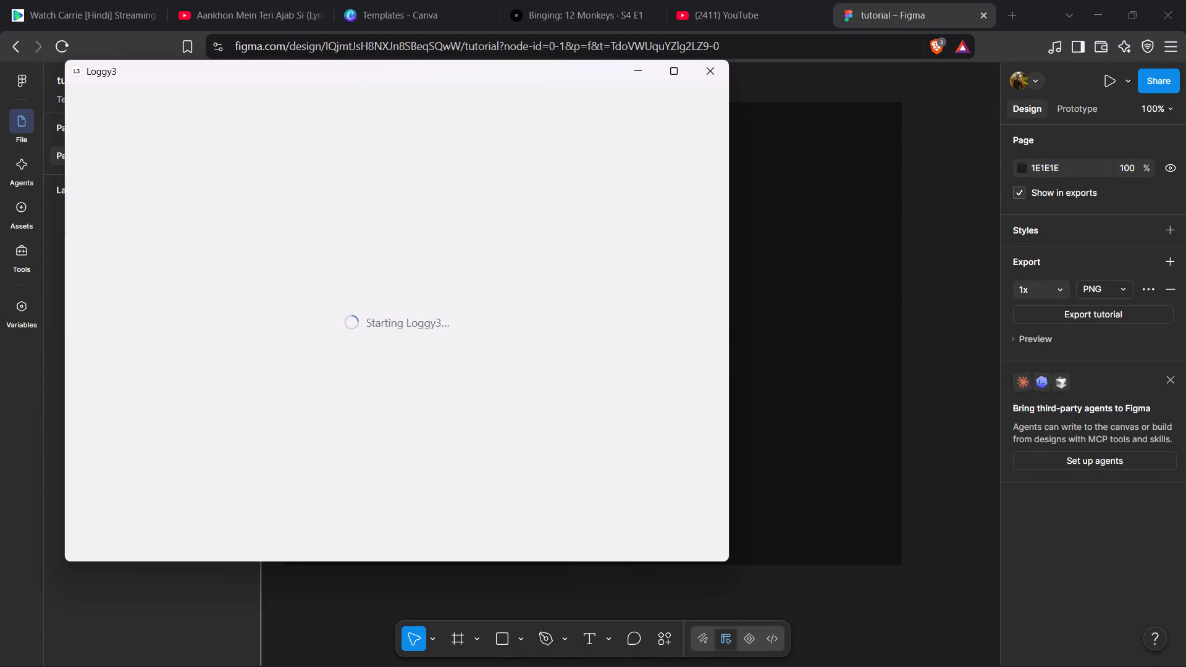
# Start a new recording session.
pyautogui.click(117, 540)
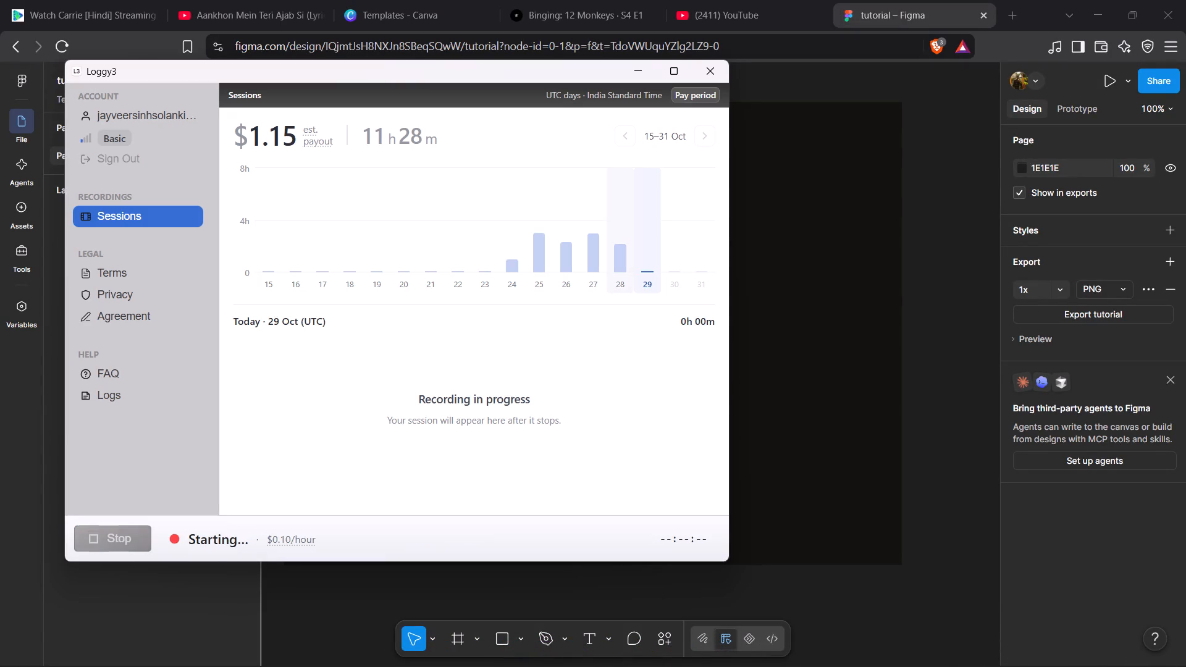
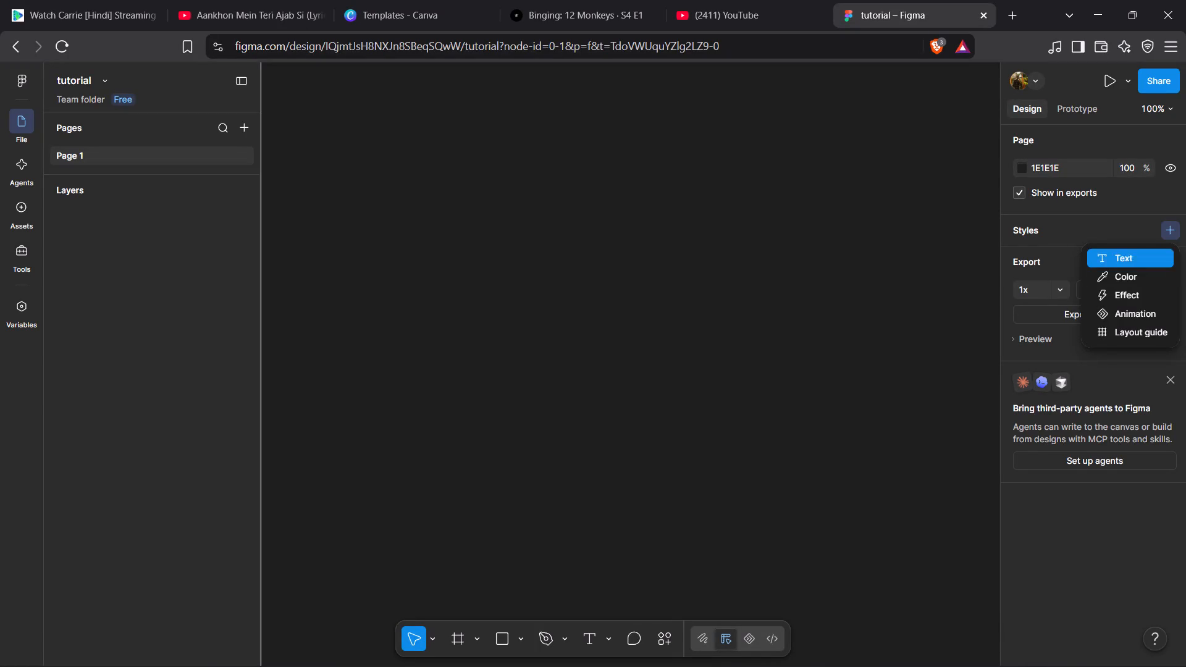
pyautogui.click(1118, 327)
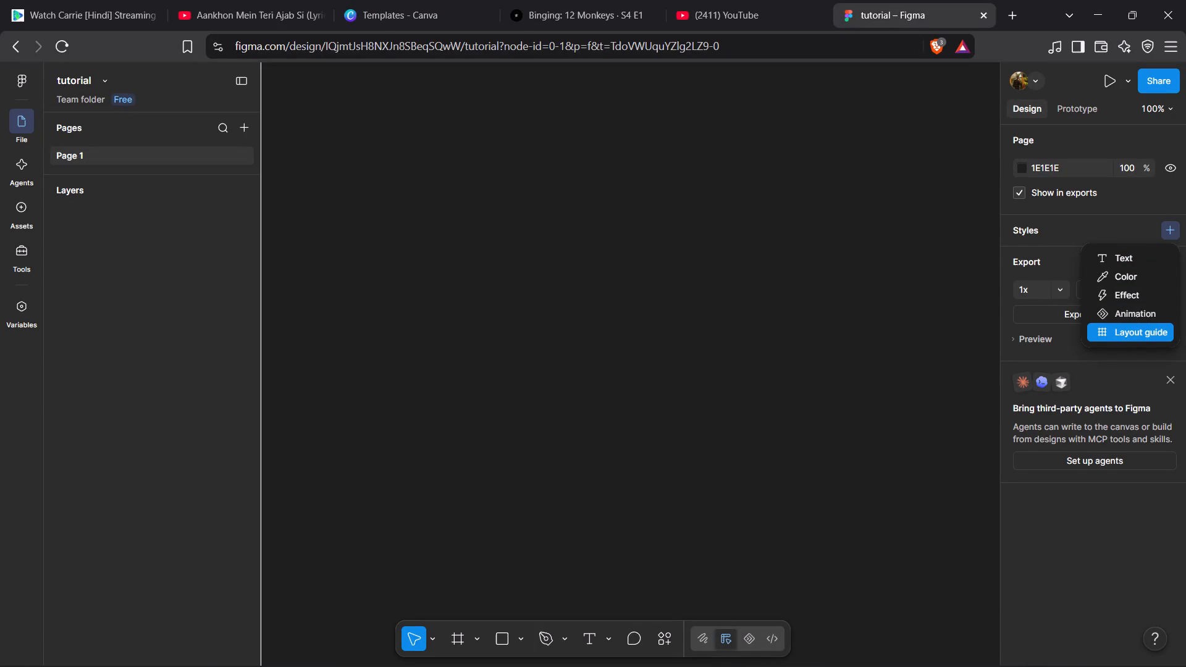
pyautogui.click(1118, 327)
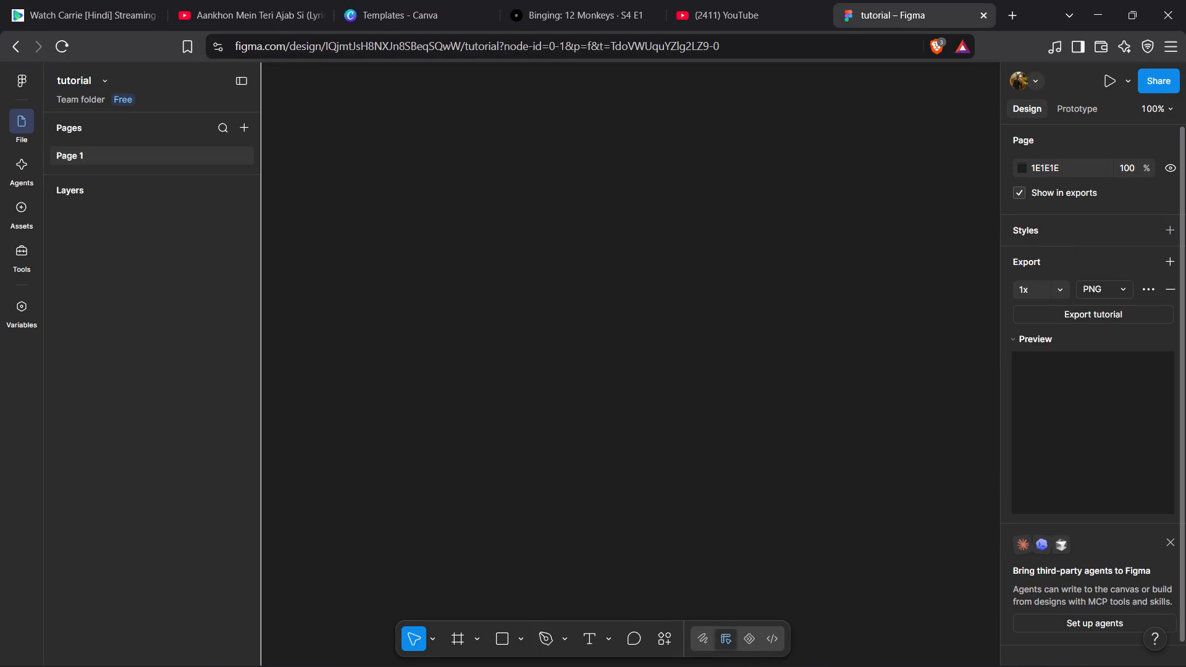
# Add two more PNG export settings to the page, at 2x and 3x.
pyautogui.click(1164, 262)
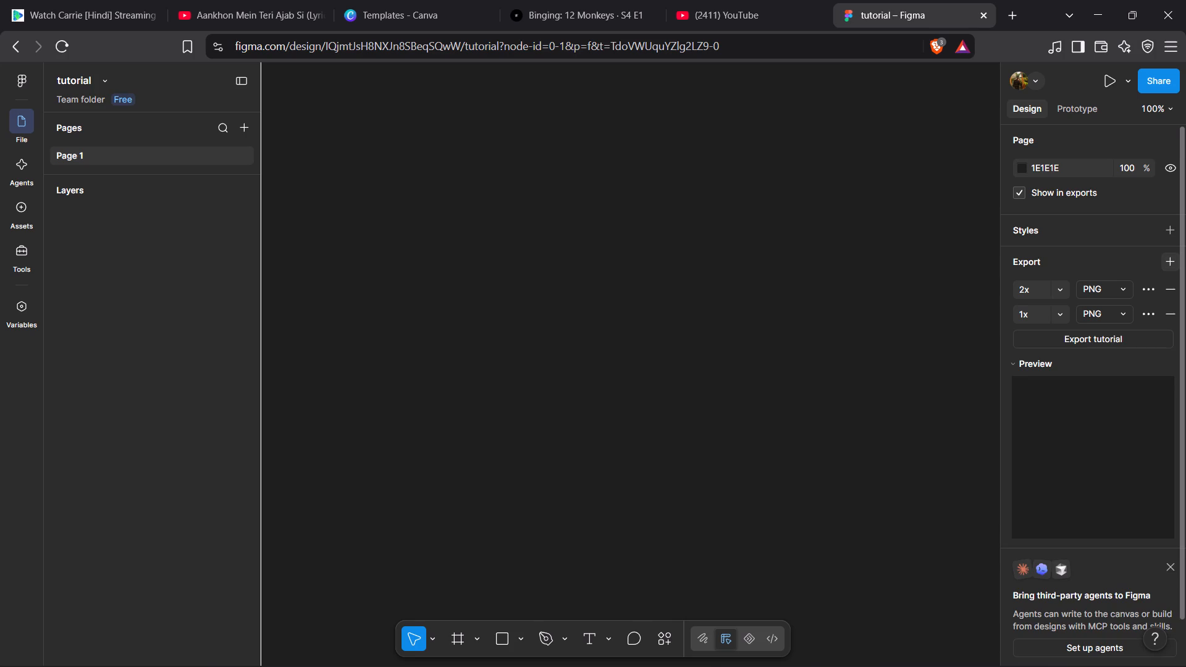
pyautogui.click(1164, 262)
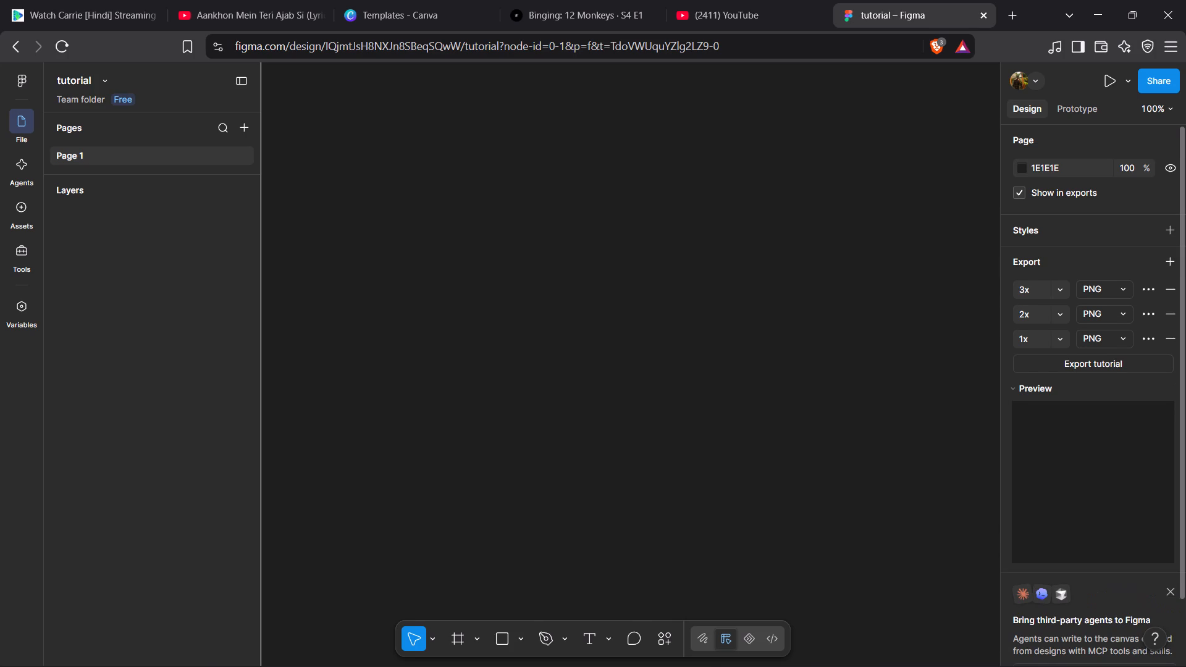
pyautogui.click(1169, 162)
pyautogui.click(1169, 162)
# Close the tutorial file, search the web for Figma in a new browser tab, and open the Figma site.
pyautogui.click(986, 15)
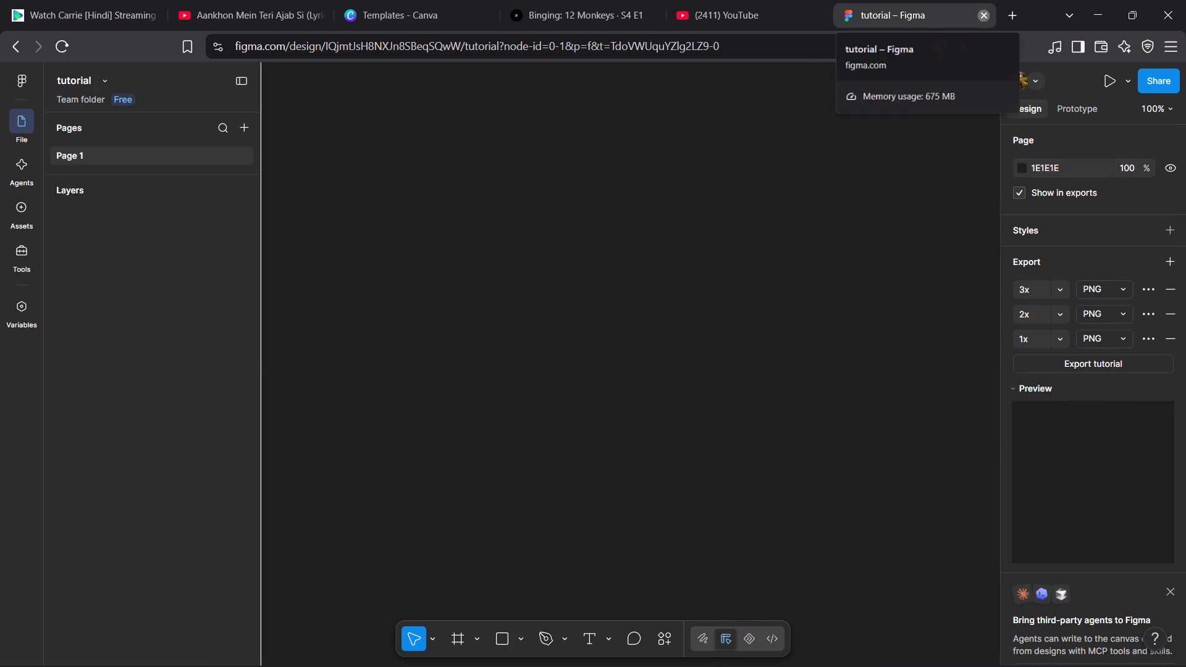
pyautogui.click(968, 16)
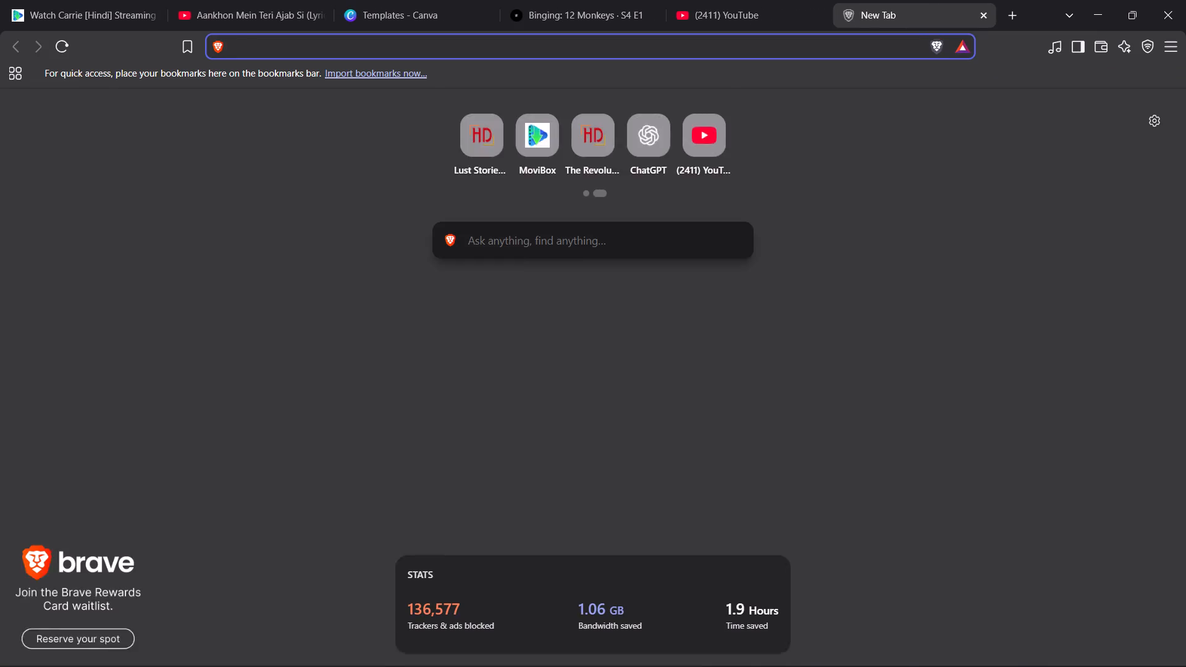
pyautogui.write('fig')
pyautogui.press('Return')
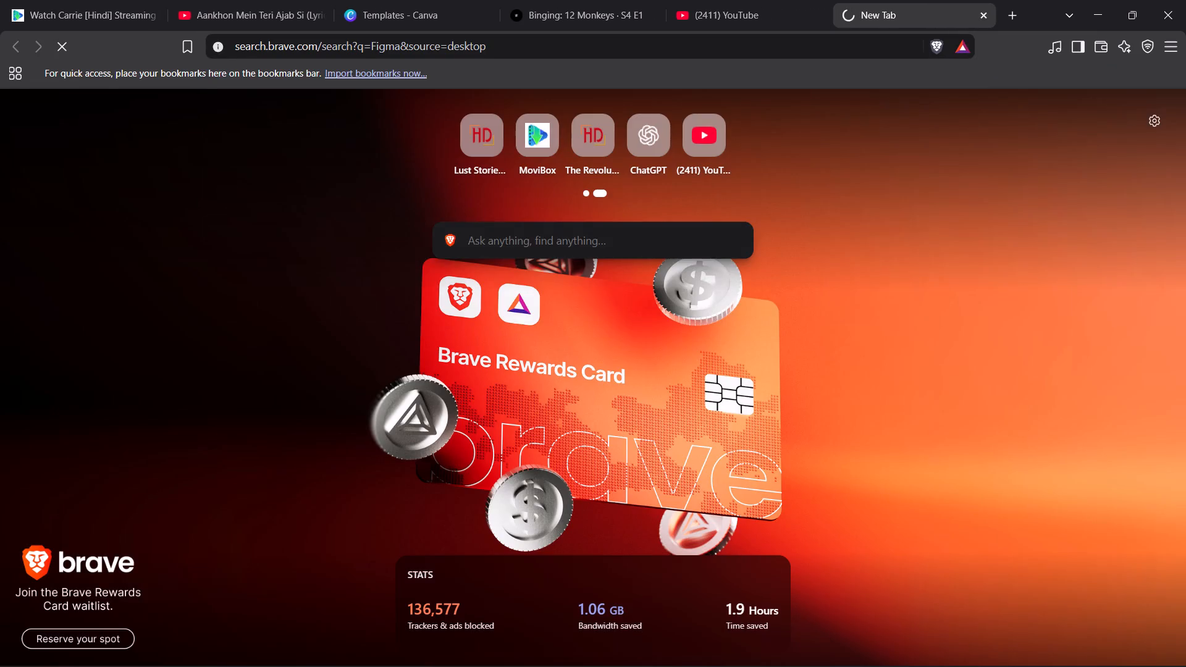
pyautogui.click(371, 210)
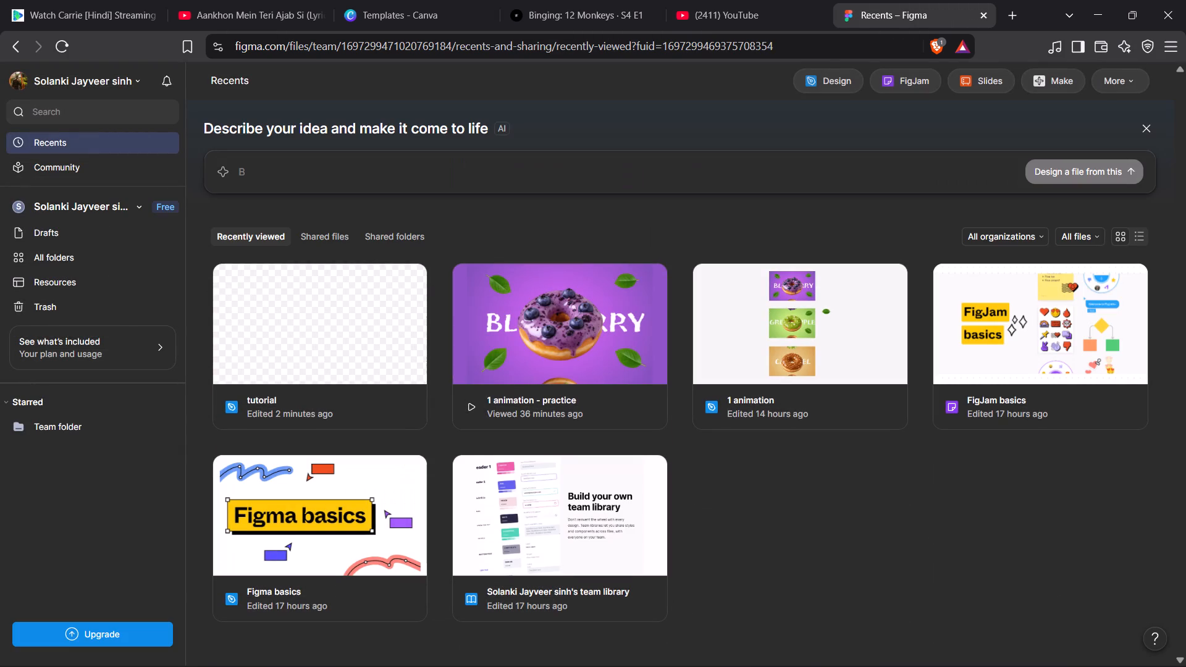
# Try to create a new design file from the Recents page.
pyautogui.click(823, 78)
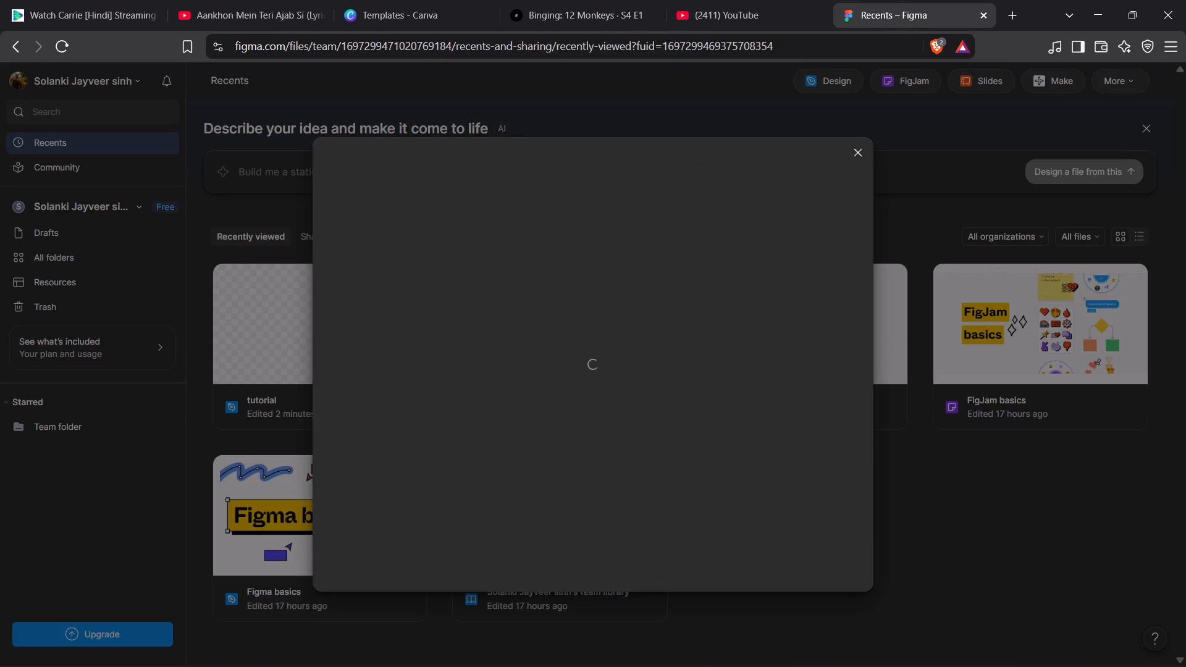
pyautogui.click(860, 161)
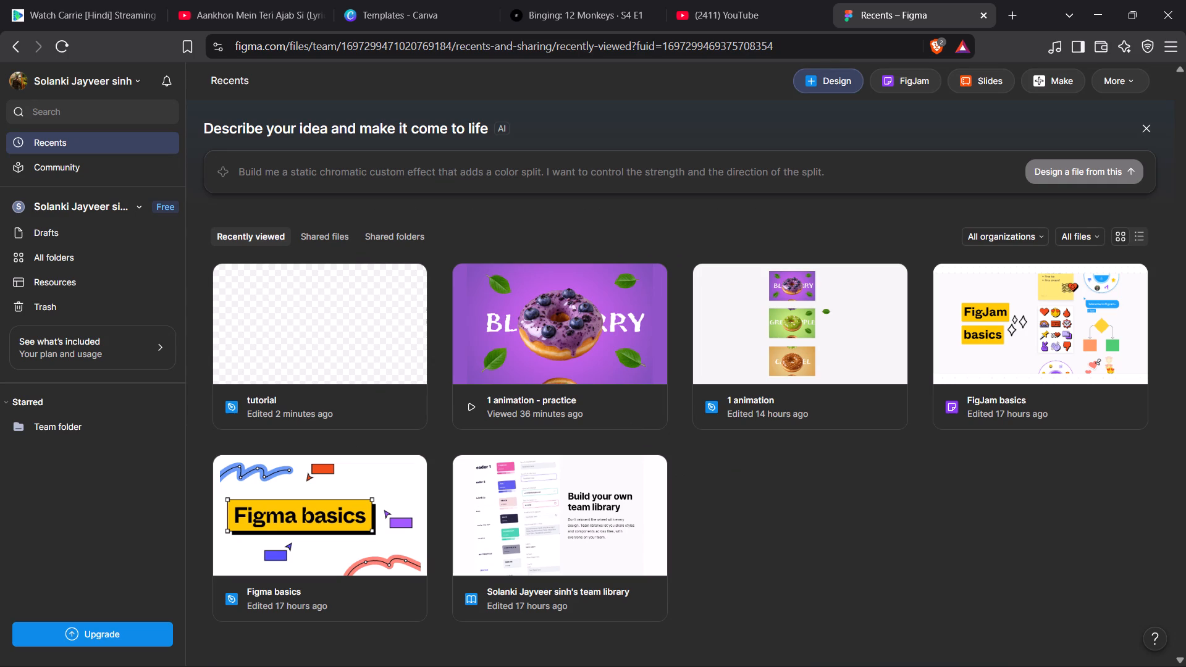
# Open the tutorial design file from the recently viewed files.
pyautogui.click(360, 332)
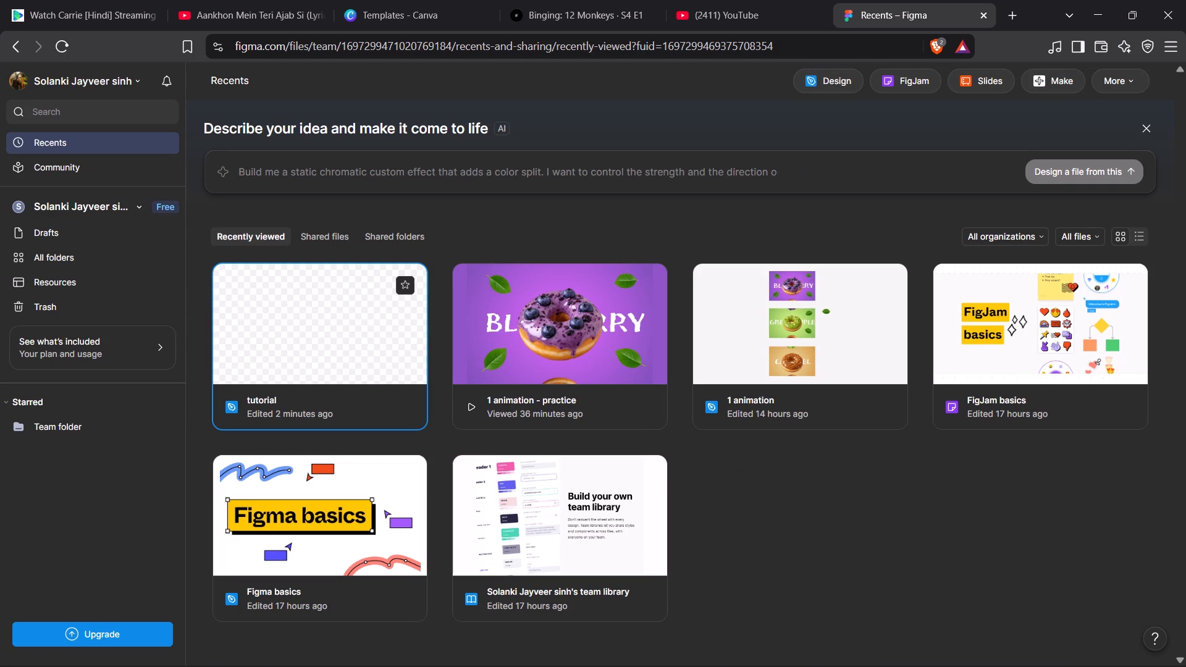
pyautogui.doubleClick(360, 332)
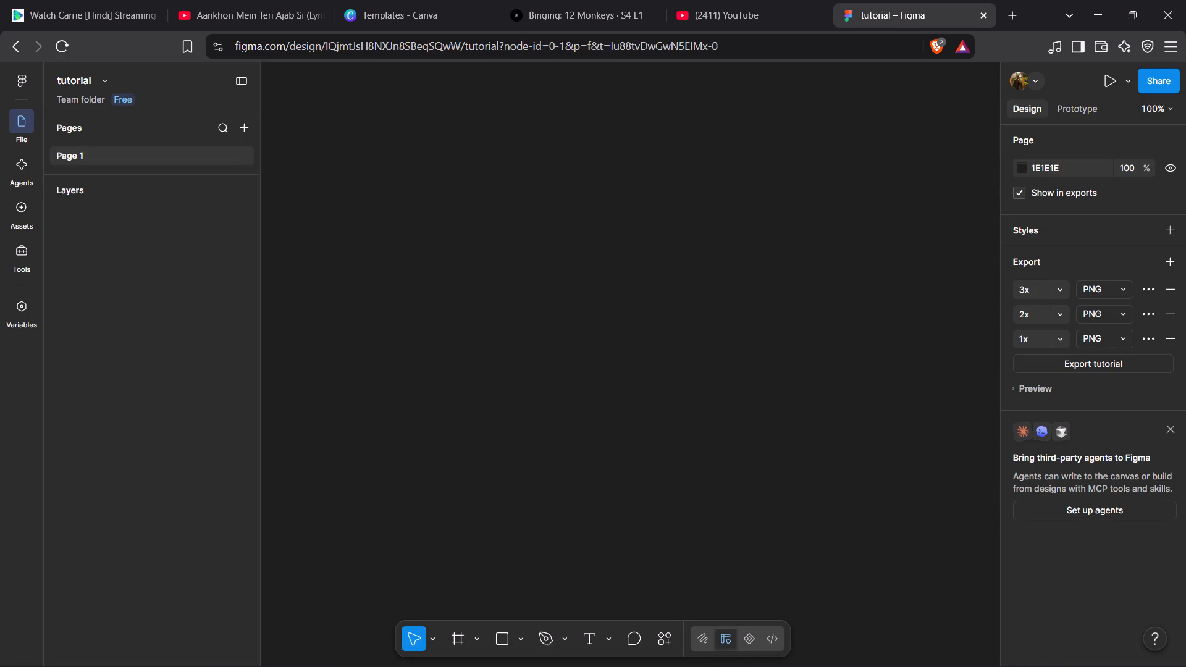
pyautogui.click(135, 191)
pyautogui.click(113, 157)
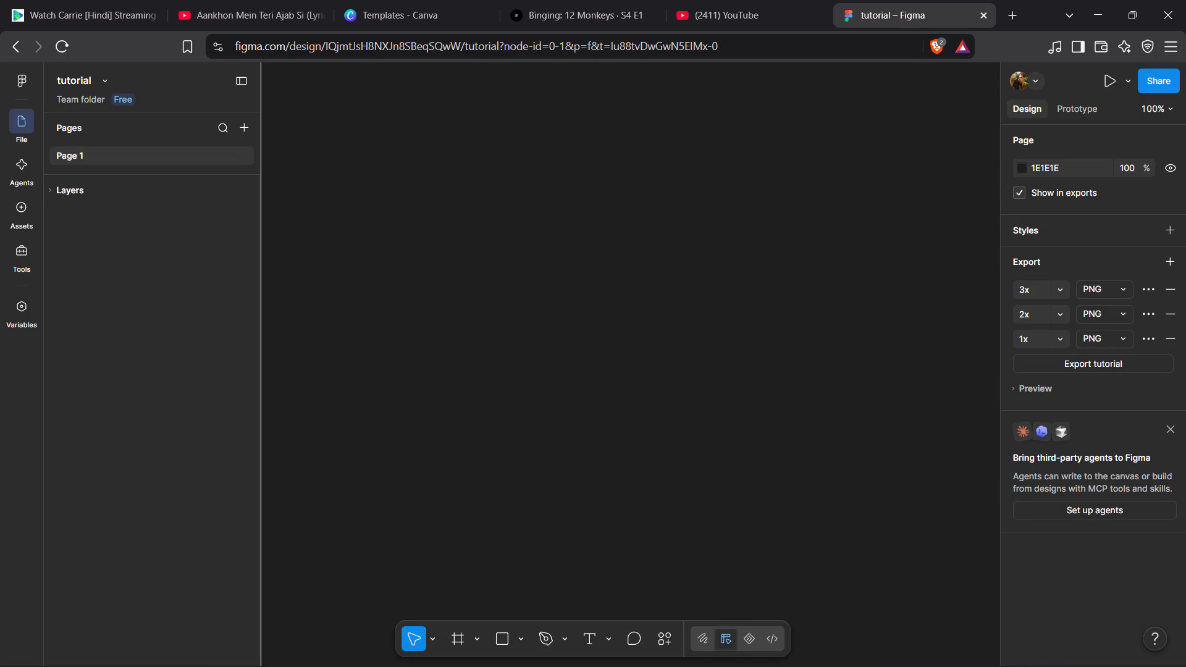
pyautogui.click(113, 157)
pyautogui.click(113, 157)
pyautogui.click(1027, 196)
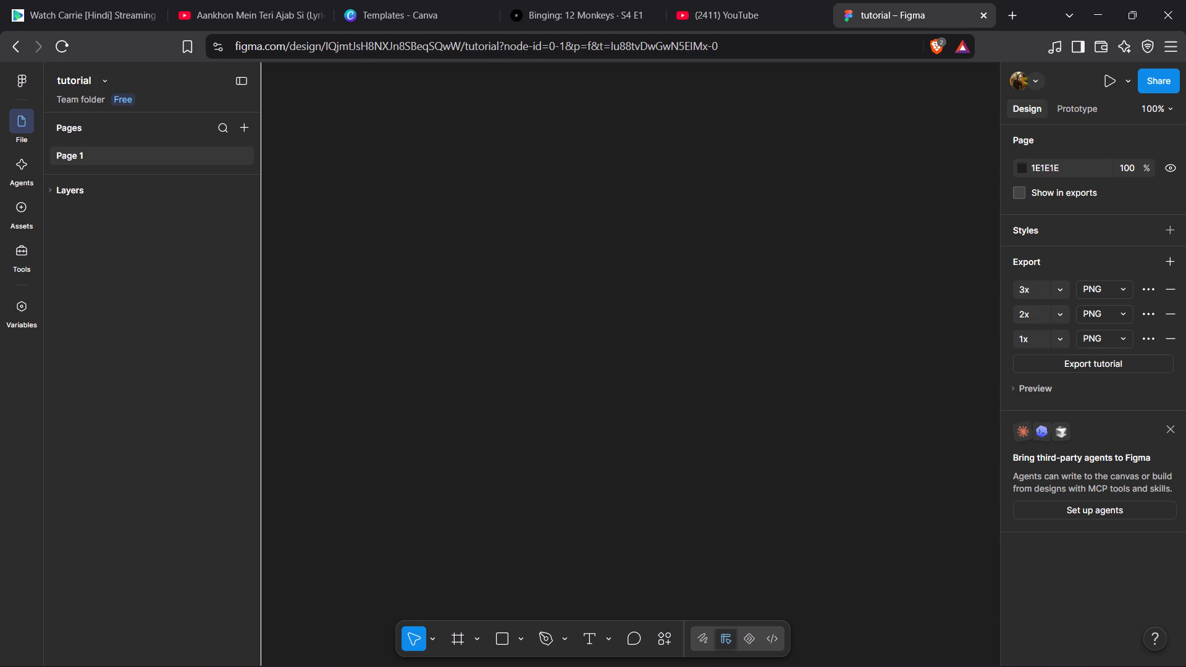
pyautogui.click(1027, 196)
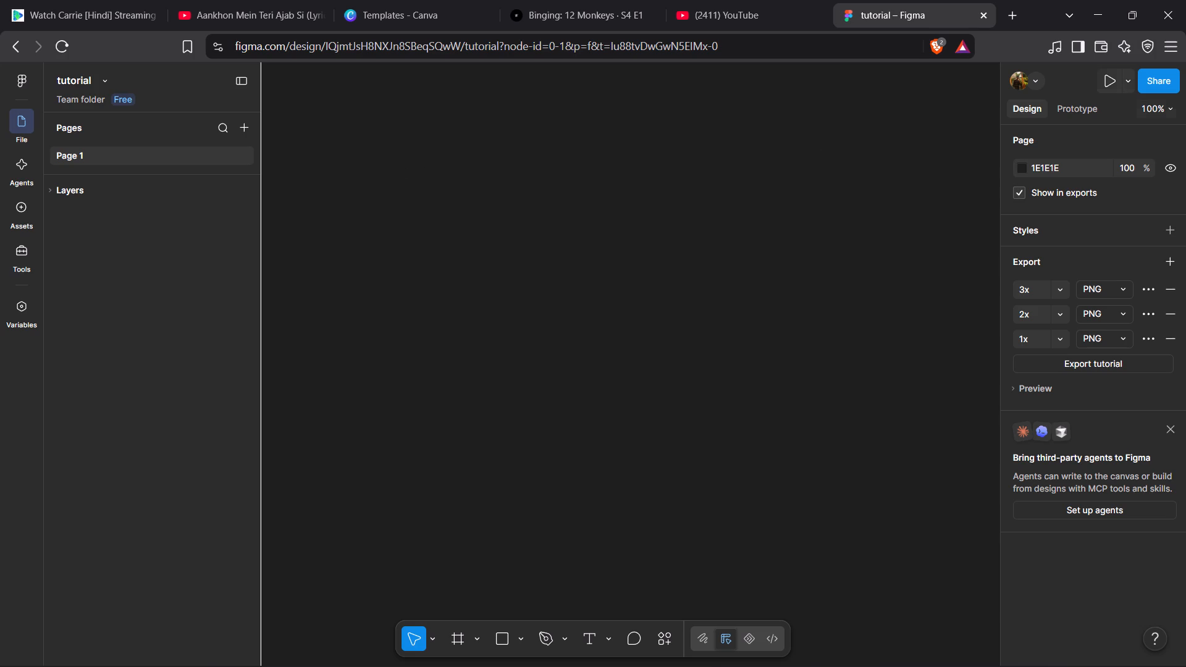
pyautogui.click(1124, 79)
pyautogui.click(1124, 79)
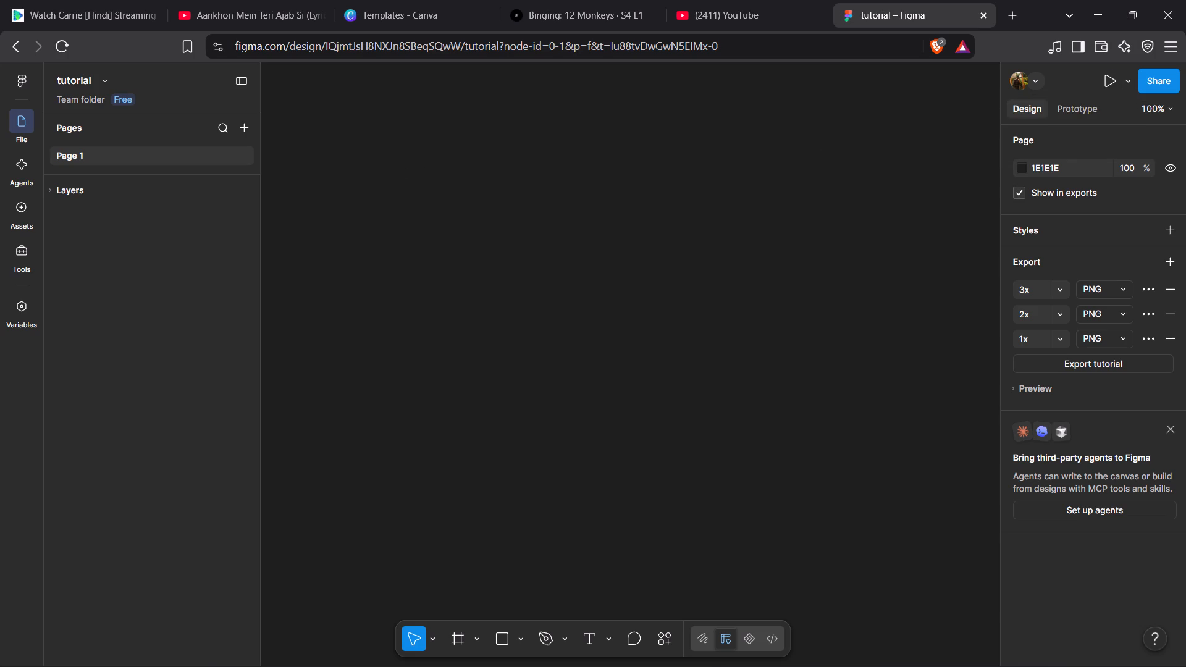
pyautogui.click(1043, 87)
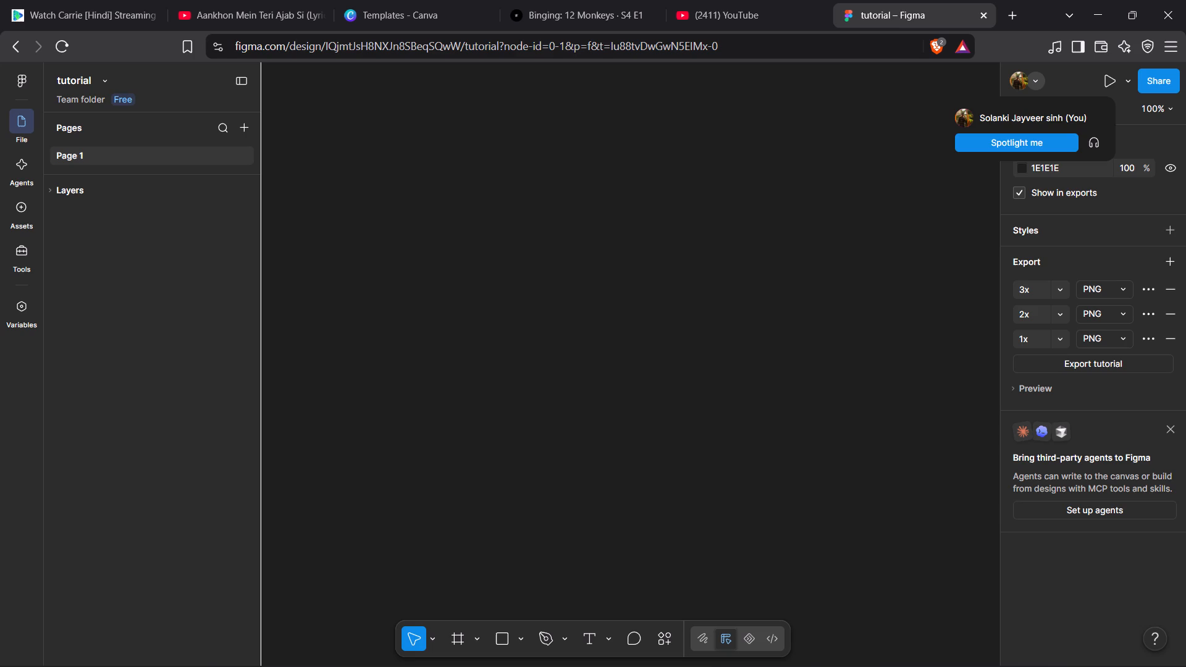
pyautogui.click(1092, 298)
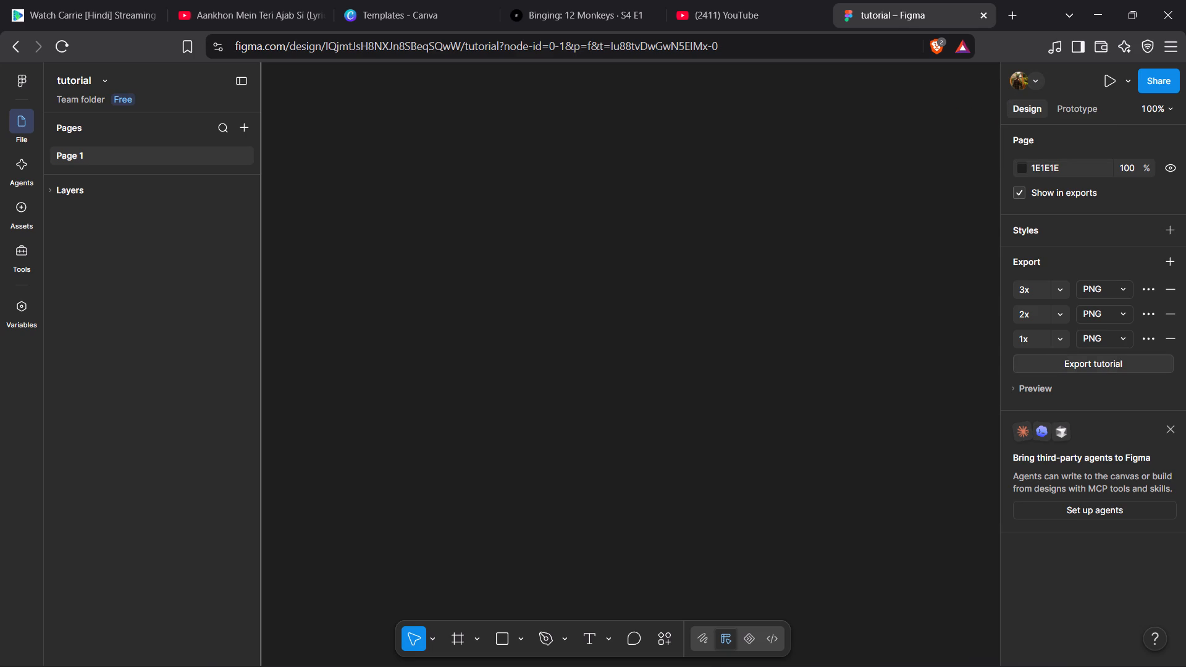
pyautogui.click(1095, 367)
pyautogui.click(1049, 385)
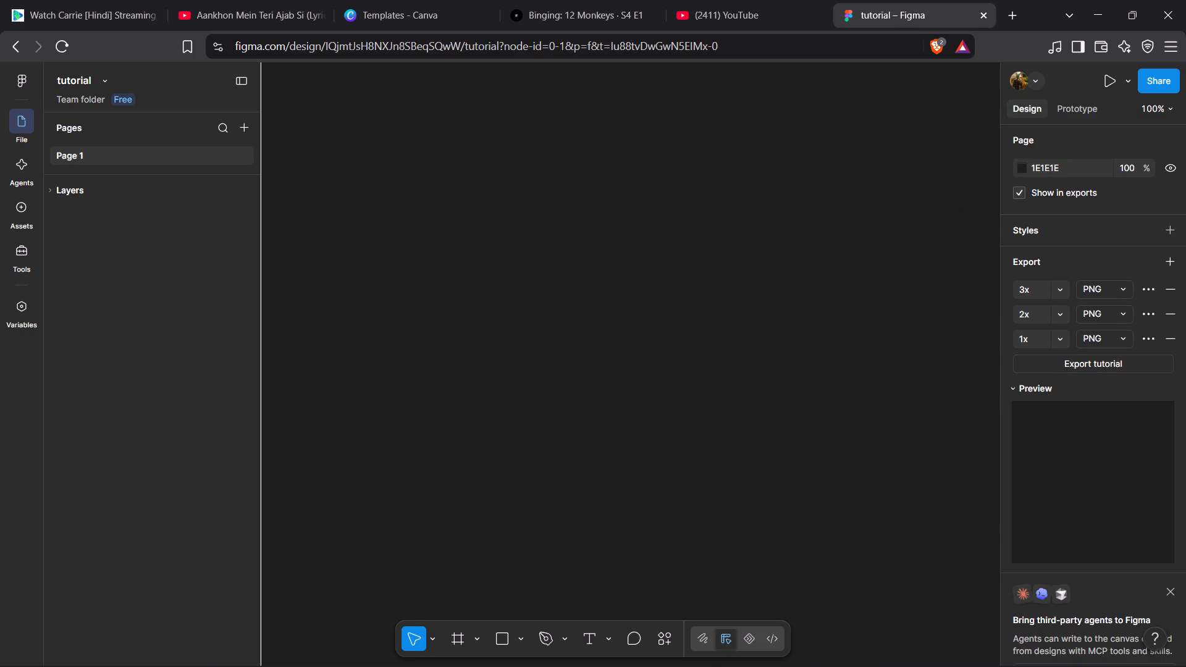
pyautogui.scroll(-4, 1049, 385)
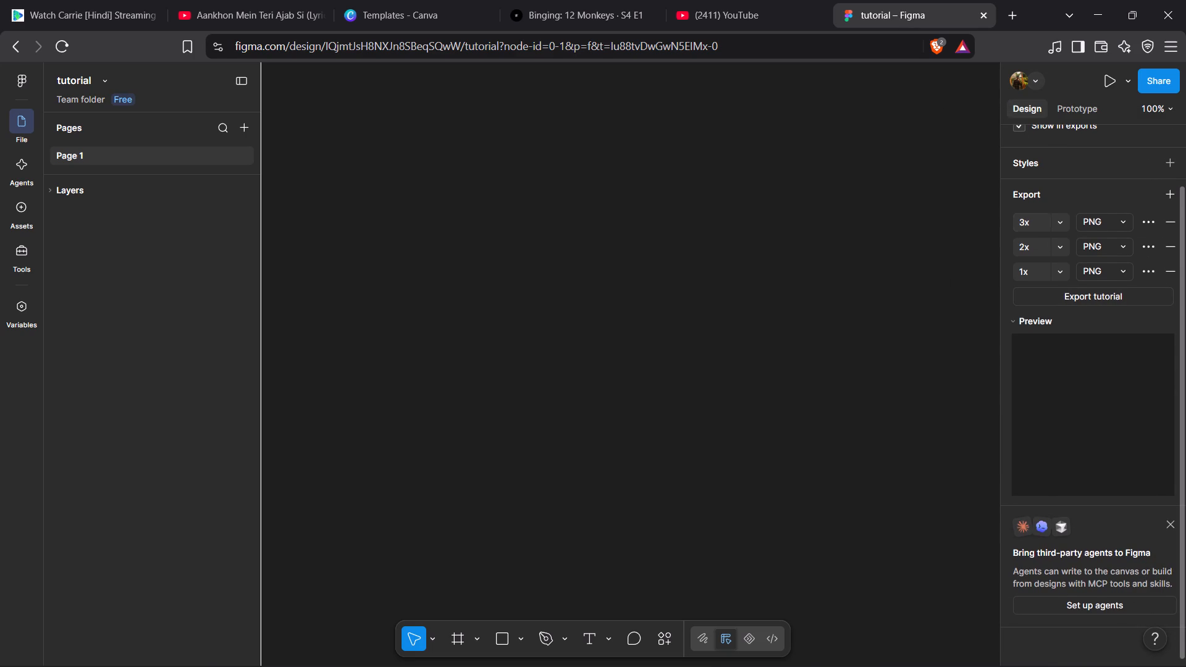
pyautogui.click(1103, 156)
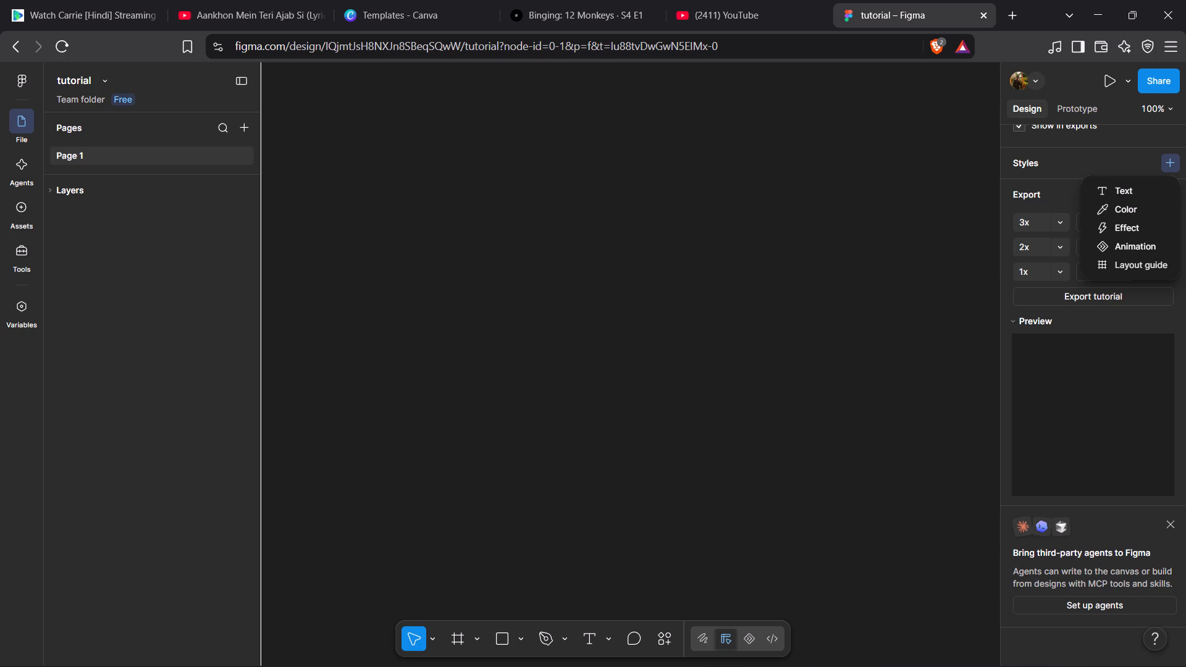
# Add a desktop frame to Page 1 using the MacBook Pro 16" preset, 1728 × 1117.
pyautogui.click(448, 639)
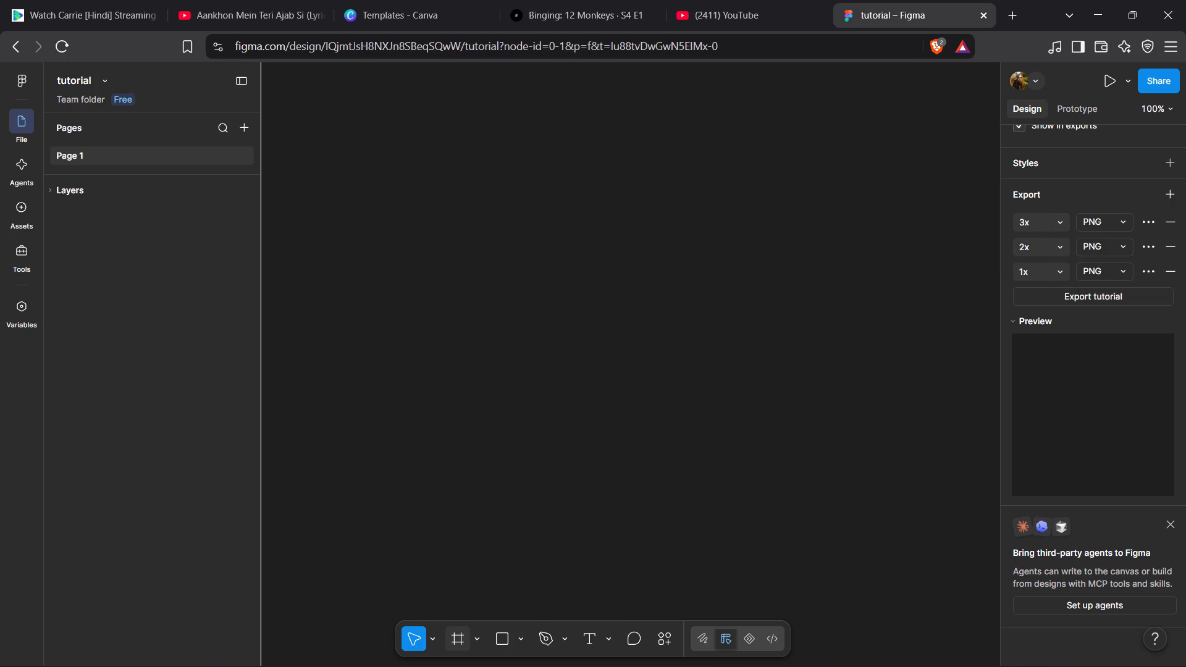
pyautogui.click(455, 638)
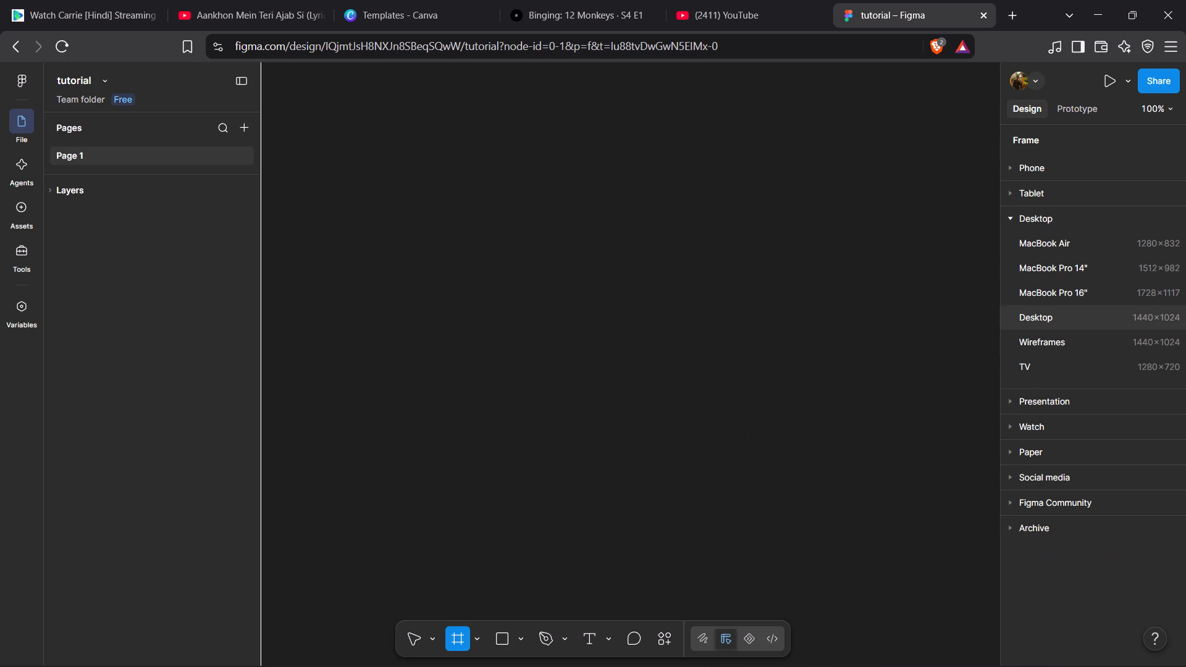
pyautogui.click(1081, 295)
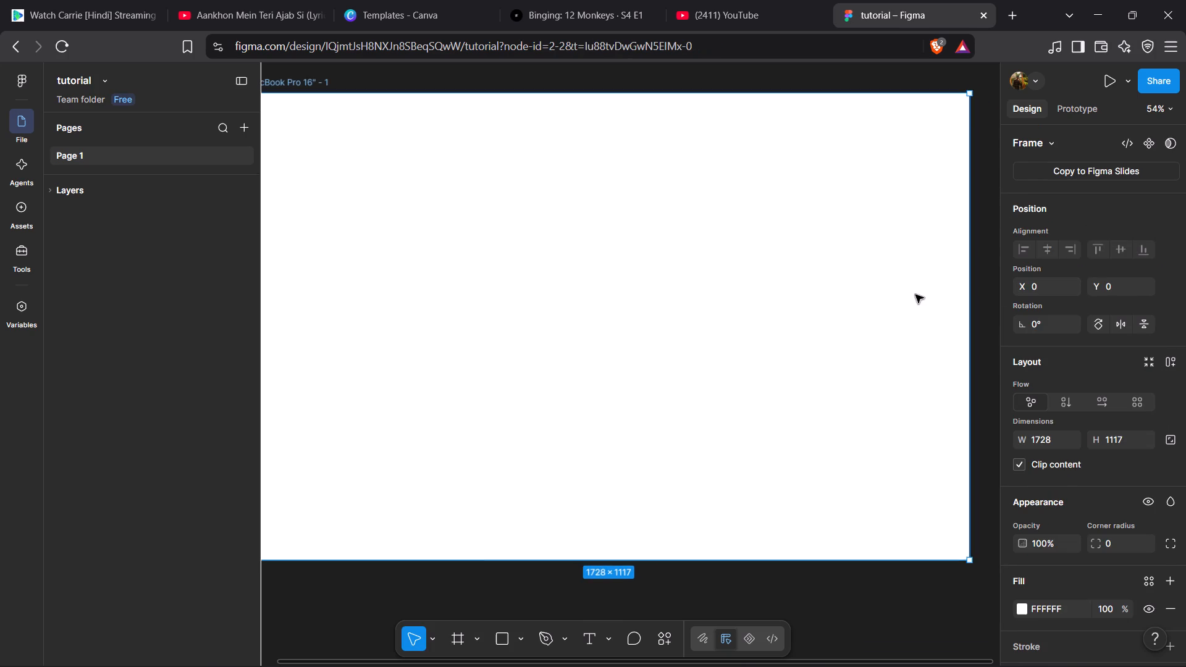
pyautogui.hscroll(-1, 915, 295)
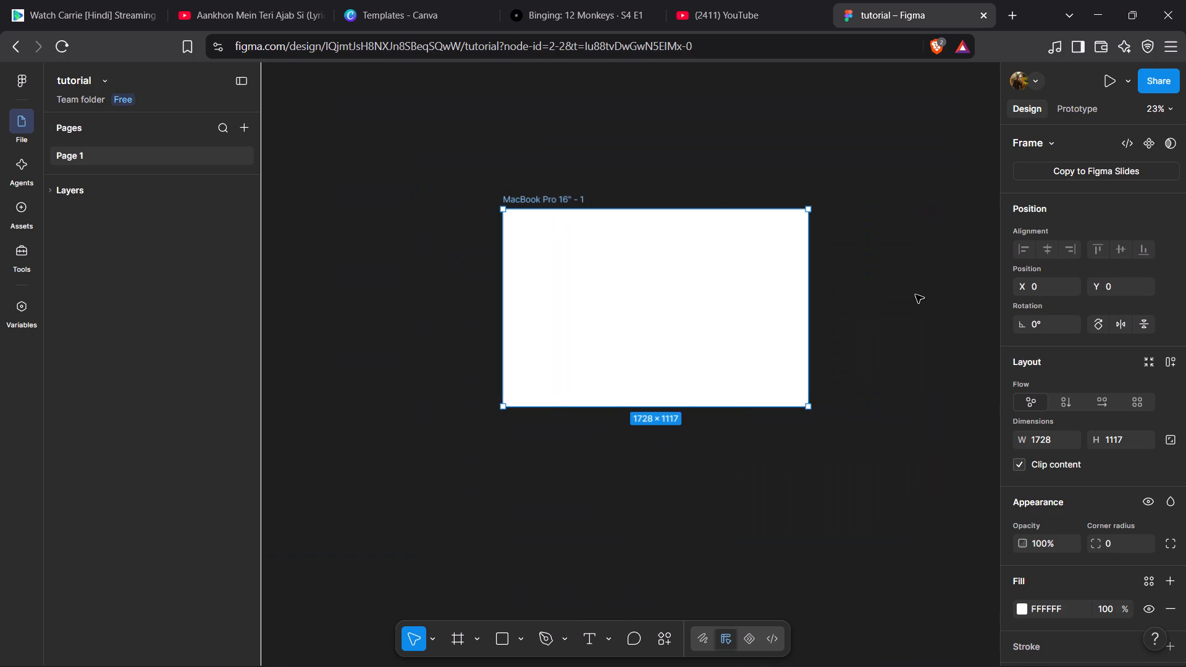
pyautogui.hscroll(-1, 915, 295)
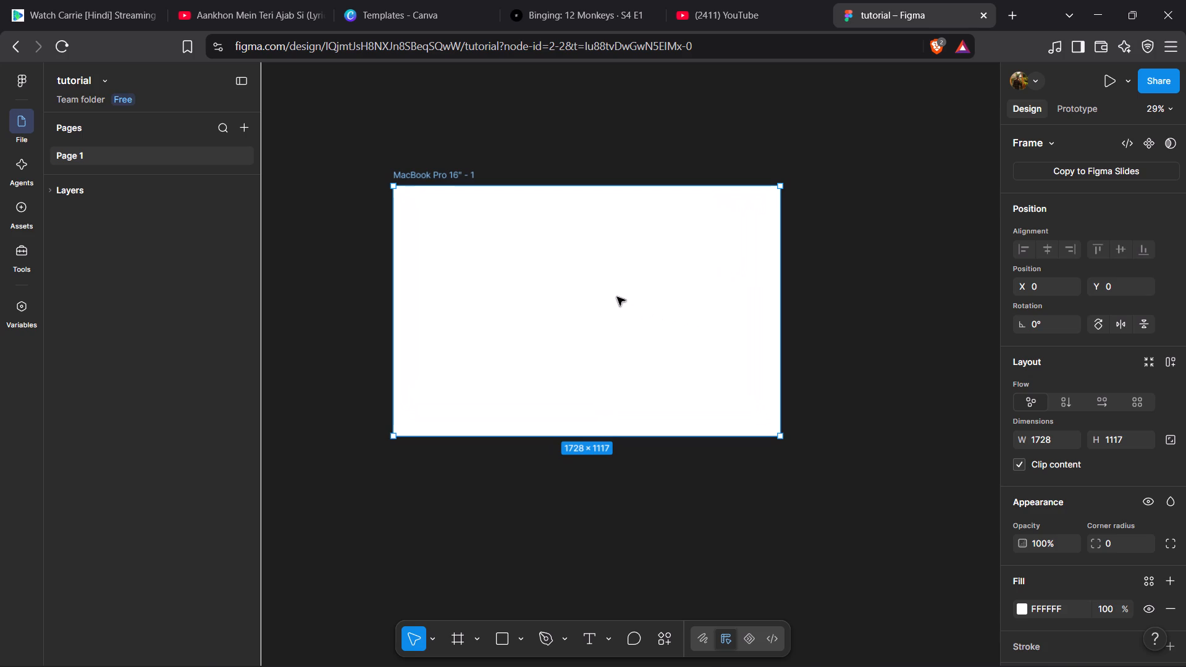
# Rename the MacBook Pro 16" frame as tutorial.
pyautogui.click(442, 172)
pyautogui.doubleClick(442, 172)
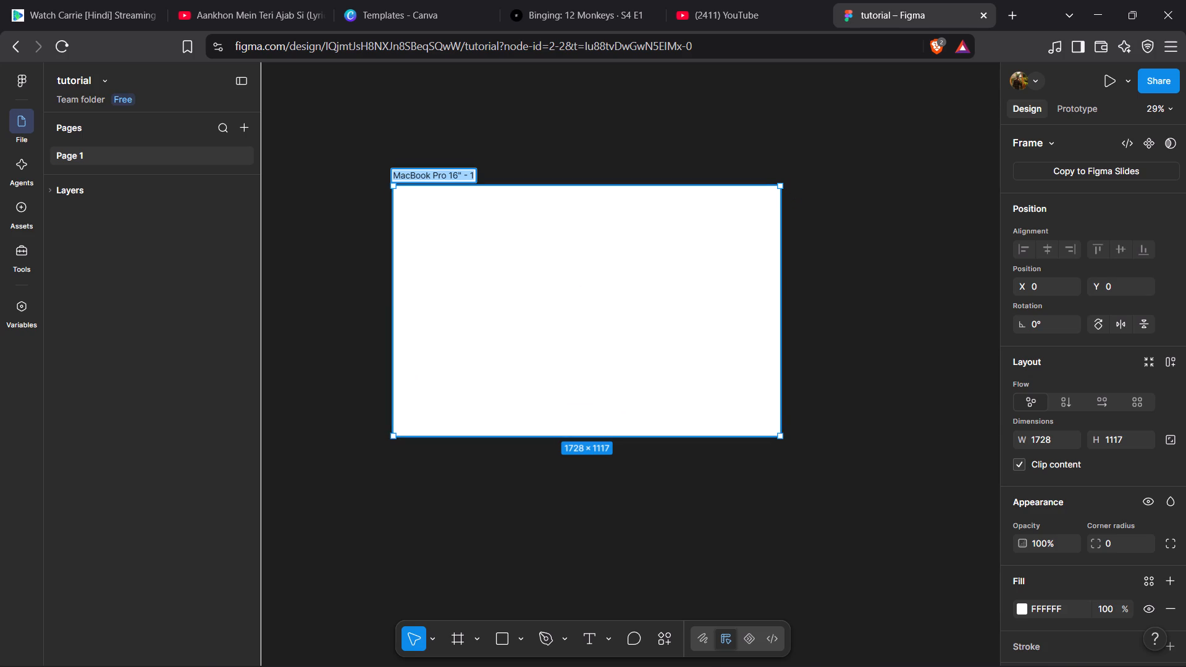
pyautogui.write('tutorial')
pyautogui.press('Return')
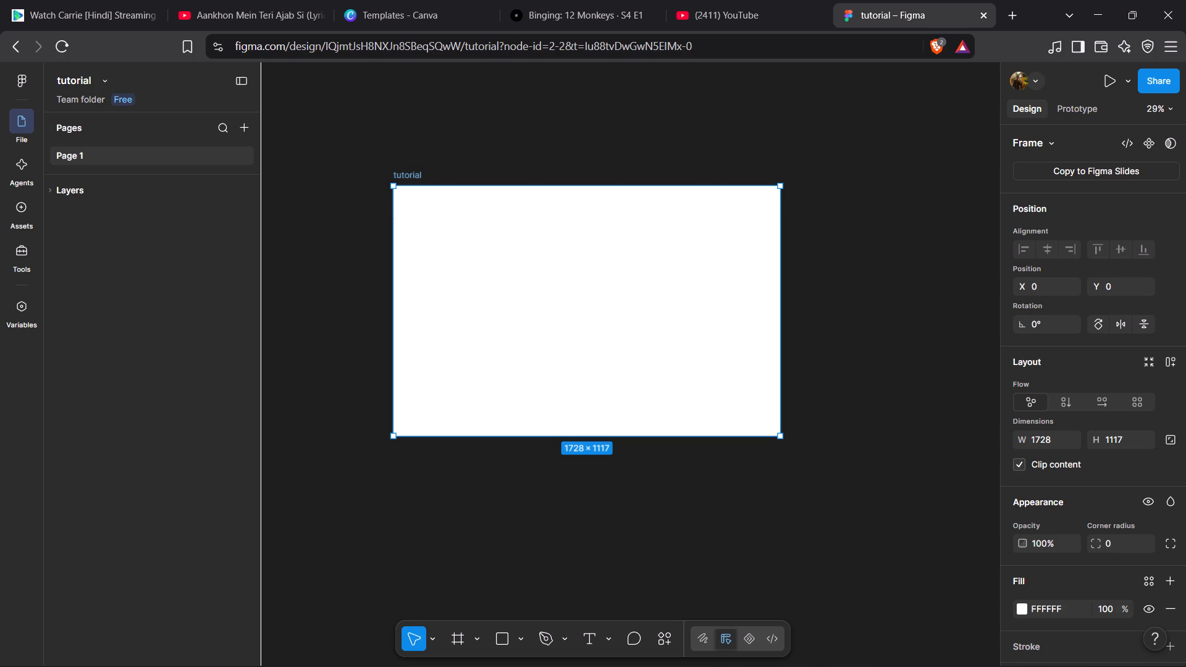
# Draw a nested frame about 457 × 1117 from the tutorial frame's top-left corner, spanning its full height.
pyautogui.click(451, 637)
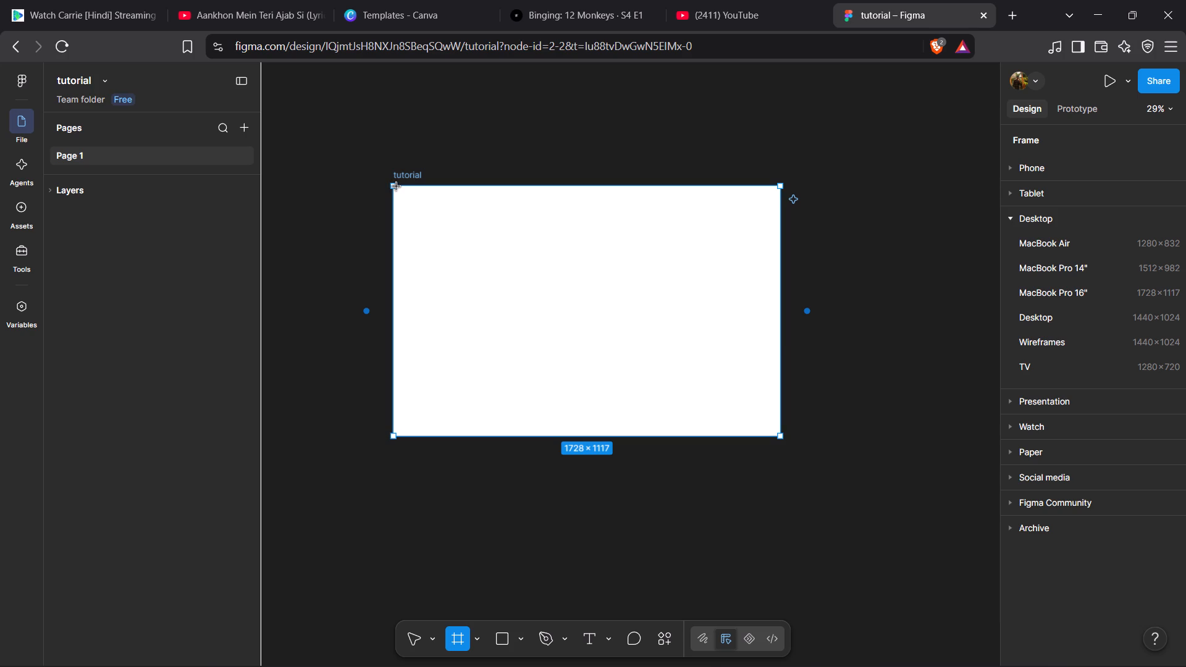
pyautogui.scroll(1, 584, 320)
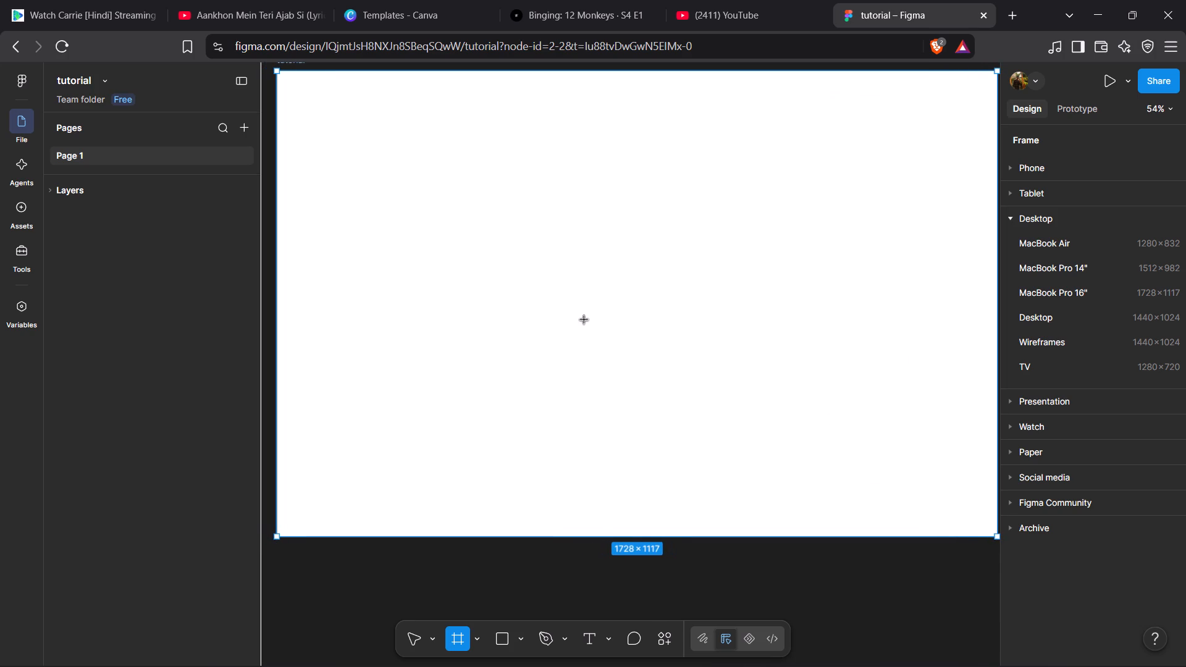
pyautogui.scroll(1, 584, 320)
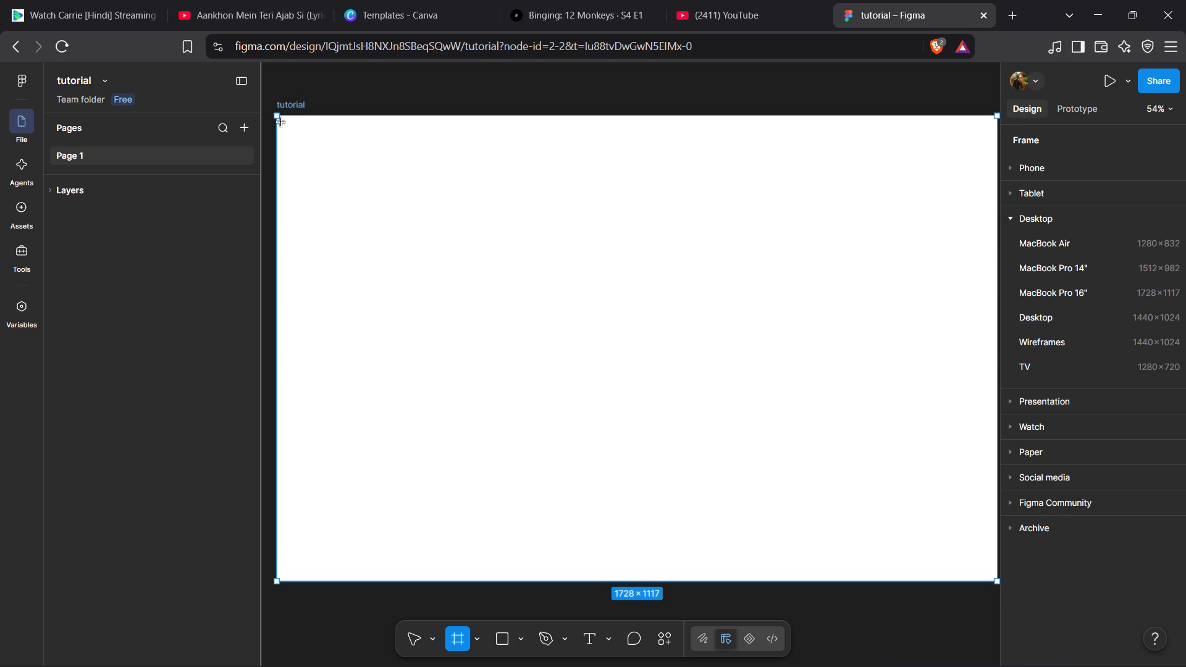
pyautogui.moveTo(278, 117); pyautogui.dragTo(374, 339)
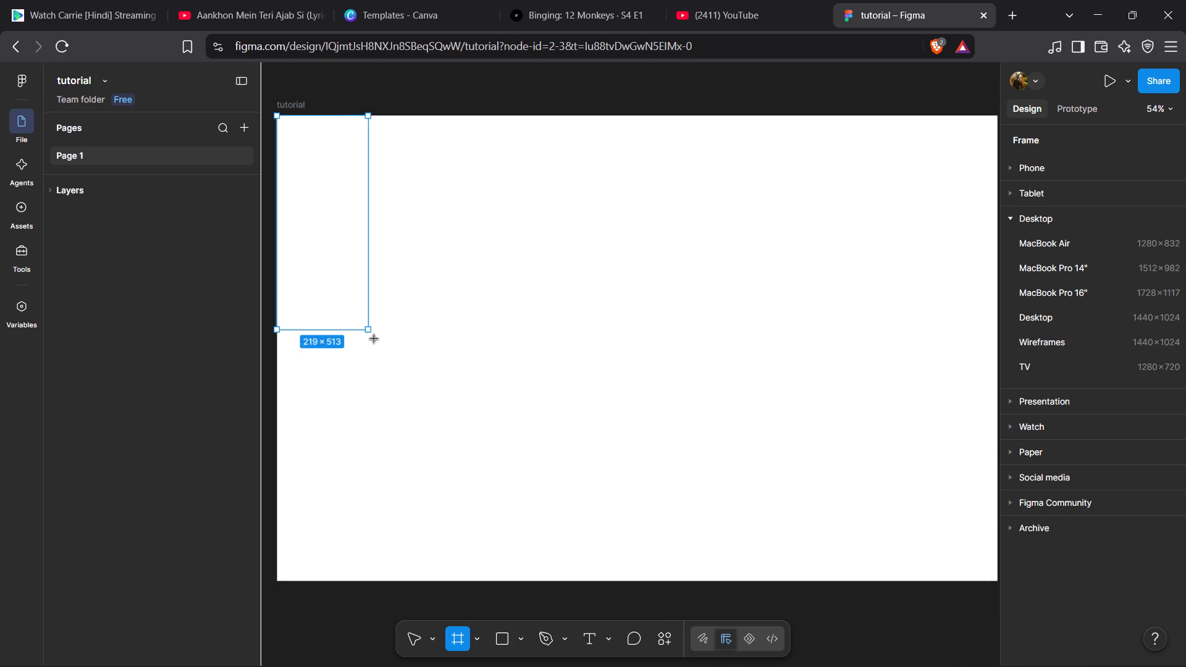
pyautogui.moveTo(374, 339); pyautogui.dragTo(467, 581)
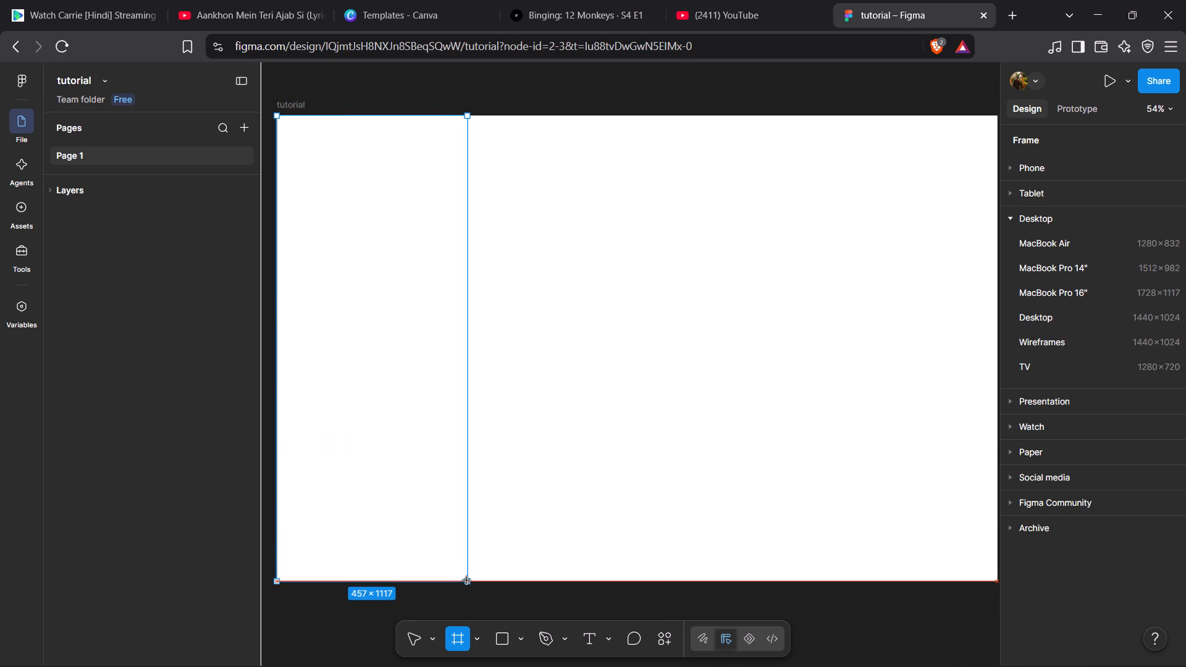
# Finish drawing the full-height nested frame along the tutorial frame's left edge and set its width to 432.
pyautogui.moveTo(467, 581); pyautogui.dragTo(473, 581)
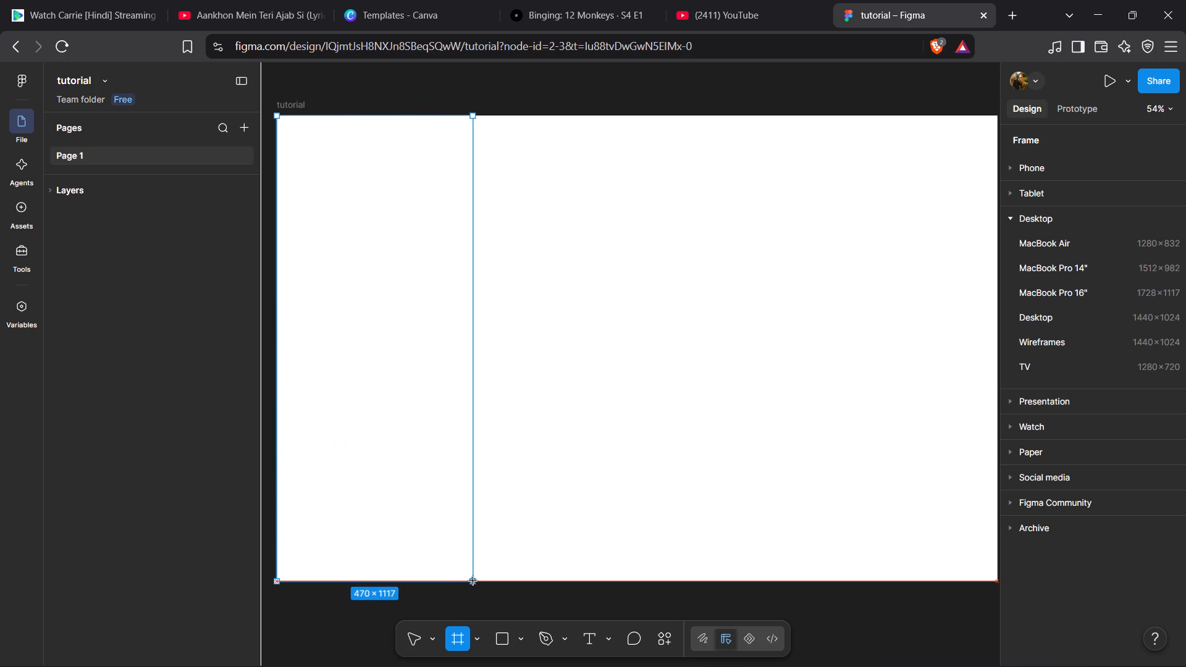
pyautogui.moveTo(473, 581); pyautogui.dragTo(482, 580)
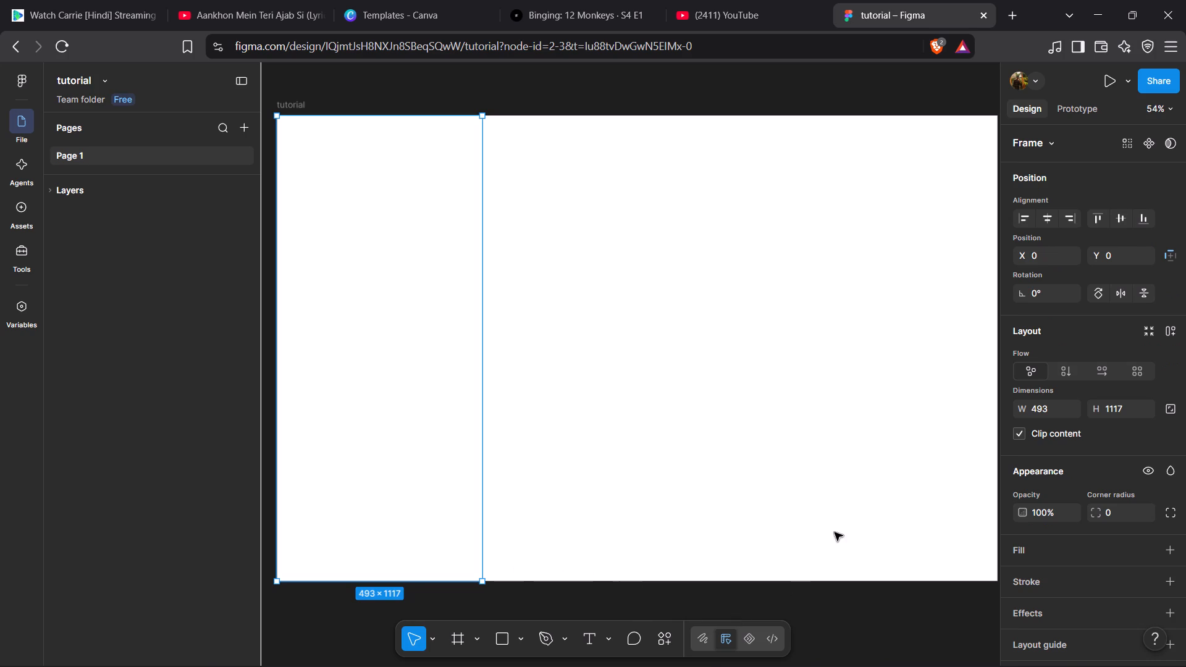
pyautogui.click(1061, 409)
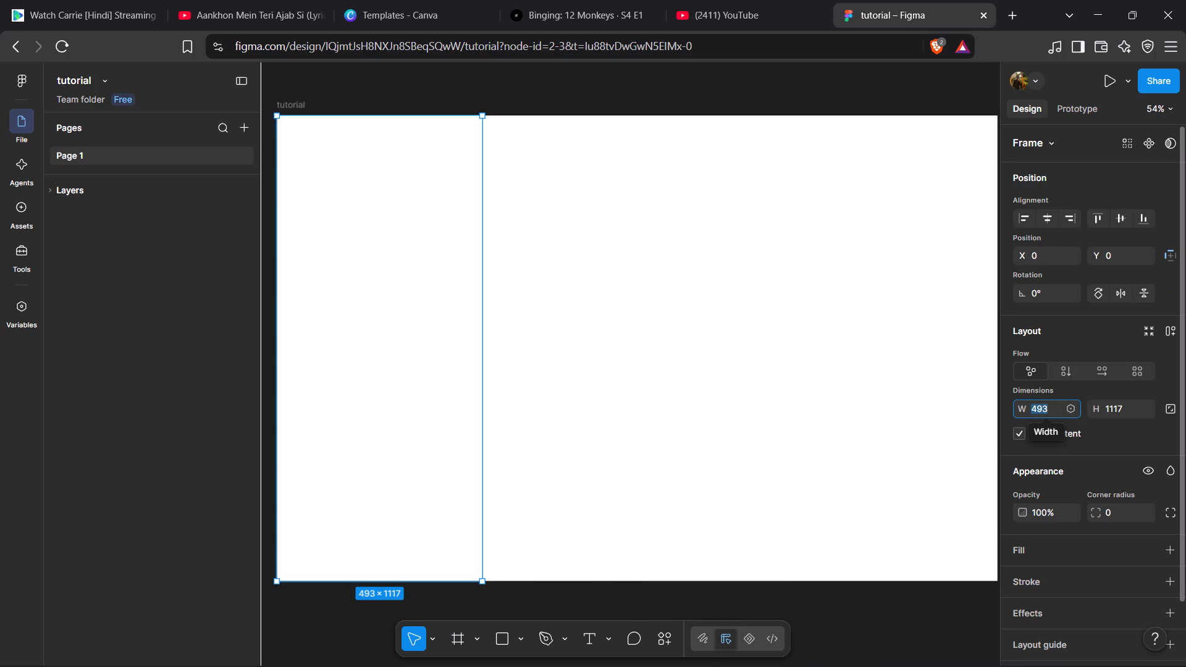
pyautogui.write('432')
pyautogui.press('Return')
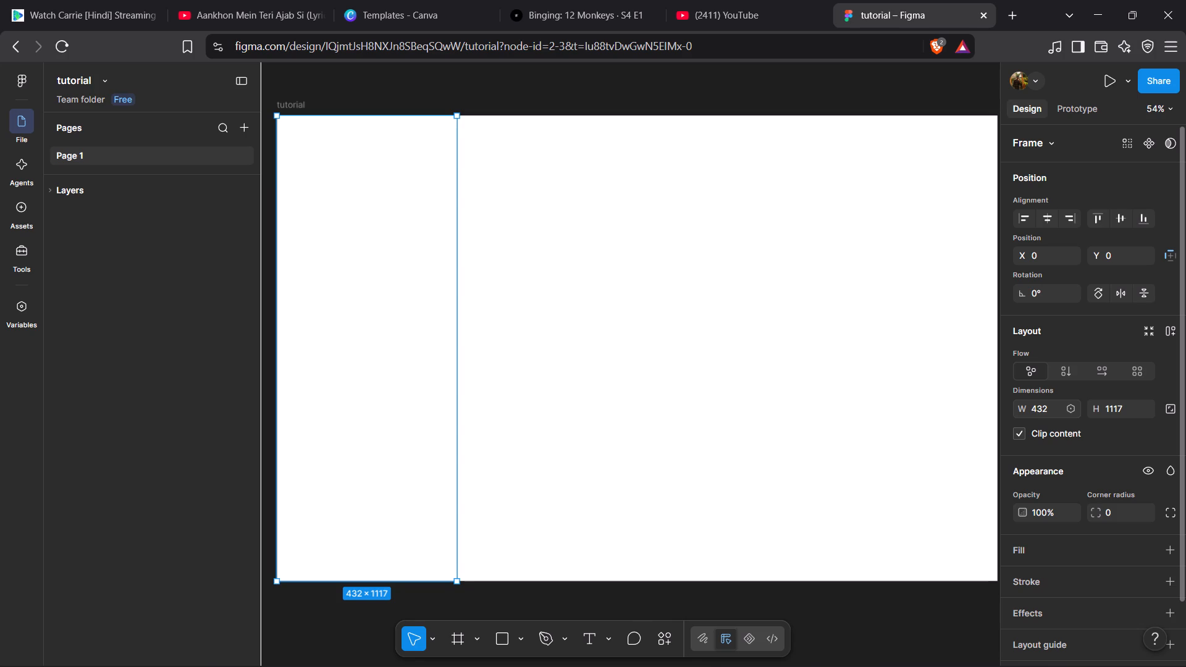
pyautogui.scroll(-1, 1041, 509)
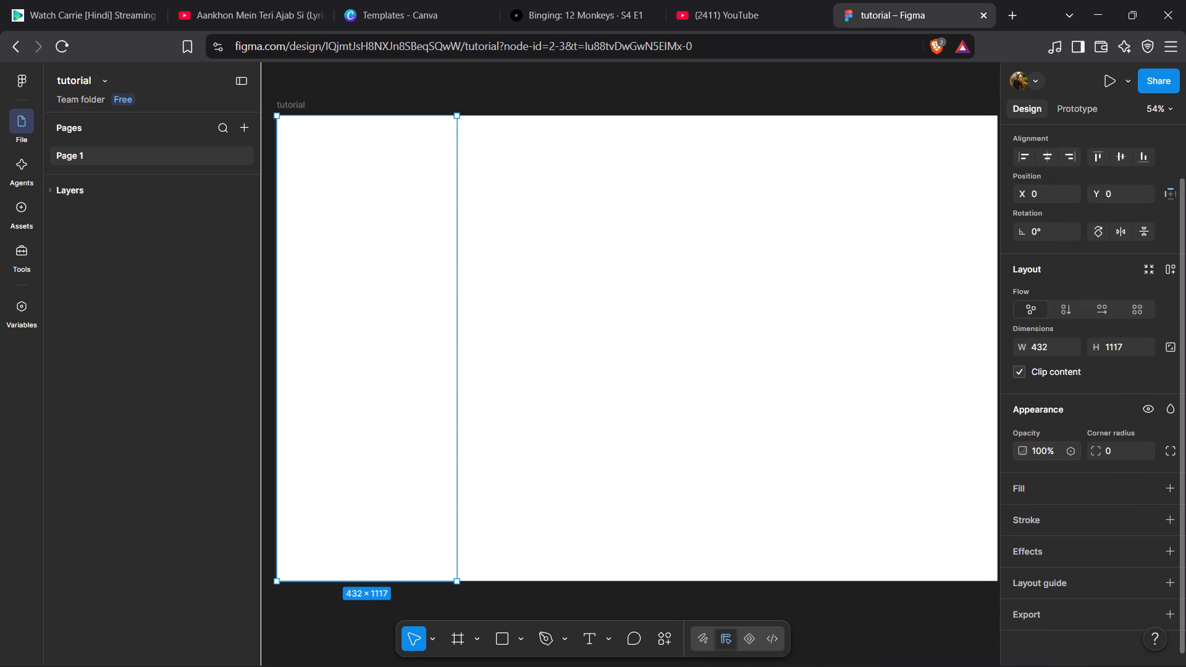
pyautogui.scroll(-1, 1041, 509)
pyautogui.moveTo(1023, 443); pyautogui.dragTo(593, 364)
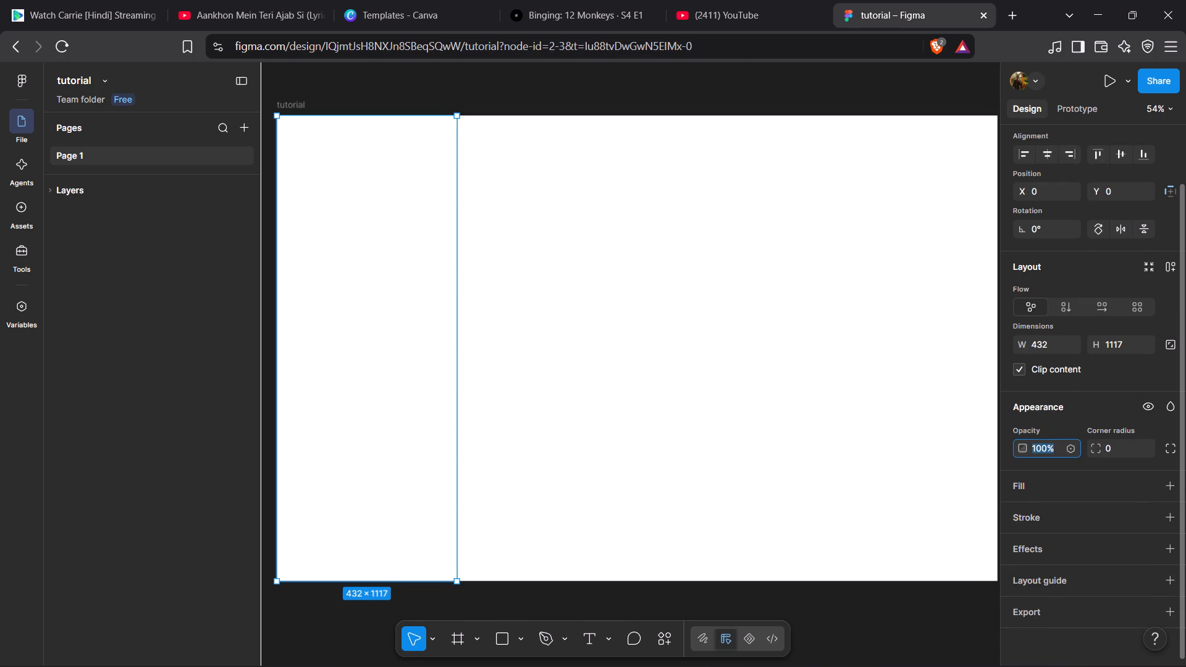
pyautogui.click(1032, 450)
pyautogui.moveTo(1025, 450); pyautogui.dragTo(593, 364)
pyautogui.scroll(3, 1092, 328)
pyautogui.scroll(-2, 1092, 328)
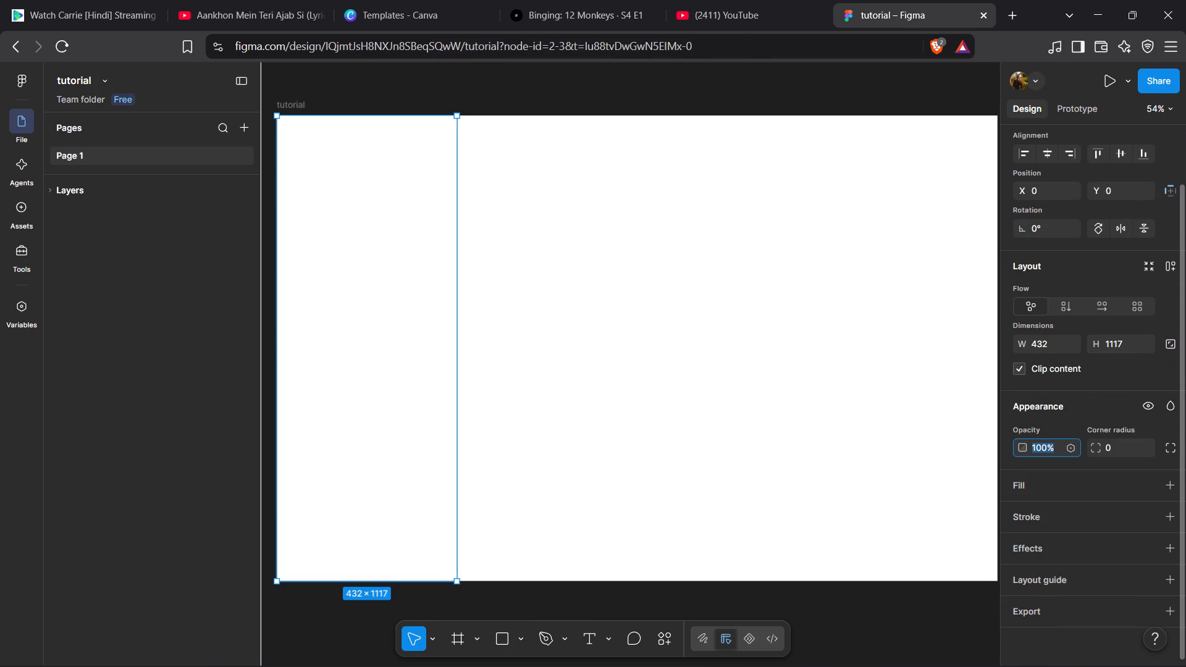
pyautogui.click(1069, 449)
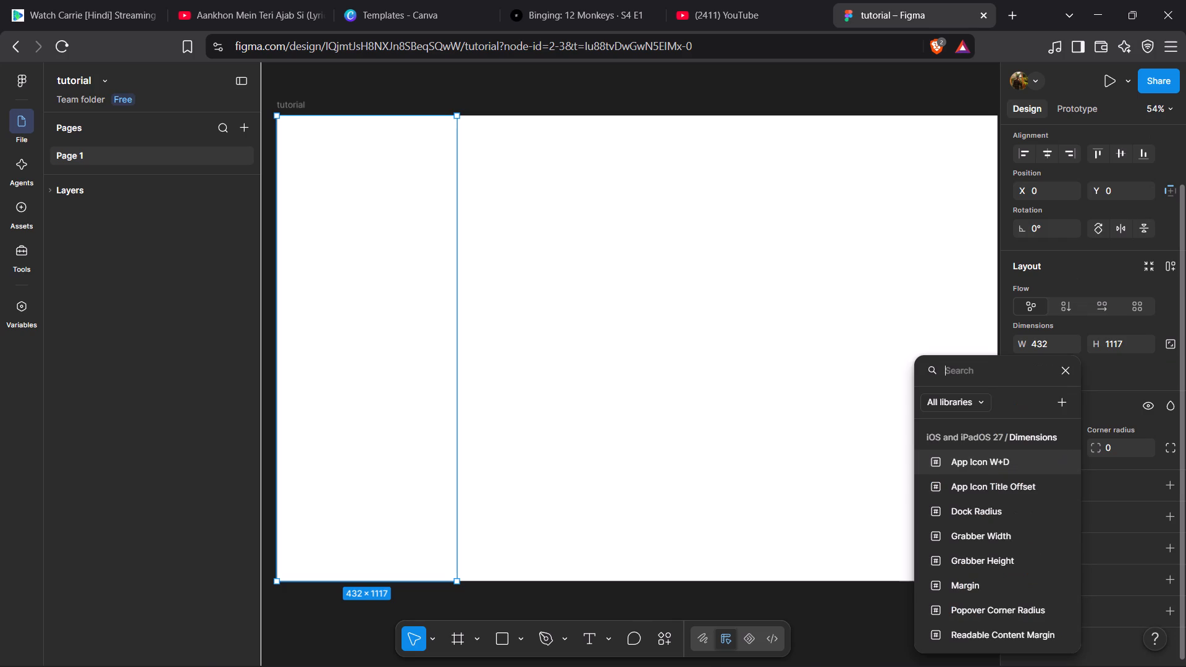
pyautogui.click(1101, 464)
# Add a fill to the nested frame and make it a gradient.
pyautogui.scroll(-1, 1067, 365)
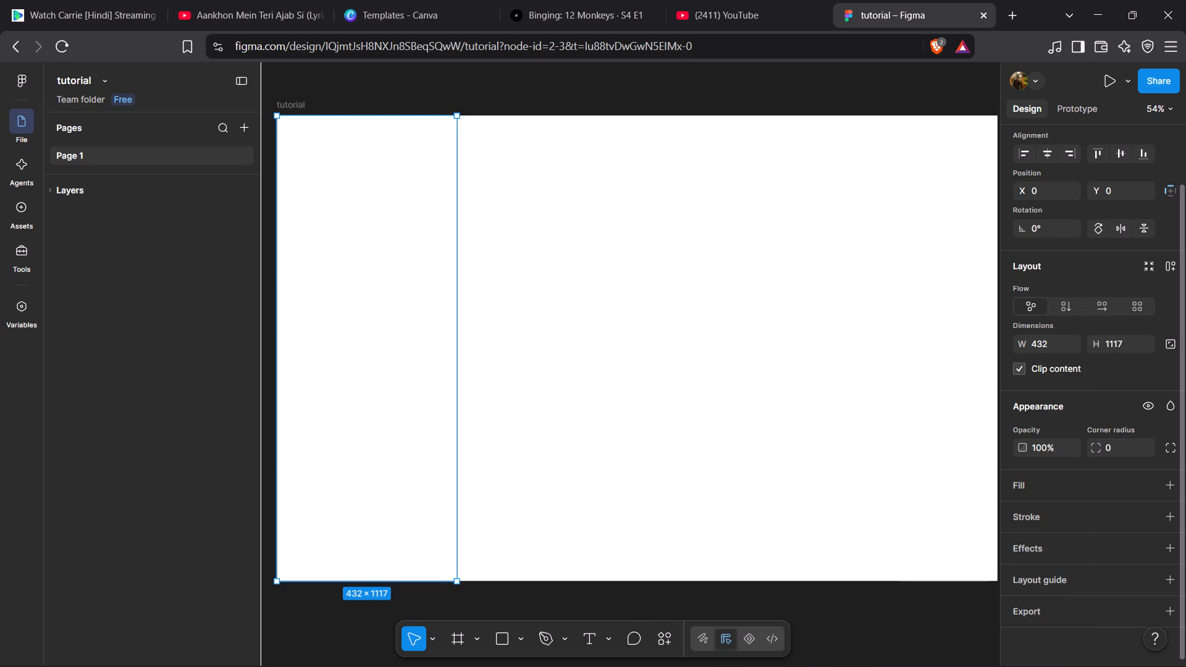
pyautogui.click(1066, 495)
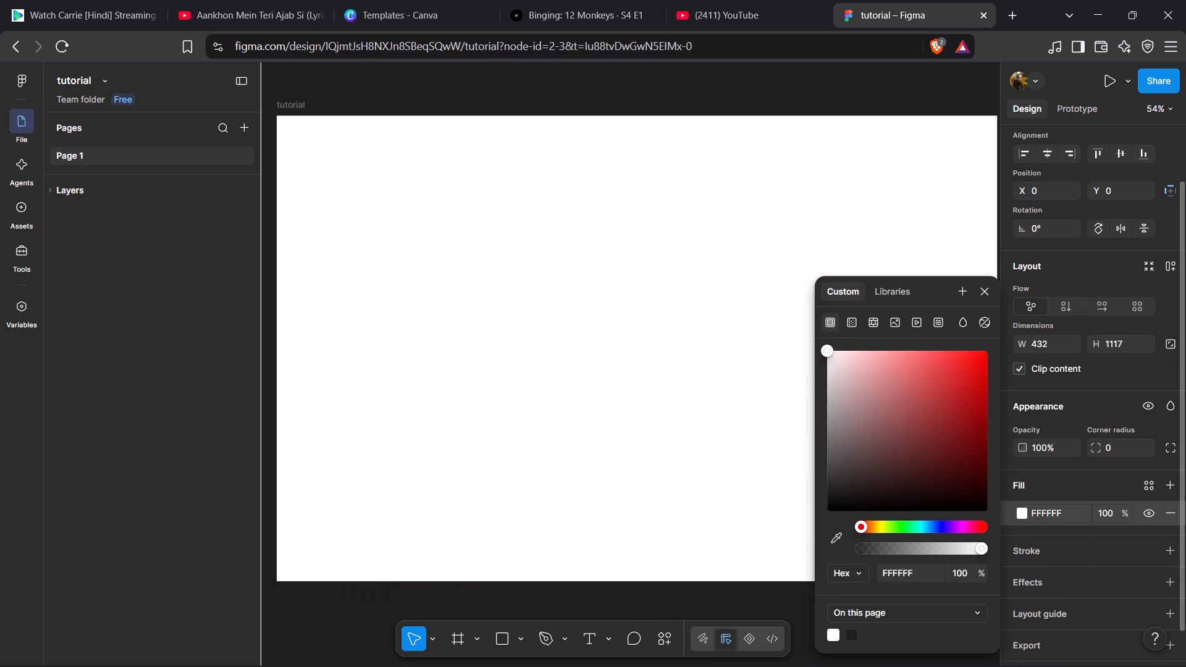
pyautogui.click(854, 317)
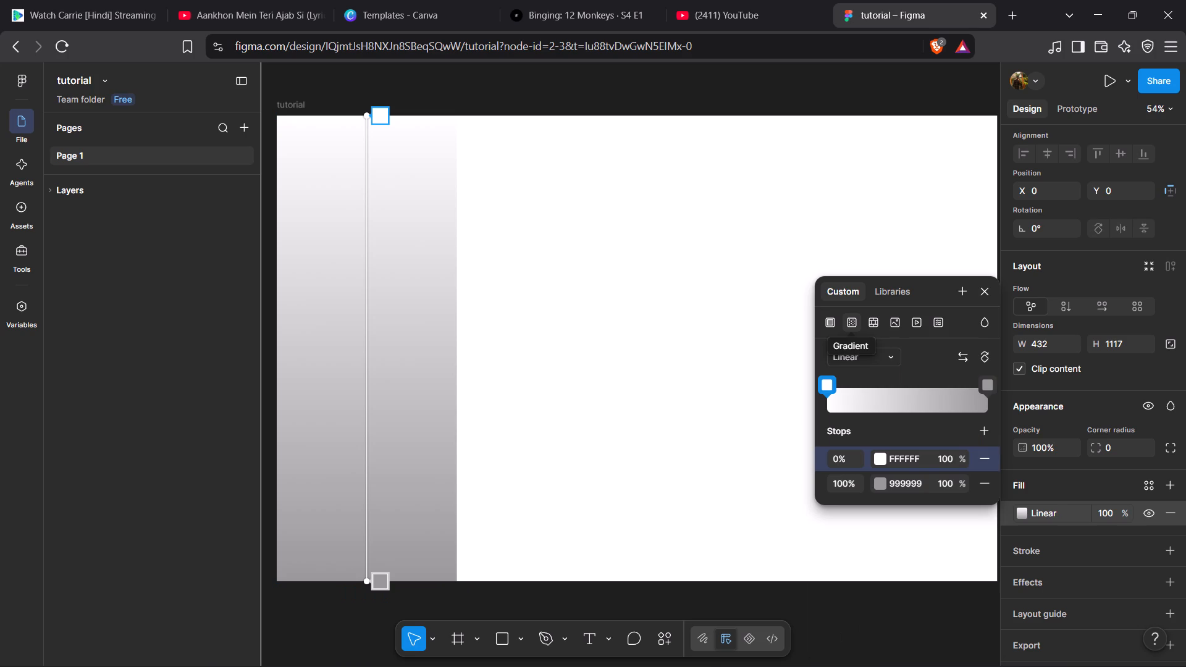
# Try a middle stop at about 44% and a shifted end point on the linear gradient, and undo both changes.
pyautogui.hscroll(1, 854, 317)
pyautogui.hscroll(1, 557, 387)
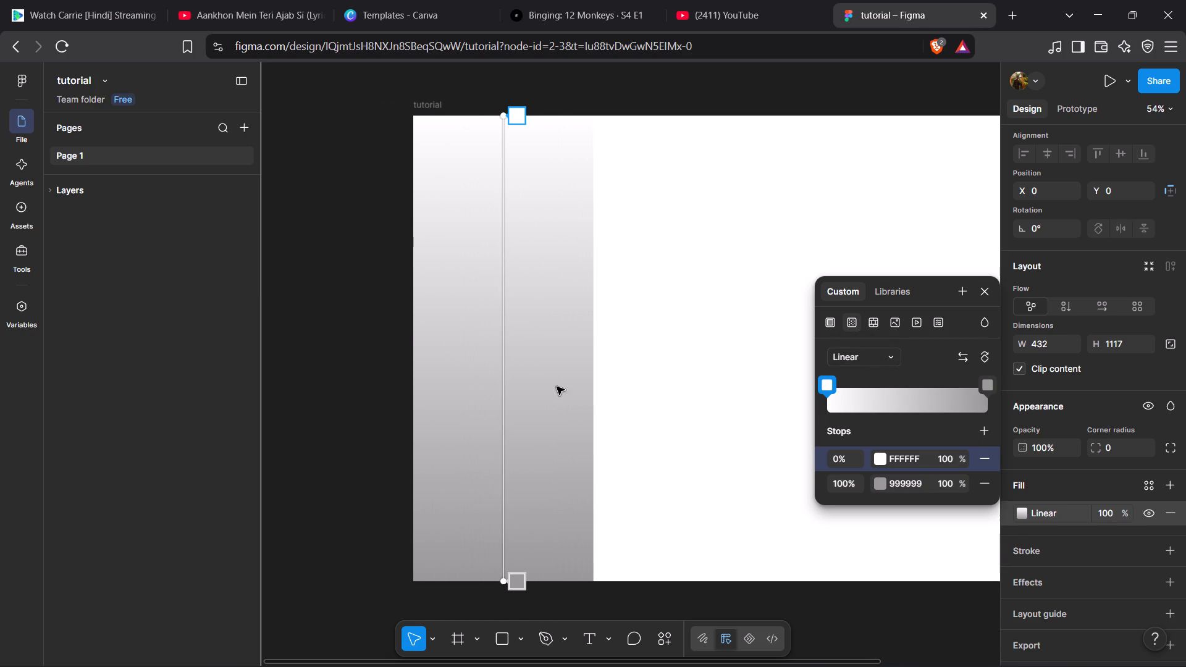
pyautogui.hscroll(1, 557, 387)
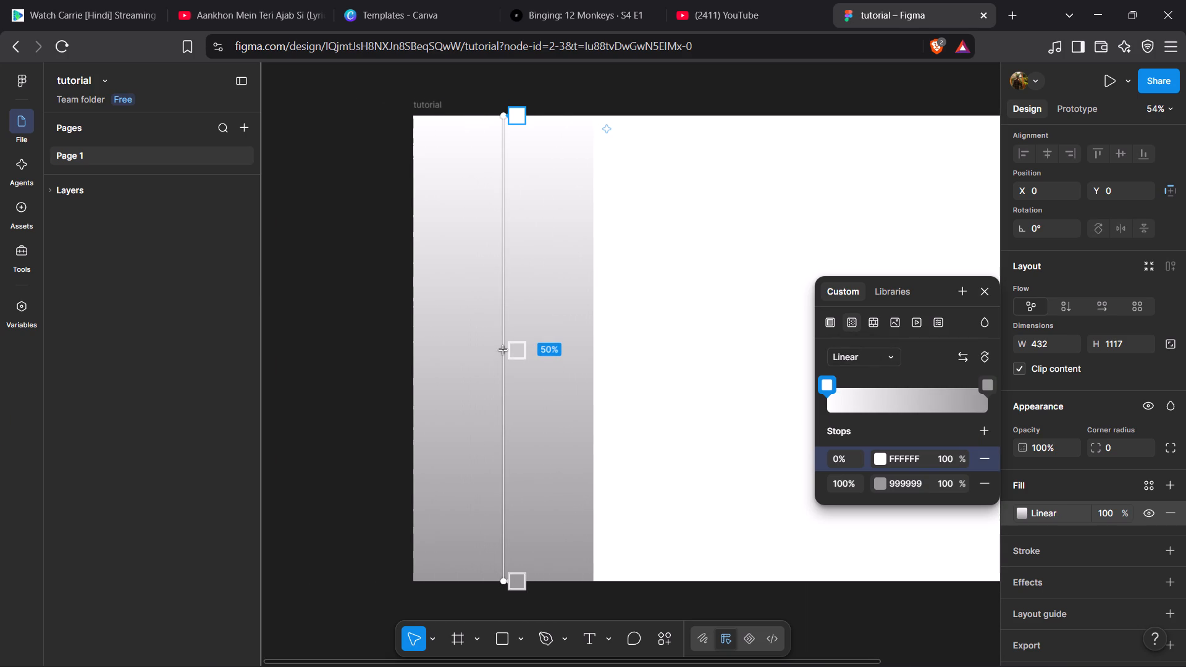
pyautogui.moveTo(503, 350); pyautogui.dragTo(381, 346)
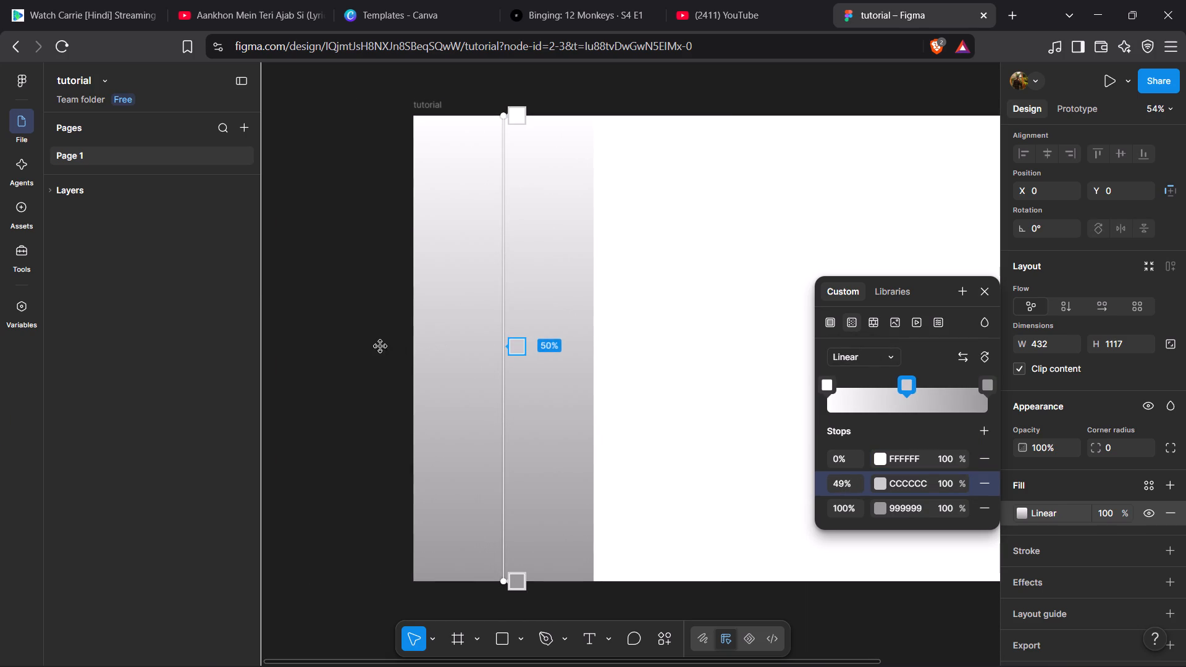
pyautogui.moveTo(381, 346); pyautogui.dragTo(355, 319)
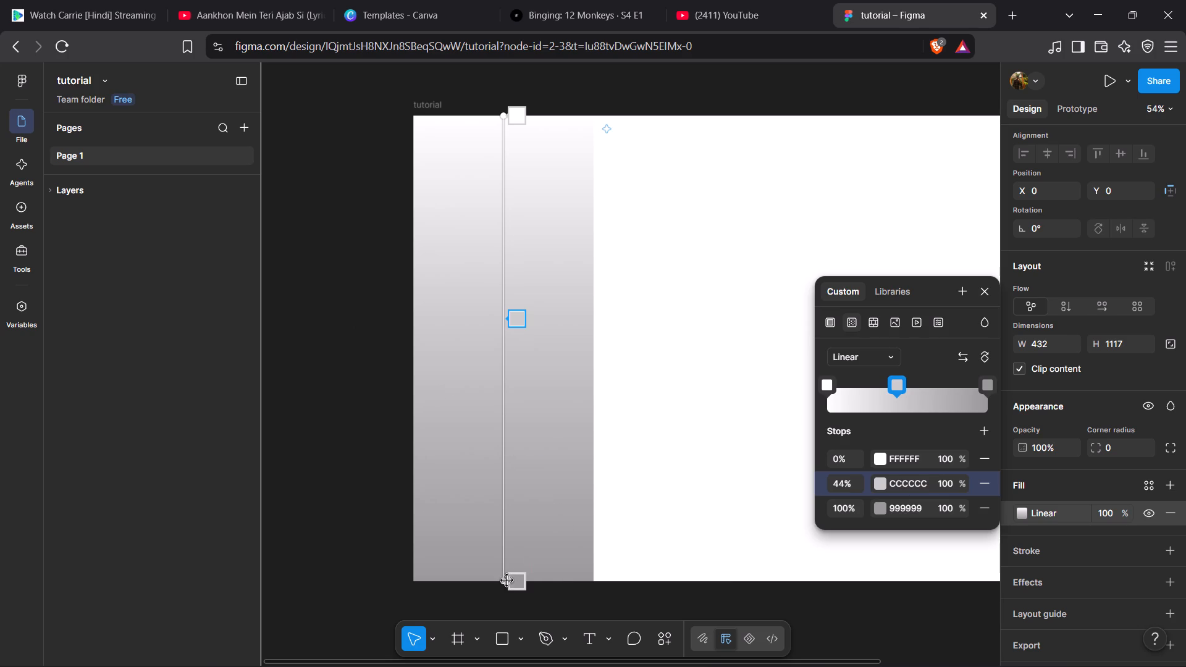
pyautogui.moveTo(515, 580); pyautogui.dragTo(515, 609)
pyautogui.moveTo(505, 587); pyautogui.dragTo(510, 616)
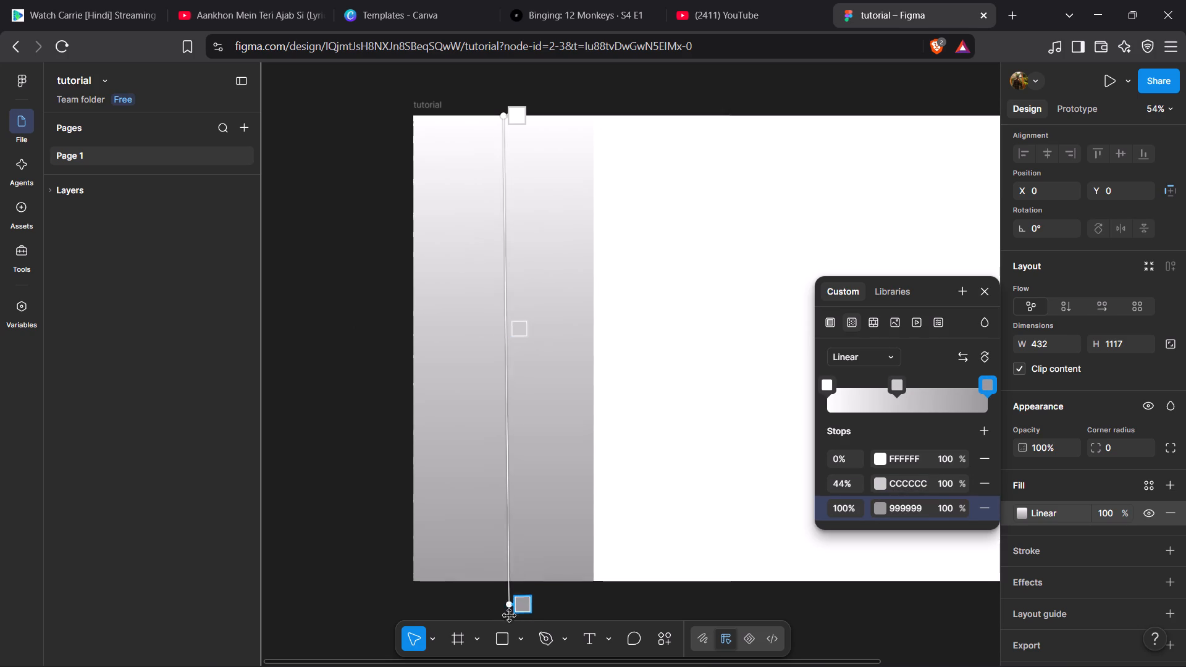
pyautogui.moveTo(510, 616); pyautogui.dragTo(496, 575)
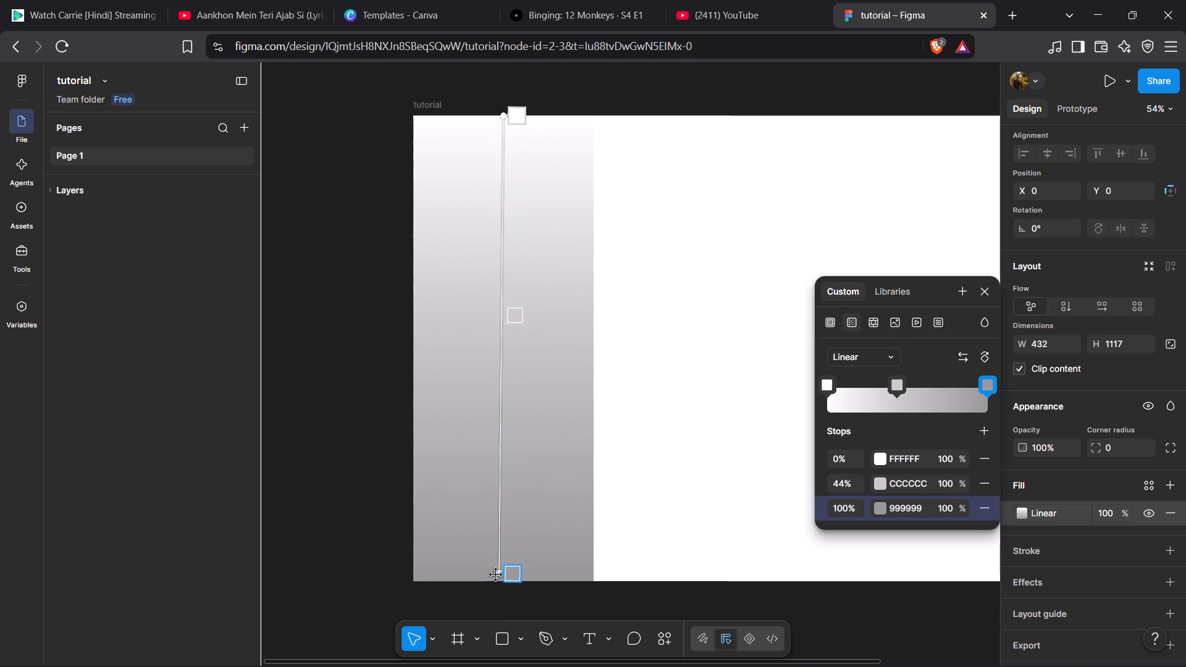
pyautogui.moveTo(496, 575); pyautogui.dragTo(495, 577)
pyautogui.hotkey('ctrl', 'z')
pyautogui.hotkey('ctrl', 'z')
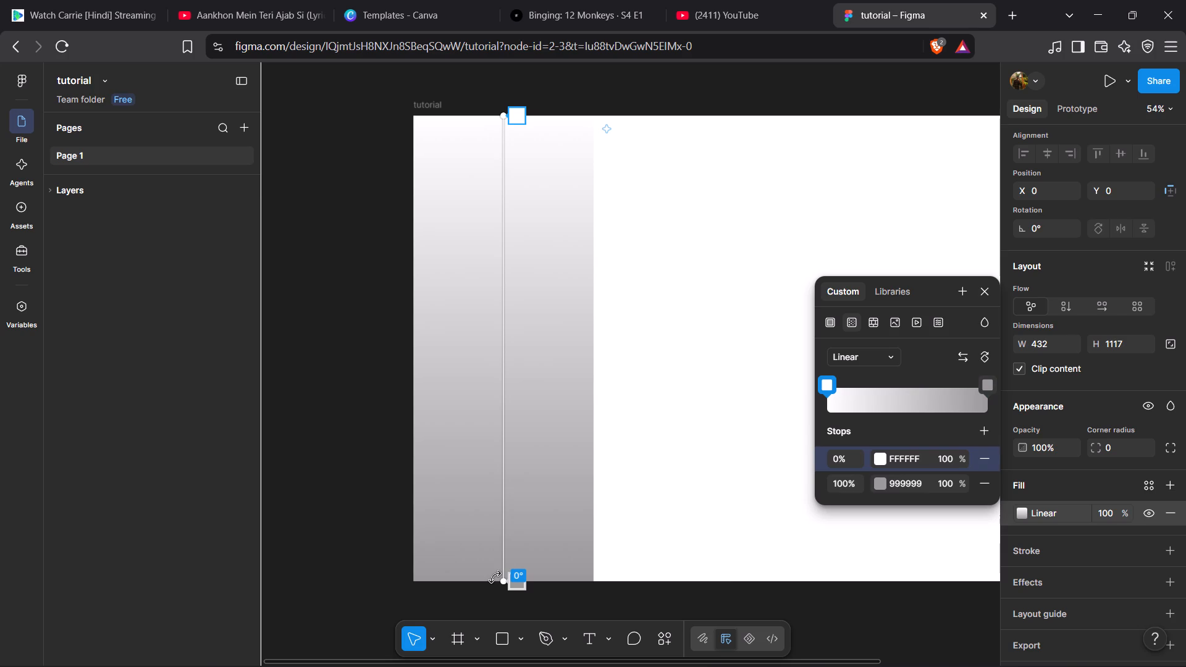
# Change the nested frame's gradient fill from linear to Radial.
pyautogui.click(873, 358)
pyautogui.click(869, 380)
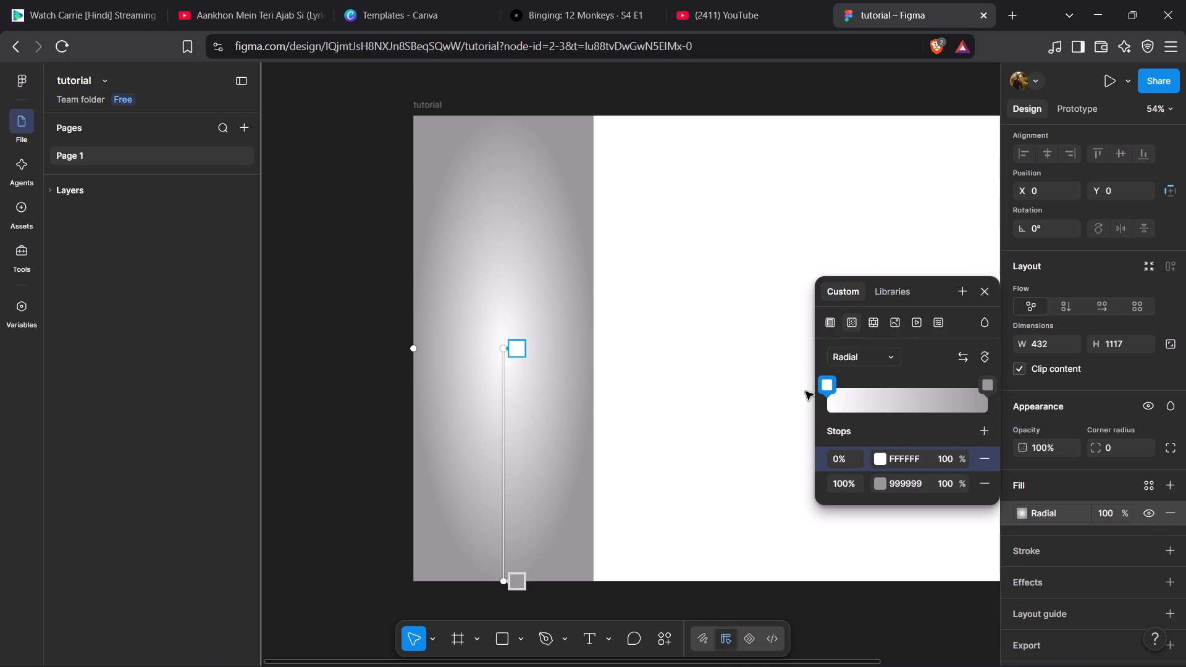
# Stretch the radial gradient past the frame's left edge and extend its outer end slightly below the frame's bottom edge.
pyautogui.moveTo(414, 348); pyautogui.dragTo(347, 353)
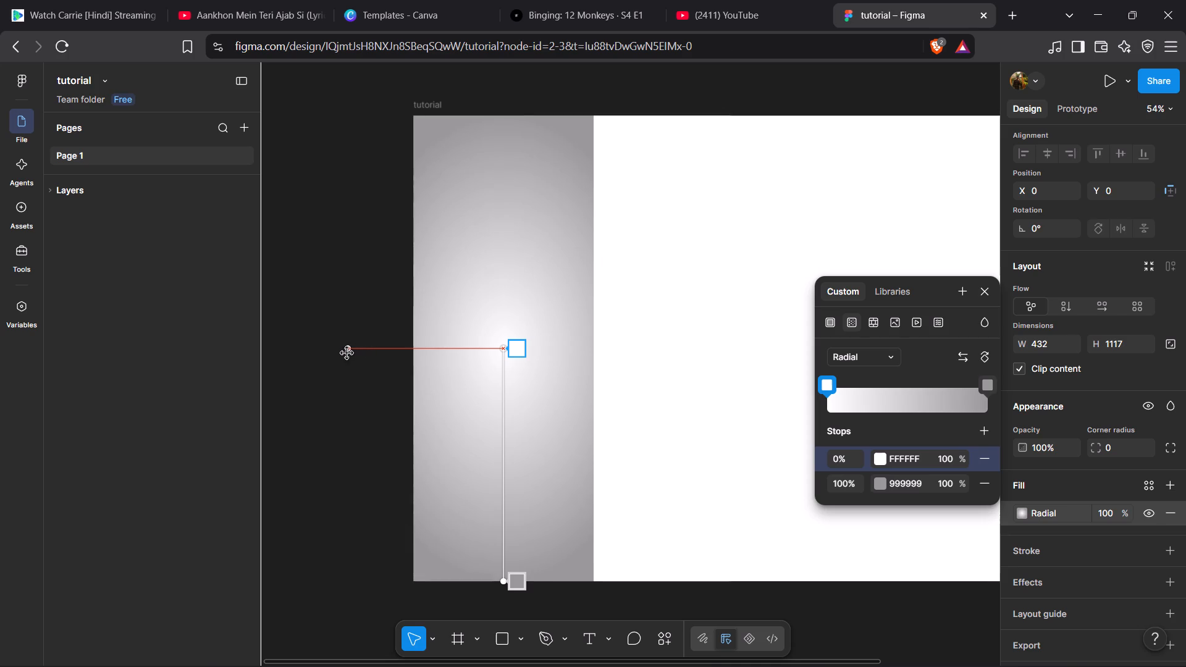
pyautogui.moveTo(347, 353); pyautogui.dragTo(345, 354)
pyautogui.moveTo(345, 354); pyautogui.dragTo(358, 354)
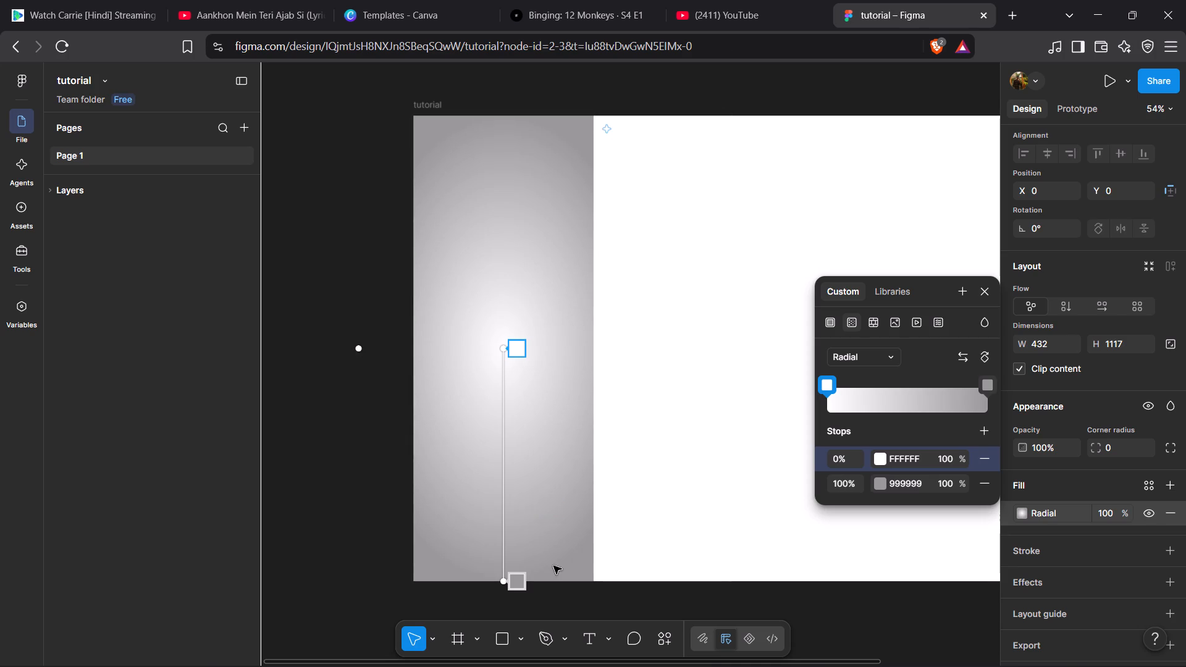
pyautogui.scroll(-1, 553, 566)
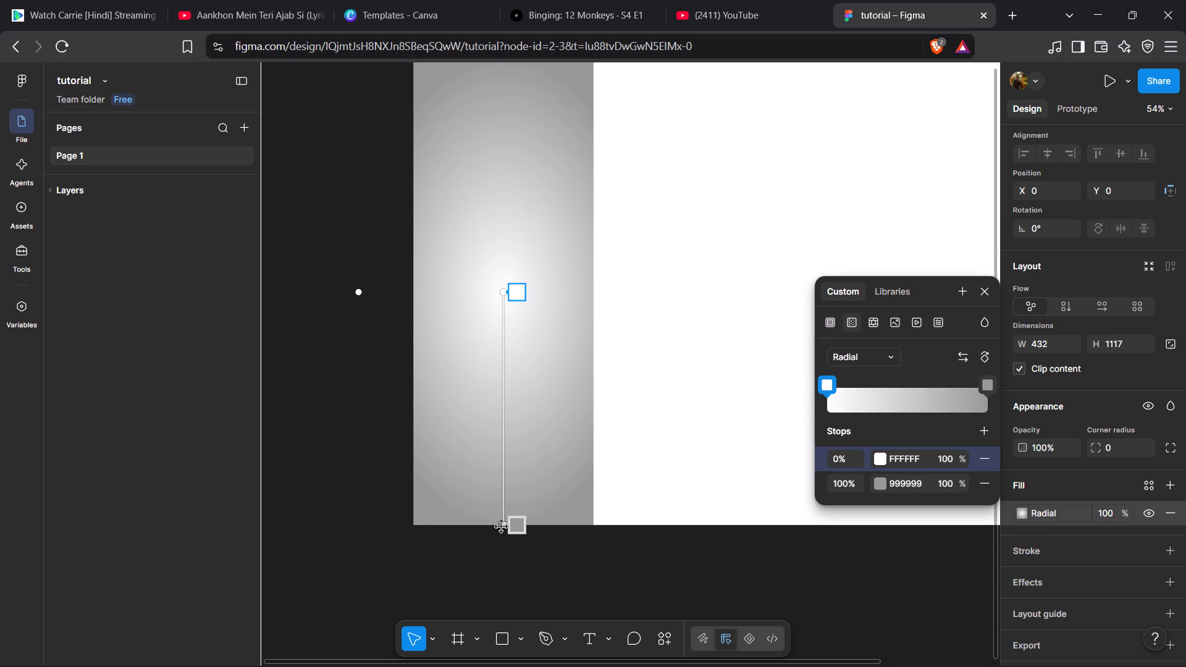
pyautogui.moveTo(502, 527); pyautogui.dragTo(502, 551)
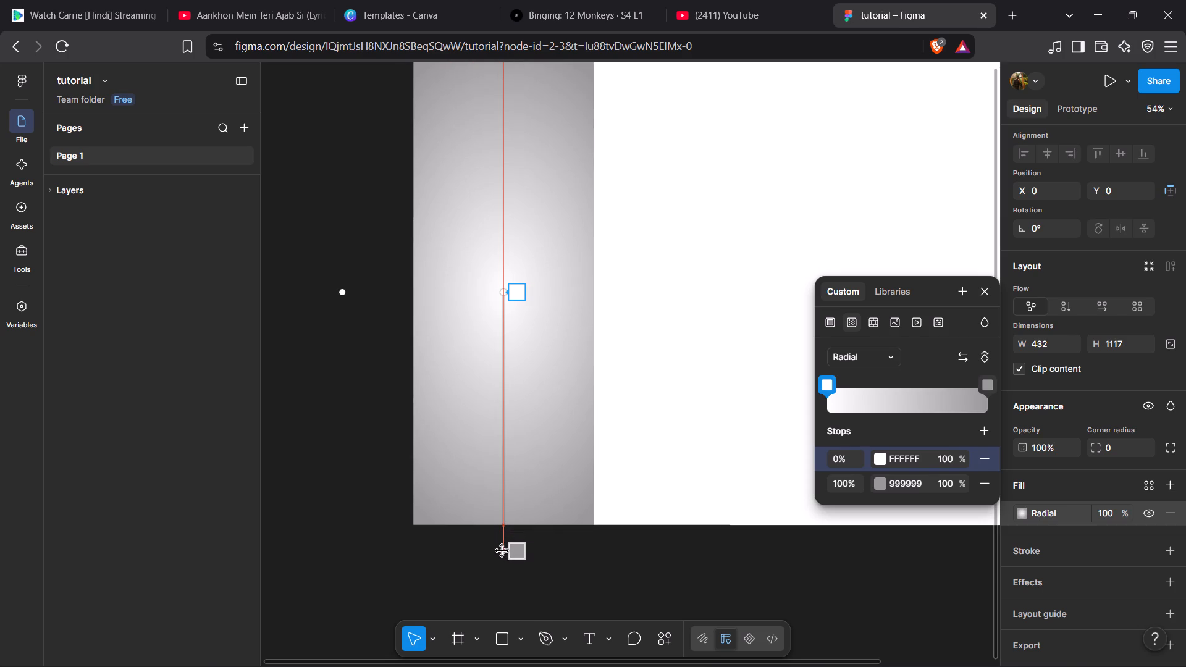
pyautogui.moveTo(502, 551); pyautogui.dragTo(503, 557)
pyautogui.moveTo(503, 557); pyautogui.dragTo(503, 546)
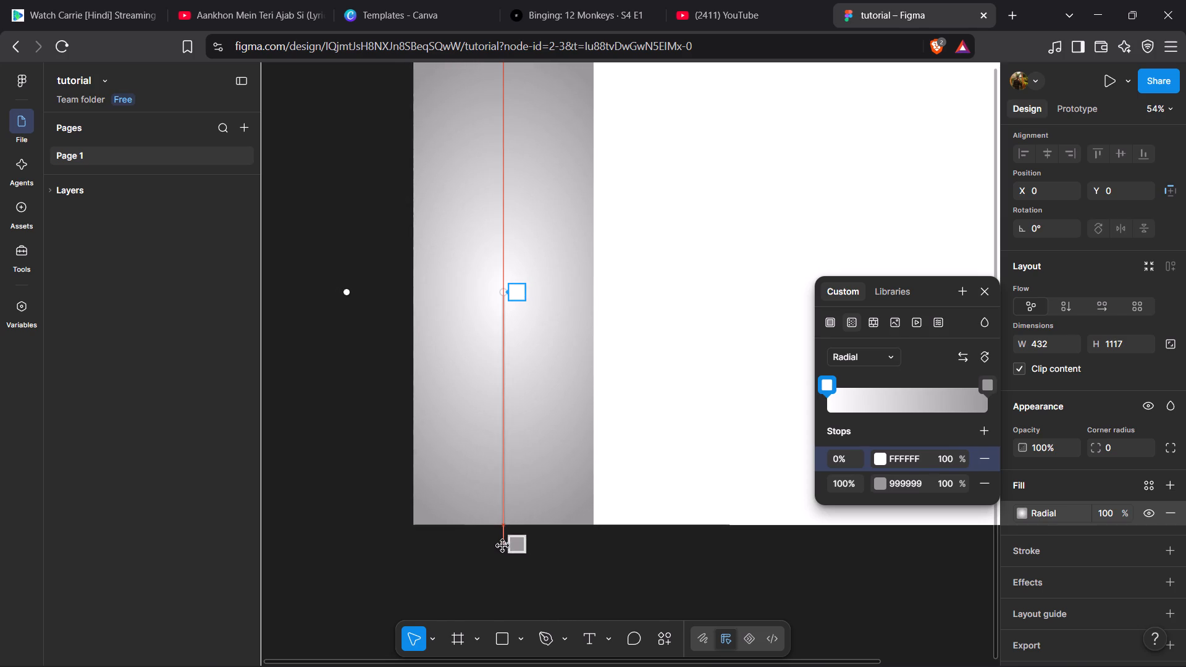
pyautogui.moveTo(503, 546); pyautogui.dragTo(505, 550)
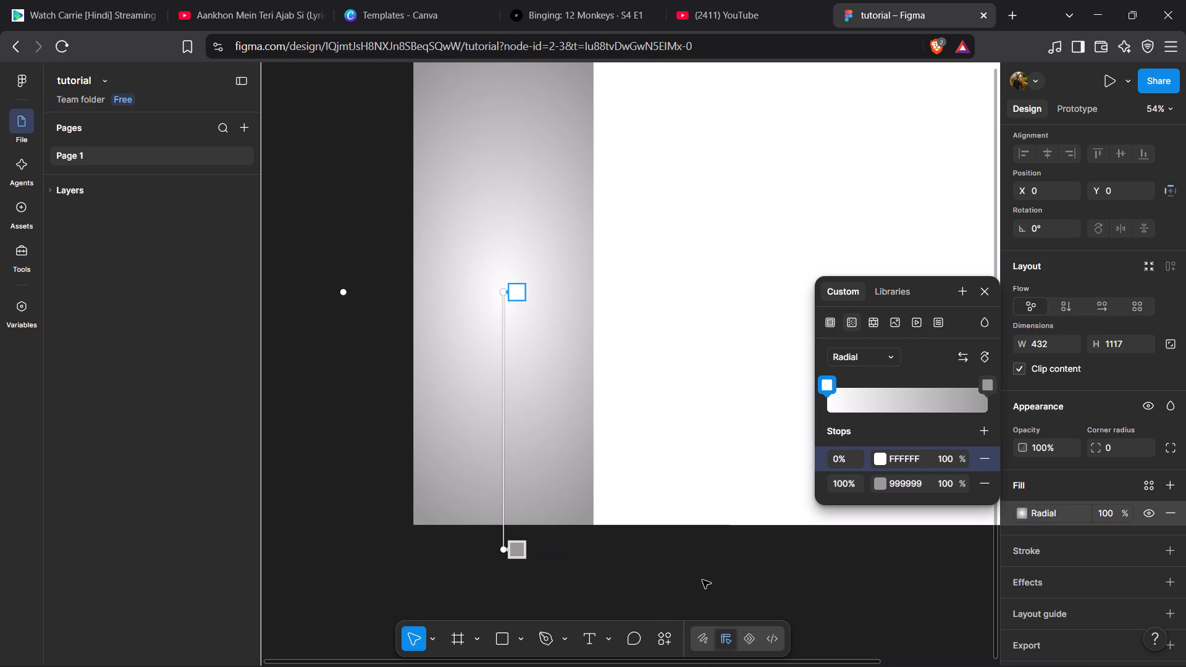
# Set the colour of the radial gradient's 0% stop to hex E6FFD6.
pyautogui.hscroll(1, 718, 580)
pyautogui.click(881, 457)
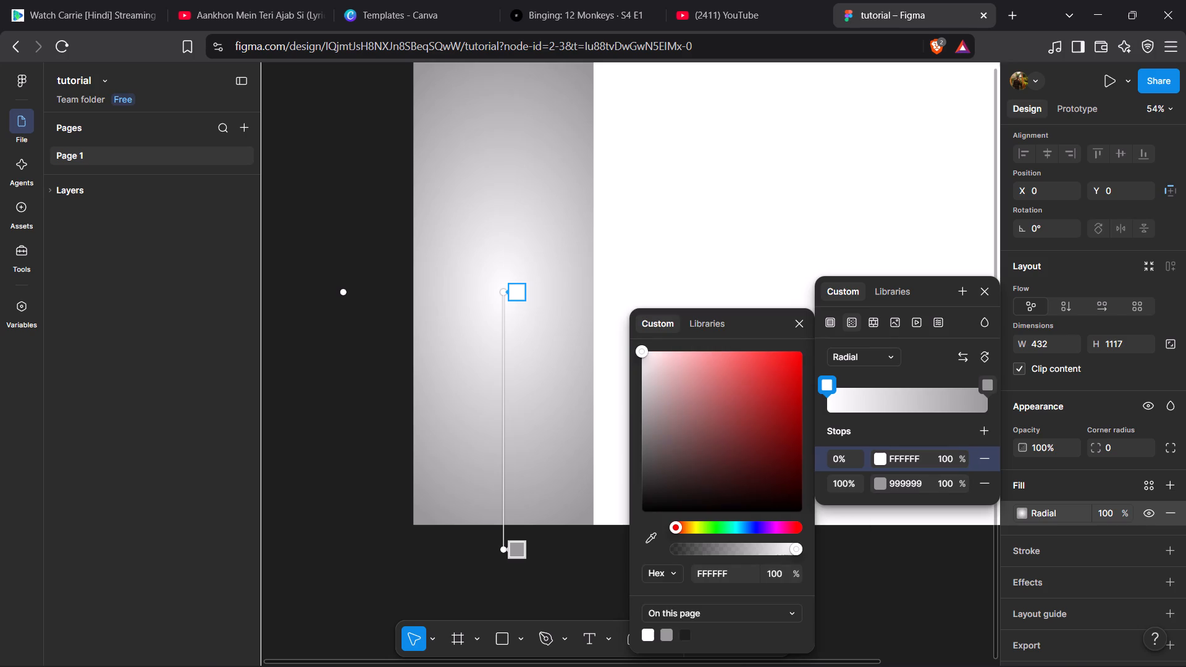
pyautogui.click(881, 457)
pyautogui.click(881, 457)
pyautogui.click(726, 573)
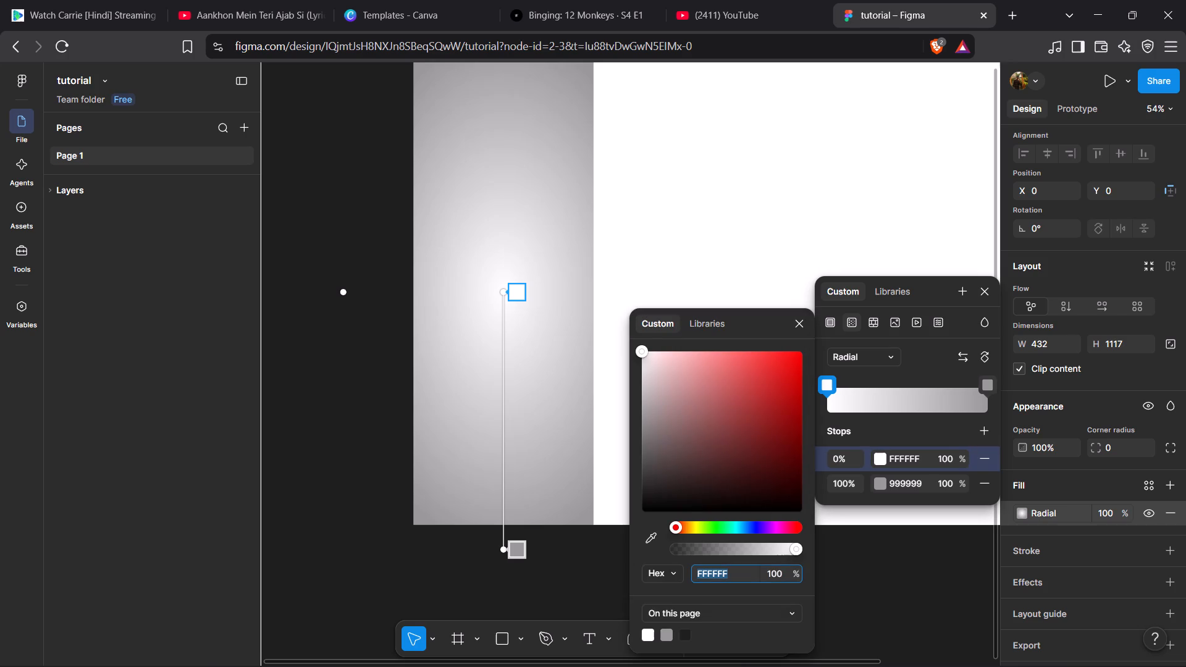
pyautogui.press('e')
pyautogui.press('6')
pyautogui.write('FF')
pyautogui.press('d')
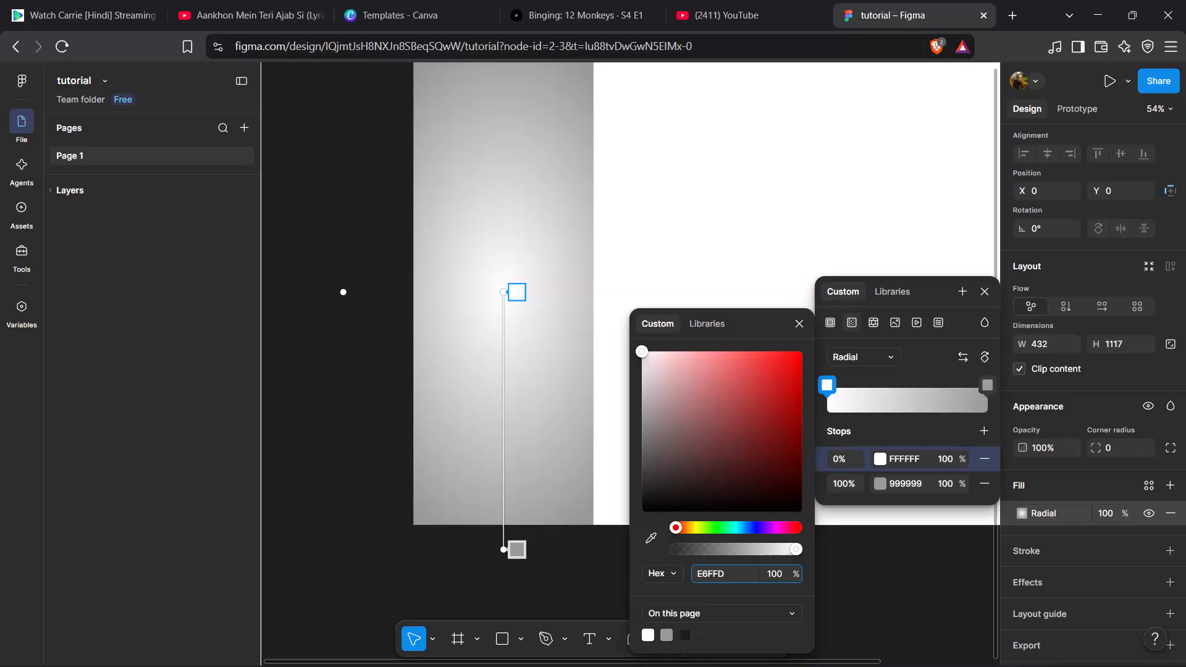
pyautogui.press('6')
pyautogui.press('Return')
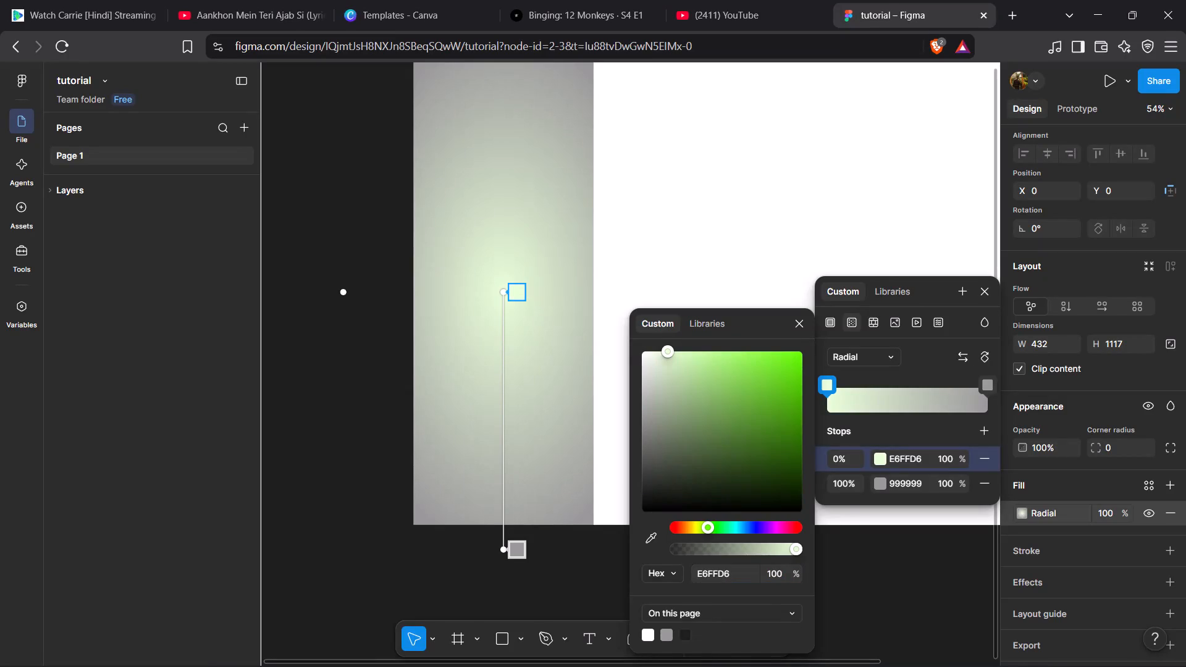
# Set the colour of the radial gradient's 100% stop to hex 91C164.
pyautogui.click(886, 485)
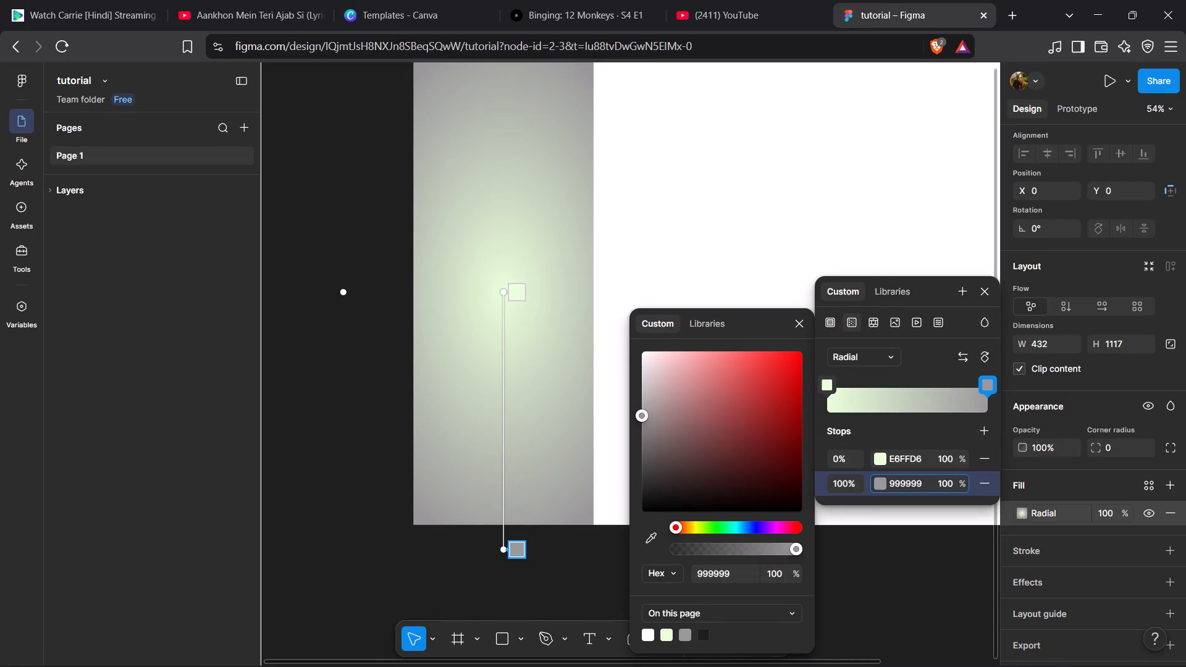
pyautogui.click(731, 573)
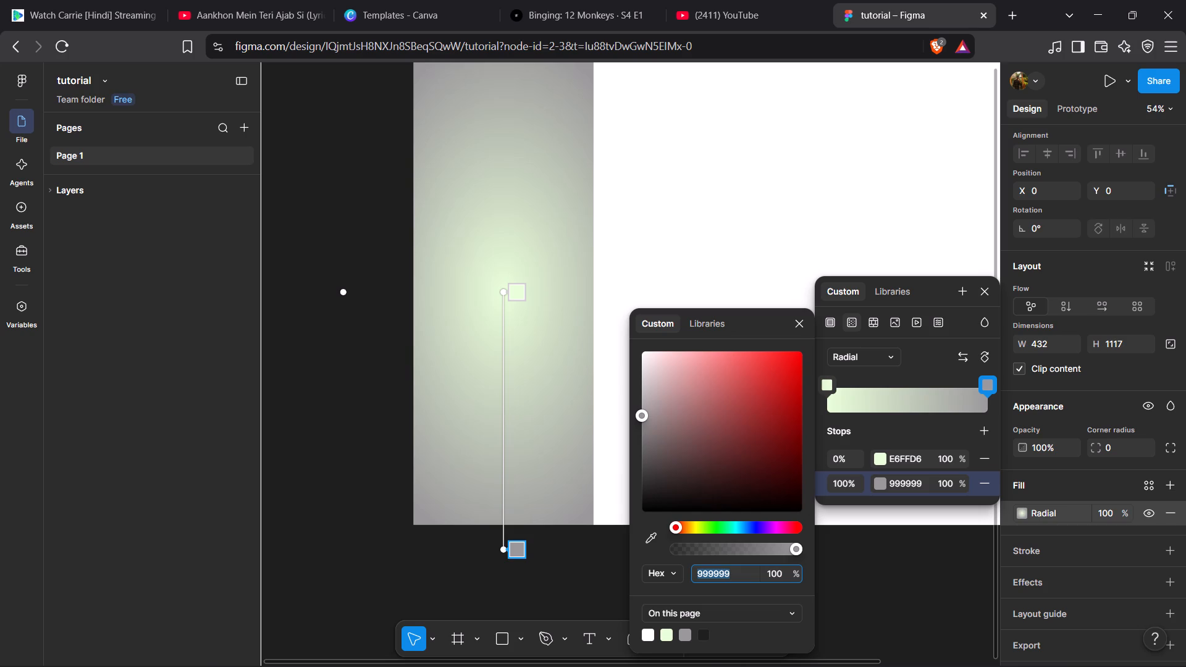
pyautogui.press('9')
pyautogui.press('1')
pyautogui.press('c')
pyautogui.press('1')
pyautogui.press('6')
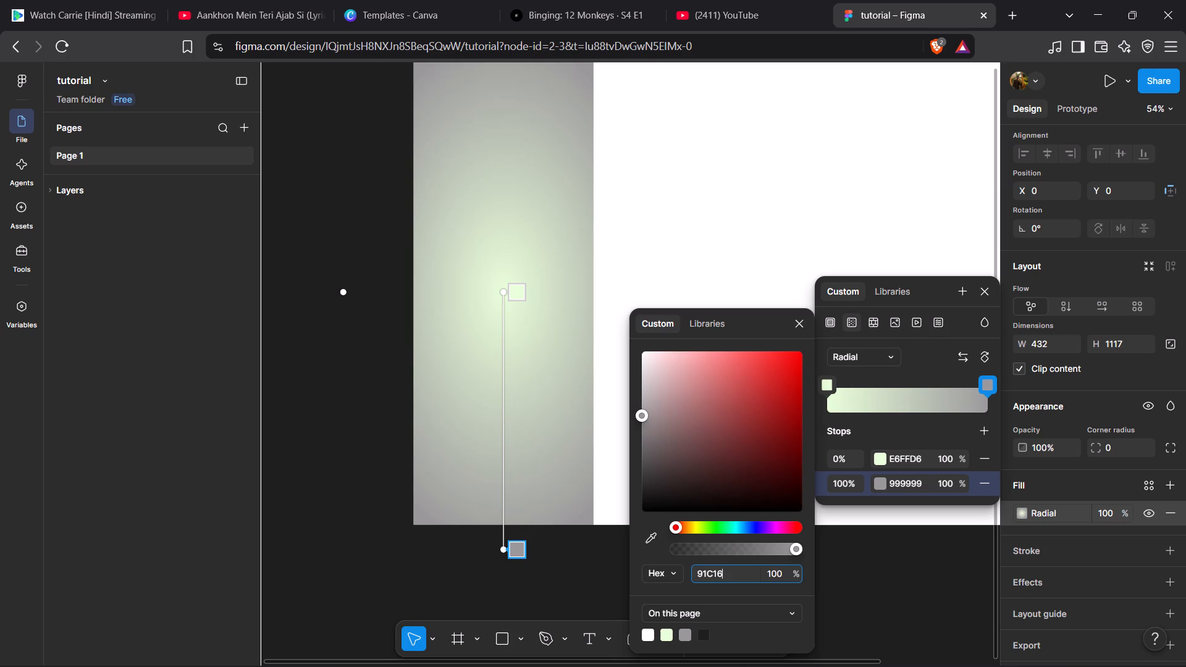
pyautogui.press('4')
pyautogui.press('Return')
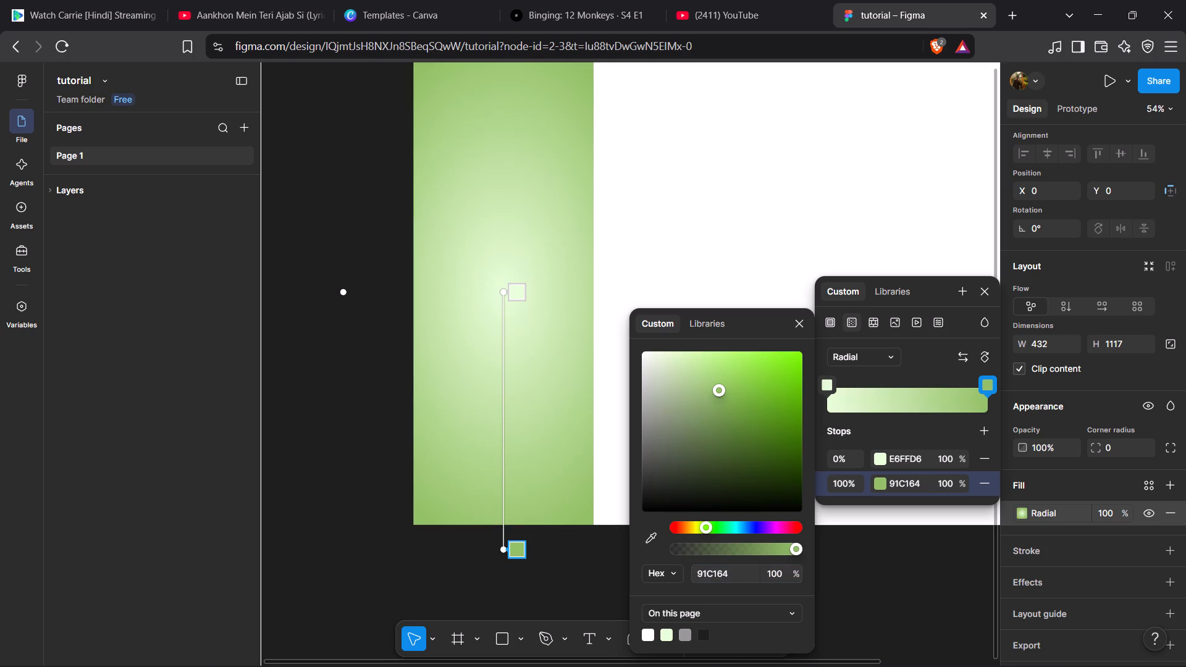
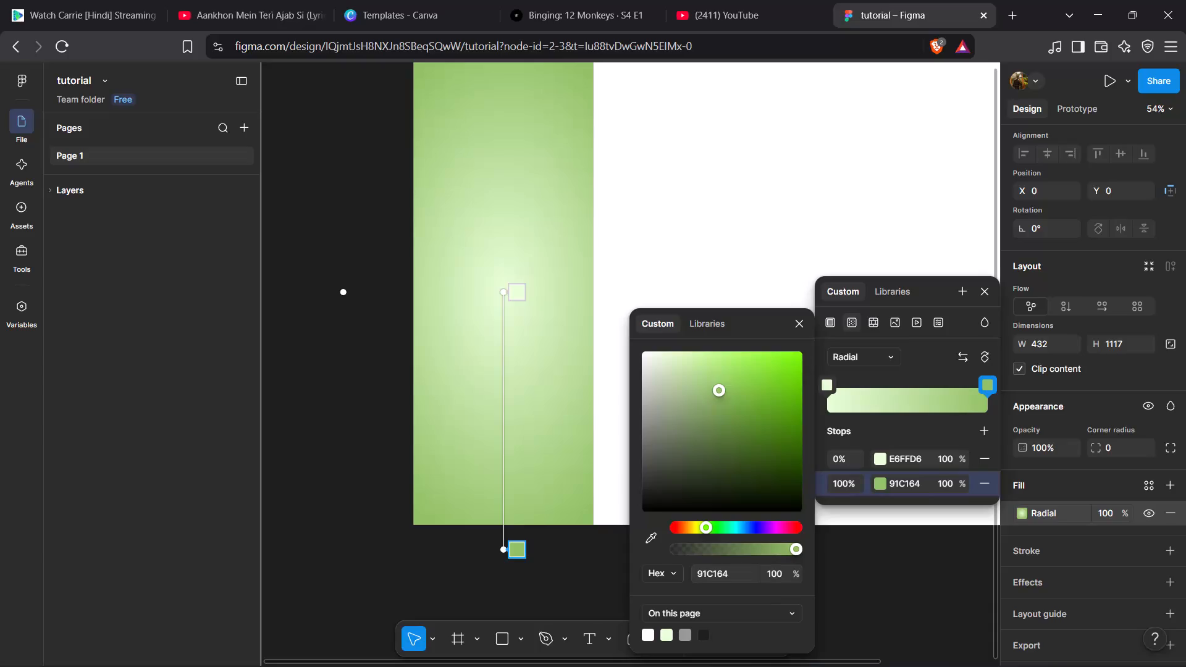
# Switch to YouTube and open the Step-by-Step Figma Tutorial: Ice Cream Design and Animation video from the watch history, paused.
pyautogui.click(691, 25)
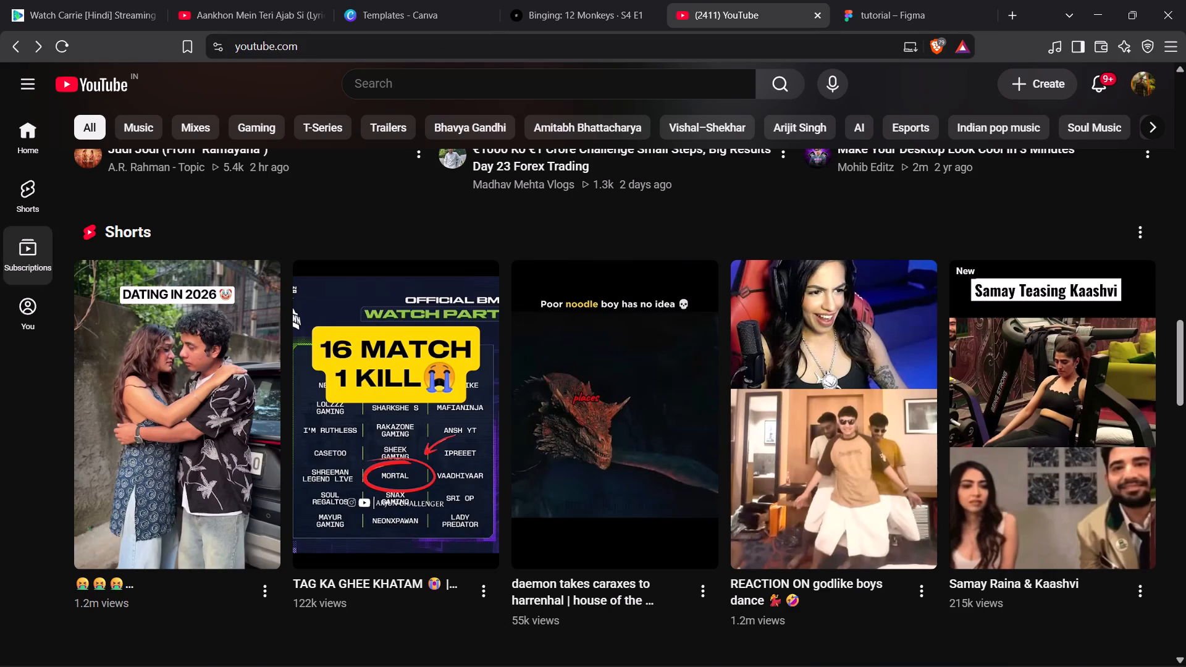
pyautogui.click(33, 305)
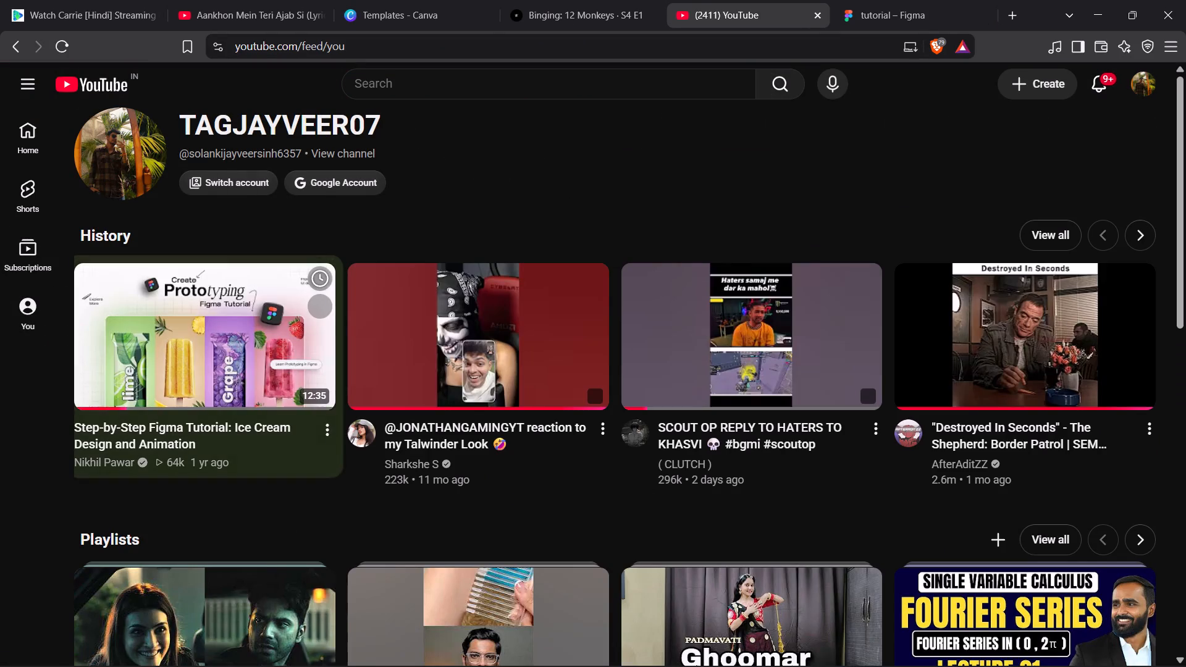
pyautogui.click(248, 340)
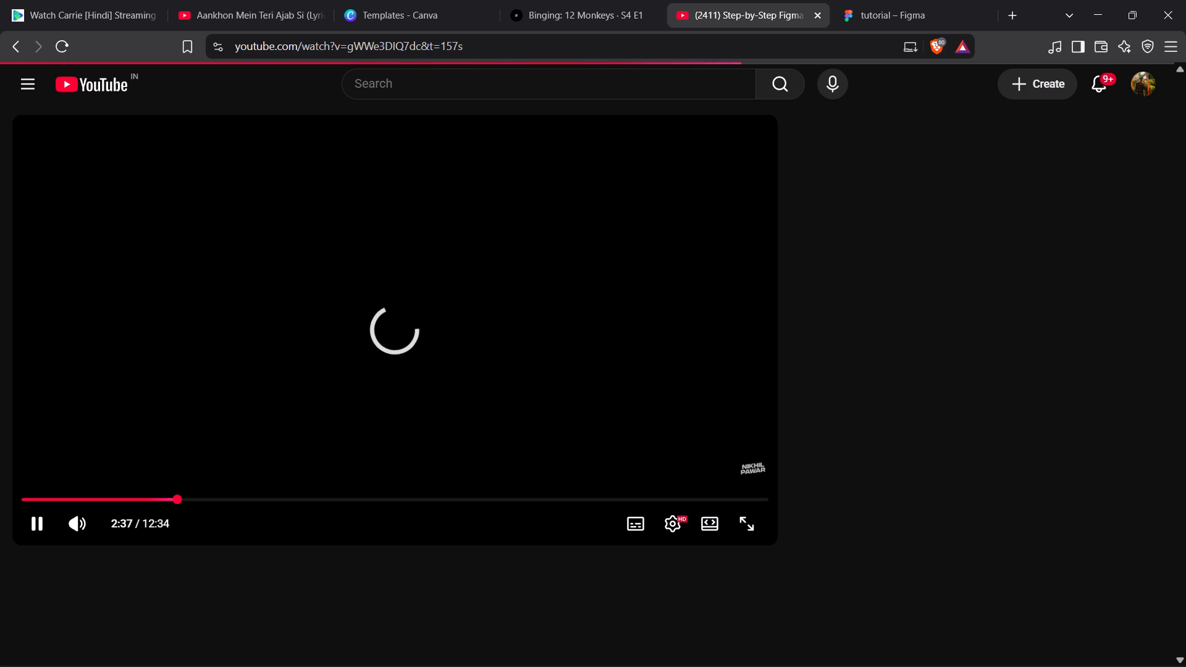
pyautogui.press('space')
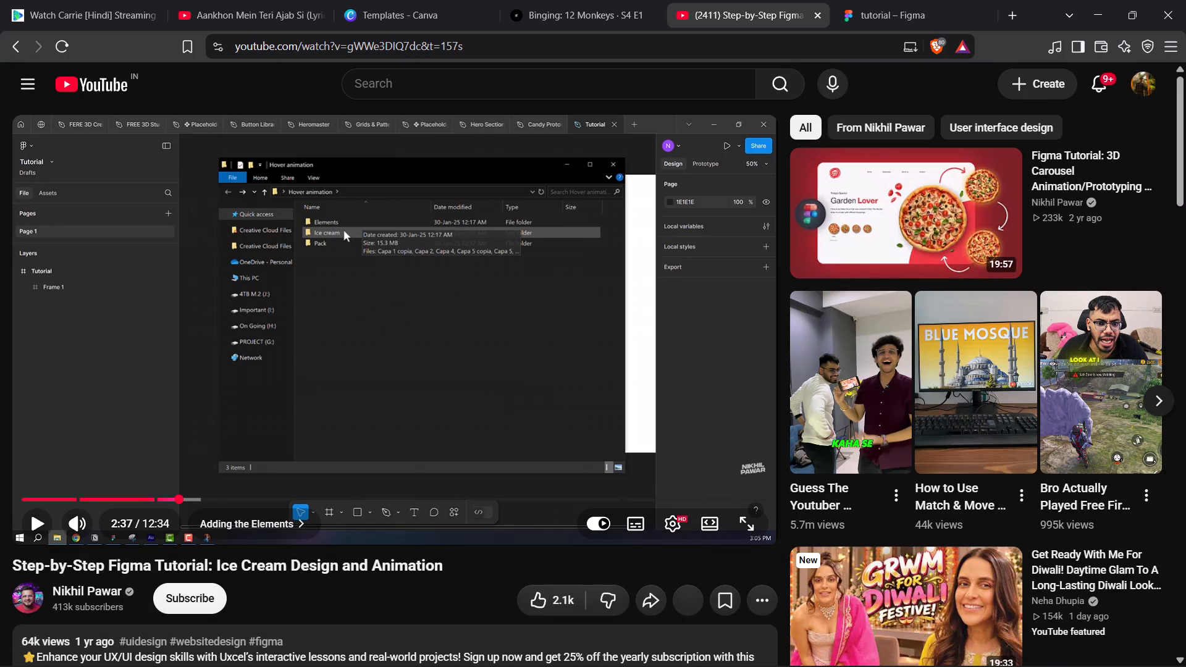
# Expand the video's description and open its Download Tutorial Assets link.
pyautogui.click(296, 577)
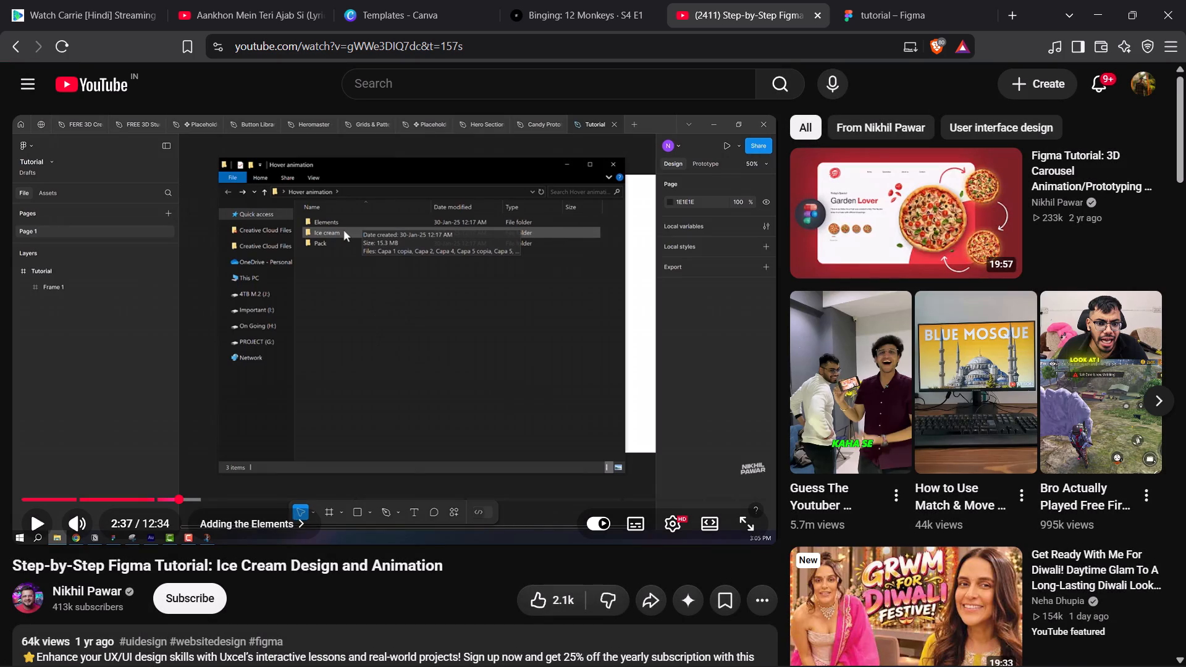
pyautogui.click(346, 573)
pyautogui.scroll(-1, 346, 573)
pyautogui.click(352, 542)
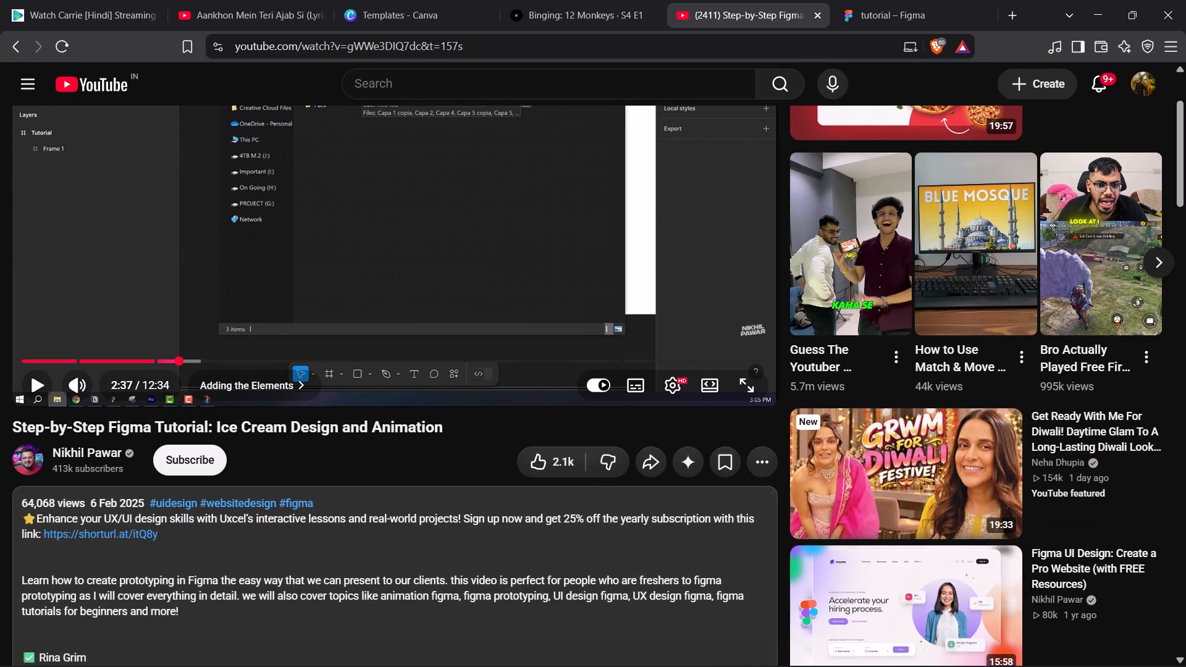
pyautogui.scroll(-3, 352, 542)
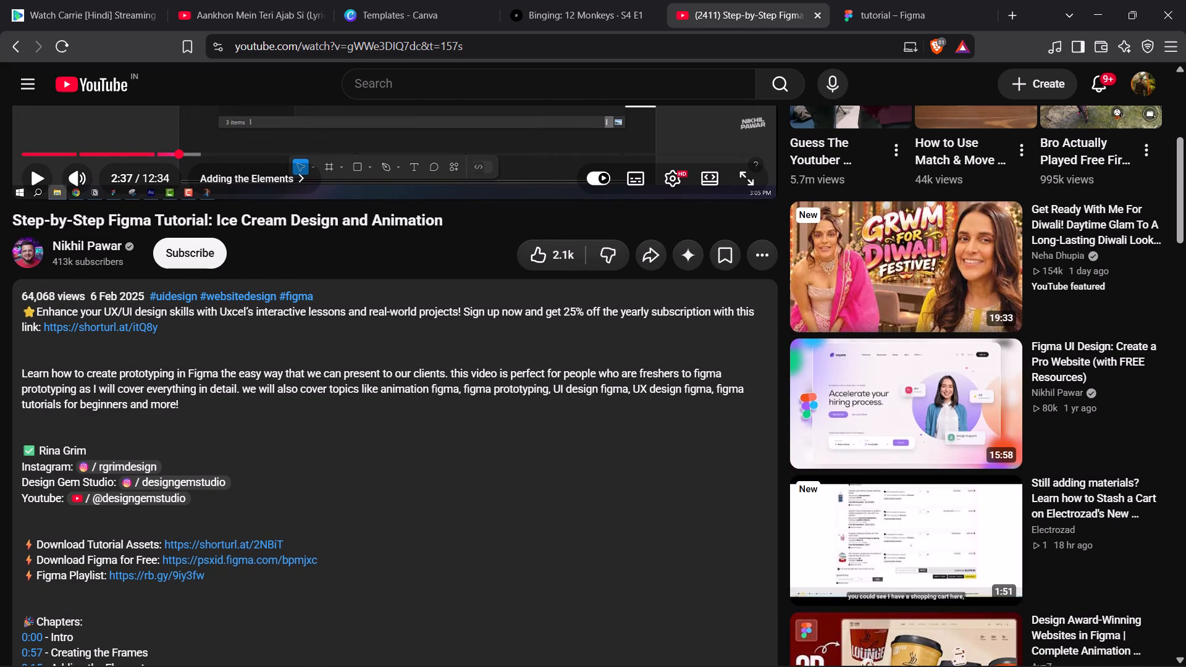
pyautogui.scroll(-2, 296, 581)
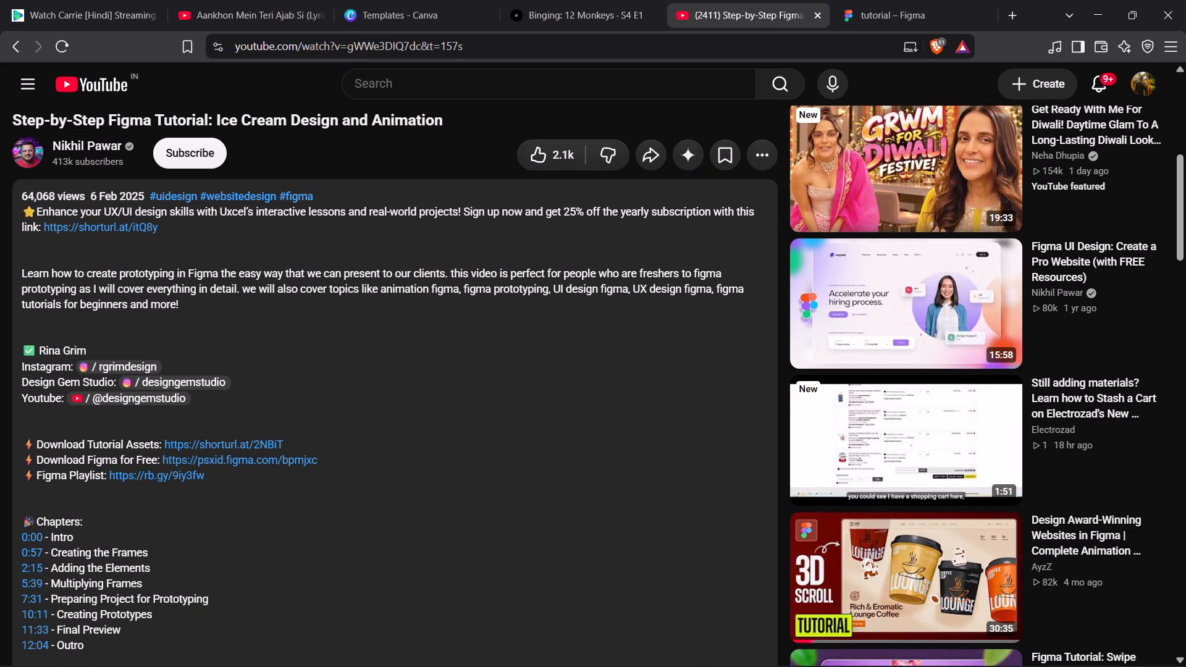
pyautogui.click(260, 442)
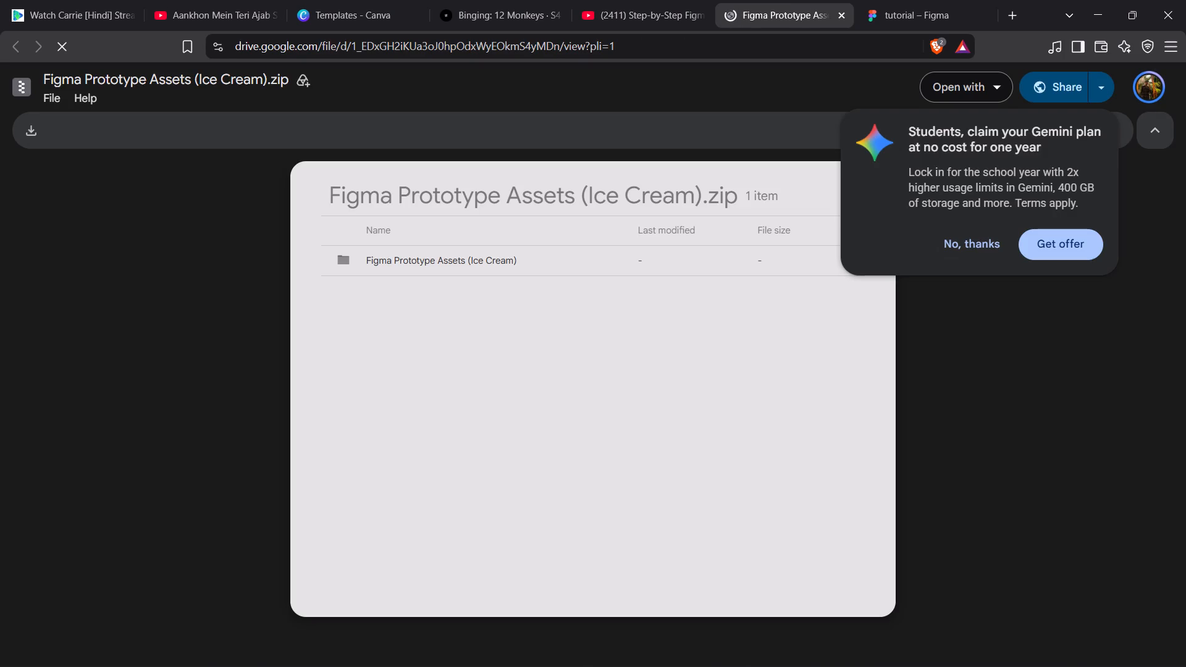
# Download Figma Prototype Assets (Ice Cream).zip from Google Drive into the Music folder and close the Drive pages.
pyautogui.click(965, 234)
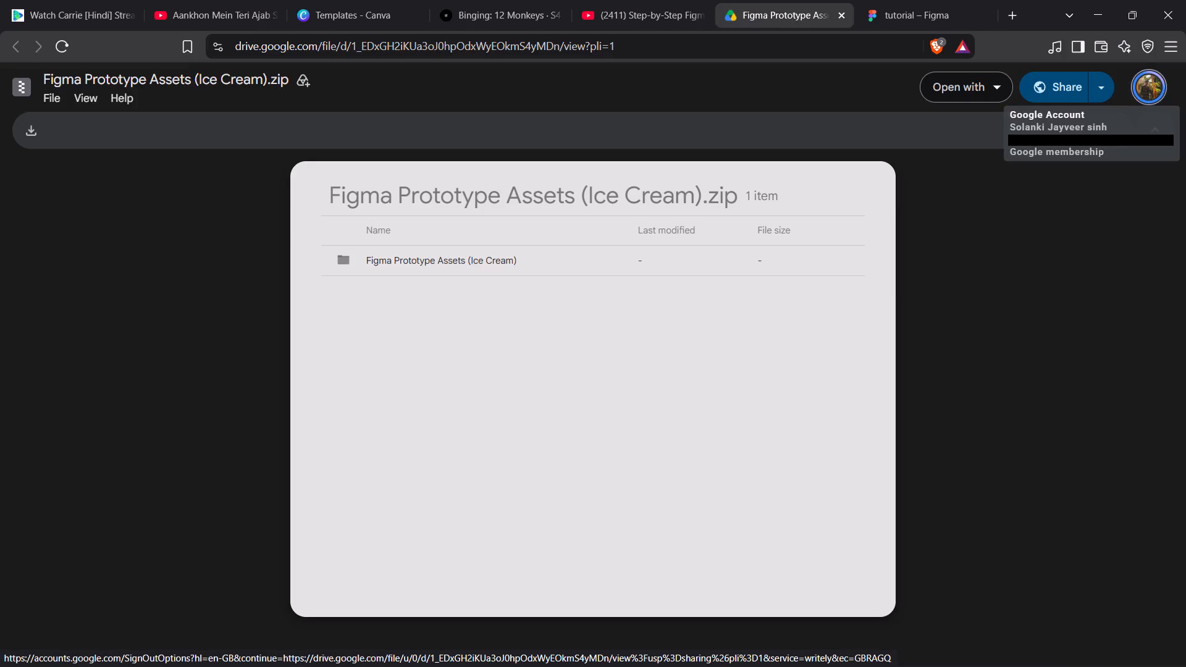
pyautogui.click(28, 135)
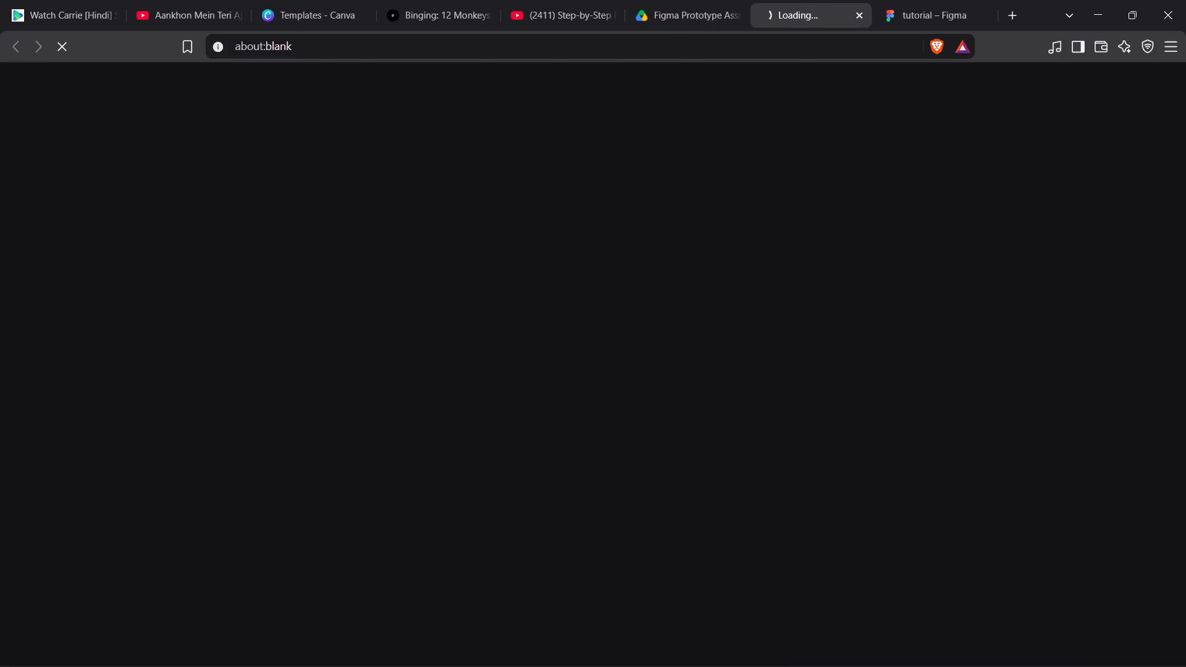
pyautogui.click(484, 185)
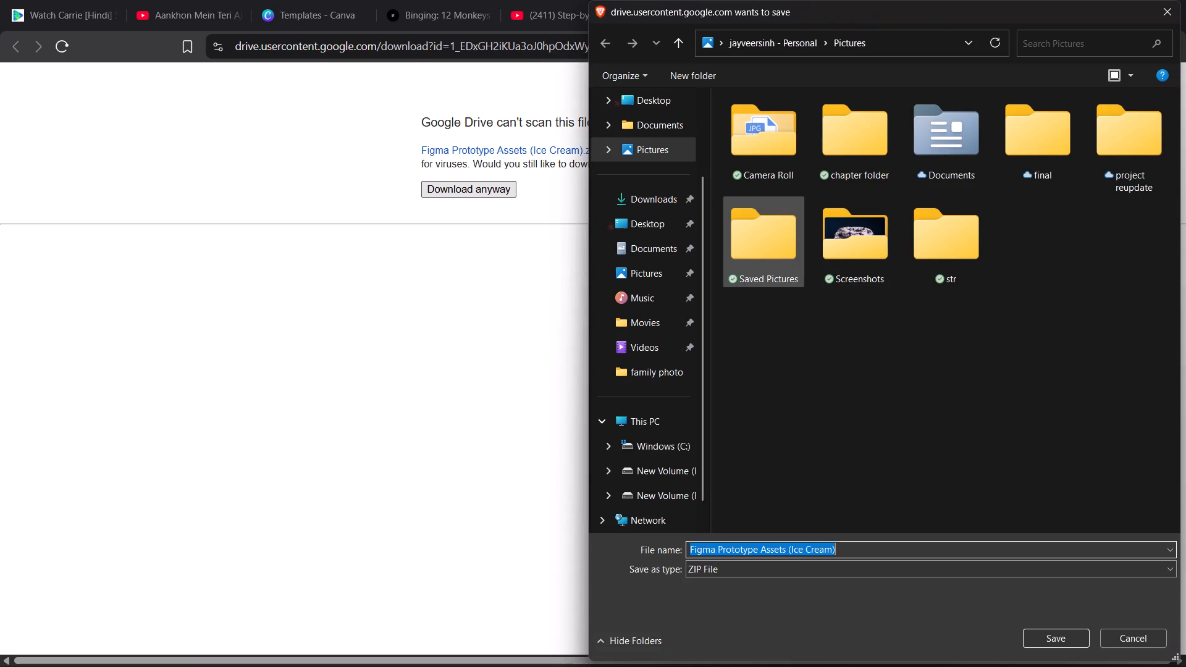
pyautogui.click(650, 204)
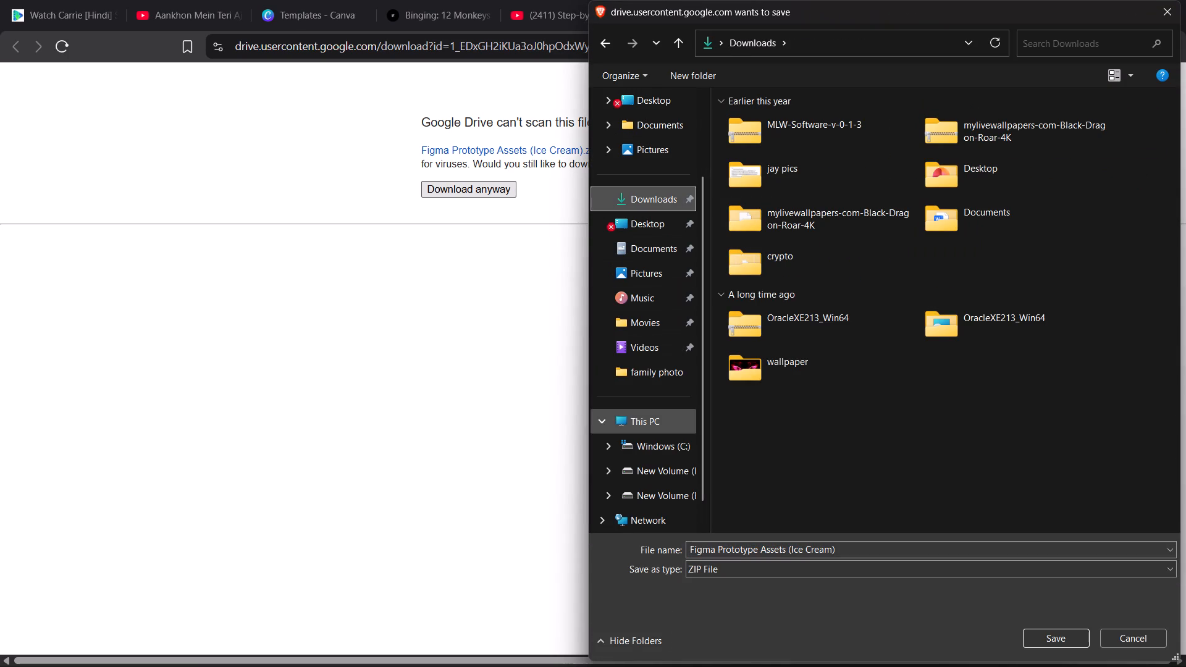
pyautogui.click(649, 303)
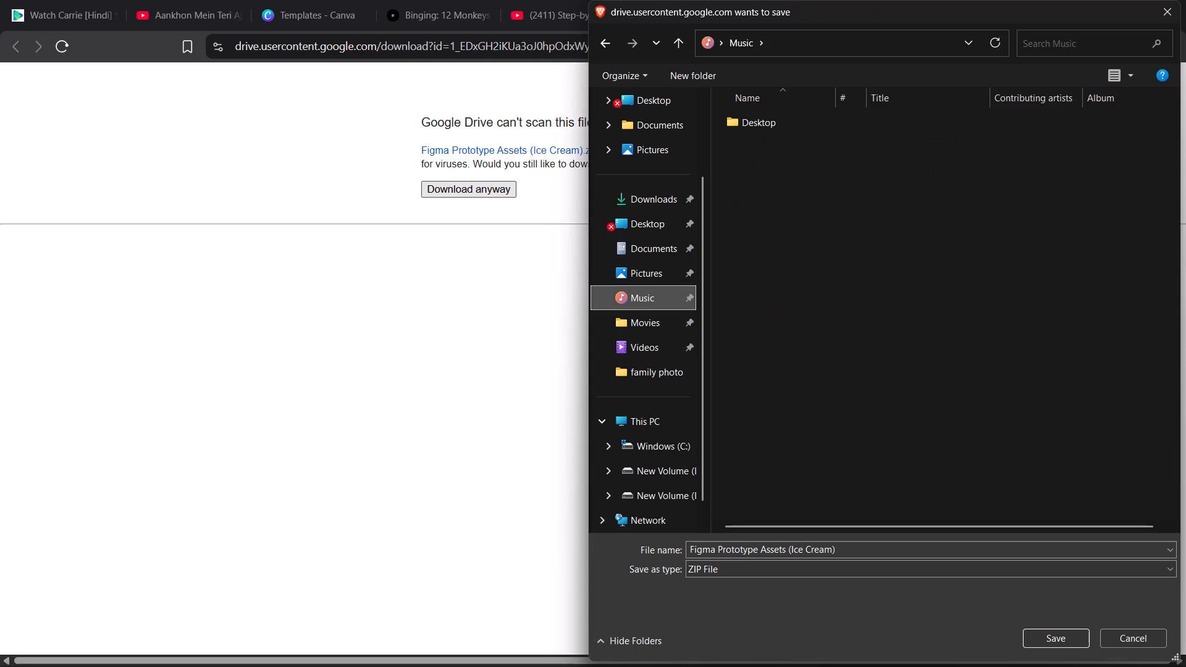
pyautogui.click(1051, 637)
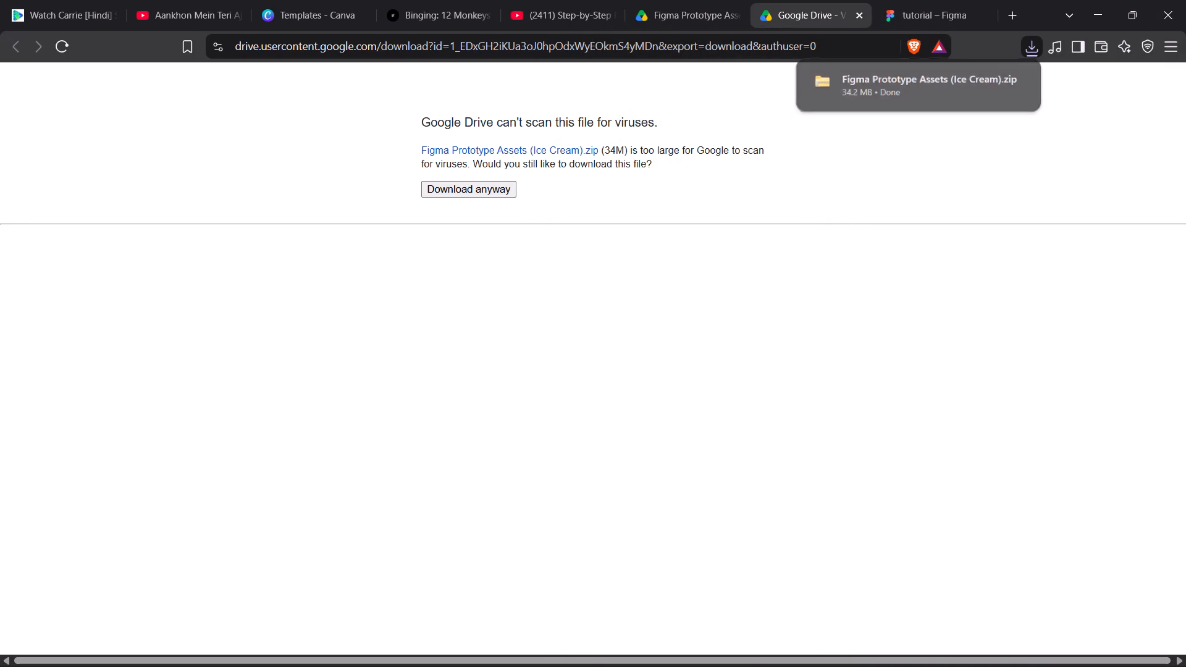
pyautogui.click(860, 15)
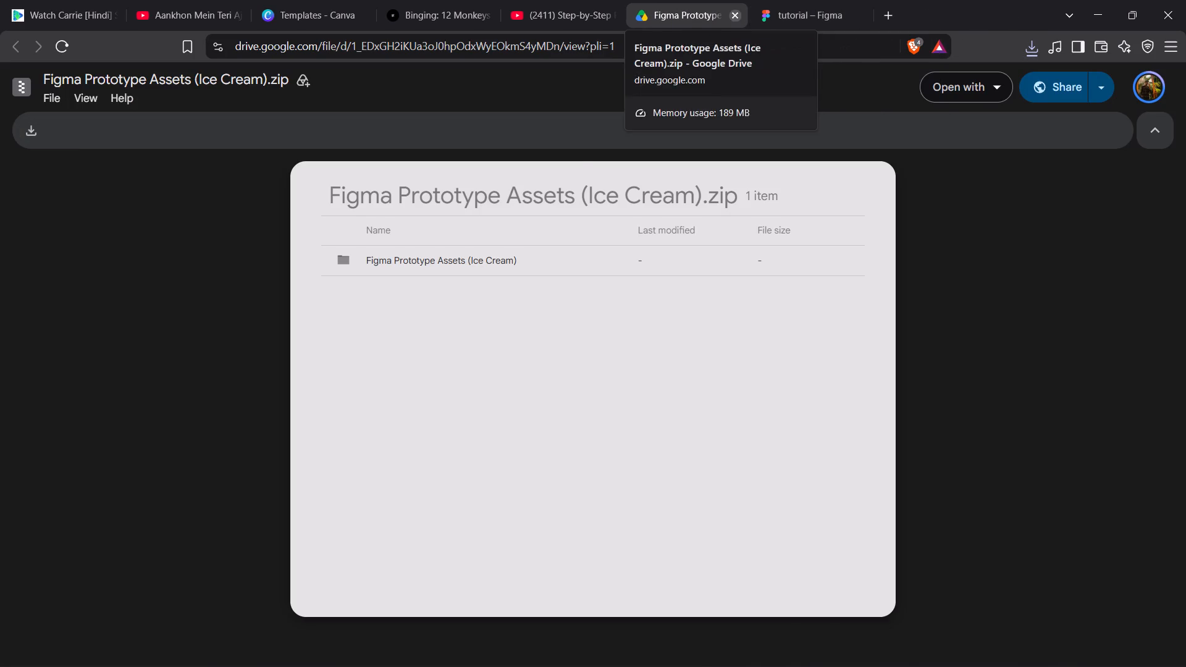
pyautogui.click(739, 15)
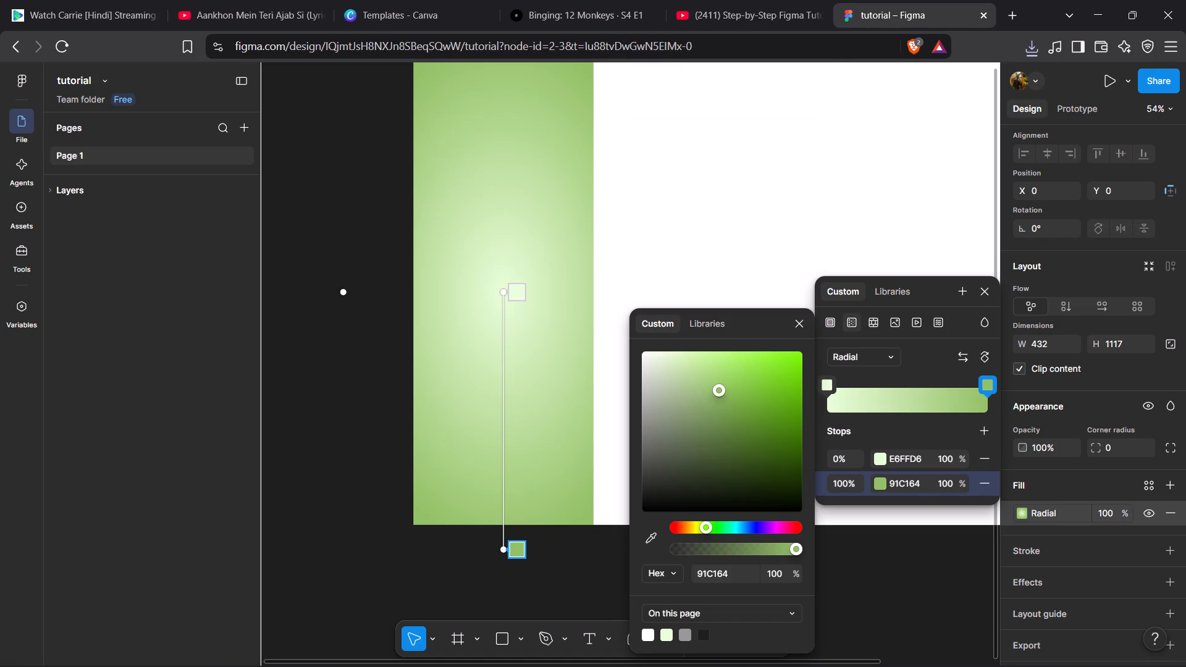
# Switch to File Explorer and open the downloaded Figma Prototype Assets (Ice Cream) archive in the Music folder.
pyautogui.press('super+e')
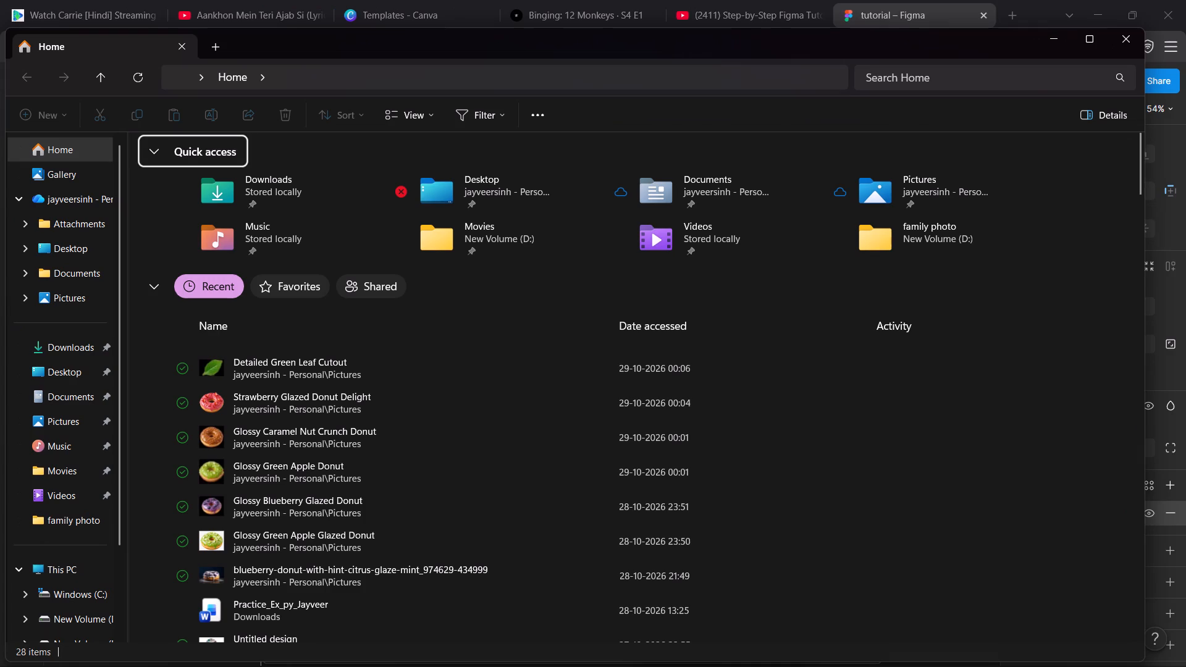
pyautogui.click(74, 448)
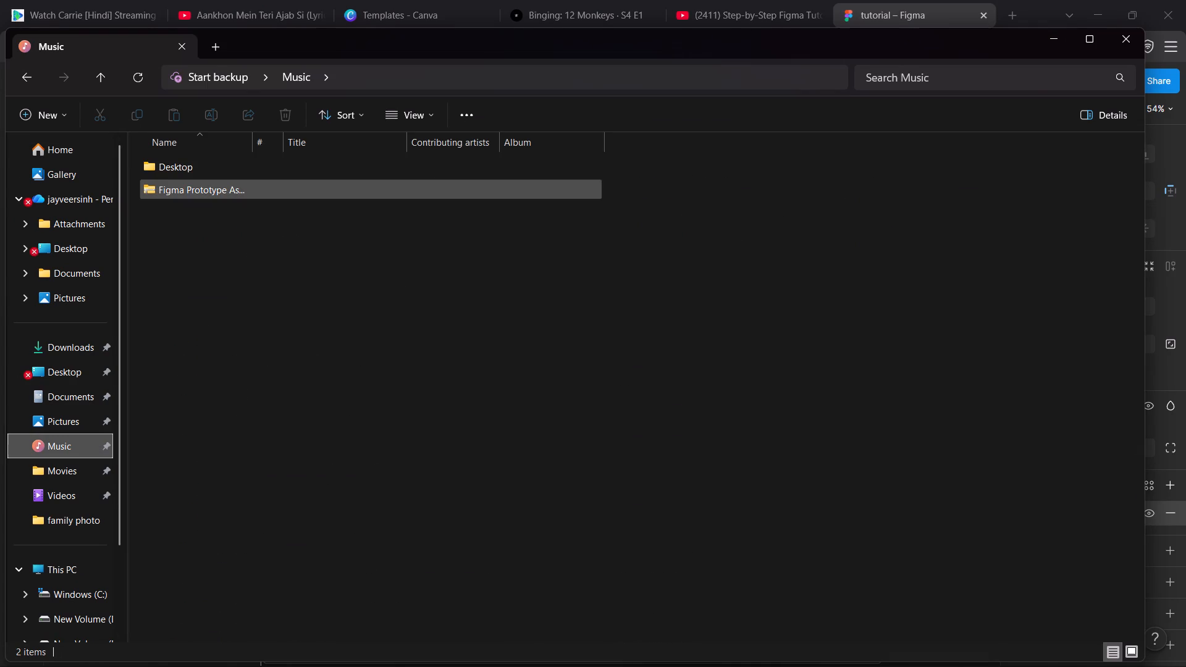
pyautogui.doubleClick(217, 185)
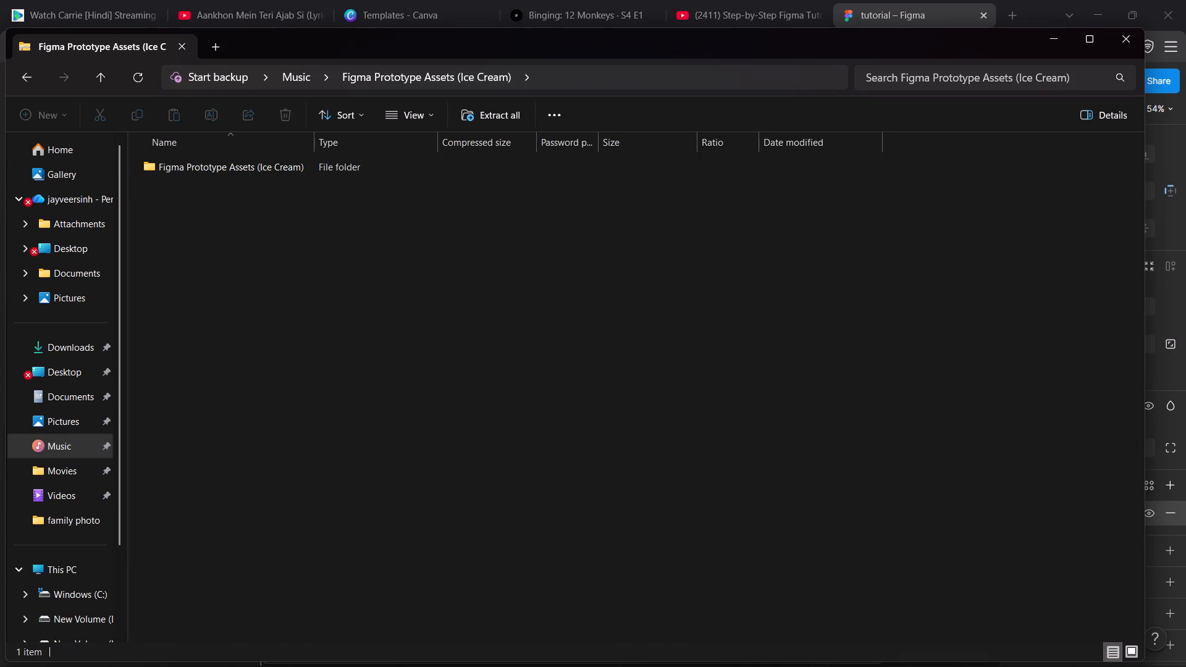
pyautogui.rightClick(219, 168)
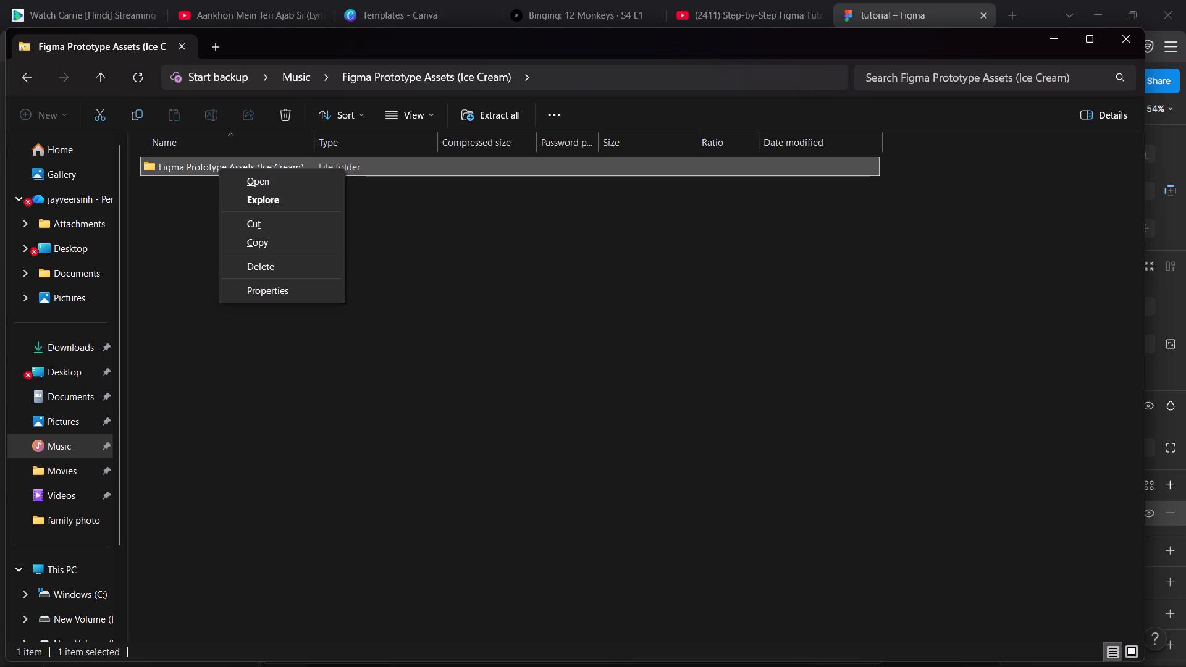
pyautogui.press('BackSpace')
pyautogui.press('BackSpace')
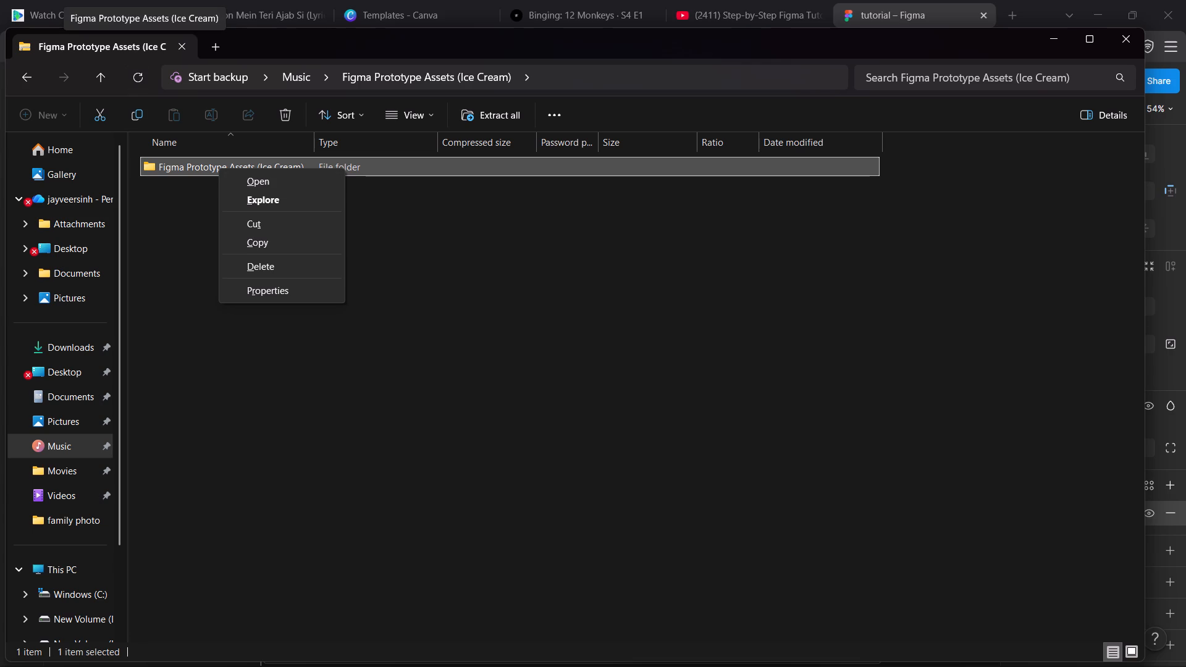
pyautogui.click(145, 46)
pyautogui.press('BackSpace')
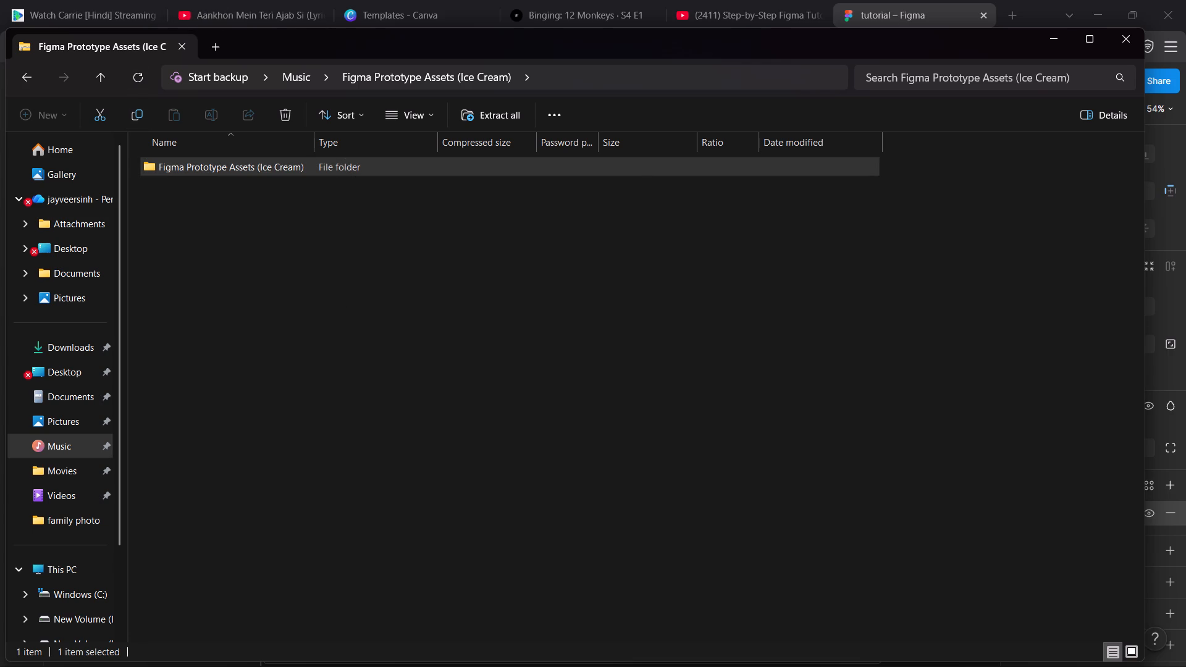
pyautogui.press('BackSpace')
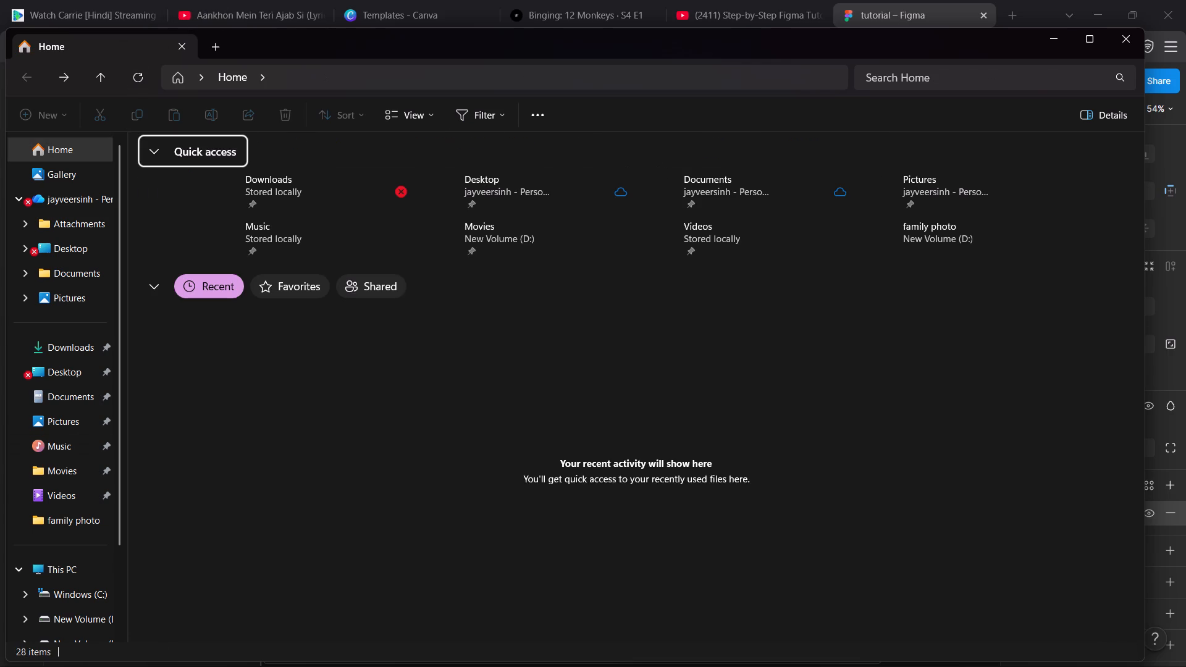
# Reopen the Figma Prototype Assets (Ice Cream) archive from the Music folder and enter its inner folder of the same name.
pyautogui.click(65, 451)
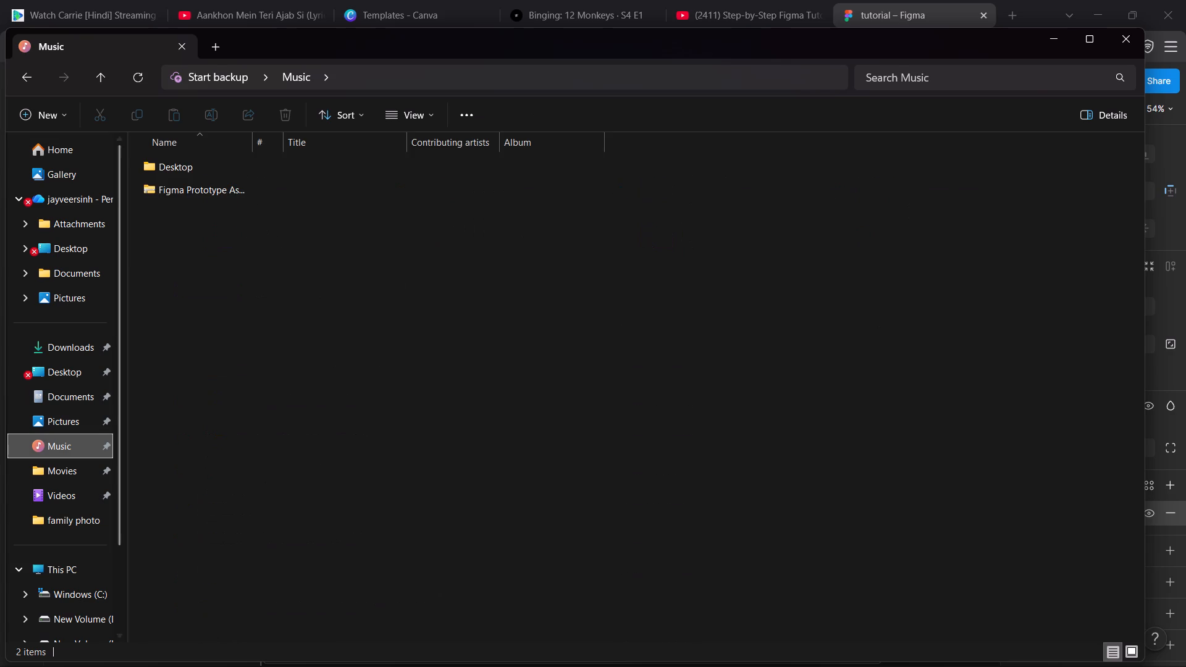
pyautogui.doubleClick(185, 186)
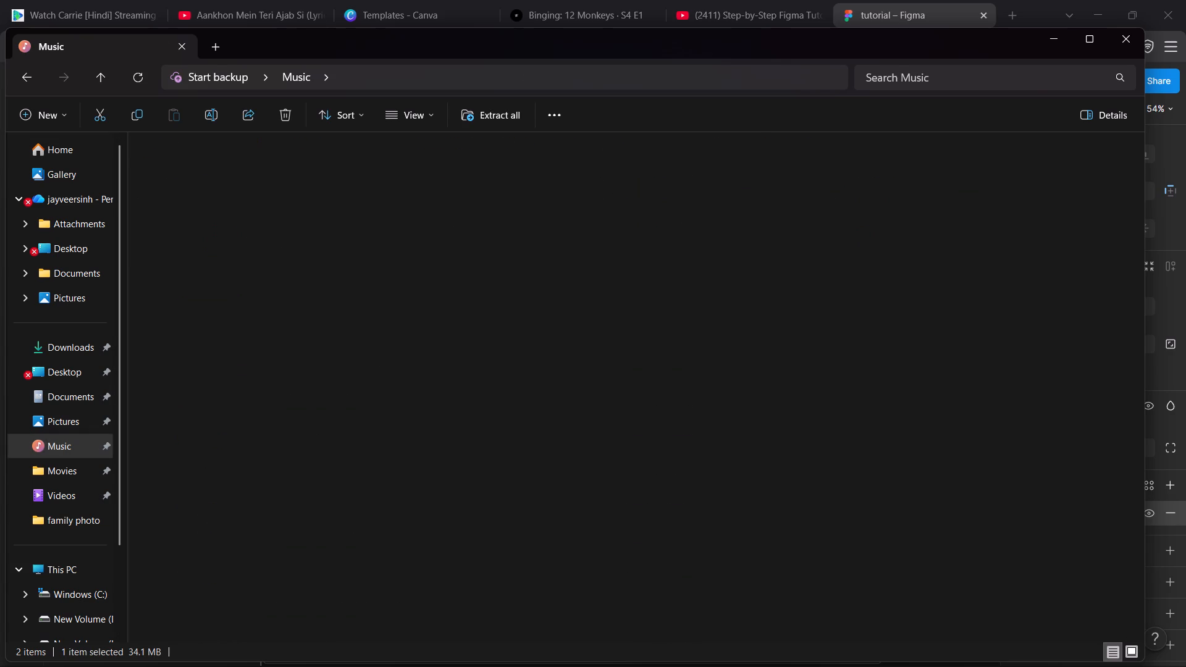
pyautogui.doubleClick(191, 174)
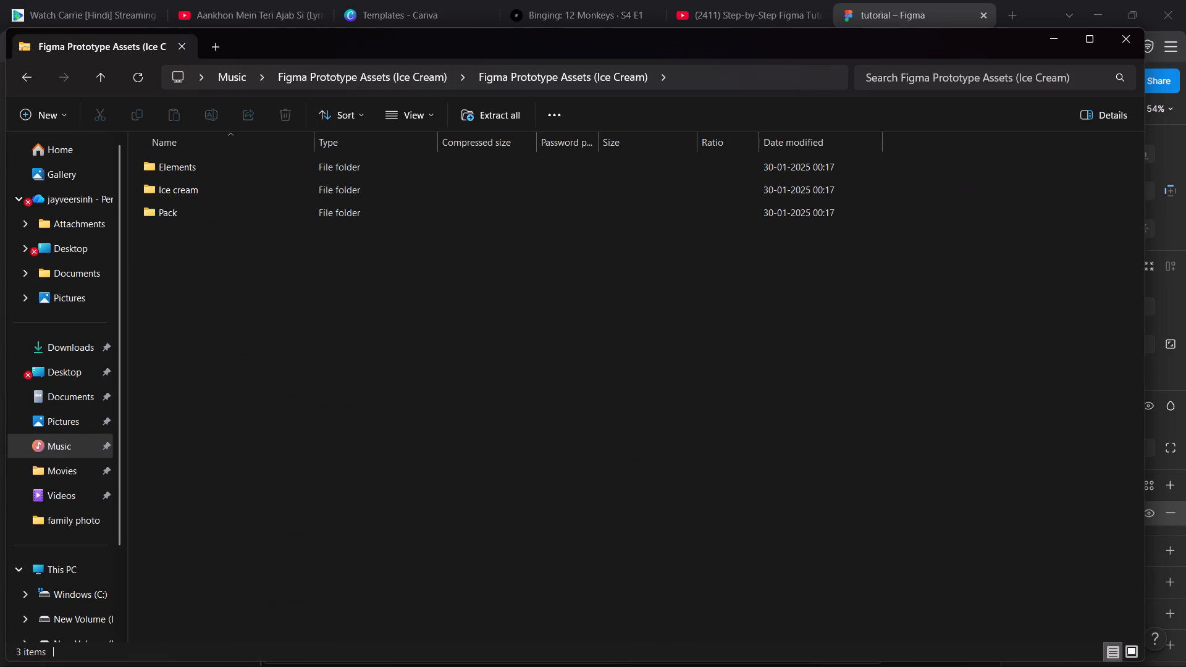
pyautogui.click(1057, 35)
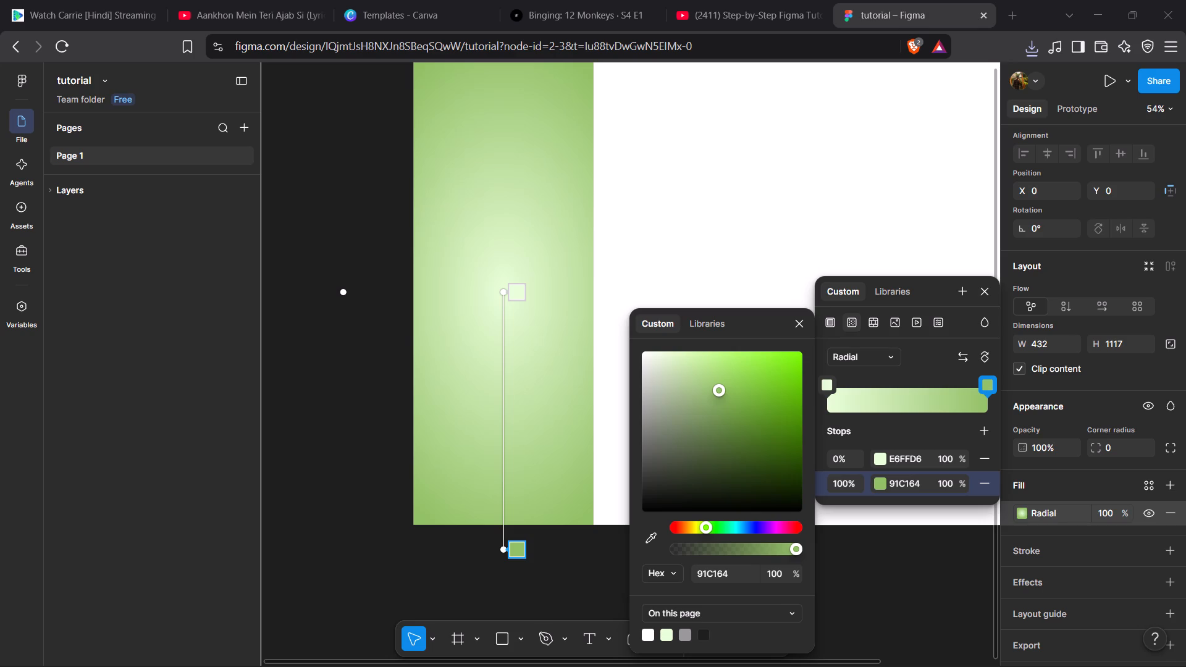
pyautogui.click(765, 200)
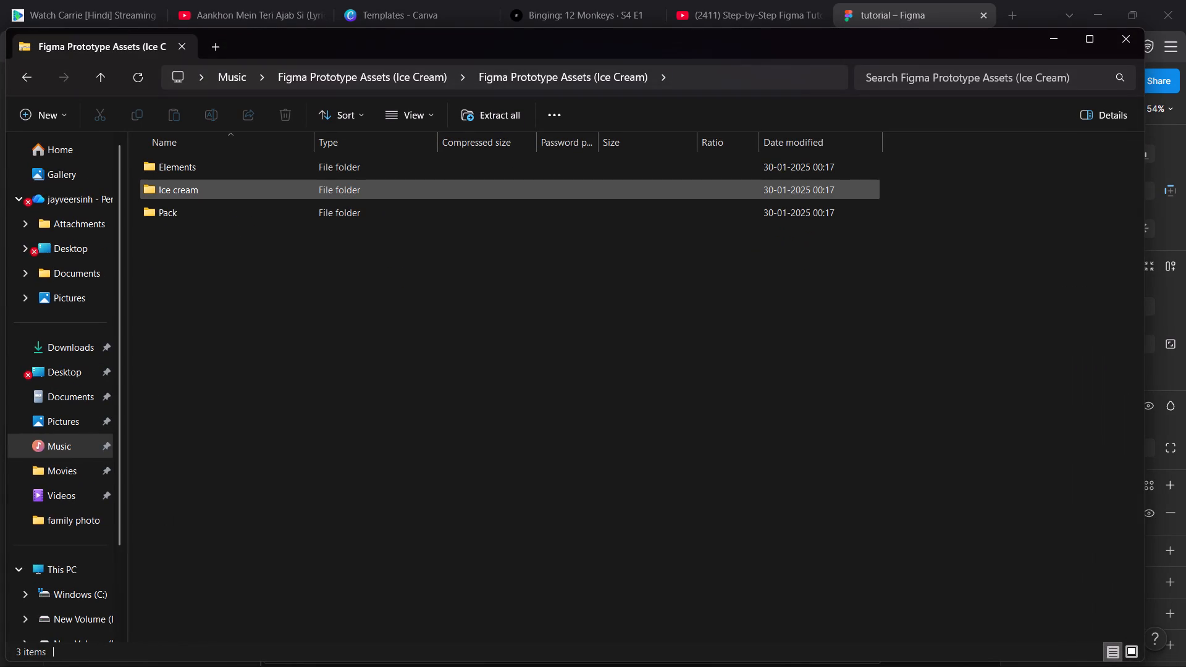
# Open the Ice cream subfolder and display its image files as large icons.
pyautogui.doubleClick(340, 191)
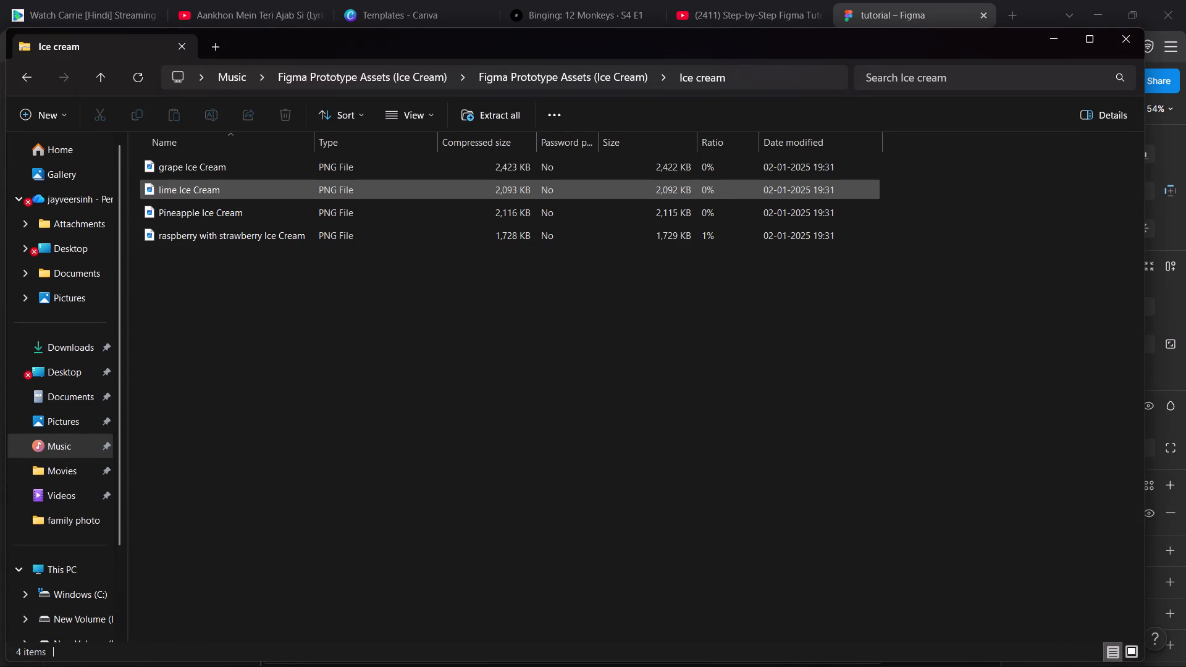
pyautogui.scroll(-1, 344, 155)
pyautogui.click(431, 112)
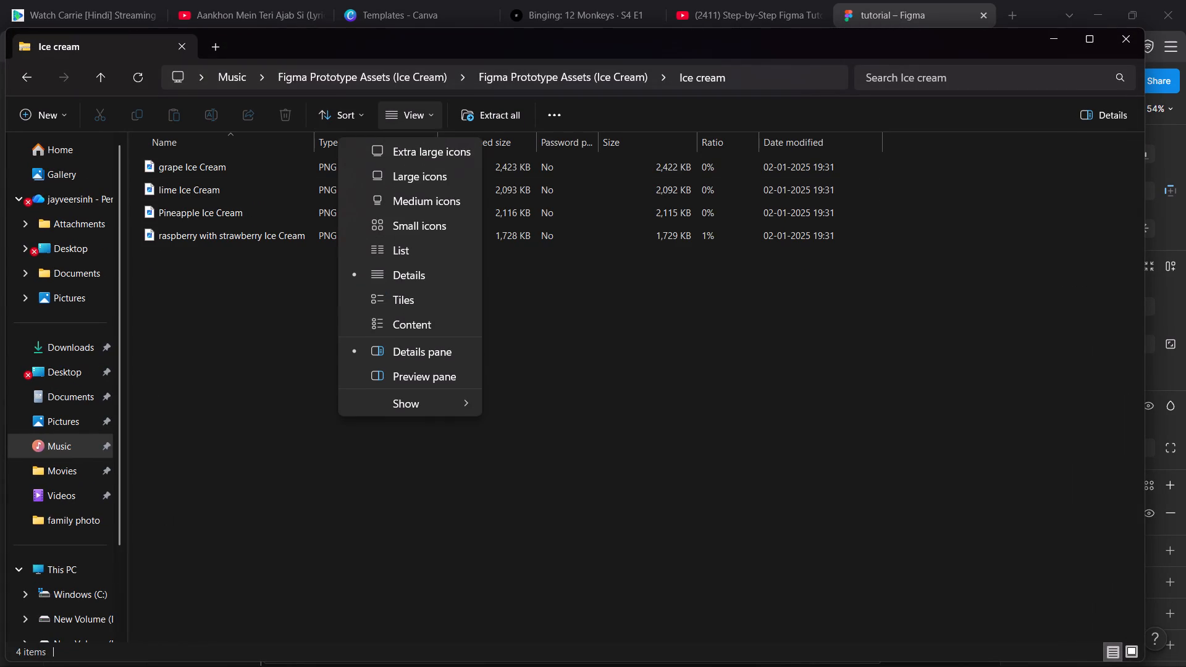
pyautogui.click(411, 174)
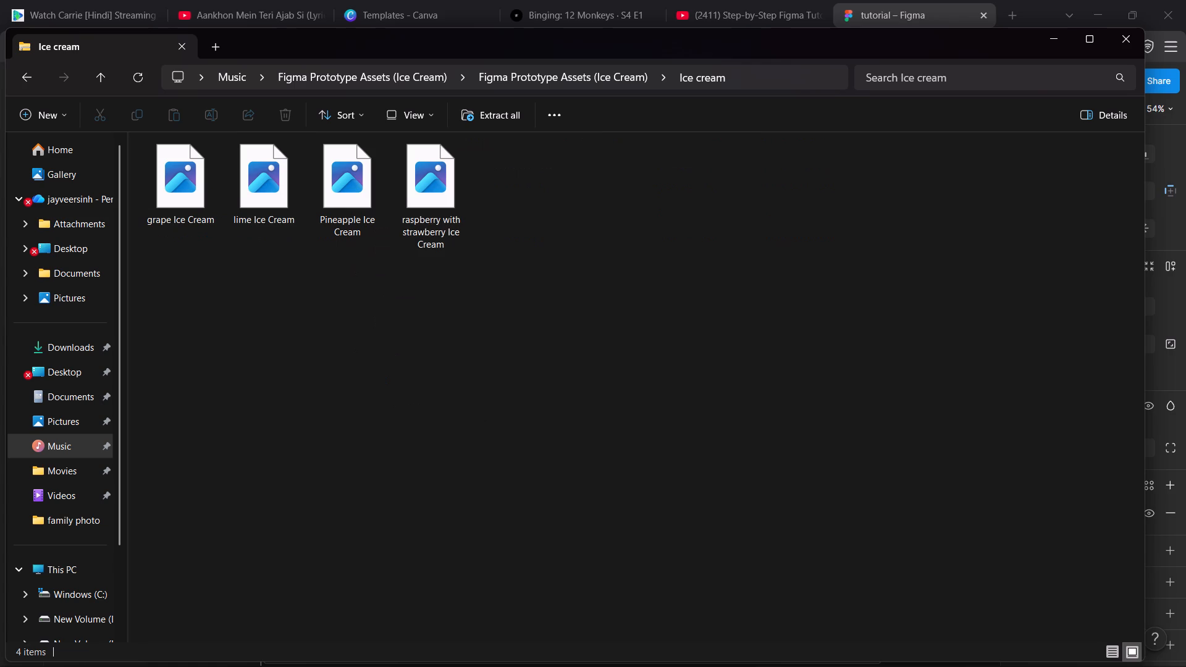
# Select the grape Ice Cream image and snap the Ice cream folder window side by side with the Figma browser window.
pyautogui.click(196, 195)
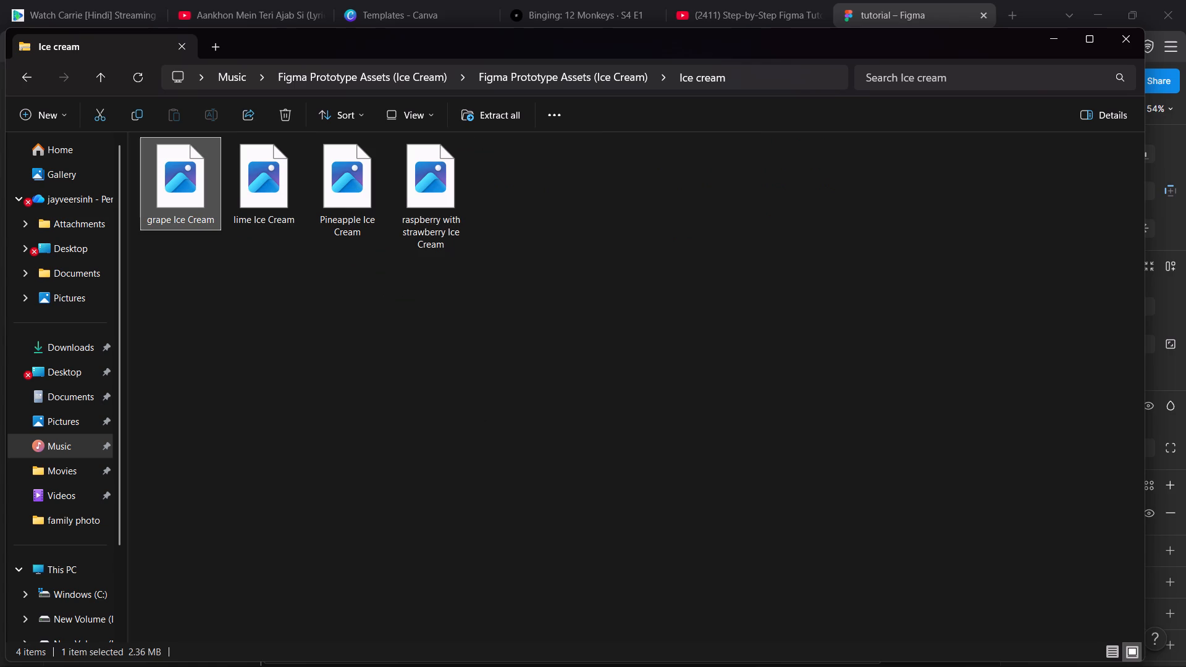
pyautogui.click(196, 195)
pyautogui.press('super+Right')
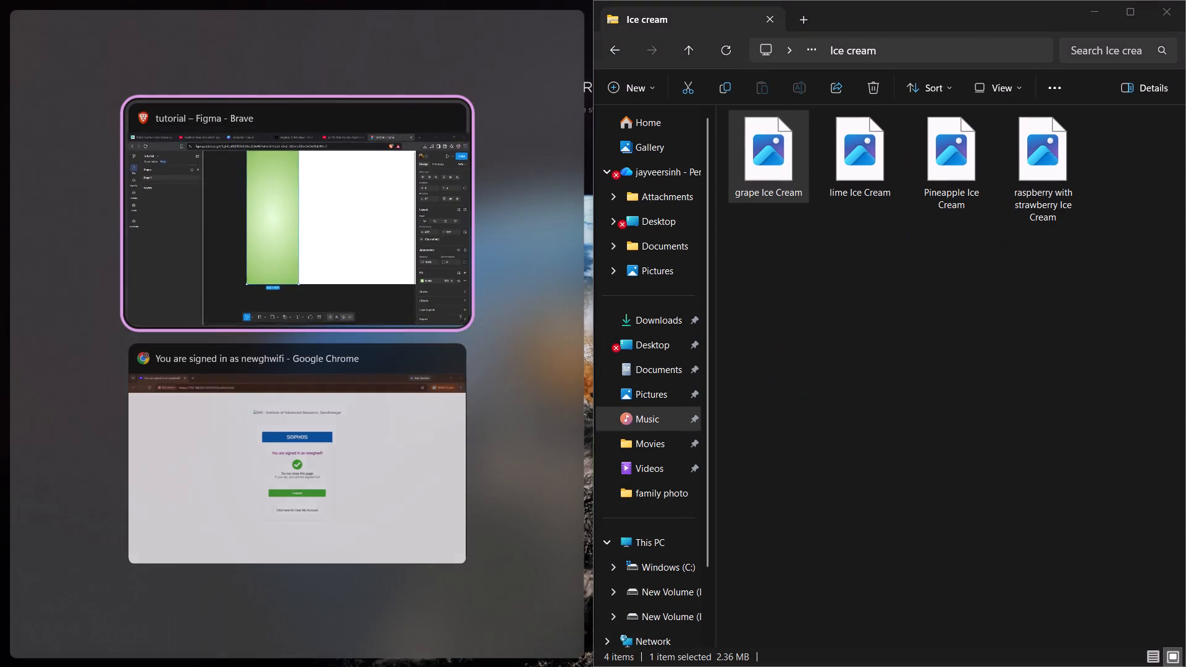
pyautogui.click(182, 237)
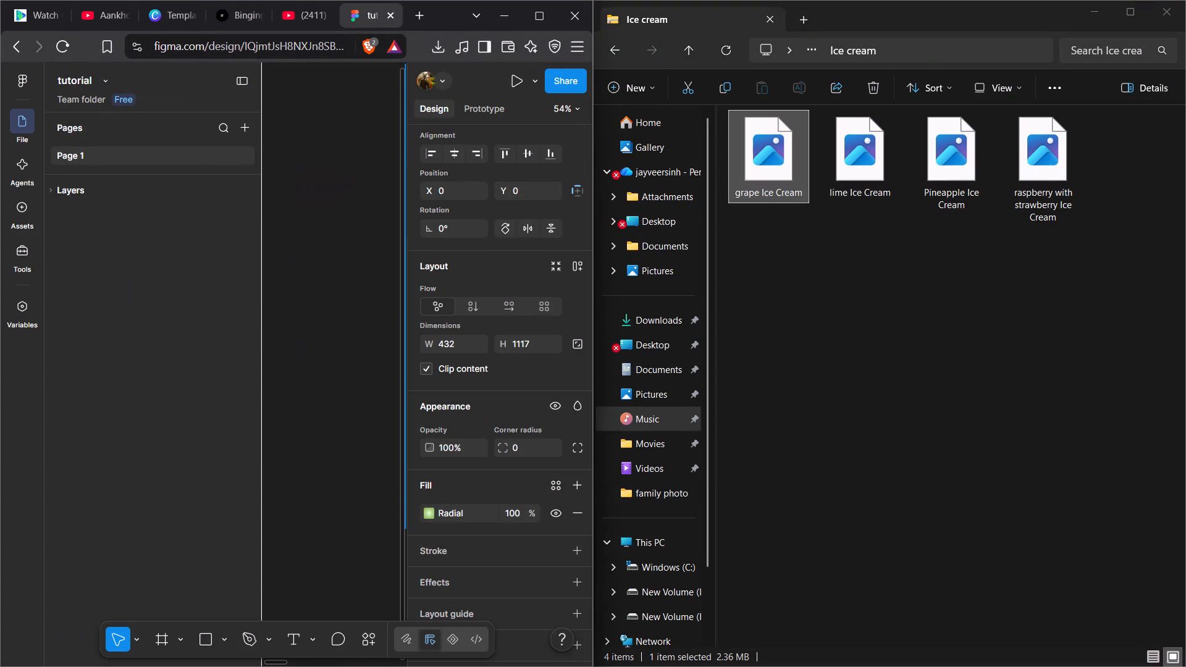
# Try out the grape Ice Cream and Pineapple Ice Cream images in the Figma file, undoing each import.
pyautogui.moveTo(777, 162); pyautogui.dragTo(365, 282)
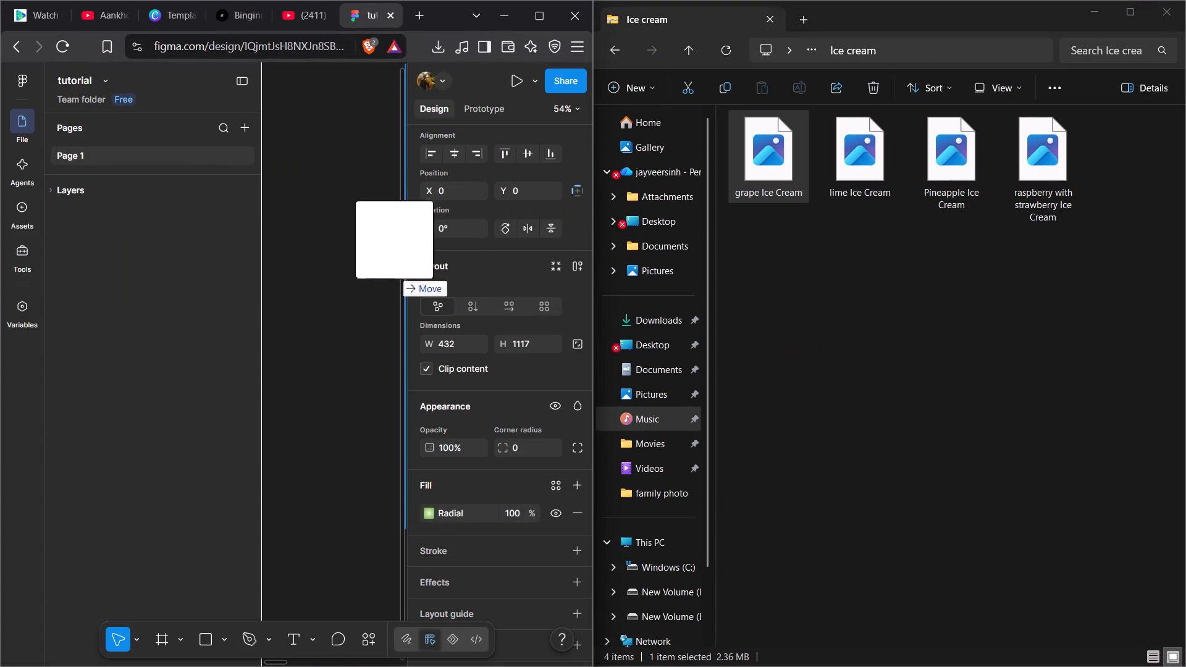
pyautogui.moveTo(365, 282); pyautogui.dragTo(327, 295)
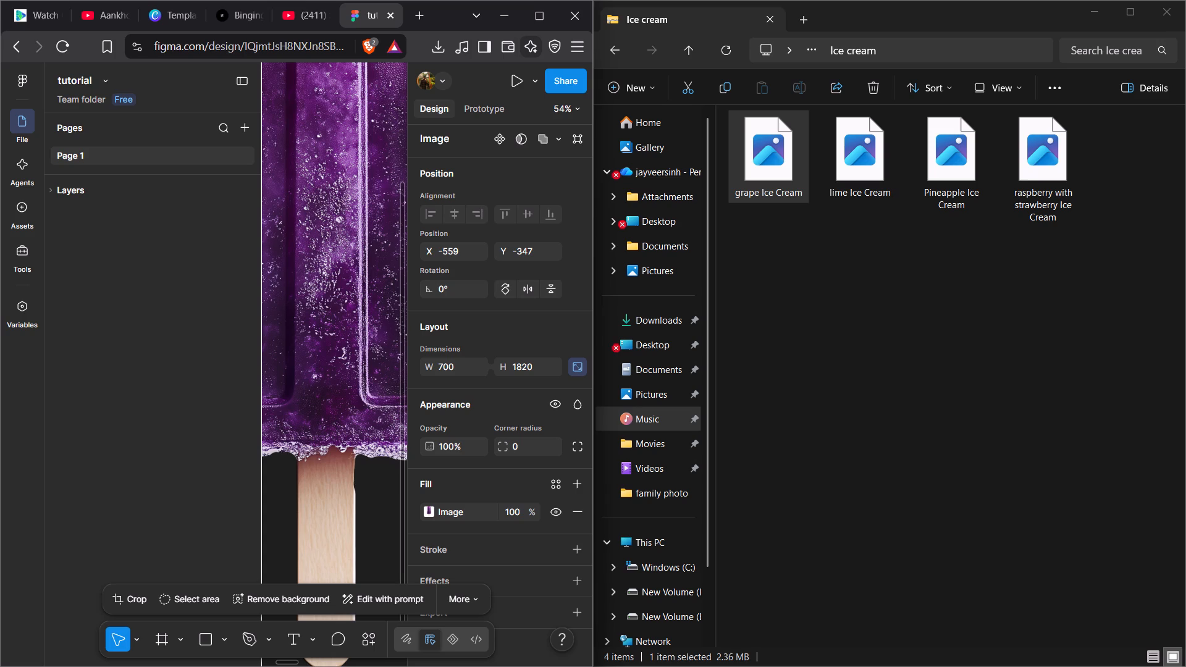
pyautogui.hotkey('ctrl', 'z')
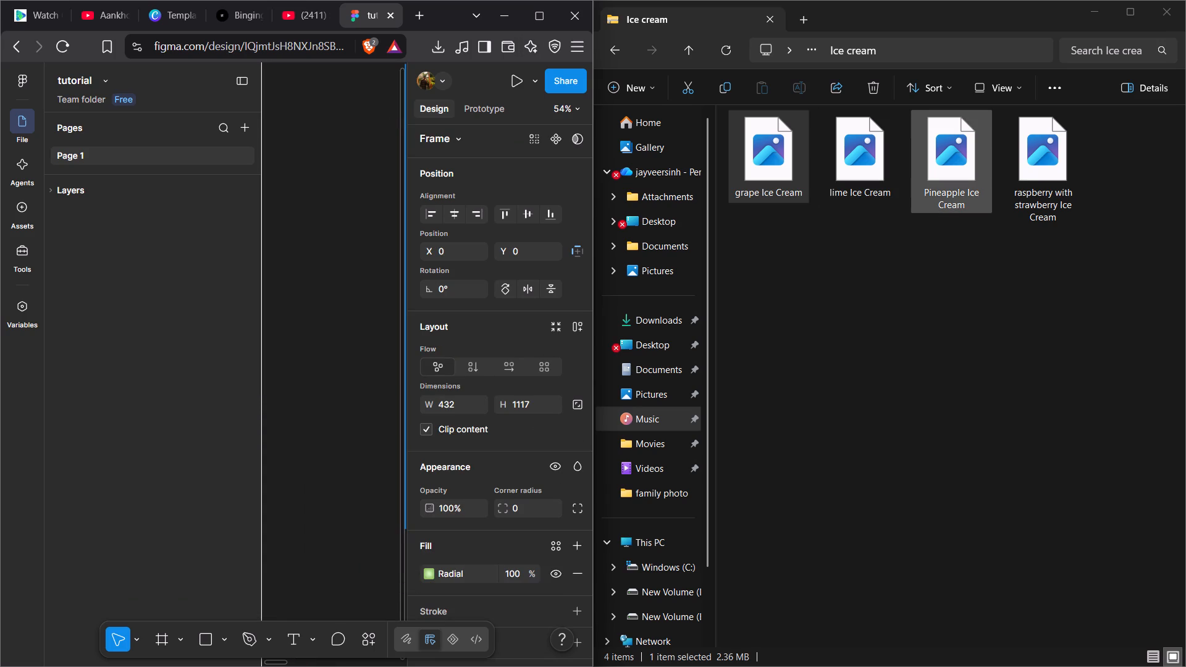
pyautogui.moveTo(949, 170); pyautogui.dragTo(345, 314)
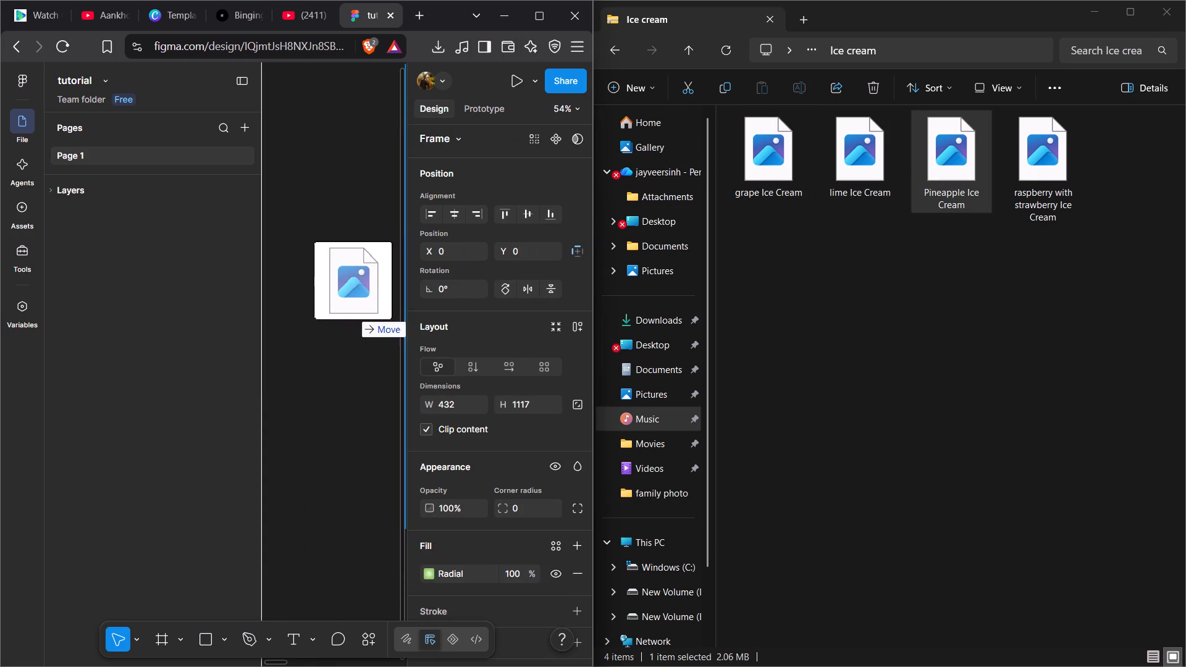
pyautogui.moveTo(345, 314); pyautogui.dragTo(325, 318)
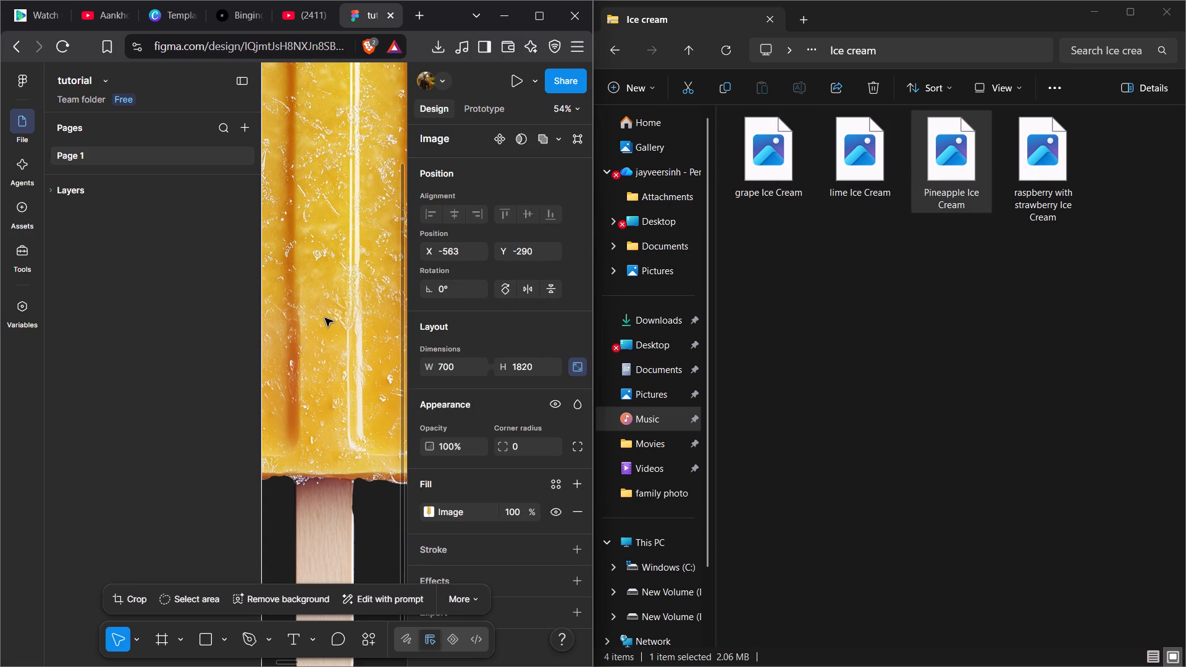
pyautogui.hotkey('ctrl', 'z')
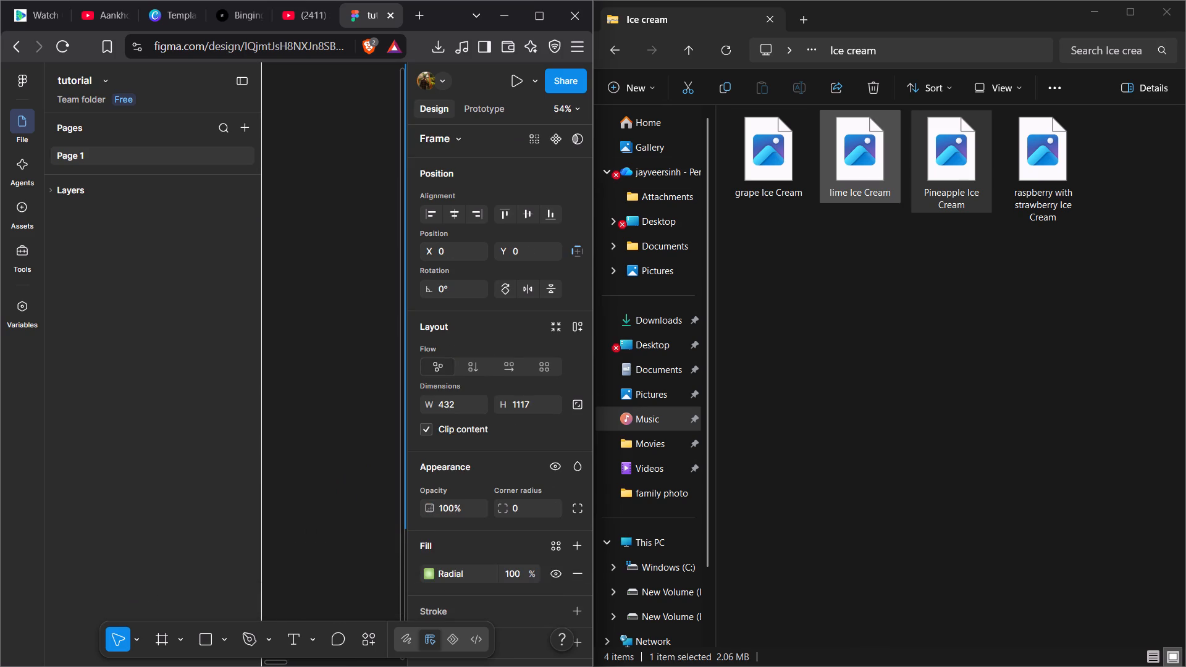
# Import the lime Ice Cream image into the Figma file, maximise the browser window and move the image into the green frame.
pyautogui.moveTo(857, 165); pyautogui.dragTo(337, 306)
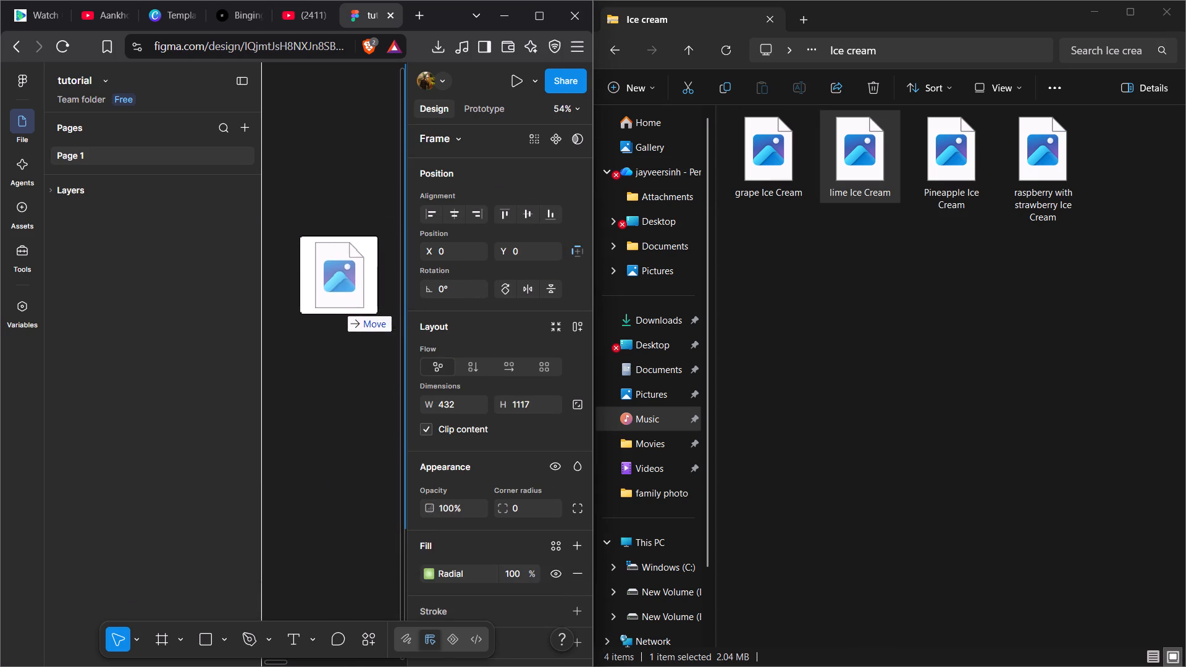
pyautogui.moveTo(337, 306); pyautogui.dragTo(337, 306)
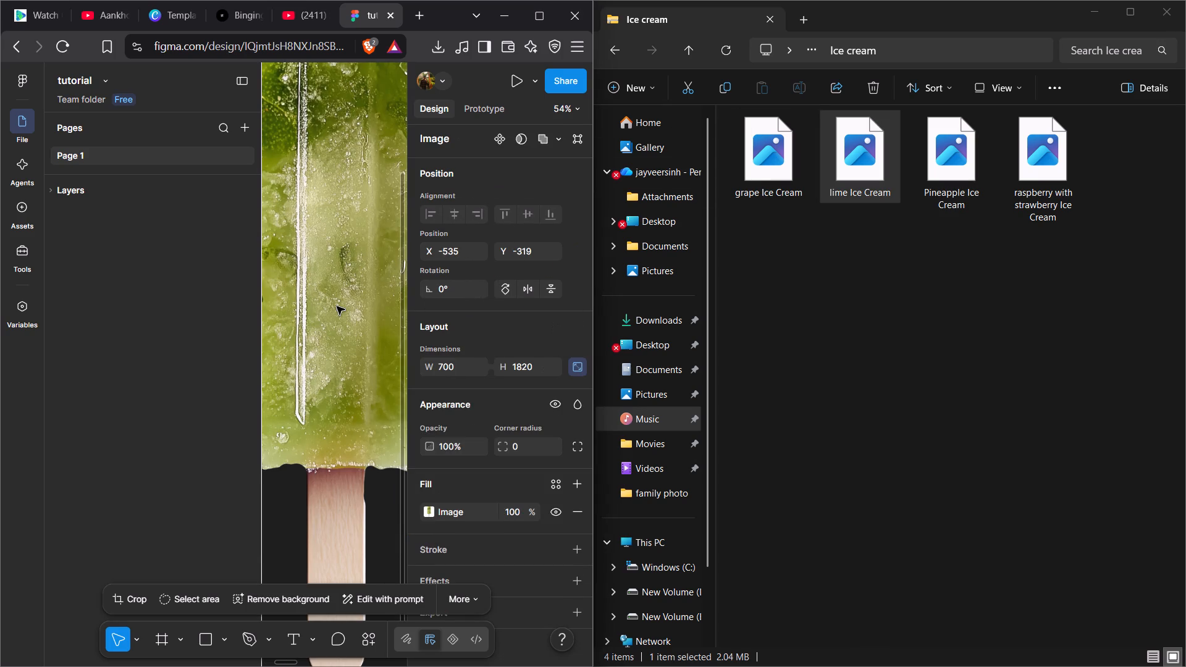
pyautogui.click(533, 12)
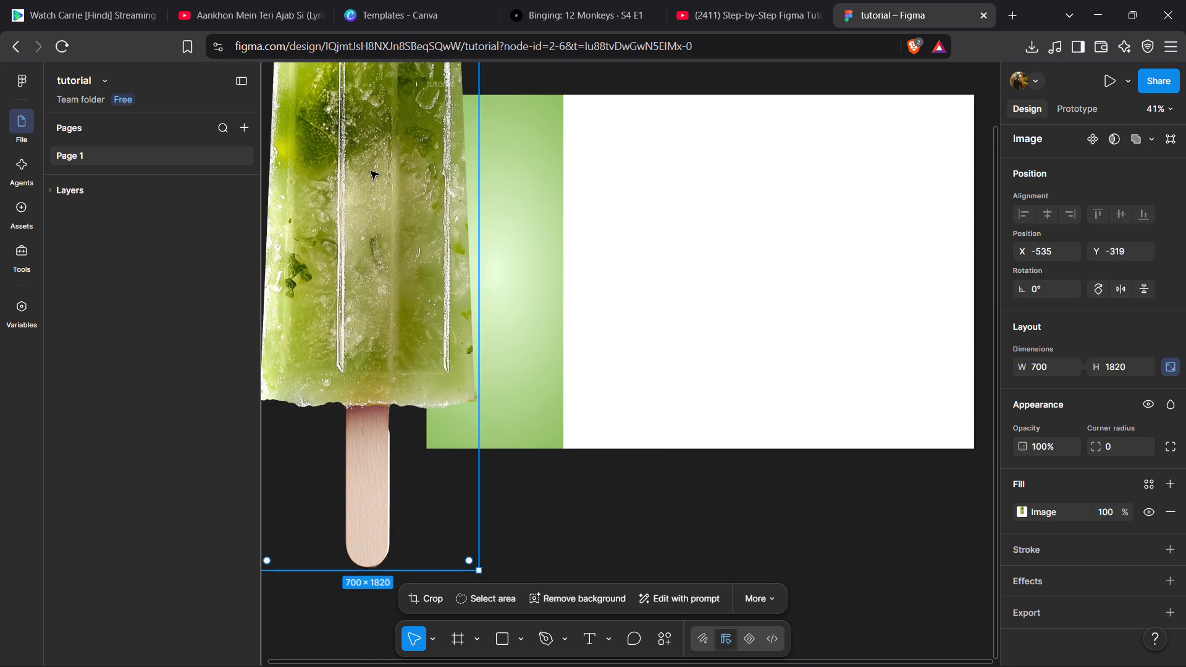
pyautogui.moveTo(348, 201); pyautogui.dragTo(445, 225)
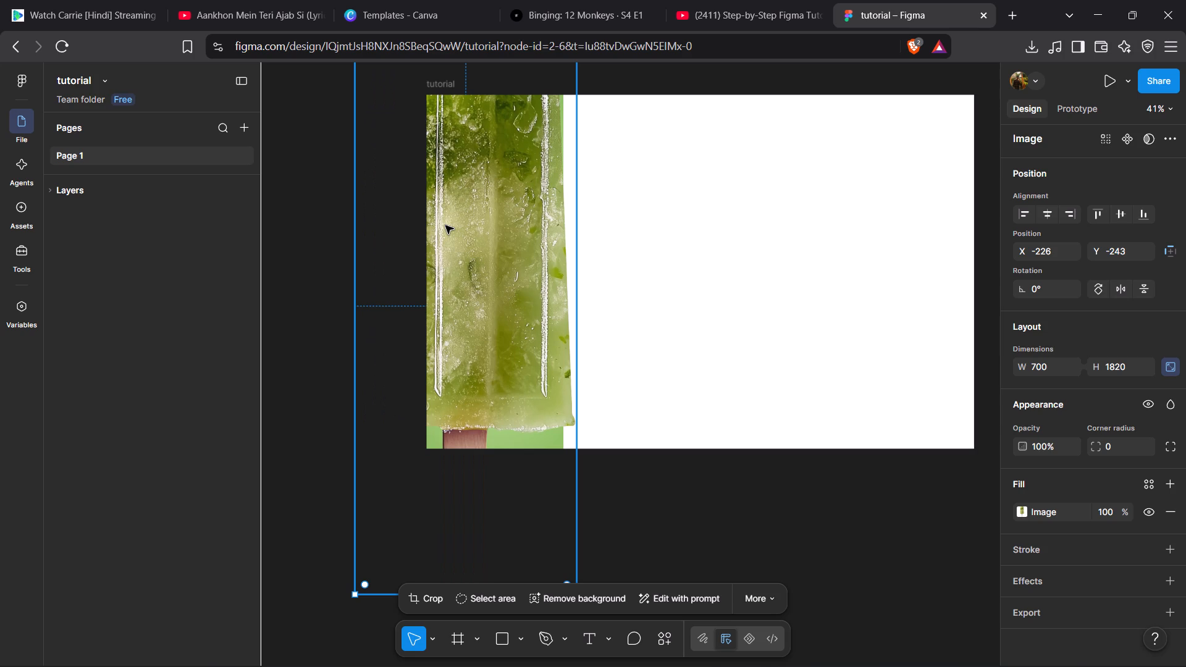
# Set the lime ice cream image's width to 280 with its proportions locked.
pyautogui.click(1046, 360)
pyautogui.write('280')
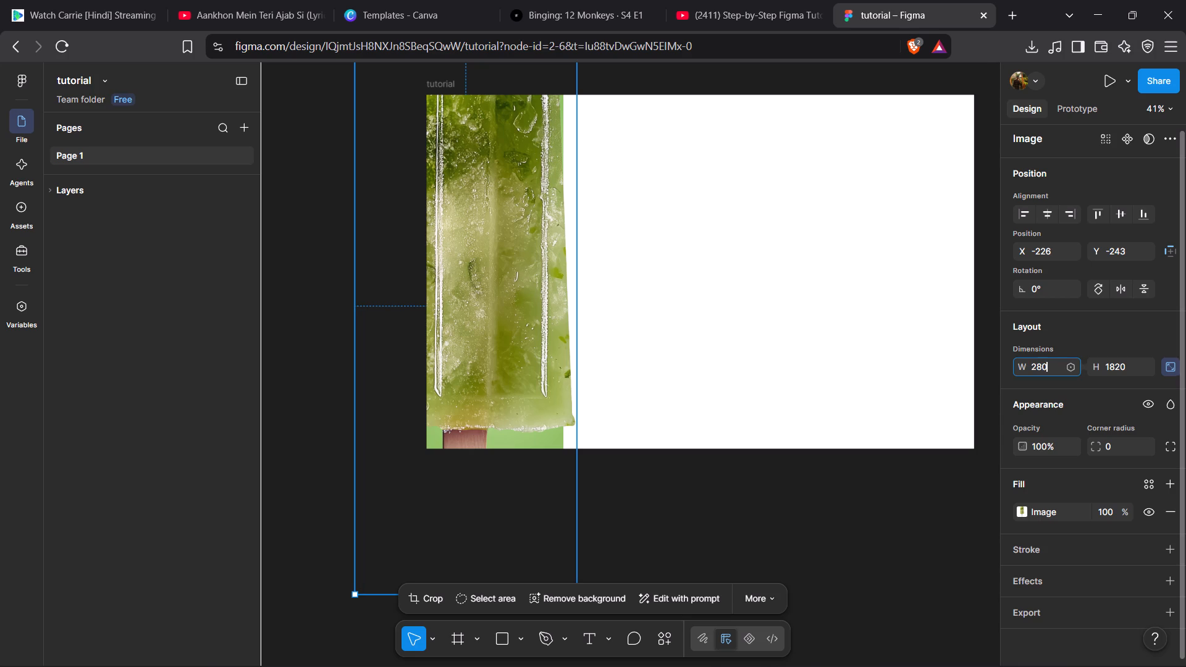
pyautogui.press('Return')
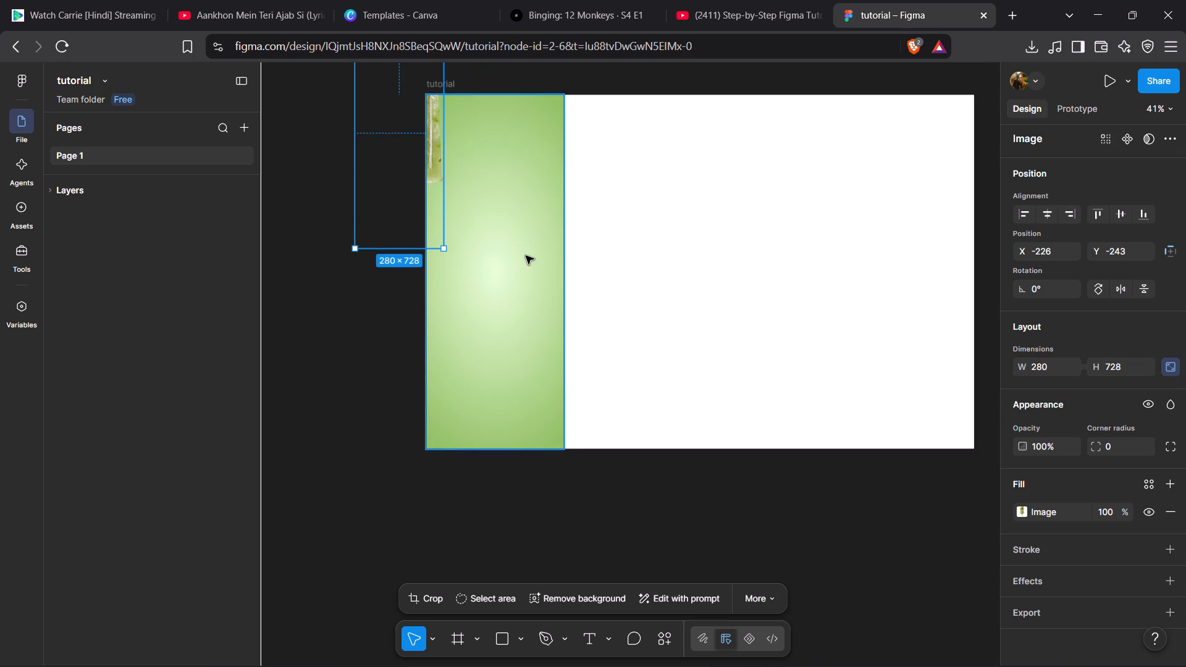
# Centre the lime ice cream horizontally and vertically in the green gradient frame, at X 76 and Y 195.
pyautogui.moveTo(410, 173); pyautogui.dragTo(494, 270)
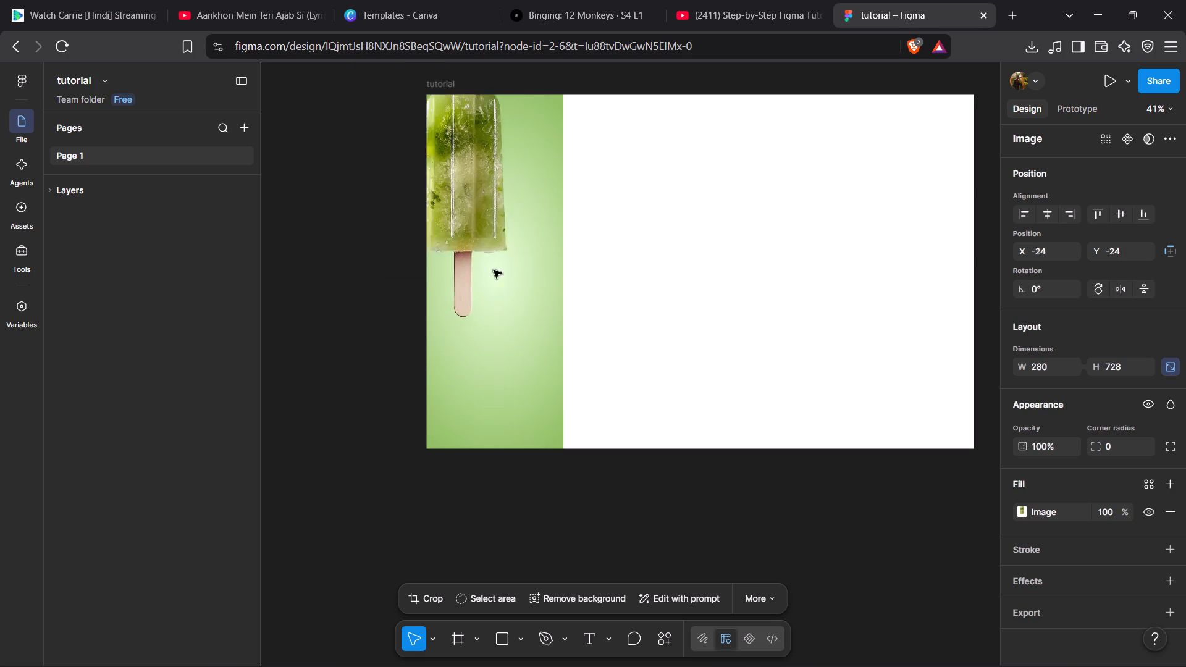
pyautogui.moveTo(494, 270); pyautogui.dragTo(505, 298)
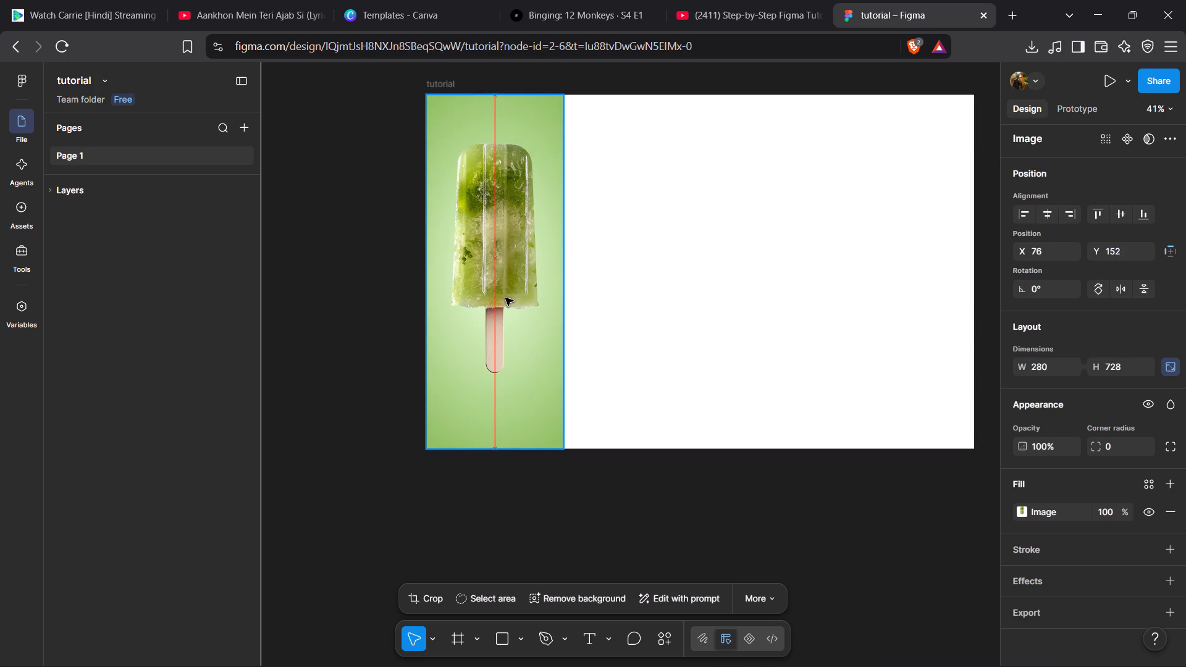
pyautogui.moveTo(505, 298); pyautogui.dragTo(503, 293)
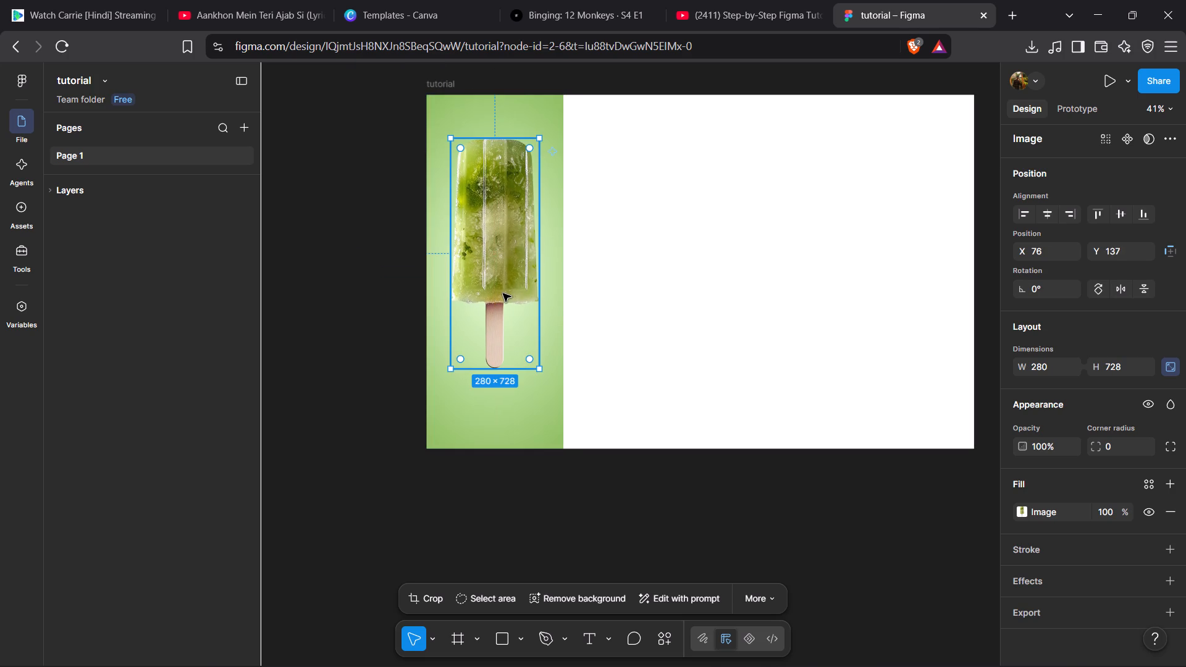
pyautogui.moveTo(499, 269); pyautogui.dragTo(503, 269)
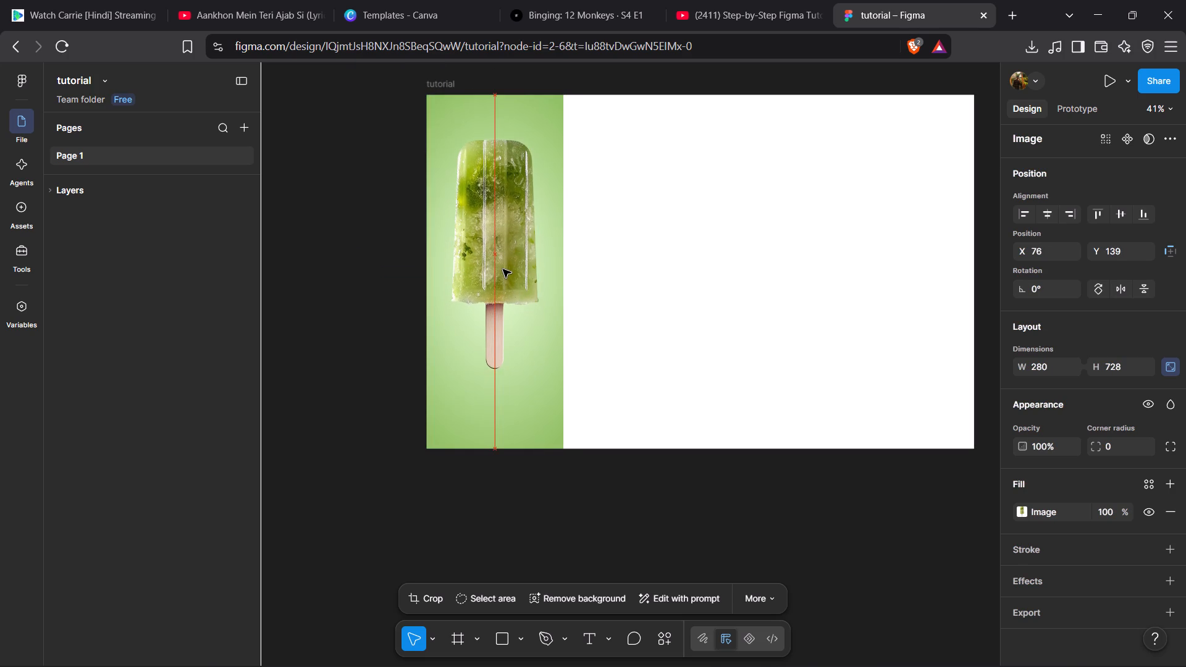
pyautogui.moveTo(503, 269); pyautogui.dragTo(503, 287)
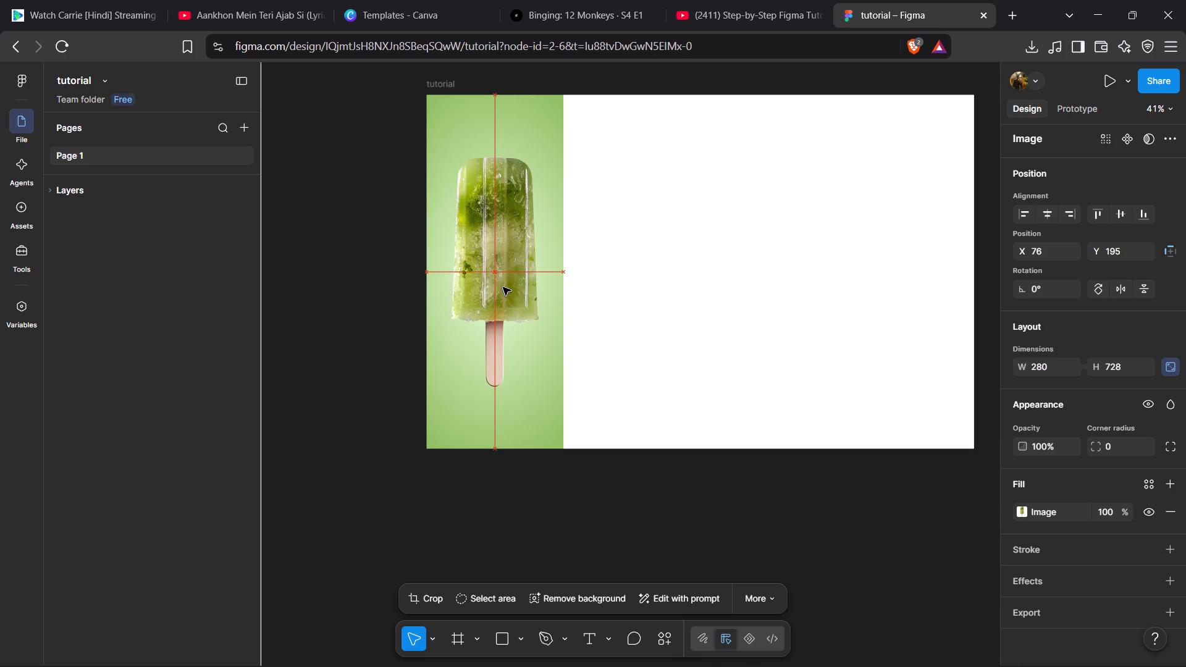
pyautogui.moveTo(503, 287); pyautogui.dragTo(503, 288)
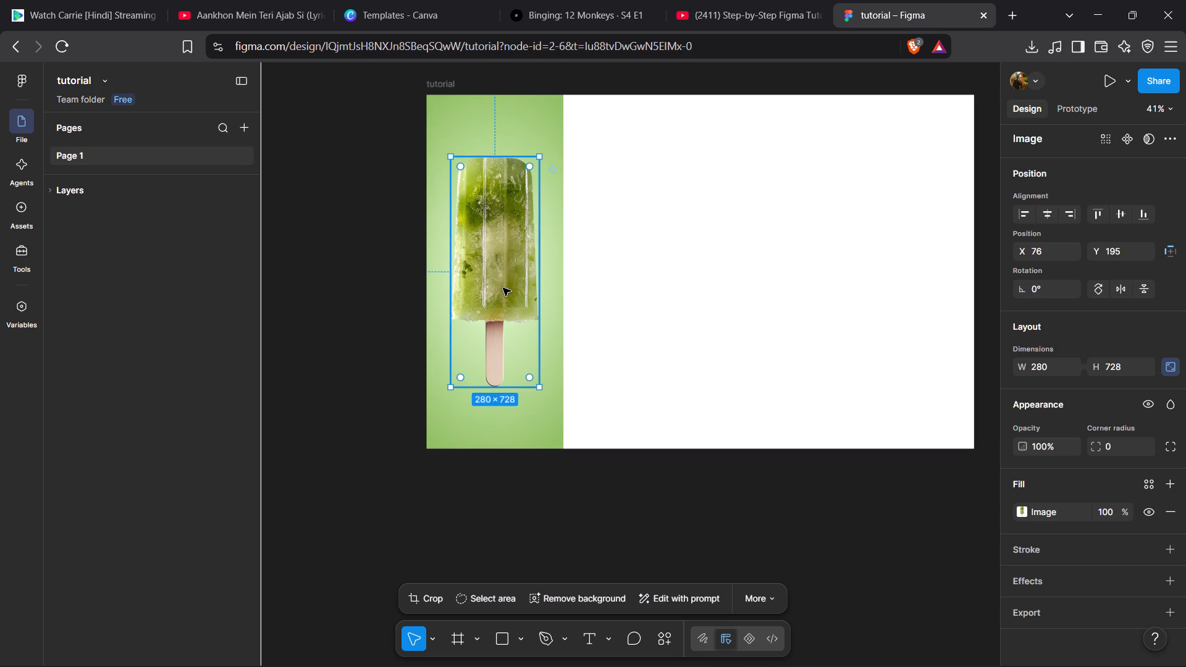
pyautogui.click(587, 299)
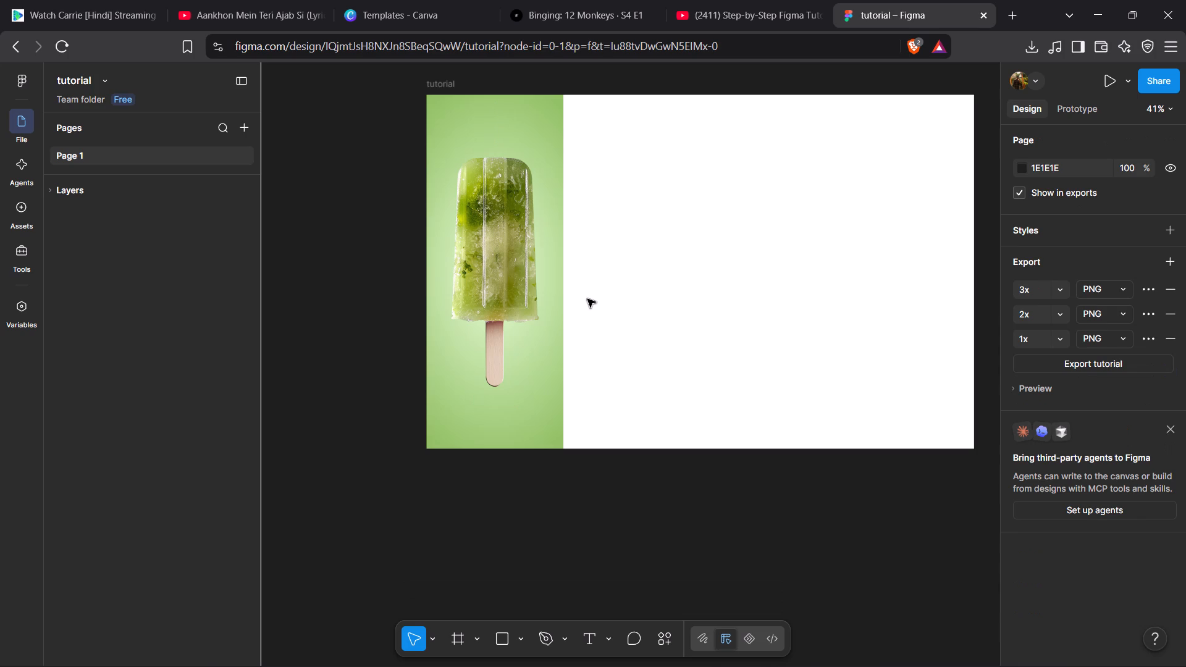
# Select the green frame, switch to File Explorer and show the Elements folder's image files as large icons.
pyautogui.click(489, 267)
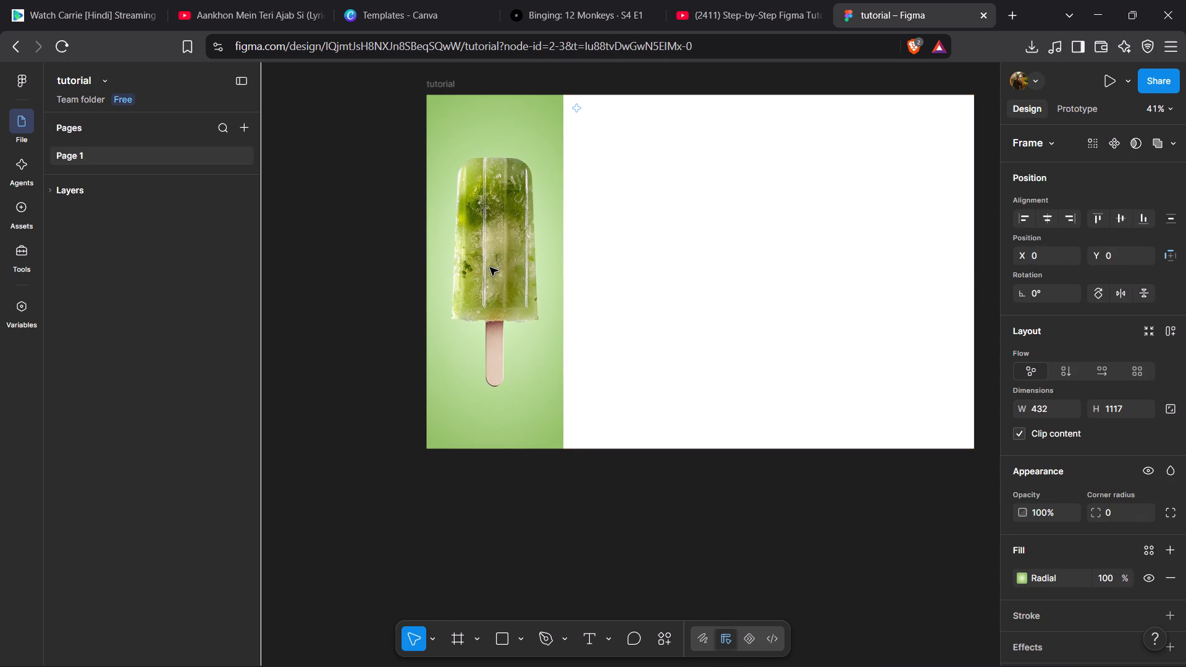
pyautogui.click(490, 267)
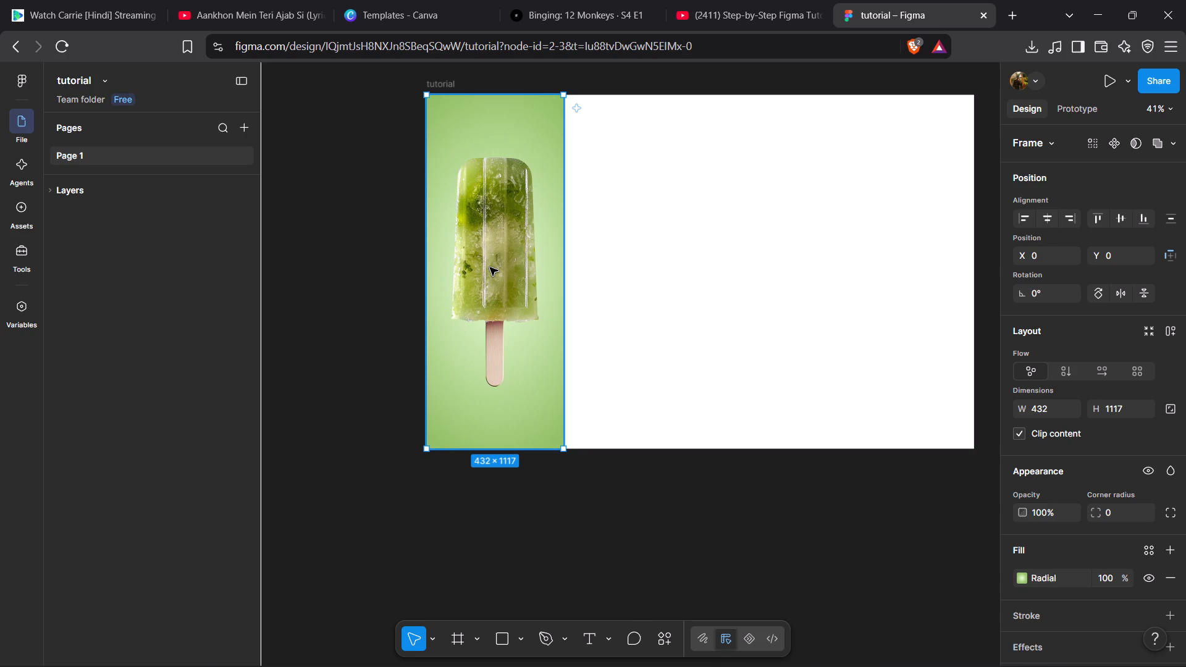
pyautogui.click(490, 267)
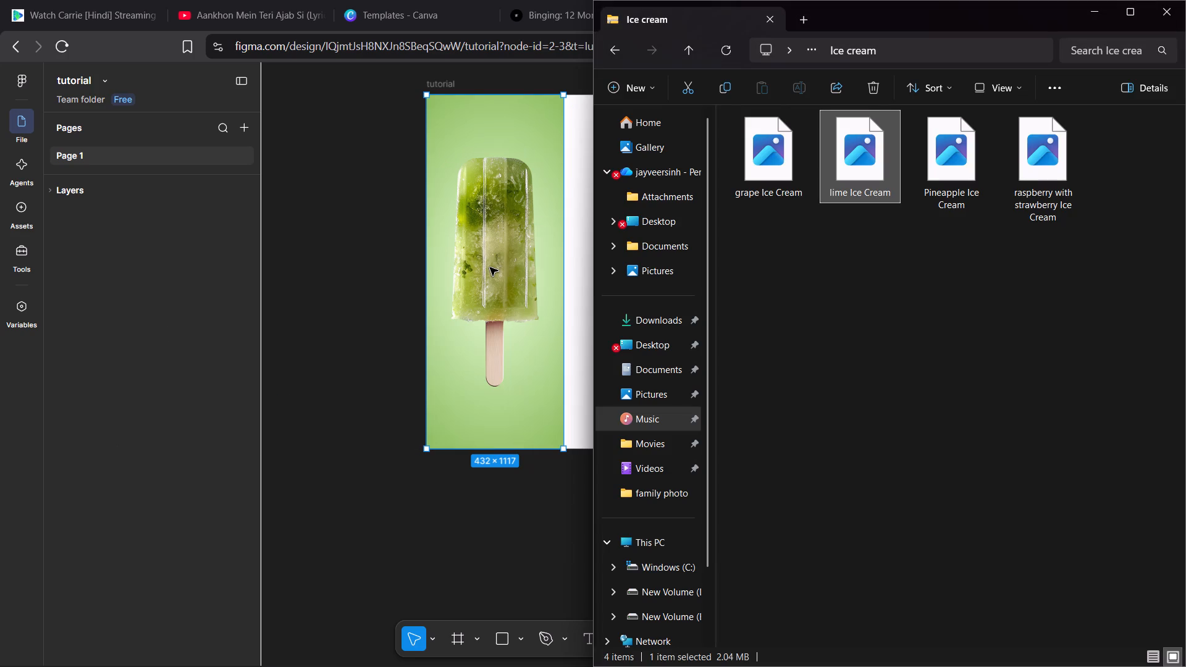
pyautogui.press('BackSpace')
pyautogui.doubleClick(819, 144)
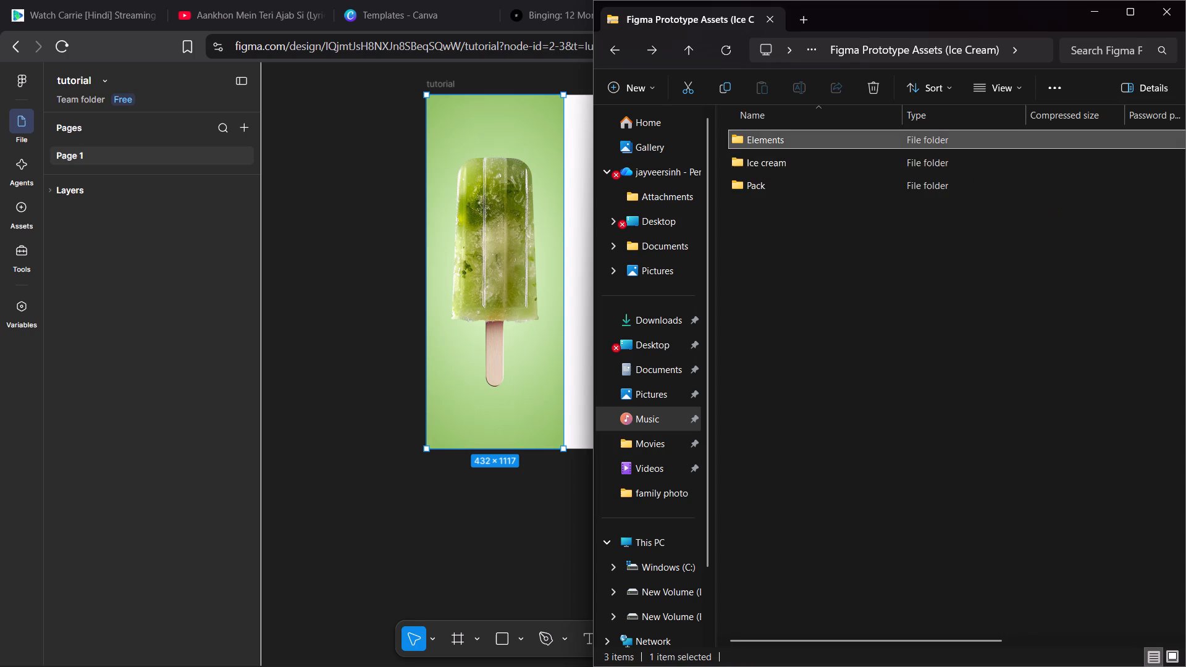
pyautogui.click(981, 85)
pyautogui.click(981, 133)
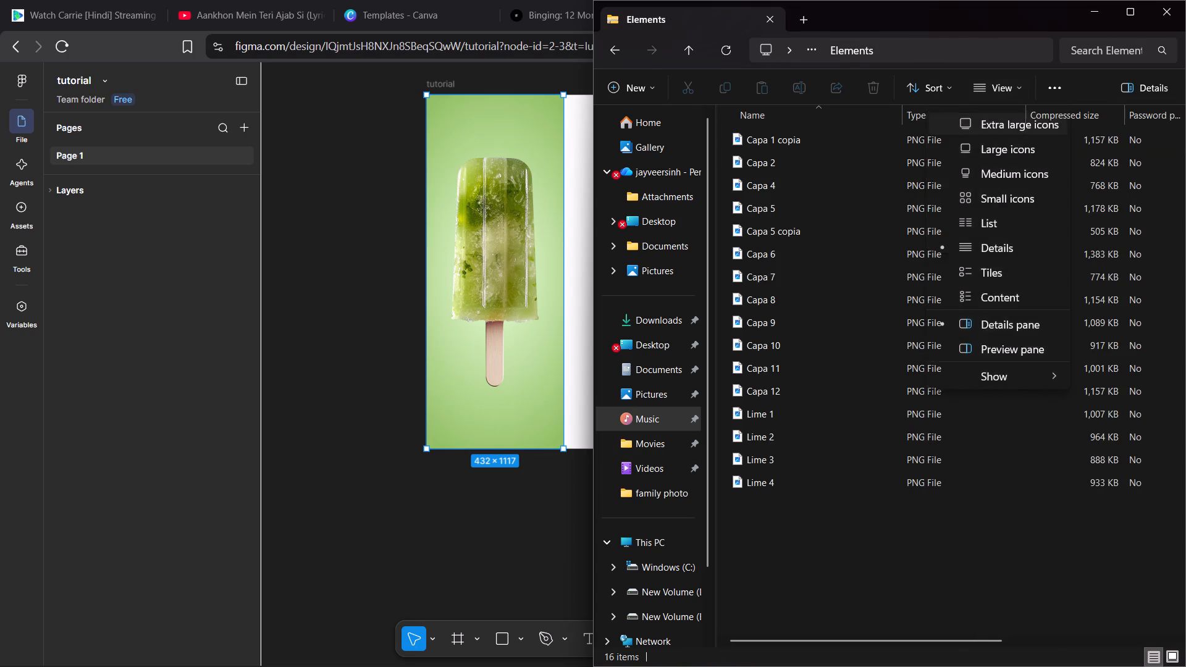
pyautogui.click(999, 93)
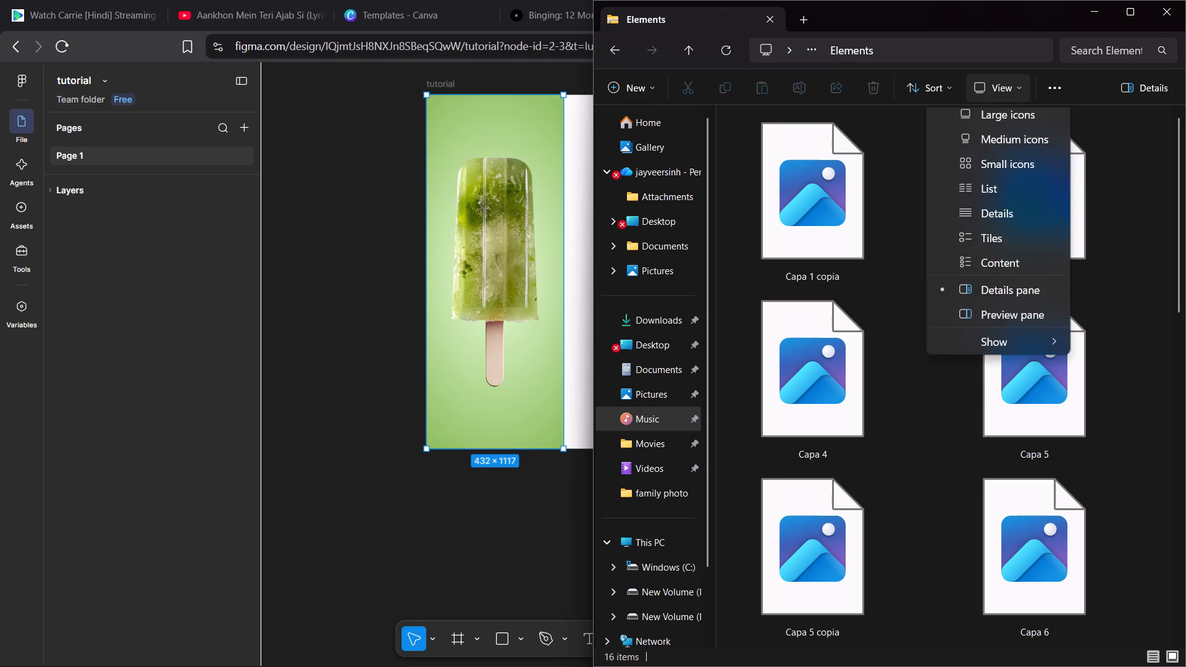
pyautogui.click(986, 148)
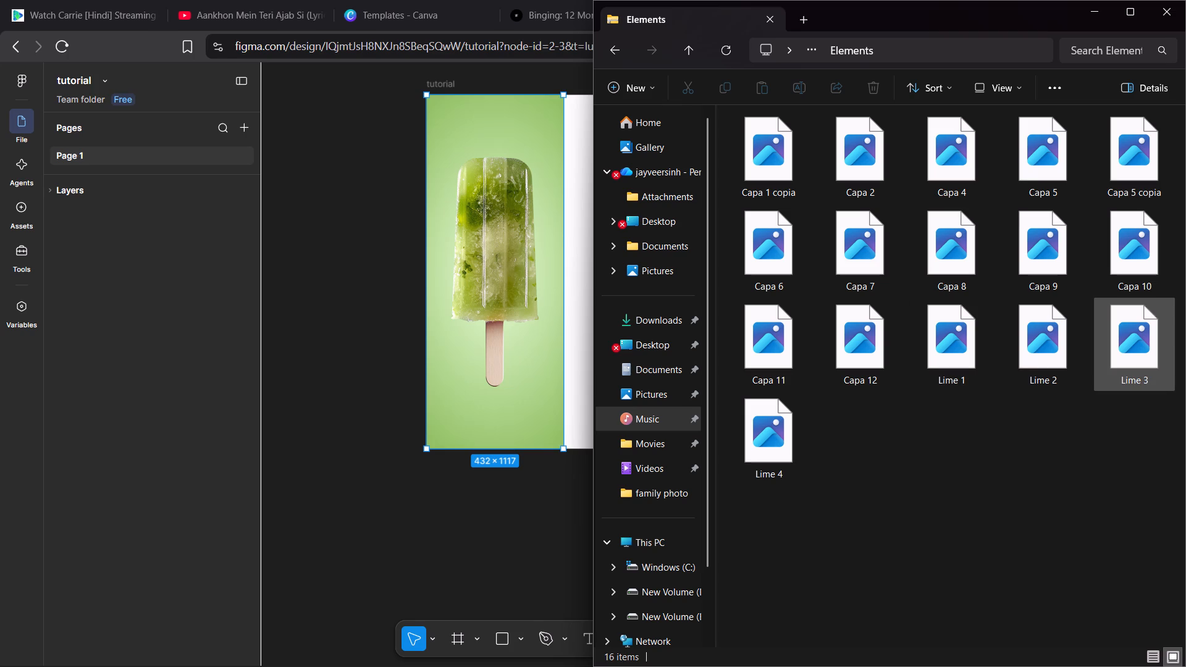
# Import the Lime 3 image from the Elements folder into the lower part of the green frame in Figma.
pyautogui.moveTo(1154, 338); pyautogui.dragTo(784, 339)
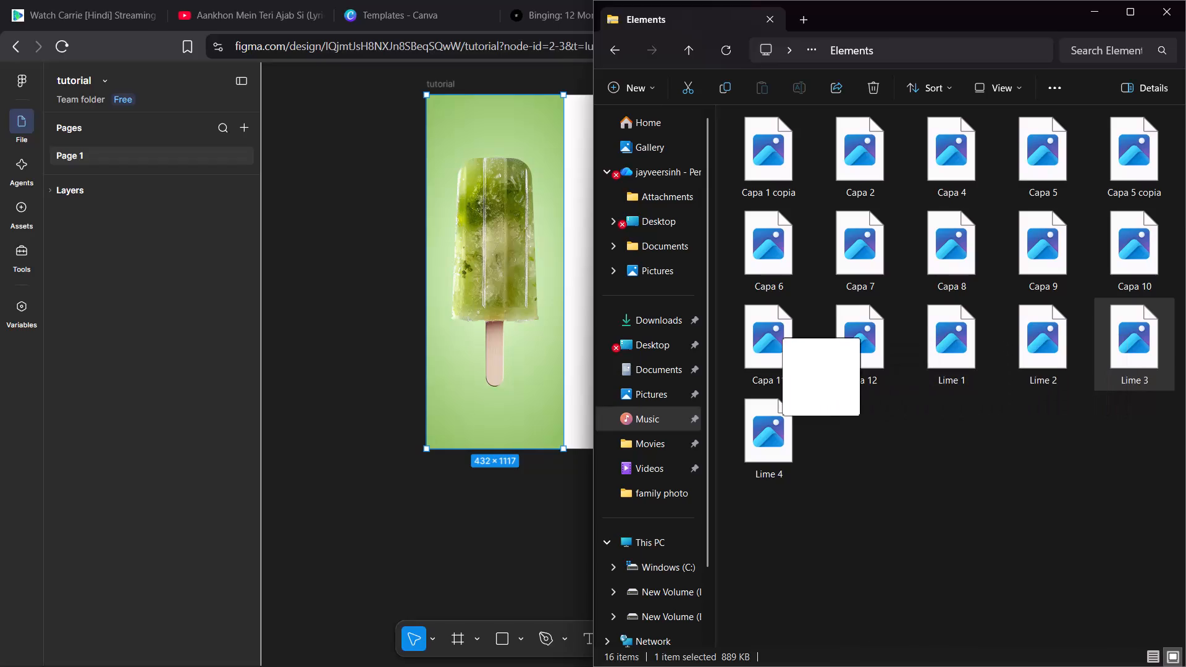
pyautogui.moveTo(784, 339); pyautogui.dragTo(444, 356)
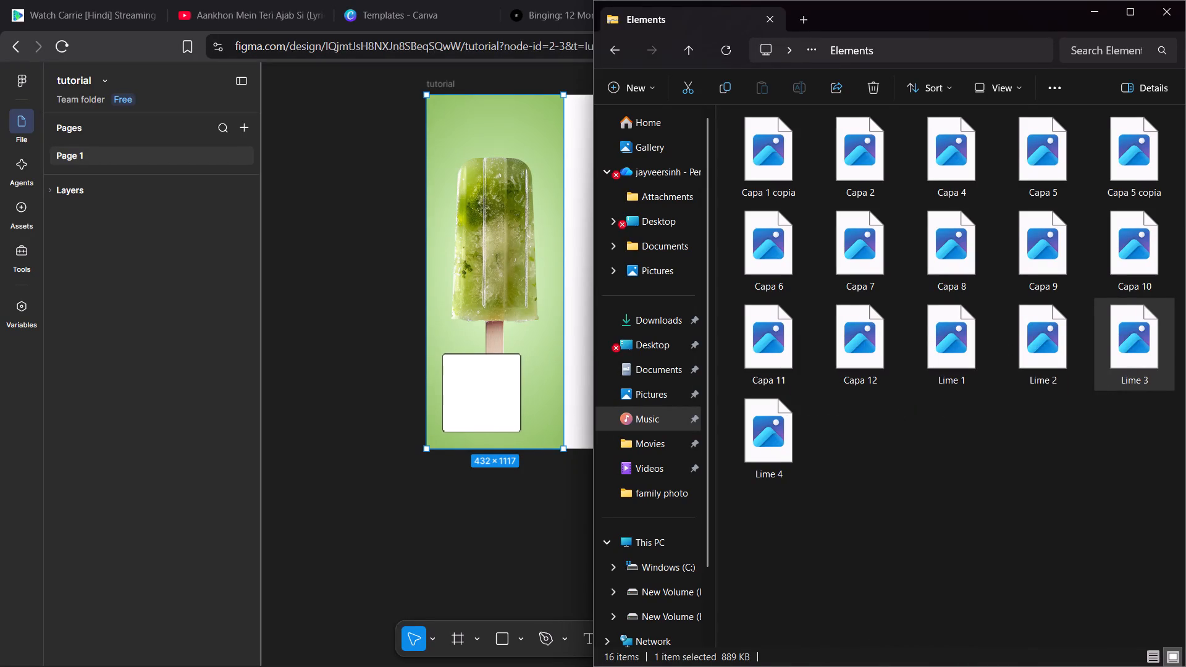
pyautogui.moveTo(444, 356); pyautogui.dragTo(437, 359)
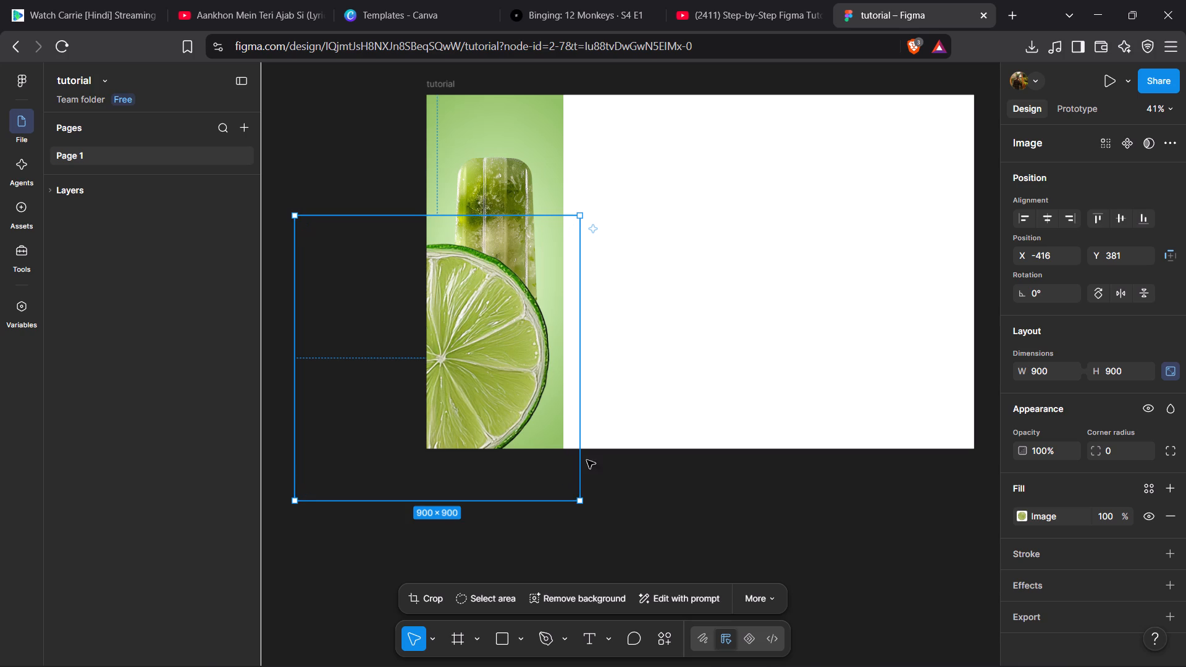
# Shrink the Lime 3 slice proportionally to about 308 × 308 and move it over the upper part of the ice cream.
pyautogui.moveTo(579, 501); pyautogui.dragTo(518, 417)
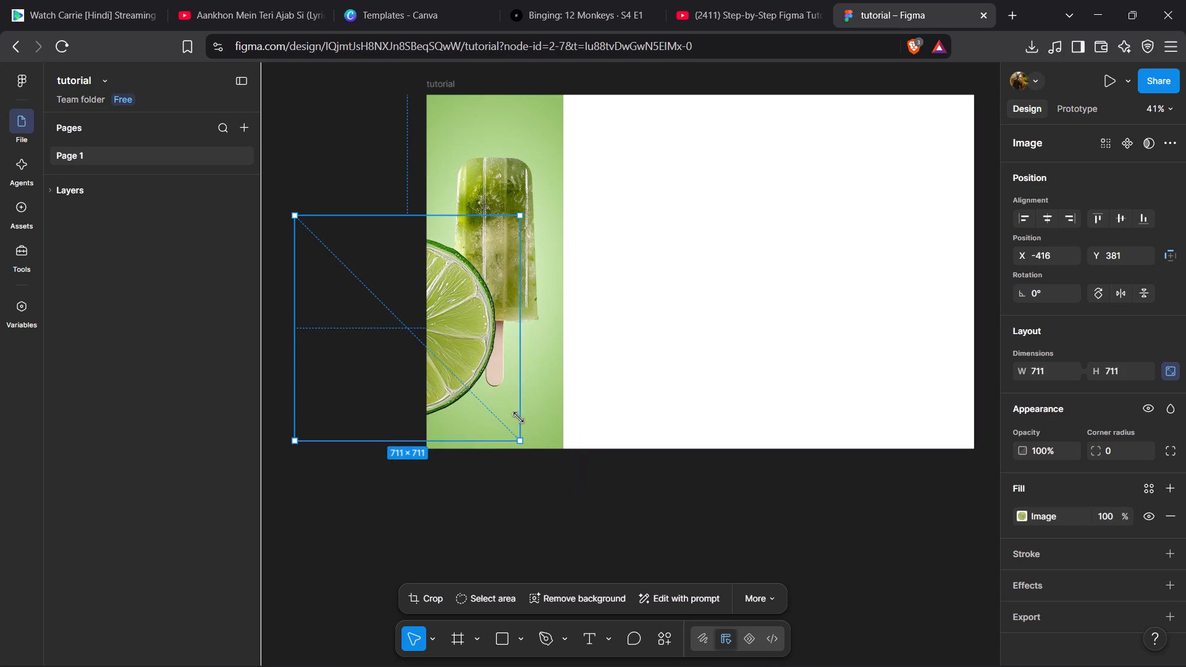
pyautogui.moveTo(518, 417); pyautogui.dragTo(518, 416)
pyautogui.moveTo(460, 356); pyautogui.dragTo(567, 235)
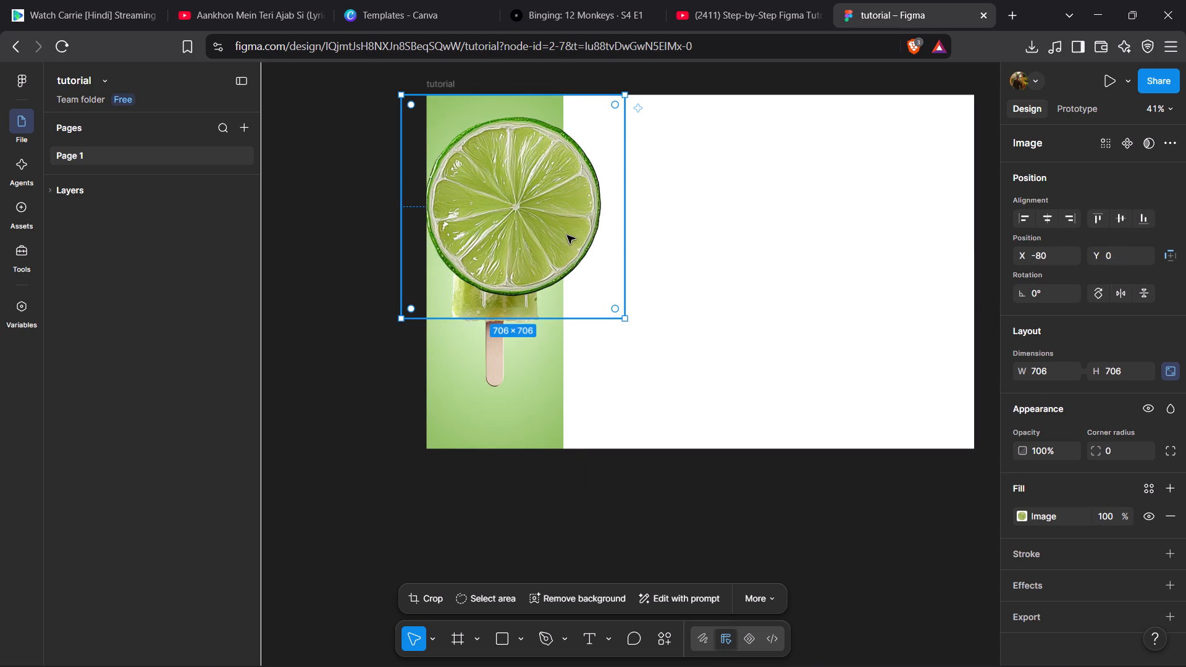
pyautogui.moveTo(626, 97); pyautogui.dragTo(549, 202)
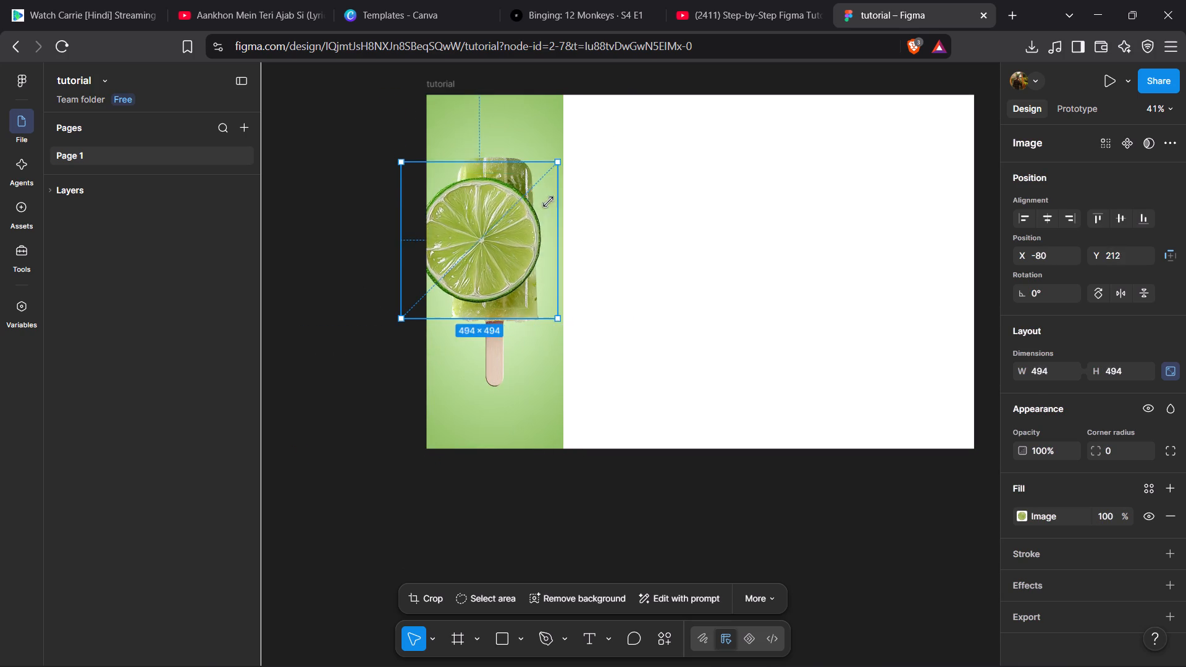
pyautogui.moveTo(549, 202); pyautogui.dragTo(516, 246)
pyautogui.moveTo(437, 266); pyautogui.dragTo(476, 187)
pyautogui.moveTo(553, 125); pyautogui.dragTo(534, 150)
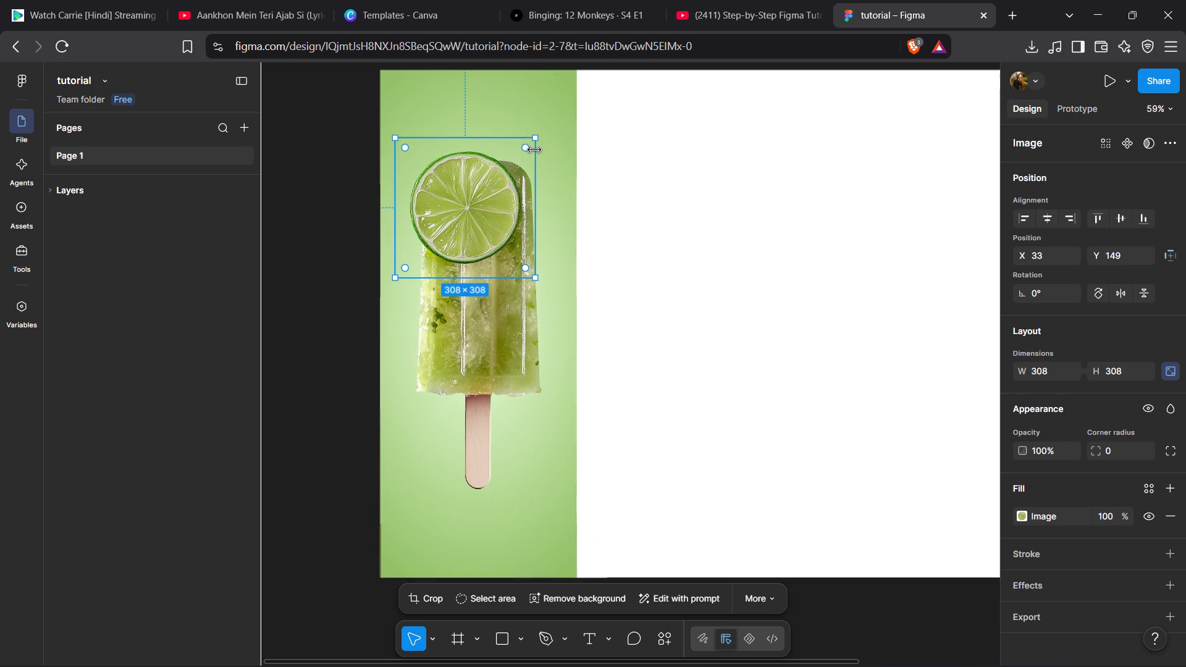
# Reduce the lime slice to about 246 × 246 and place it near the ice cream's top right corner, about X 119, Y 131.
pyautogui.hscroll(-1, 534, 150)
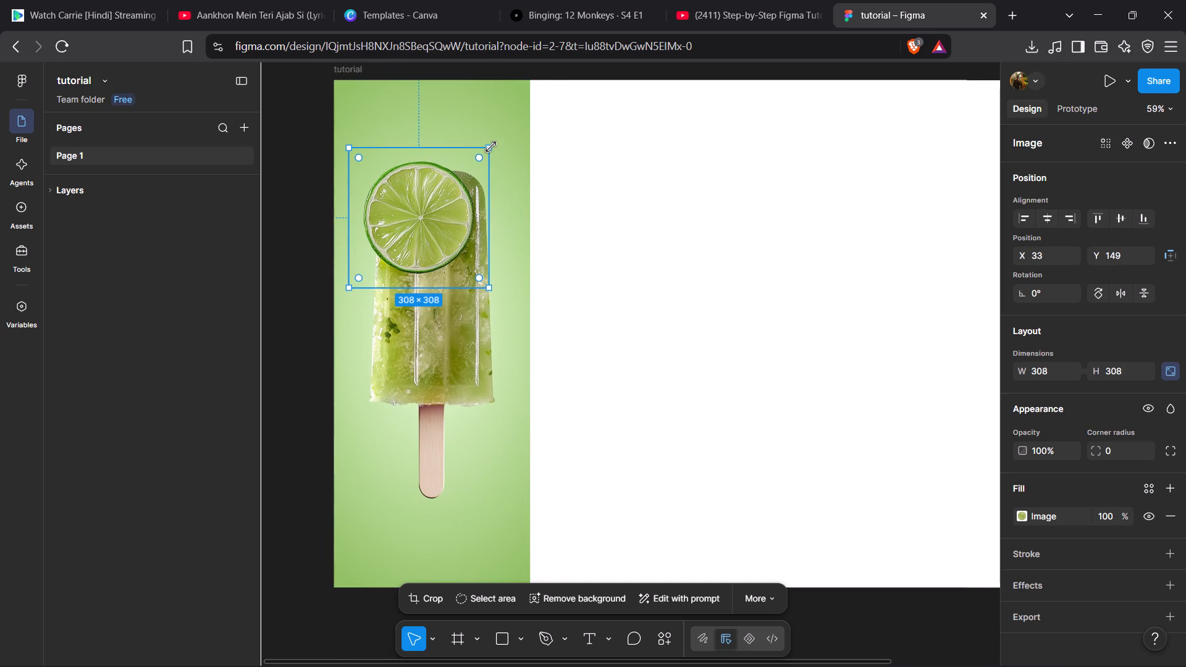
pyautogui.moveTo(491, 147); pyautogui.dragTo(469, 167)
pyautogui.moveTo(416, 212); pyautogui.dragTo(419, 211)
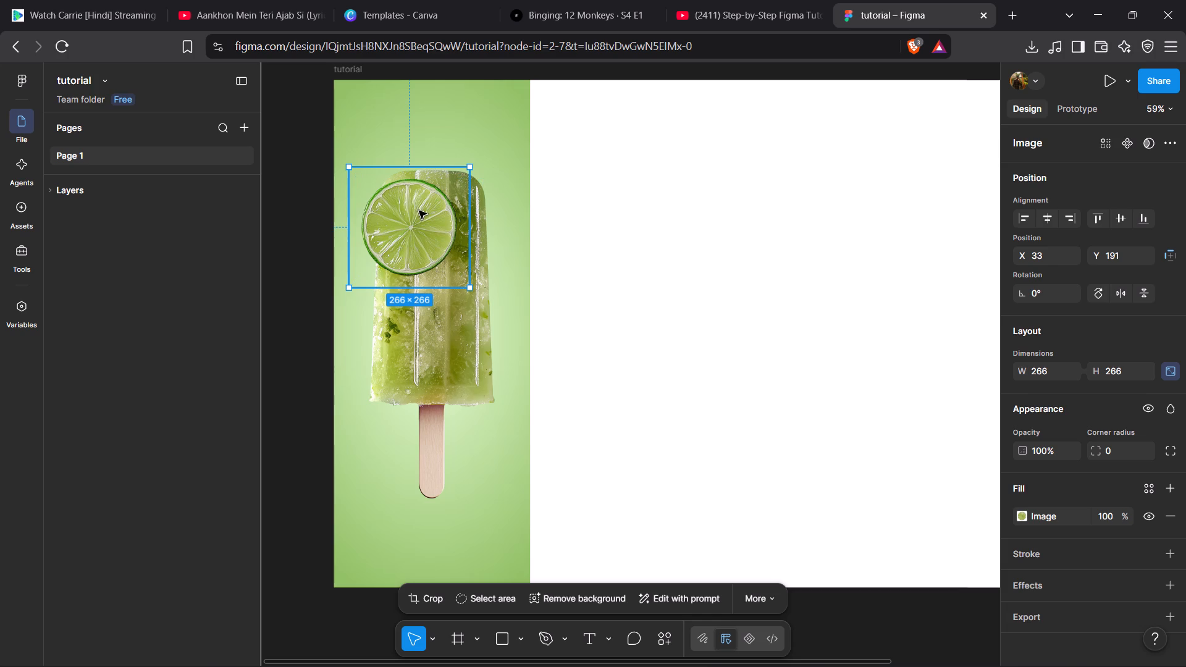
pyautogui.moveTo(419, 211); pyautogui.dragTo(439, 194)
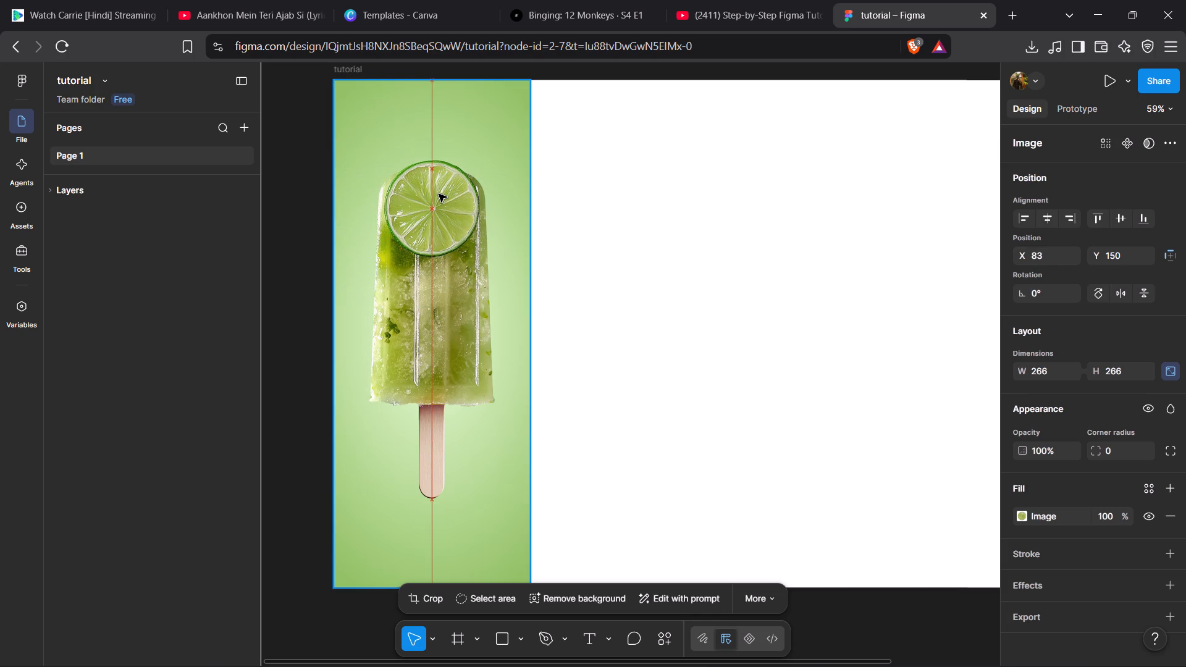
pyautogui.moveTo(439, 194); pyautogui.dragTo(443, 189)
pyautogui.moveTo(443, 189); pyautogui.dragTo(456, 176)
pyautogui.moveTo(509, 128); pyautogui.dragTo(508, 128)
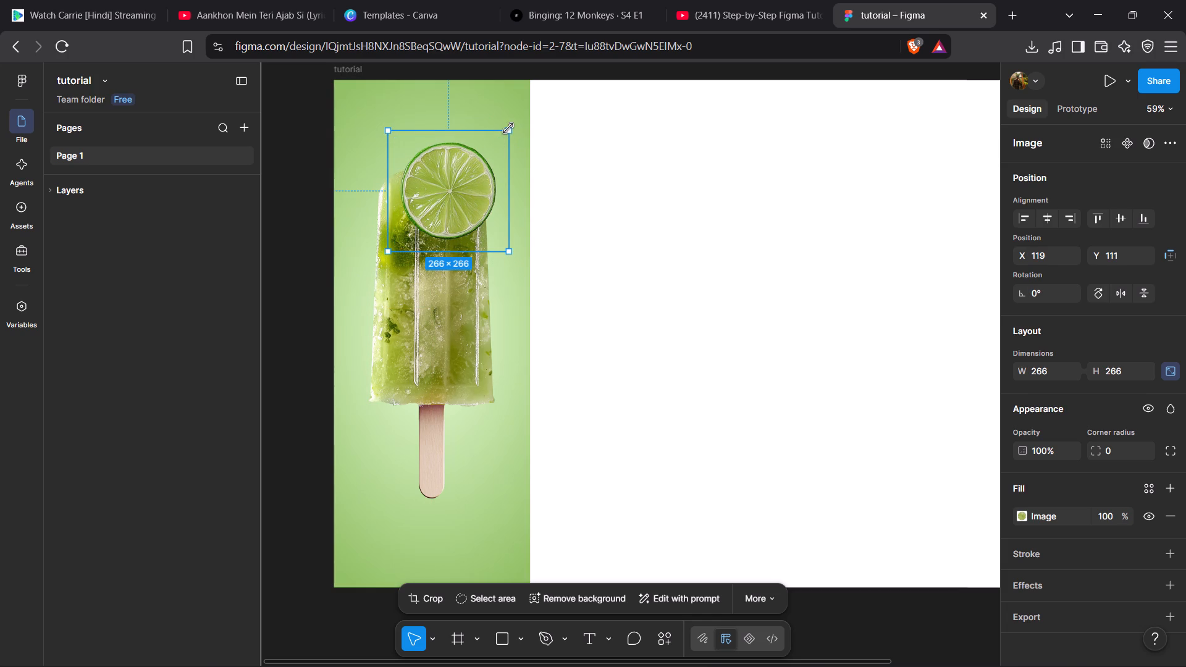
pyautogui.moveTo(508, 128); pyautogui.dragTo(498, 140)
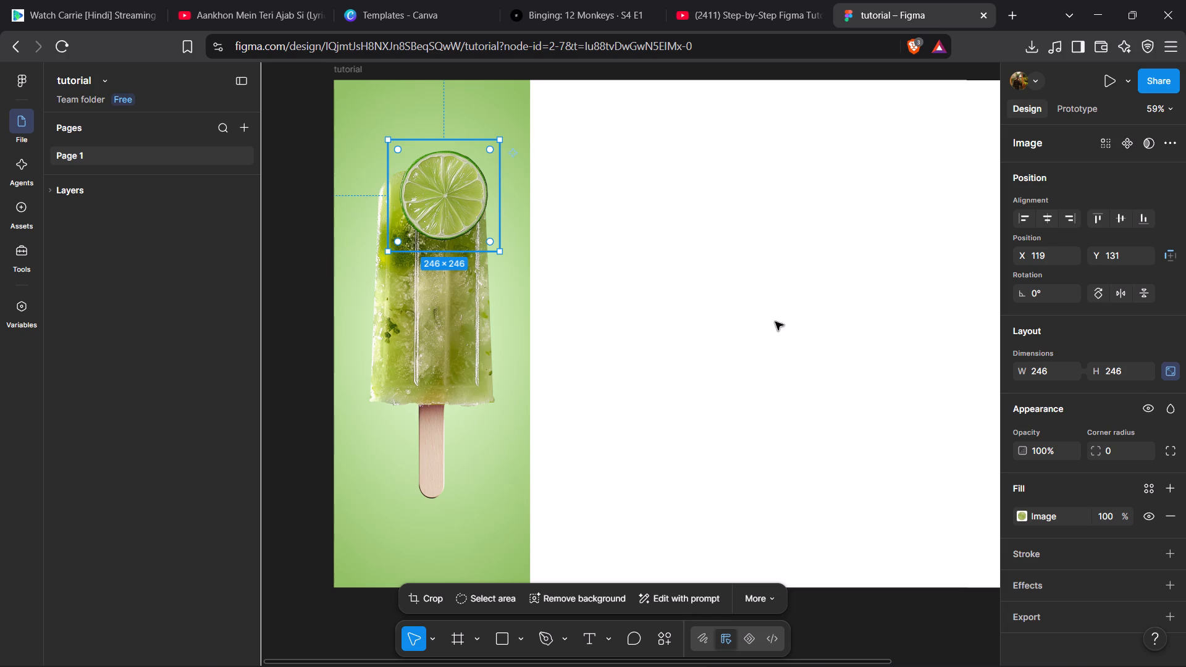
# Set the lime slice's width to 260 and reposition it on the ice cream's top at about X 96, Y 153.
pyautogui.click(1054, 369)
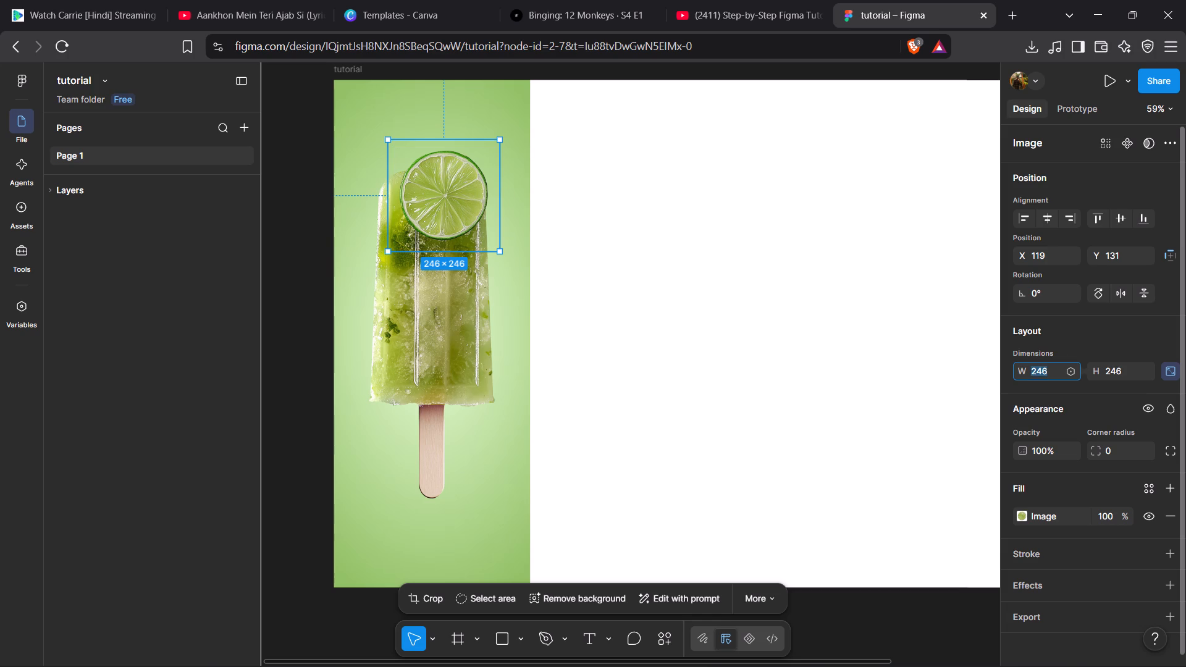
pyautogui.write('260')
pyautogui.press('Return')
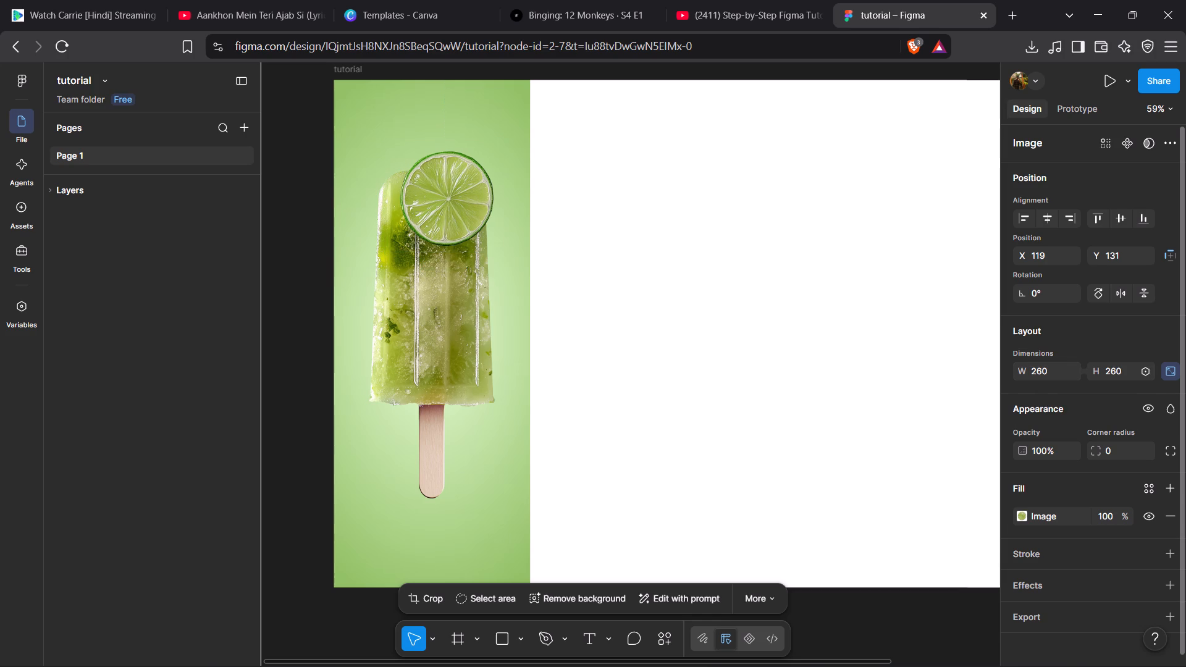
pyautogui.moveTo(477, 199); pyautogui.dragTo(468, 206)
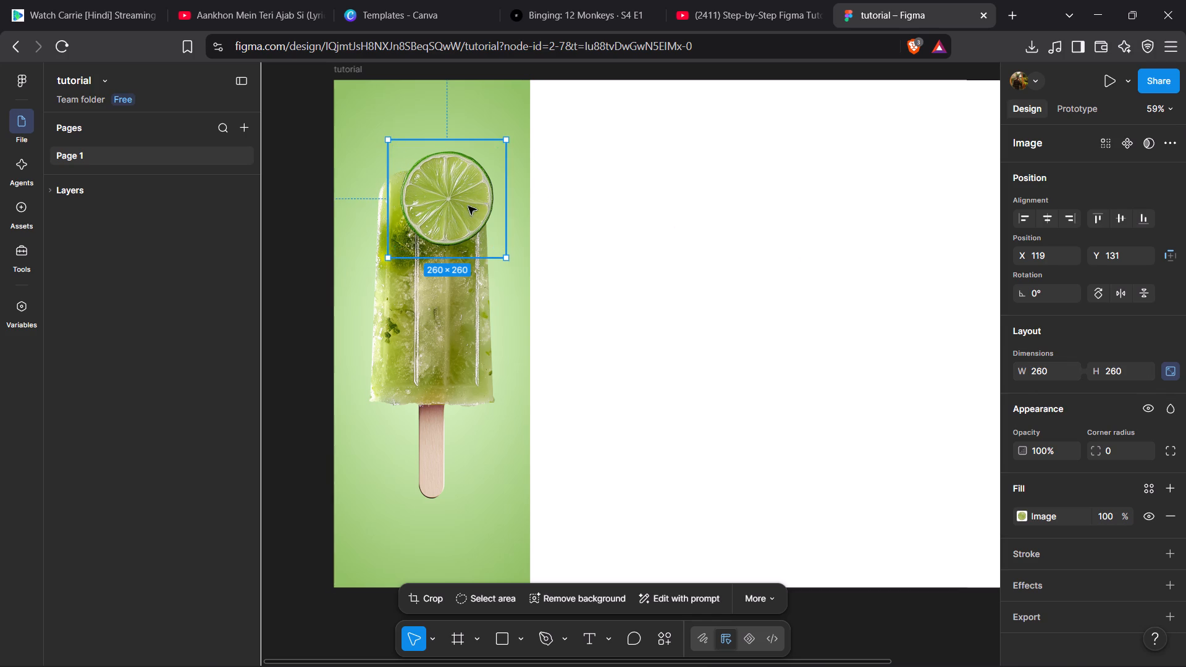
pyautogui.moveTo(468, 206); pyautogui.dragTo(468, 216)
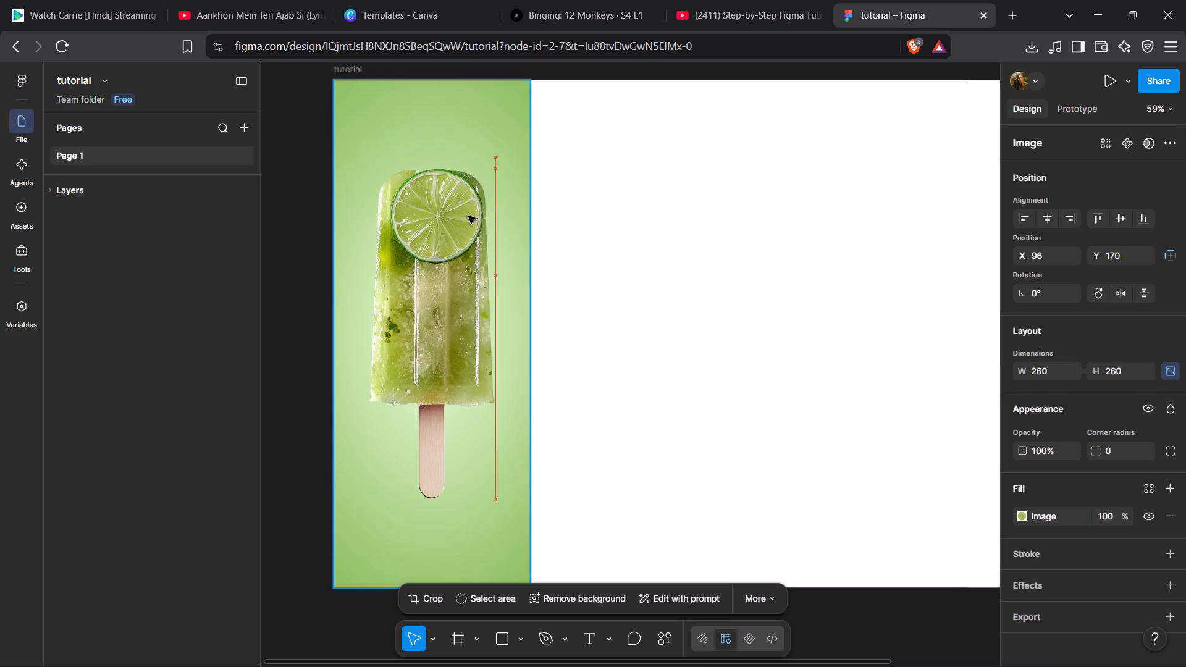
pyautogui.moveTo(468, 216); pyautogui.dragTo(470, 209)
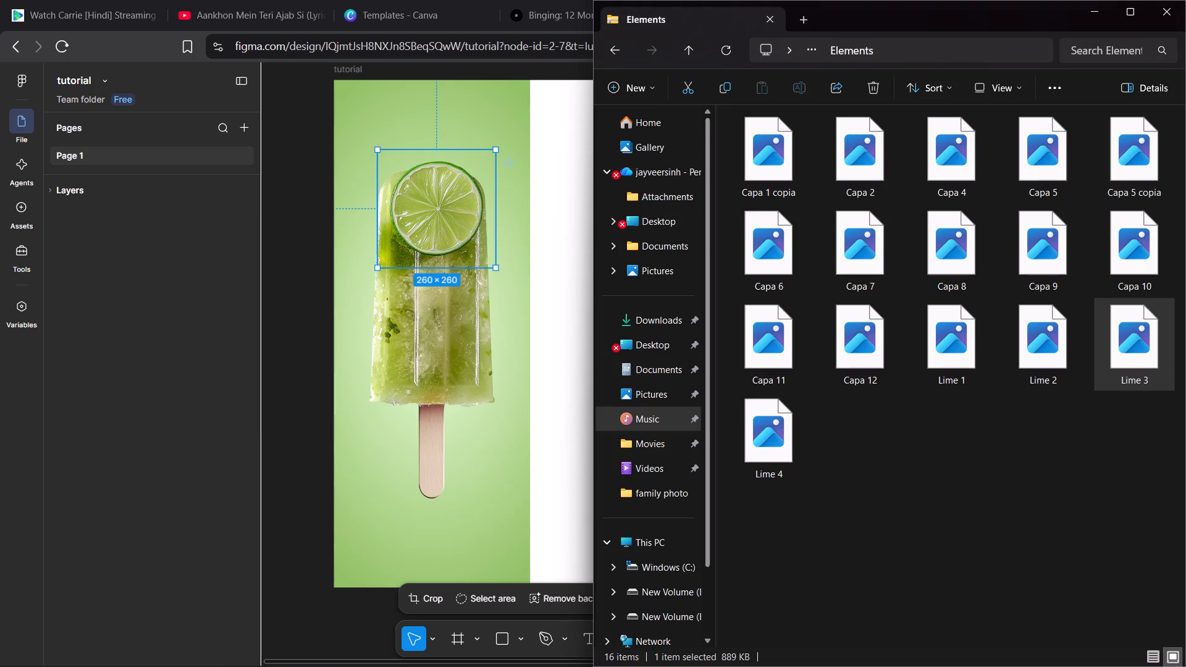
# Import the Lime 4 image from the Elements folder into the green frame and set its width to 234.
pyautogui.moveTo(754, 440); pyautogui.dragTo(530, 455)
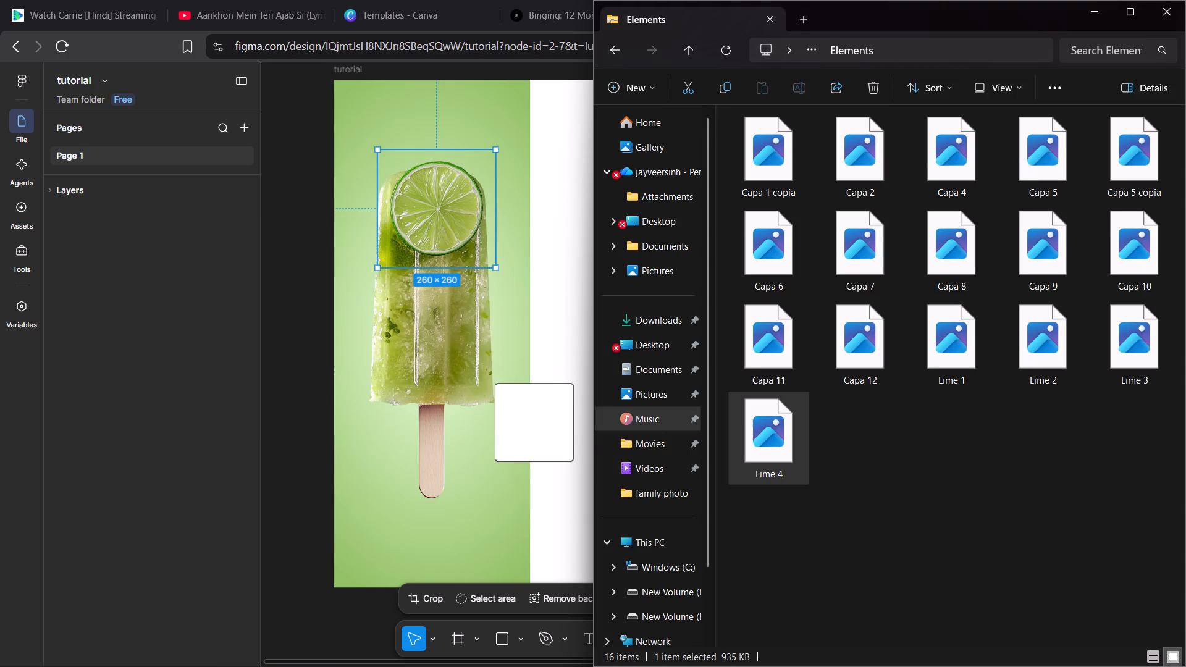
pyautogui.moveTo(530, 455); pyautogui.dragTo(473, 474)
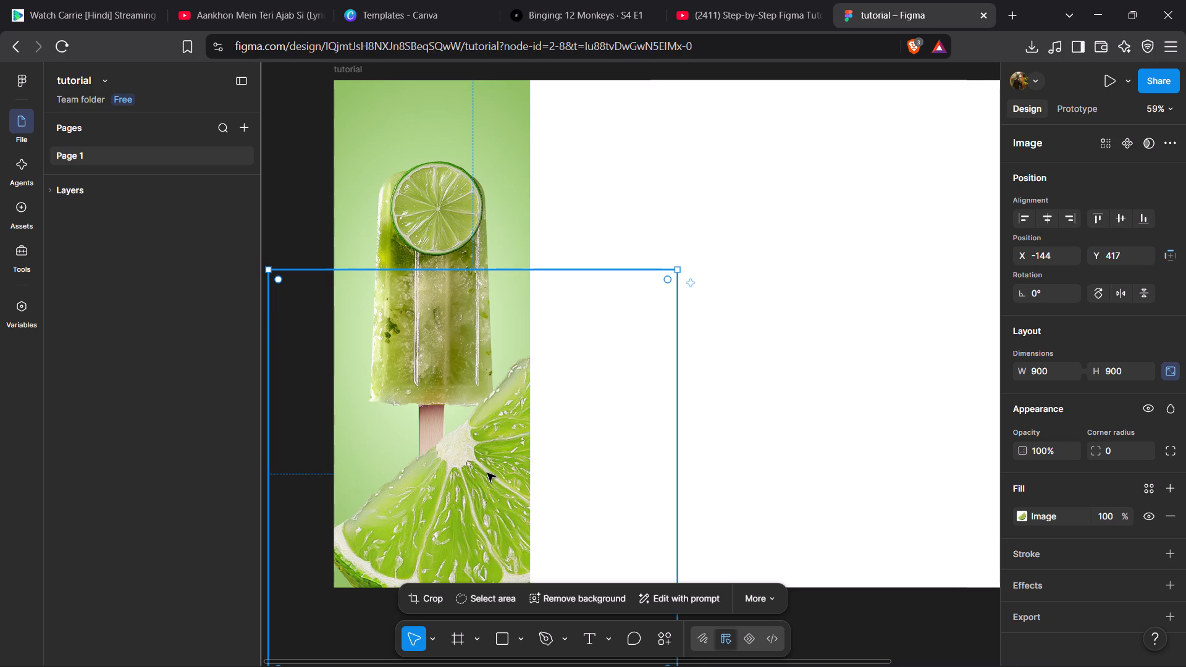
pyautogui.click(1054, 371)
pyautogui.write('234')
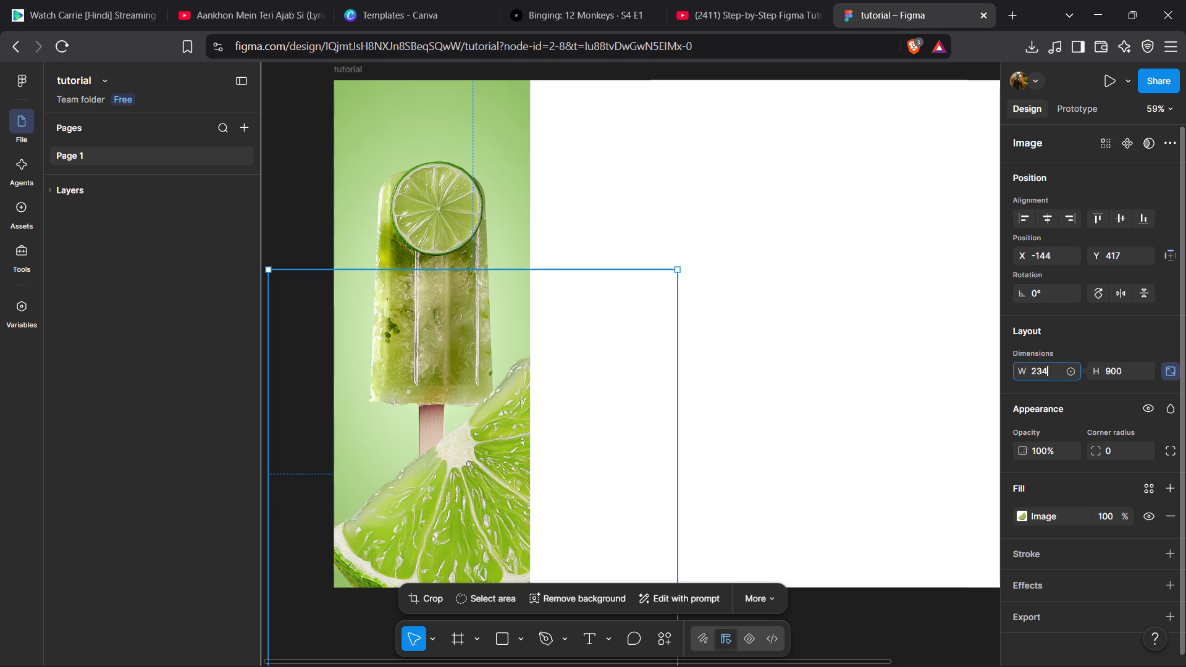
pyautogui.press('Return')
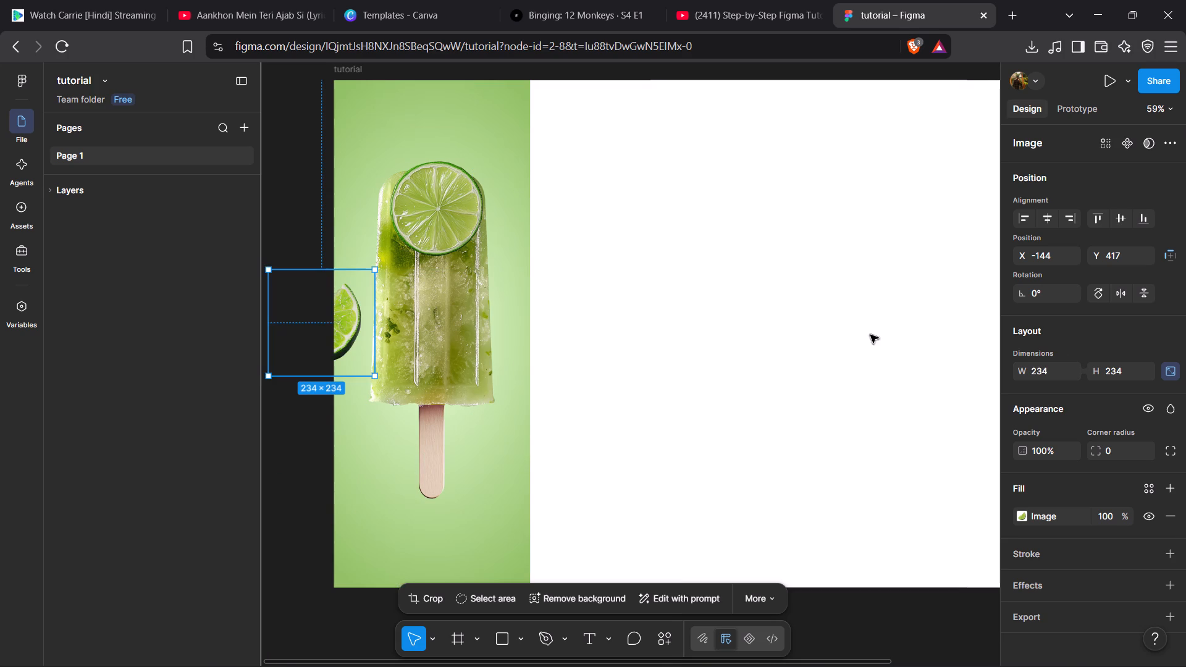
# Move the Lime 4 wedge below the ice cream's lower right corner, overlapping the wooden stick.
pyautogui.moveTo(347, 325); pyautogui.dragTo(448, 397)
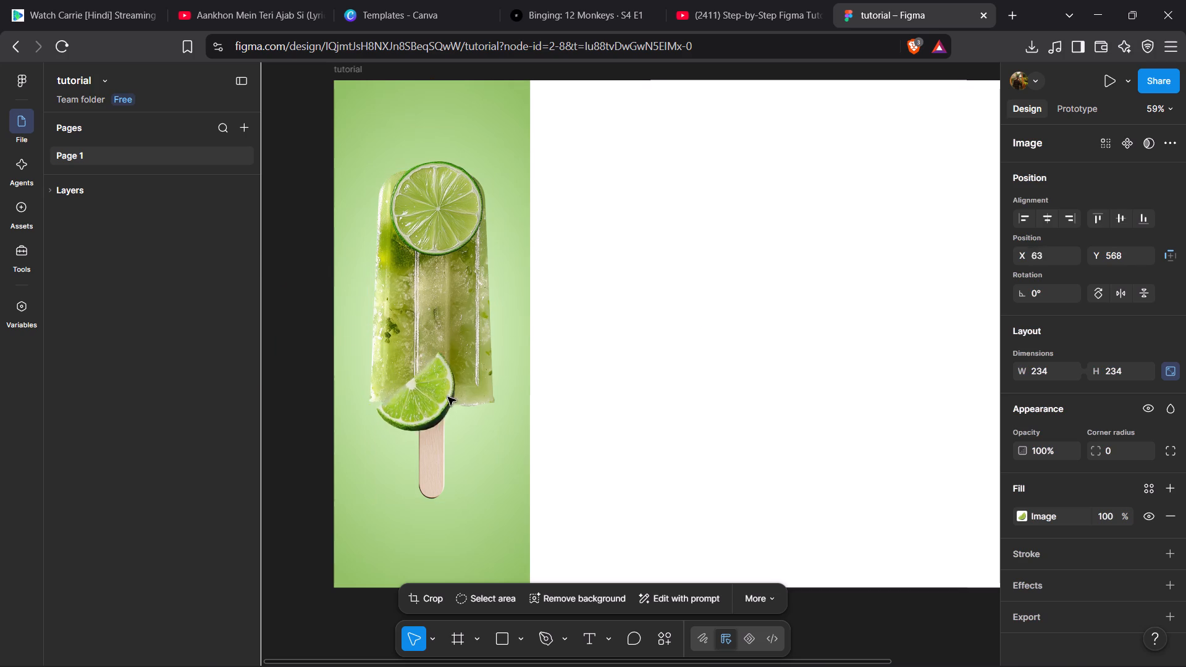
pyautogui.moveTo(448, 397); pyautogui.dragTo(479, 427)
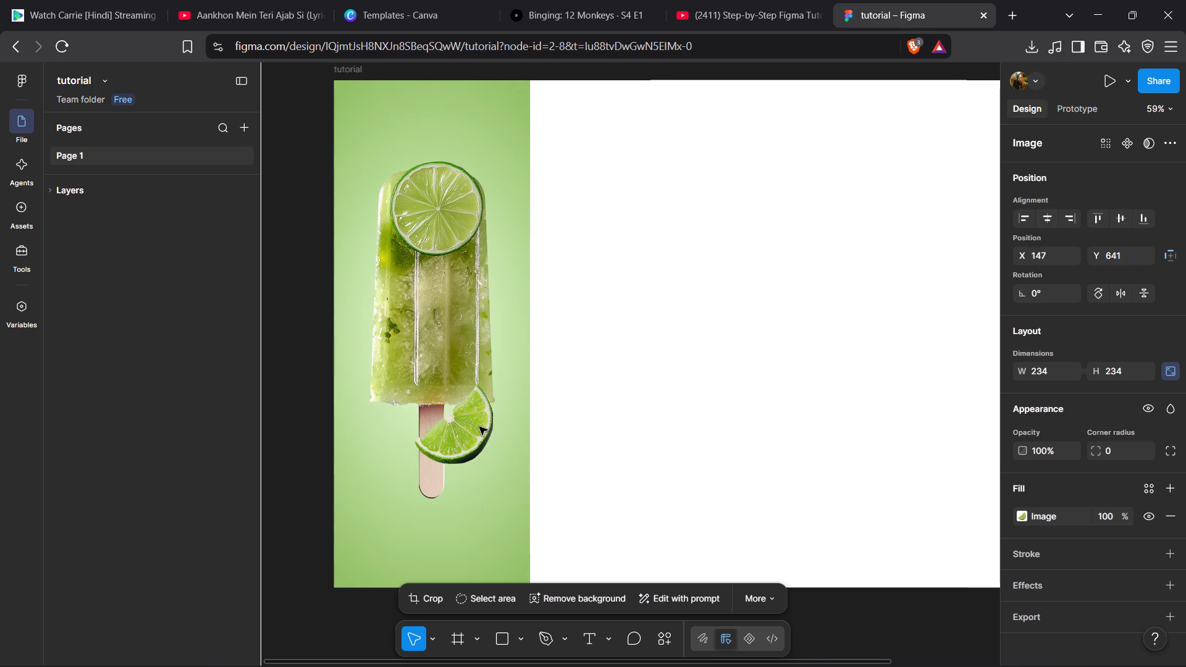
pyautogui.moveTo(479, 427); pyautogui.dragTo(481, 430)
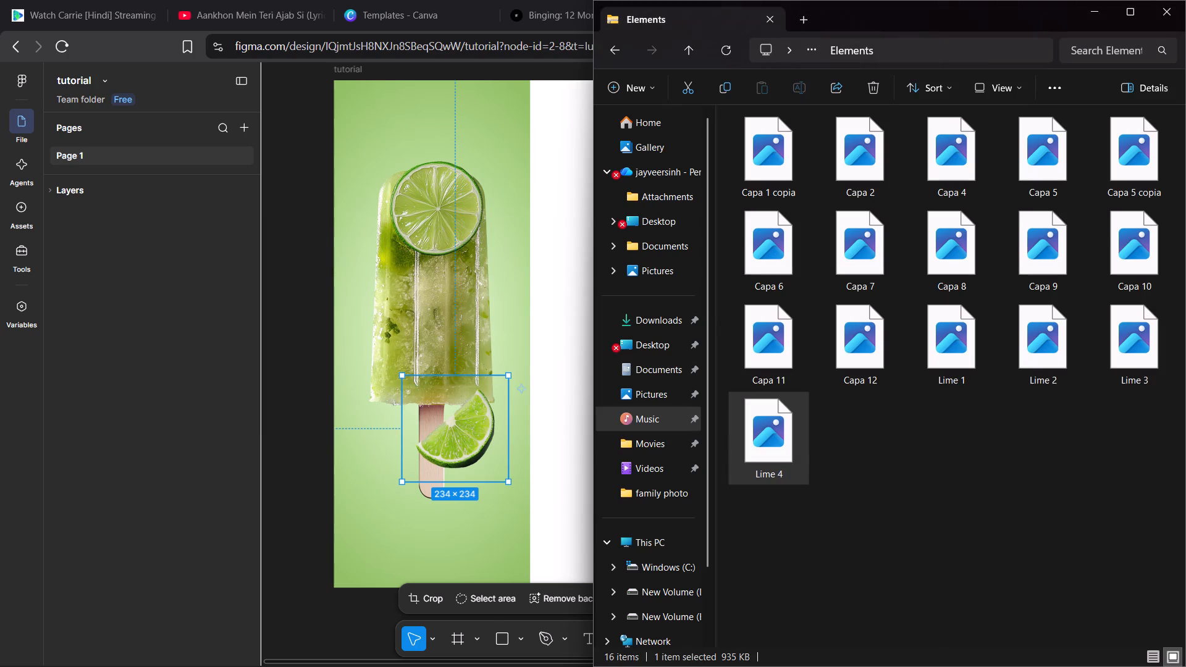
# Import the Lime 1 leaf image from the Elements folder into the green frame and set its width to 234.
pyautogui.moveTo(933, 343); pyautogui.dragTo(475, 366)
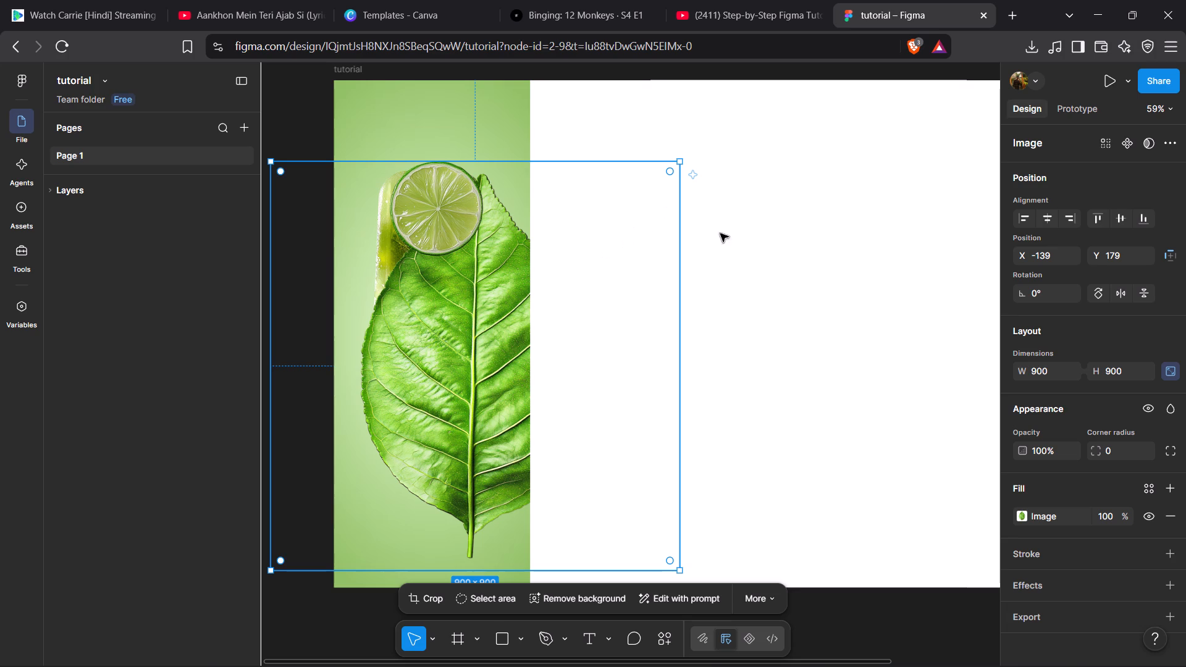
pyautogui.click(1053, 366)
pyautogui.write('234')
pyautogui.press('Return')
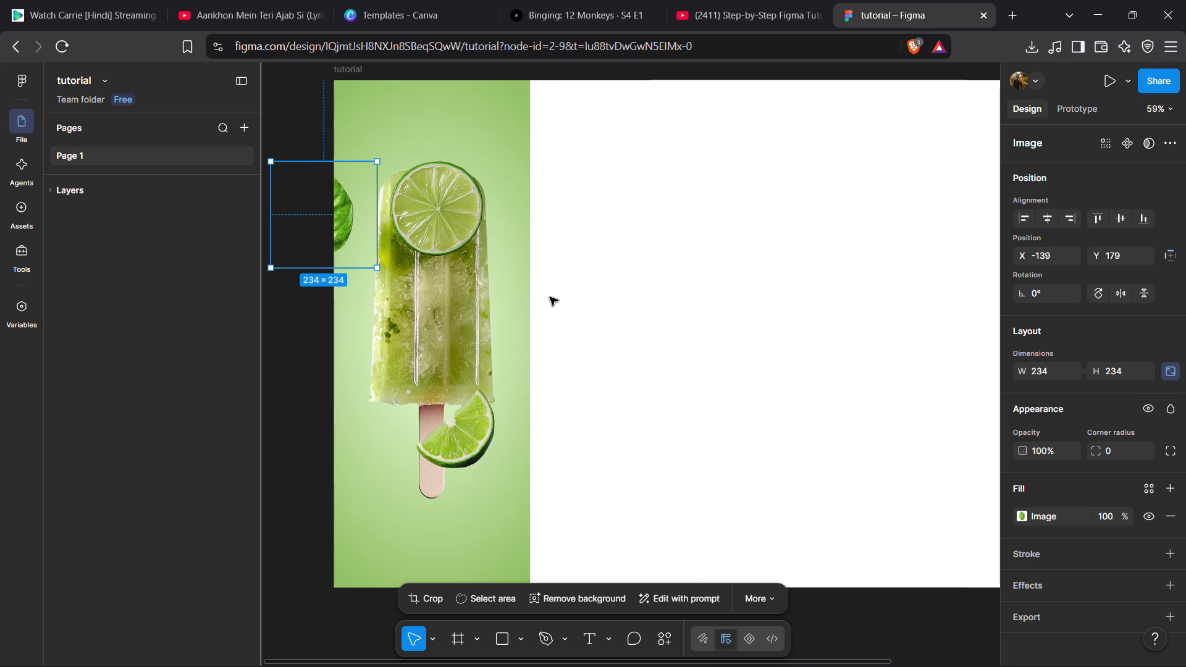
# Place the leaf beside the ice cream's upper left edge at about X -62, Y 184, rotated to about -141.4°.
pyautogui.moveTo(346, 225); pyautogui.dragTo(392, 285)
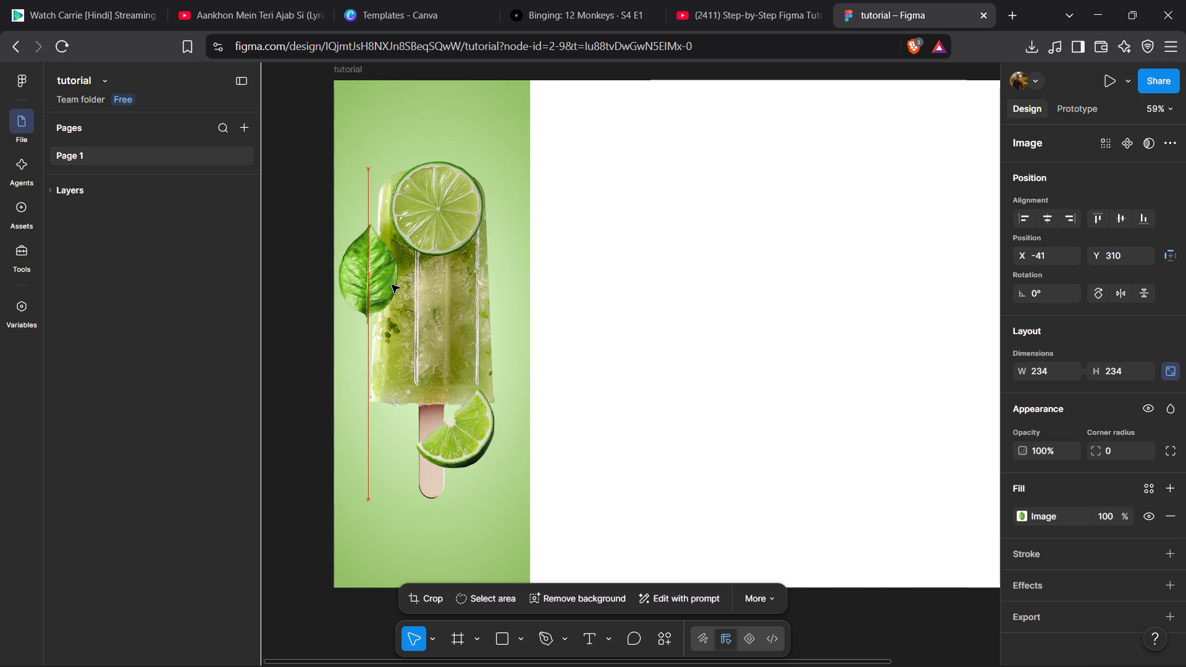
pyautogui.moveTo(392, 285); pyautogui.dragTo(400, 258)
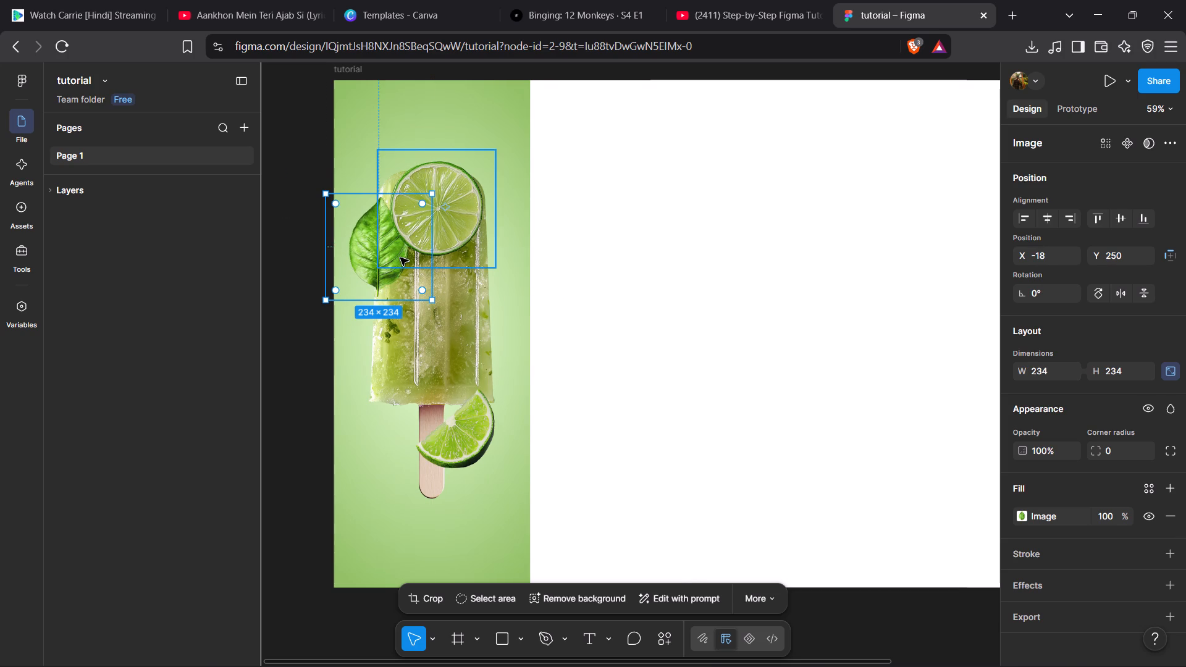
pyautogui.moveTo(435, 306); pyautogui.dragTo(447, 294)
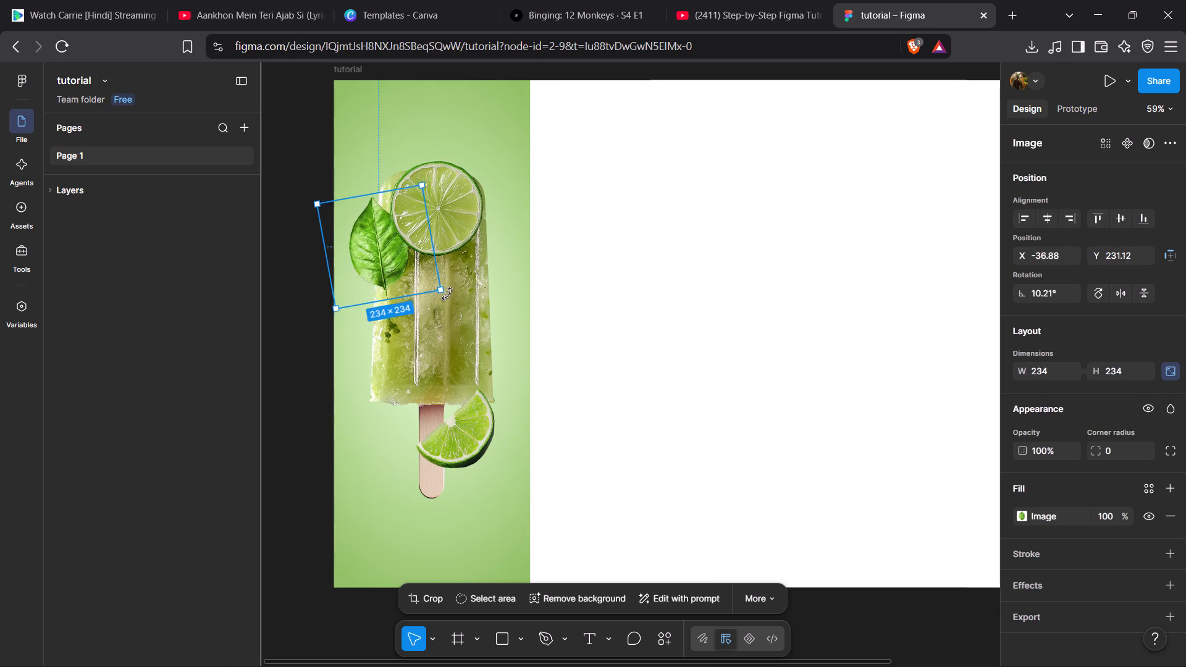
pyautogui.moveTo(447, 294); pyautogui.dragTo(408, 301)
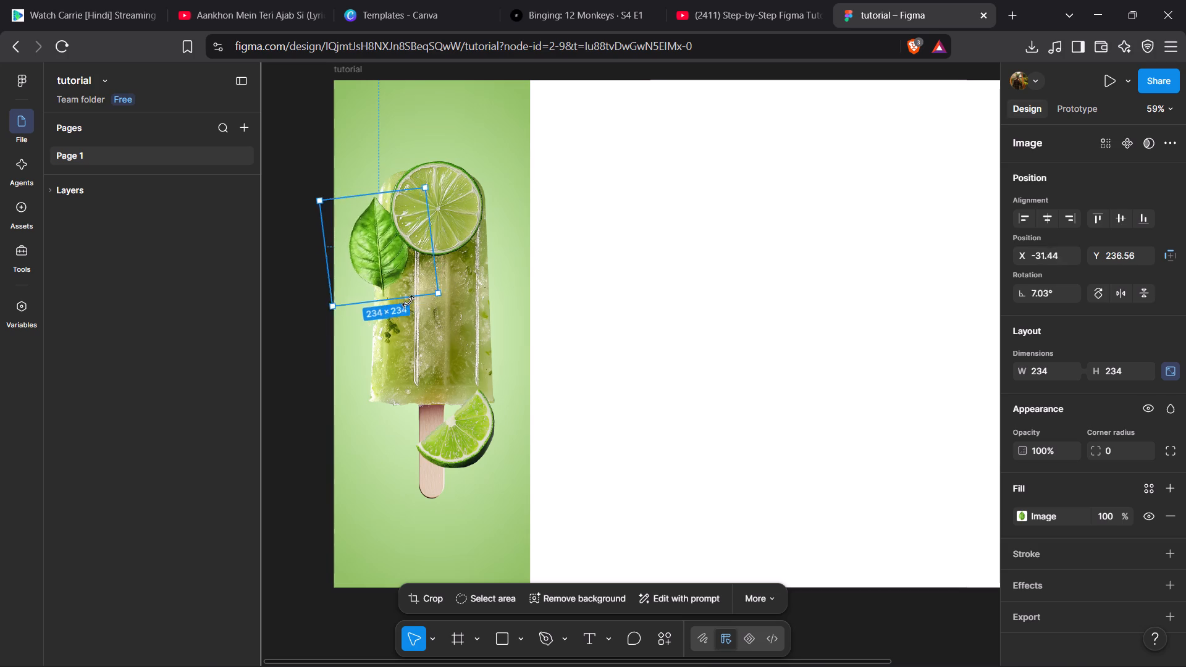
pyautogui.moveTo(408, 301); pyautogui.dragTo(294, 241)
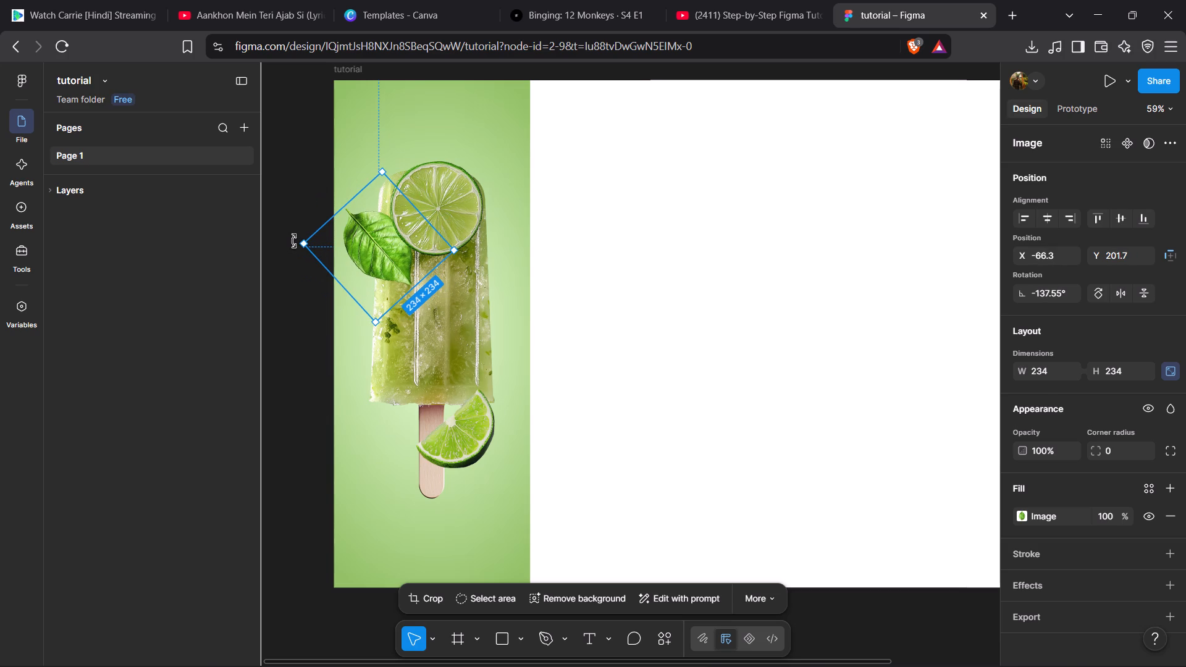
pyautogui.moveTo(294, 241); pyautogui.dragTo(296, 235)
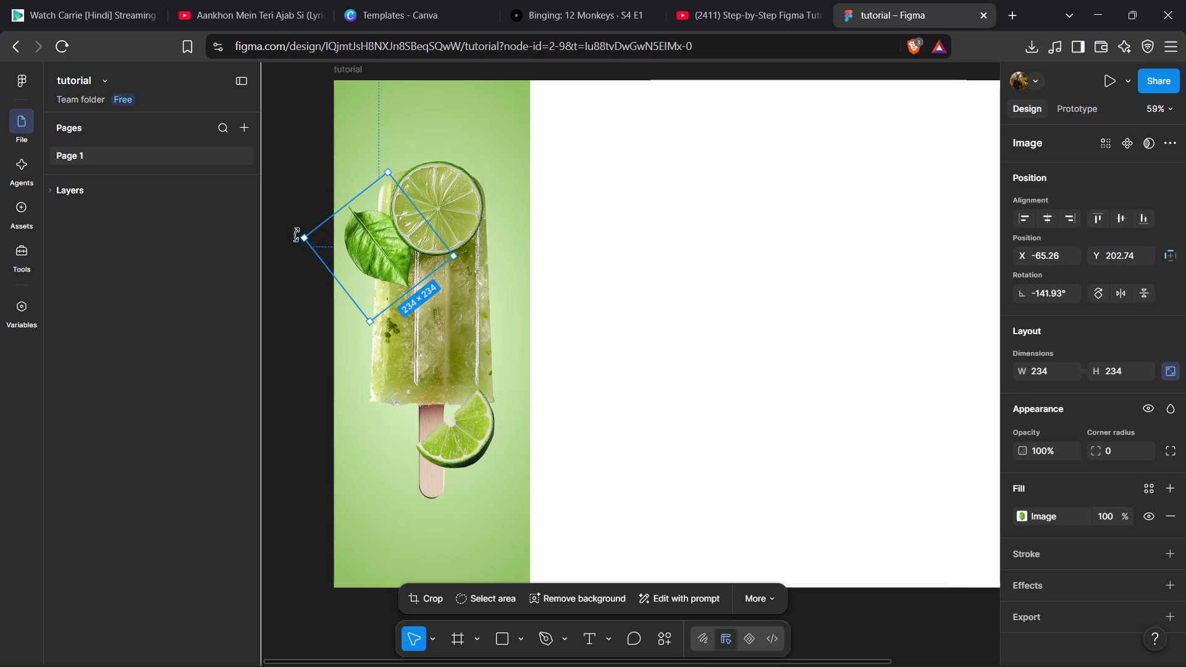
pyautogui.moveTo(296, 235); pyautogui.dragTo(296, 235)
pyautogui.moveTo(389, 245); pyautogui.dragTo(395, 232)
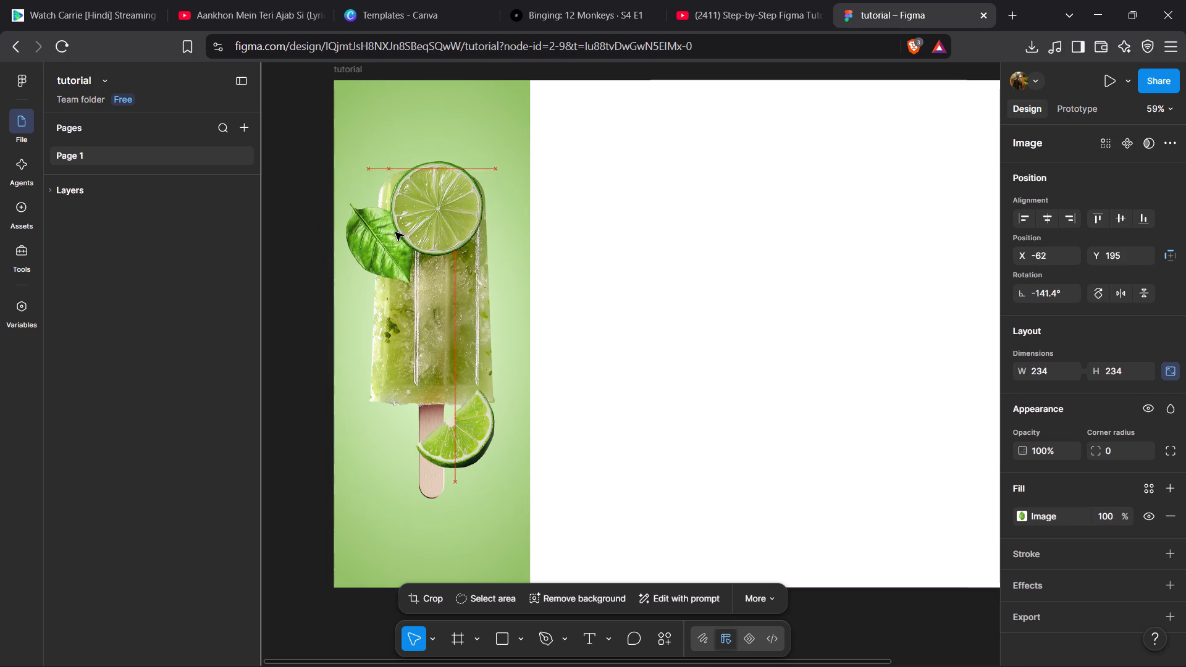
pyautogui.moveTo(395, 232); pyautogui.dragTo(392, 237)
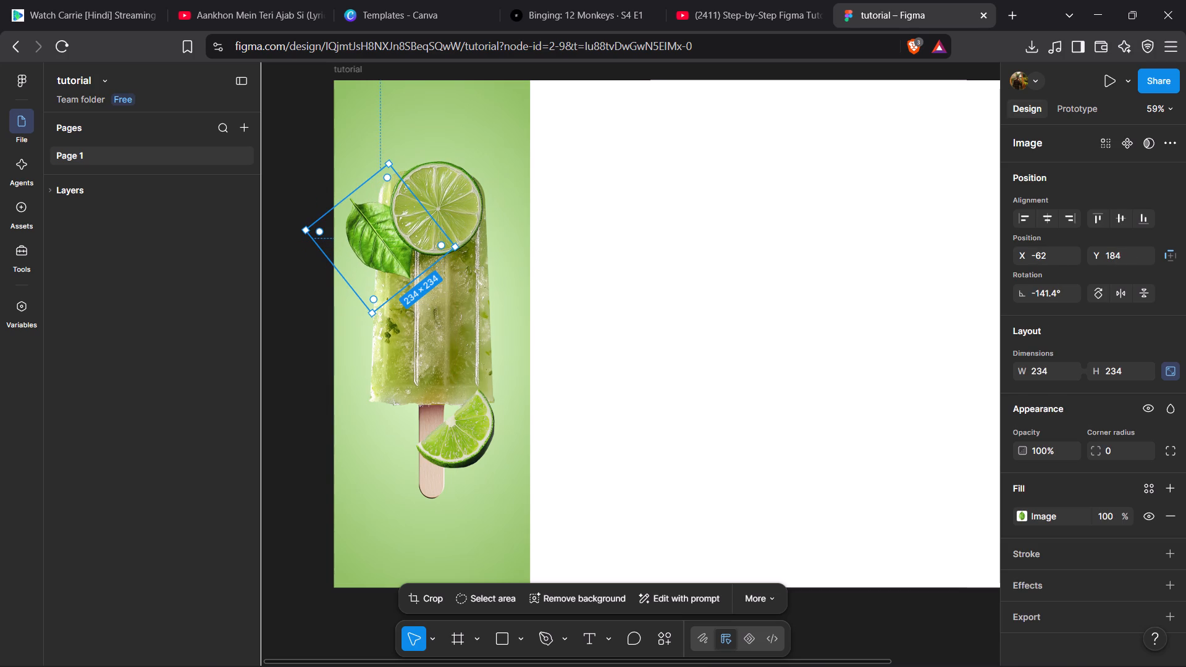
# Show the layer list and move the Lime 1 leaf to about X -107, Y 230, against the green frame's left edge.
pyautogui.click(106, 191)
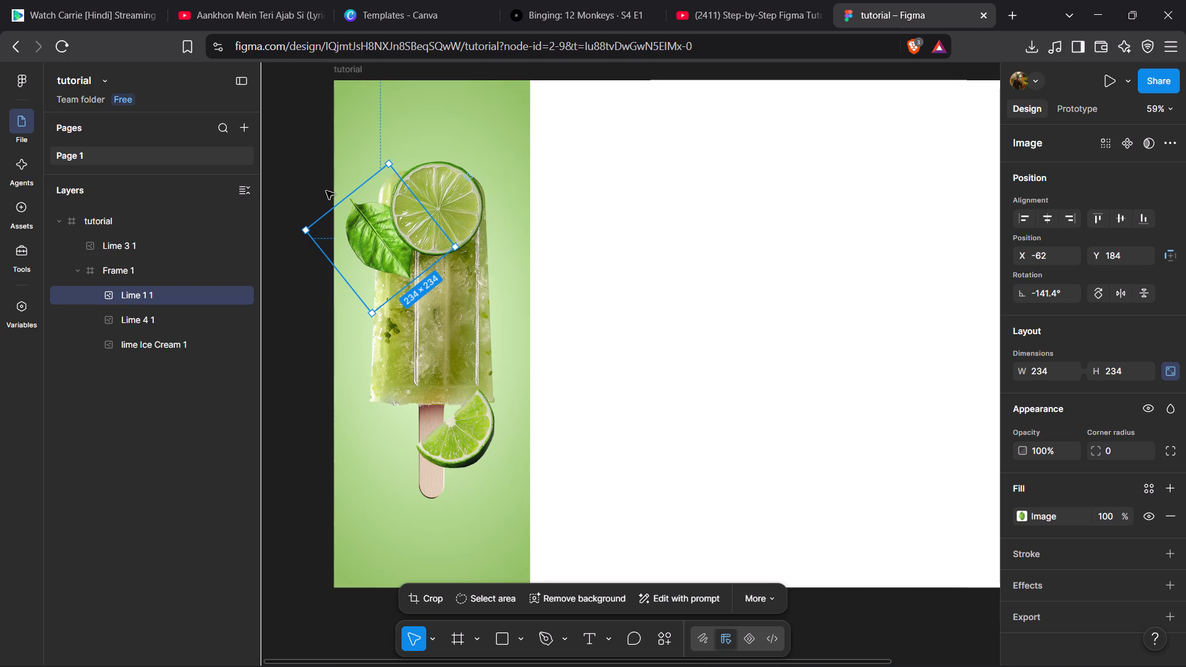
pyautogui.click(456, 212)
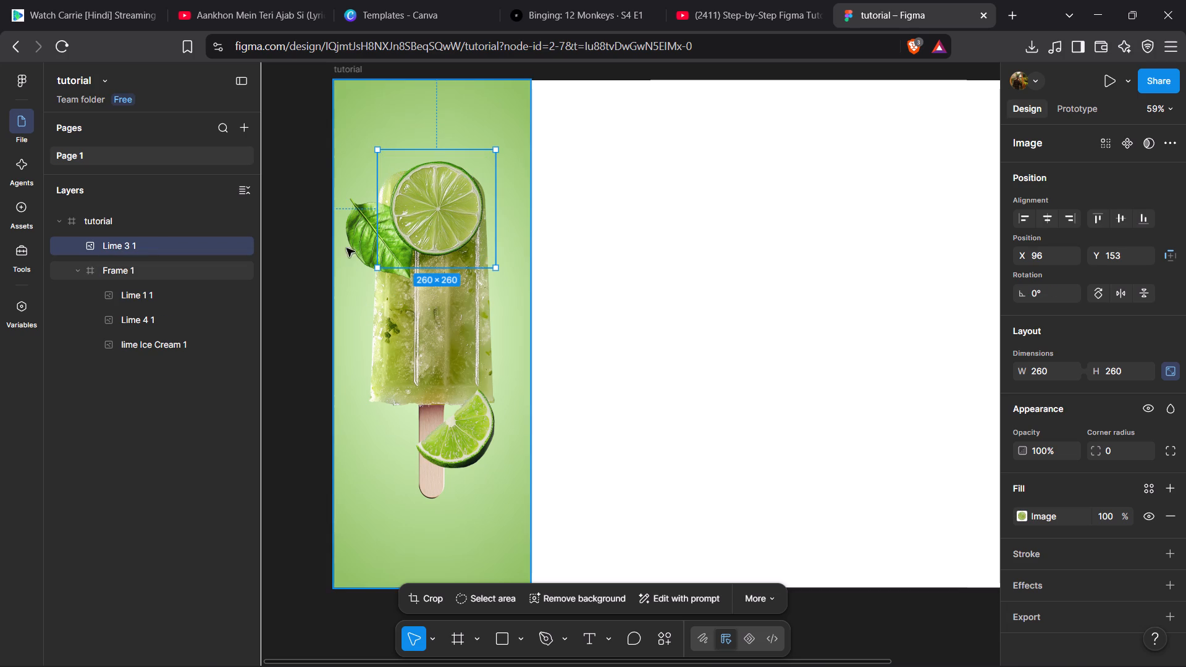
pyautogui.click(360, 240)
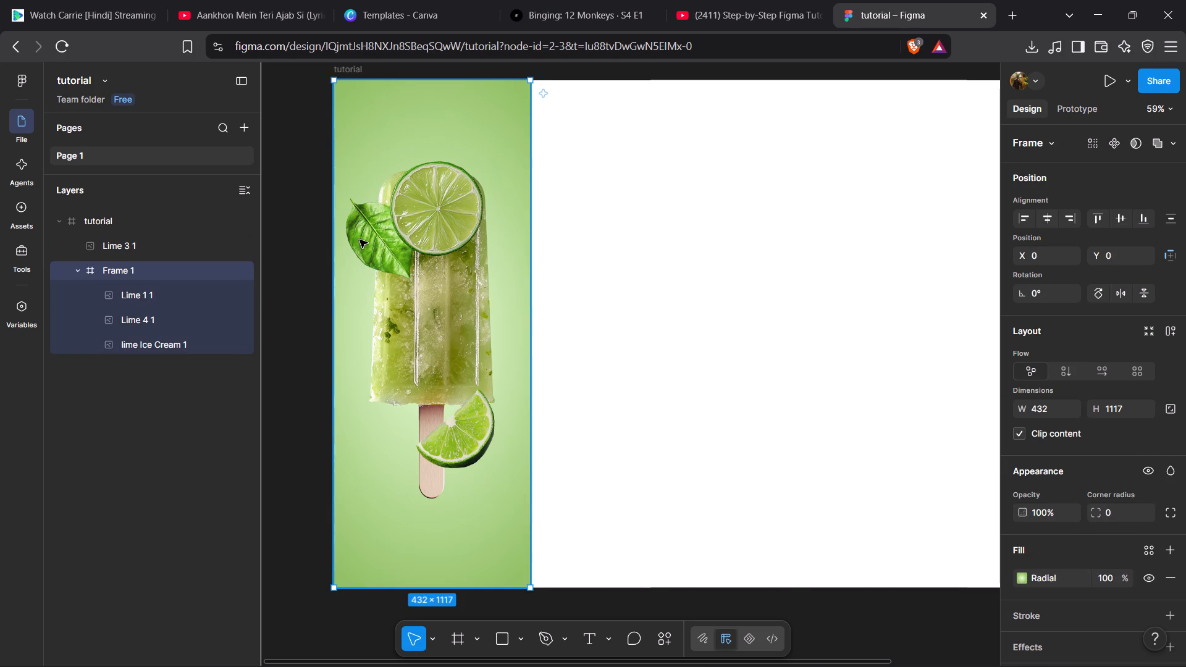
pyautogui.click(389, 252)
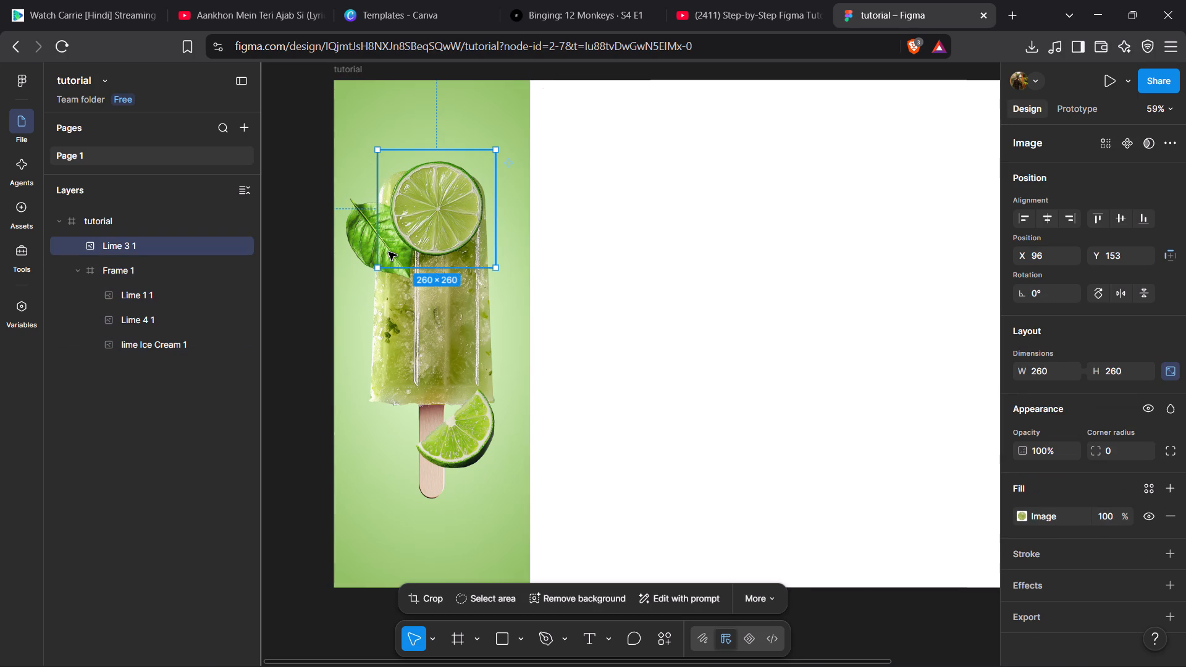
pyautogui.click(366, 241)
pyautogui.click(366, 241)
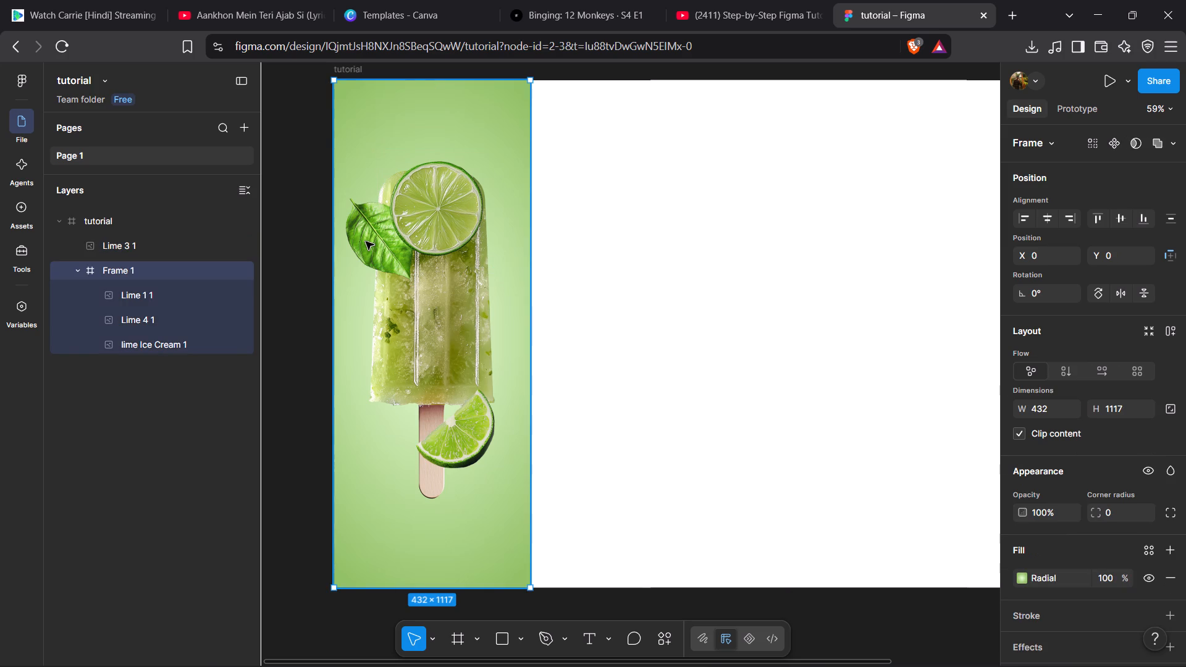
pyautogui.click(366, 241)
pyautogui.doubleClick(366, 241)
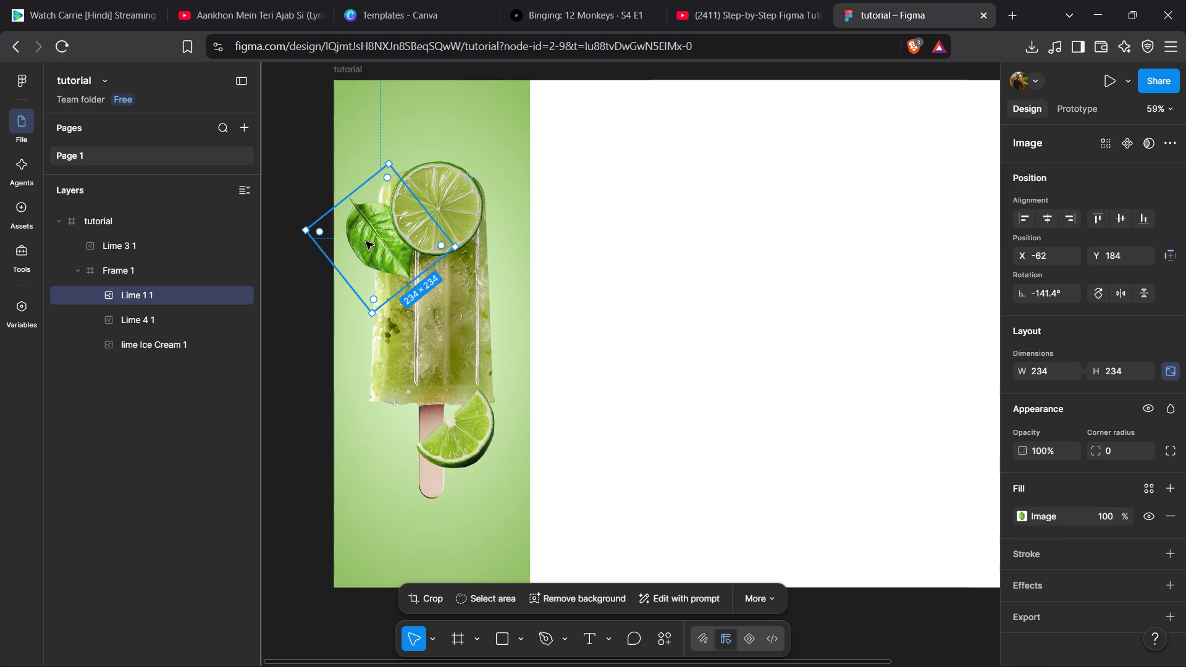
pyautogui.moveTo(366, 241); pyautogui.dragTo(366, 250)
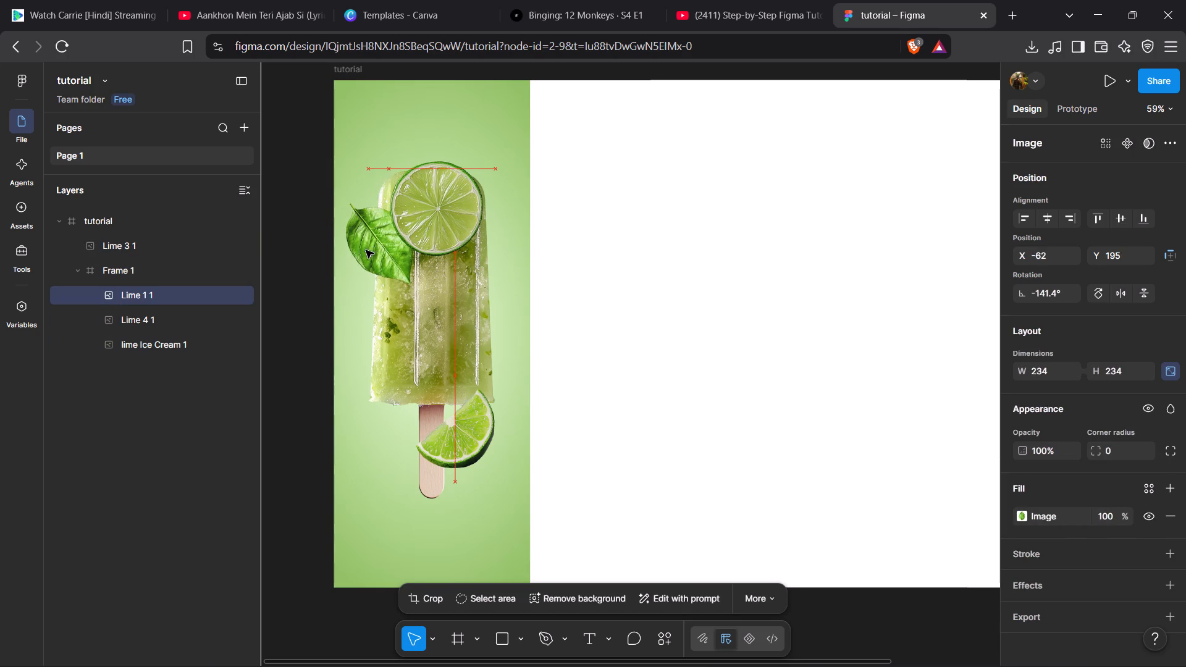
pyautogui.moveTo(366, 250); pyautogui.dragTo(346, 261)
# Move the round Lime 3 slice to about X 108, Y 134 over the top of the ice cream.
pyautogui.moveTo(443, 220); pyautogui.dragTo(463, 195)
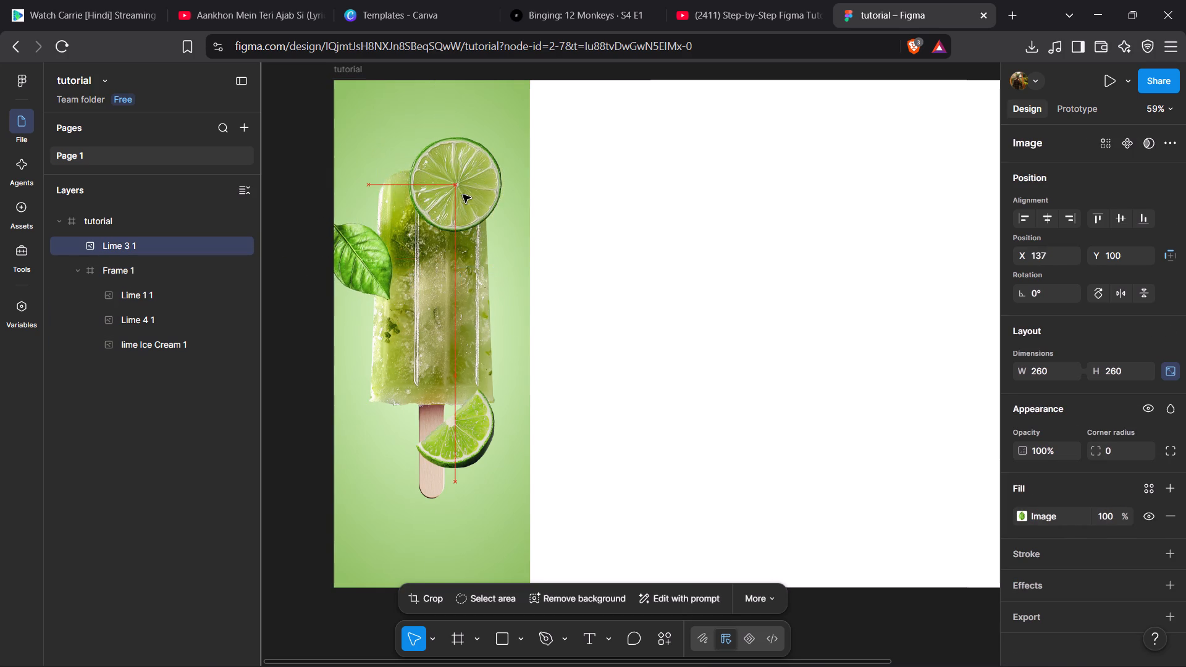
pyautogui.moveTo(463, 195); pyautogui.dragTo(448, 214)
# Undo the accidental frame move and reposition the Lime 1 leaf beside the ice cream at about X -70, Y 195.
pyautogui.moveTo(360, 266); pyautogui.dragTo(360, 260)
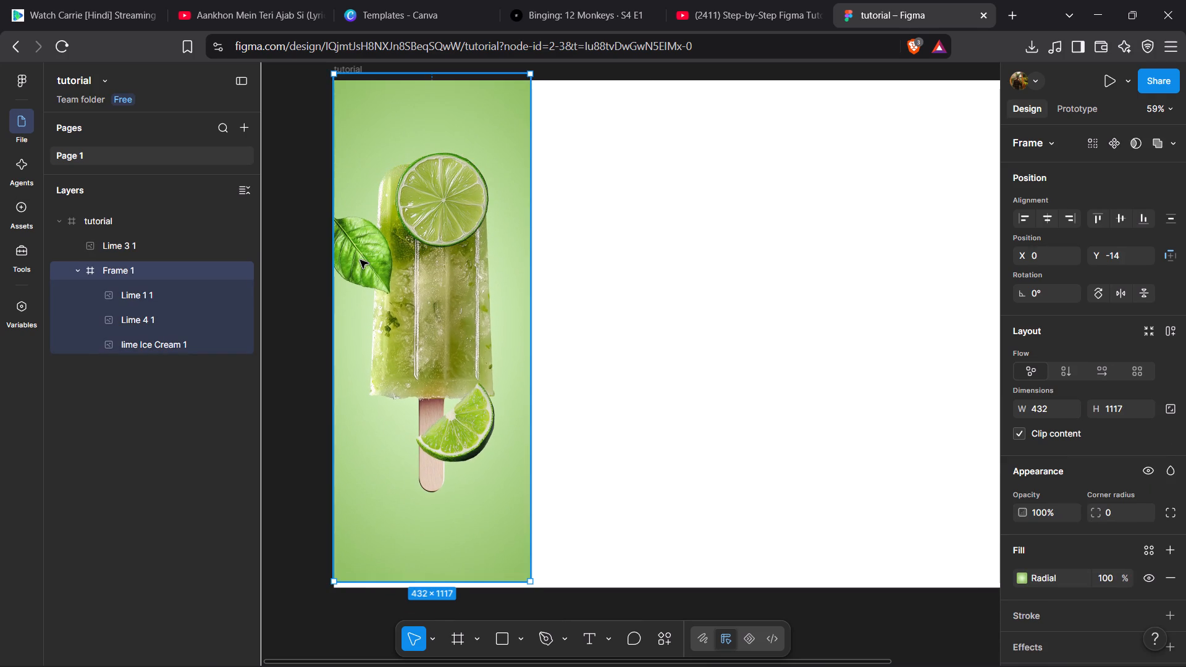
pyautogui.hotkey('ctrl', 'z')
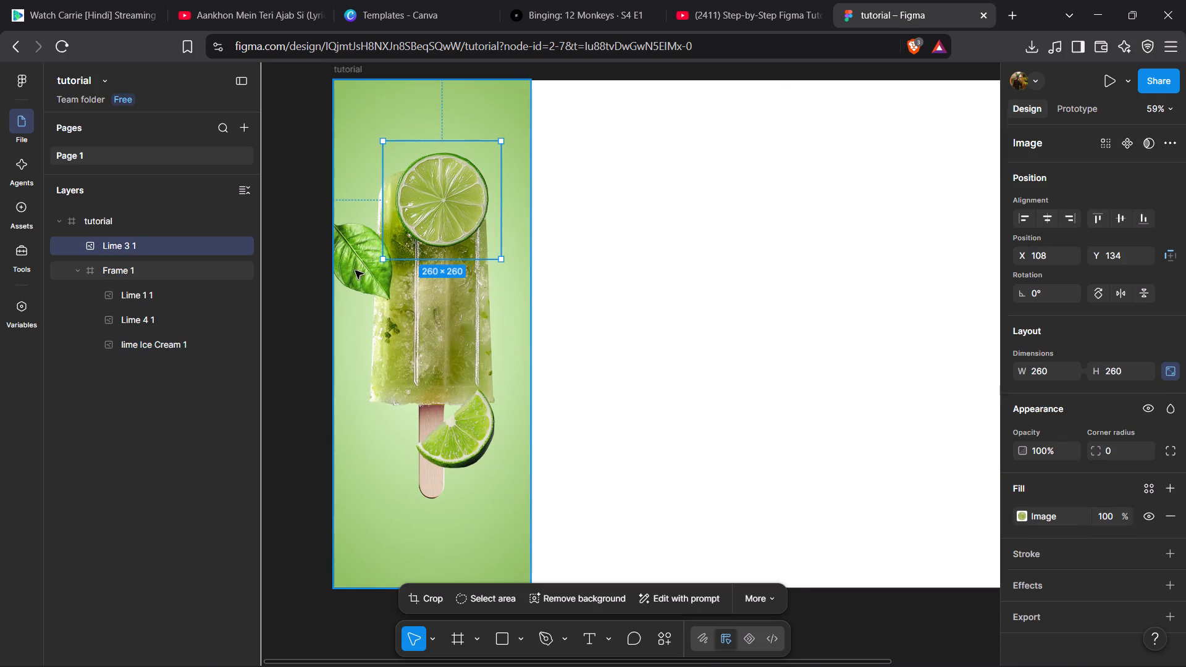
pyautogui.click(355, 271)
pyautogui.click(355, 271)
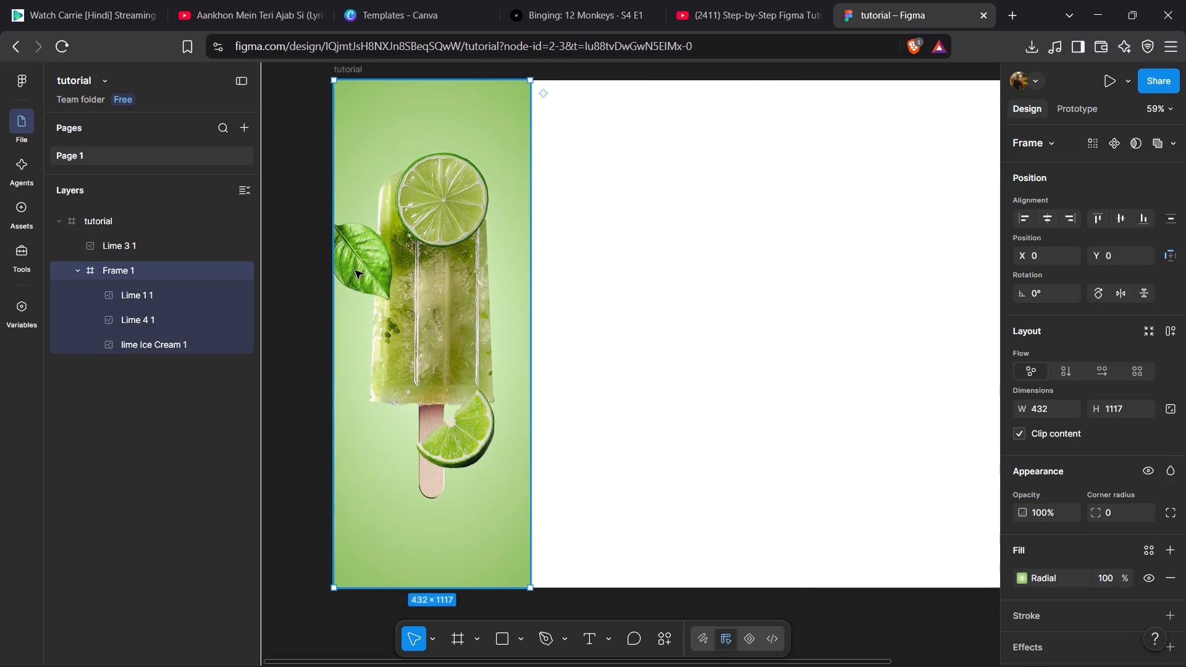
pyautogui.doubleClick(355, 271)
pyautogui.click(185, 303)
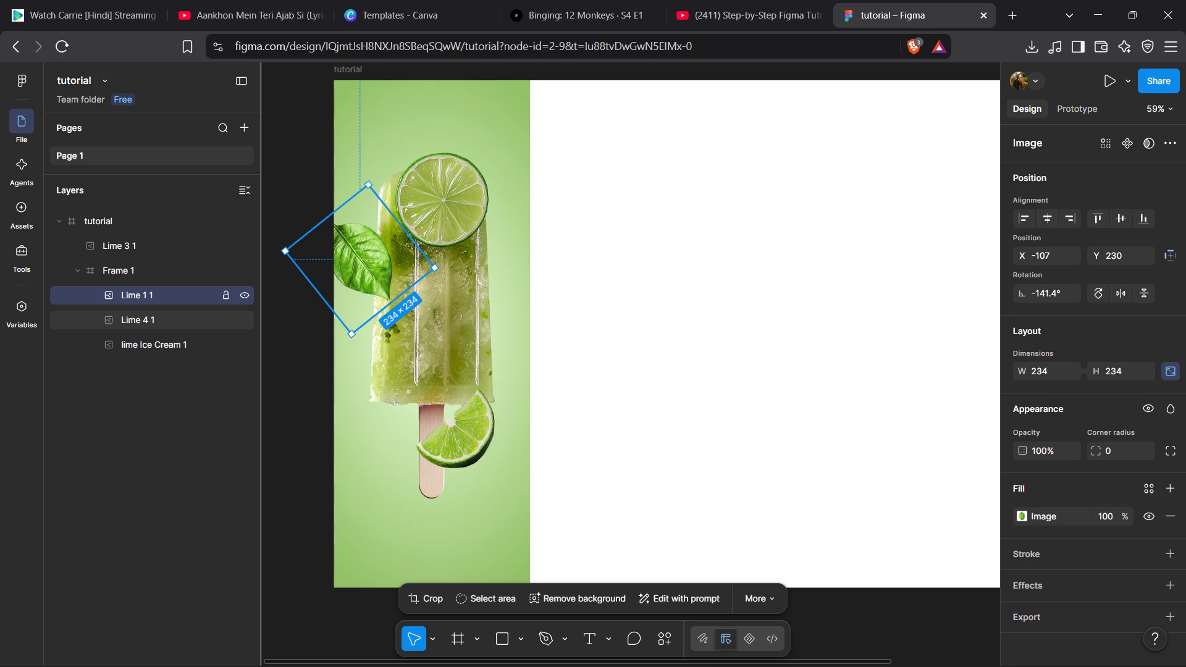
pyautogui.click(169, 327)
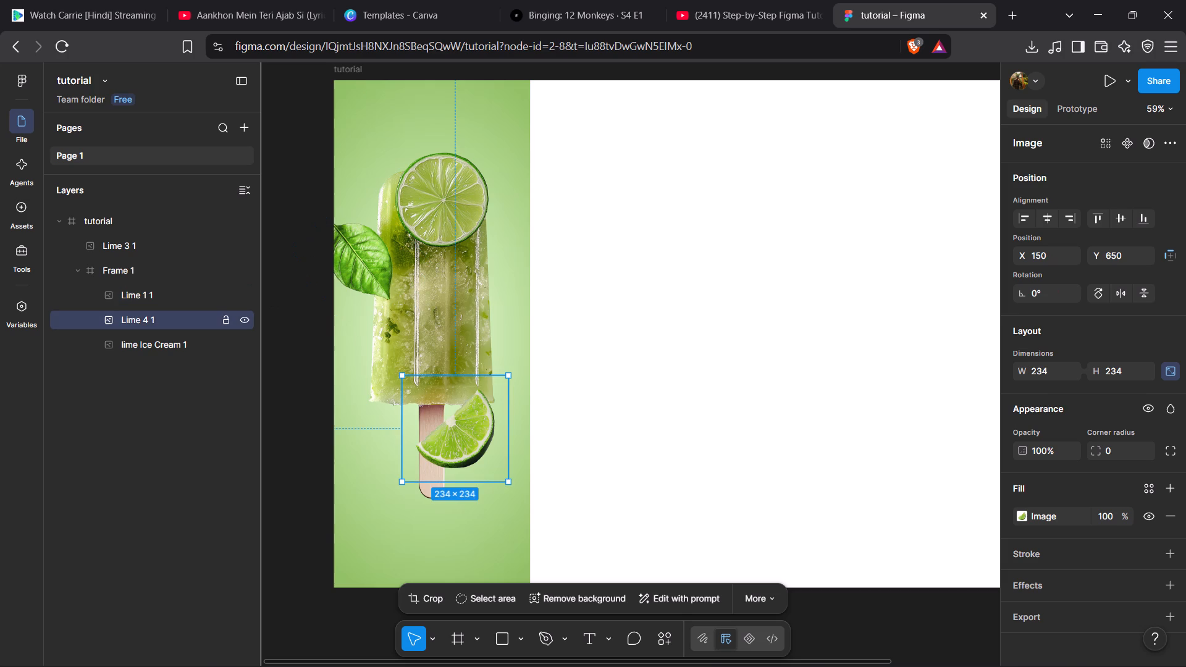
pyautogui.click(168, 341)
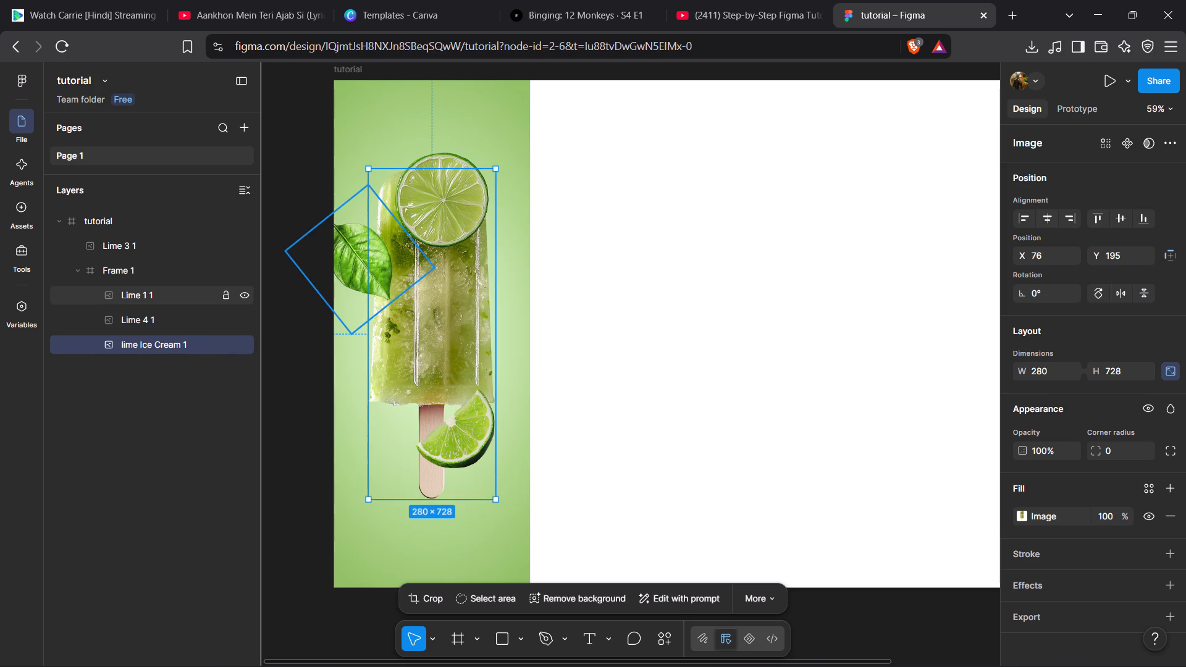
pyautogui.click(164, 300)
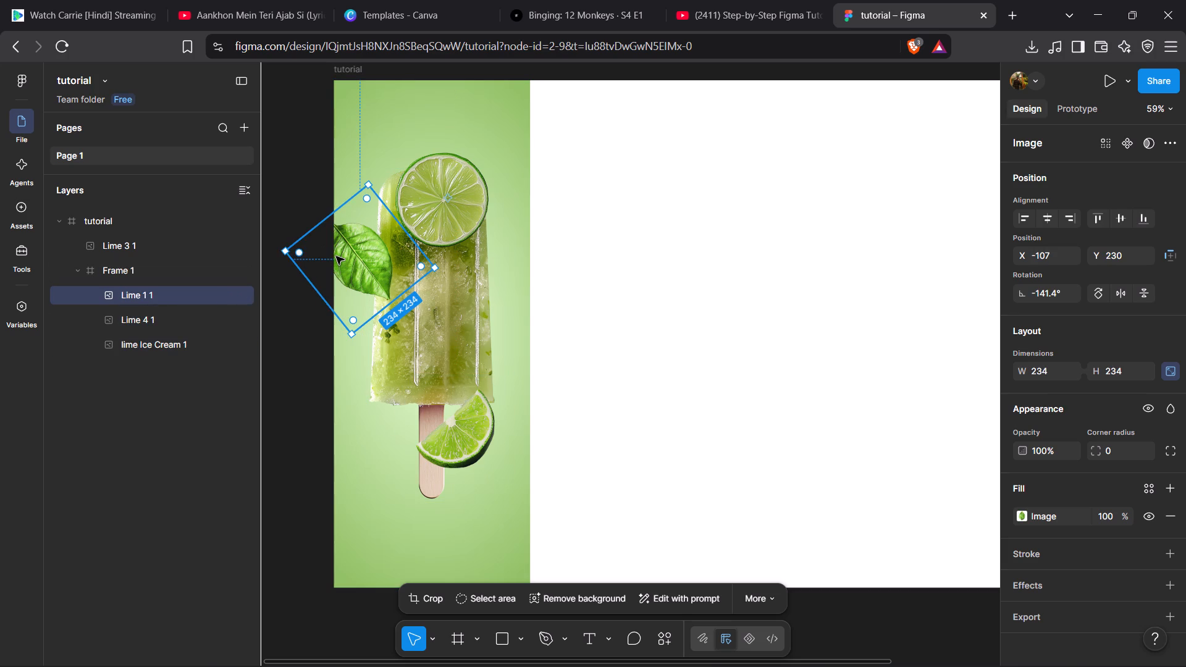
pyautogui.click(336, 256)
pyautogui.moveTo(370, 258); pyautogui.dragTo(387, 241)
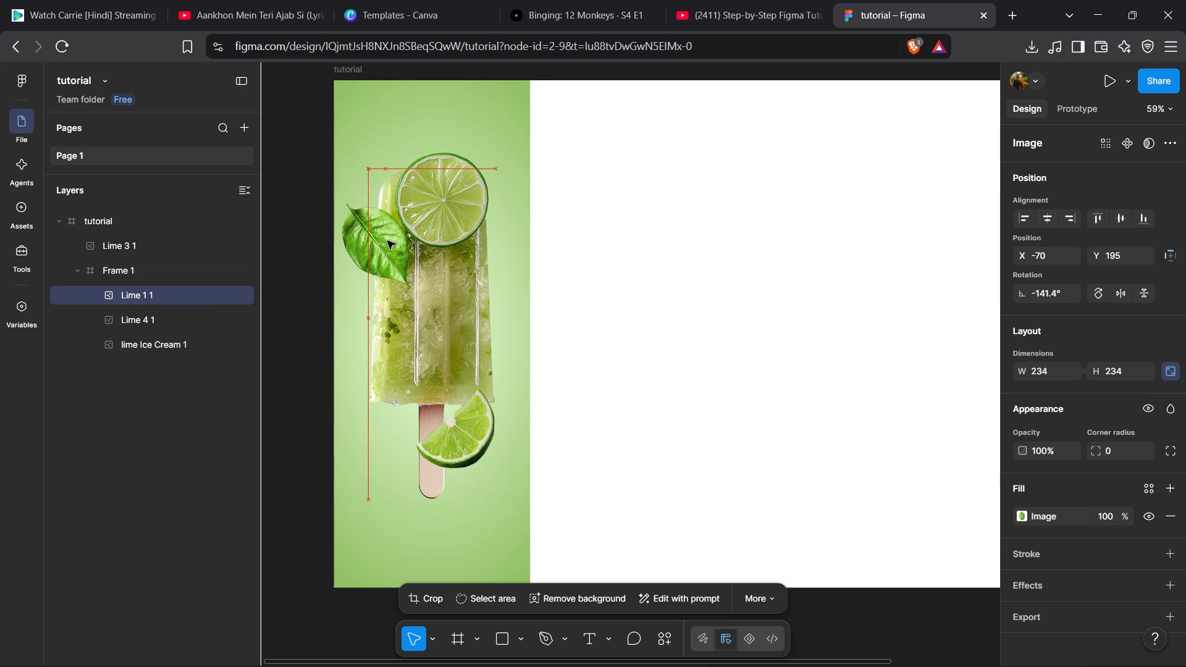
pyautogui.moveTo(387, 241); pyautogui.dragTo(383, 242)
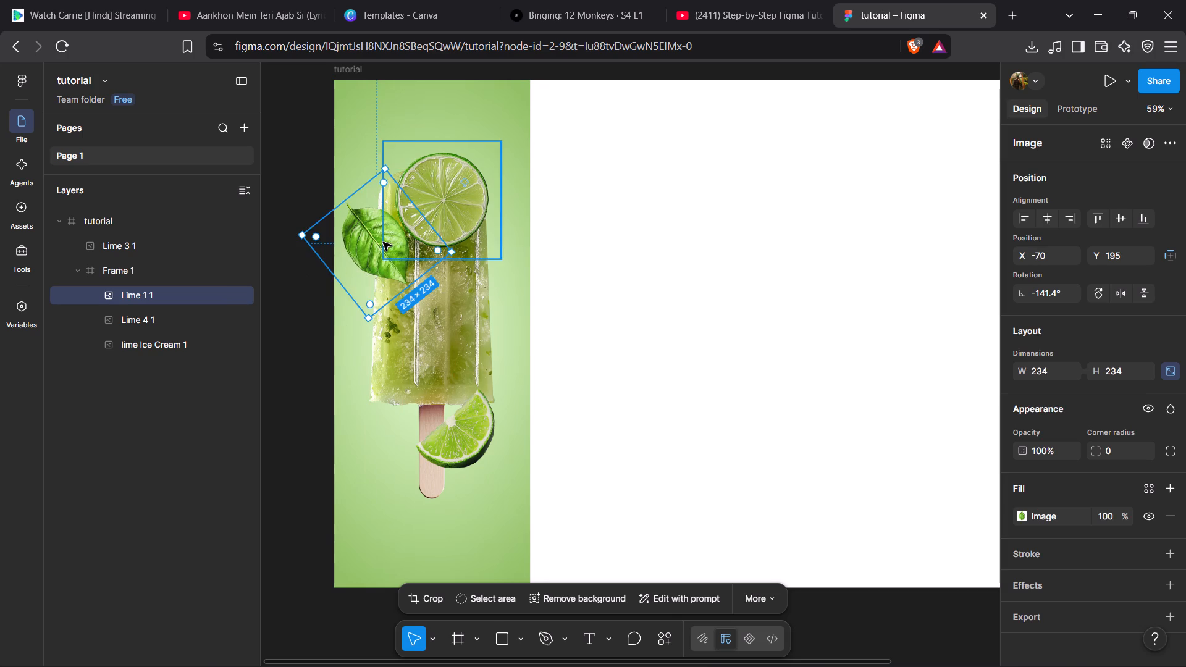
# Move the Lime 3 1 layer into Frame 1, directly above the Lime 1 1 layer.
pyautogui.click(195, 343)
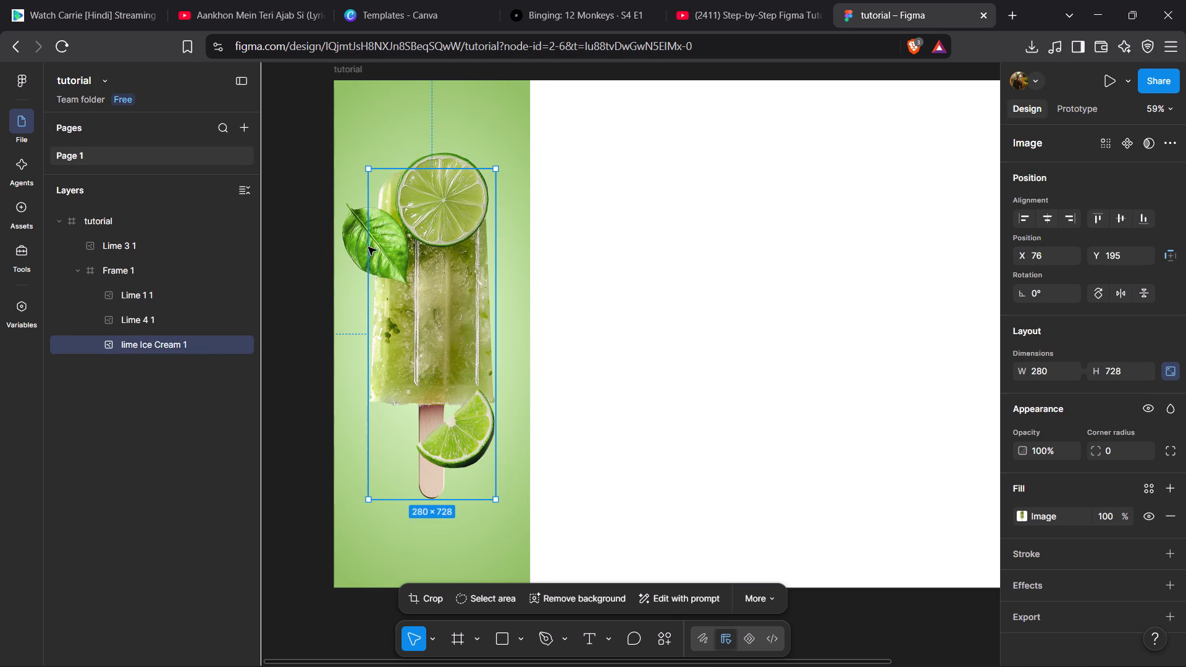
pyautogui.click(447, 206)
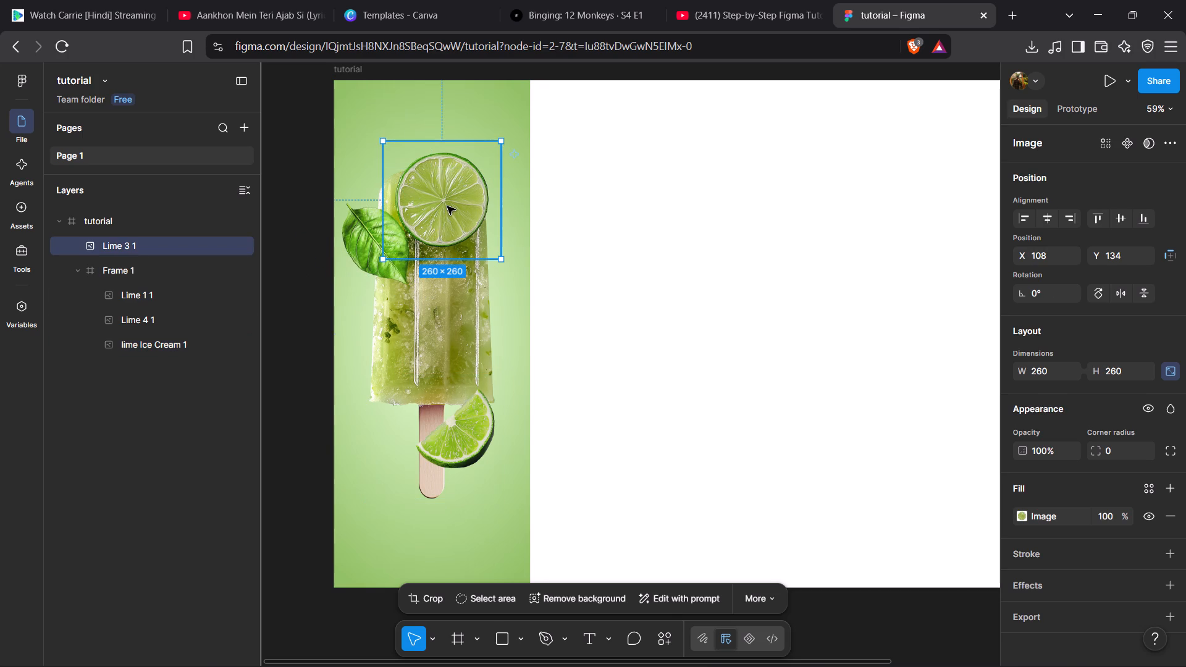
pyautogui.click(447, 206)
pyautogui.click(447, 206)
pyautogui.moveTo(129, 246); pyautogui.dragTo(124, 290)
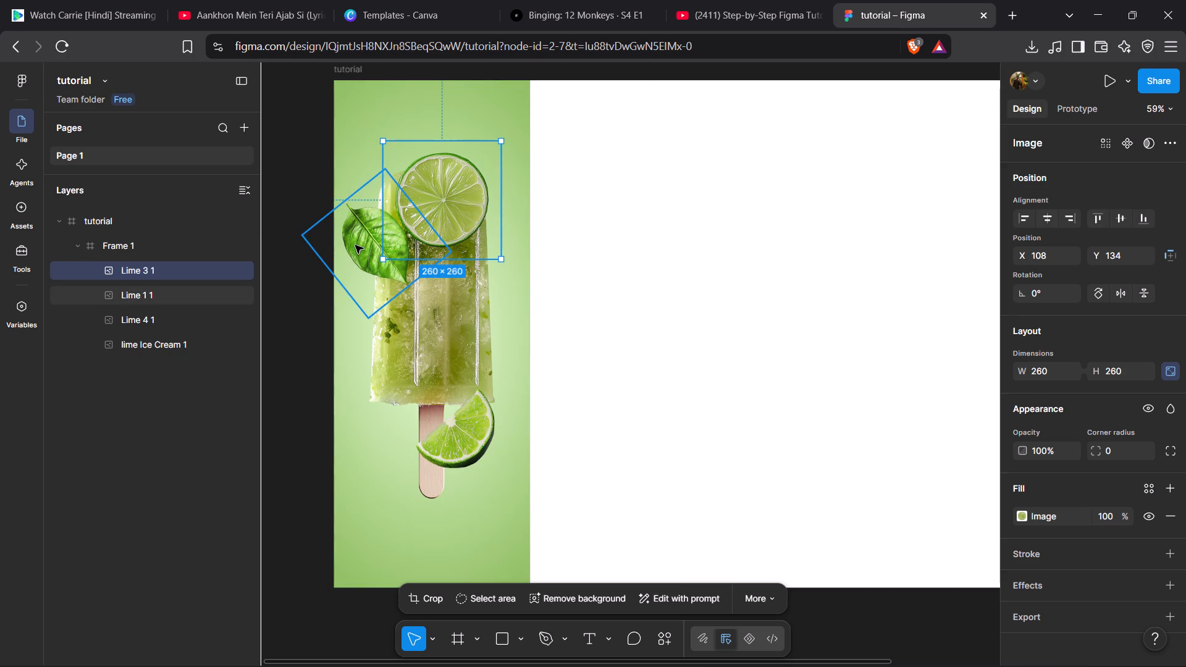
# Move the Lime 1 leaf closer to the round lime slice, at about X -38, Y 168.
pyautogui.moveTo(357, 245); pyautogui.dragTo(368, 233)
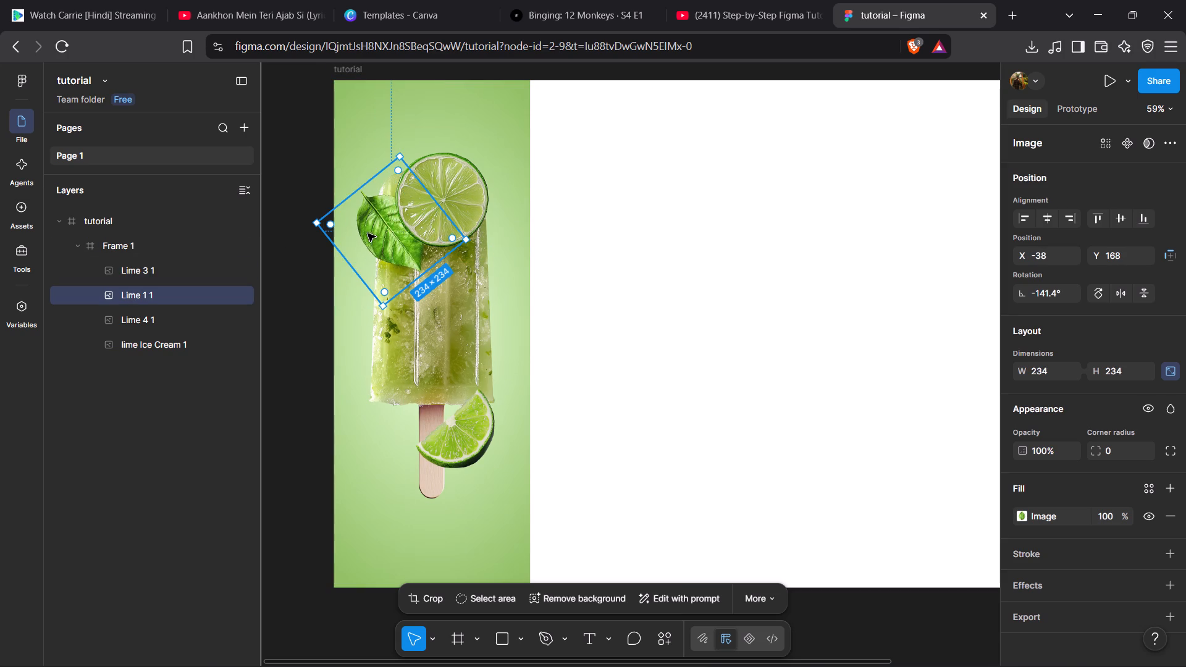
# Reorder the Lime 3 1 layer below Lime 1 1 inside Frame 1, placing the leaf in front of the slice.
pyautogui.click(185, 269)
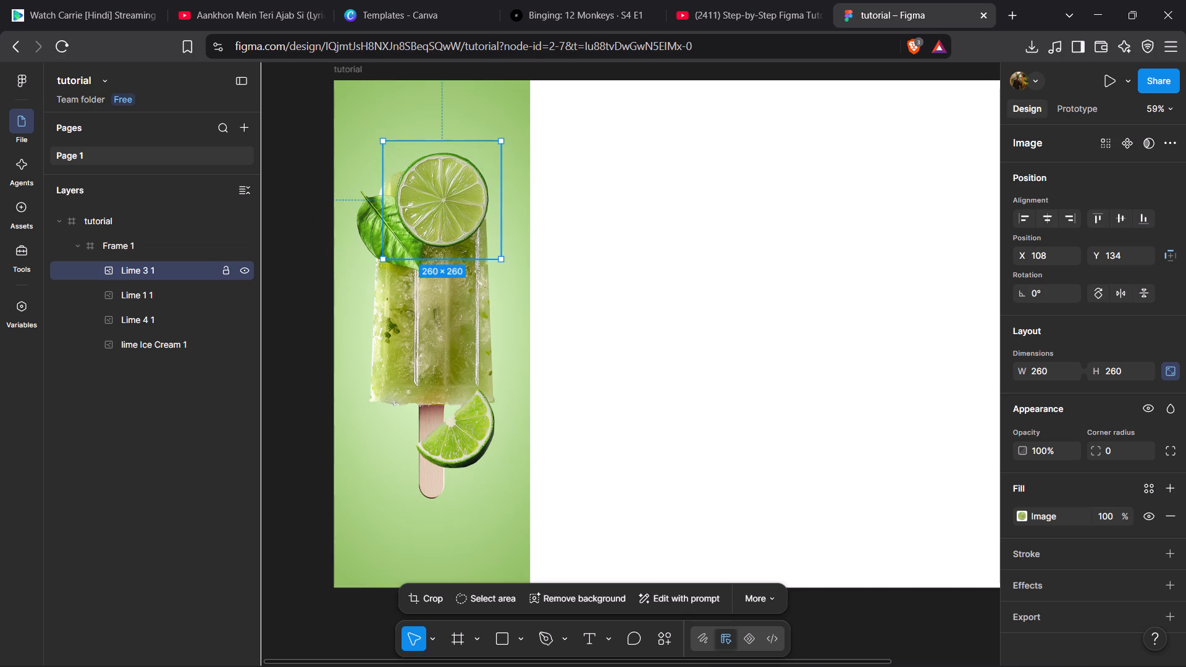
pyautogui.click(151, 271)
pyautogui.moveTo(92, 272); pyautogui.dragTo(90, 296)
pyautogui.moveTo(90, 296); pyautogui.dragTo(90, 296)
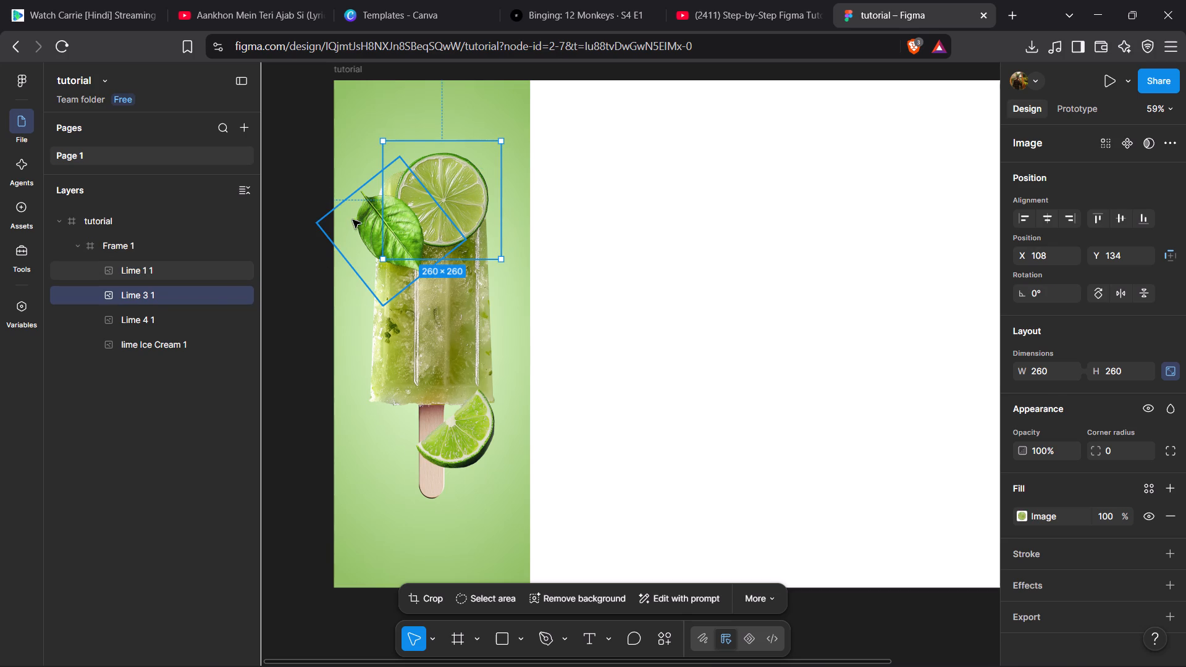
# Move the Lime 1 leaf to about X -33, Y 151, overlapping the round lime slice.
pyautogui.moveTo(361, 217); pyautogui.dragTo(365, 212)
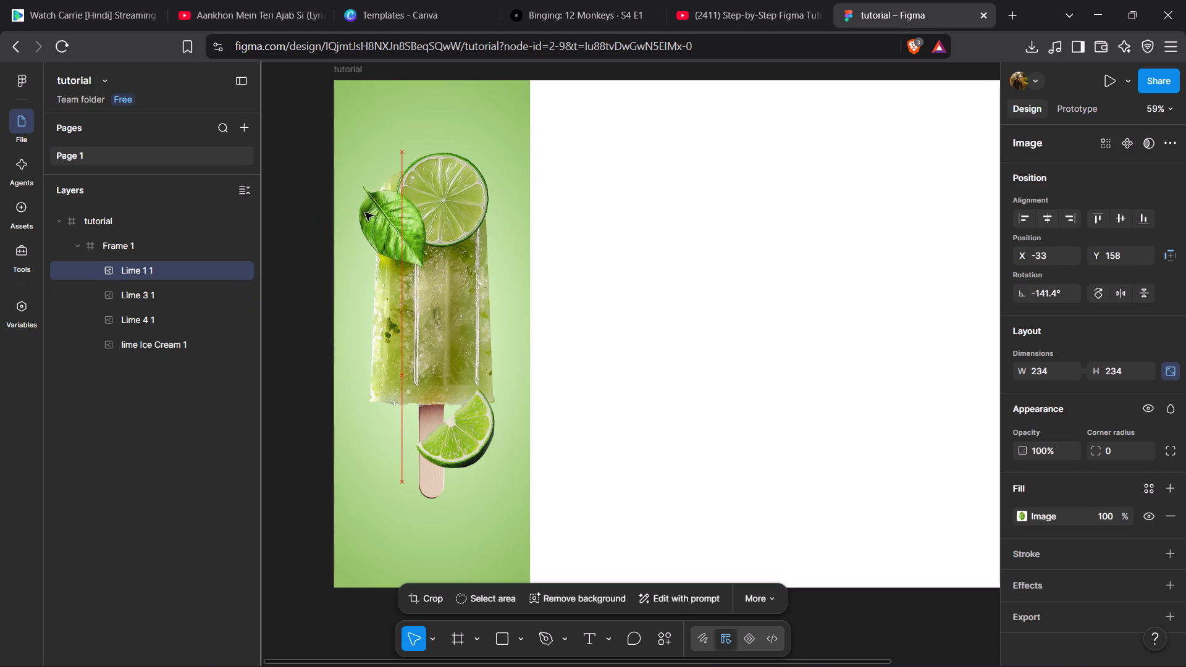
pyautogui.moveTo(365, 212); pyautogui.dragTo(363, 209)
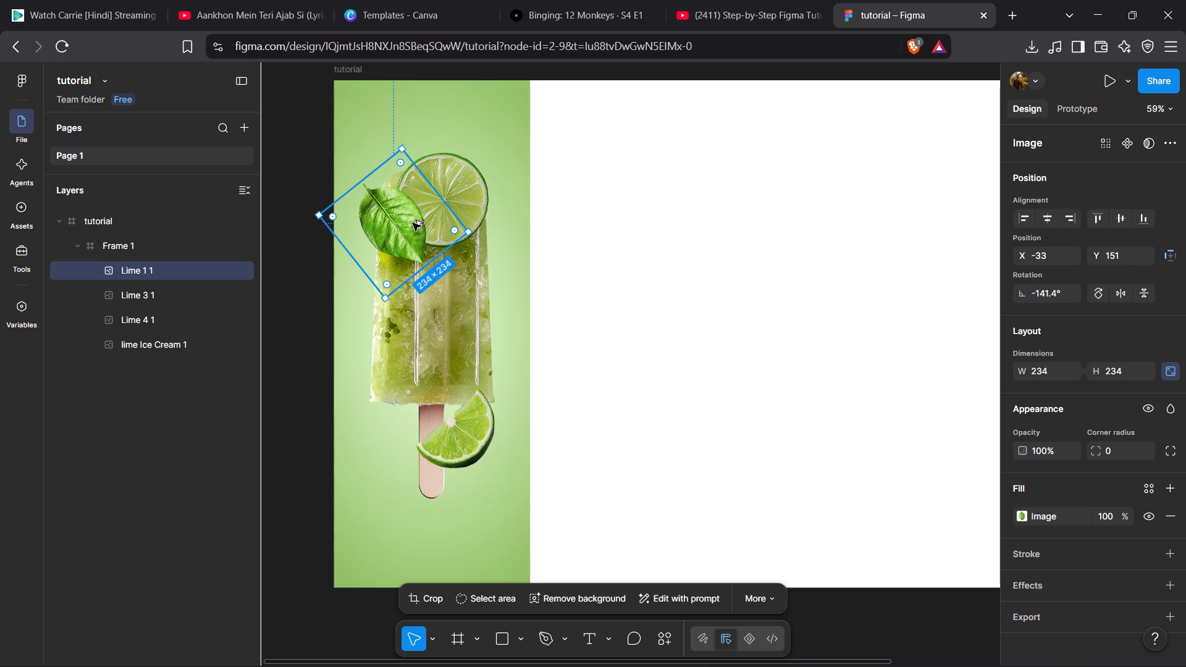
# Duplicate the leaf and place the copy over the ice cream's lower edge at about X 15, Y 518.
pyautogui.keyDown('alt'); pyautogui.moveTo(413, 223); pyautogui.dragTo(416, 394); pyautogui.keyUp('alt')
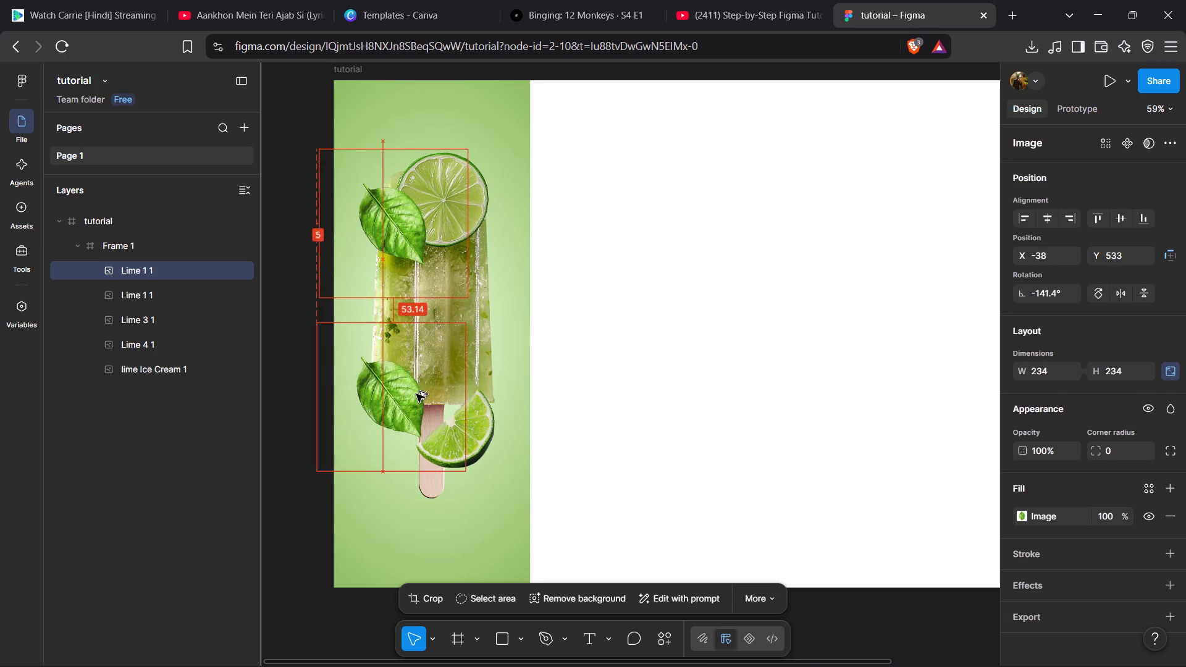
pyautogui.keyDown('alt'); pyautogui.moveTo(416, 394); pyautogui.dragTo(434, 390); pyautogui.keyUp('alt')
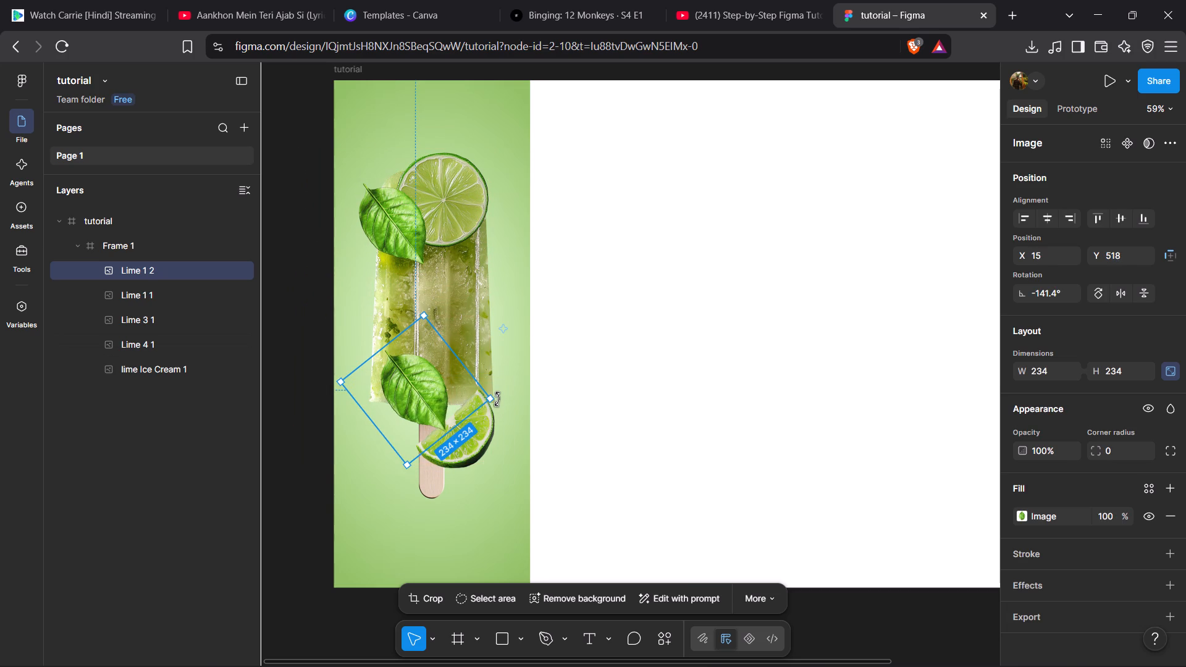
# Rotate the leaf copy to about 28.67° and position it at about X 57, Y 522, overlapping the lime wedge.
pyautogui.moveTo(497, 399); pyautogui.dragTo(508, 365)
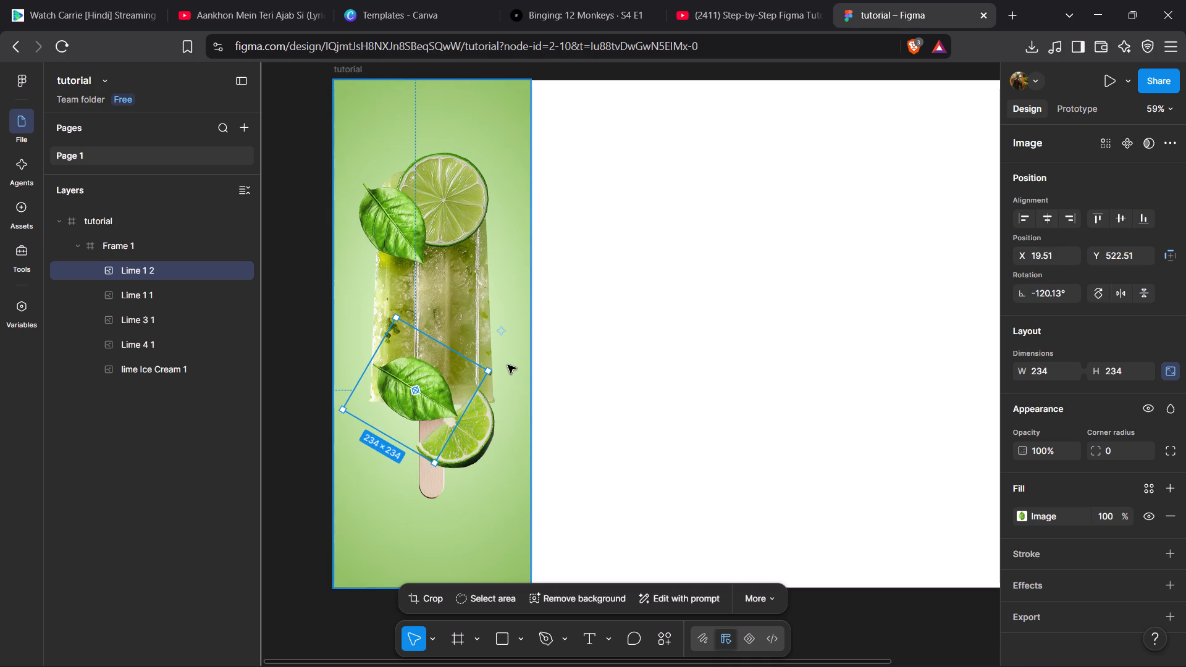
pyautogui.moveTo(421, 416); pyautogui.dragTo(440, 424)
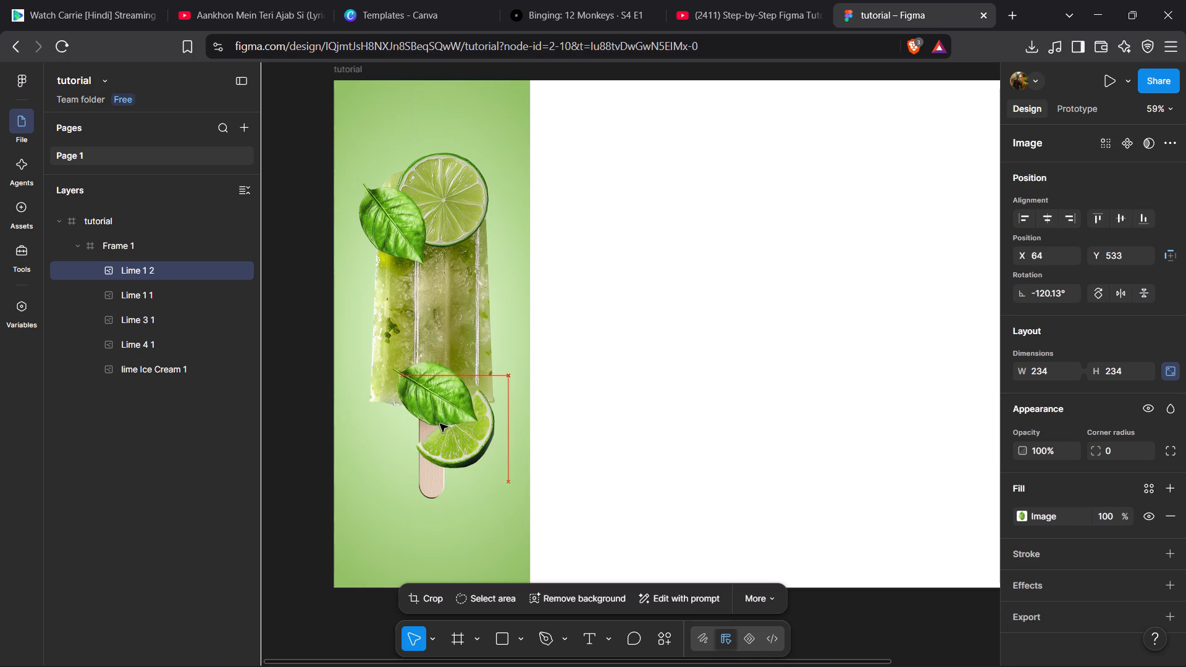
pyautogui.moveTo(440, 424); pyautogui.dragTo(437, 424)
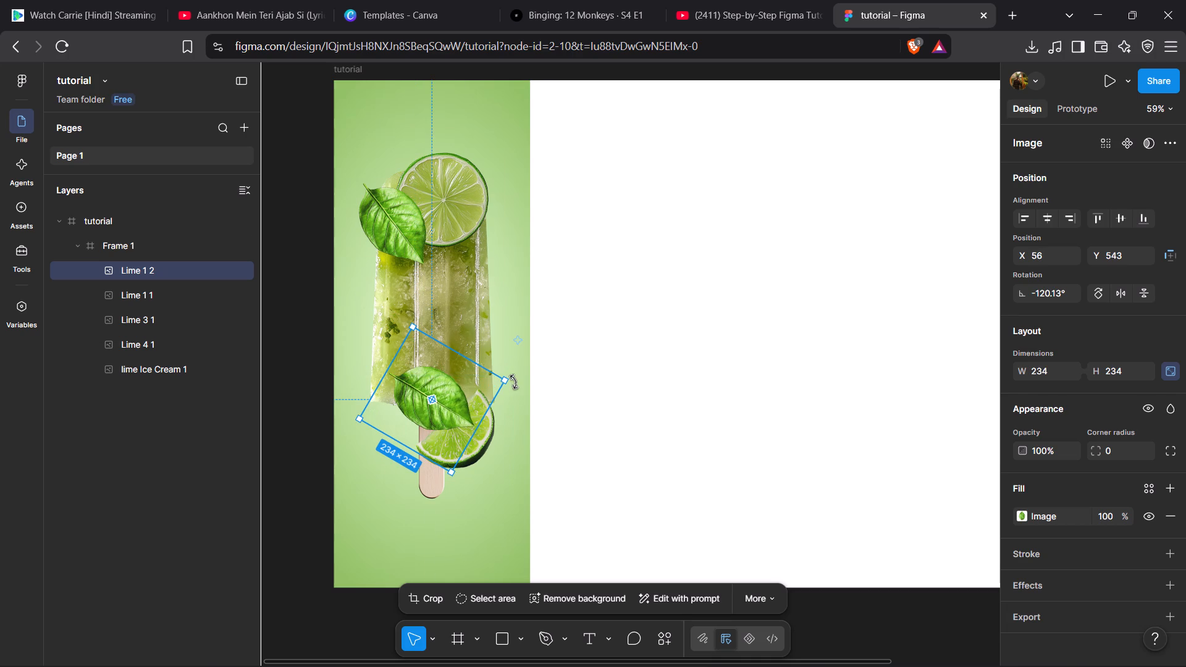
pyautogui.moveTo(514, 377); pyautogui.dragTo(370, 272)
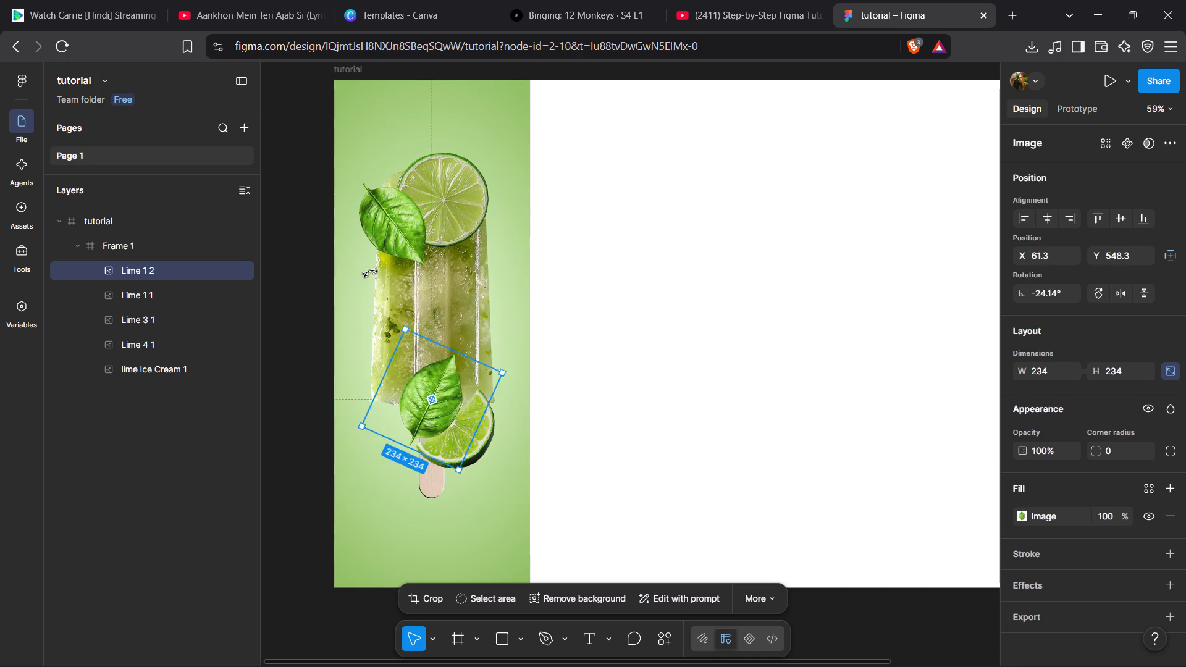
pyautogui.moveTo(370, 272); pyautogui.dragTo(321, 363)
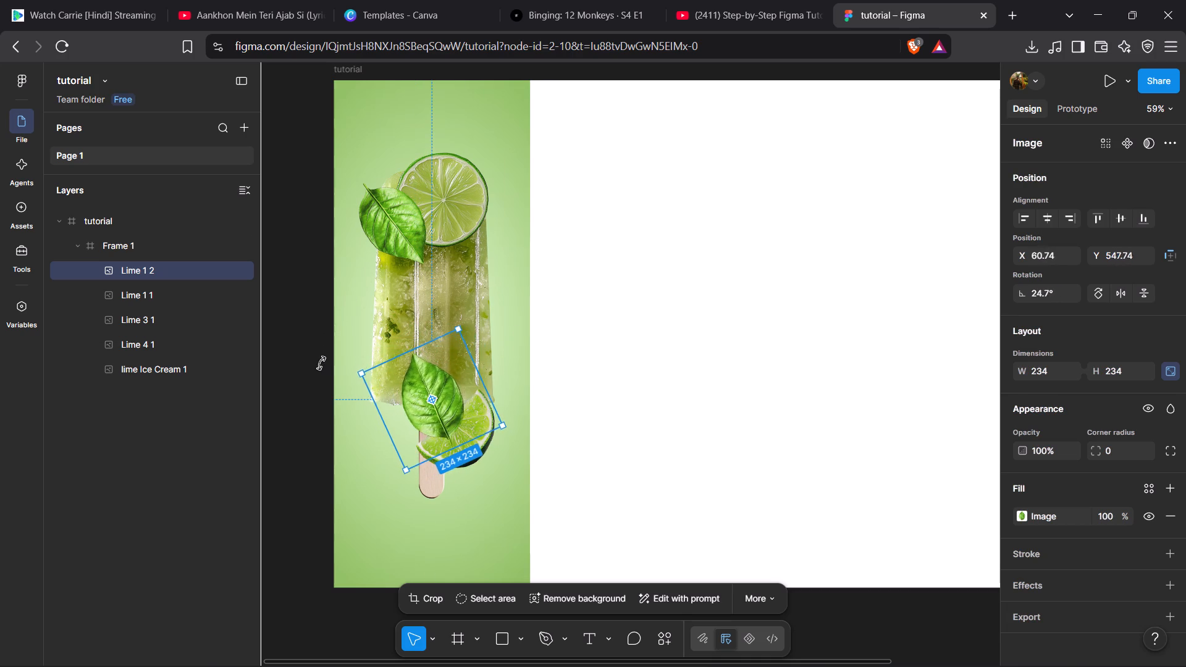
pyautogui.moveTo(321, 363); pyautogui.dragTo(319, 368)
pyautogui.moveTo(405, 417); pyautogui.dragTo(405, 408)
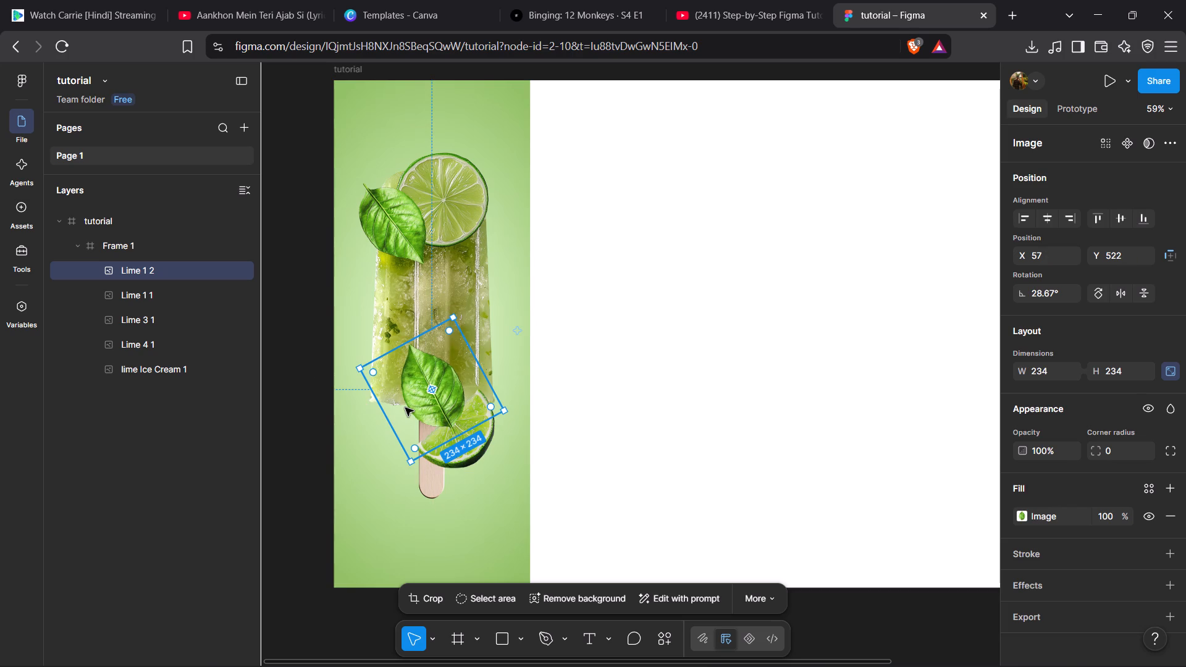
# Rotate the leaf copy to about 26.62° and move it to about X 118, Y 570, over the lime wedge.
pyautogui.click(403, 402)
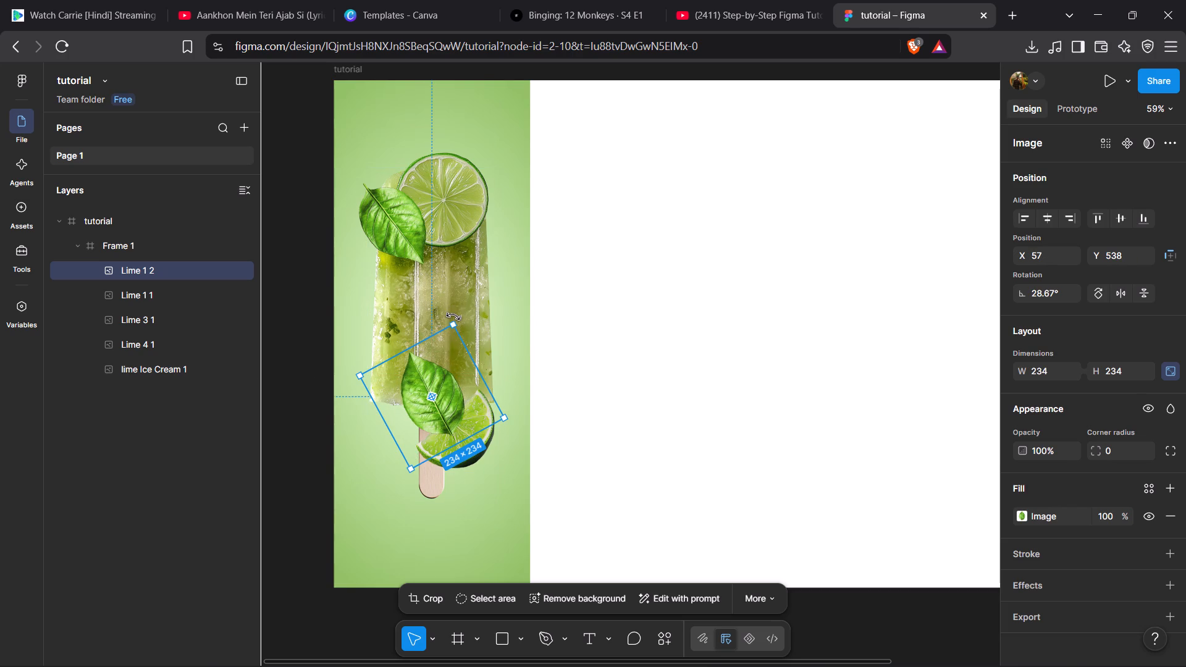
pyautogui.click(453, 317)
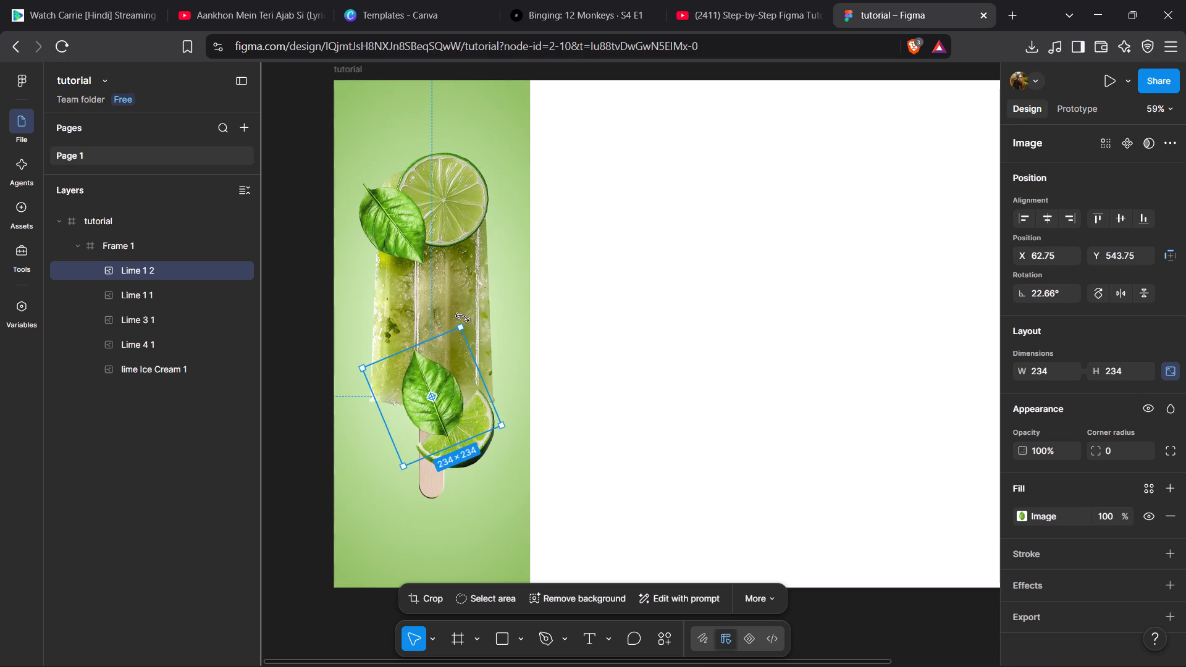
pyautogui.click(431, 366)
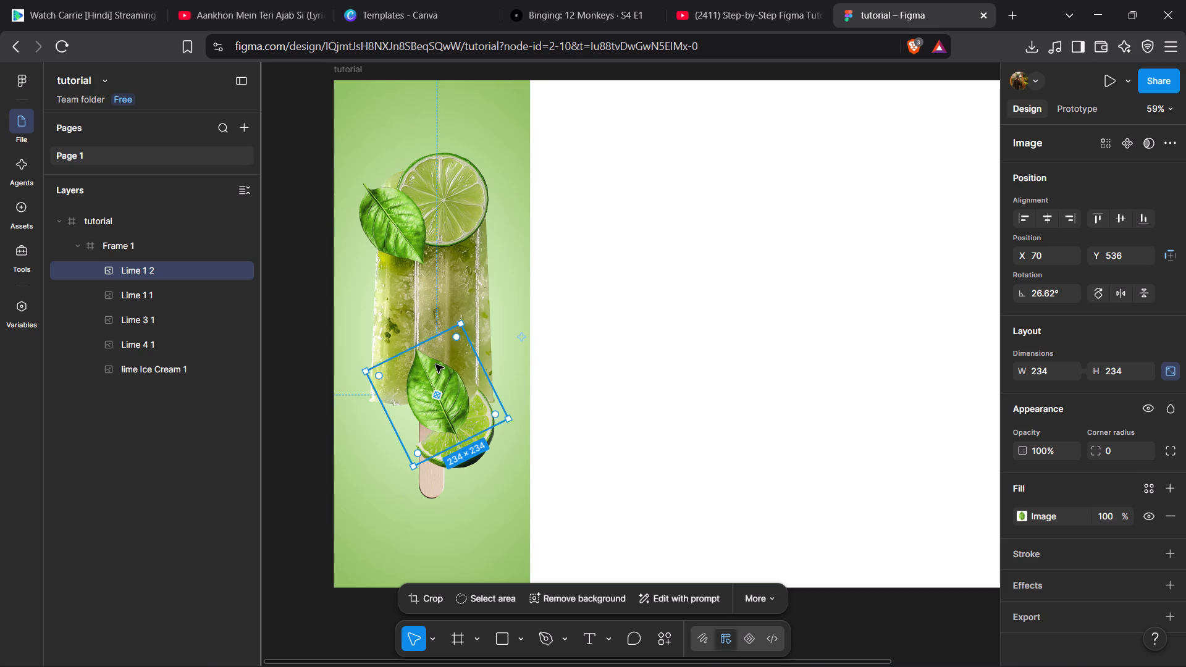
pyautogui.moveTo(435, 364); pyautogui.dragTo(469, 382)
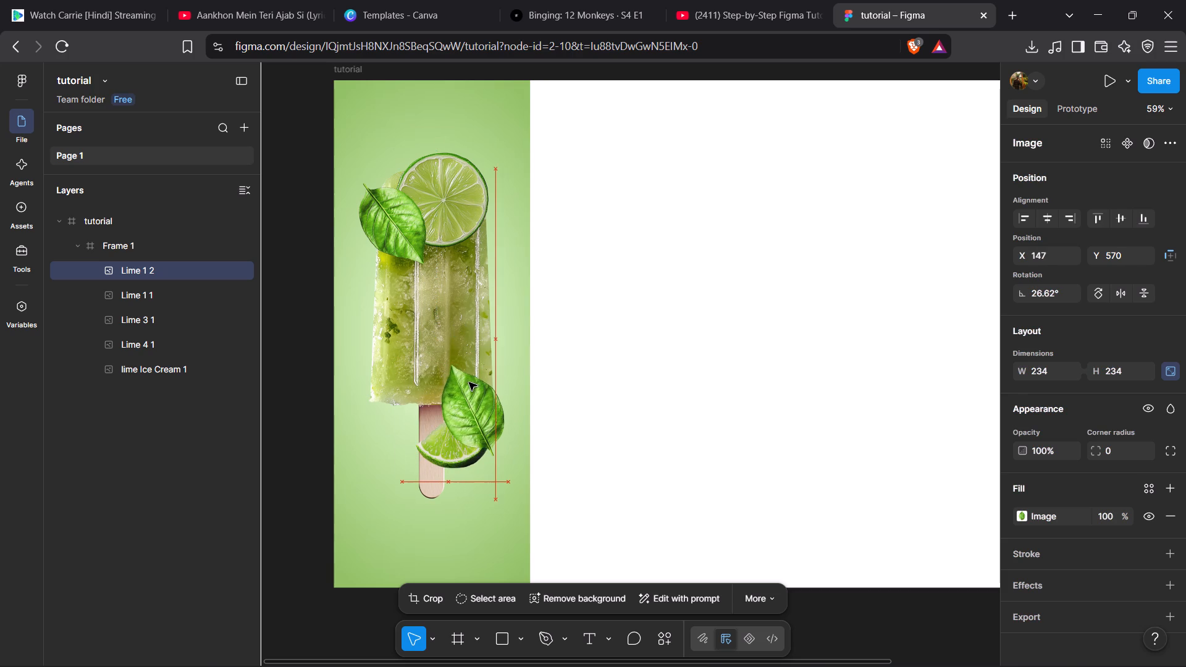
pyautogui.moveTo(469, 382); pyautogui.dragTo(460, 382)
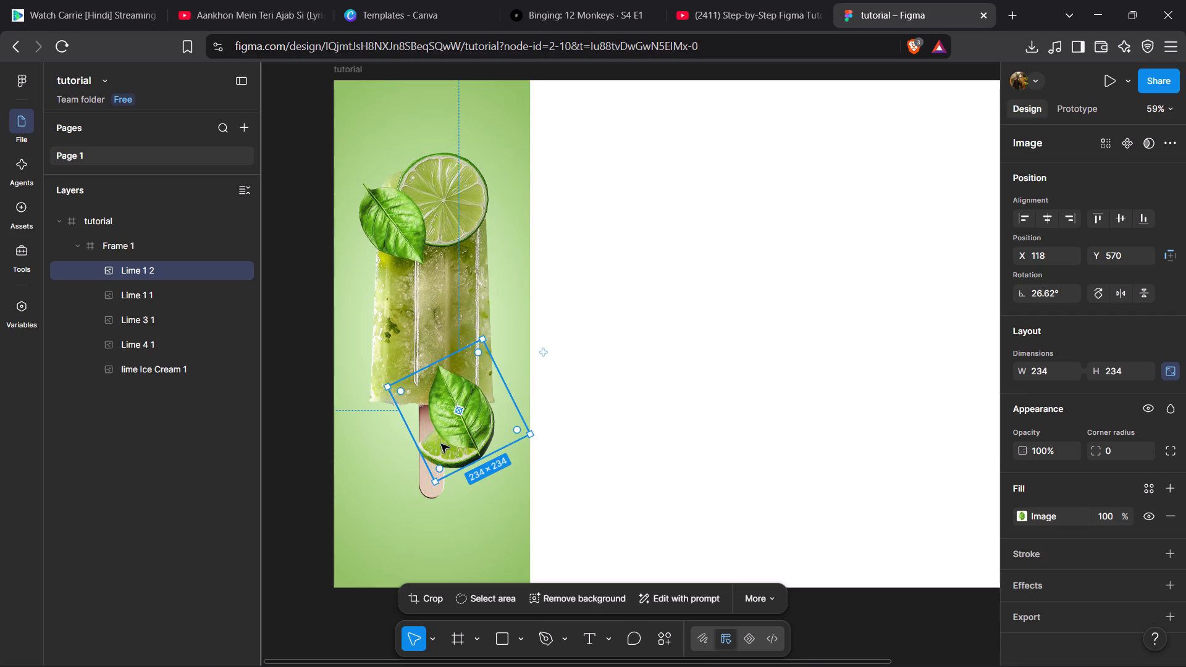
# Reorder the layers in Frame 1, placing Lime 1 2 below Lime 1 1 and Lime 4 1 above Lime 3 1.
pyautogui.moveTo(117, 274); pyautogui.dragTo(116, 296)
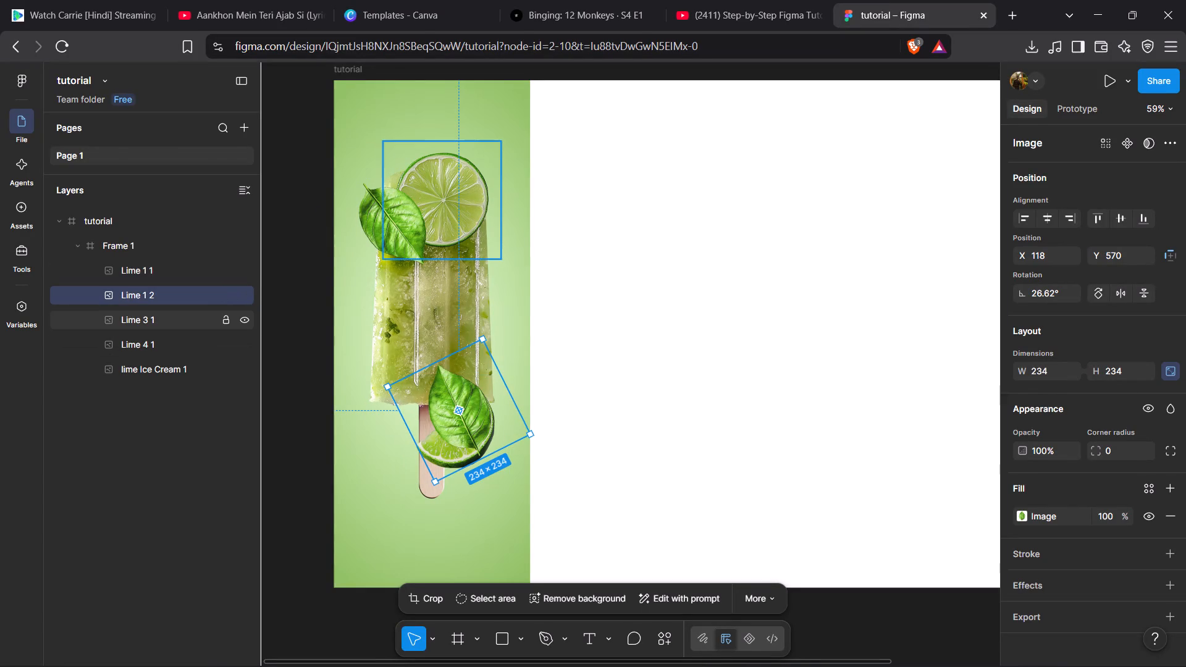
pyautogui.click(135, 318)
pyautogui.click(133, 337)
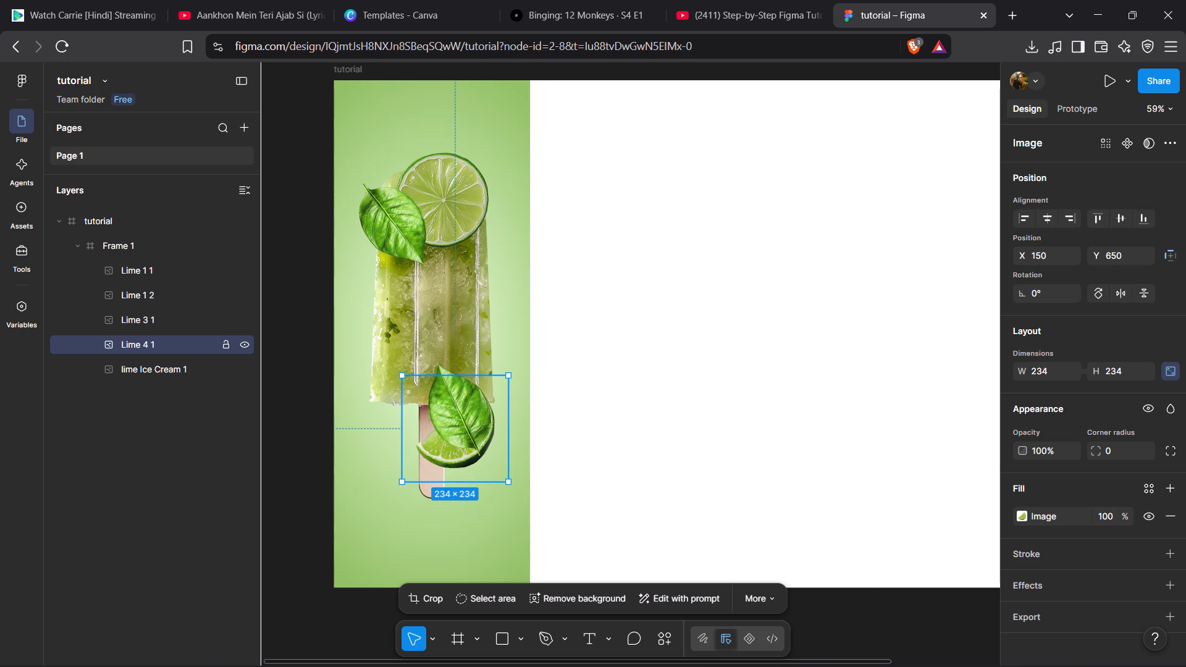
pyautogui.moveTo(86, 347); pyautogui.dragTo(83, 314)
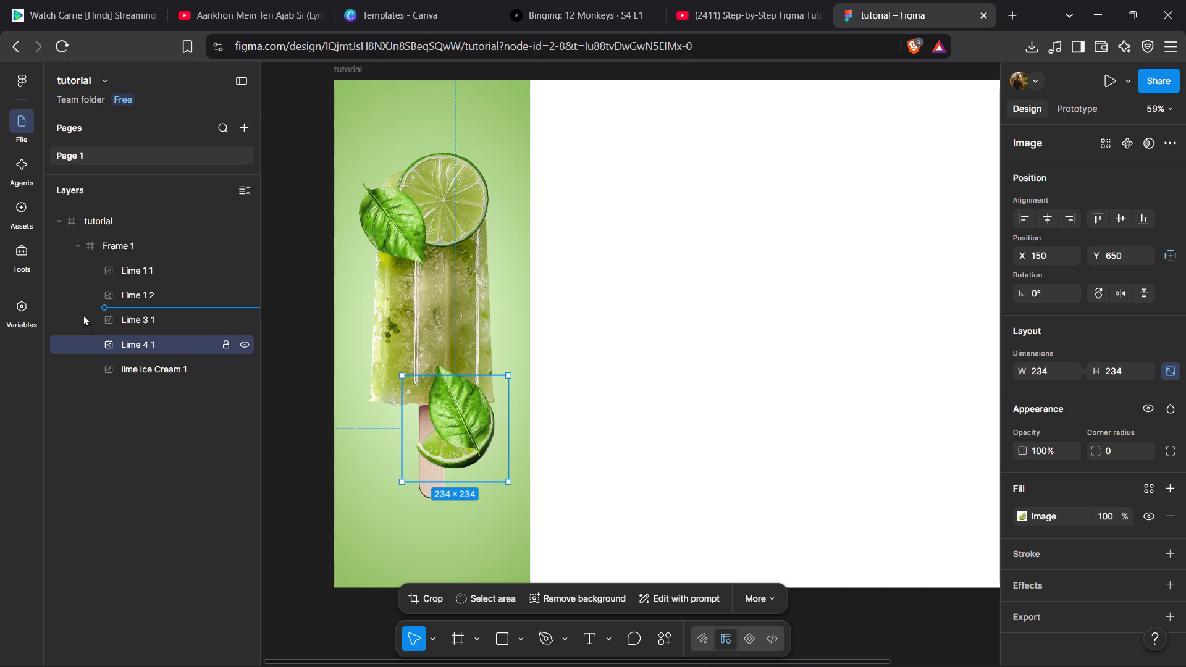
pyautogui.moveTo(83, 314); pyautogui.dragTo(82, 314)
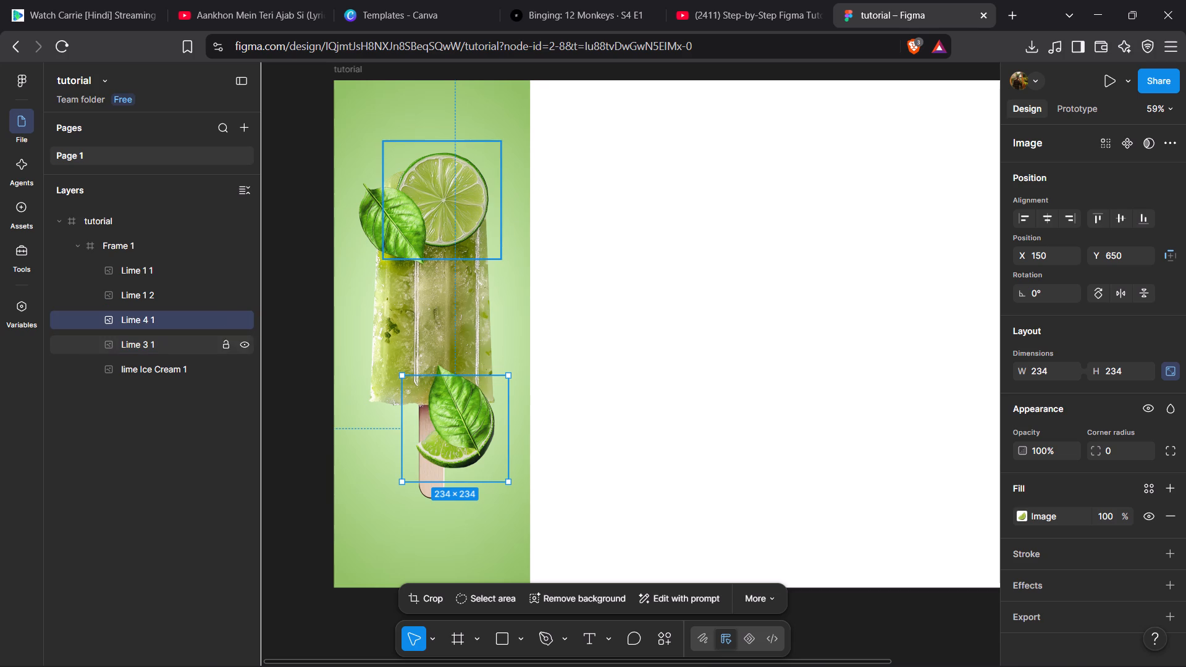
pyautogui.click(166, 325)
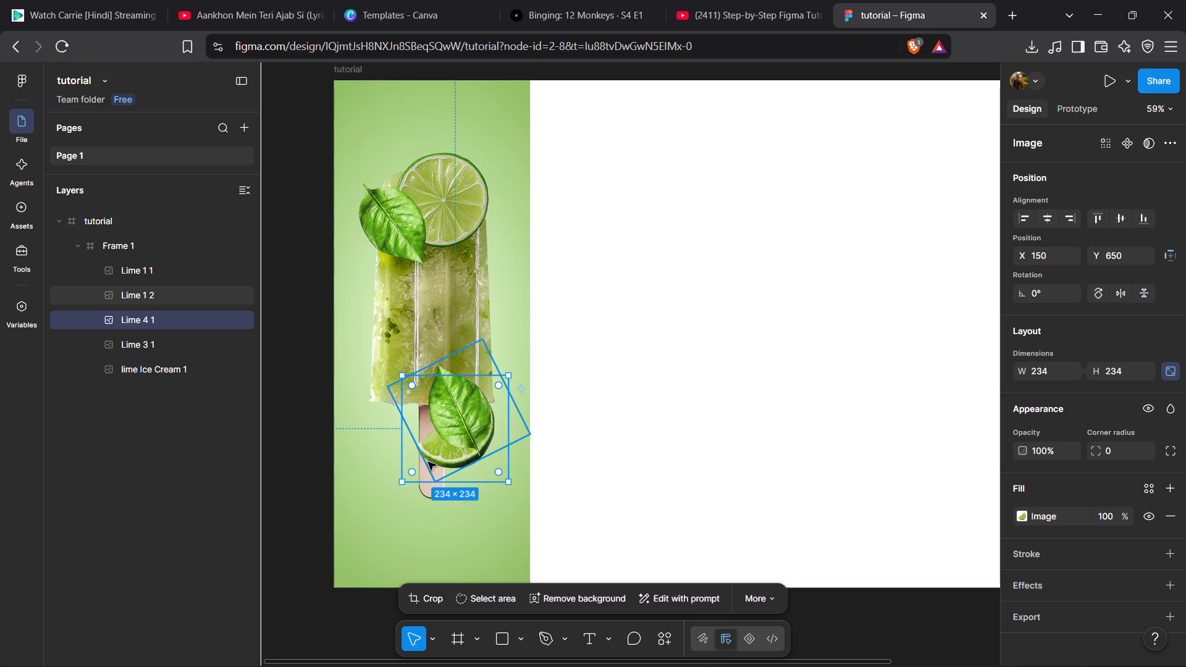
# Move the Lime 4 1 wedge to about X 62, Y 594, at the ice cream's lower edge beside the leaf copy.
pyautogui.moveTo(431, 461); pyautogui.dragTo(388, 437)
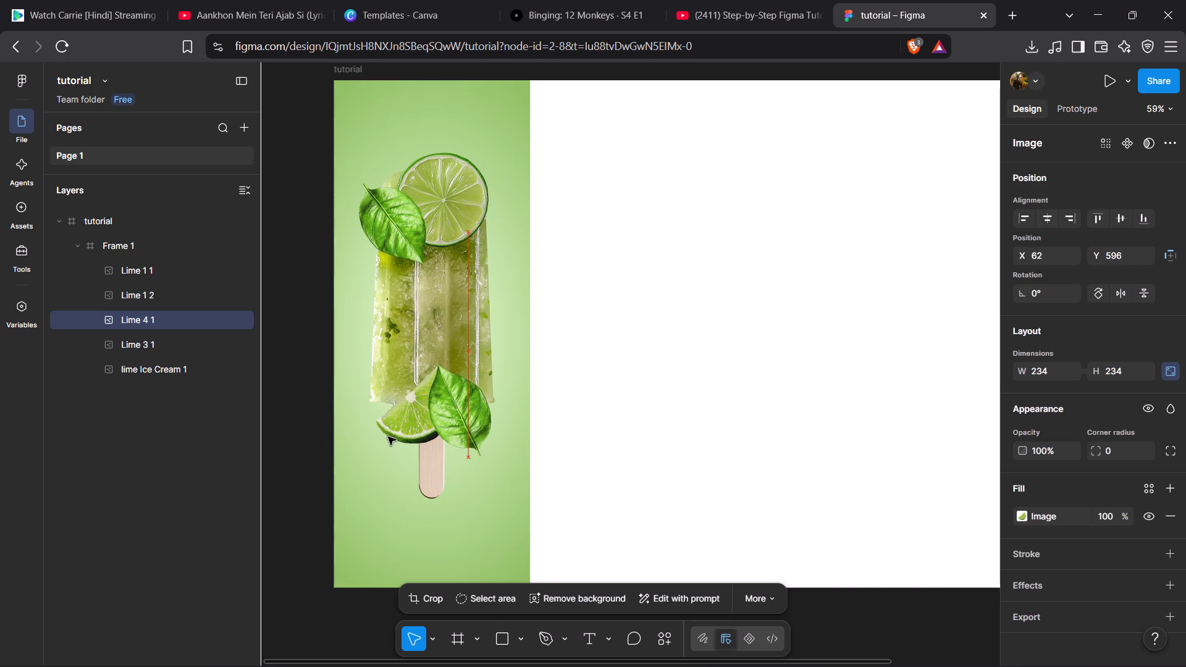
pyautogui.moveTo(388, 437); pyautogui.dragTo(388, 436)
# Reorder the Lime 1 2 layer below Lime 4 1, placing the lime wedge in front of the leaf copy.
pyautogui.click(497, 432)
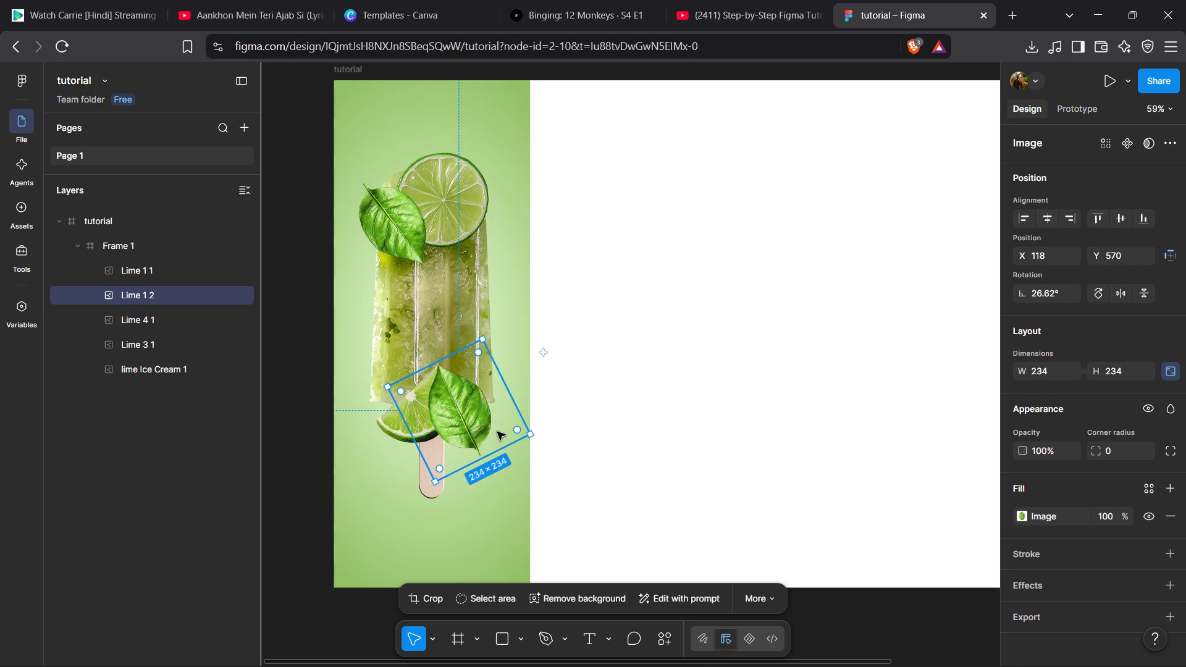
pyautogui.moveTo(73, 295); pyautogui.dragTo(75, 338)
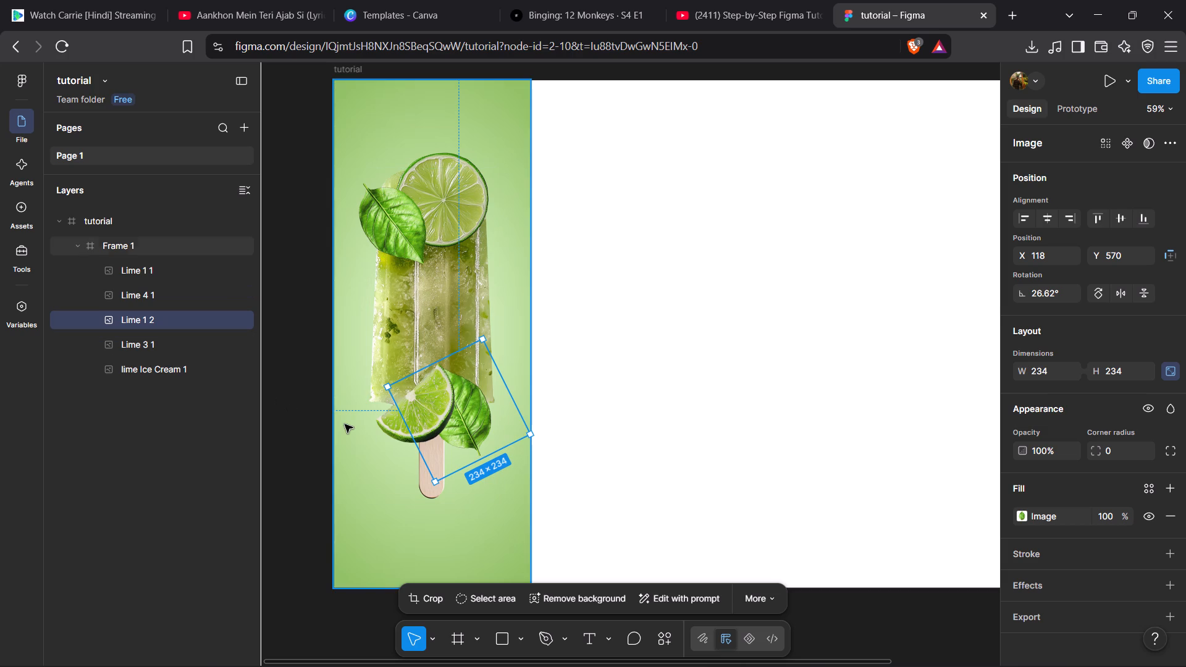
pyautogui.click(403, 424)
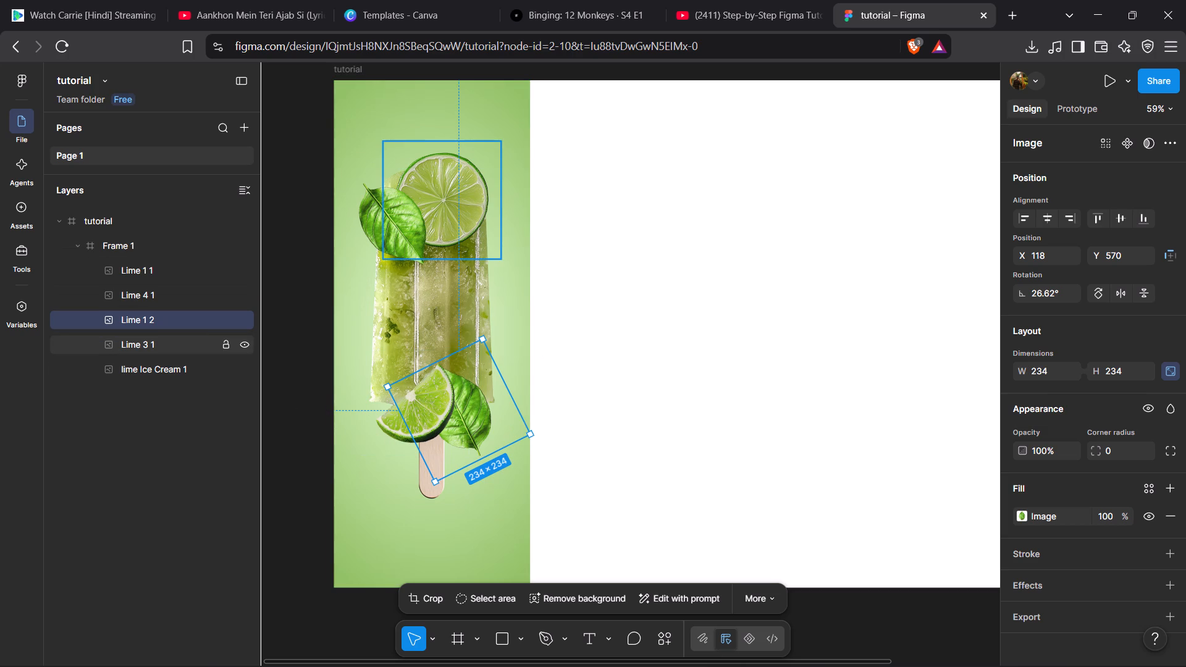
# Move the Lime 4 1 wedge to about X 76, Y 610, overlapping the leaf copy and the top of the stick.
pyautogui.click(191, 346)
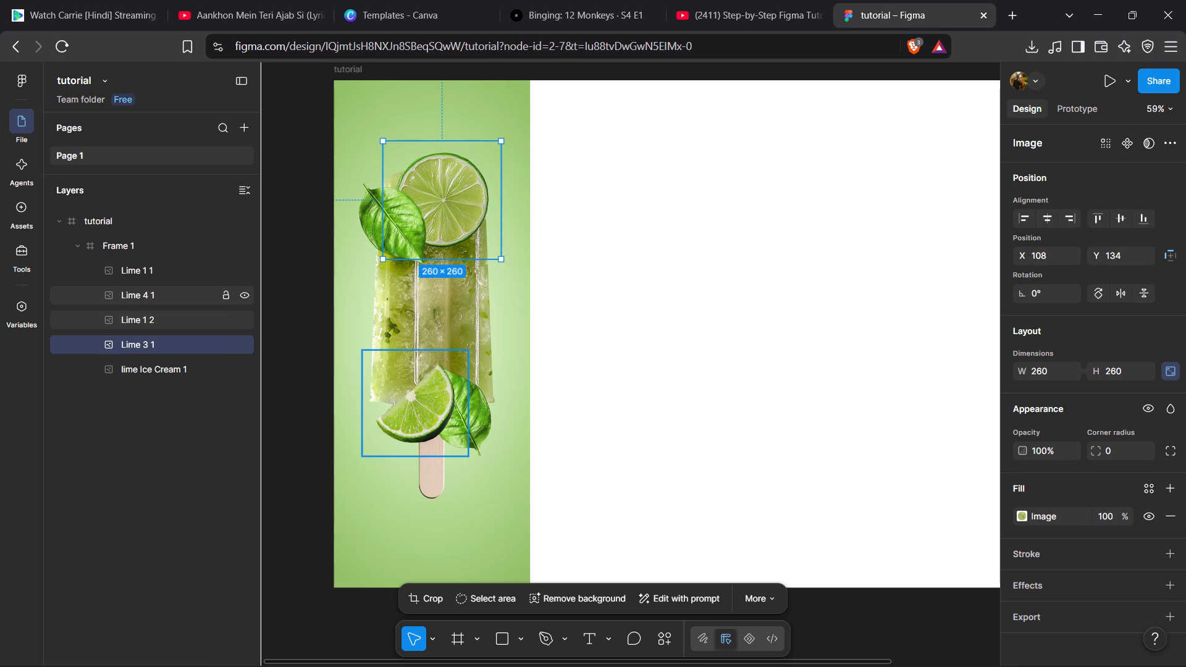
pyautogui.click(160, 297)
pyautogui.hscroll(1, 160, 297)
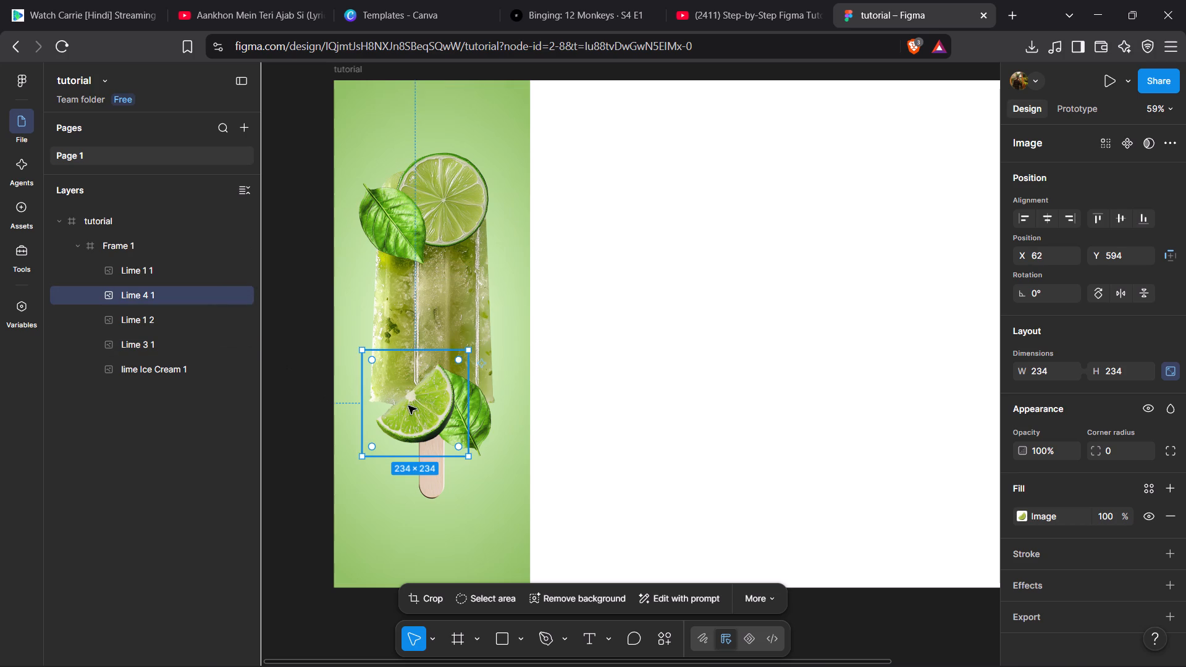
pyautogui.moveTo(408, 406); pyautogui.dragTo(416, 413)
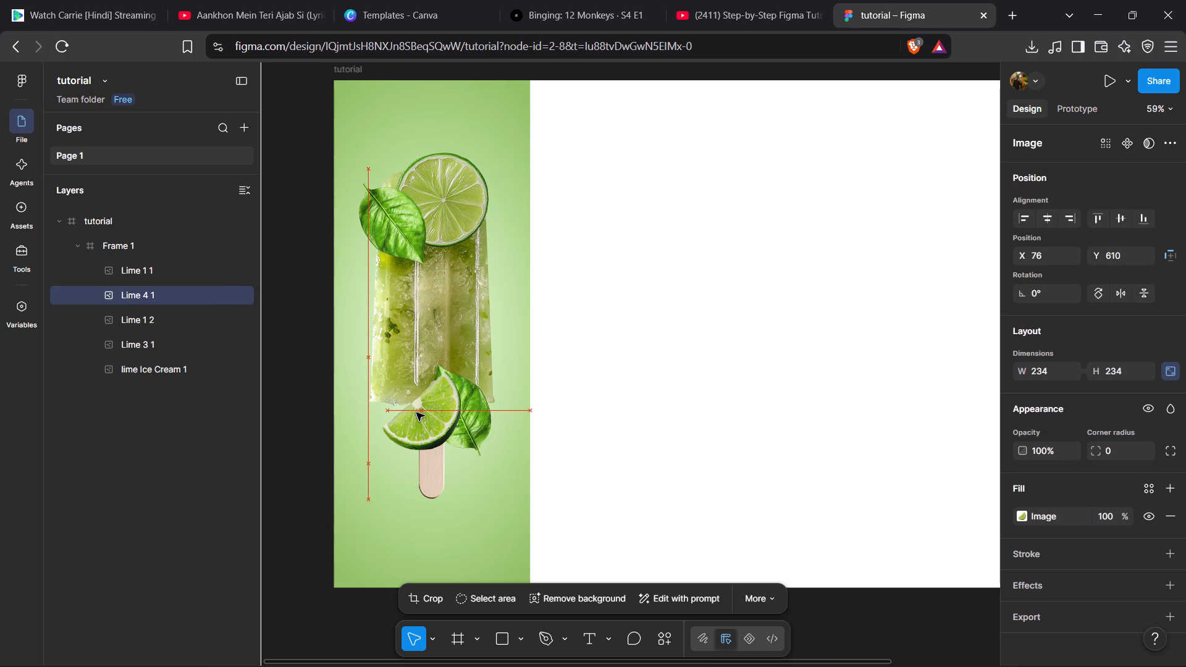
pyautogui.moveTo(416, 413); pyautogui.dragTo(417, 413)
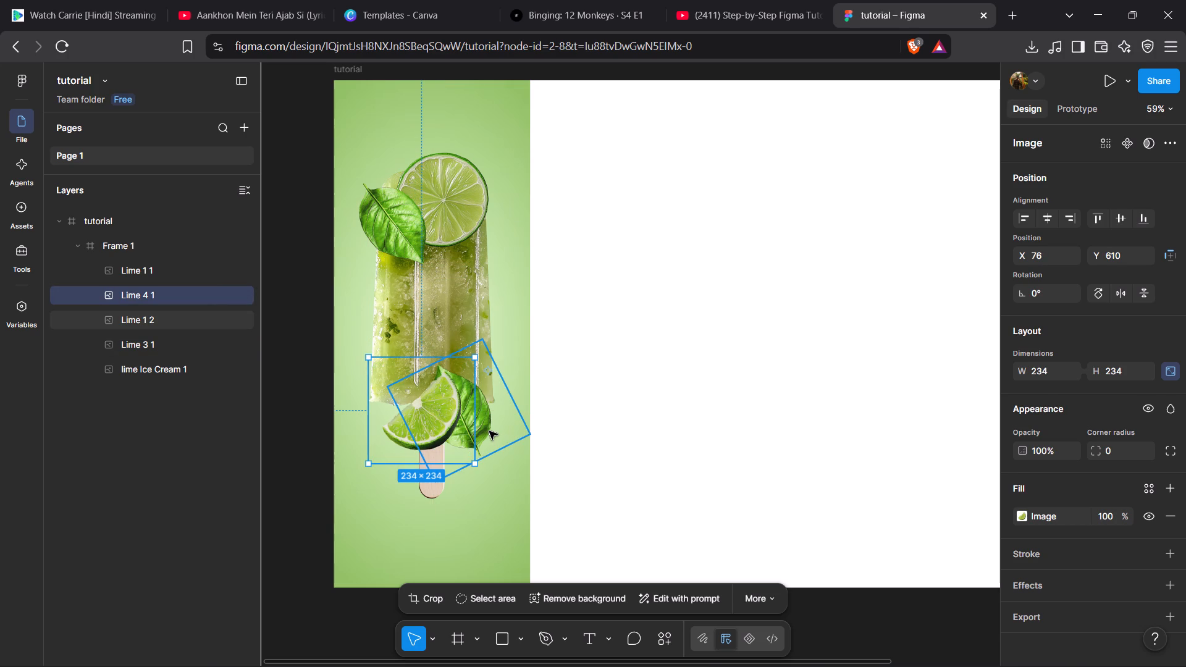
# Shift the Lime 1 2 leaf copy slightly upward behind the lime wedge.
pyautogui.click(505, 428)
pyautogui.moveTo(505, 428); pyautogui.dragTo(502, 419)
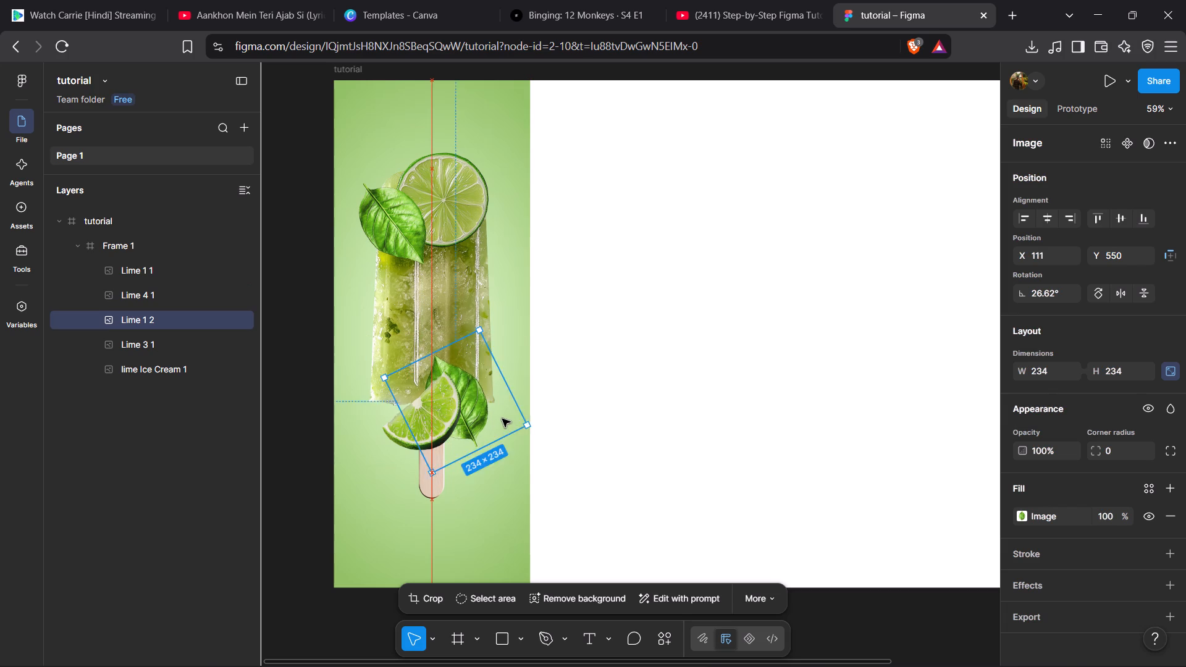
pyautogui.moveTo(502, 419); pyautogui.dragTo(507, 421)
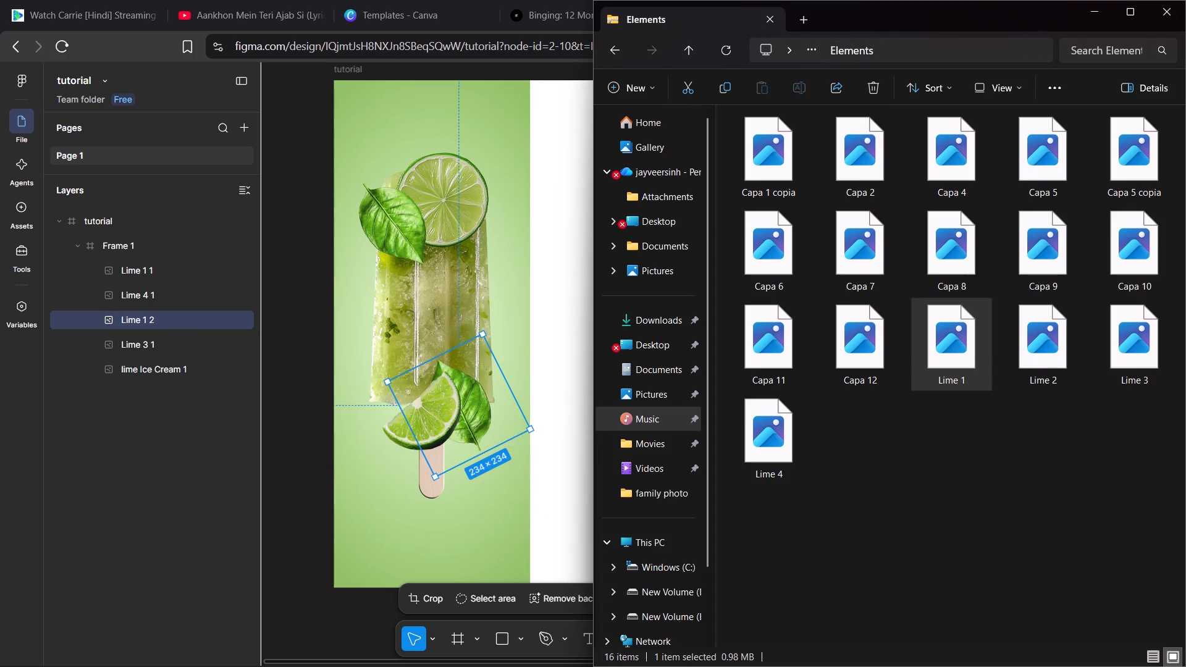
# Switch to File Explorer and open the Pack folder inside Figma Prototype Assets (Ice Cream).
pyautogui.press('BackSpace')
pyautogui.press('BackSpace')
pyautogui.click(849, 42)
pyautogui.click(809, 49)
pyautogui.click(897, 52)
pyautogui.press('BackSpace')
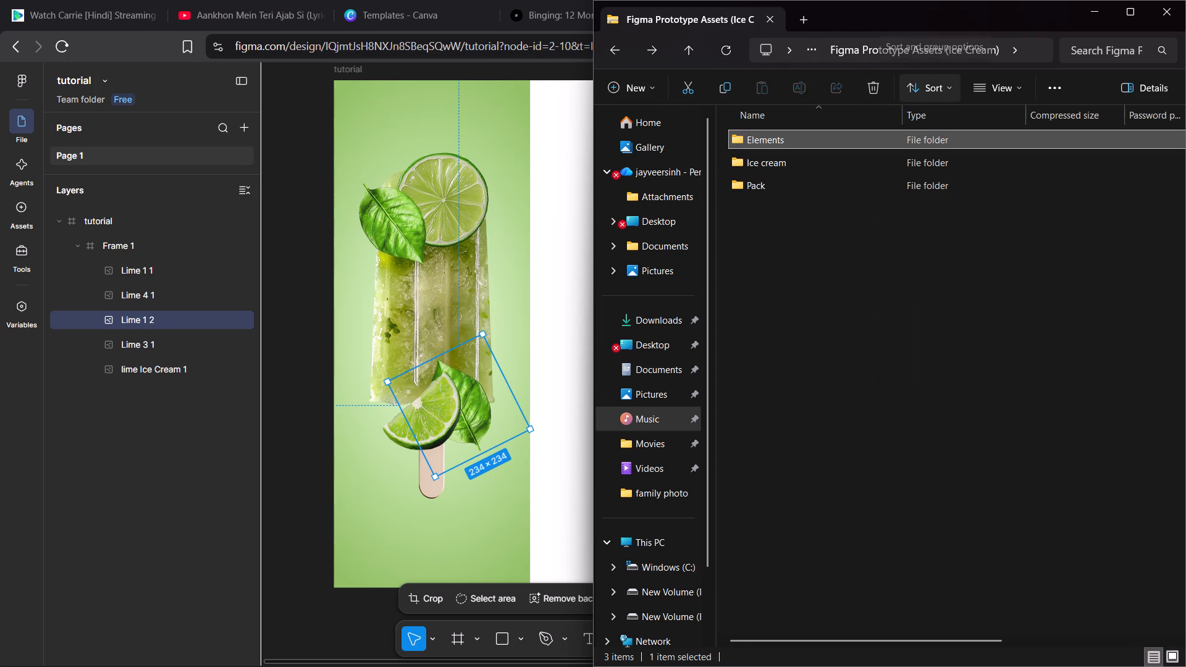
pyautogui.doubleClick(790, 193)
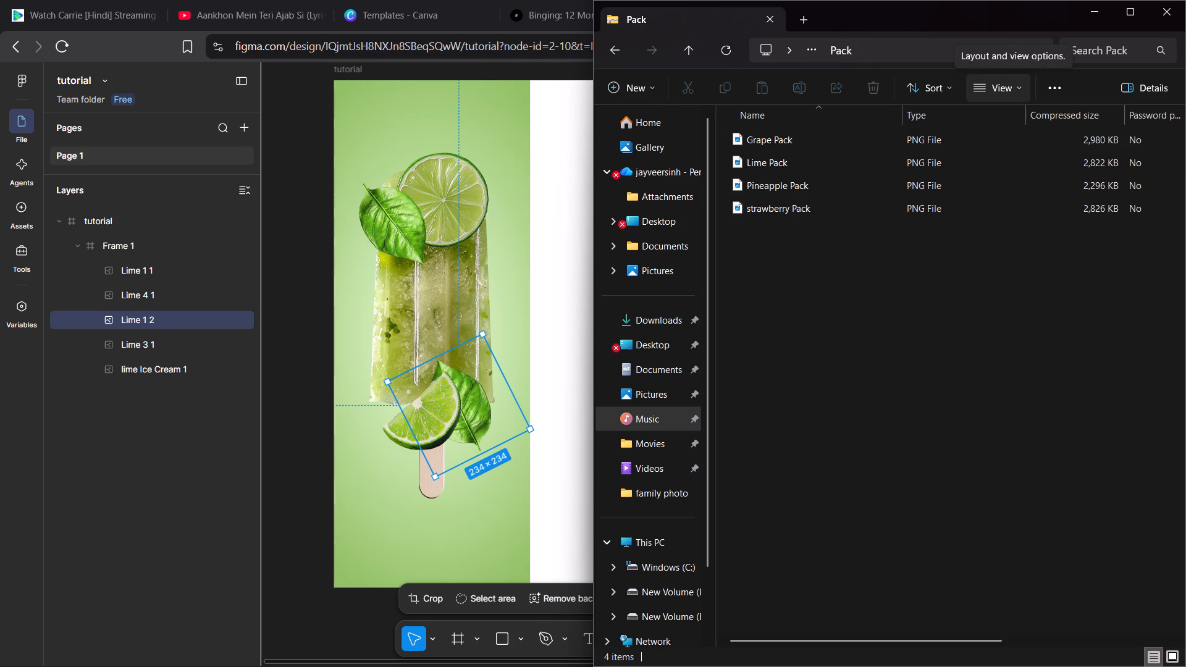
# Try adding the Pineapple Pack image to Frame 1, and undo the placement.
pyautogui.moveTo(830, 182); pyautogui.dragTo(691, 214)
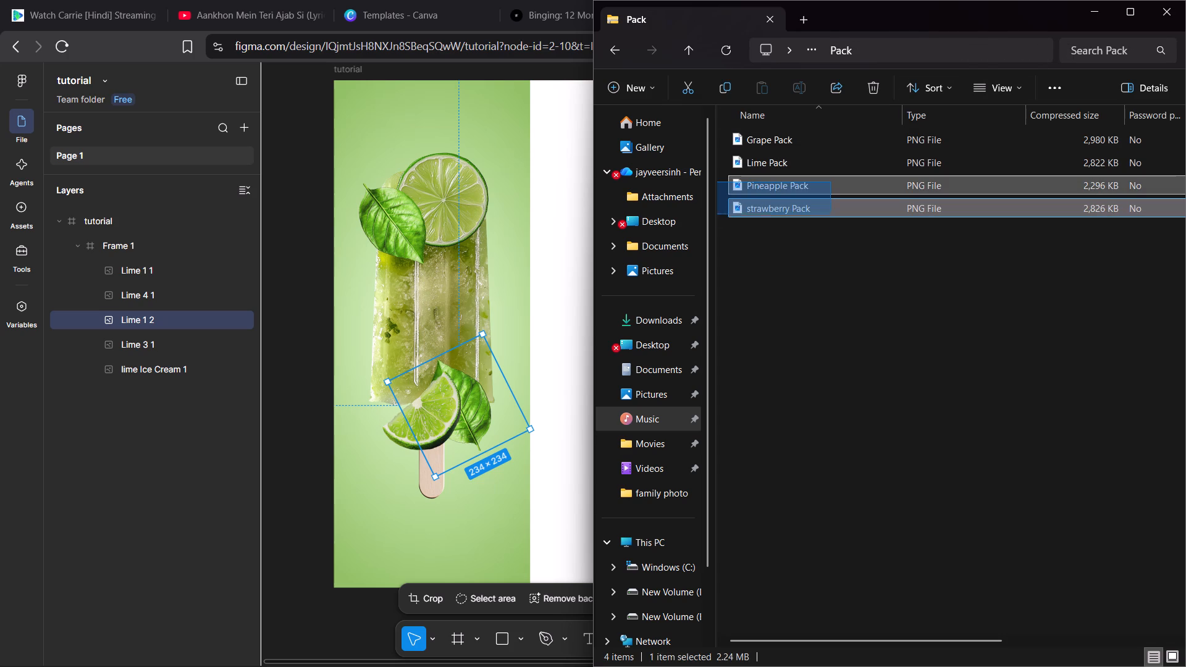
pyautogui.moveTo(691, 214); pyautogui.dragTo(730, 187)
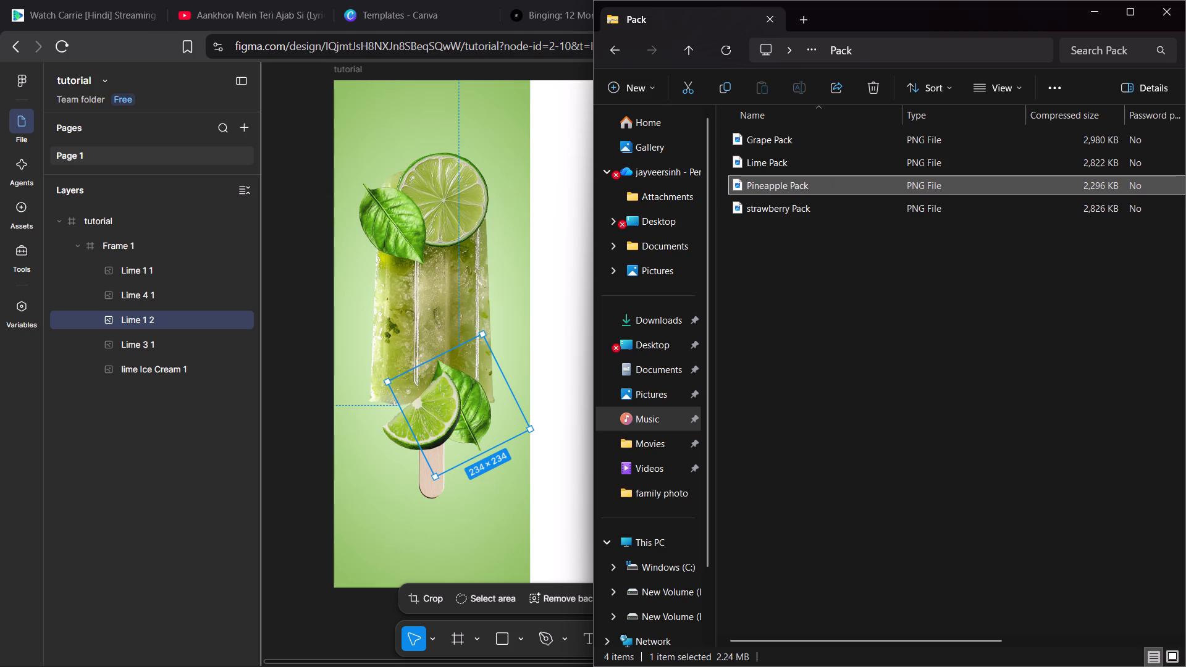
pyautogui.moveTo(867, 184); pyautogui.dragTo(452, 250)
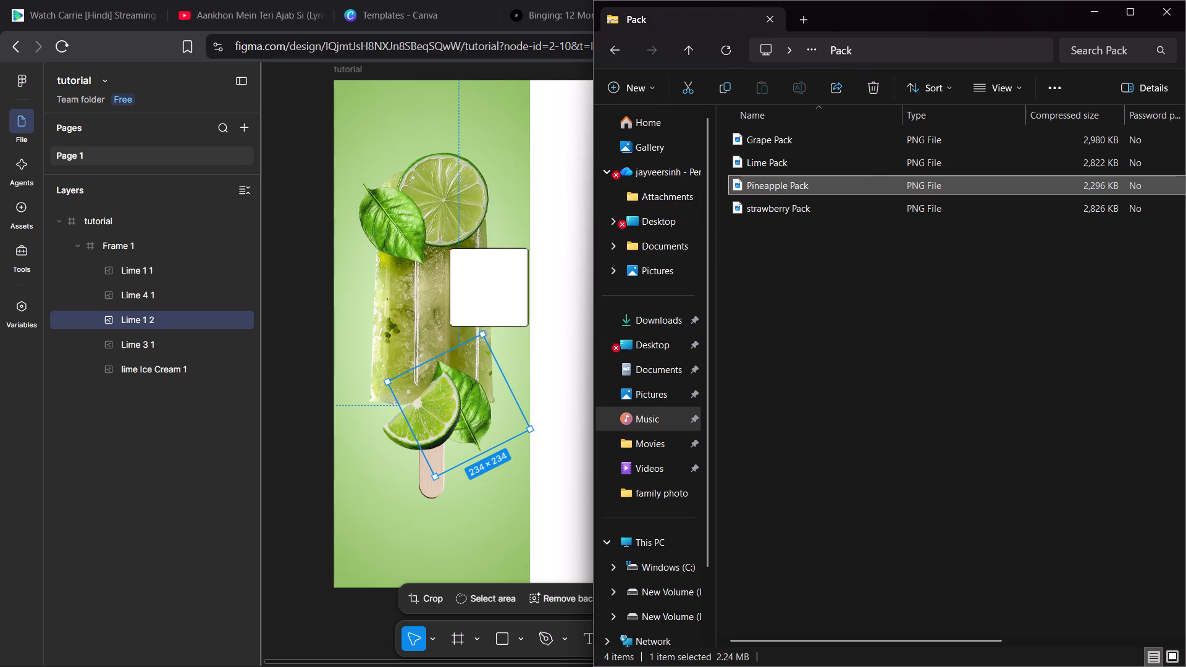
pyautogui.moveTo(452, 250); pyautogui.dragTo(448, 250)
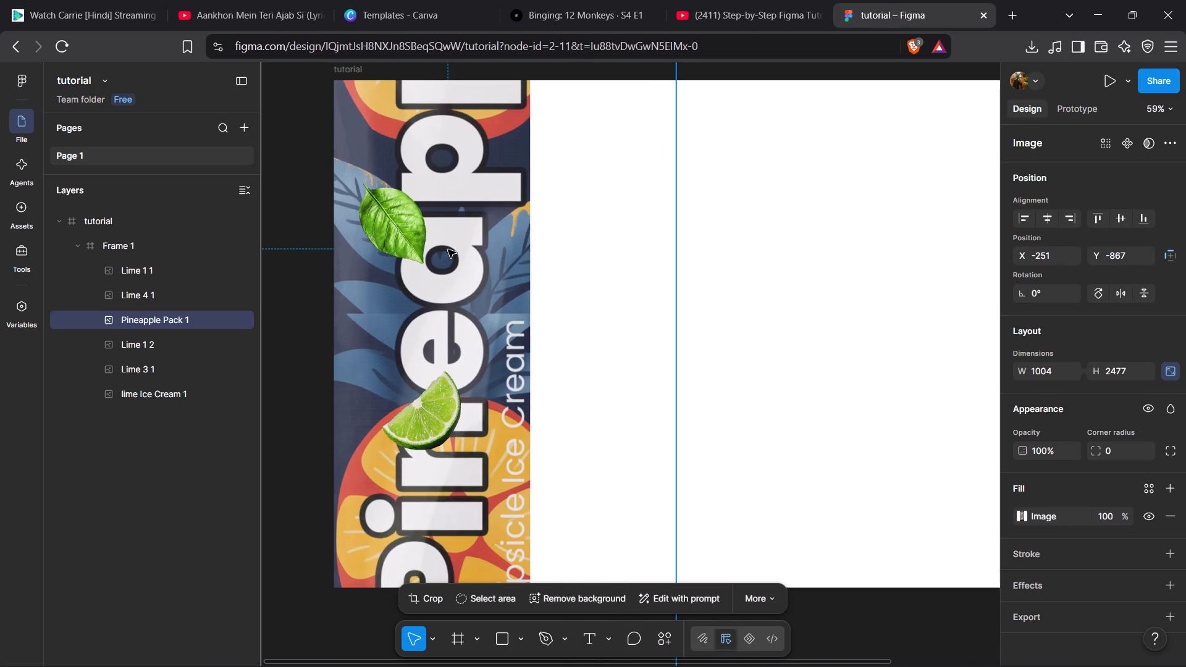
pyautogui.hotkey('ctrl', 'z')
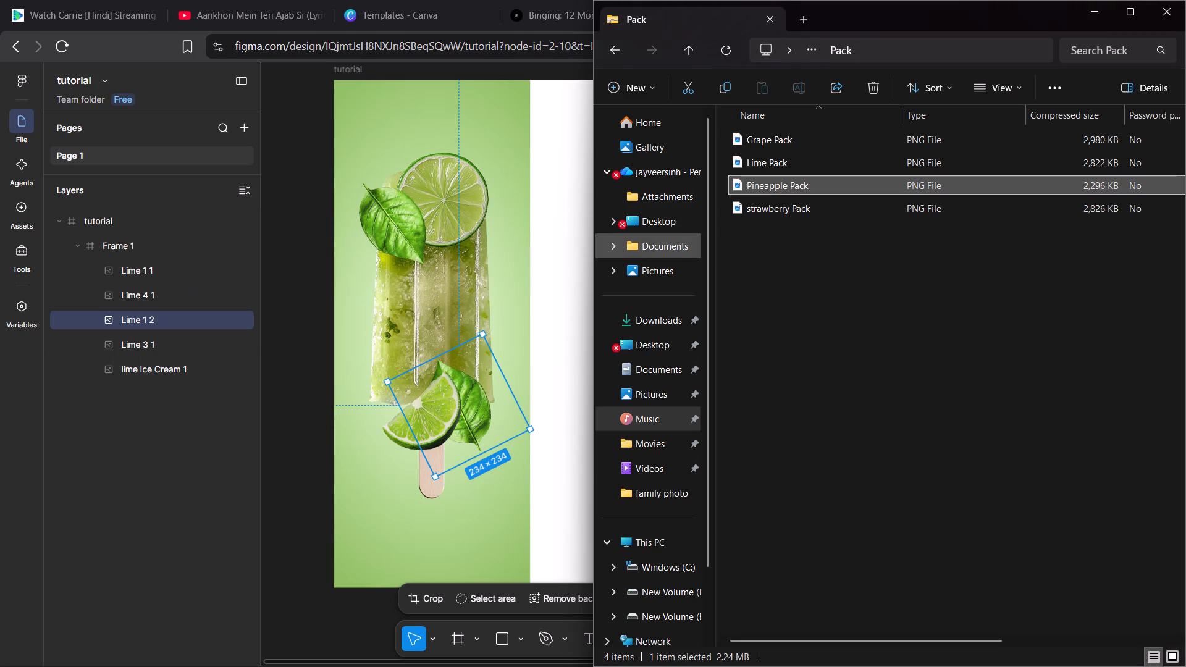
# Add the Lime Pack image from the Pack folder to Frame 1 of the Figma design.
pyautogui.moveTo(773, 159); pyautogui.dragTo(520, 223)
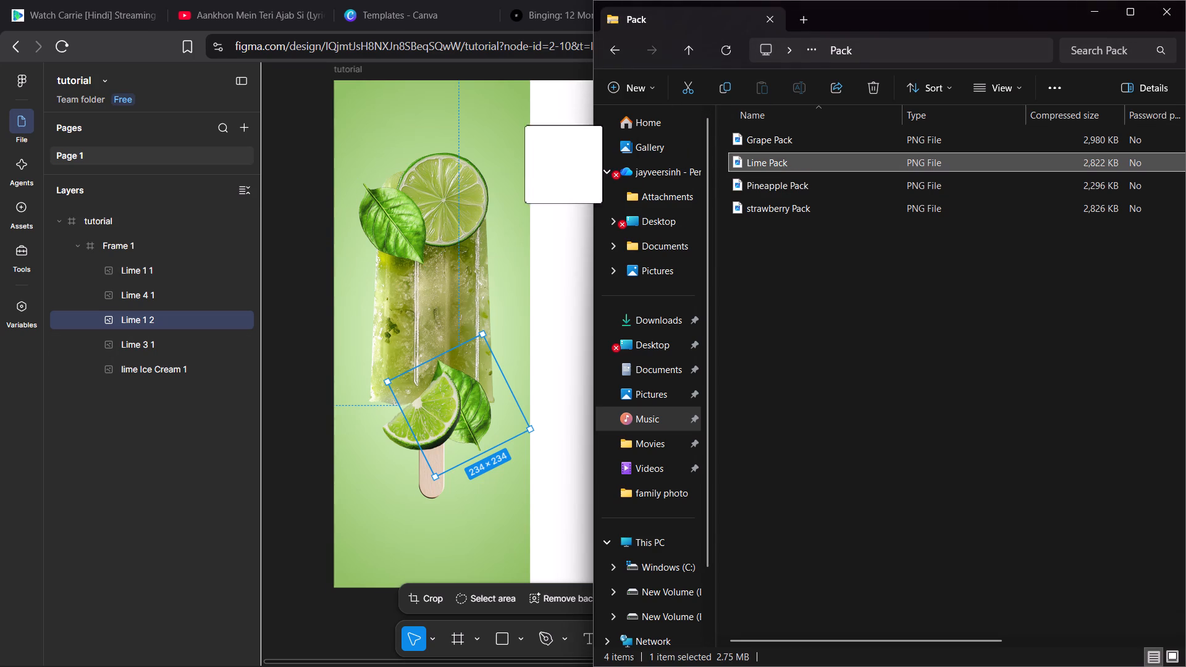
pyautogui.moveTo(520, 223); pyautogui.dragTo(447, 294)
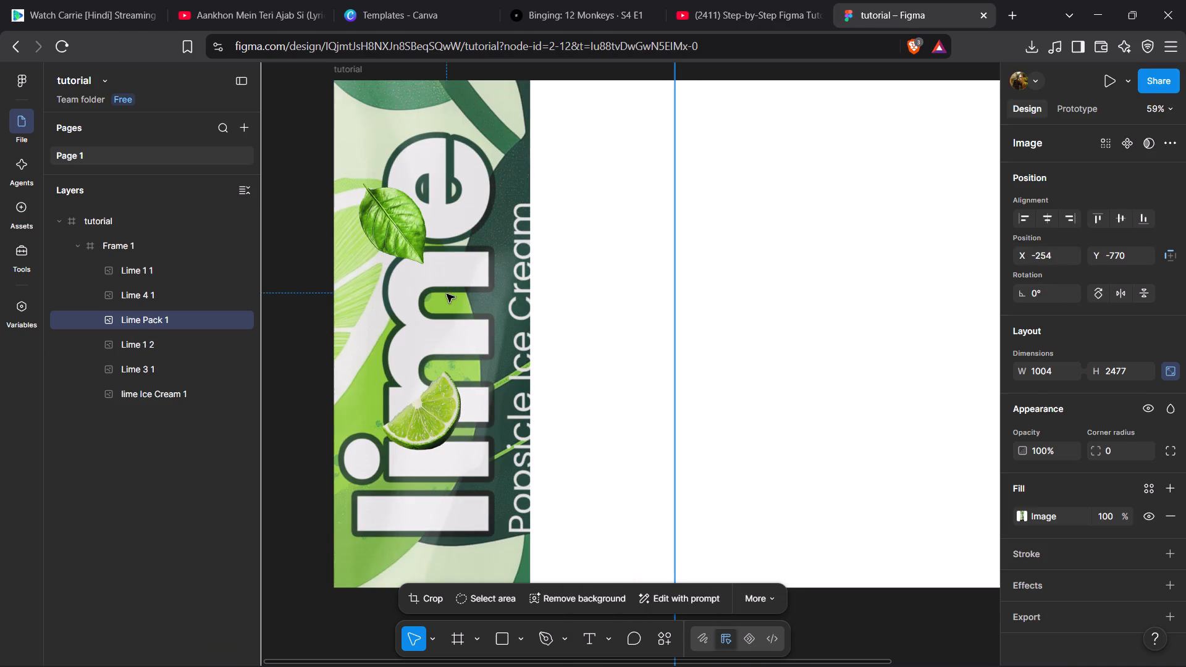
# Set the Lime Pack image's width to 304, keeping its proportions.
pyautogui.click(1051, 369)
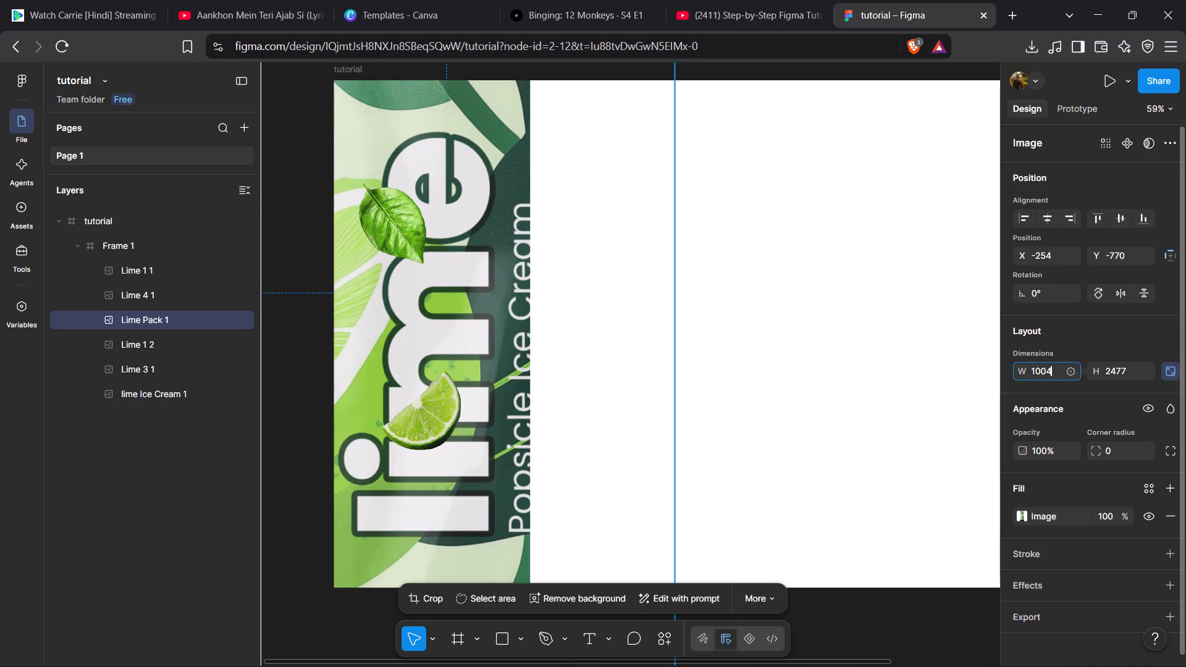
pyautogui.write('304')
pyautogui.press('Return')
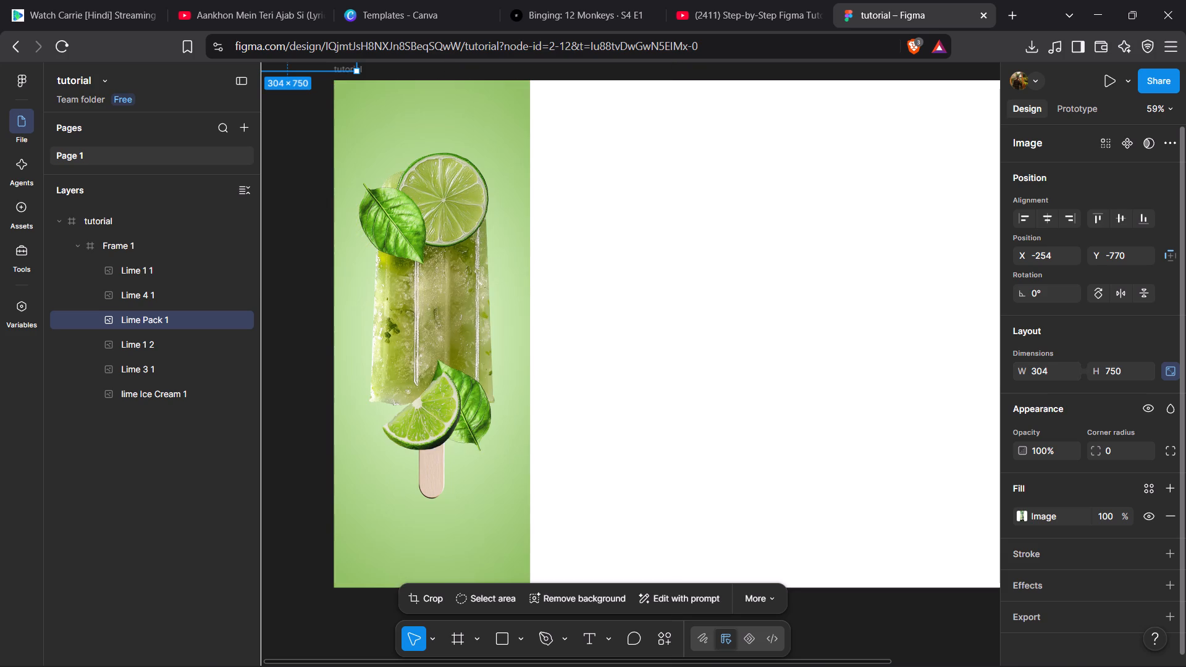
# Move the Lime Pack over the ice cream, centred horizontally in Frame 1 at about X 64, Y 173.
pyautogui.hscroll(1, 924, 379)
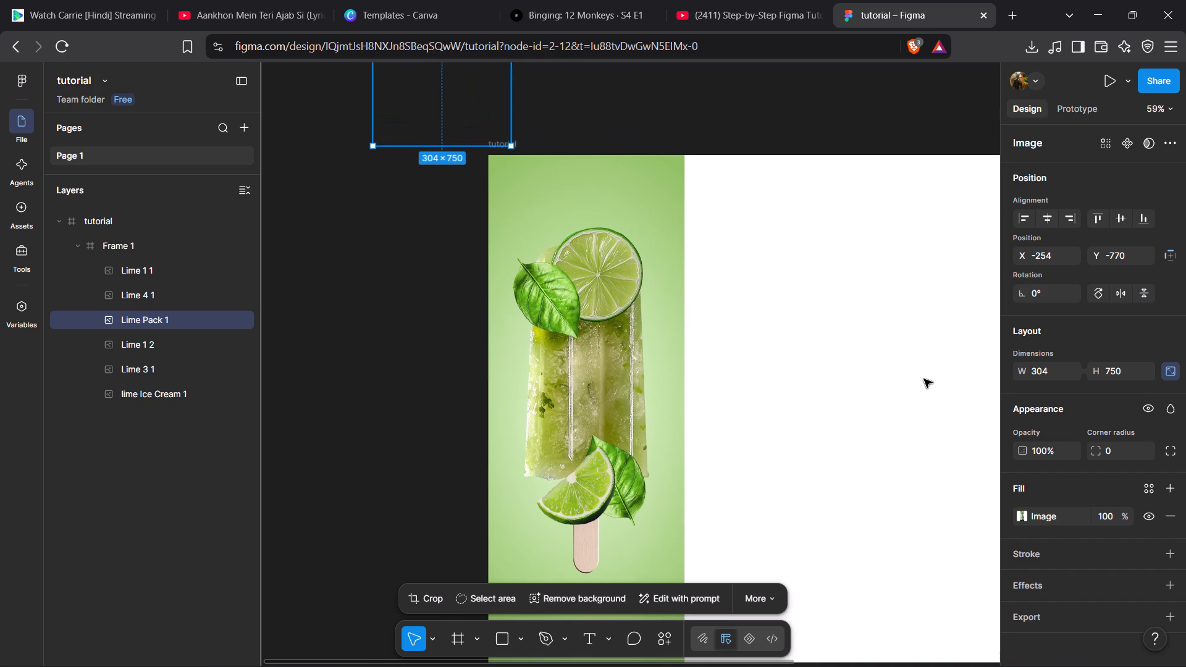
pyautogui.hscroll(1, 924, 379)
pyautogui.moveTo(433, 96); pyautogui.dragTo(466, 148)
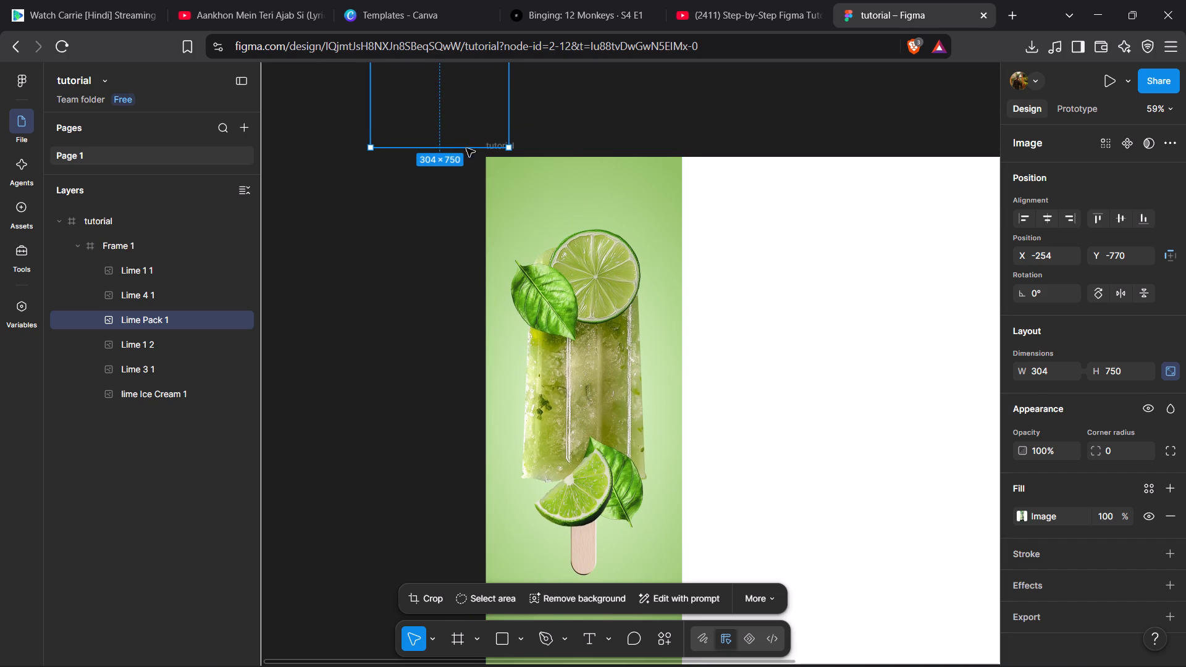
pyautogui.moveTo(466, 148); pyautogui.dragTo(581, 502)
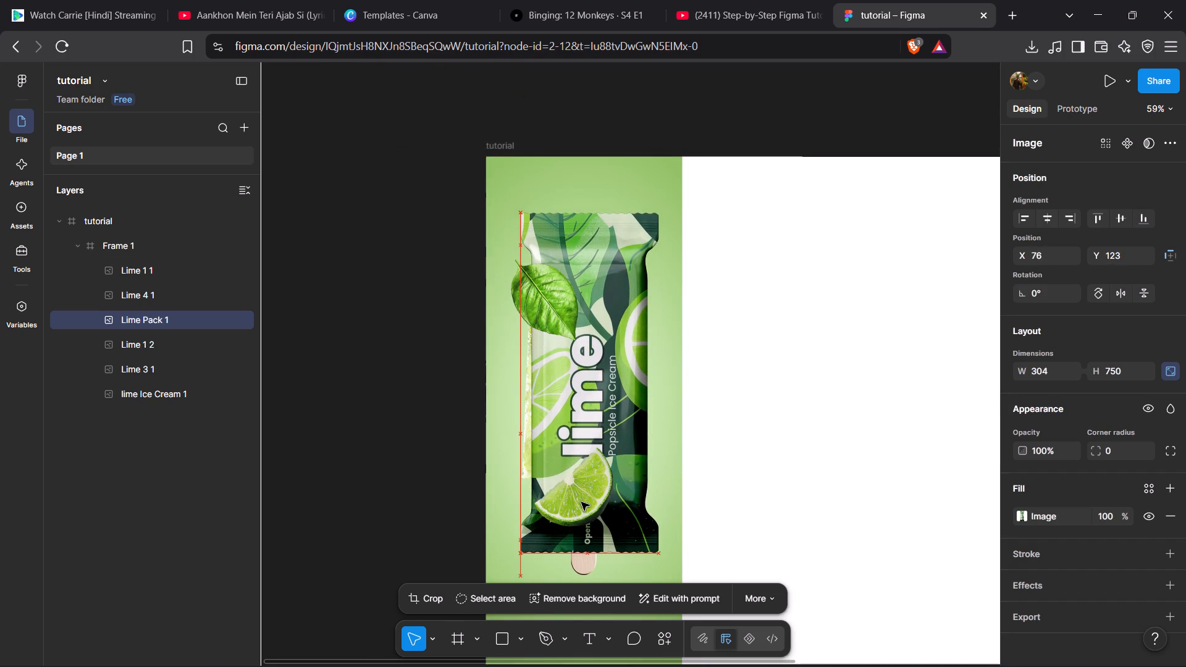
pyautogui.moveTo(581, 502); pyautogui.dragTo(576, 513)
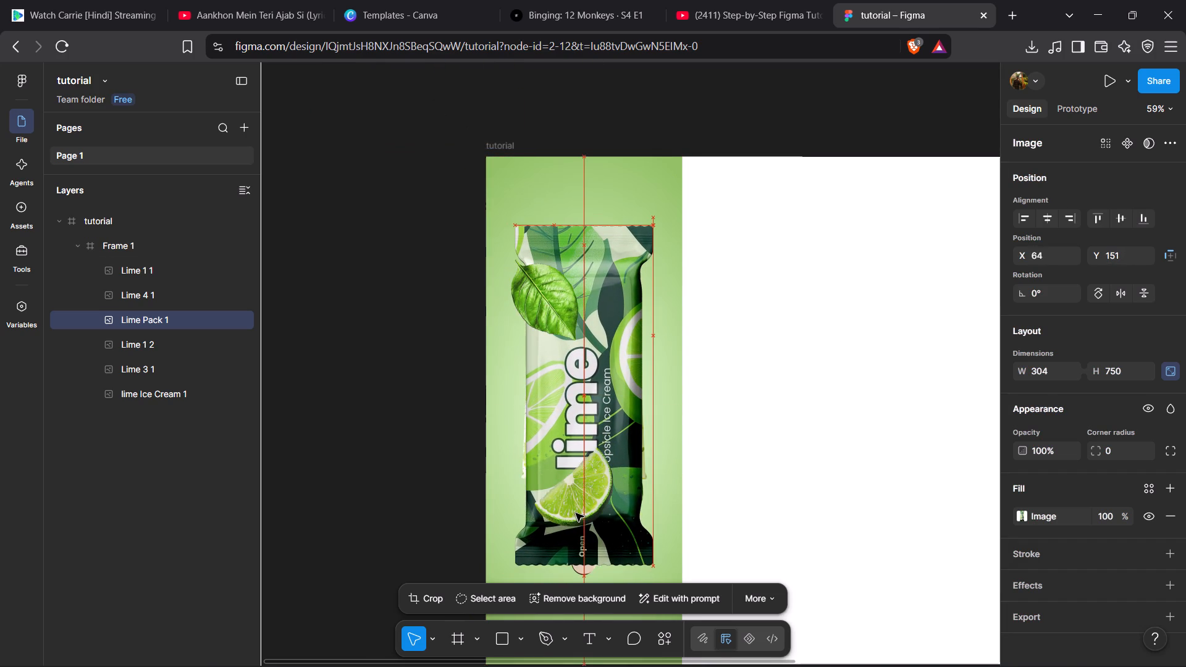
pyautogui.moveTo(576, 513); pyautogui.dragTo(576, 524)
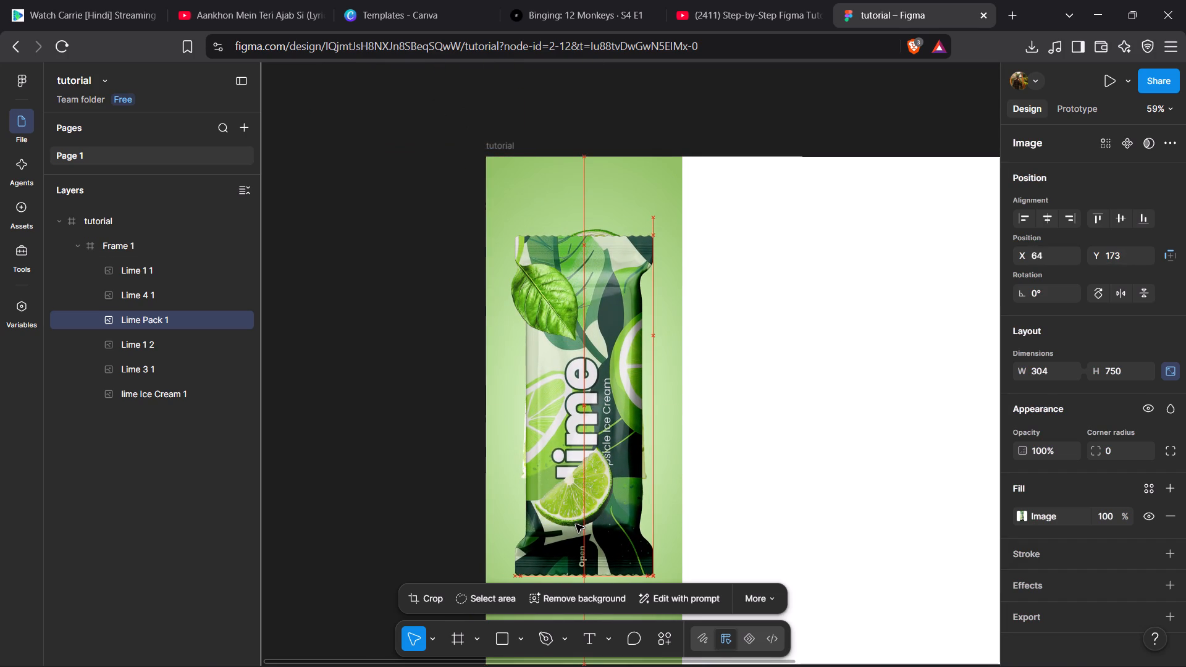
pyautogui.moveTo(576, 524); pyautogui.dragTo(576, 525)
# Reorder the Lime Pack 1 layer above all the other images in Frame 1.
pyautogui.hscroll(-2, 576, 525)
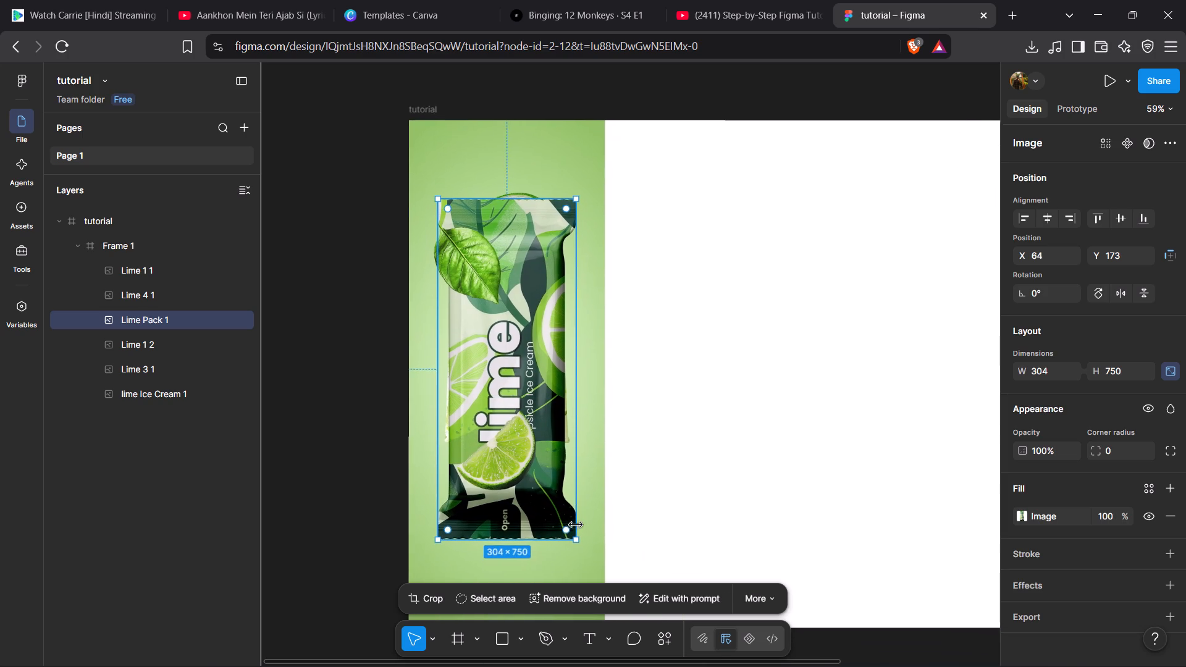
pyautogui.hscroll(-2, 576, 525)
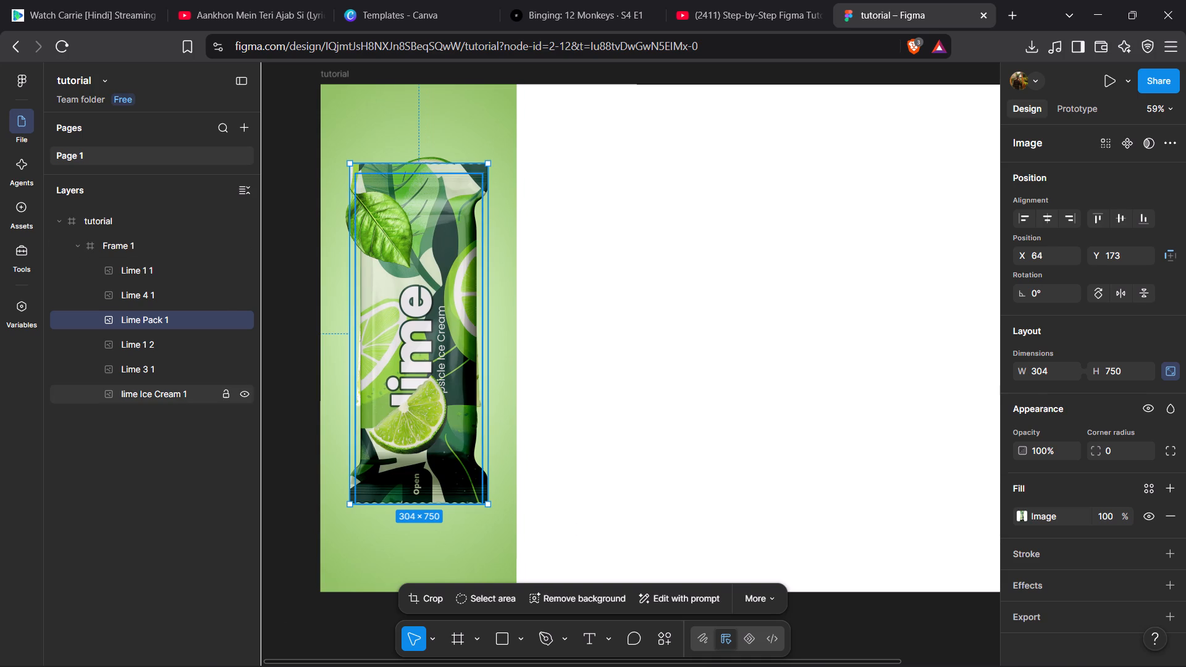
pyautogui.moveTo(78, 316); pyautogui.dragTo(78, 264)
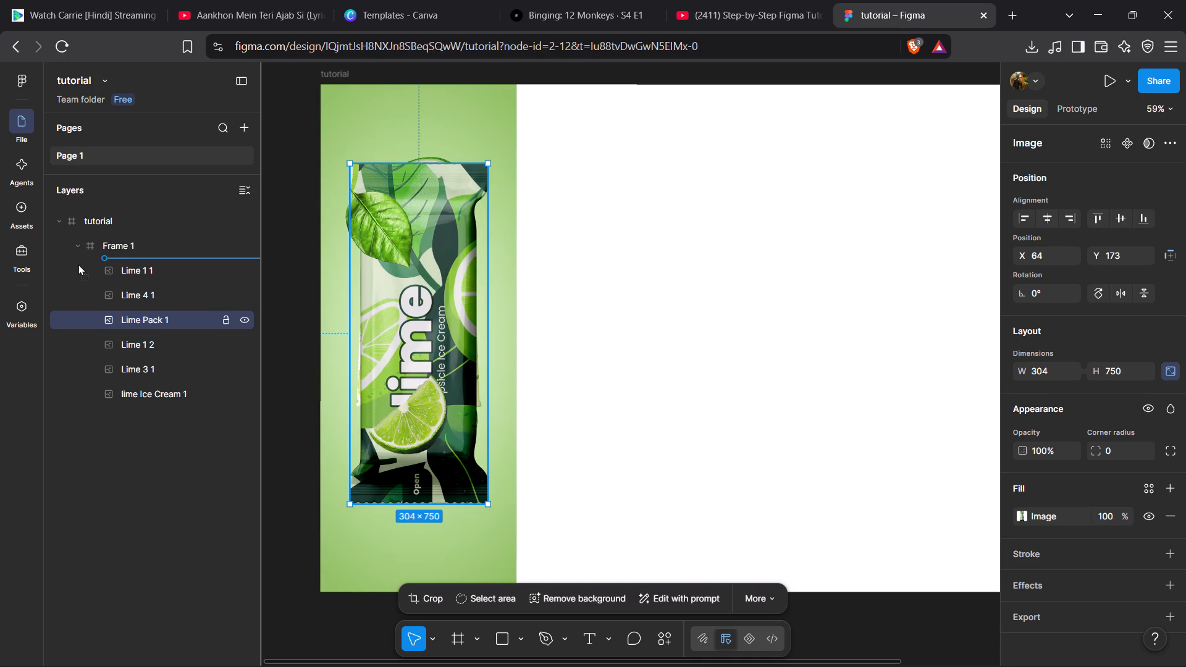
pyautogui.moveTo(78, 264); pyautogui.dragTo(79, 263)
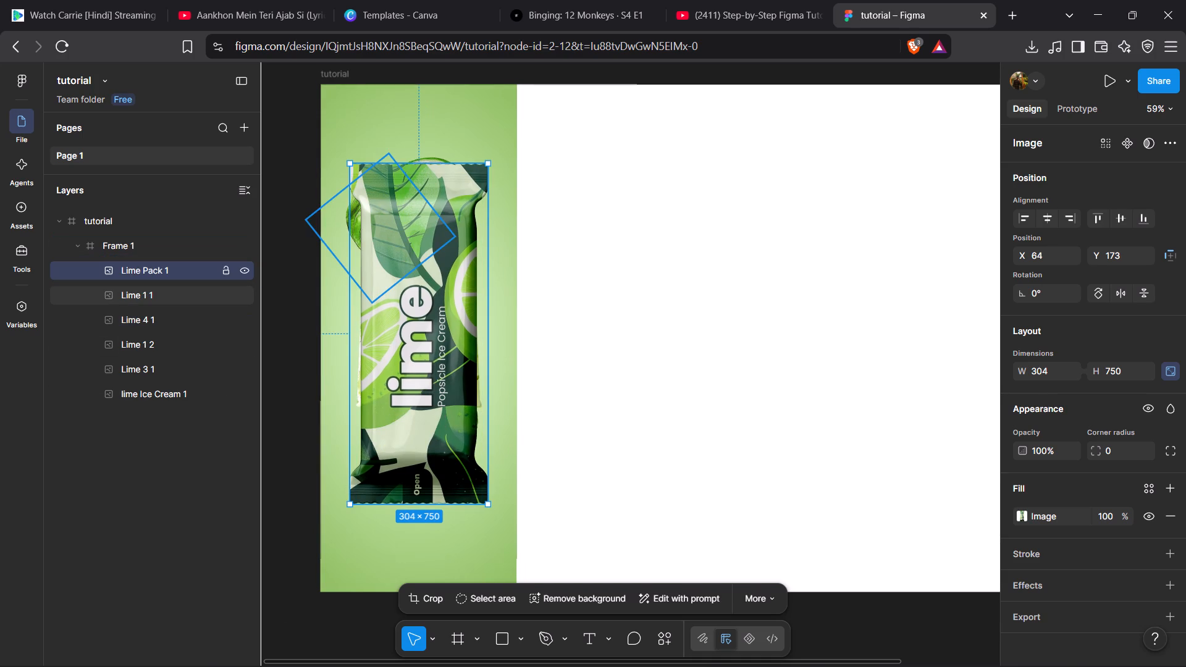
# Move the Lime Pack out of Frame 1 onto the white area beside it to uncover the ice cream.
pyautogui.click(630, 301)
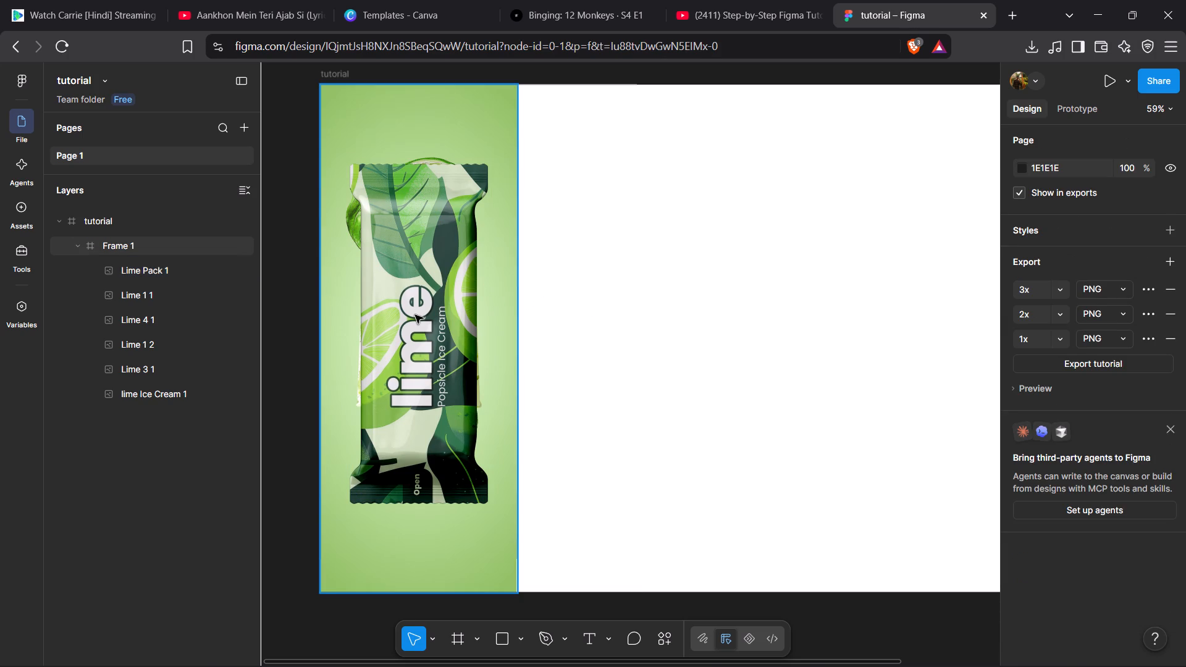
pyautogui.click(415, 315)
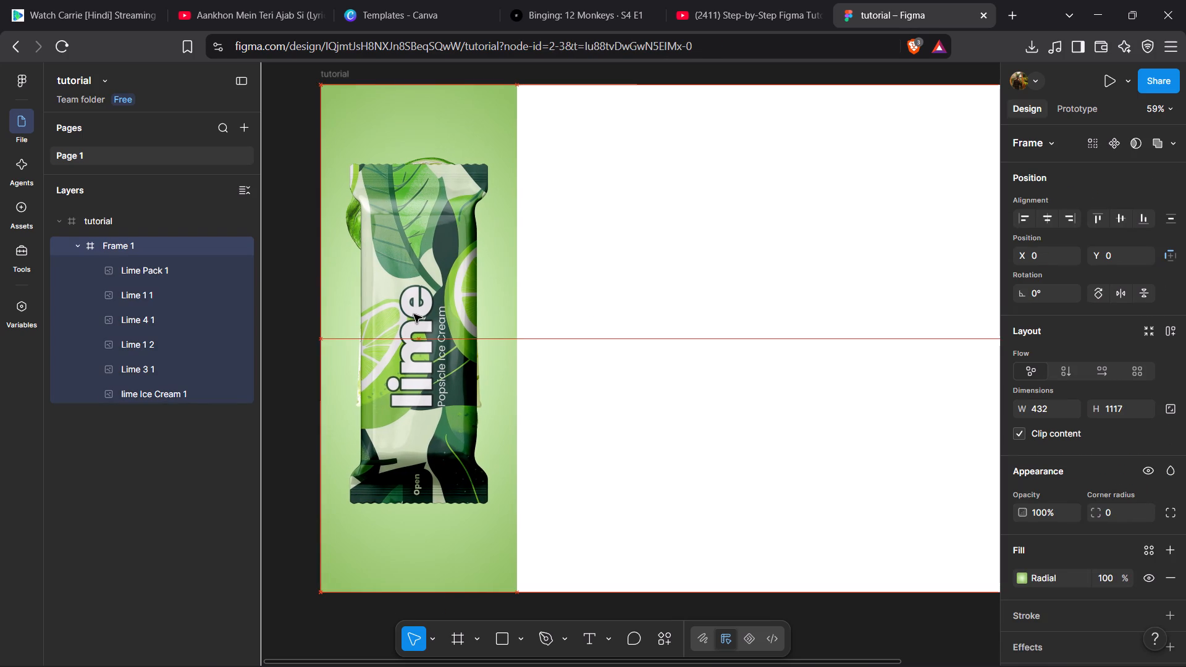
pyautogui.hotkey('ctrl', 'z')
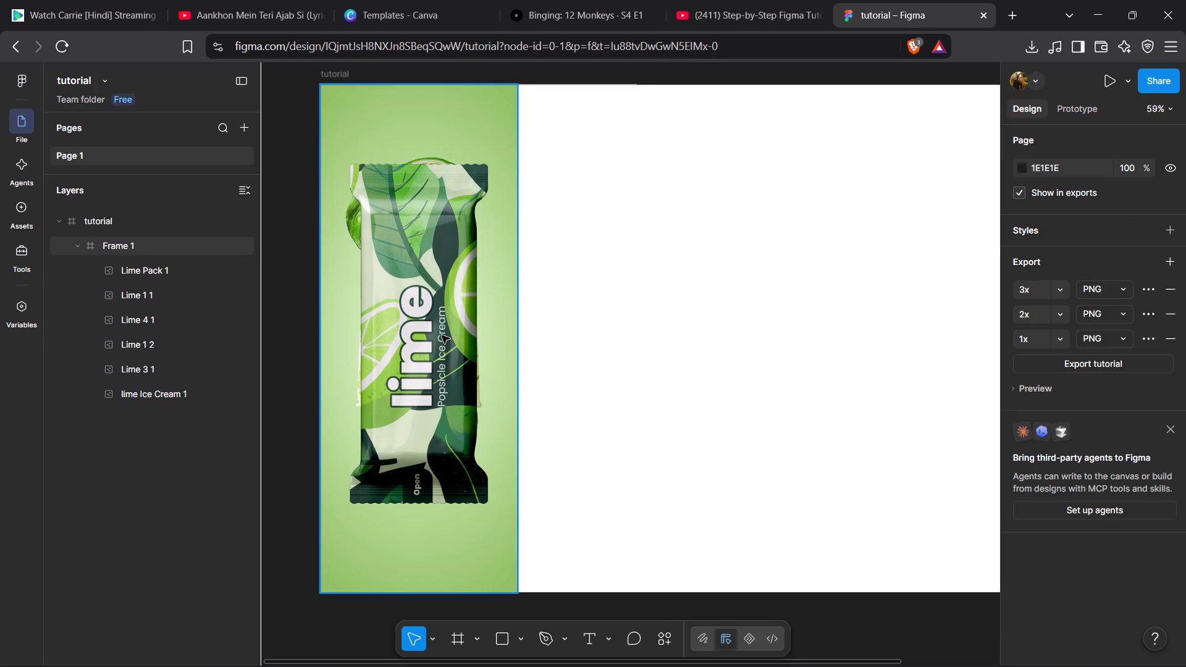
pyautogui.click(442, 333)
pyautogui.click(442, 333)
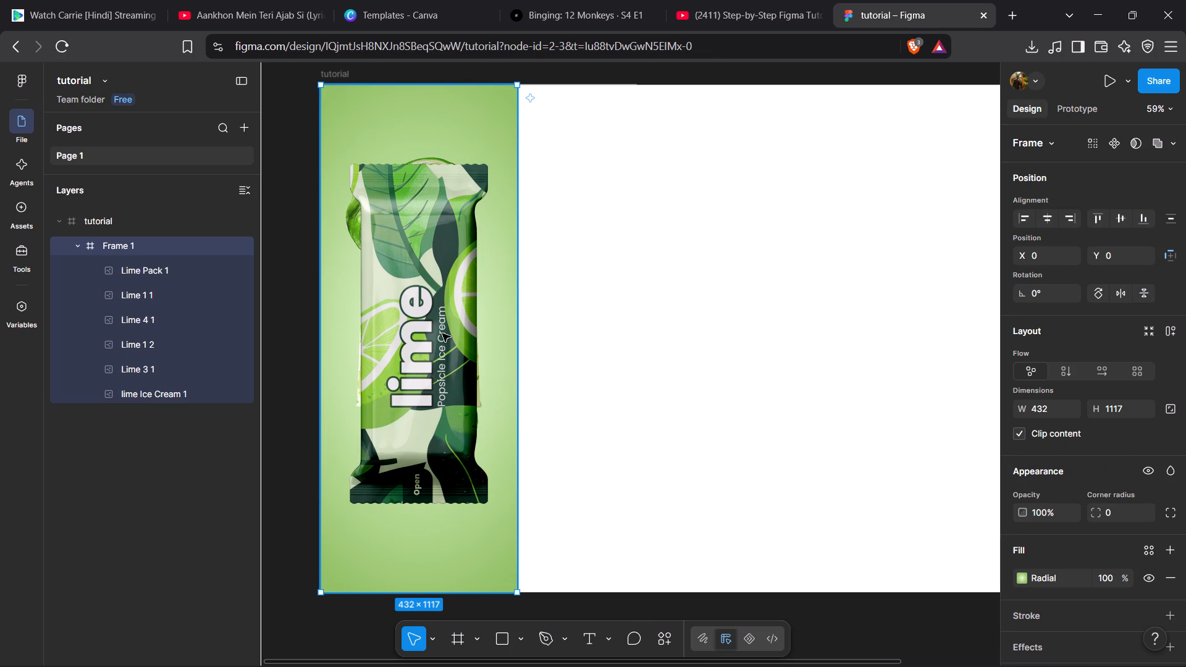
pyautogui.click(430, 316)
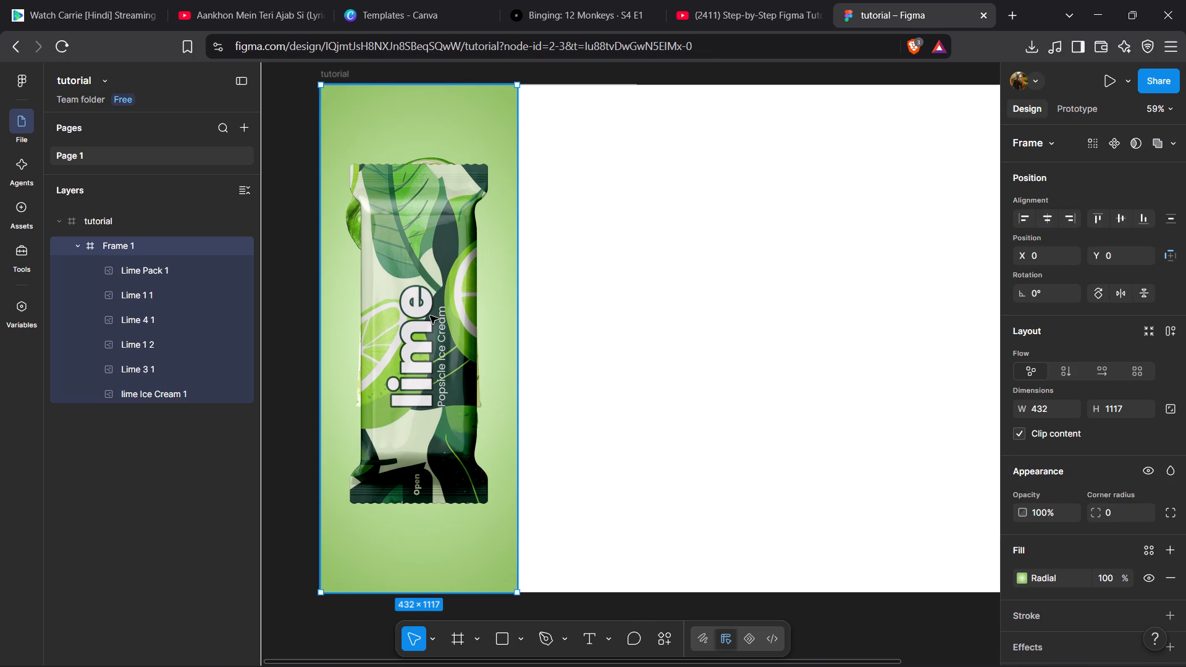
pyautogui.click(430, 316)
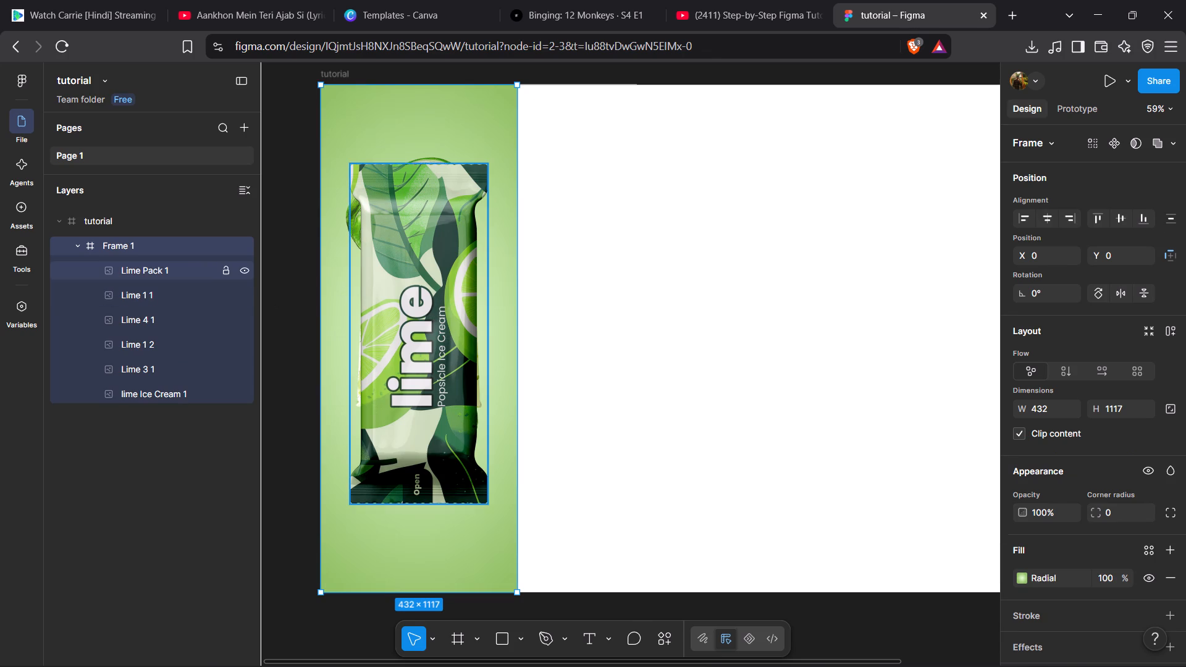
pyautogui.click(174, 271)
pyautogui.moveTo(427, 274); pyautogui.dragTo(586, 279)
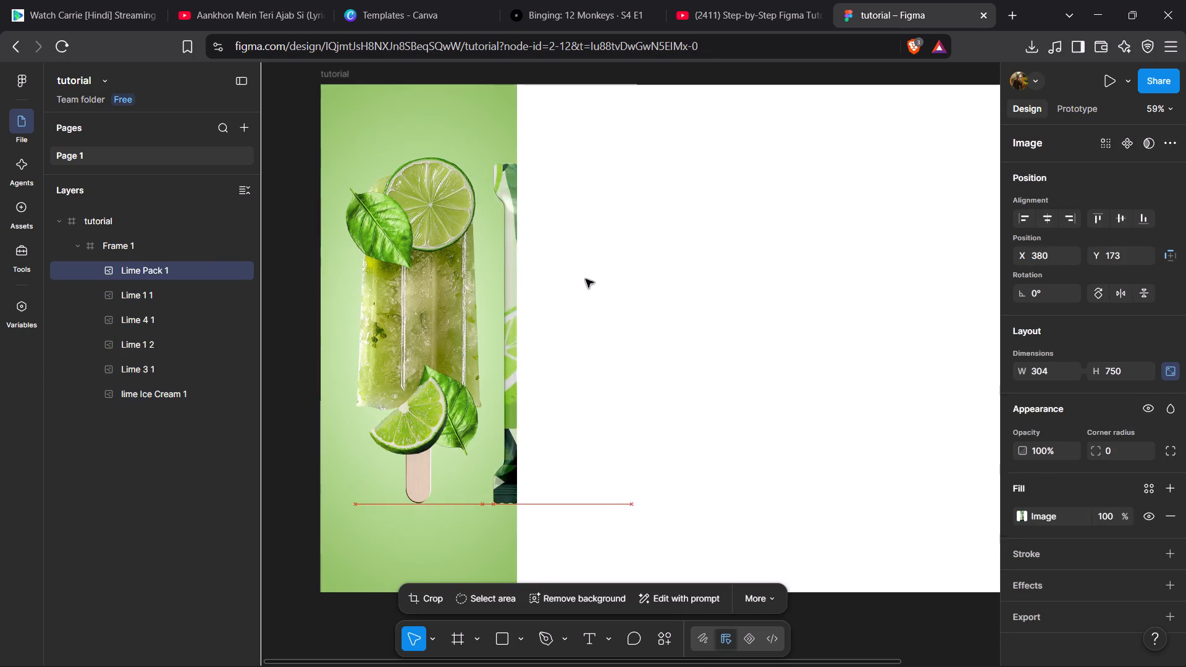
pyautogui.moveTo(586, 279); pyautogui.dragTo(618, 283)
# Shift the upper Lime 1 1 leaf inward over the ice cream to about X 0, Y 153.
pyautogui.click(381, 226)
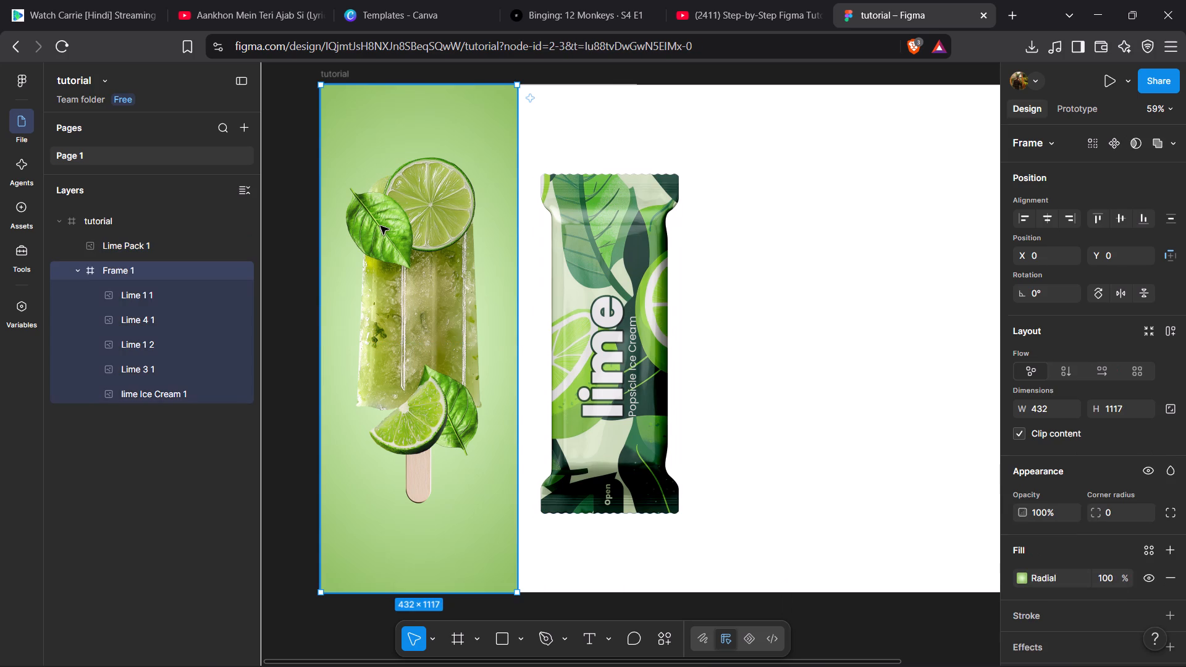
pyautogui.click(381, 226)
pyautogui.click(381, 226)
pyautogui.click(397, 238)
pyautogui.doubleClick(397, 238)
pyautogui.moveTo(397, 238); pyautogui.dragTo(414, 238)
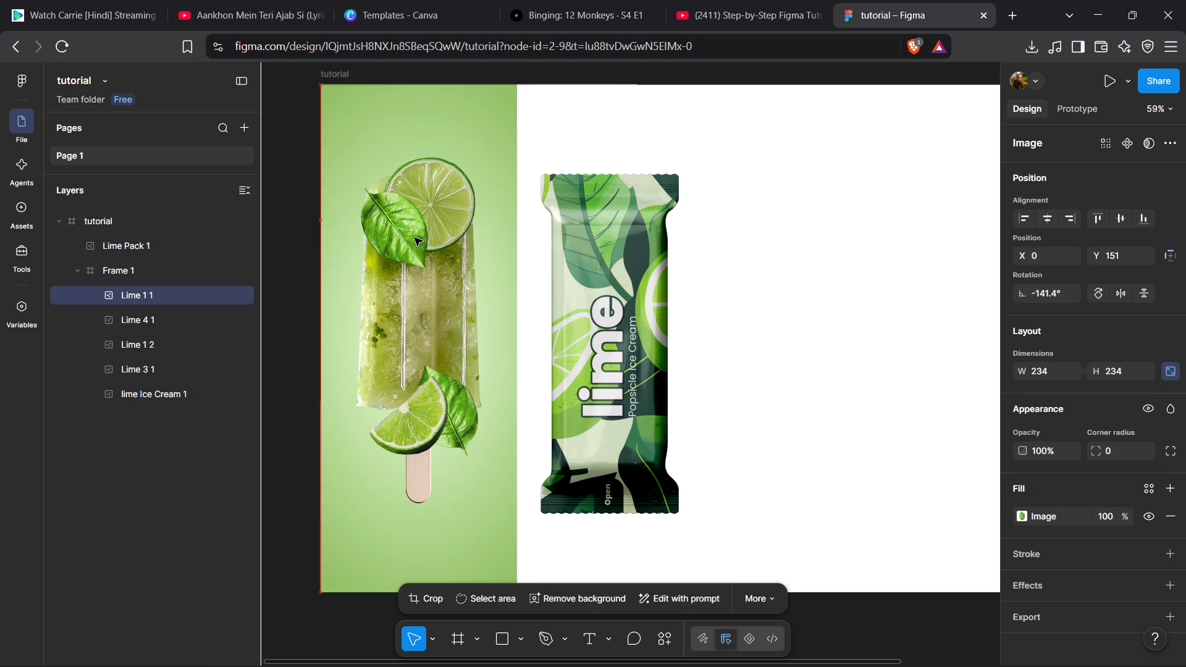
pyautogui.moveTo(414, 238); pyautogui.dragTo(413, 238)
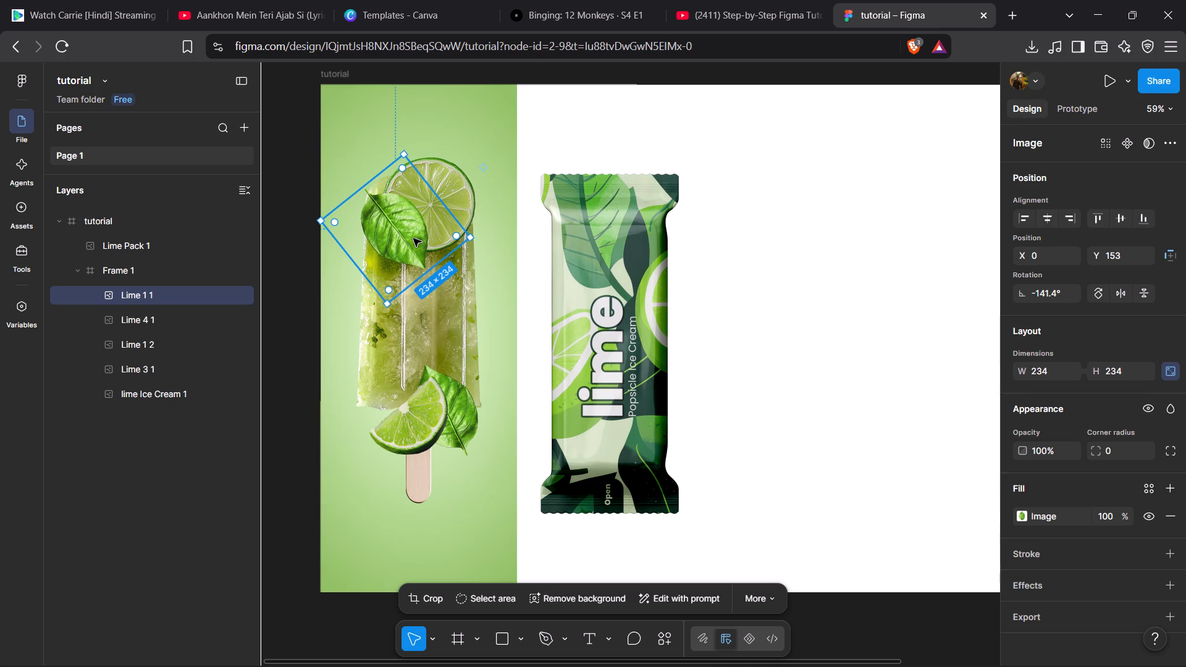
# Move the Lime Pack back into Frame 1 over the ice cream at about X 64, Y 173.
pyautogui.moveTo(608, 332); pyautogui.dragTo(500, 326)
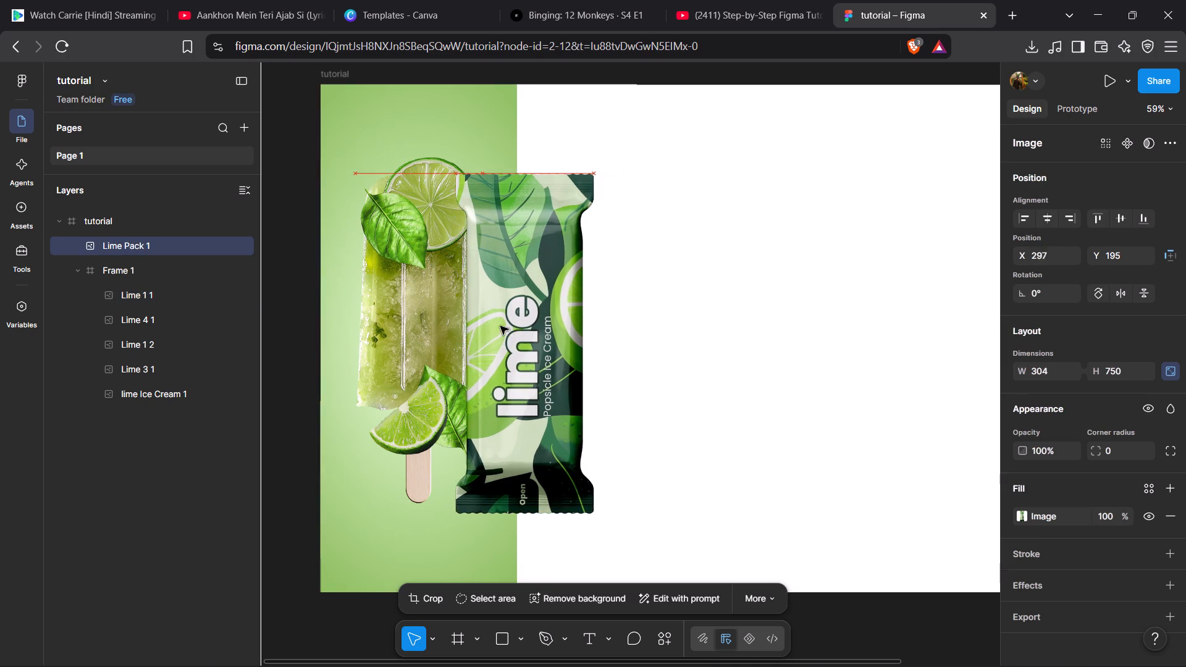
pyautogui.moveTo(500, 326); pyautogui.dragTo(420, 323)
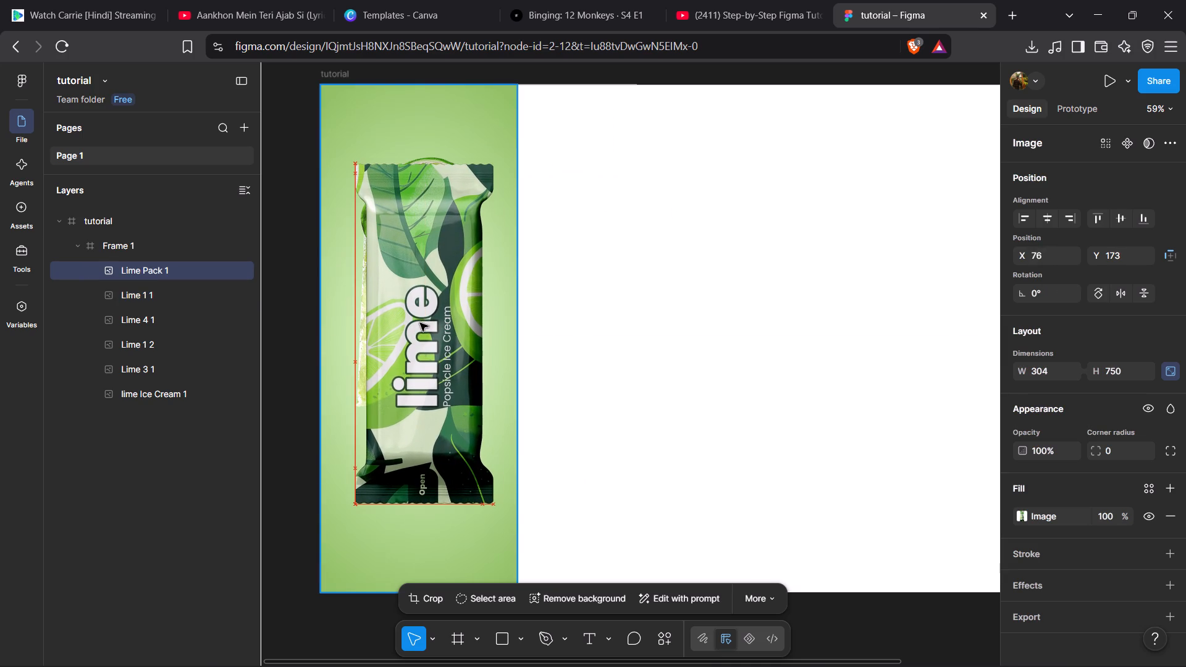
pyautogui.moveTo(420, 323); pyautogui.dragTo(416, 324)
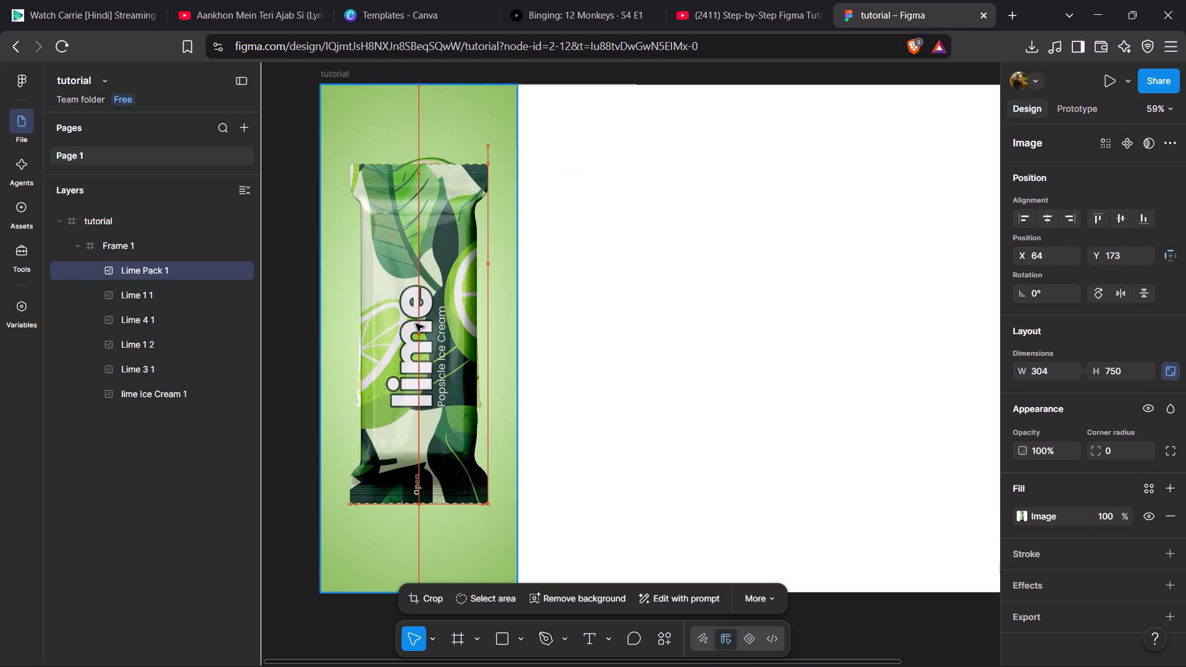
pyautogui.moveTo(416, 324); pyautogui.dragTo(418, 322)
pyautogui.moveTo(418, 322); pyautogui.dragTo(445, 317)
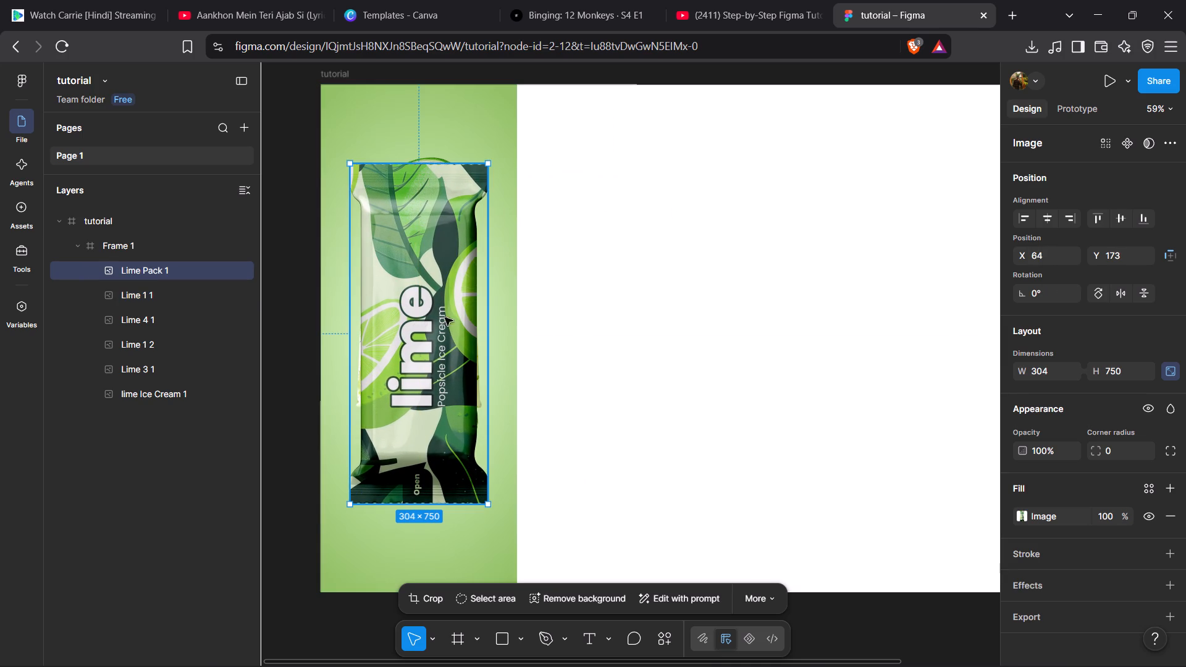
# Move the Lime Pack out of Frame 1 again, to about X 432, Y 153 on the white area.
pyautogui.moveTo(445, 317); pyautogui.dragTo(583, 312)
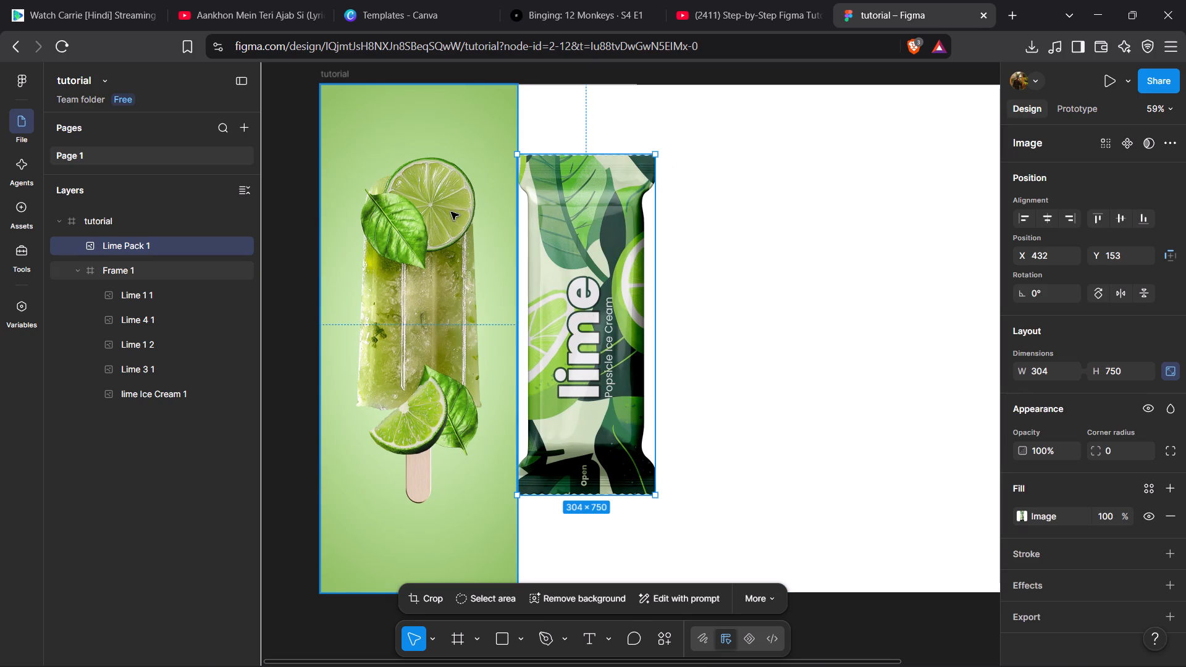
# Shift the round Lime 3 1 slice slightly down on the ice cream to about X 105, Y 153.
pyautogui.click(450, 208)
pyautogui.click(450, 208)
pyautogui.click(450, 208)
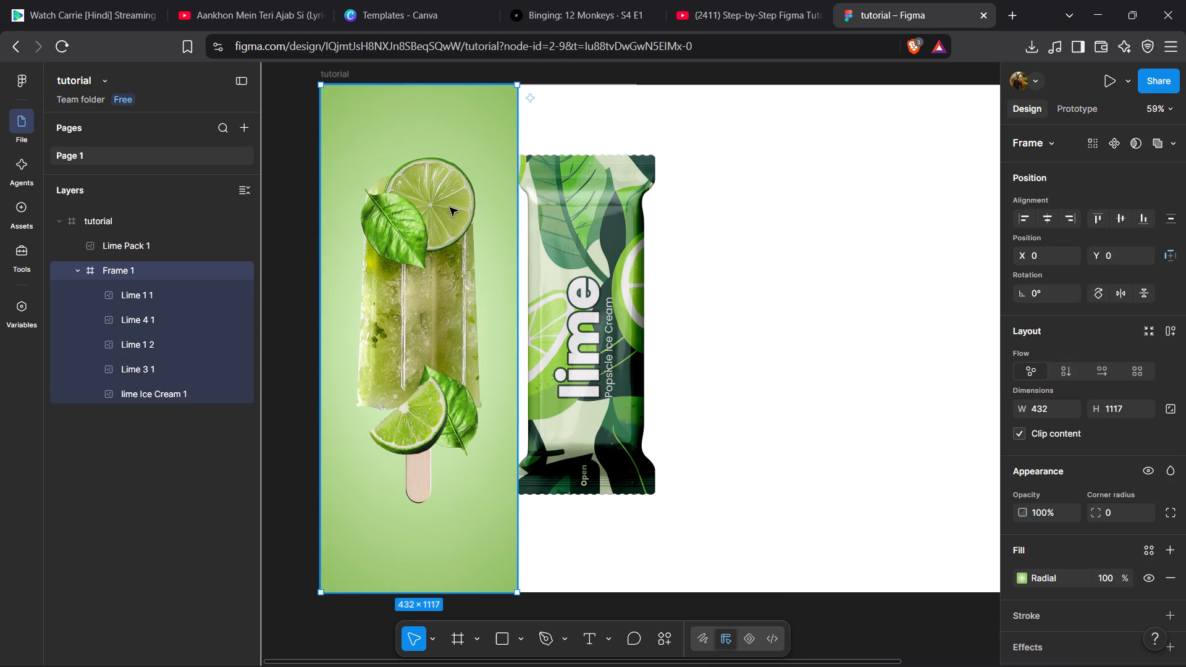
pyautogui.click(450, 208)
pyautogui.click(456, 186)
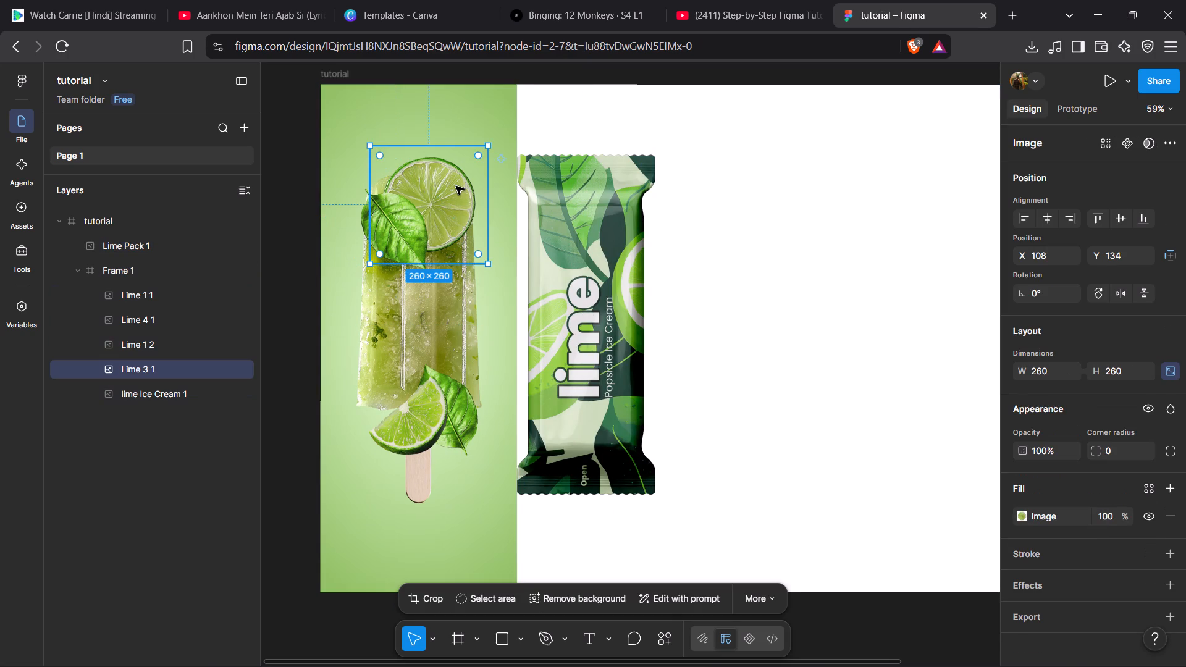
pyautogui.moveTo(456, 186); pyautogui.dragTo(454, 192)
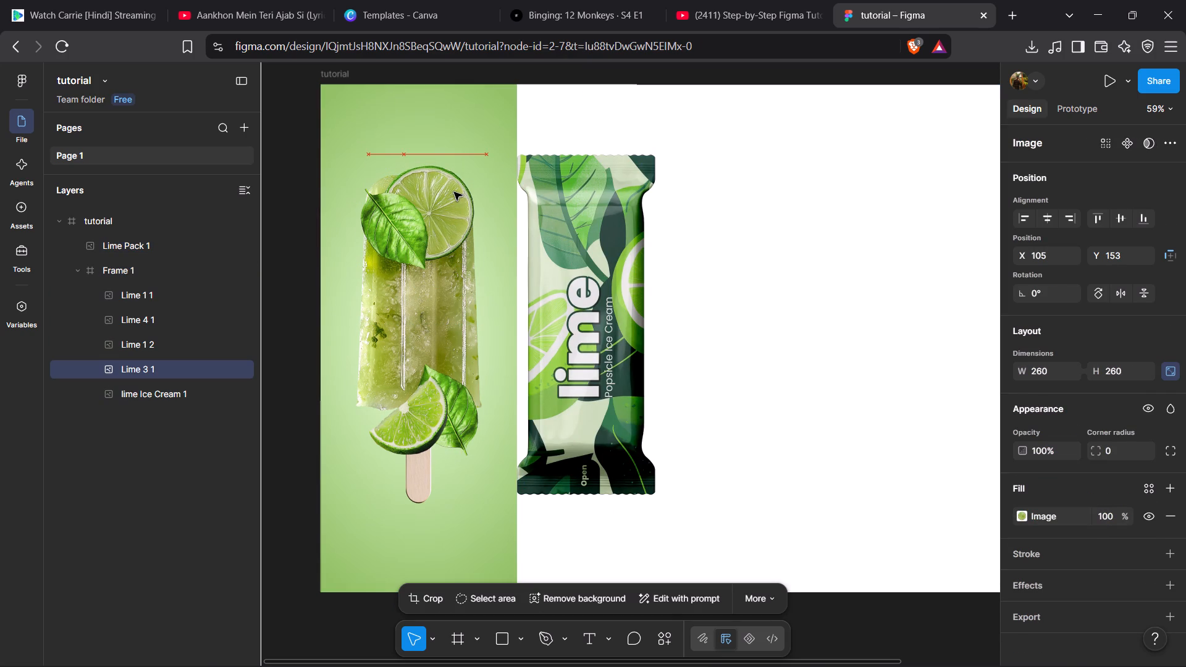
pyautogui.moveTo(454, 192); pyautogui.dragTo(454, 191)
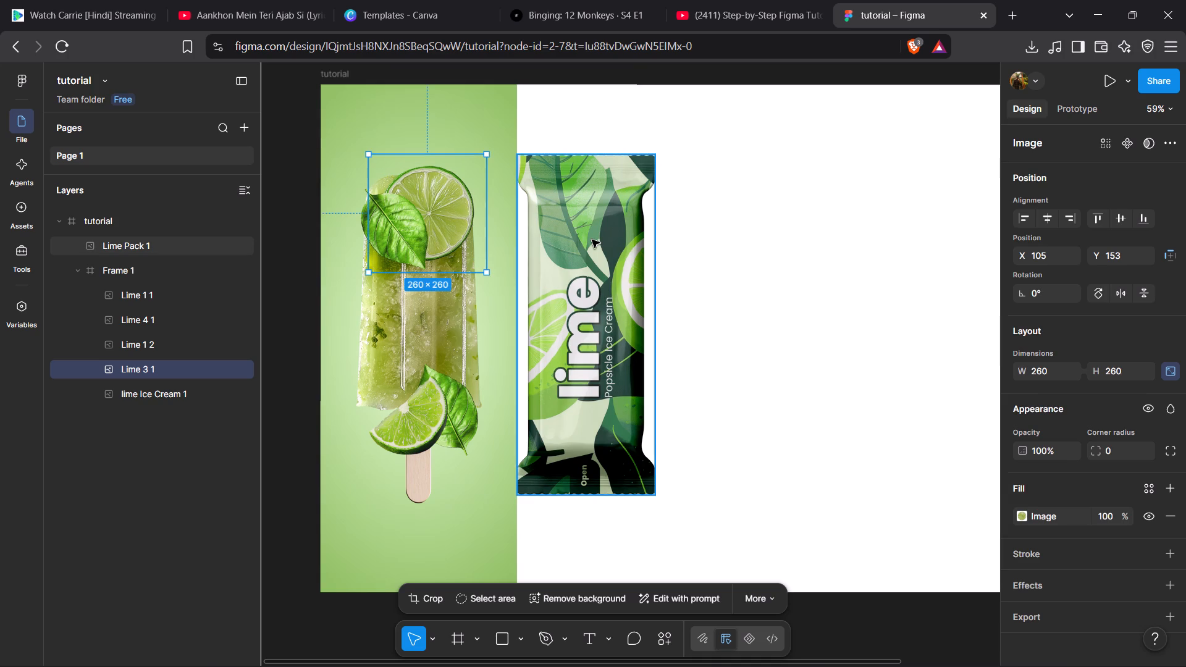
# Move the Lime Pack from the white area back into Frame 1 over the ice cream at about X 64, Y 173.
pyautogui.click(592, 240)
pyautogui.moveTo(592, 240); pyautogui.dragTo(529, 245)
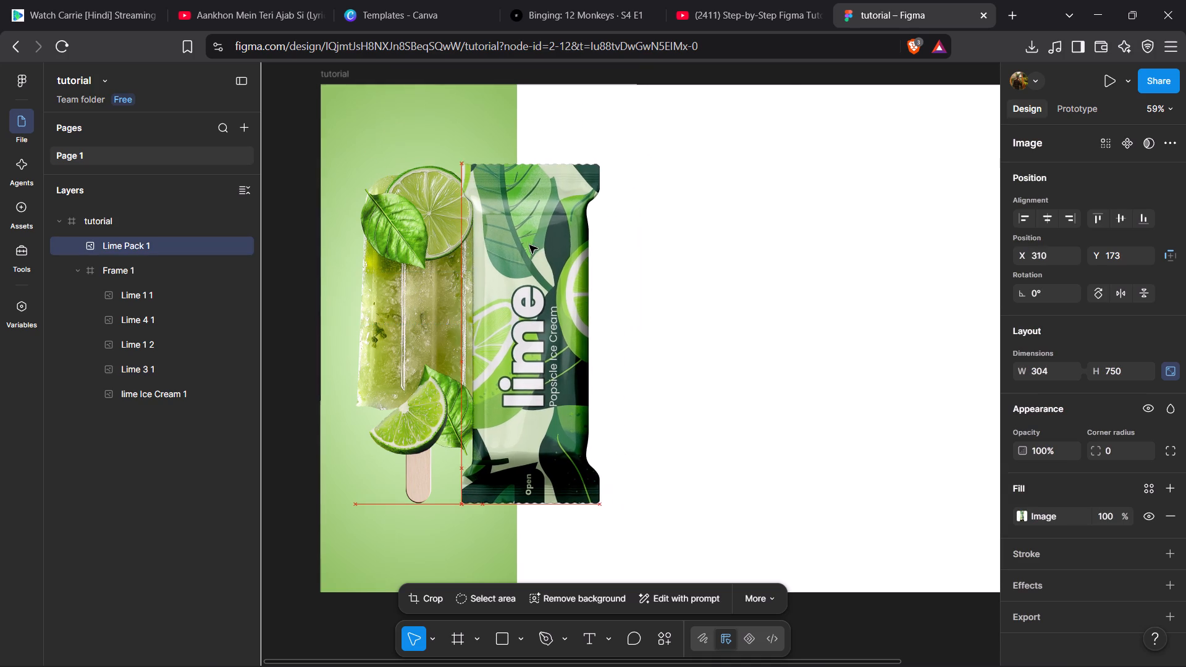
pyautogui.moveTo(529, 245); pyautogui.dragTo(436, 250)
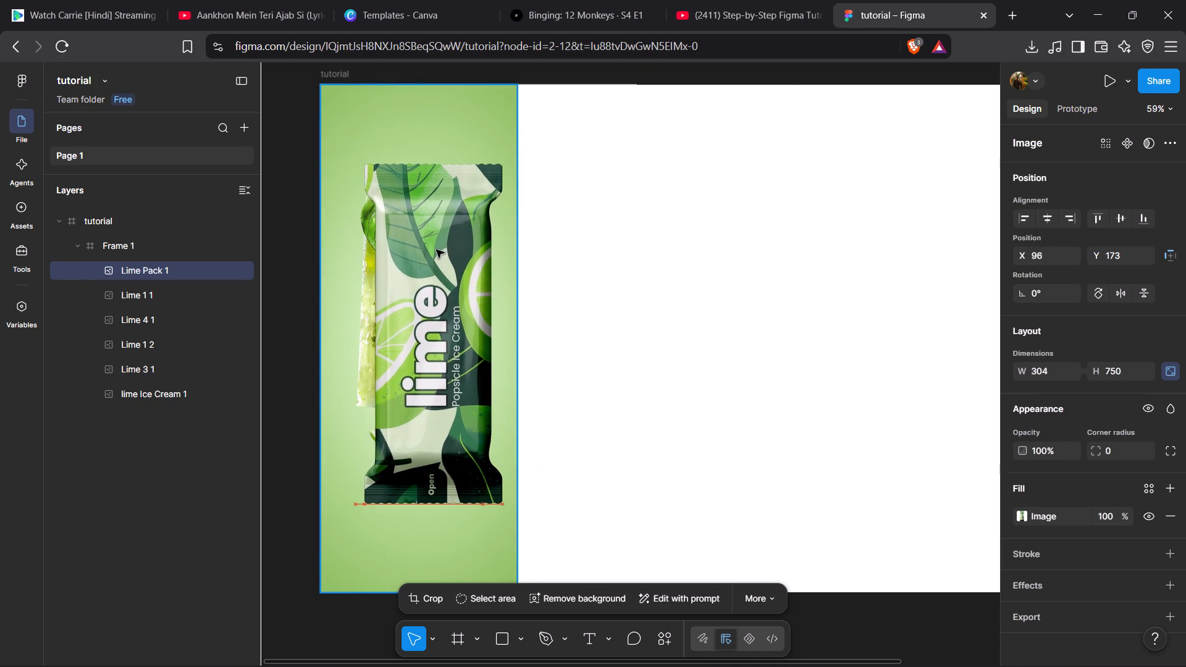
pyautogui.moveTo(436, 250); pyautogui.dragTo(424, 250)
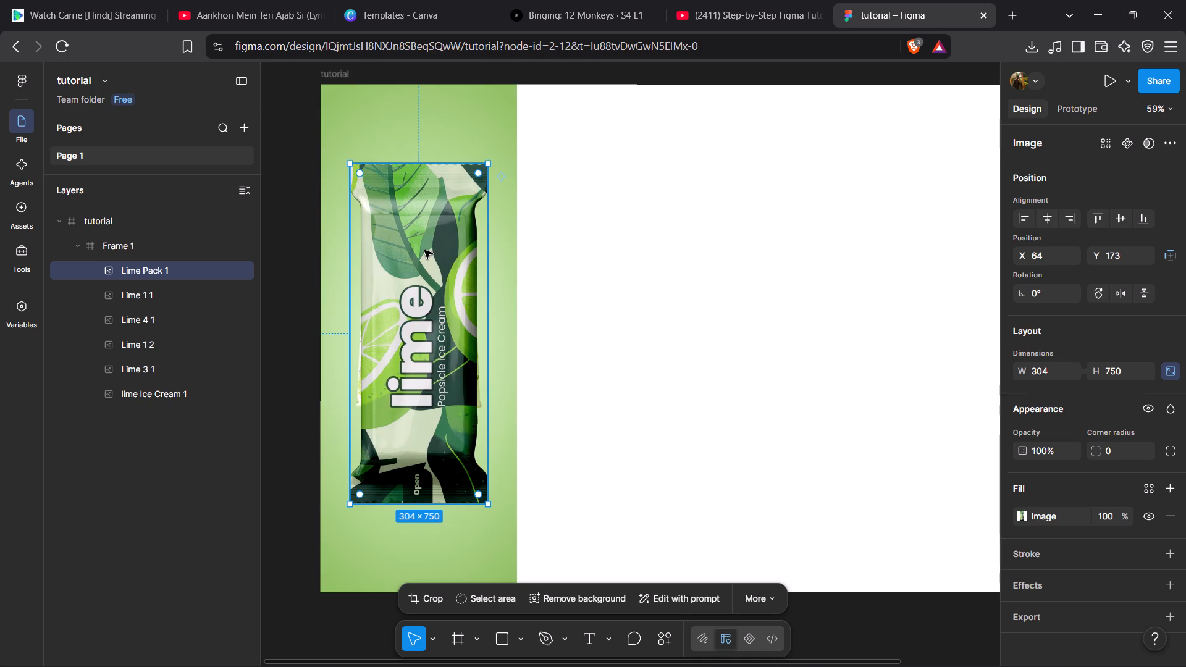
pyautogui.click(440, 277)
pyautogui.click(612, 279)
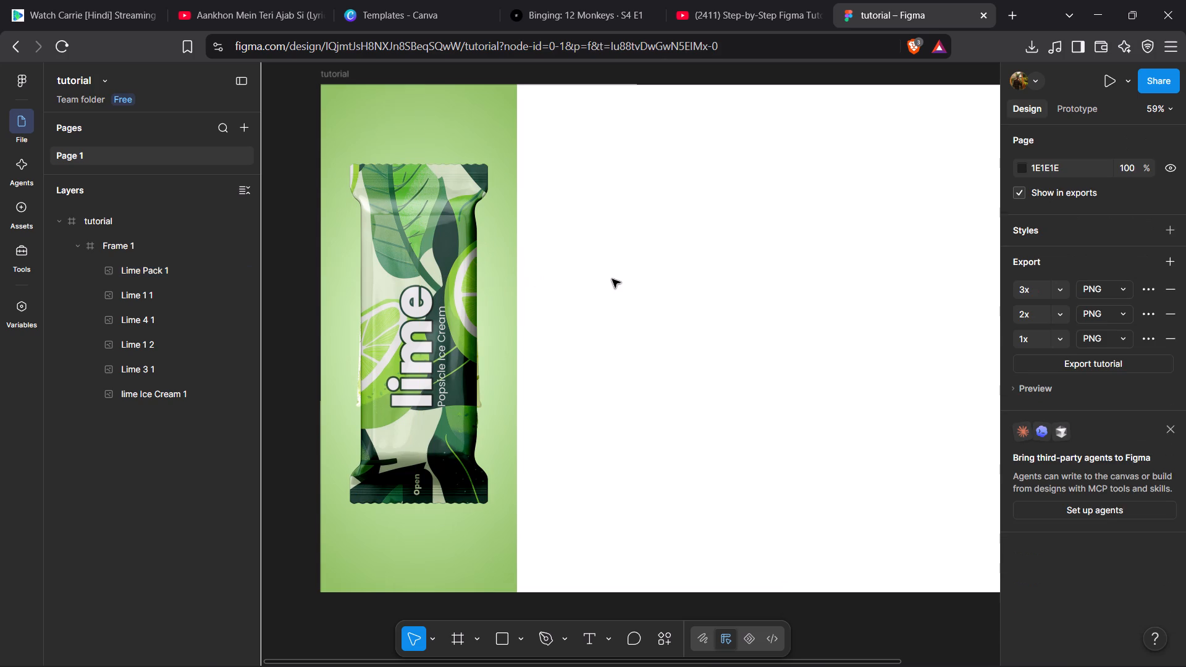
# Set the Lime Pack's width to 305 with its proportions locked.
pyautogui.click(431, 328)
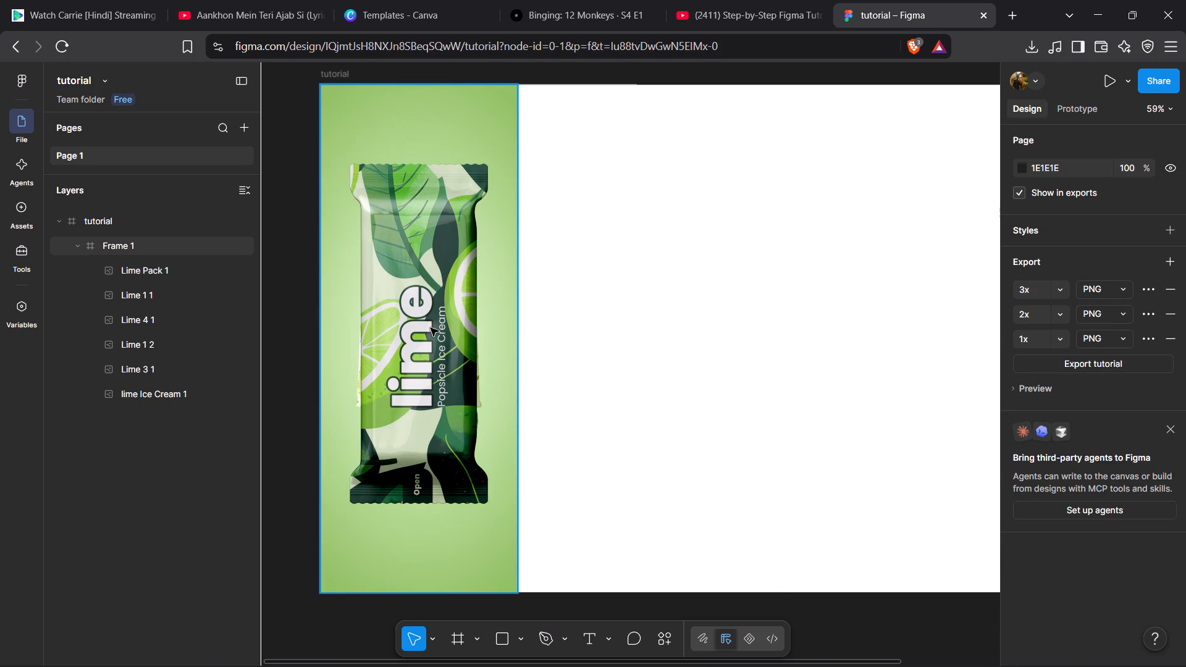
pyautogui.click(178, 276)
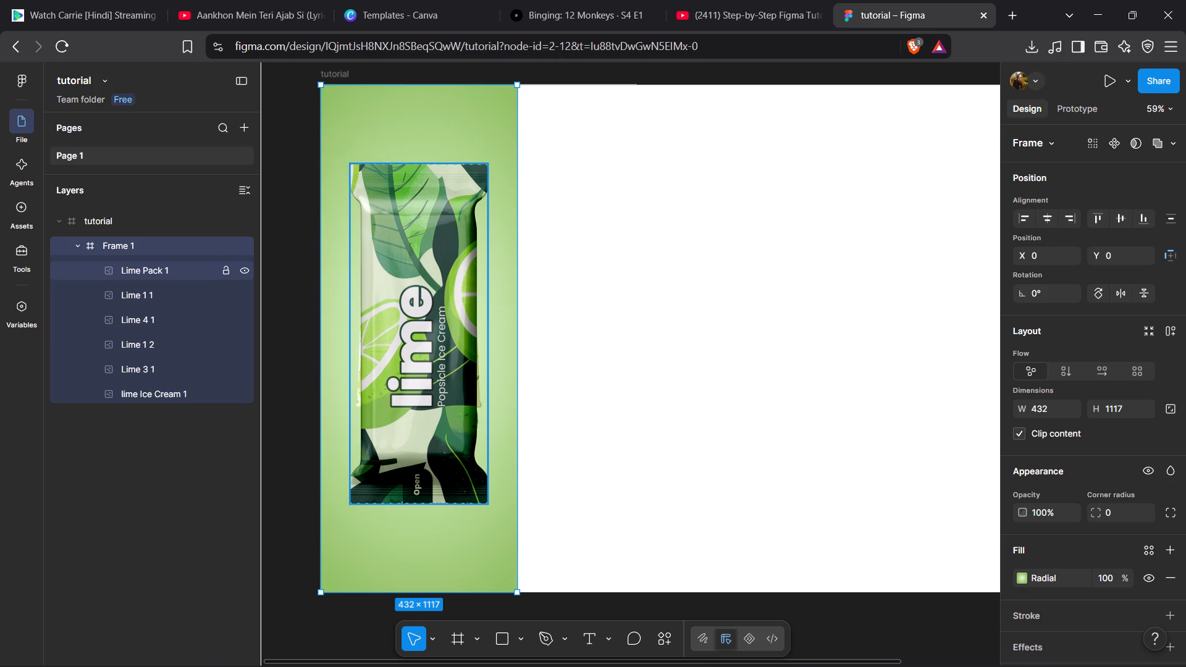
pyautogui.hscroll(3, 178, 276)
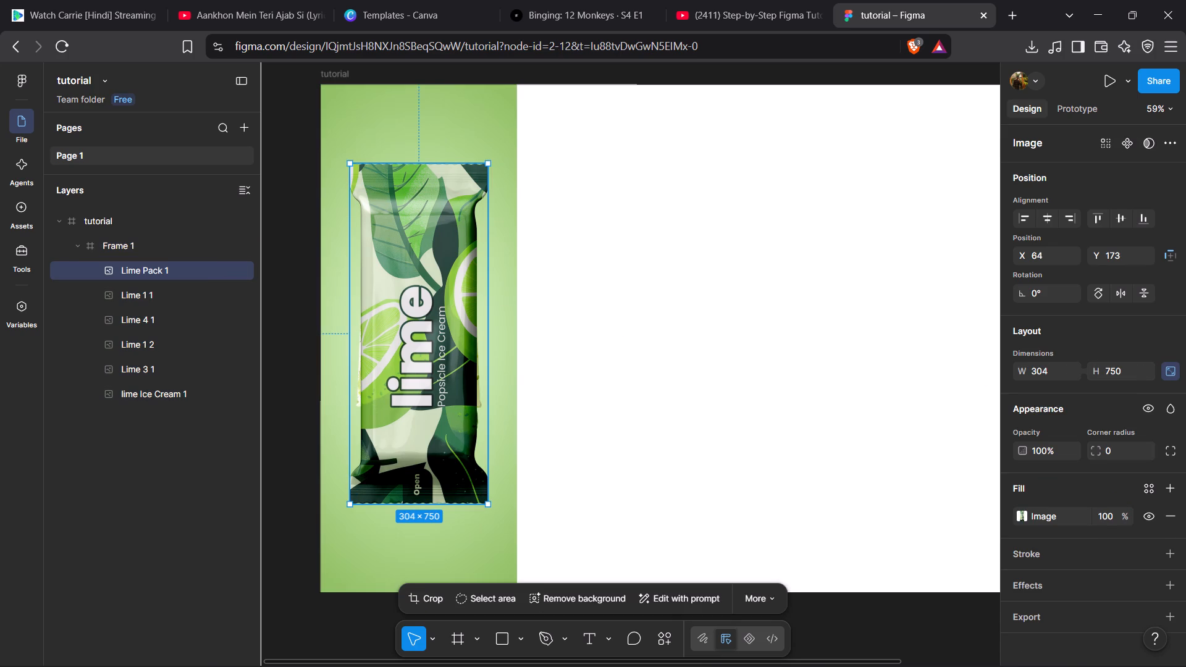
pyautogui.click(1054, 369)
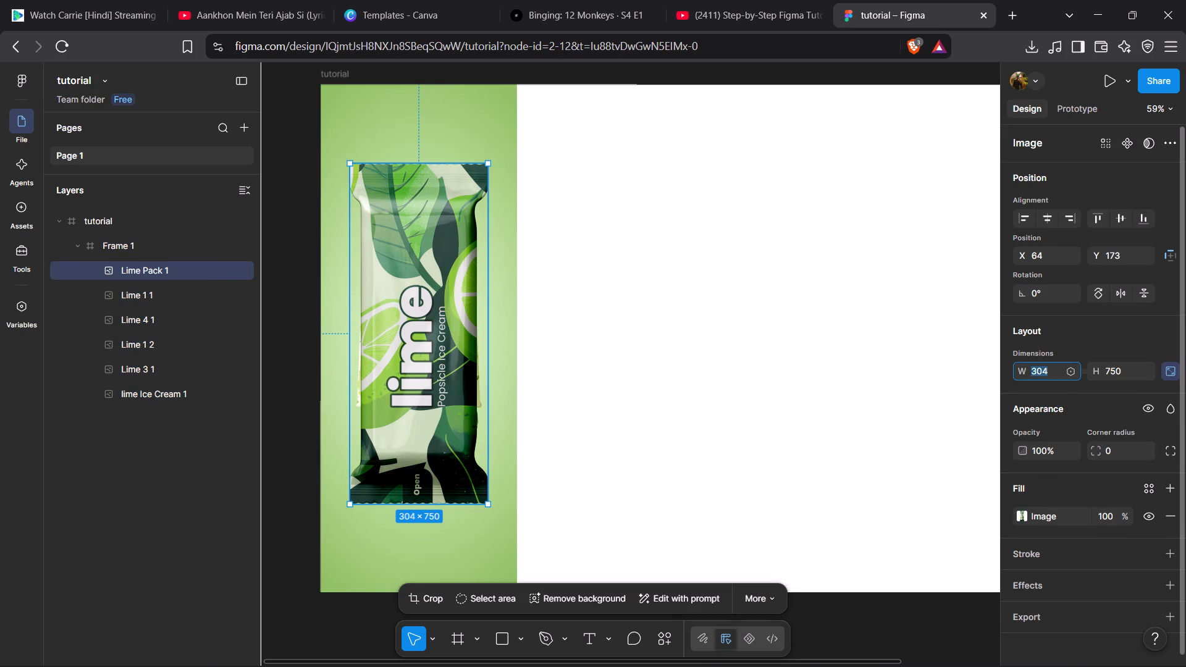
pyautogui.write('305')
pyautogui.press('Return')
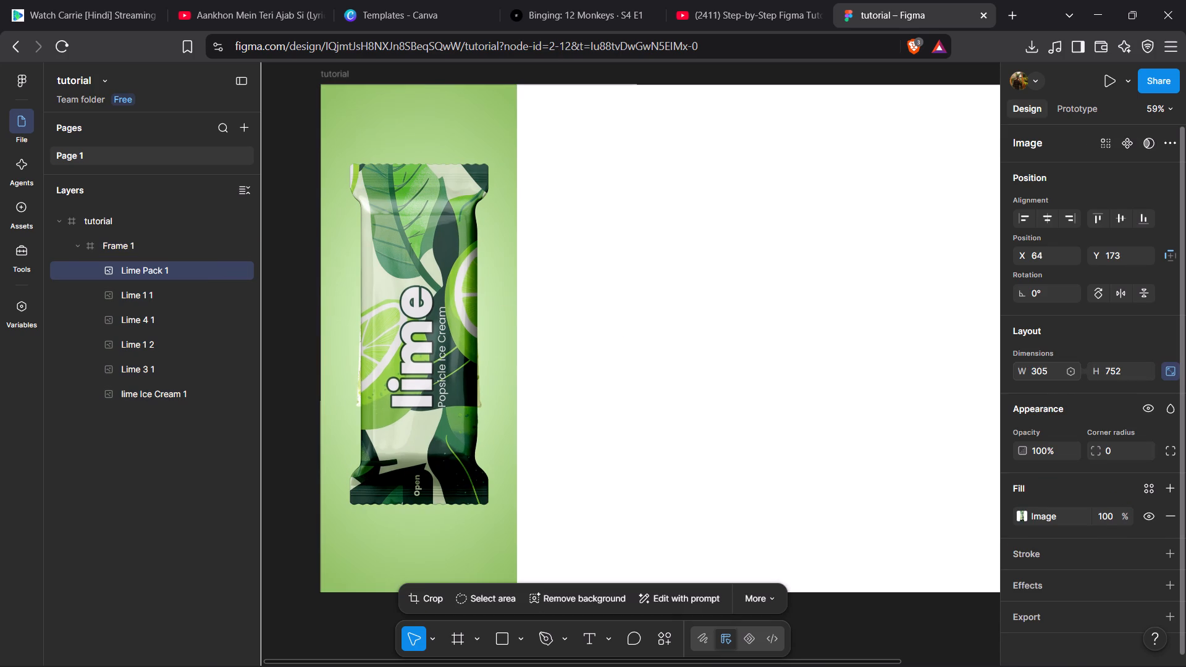
# Shift the Lime Pack slightly within Frame 1, closer to the frame's left edge over the ice cream.
pyautogui.click(414, 368)
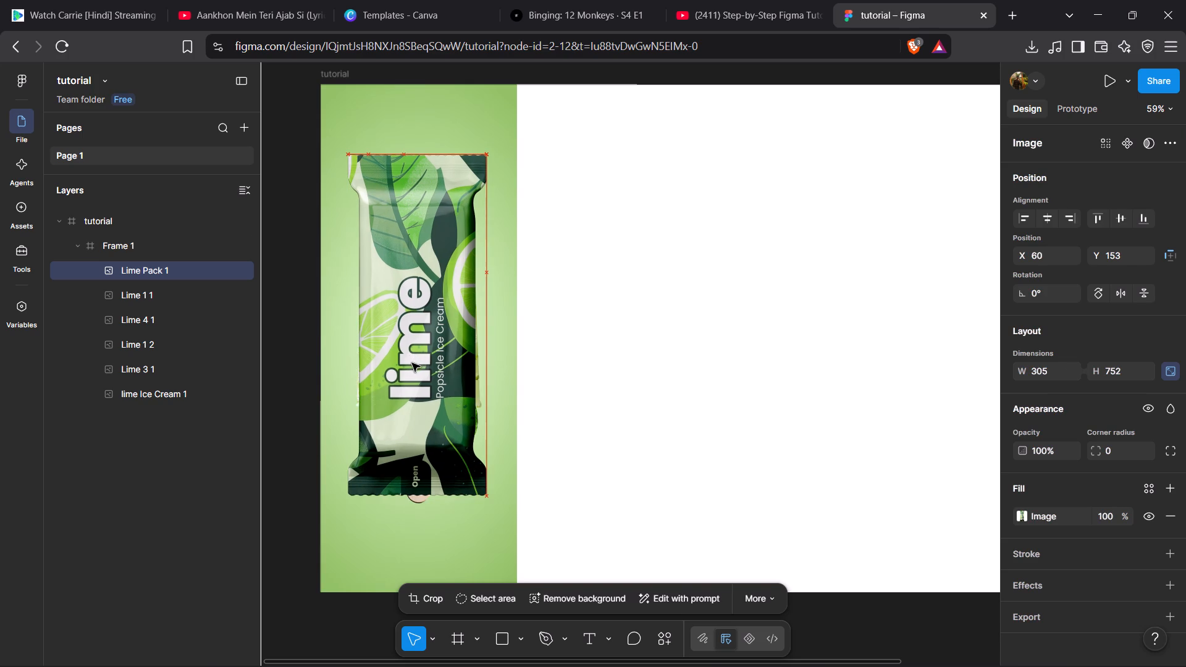
pyautogui.click(629, 333)
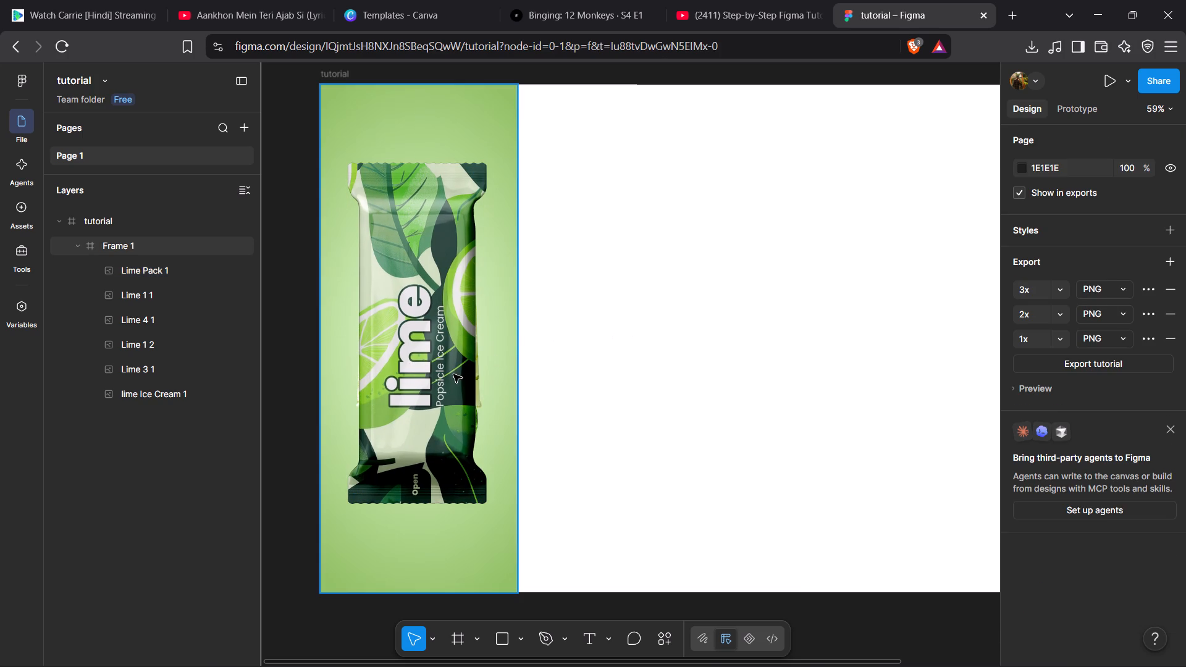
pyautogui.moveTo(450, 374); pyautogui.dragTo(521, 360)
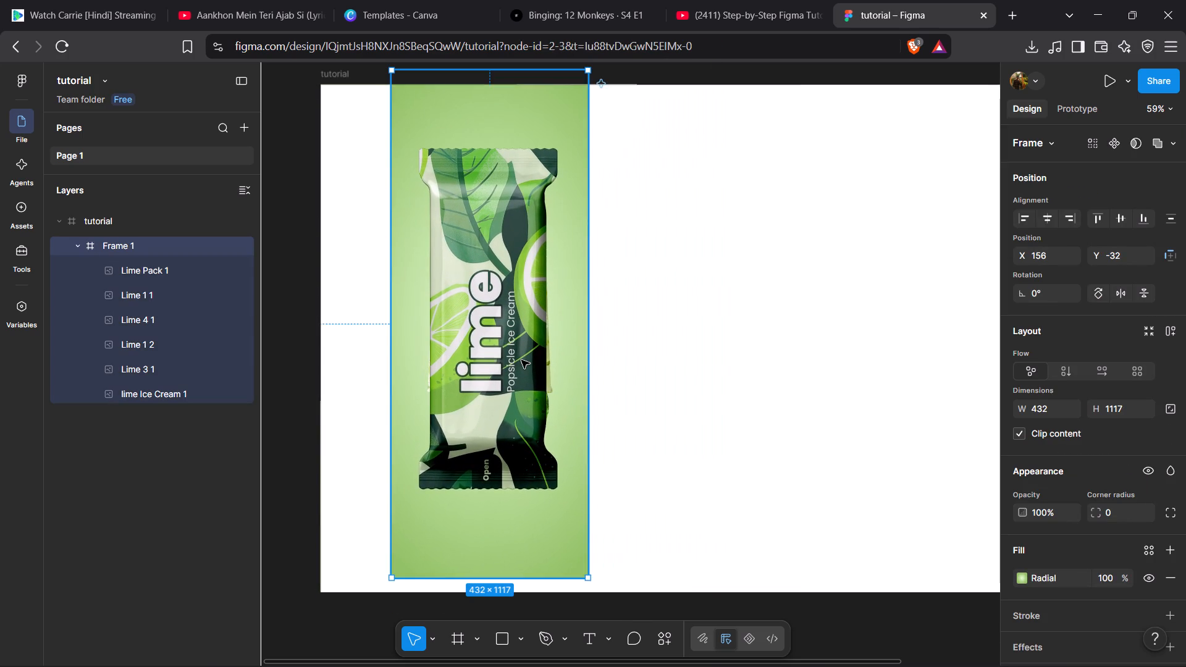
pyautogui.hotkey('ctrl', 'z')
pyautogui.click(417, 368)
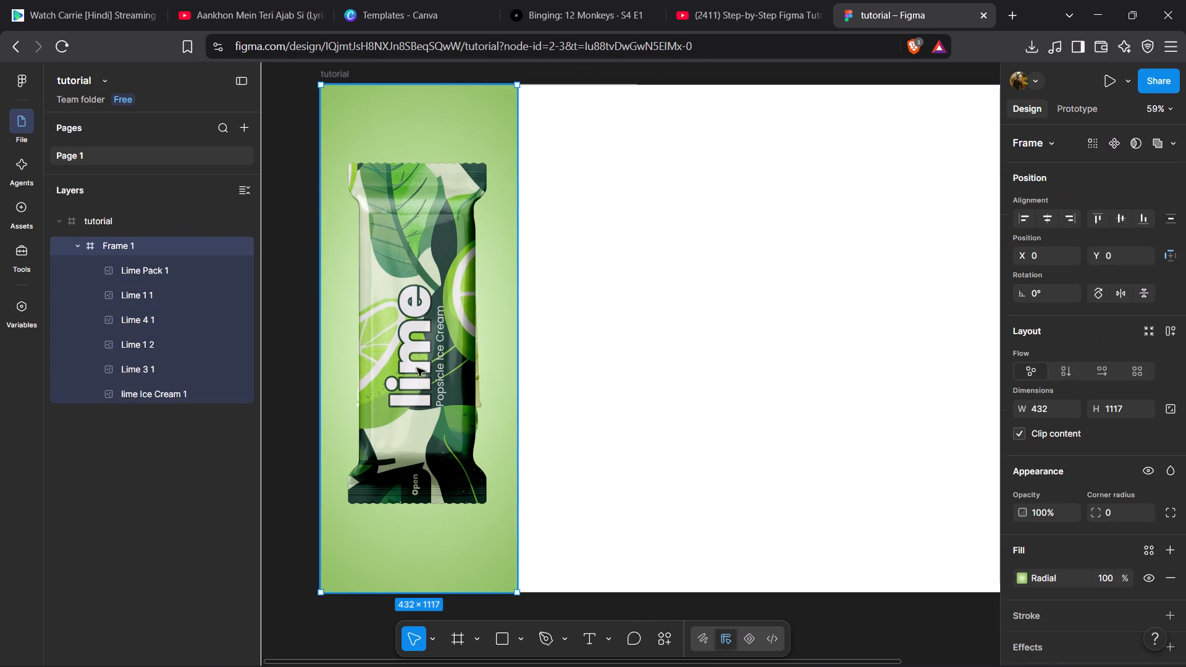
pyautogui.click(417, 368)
# Pull the Lime Pack out onto the white area and reposition it over the ice cream at about X 63, Y 183.
pyautogui.click(153, 268)
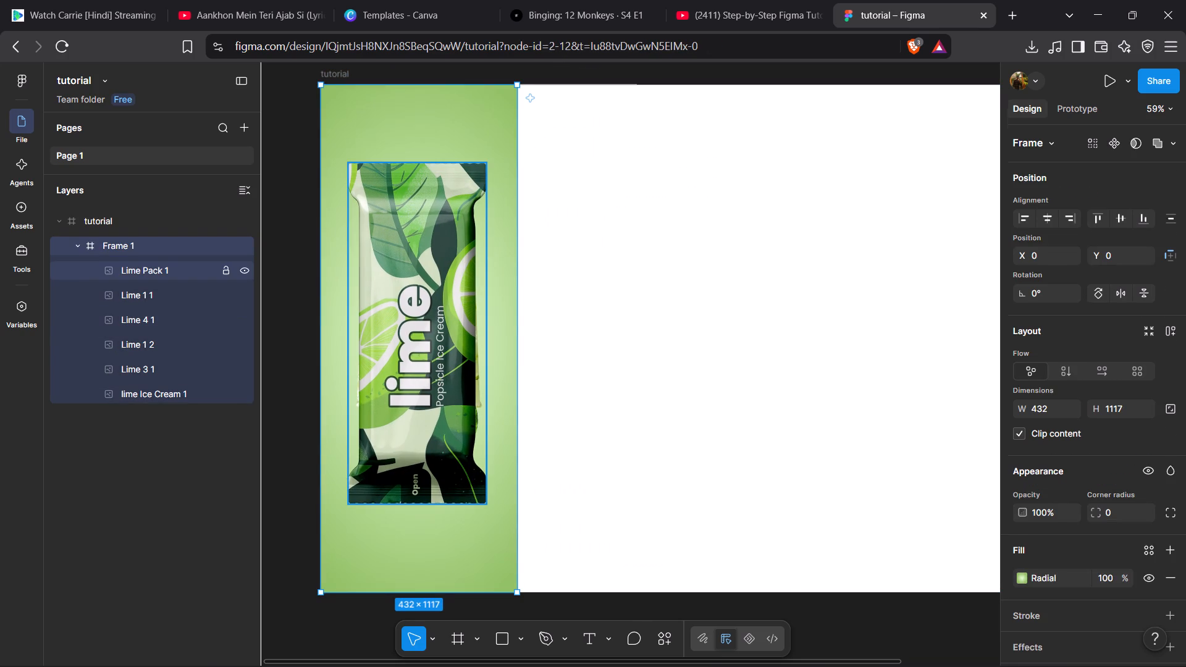
pyautogui.moveTo(392, 275); pyautogui.dragTo(595, 274)
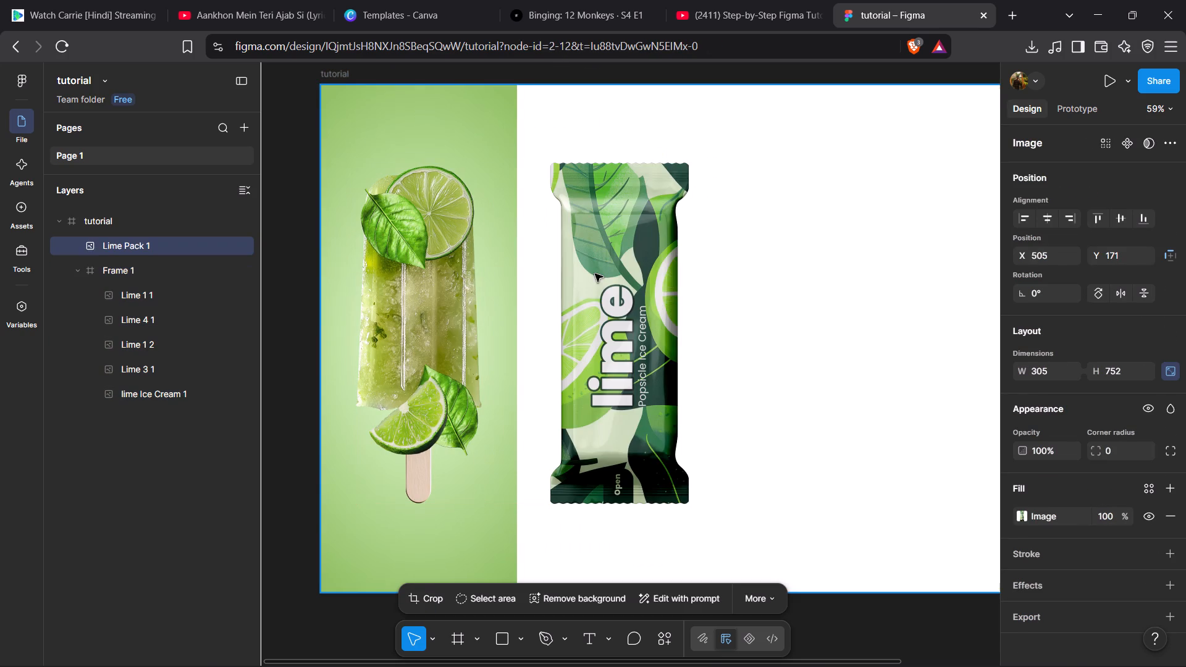
pyautogui.moveTo(595, 274); pyautogui.dragTo(391, 282)
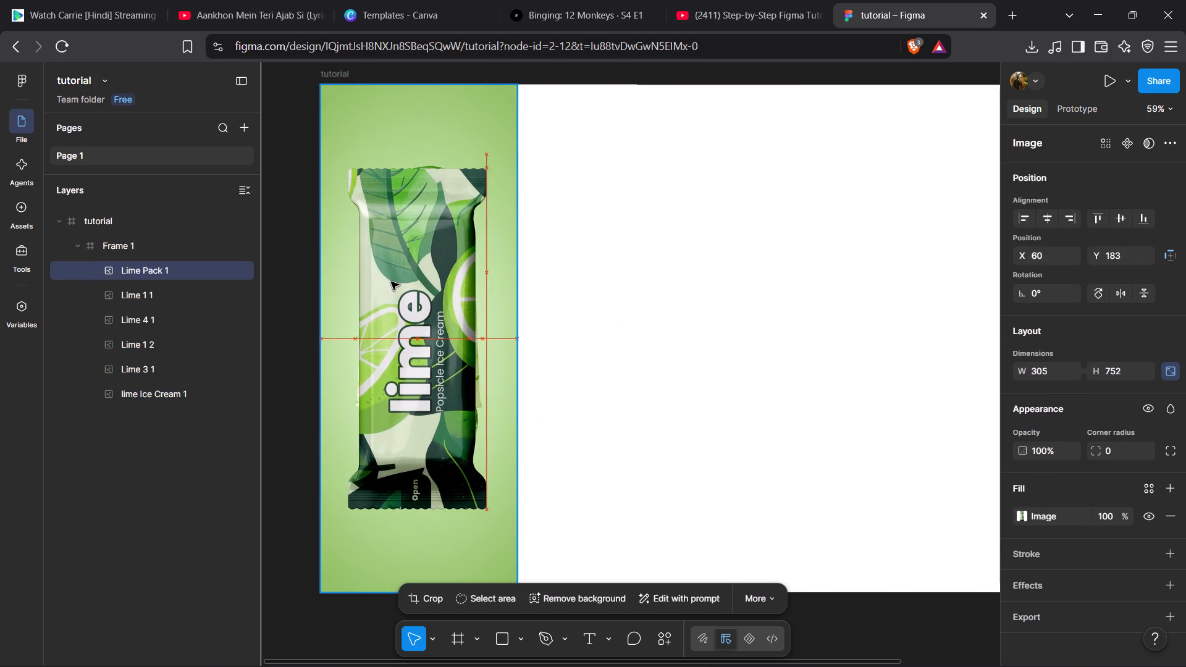
pyautogui.moveTo(391, 282); pyautogui.dragTo(394, 282)
pyautogui.click(394, 282)
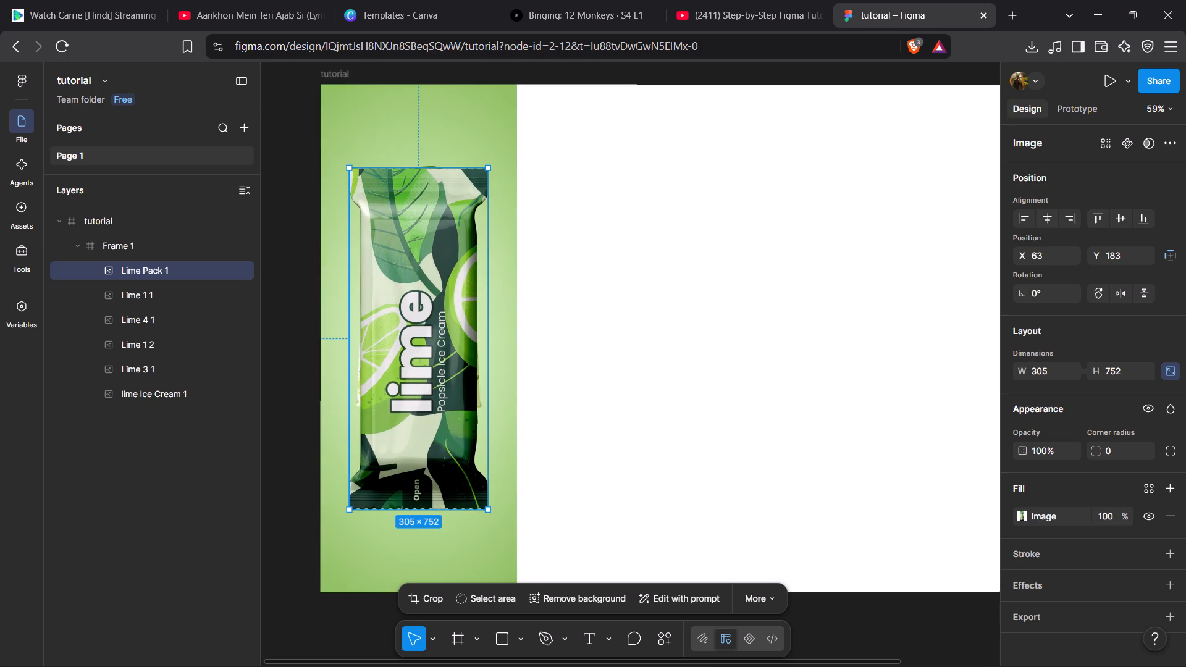
# Enlarge the Lime Pack proportionally, trying a width of 306 and settling on 310.
pyautogui.click(1048, 371)
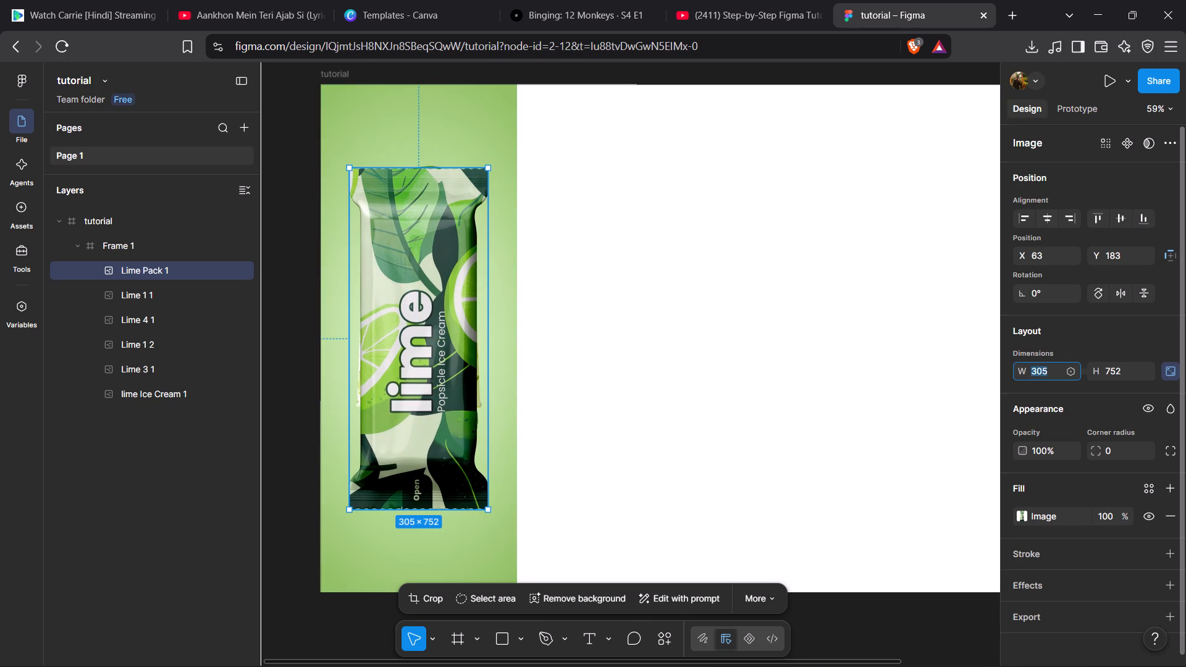
pyautogui.write('306')
pyautogui.press('Return')
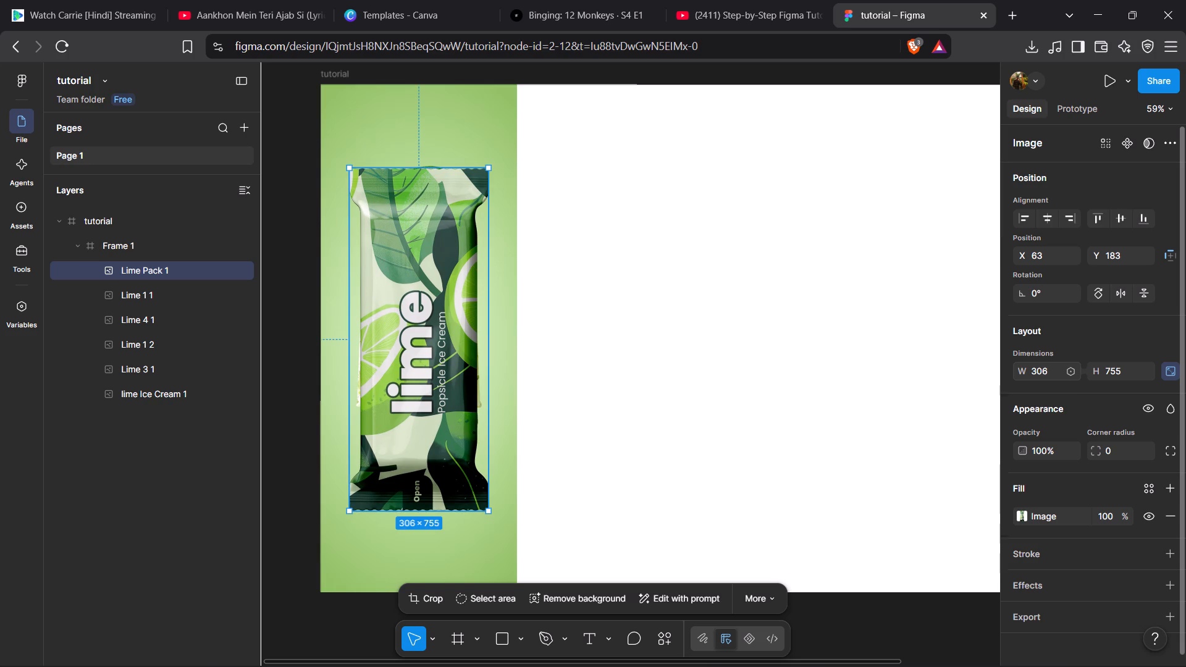
pyautogui.click(1051, 369)
pyautogui.write('310')
pyautogui.press('Return')
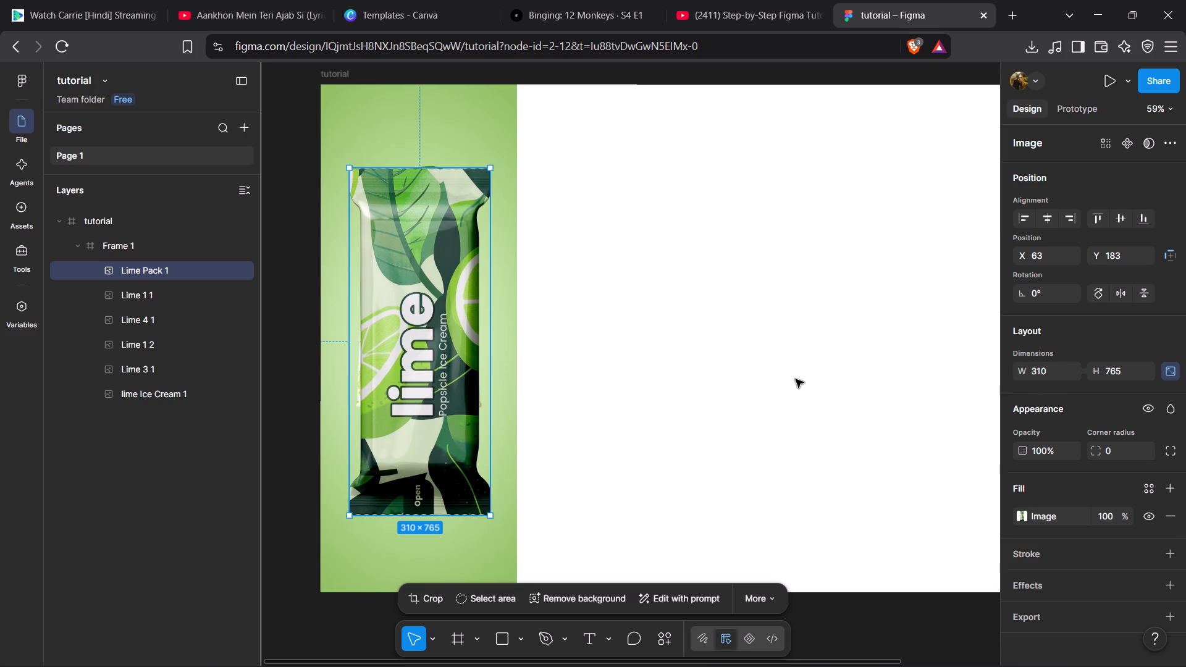
# Nudge the enlarged Lime Pack within Frame 1 to about X 61, Y 186.
pyautogui.click(423, 361)
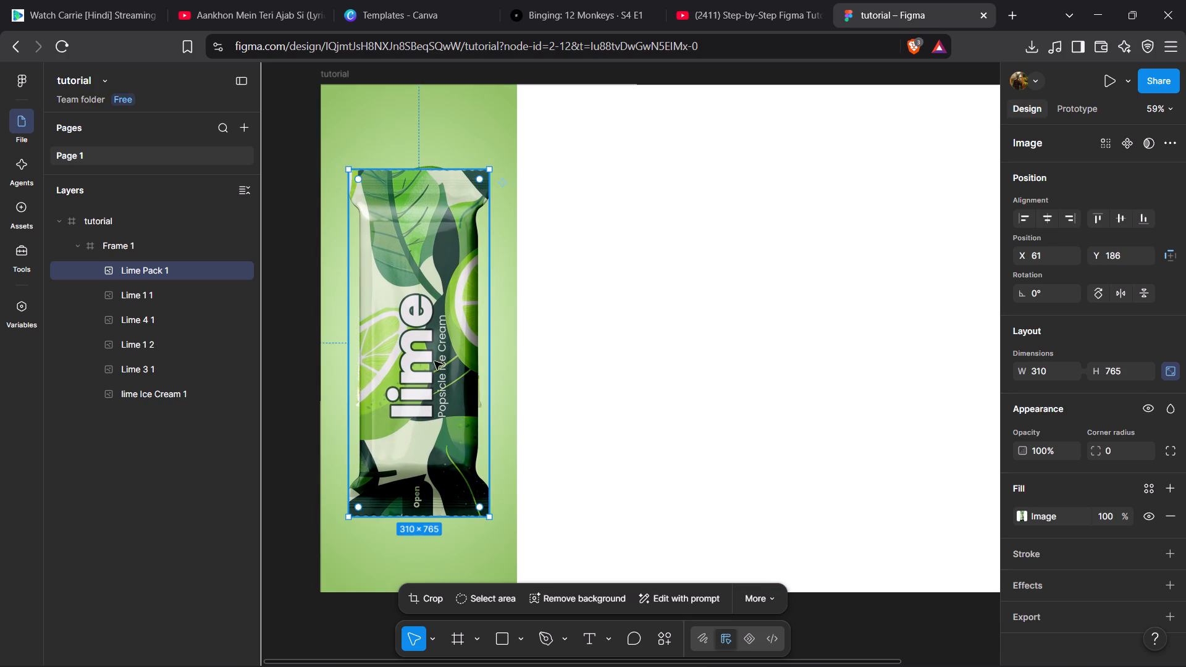
pyautogui.click(419, 334)
# Move the lime Ice Cream 1 image out of Frame 1 and back behind the pack at about X 76, Y 223.
pyautogui.click(144, 395)
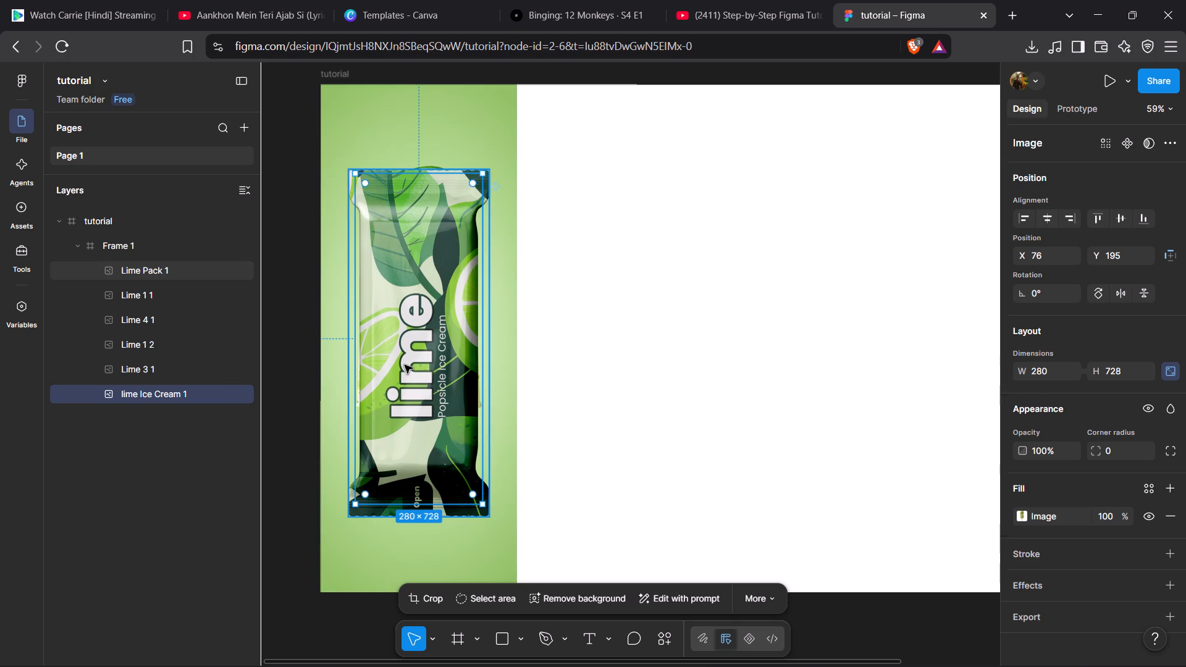
pyautogui.moveTo(405, 365); pyautogui.dragTo(543, 379)
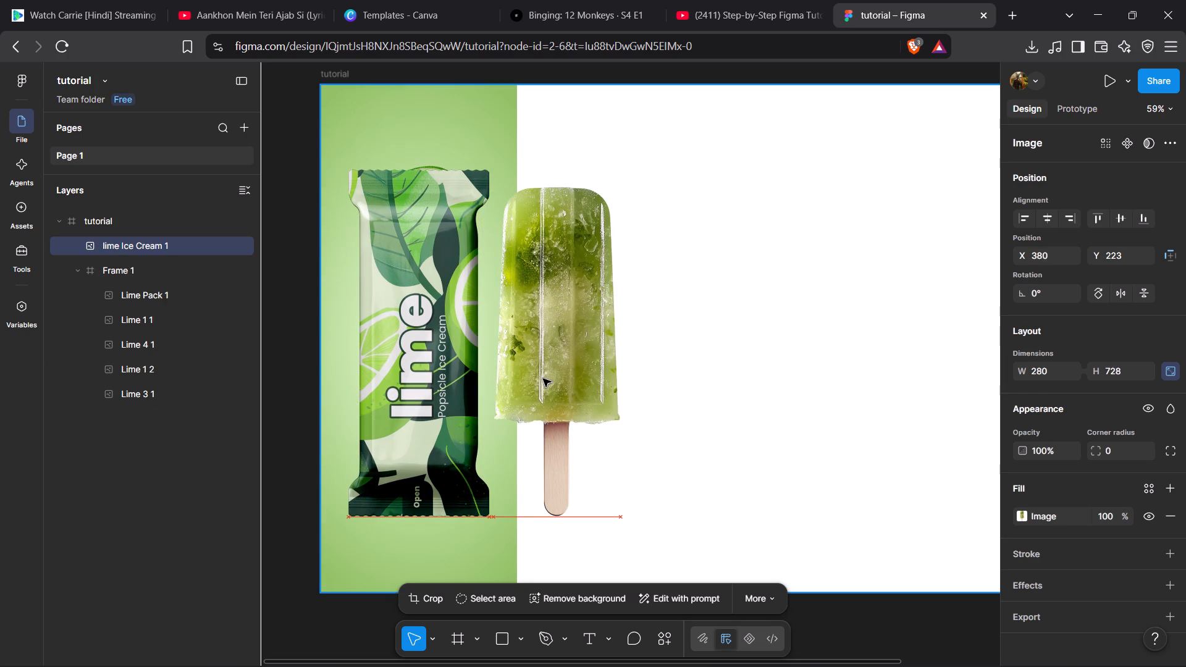
pyautogui.moveTo(543, 379); pyautogui.dragTo(411, 375)
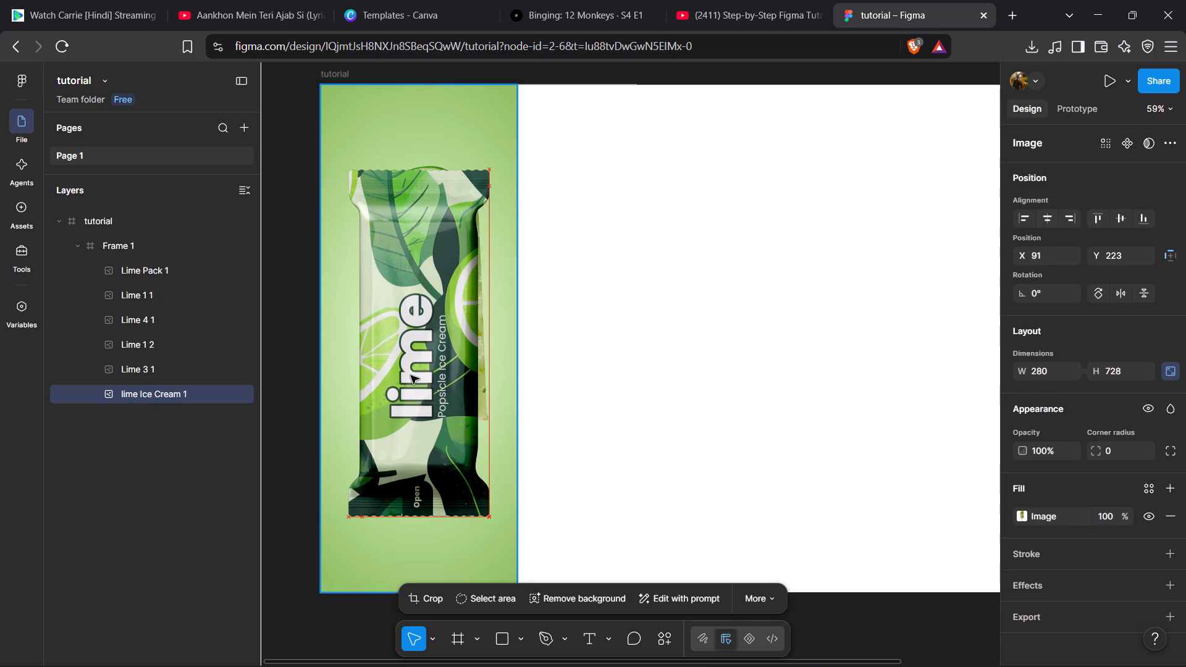
pyautogui.moveTo(411, 375); pyautogui.dragTo(404, 375)
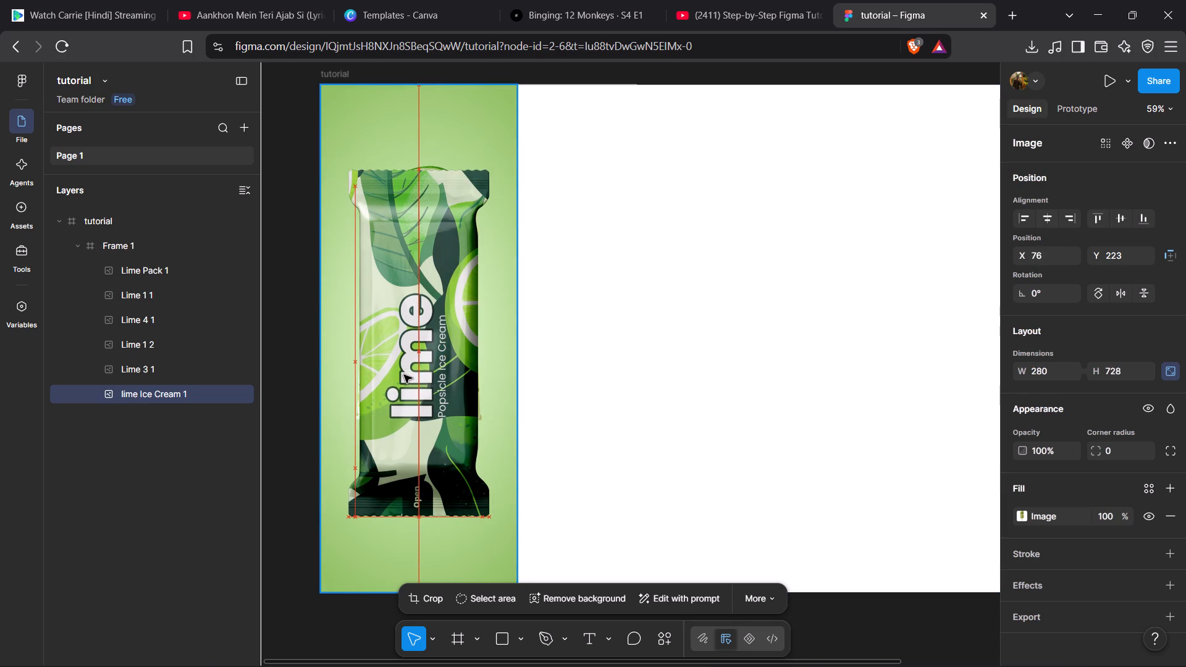
pyautogui.moveTo(404, 375); pyautogui.dragTo(406, 374)
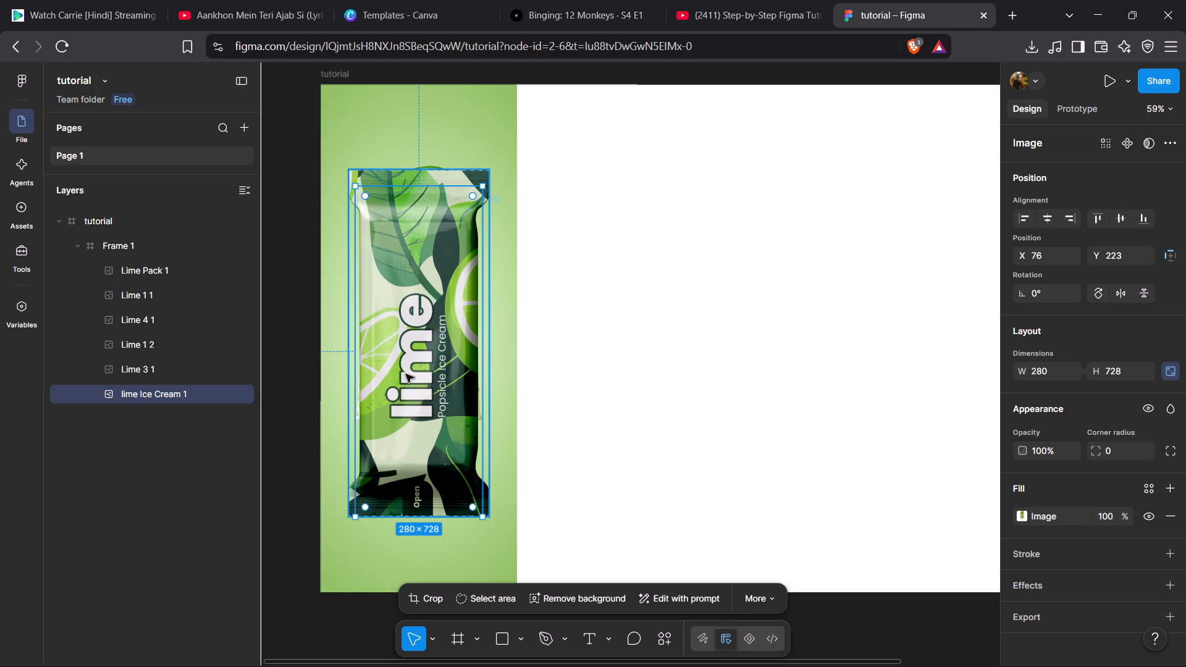
# Set the lime Ice Cream 1 image's width to 279 with its proportions locked.
pyautogui.click(1046, 372)
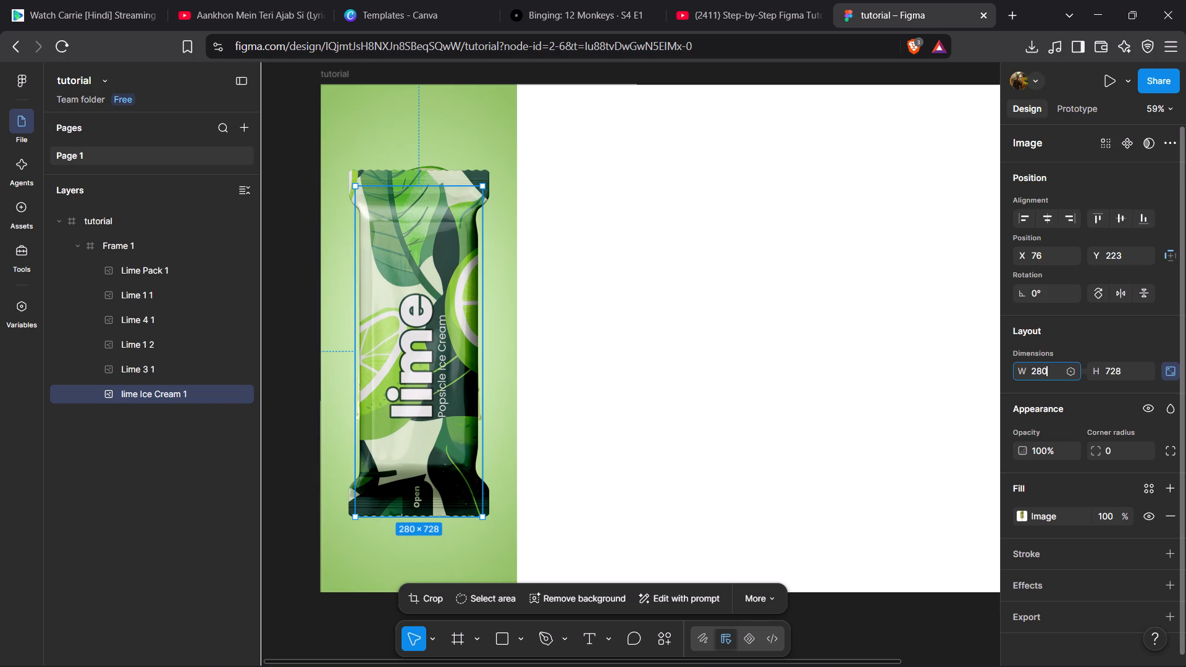
pyautogui.write('27')
pyautogui.press('9')
pyautogui.press('Return')
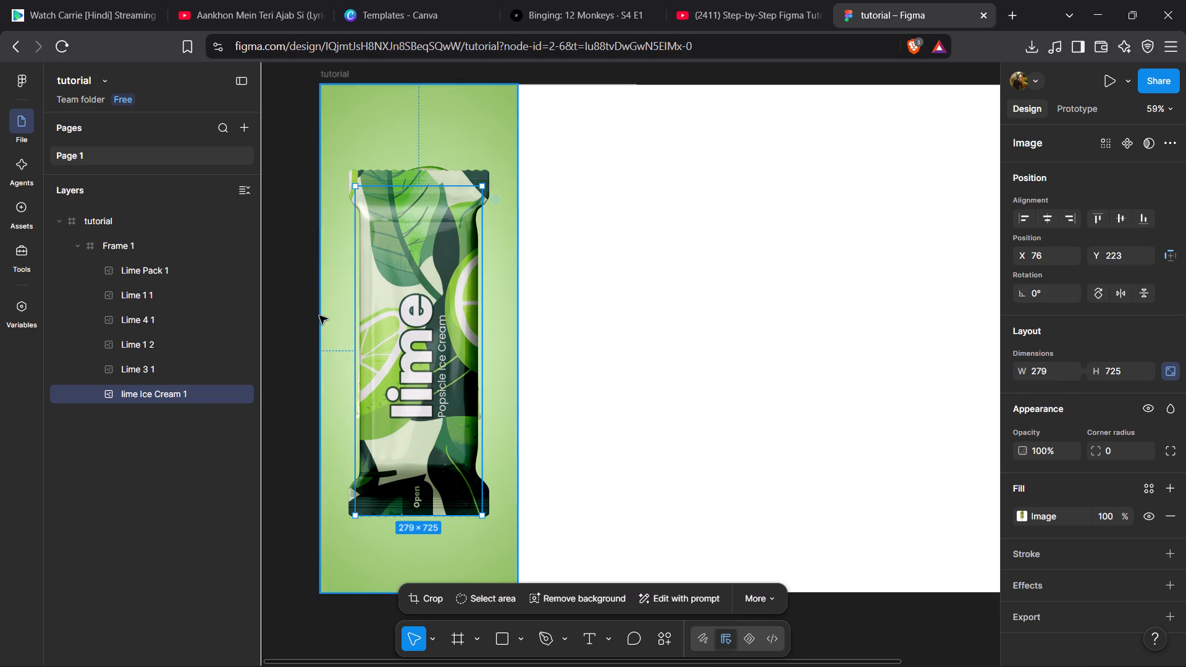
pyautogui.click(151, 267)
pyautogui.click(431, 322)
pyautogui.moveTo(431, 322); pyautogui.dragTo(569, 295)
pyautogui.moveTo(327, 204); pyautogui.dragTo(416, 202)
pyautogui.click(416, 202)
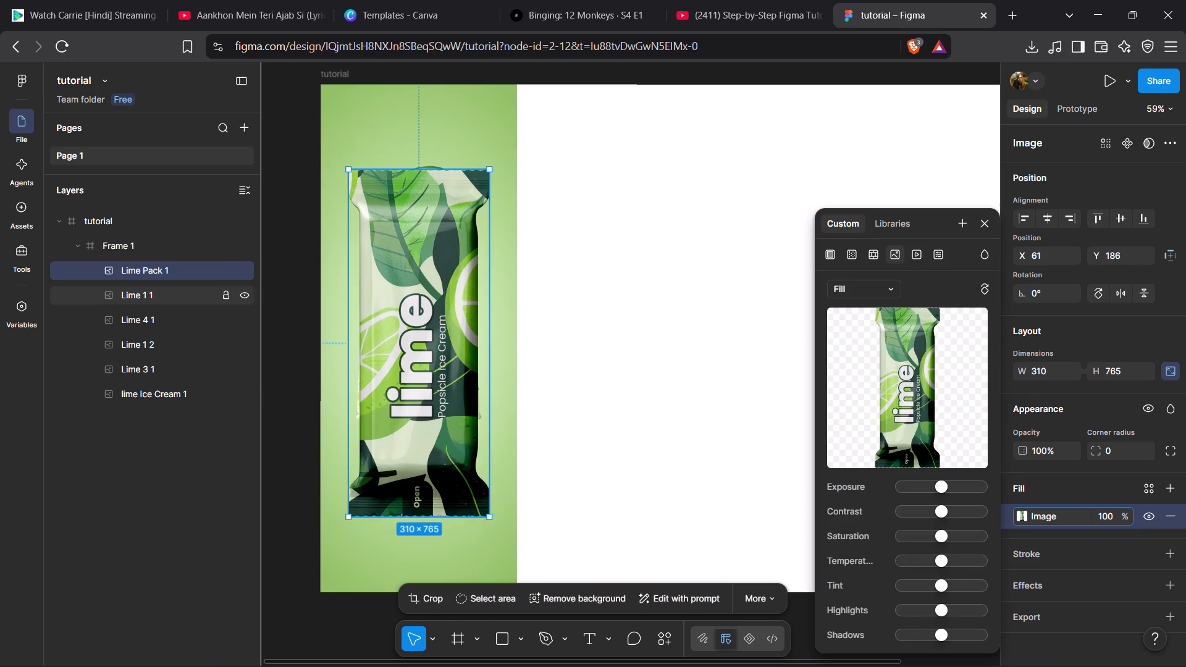
# Move the Lime Pack out of Frame 1 onto the white area at about X 432, Y 183.
pyautogui.click(166, 271)
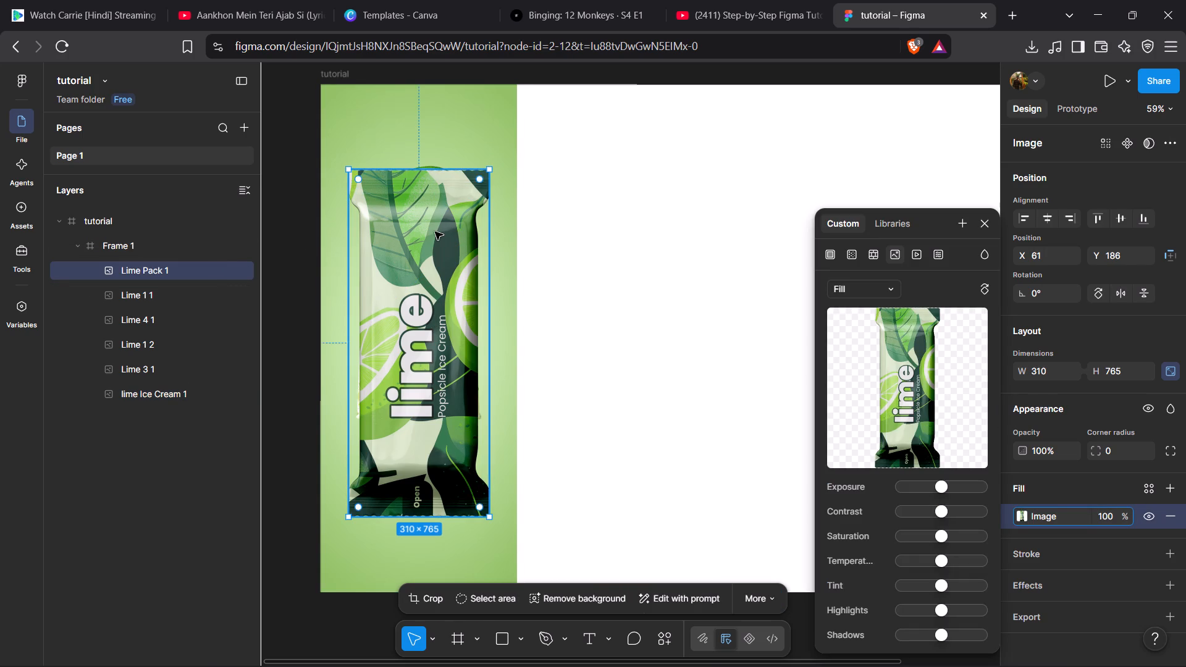
pyautogui.moveTo(435, 232); pyautogui.dragTo(604, 232)
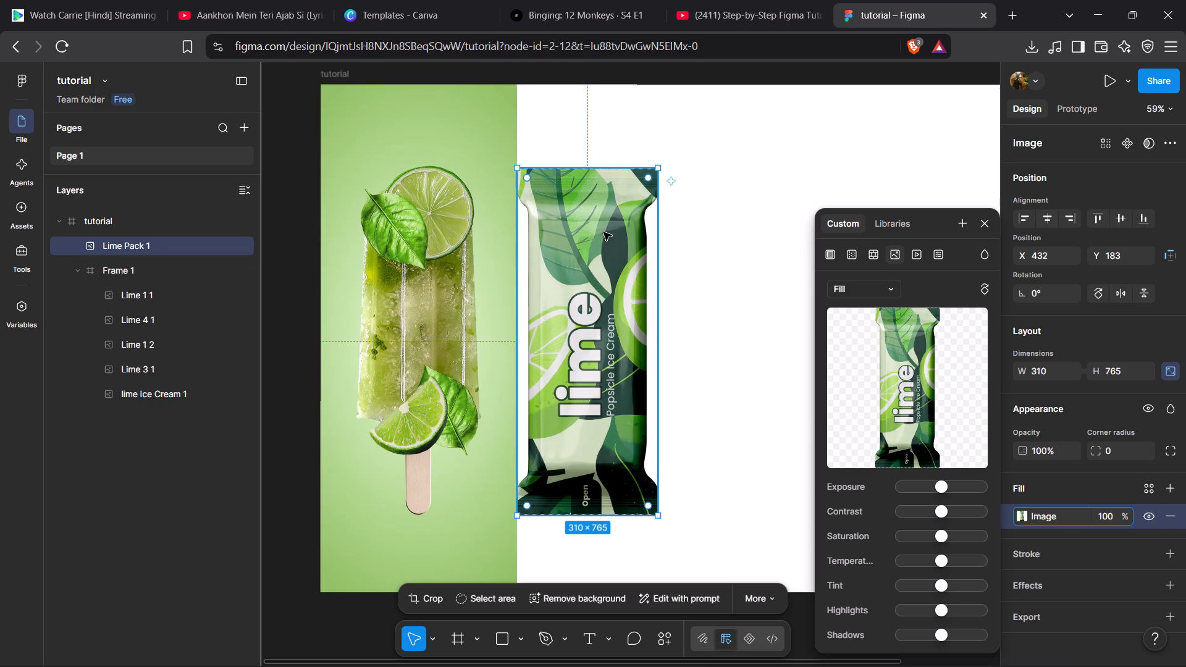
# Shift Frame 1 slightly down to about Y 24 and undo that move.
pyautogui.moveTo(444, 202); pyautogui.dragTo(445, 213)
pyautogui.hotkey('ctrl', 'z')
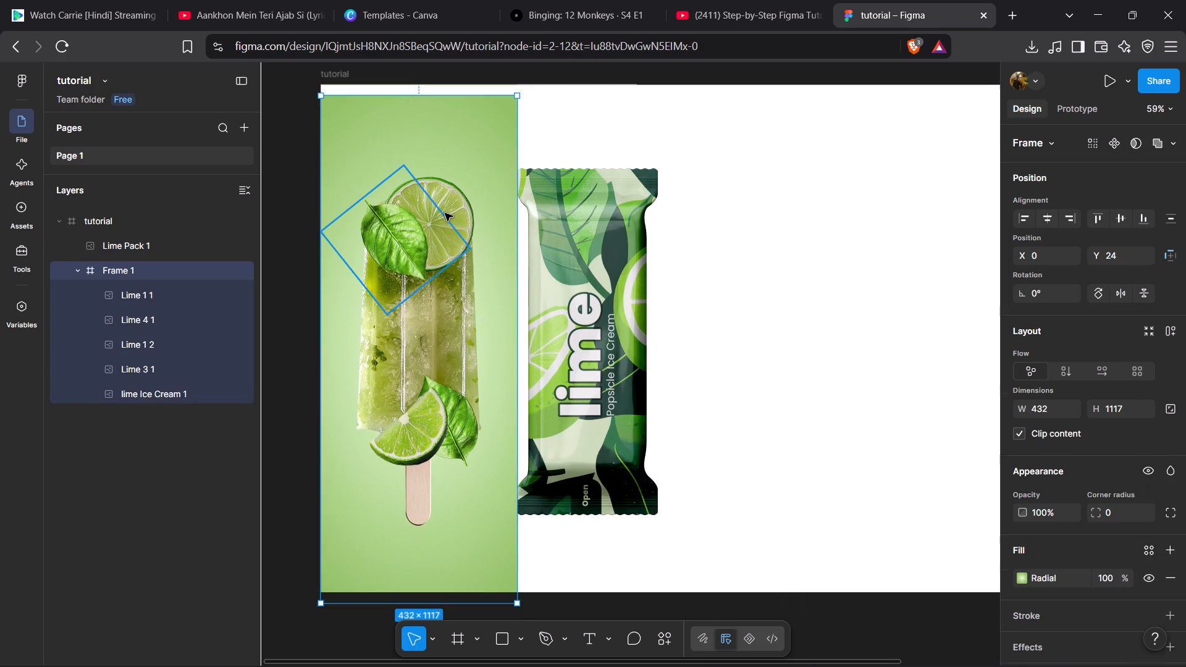
# Move the Lime 4 1 wedge image at the ice cream's base slightly outward to about X 64, Y 608.
pyautogui.click(163, 311)
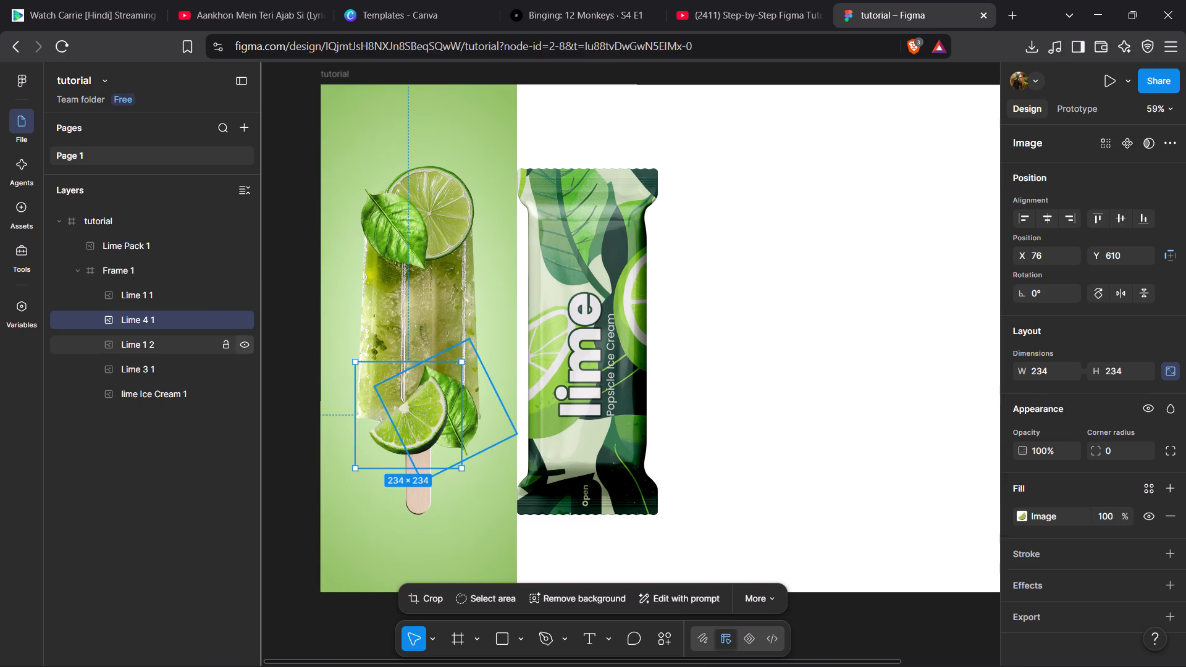
pyautogui.moveTo(385, 422); pyautogui.dragTo(380, 421)
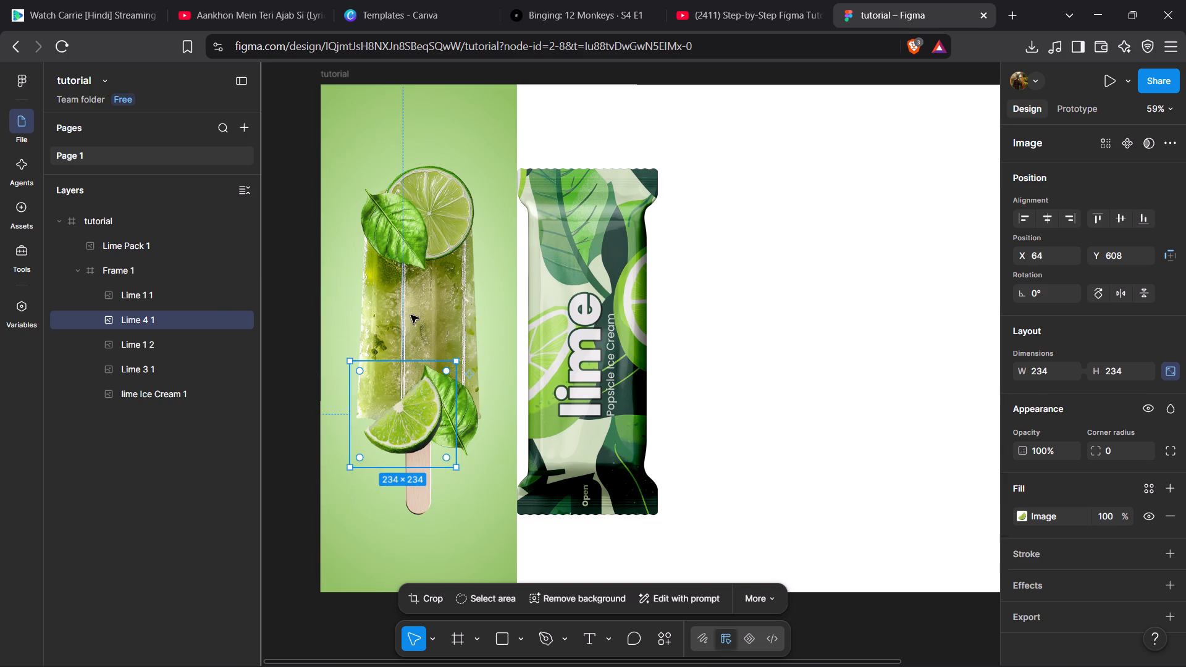
# Move the Lime 3 1 round slice at the ice cream's top slightly down to about X 108, Y 187.
pyautogui.click(451, 202)
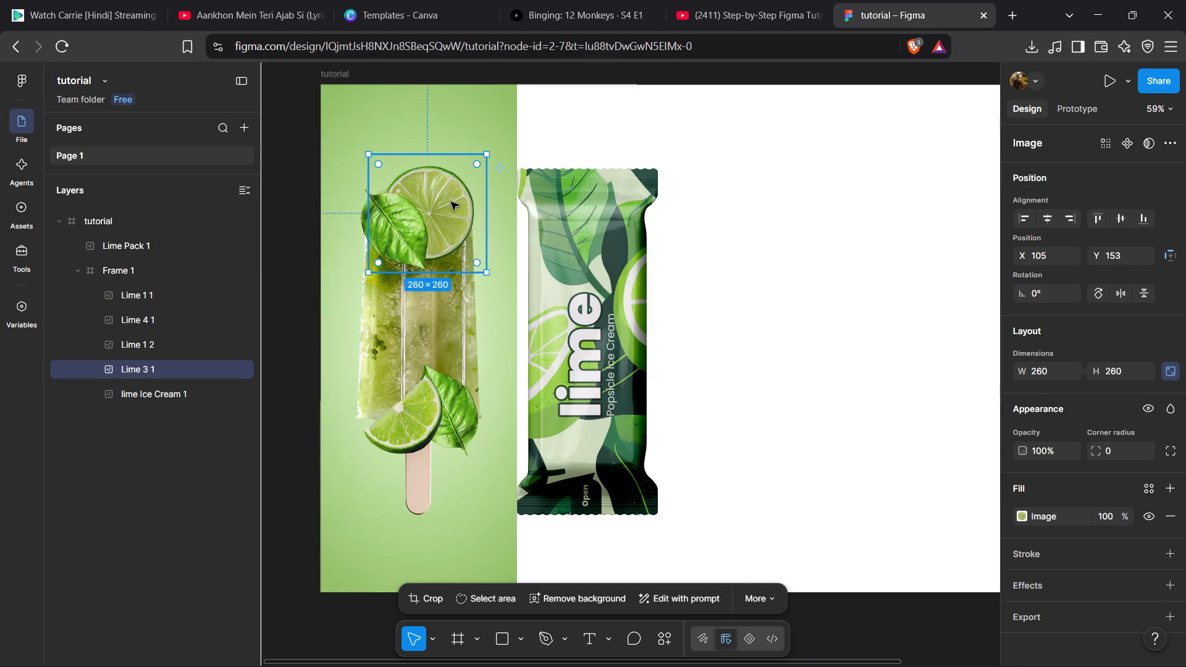
pyautogui.moveTo(451, 202); pyautogui.dragTo(458, 214)
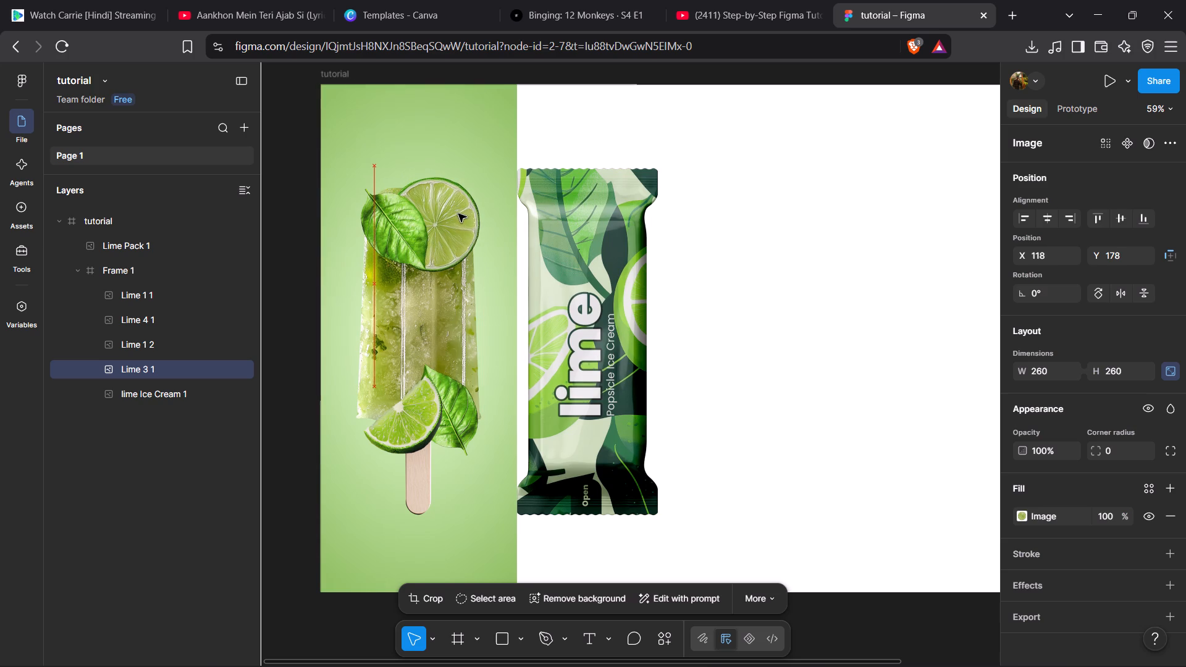
pyautogui.moveTo(458, 214); pyautogui.dragTo(453, 214)
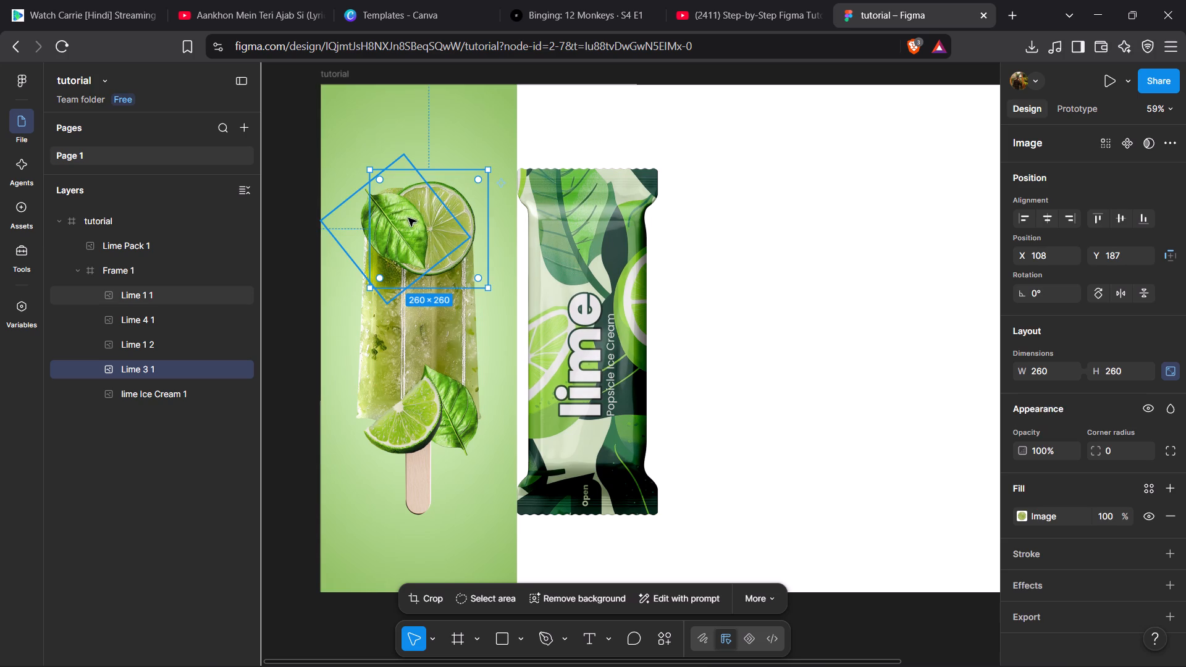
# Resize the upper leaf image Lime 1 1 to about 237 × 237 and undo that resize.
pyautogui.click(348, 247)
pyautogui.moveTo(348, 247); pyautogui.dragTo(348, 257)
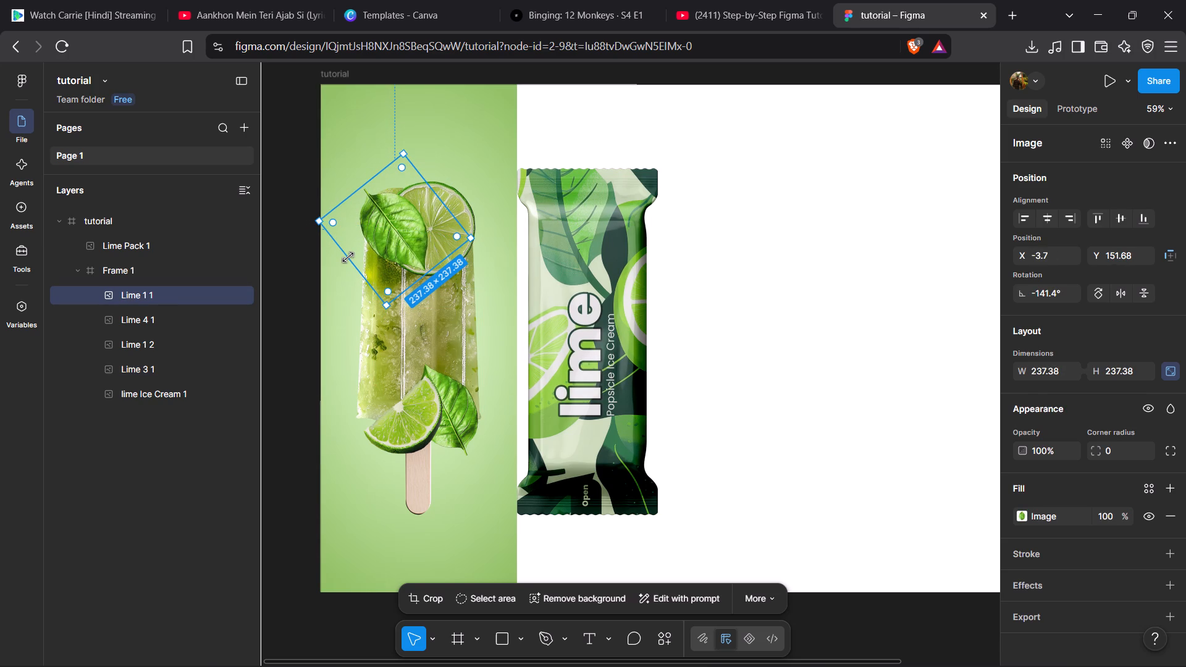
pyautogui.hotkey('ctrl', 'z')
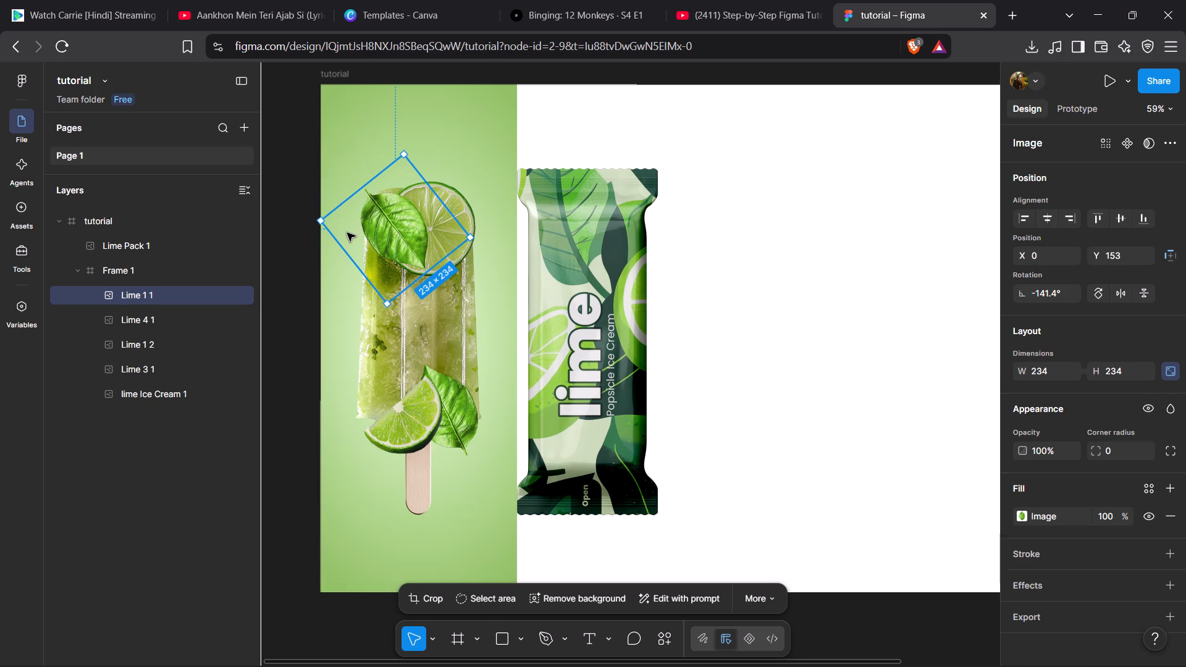
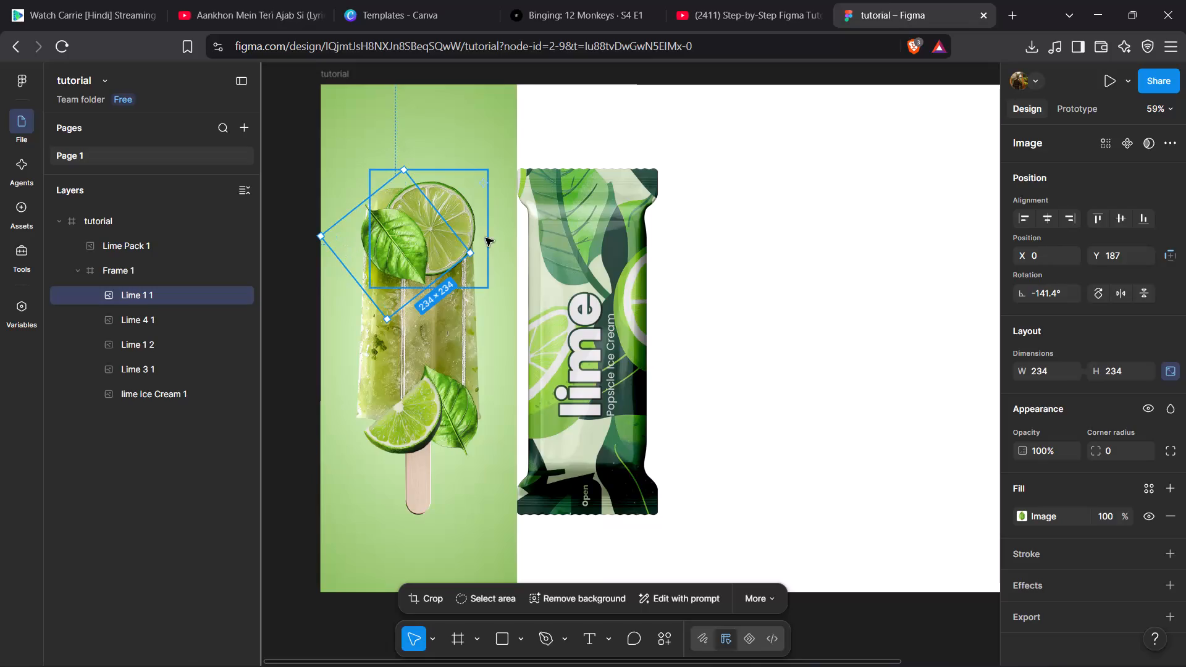
# Move the Lime Pack 1 image into Frame 1 over the ice cream at about X 61, Y 203.
pyautogui.click(598, 307)
pyautogui.moveTo(598, 307); pyautogui.dragTo(474, 311)
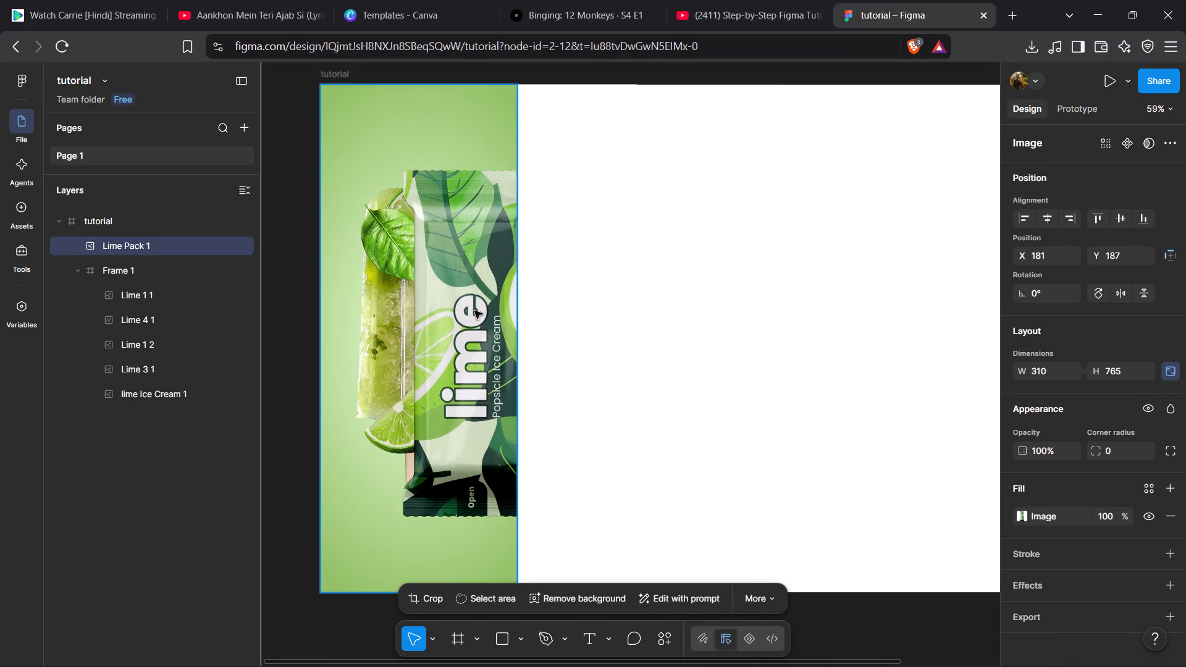
pyautogui.moveTo(474, 311); pyautogui.dragTo(420, 317)
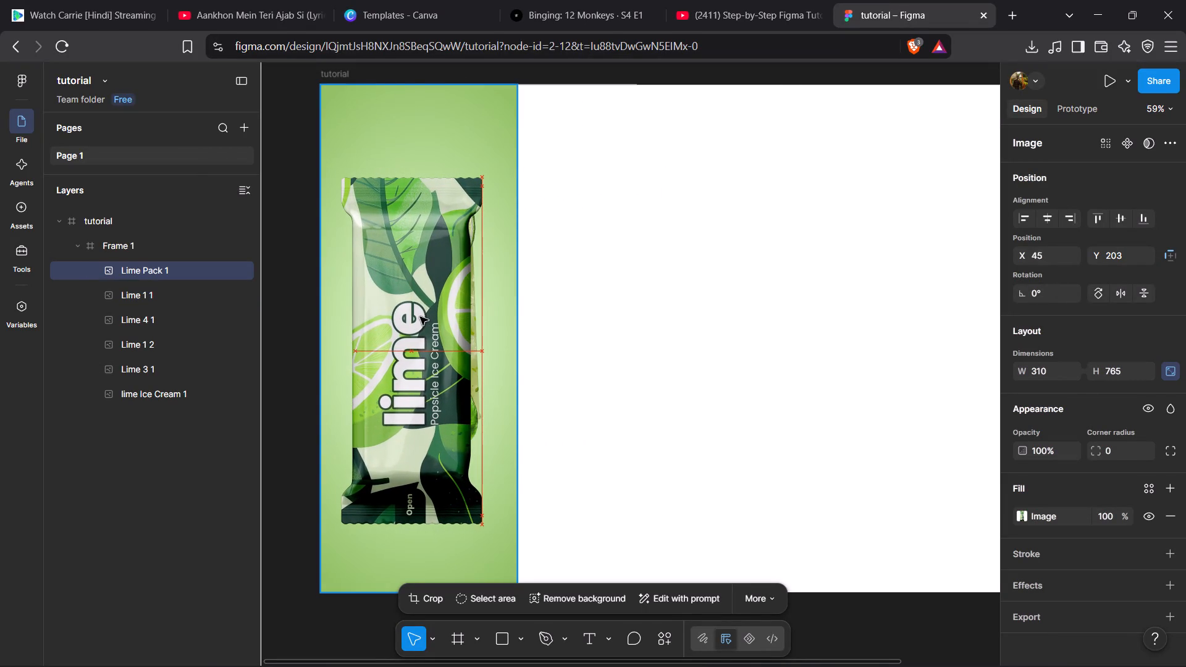
pyautogui.moveTo(420, 317); pyautogui.dragTo(429, 315)
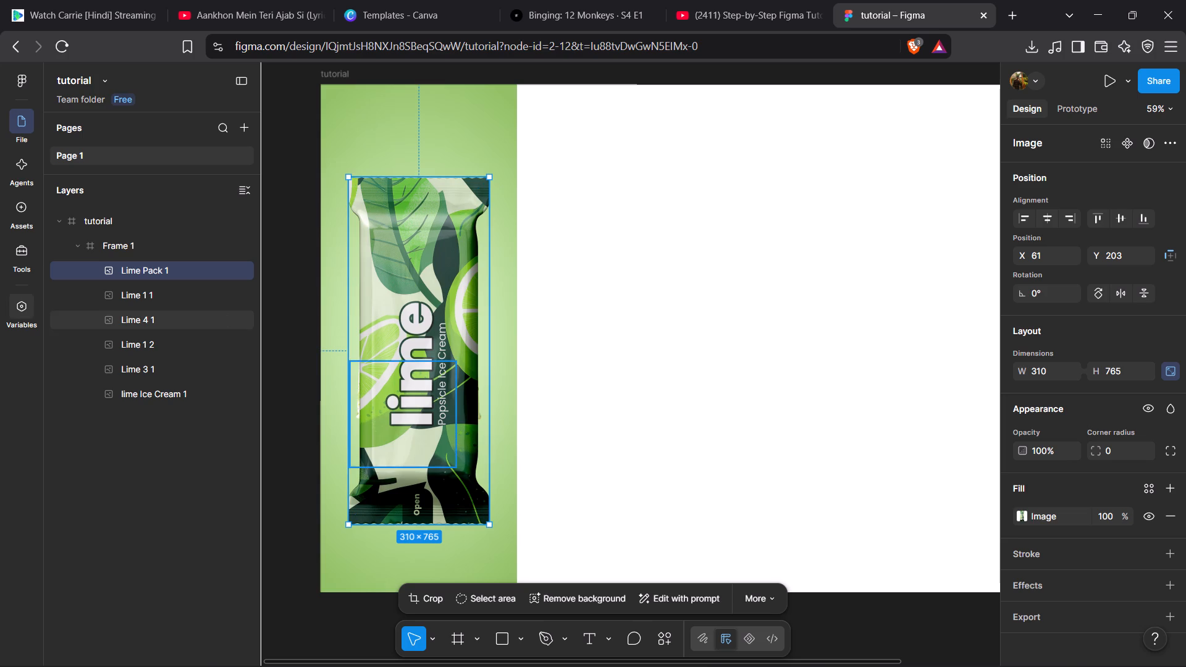
# Rename the Frame 1 layer as LIME.
pyautogui.click(131, 247)
pyautogui.doubleClick(131, 247)
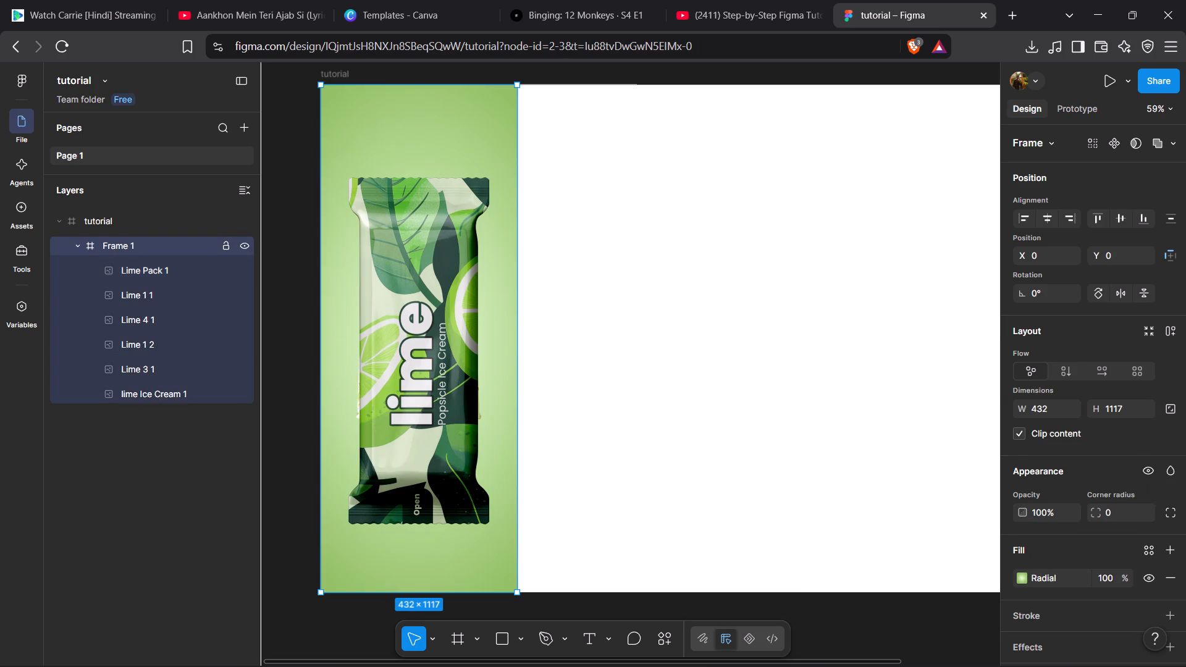
pyautogui.write('LIME')
pyautogui.press('Return')
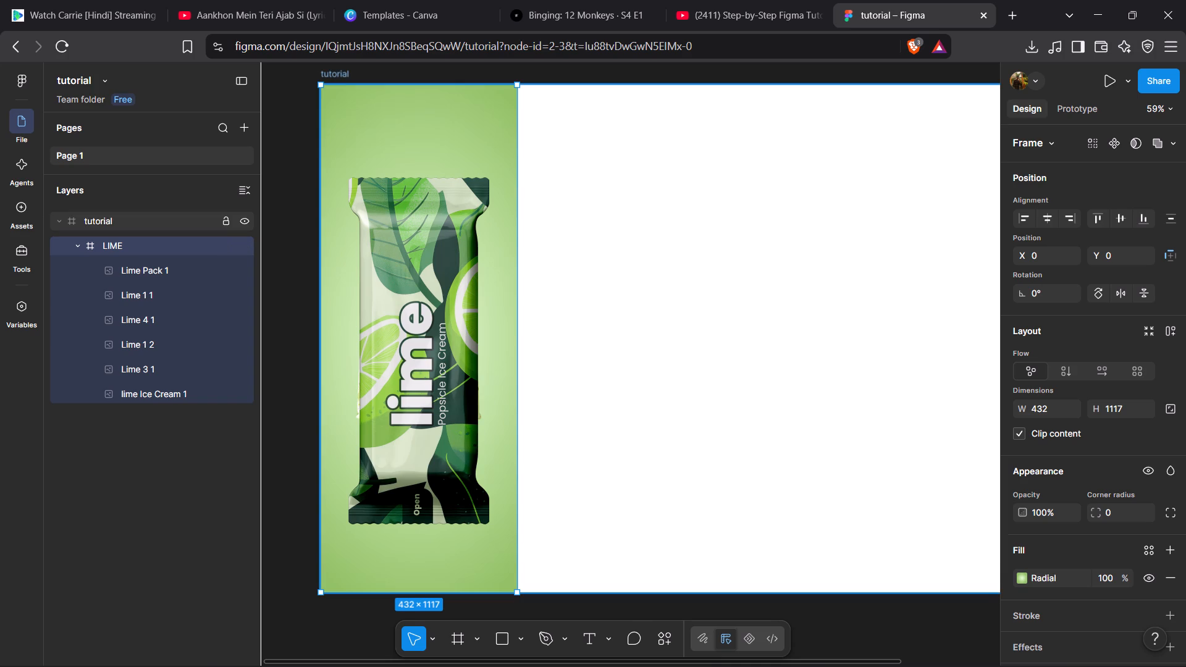
# Reorder the lime Ice Cream 1 layer so it sits directly beneath Lime Pack 1 in the LIME frame.
pyautogui.click(146, 394)
pyautogui.moveTo(70, 395); pyautogui.dragTo(72, 289)
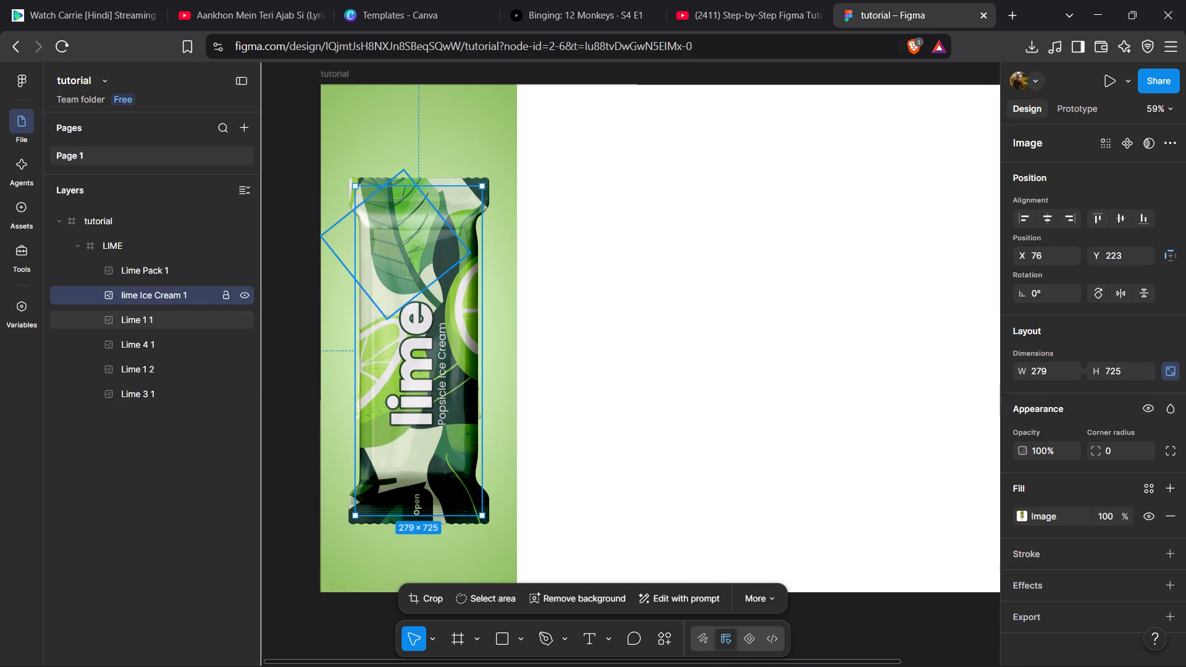
pyautogui.click(602, 343)
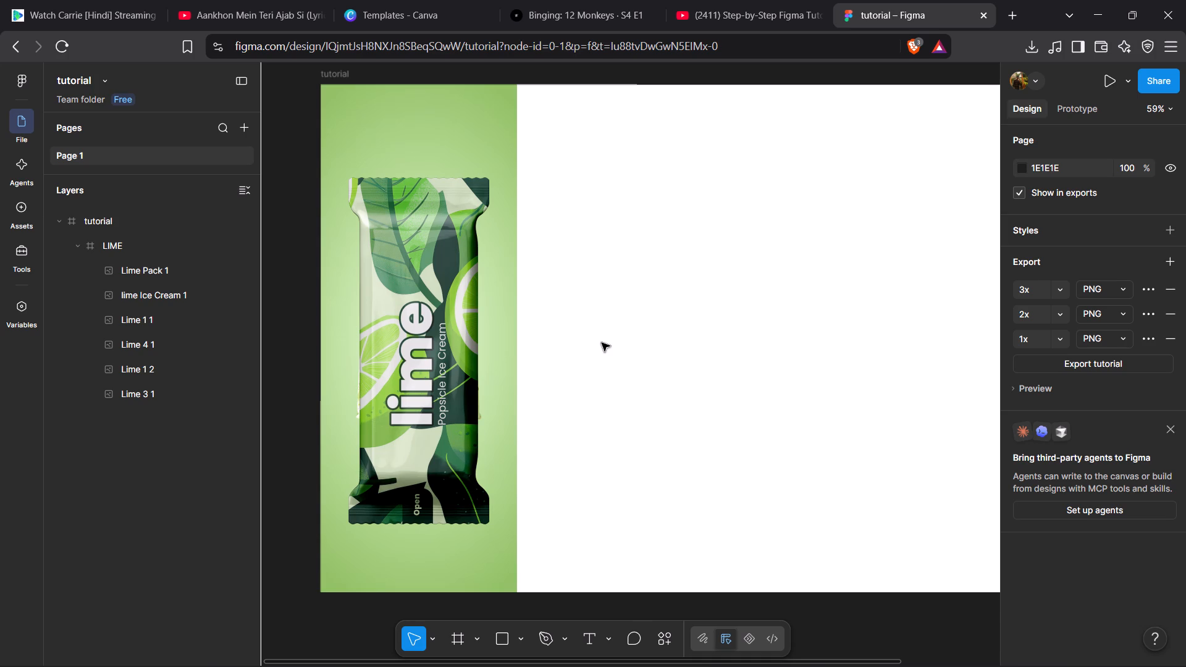
# Examine the individual lime decoration layers and check the source image file names in the Elements folder.
pyautogui.click(167, 326)
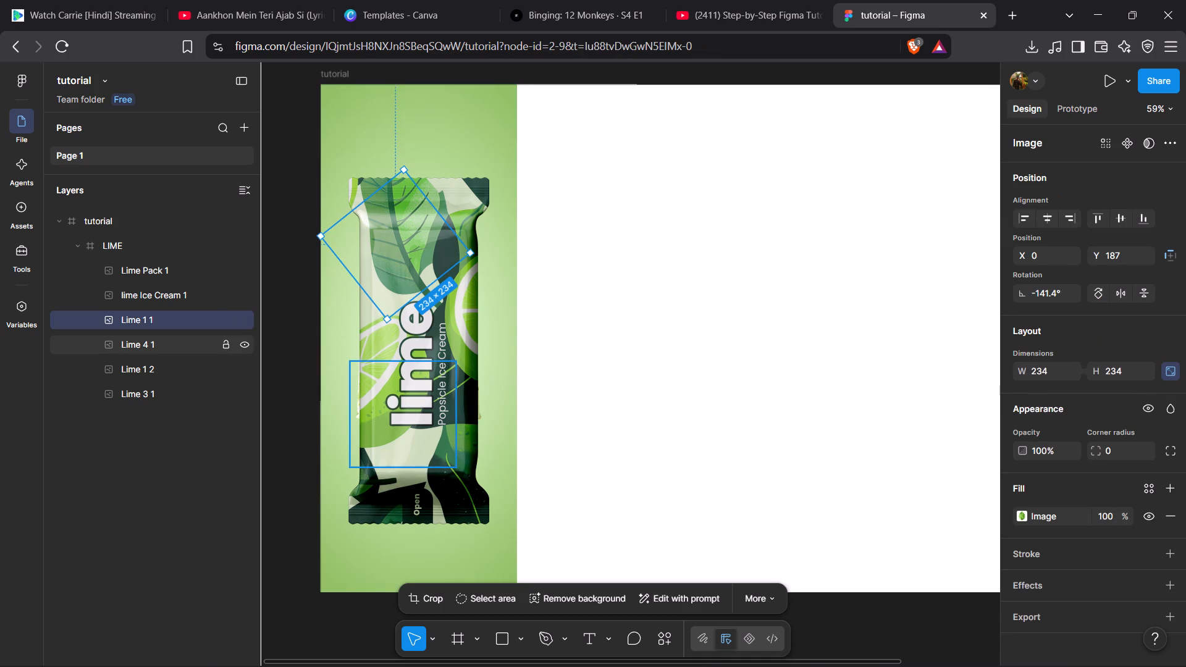
pyautogui.click(161, 345)
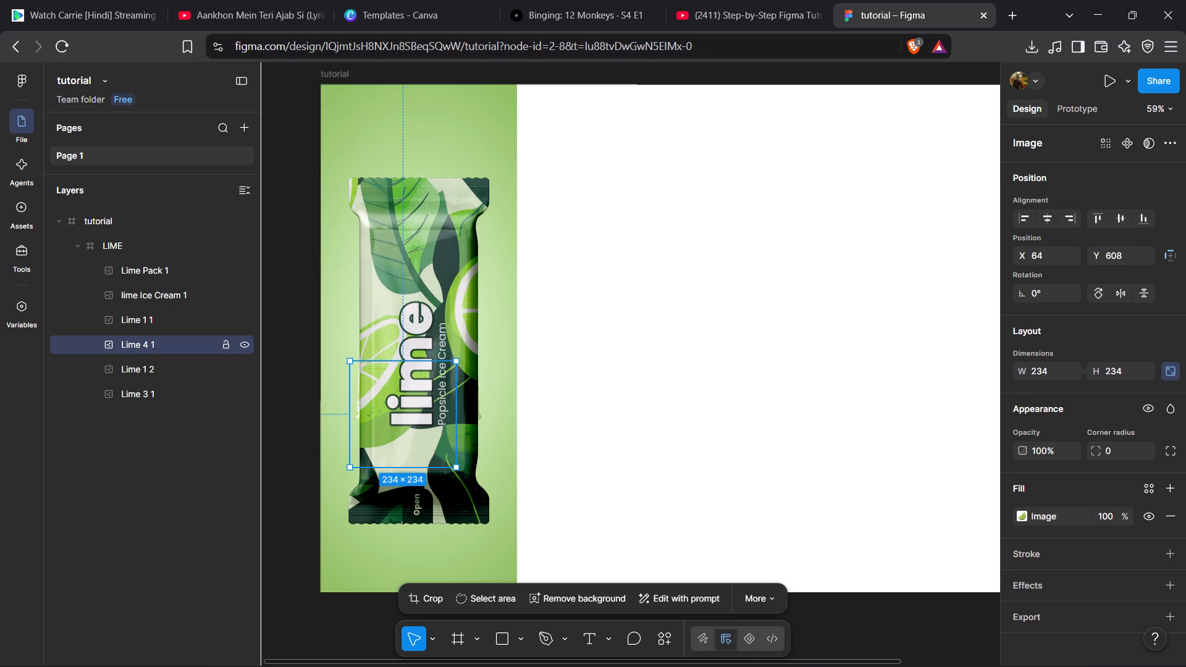
pyautogui.click(159, 369)
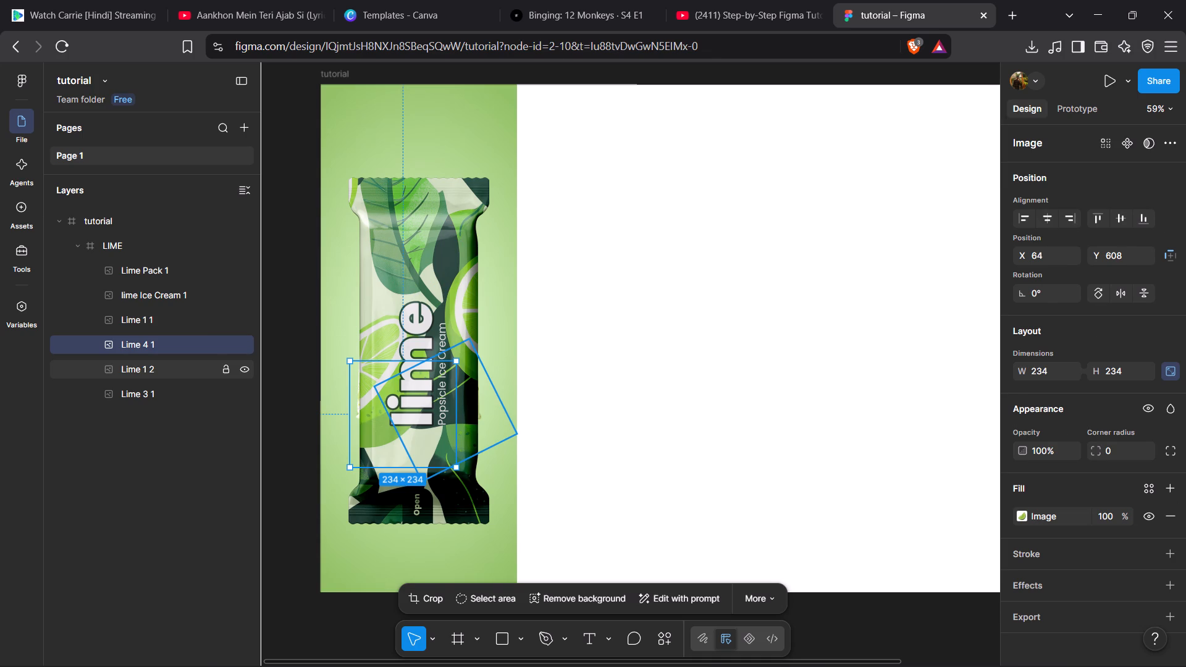
pyautogui.click(154, 394)
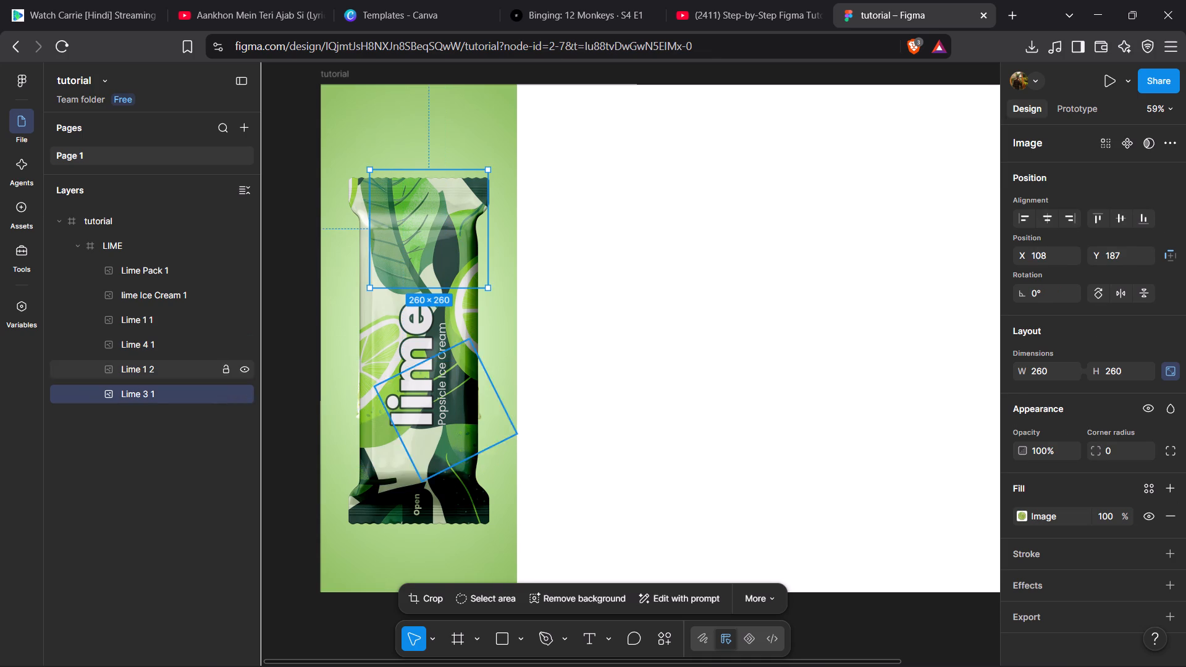
pyautogui.click(152, 320)
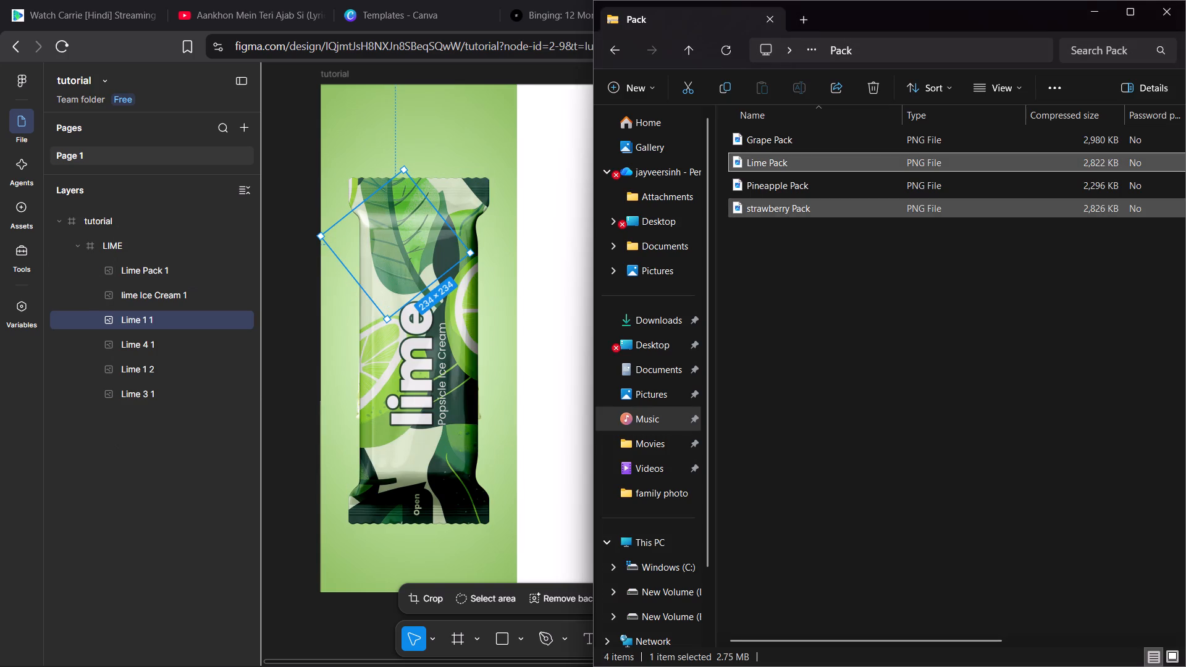
pyautogui.press('BackSpace')
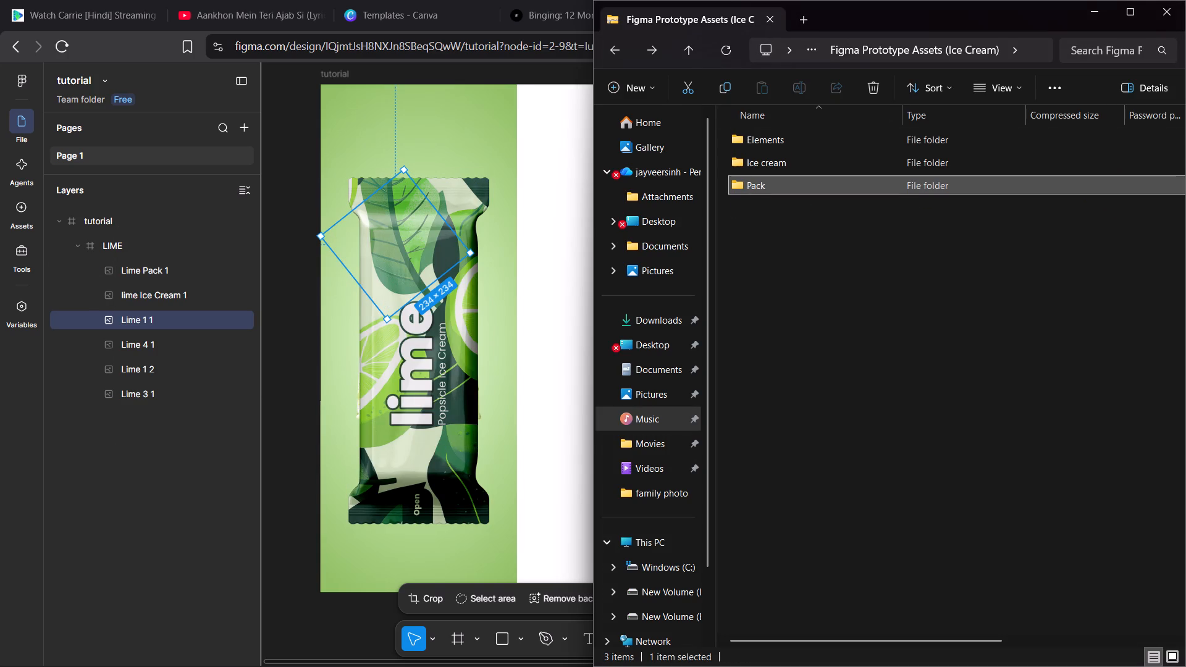
pyautogui.doubleClick(804, 138)
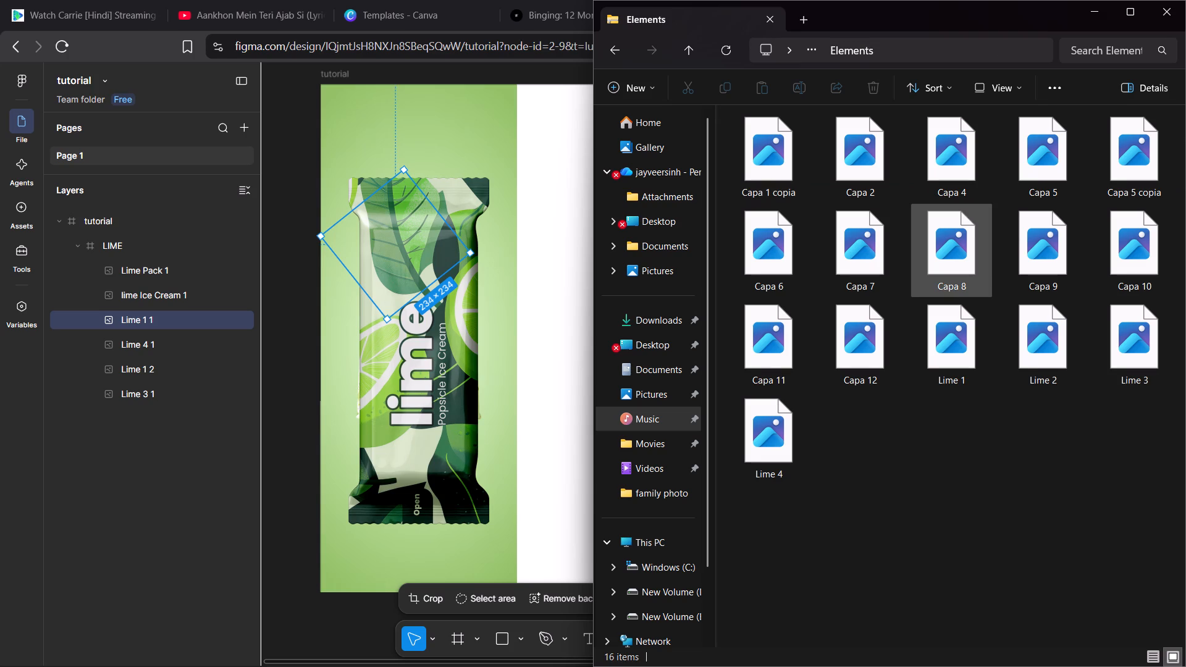
# Rename the upper leaf layer Lime 1 1 in the Figma file as Lime 5.
pyautogui.click(176, 323)
pyautogui.doubleClick(143, 320)
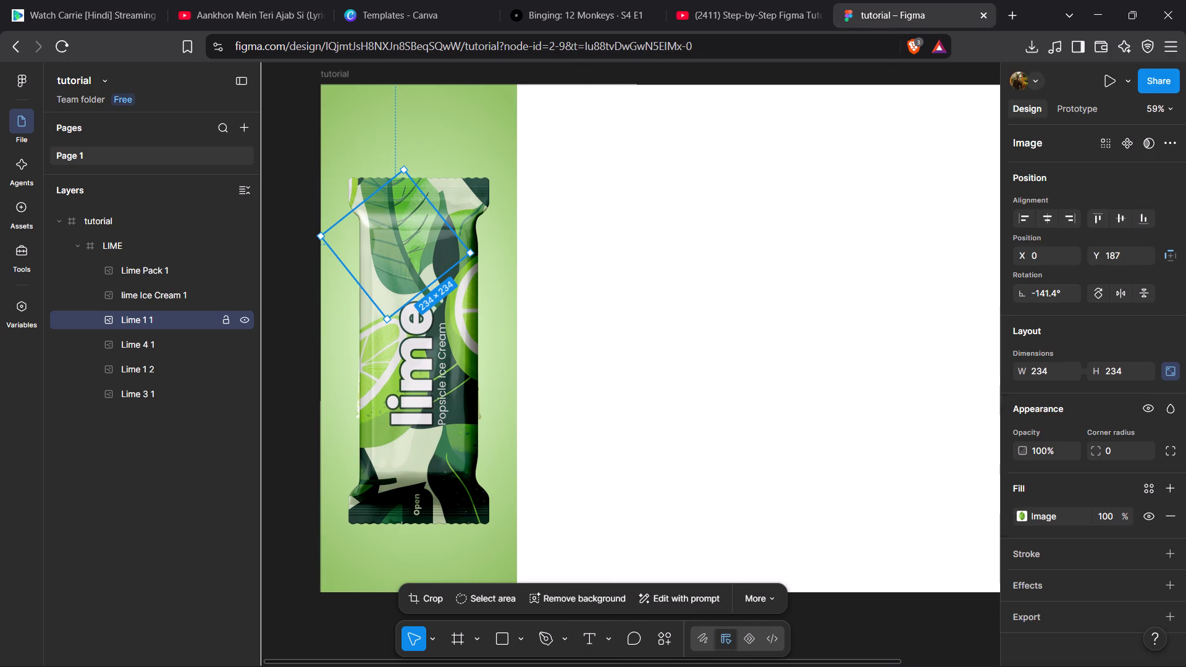
pyautogui.press('Right')
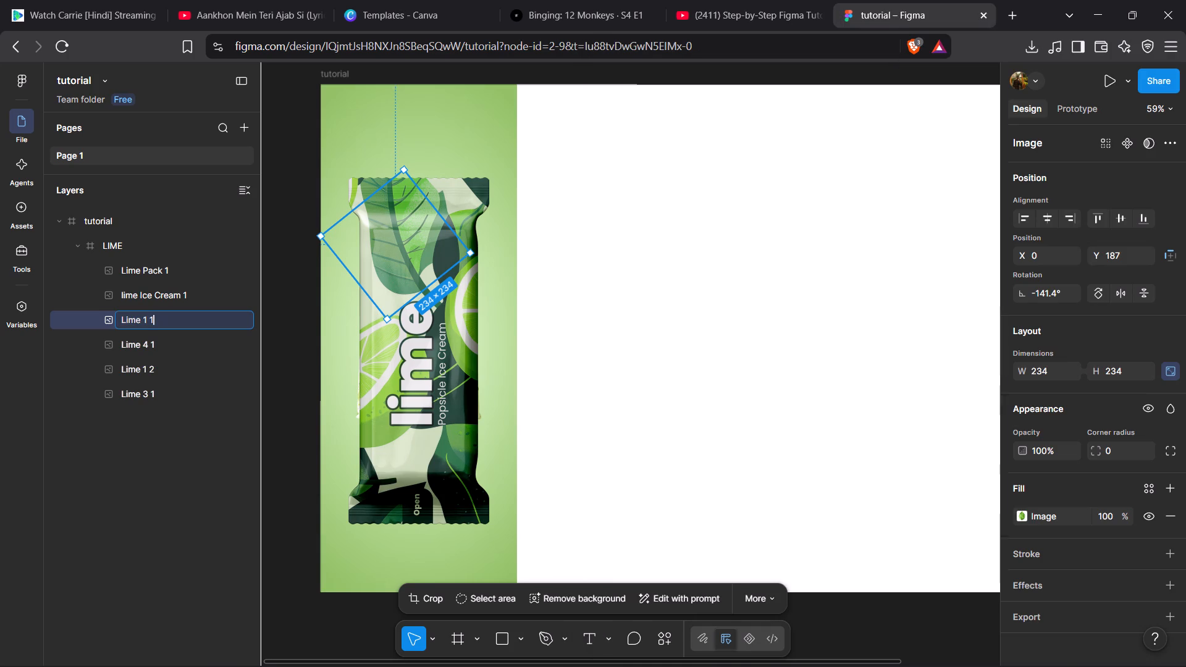
pyautogui.press('BackSpace')
pyautogui.press('BackSpace')
pyautogui.press('BackSpace')
pyautogui.press('5')
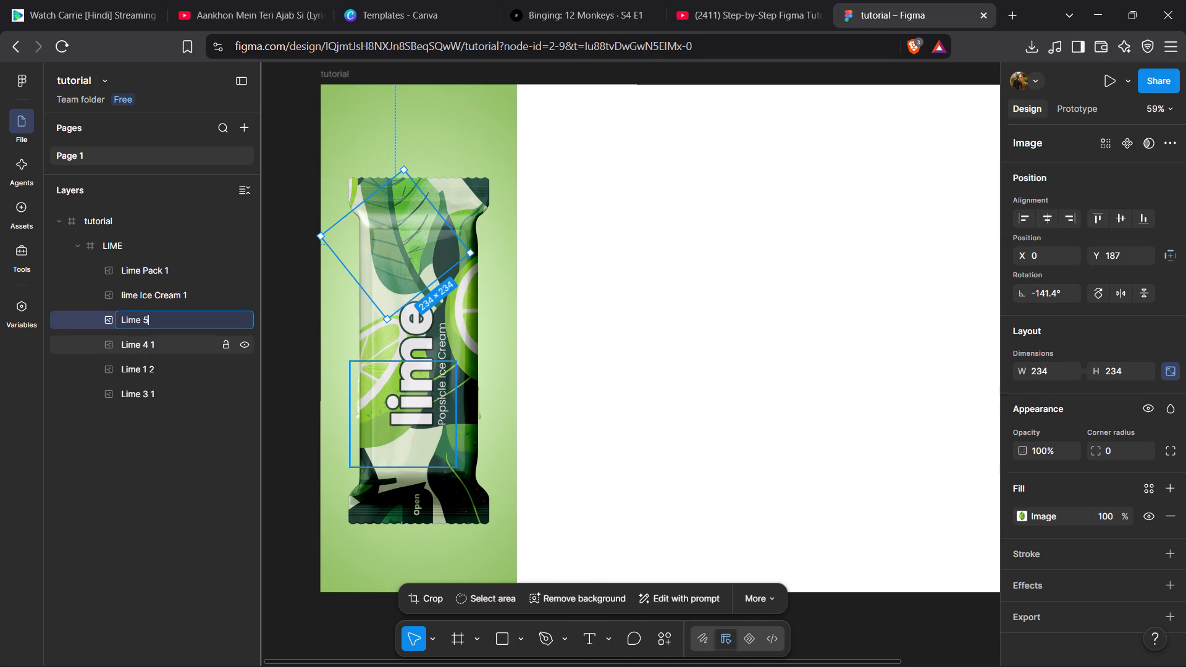
# Rename the wedge layer Lime 4 1 as Lime 4.
pyautogui.doubleClick(167, 345)
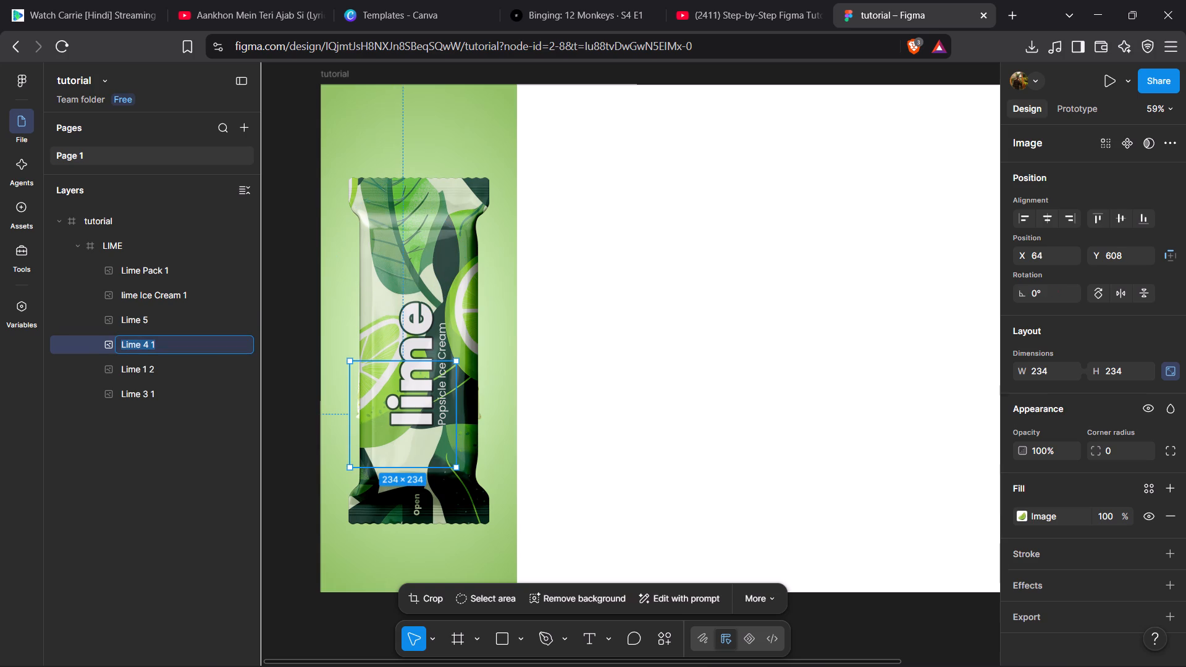
pyautogui.press('Right')
pyautogui.press('BackSpace')
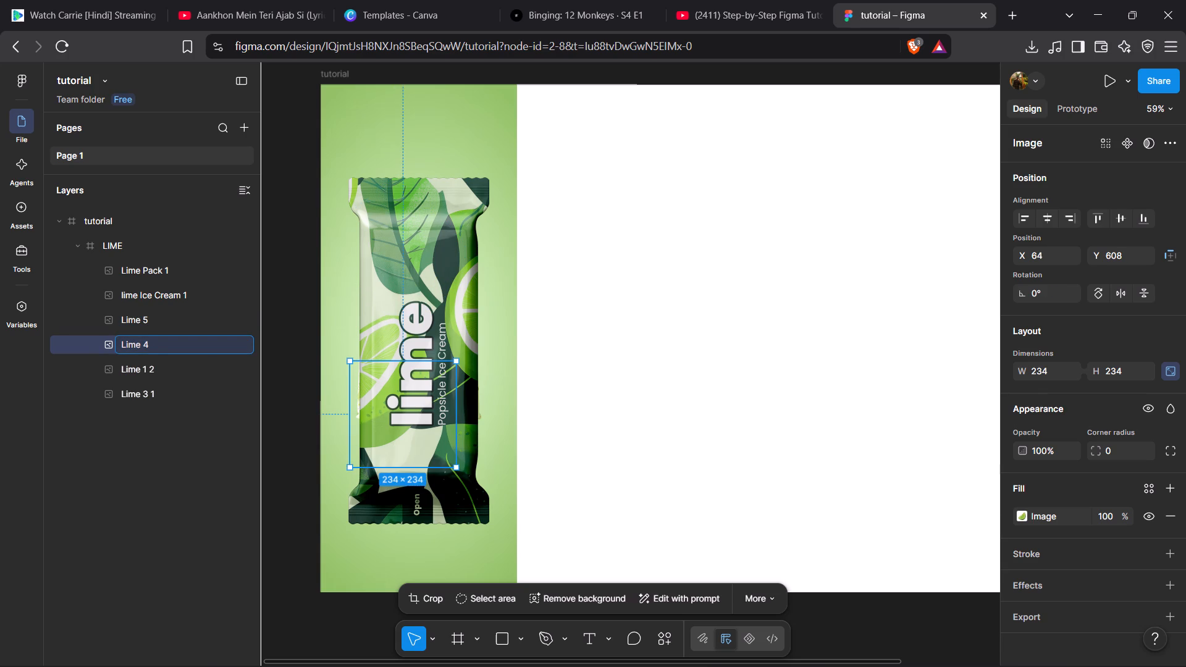
pyautogui.press('Return')
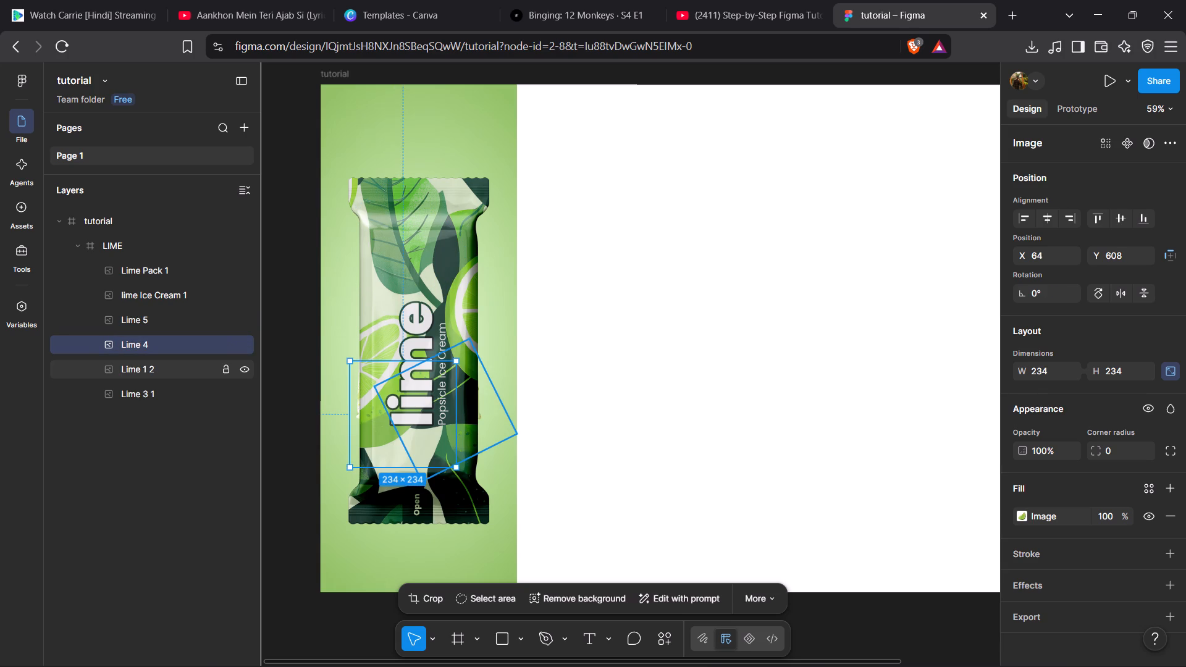
# Rename the lower leaf layer Lime 1 2 as Lime 1.
pyautogui.doubleClick(164, 366)
pyautogui.click(164, 366)
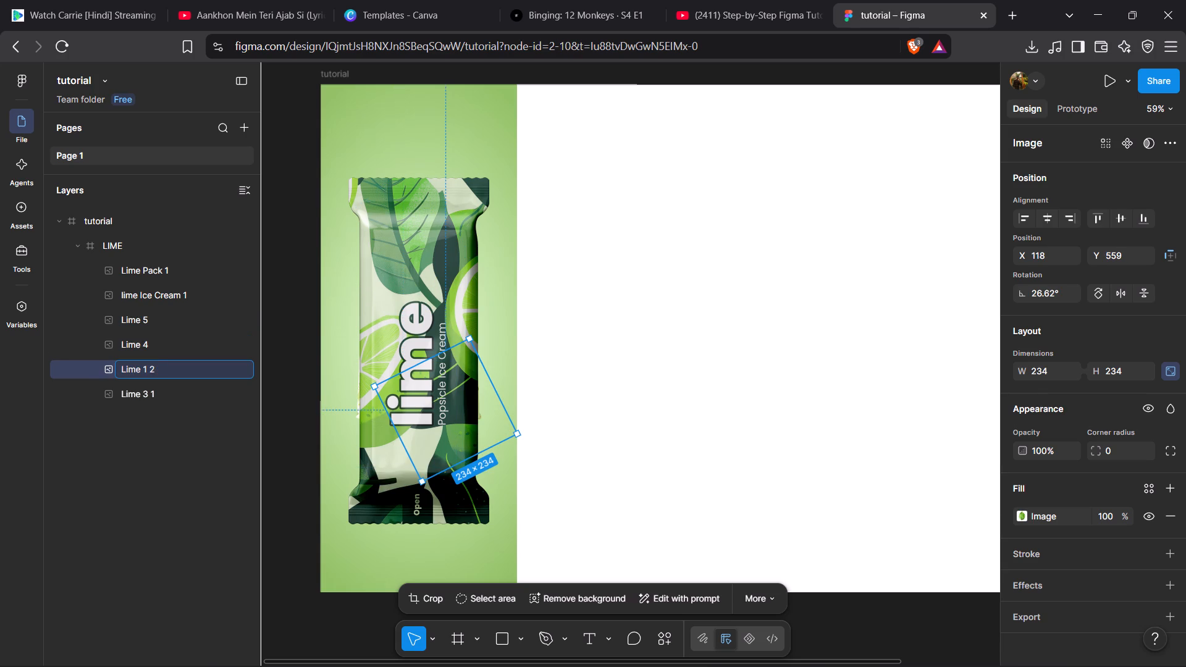
pyautogui.press('BackSpace')
pyautogui.press('Return')
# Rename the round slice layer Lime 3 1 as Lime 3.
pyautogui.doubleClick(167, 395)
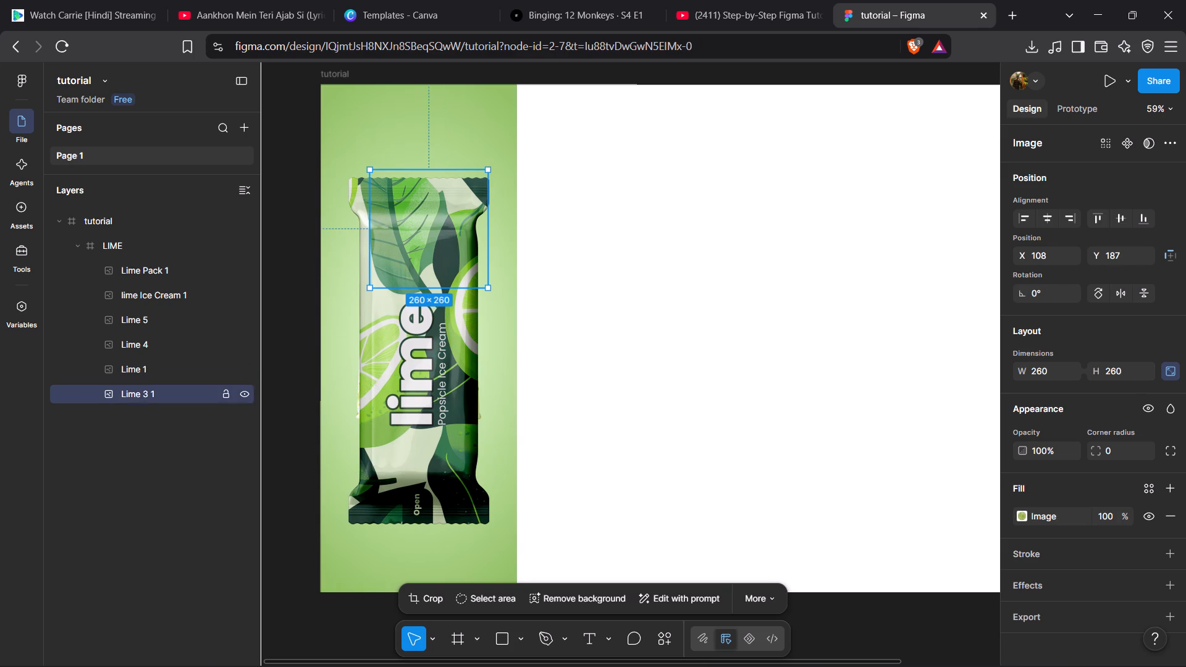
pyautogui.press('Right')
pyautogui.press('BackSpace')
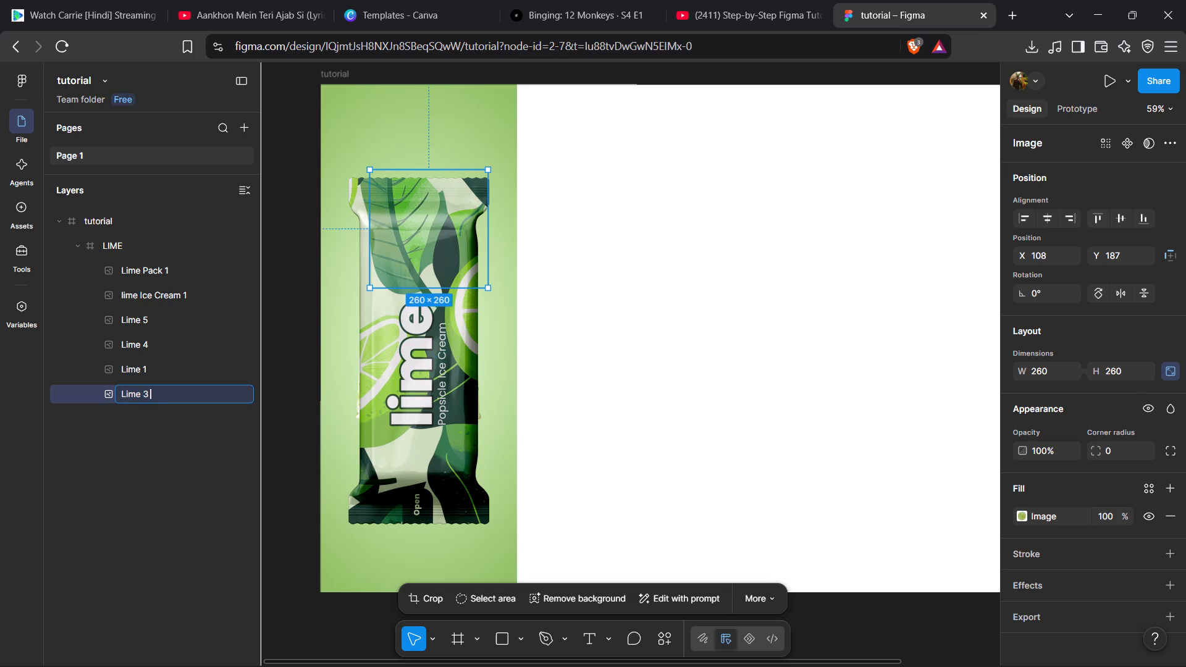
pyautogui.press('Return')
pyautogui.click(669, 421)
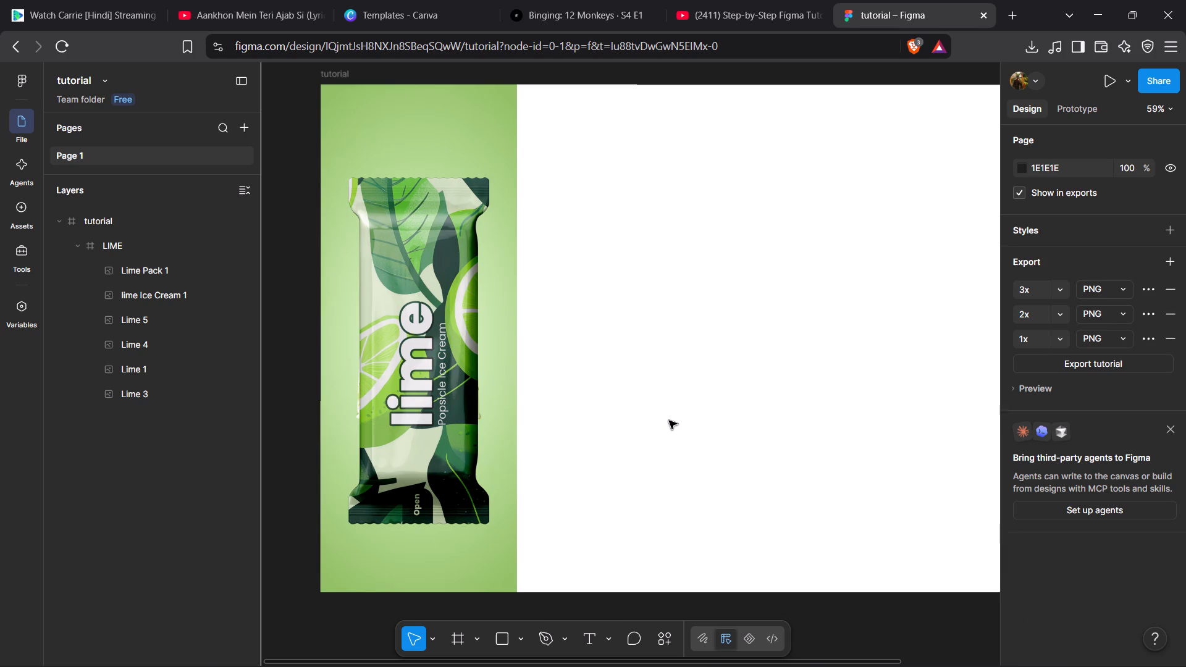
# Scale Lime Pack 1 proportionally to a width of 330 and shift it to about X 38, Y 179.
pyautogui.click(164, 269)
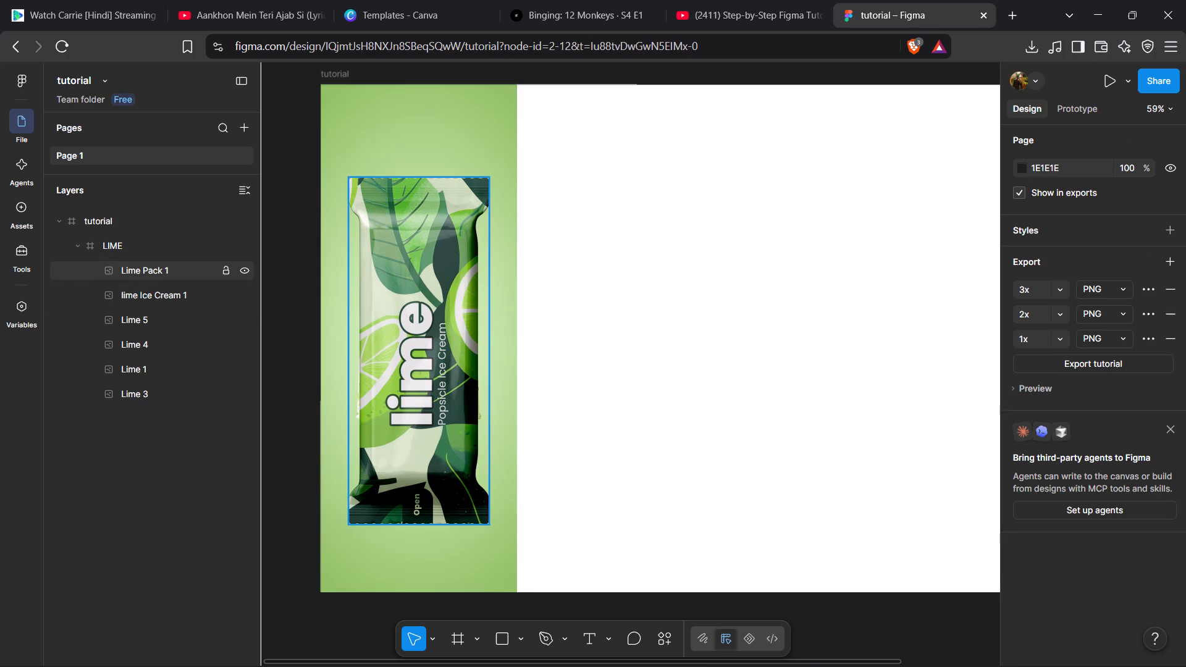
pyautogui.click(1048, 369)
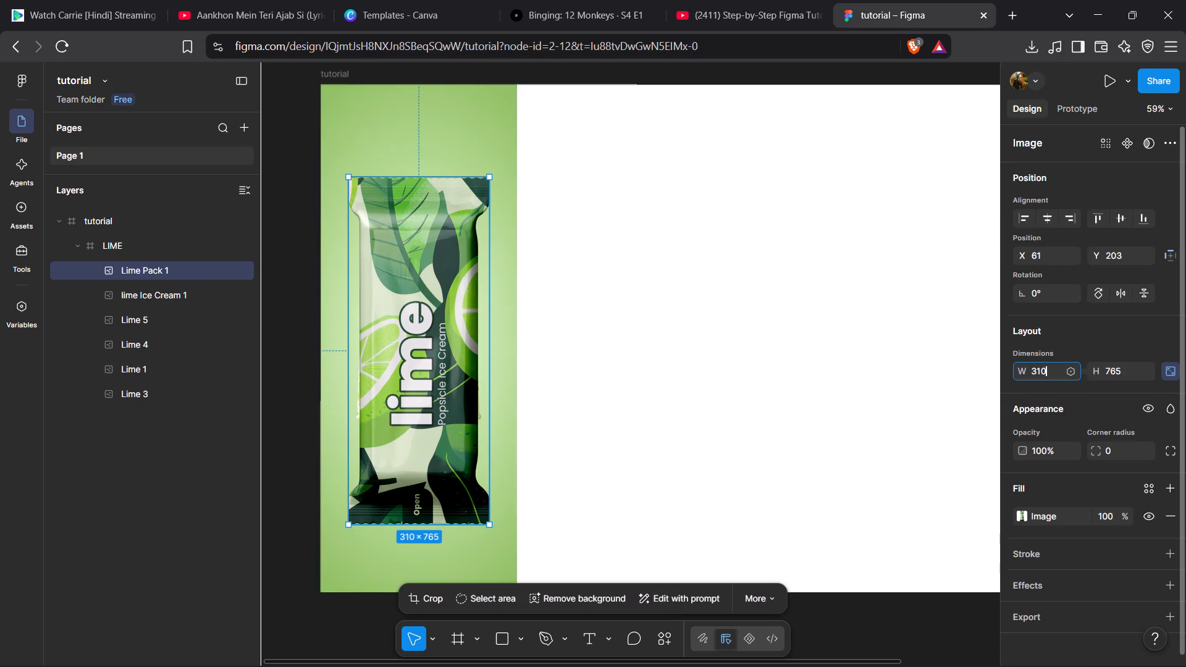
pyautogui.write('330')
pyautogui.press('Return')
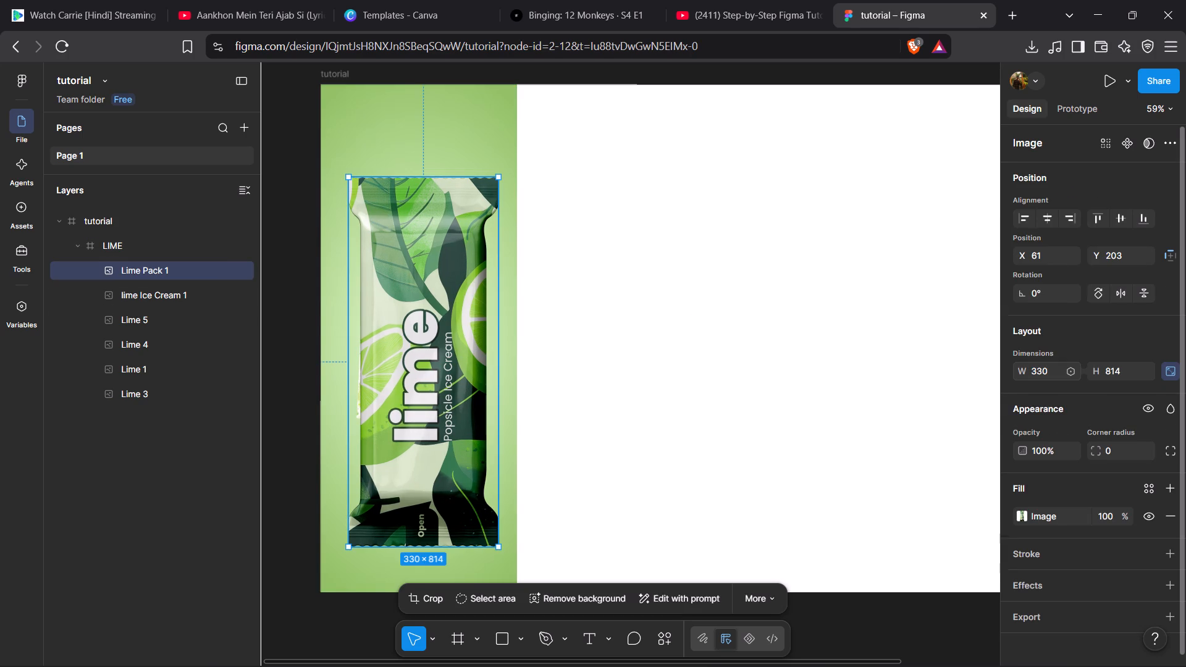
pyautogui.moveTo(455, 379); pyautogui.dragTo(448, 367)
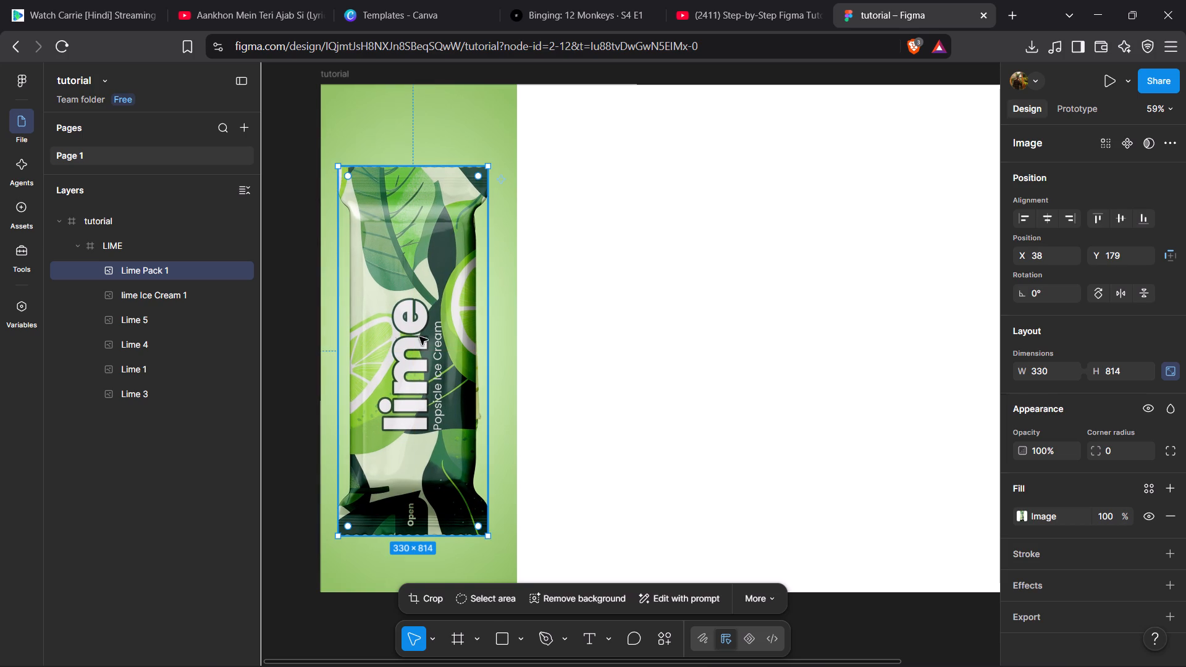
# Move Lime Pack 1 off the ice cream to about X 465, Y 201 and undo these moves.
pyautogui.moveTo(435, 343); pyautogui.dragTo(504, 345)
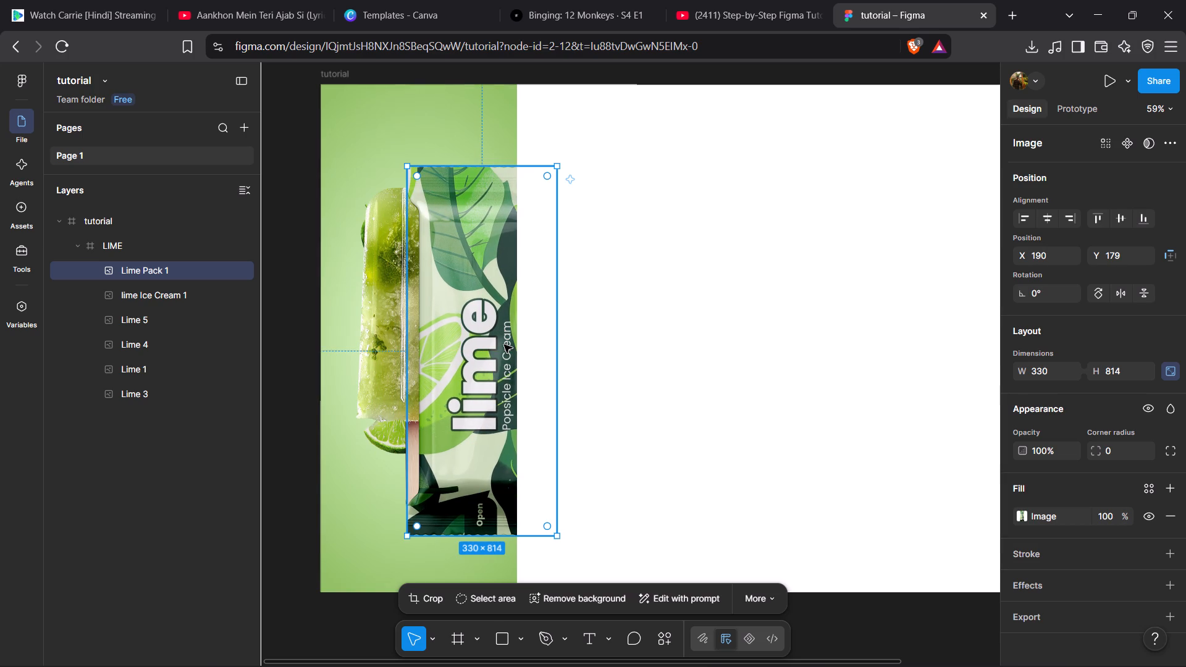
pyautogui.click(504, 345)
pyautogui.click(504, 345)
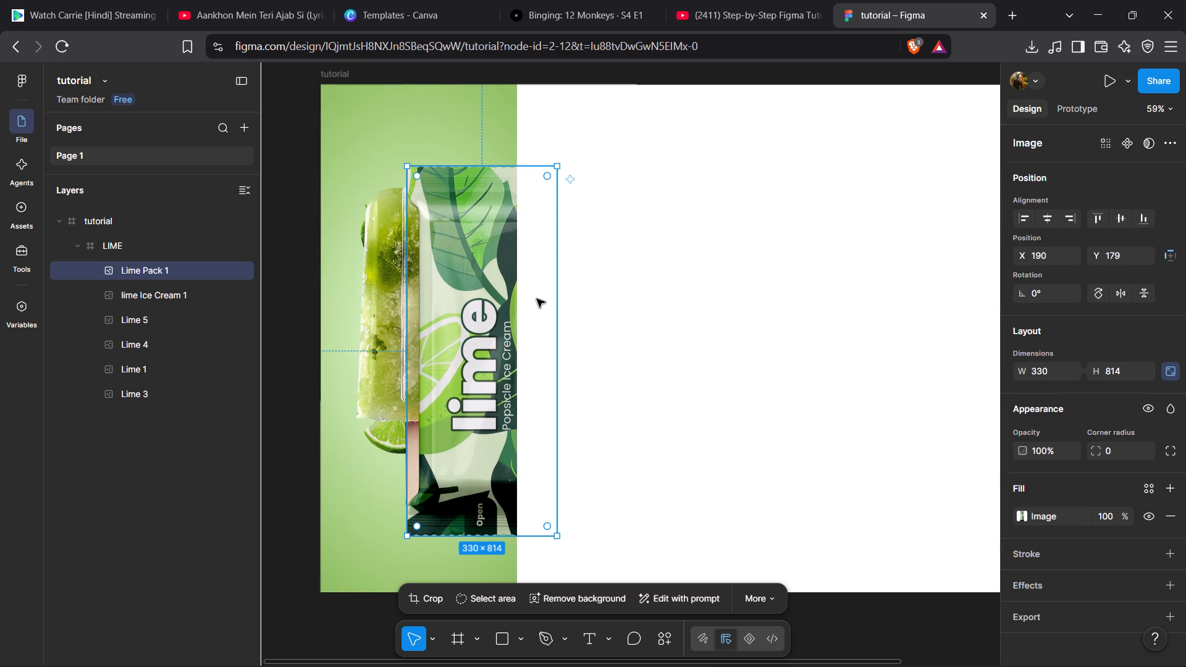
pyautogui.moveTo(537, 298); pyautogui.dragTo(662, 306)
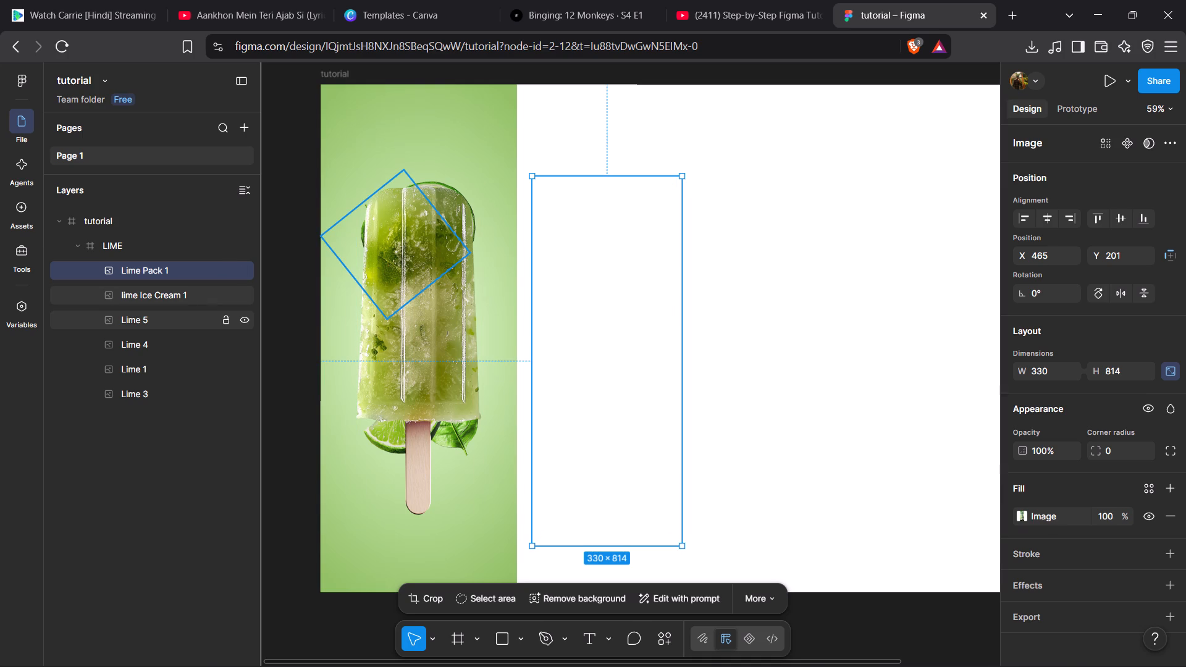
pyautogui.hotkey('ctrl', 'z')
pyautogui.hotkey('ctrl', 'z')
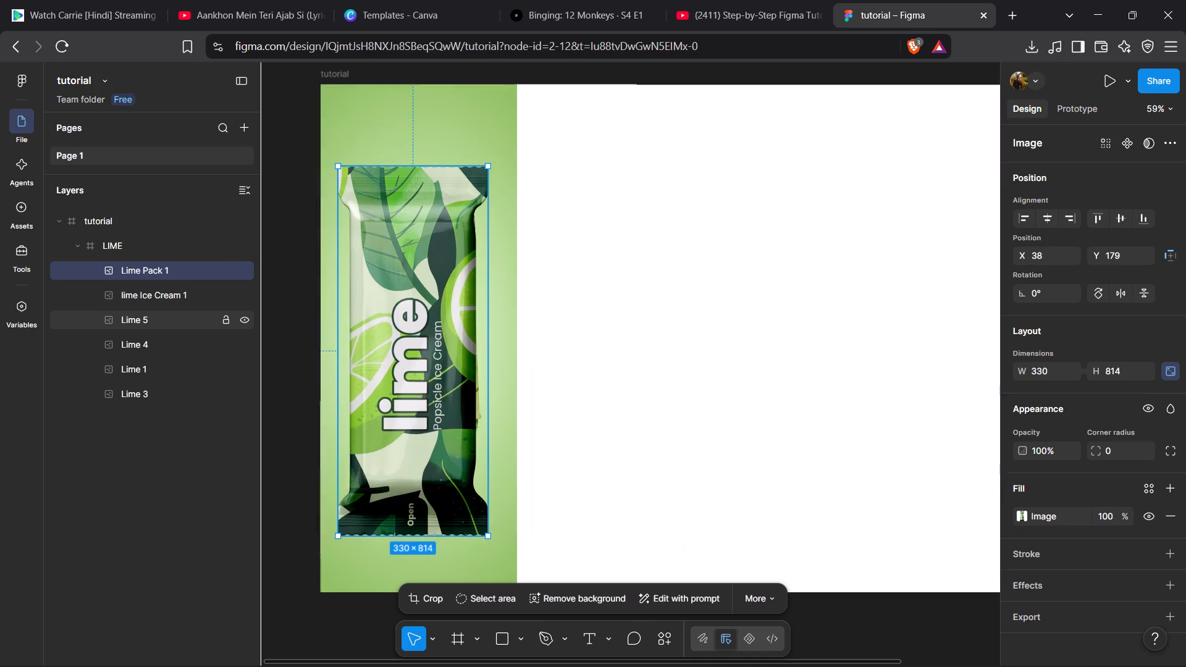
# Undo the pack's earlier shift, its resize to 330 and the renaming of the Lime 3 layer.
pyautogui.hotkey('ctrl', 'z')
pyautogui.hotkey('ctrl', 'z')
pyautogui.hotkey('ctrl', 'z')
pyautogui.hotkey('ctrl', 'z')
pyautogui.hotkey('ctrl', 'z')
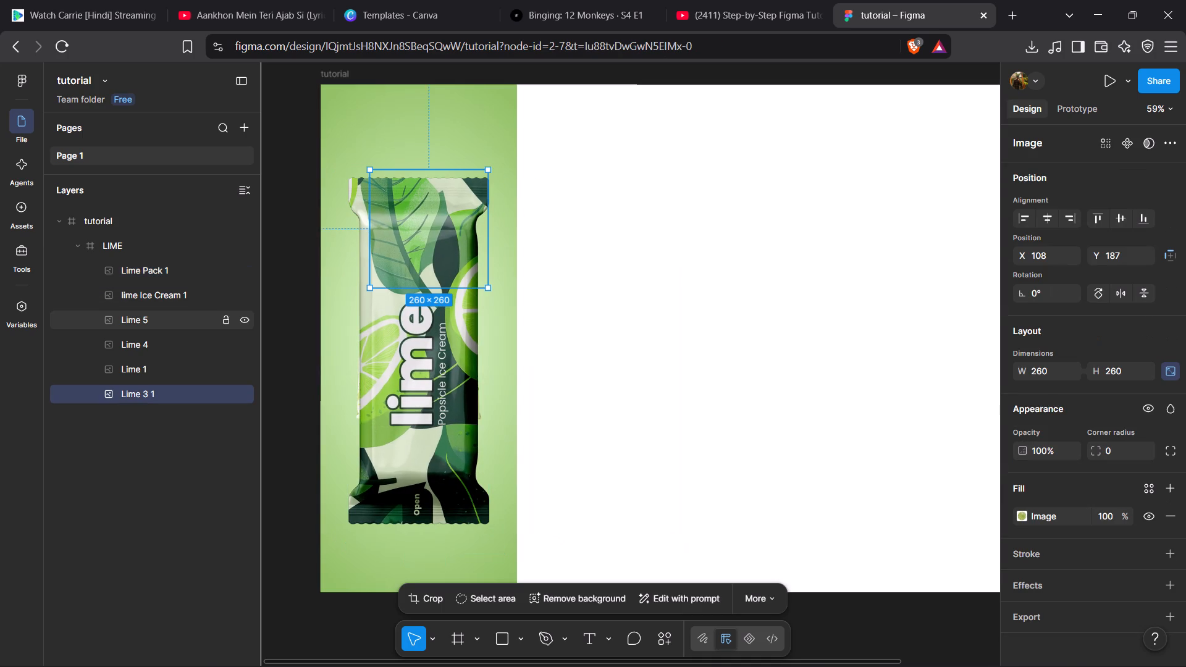
# Undo the renamings of the layers Lime 5, Lime 4 and Lime 1.
pyautogui.hotkey('ctrl', 'z')
pyautogui.hotkey('ctrl', 'z')
pyautogui.hotkey('ctrl', 'z')
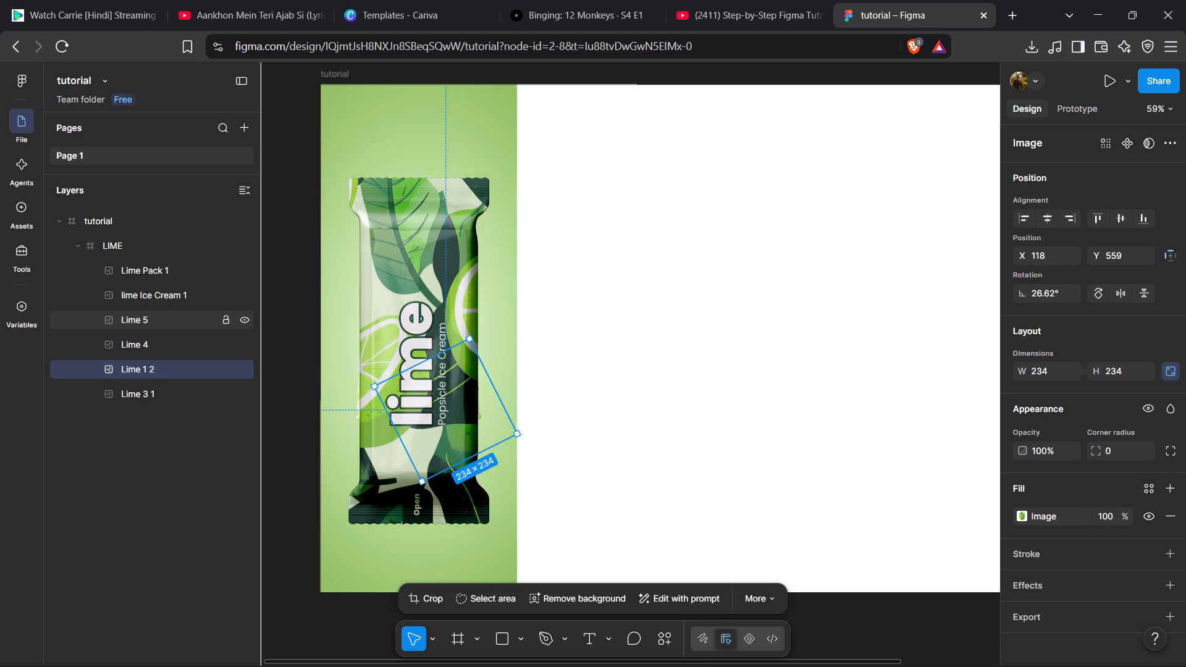
pyautogui.hotkey('ctrl', 'z')
pyautogui.hotkey('ctrl', 'z')
pyautogui.hotkey('ctrl', 'z')
pyautogui.hotkey('ctrl', 'z')
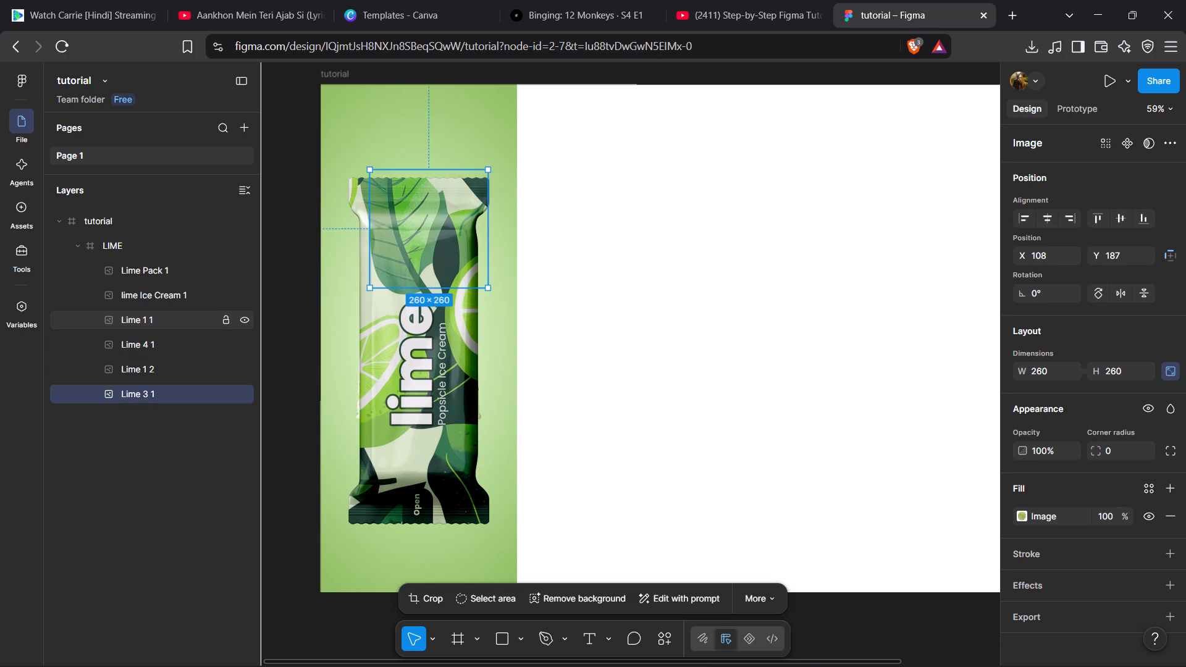
# Undo the reordering of the lime Ice Cream 1 layer and the renaming of the frame as LIME.
pyautogui.hotkey('ctrl', 'z')
pyautogui.hotkey('ctrl', 'z')
pyautogui.hotkey('ctrl', 'z')
pyautogui.hotkey('ctrl', 'z')
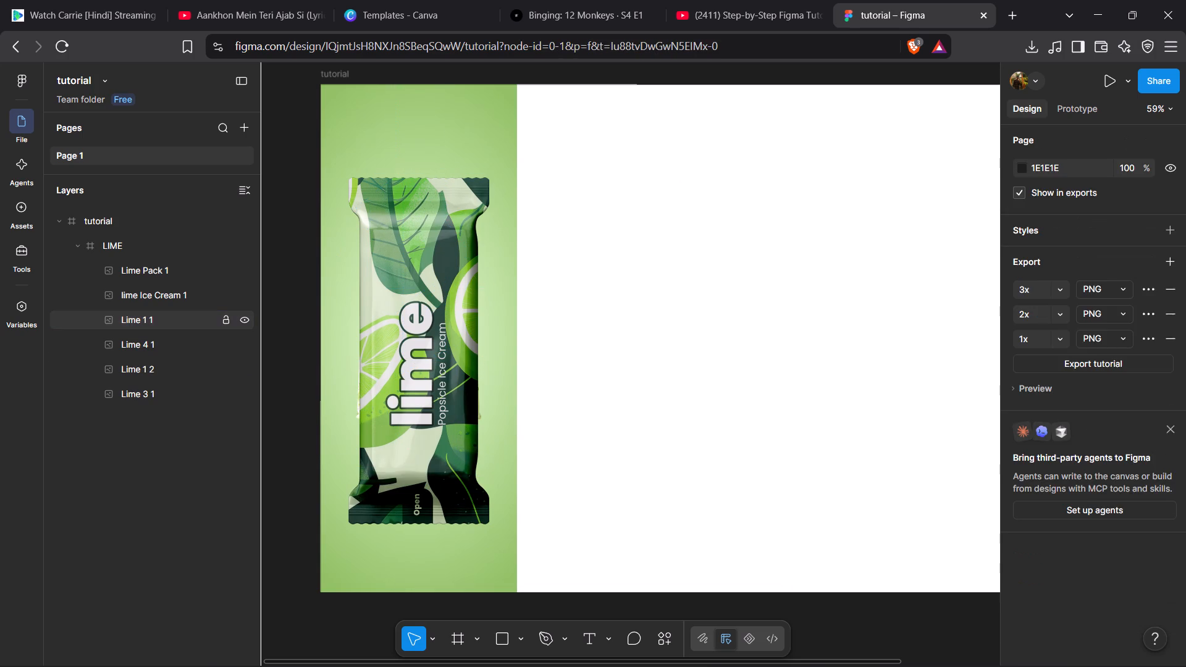
pyautogui.hotkey('ctrl', 'z')
pyautogui.hotkey('ctrl', 'z')
pyautogui.hotkey('ctrl', 'z')
pyautogui.hotkey('ctrl', 'z')
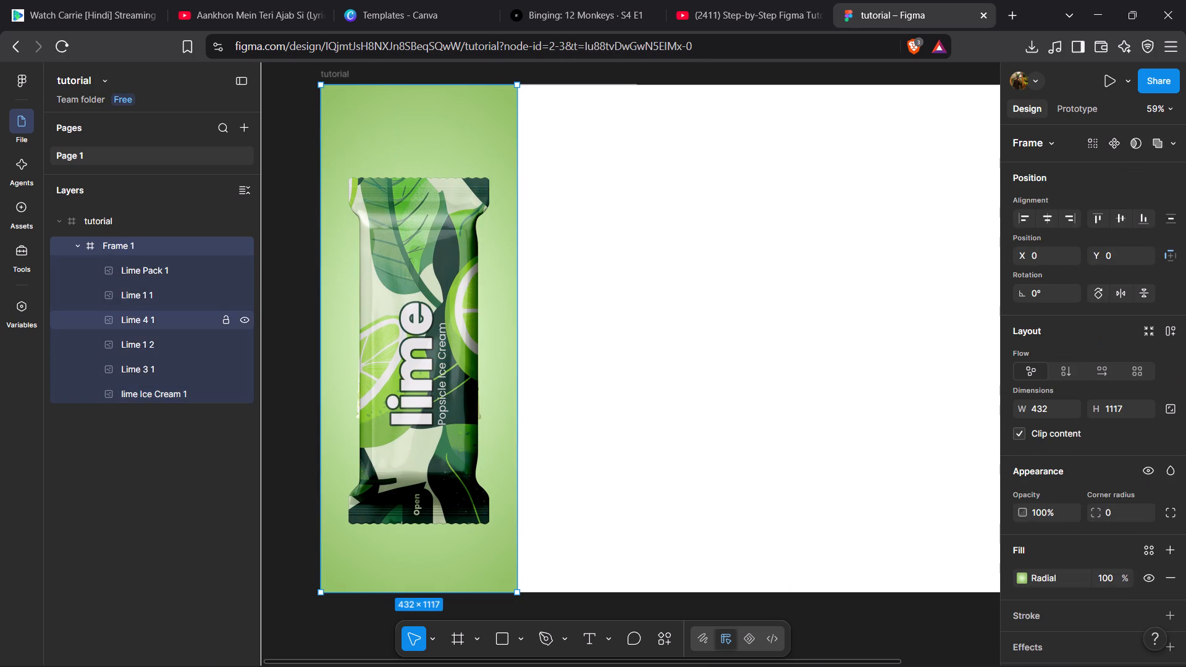
# Undo the placement of Lime Pack 1 over the ice cream, back to its position beside the green frame.
pyautogui.hotkey('ctrl', 'z')
pyautogui.hotkey('ctrl', 'z')
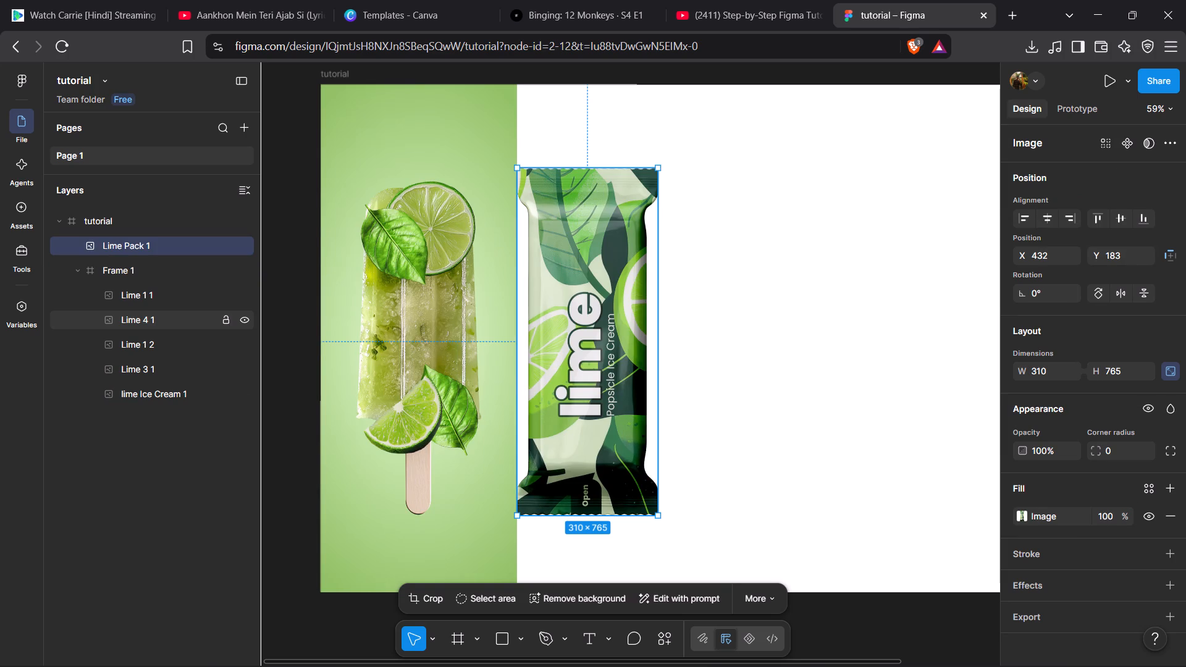
pyautogui.hotkey('ctrl', 'z')
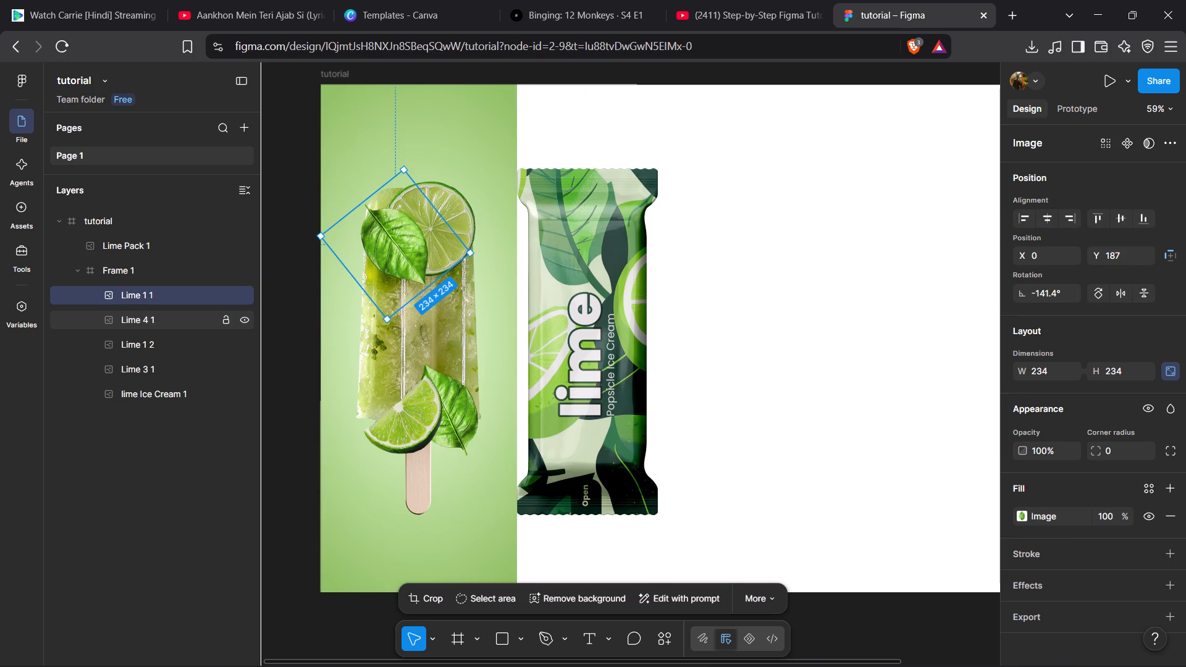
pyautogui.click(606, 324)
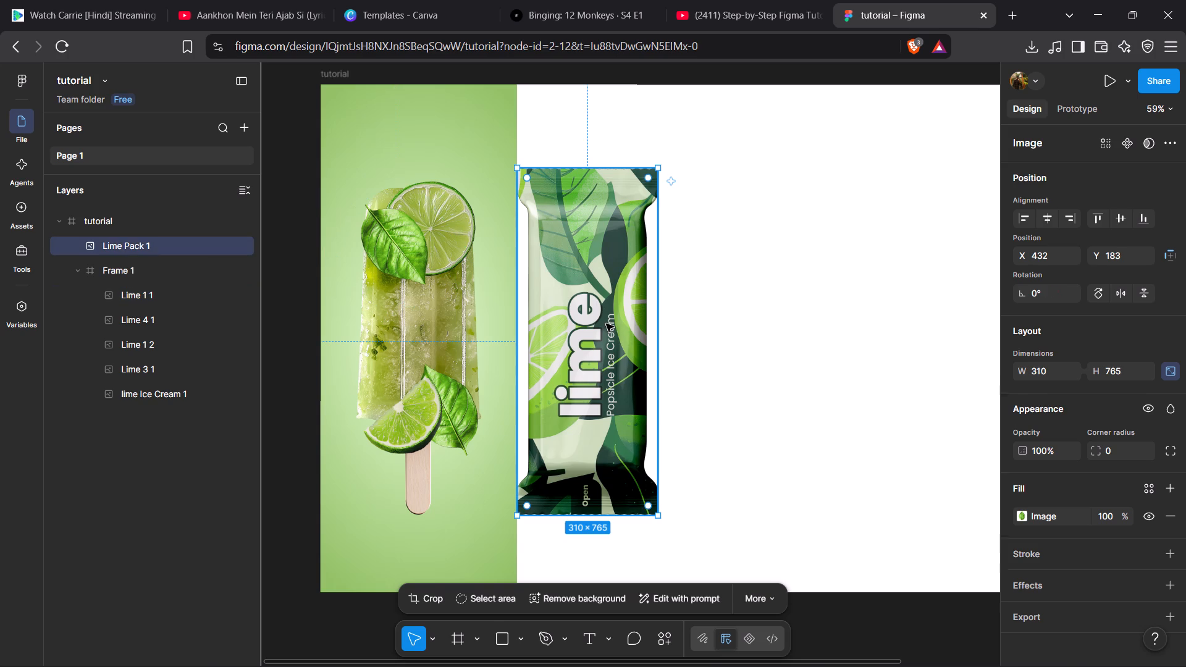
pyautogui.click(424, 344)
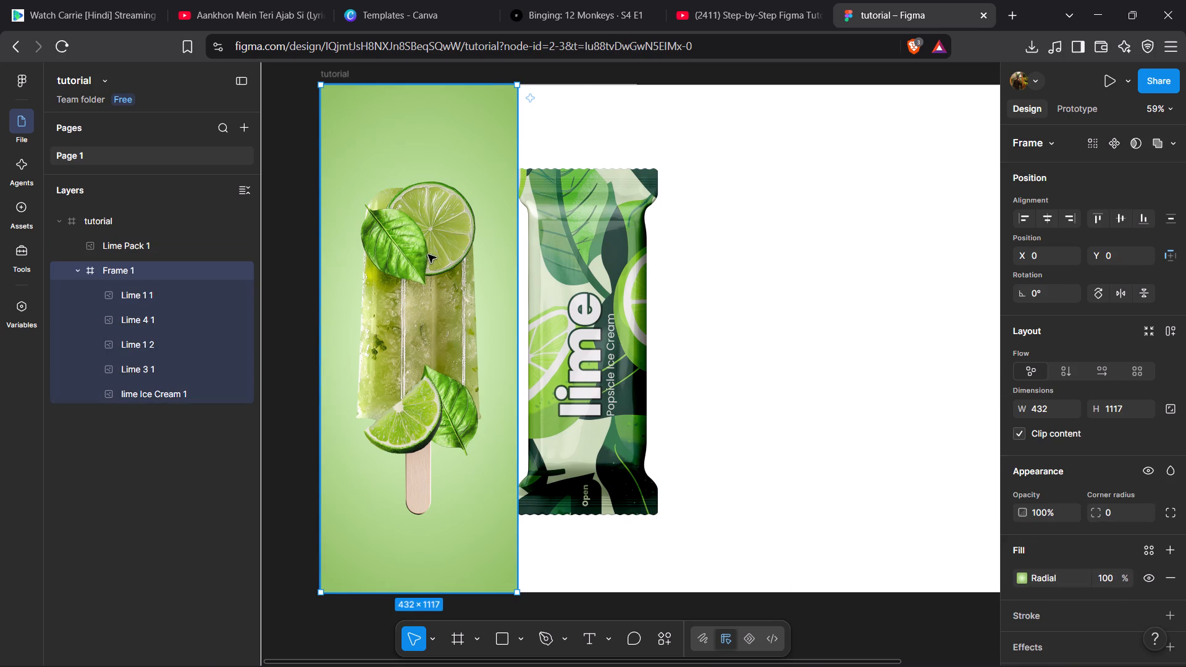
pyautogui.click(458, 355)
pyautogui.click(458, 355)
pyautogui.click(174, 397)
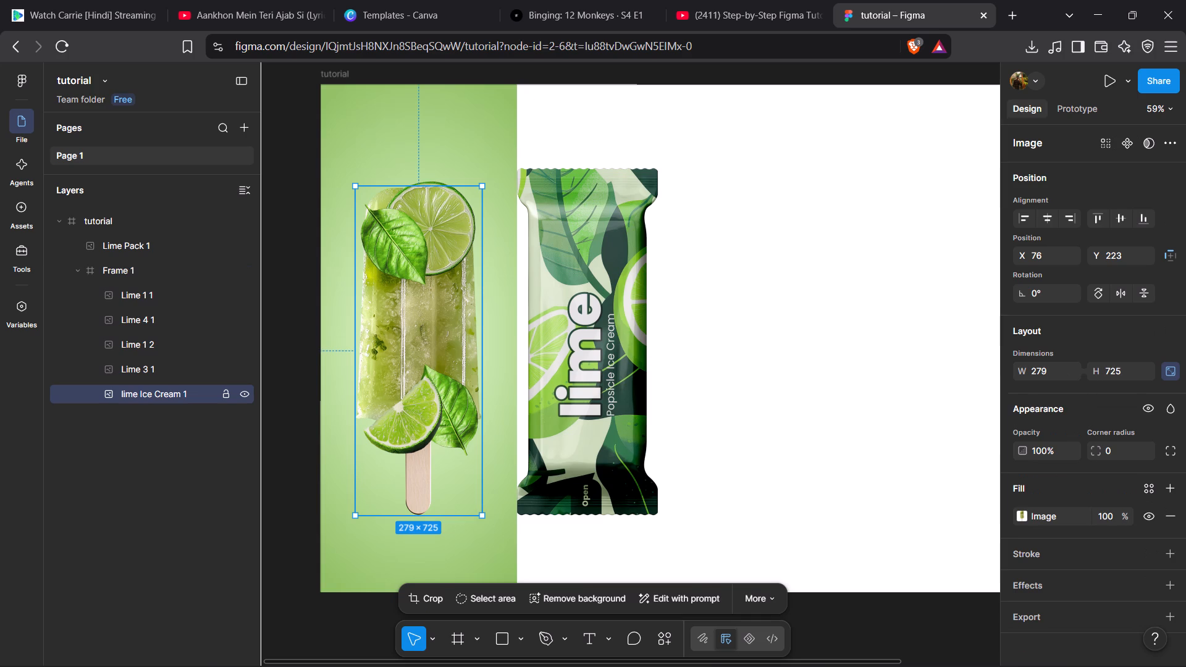
# Undo the repositioning of the leaf Lime 1 1, the round slice Lime 3 1 and the lower lime slice Lime 4 1.
pyautogui.hotkey('ctrl', 'z')
pyautogui.hotkey('ctrl', 'z')
pyautogui.hotkey('ctrl', 'z')
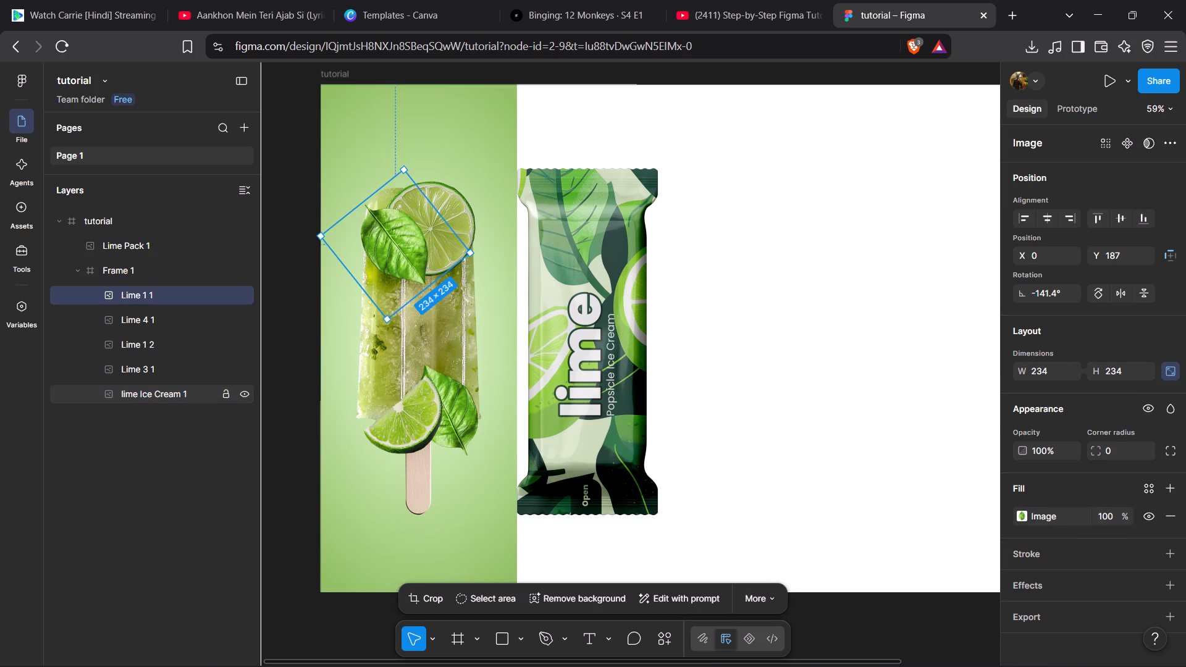
pyautogui.hotkey('ctrl', 'z')
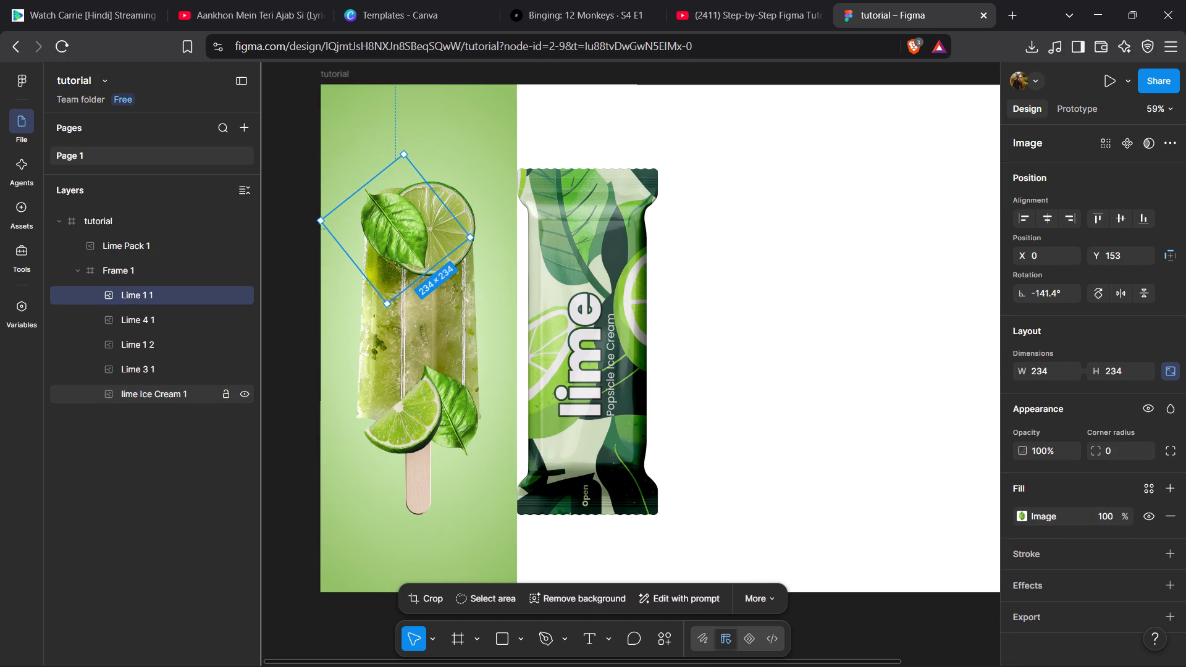
pyautogui.hotkey('ctrl', 'z')
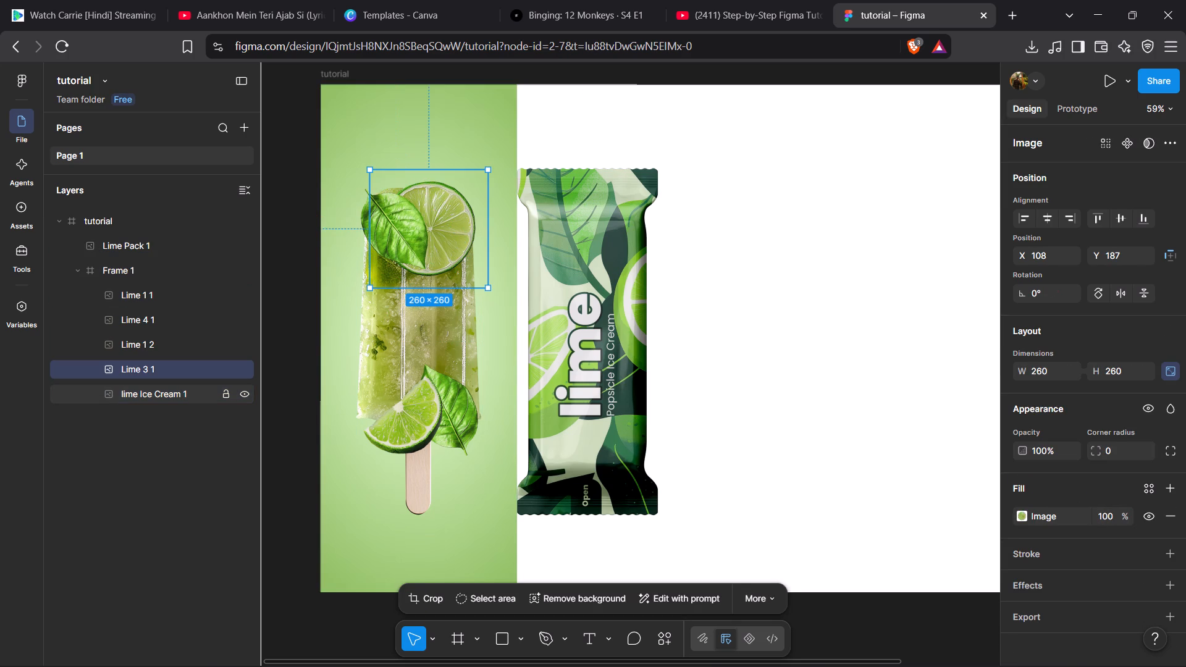
pyautogui.click(175, 396)
pyautogui.hotkey('ctrl', 'z')
pyautogui.hotkey('ctrl', 'z')
pyautogui.hotkey('ctrl', 'z')
pyautogui.hotkey('ctrl', 'z')
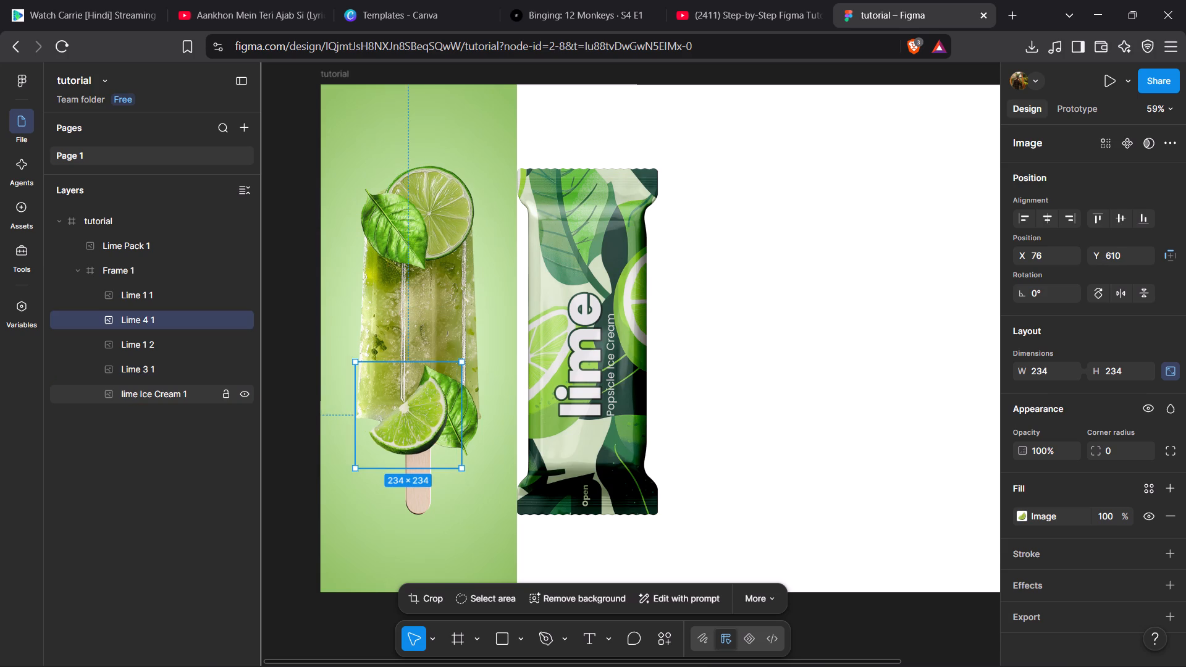
# Undo the earlier move of Lime Pack 1 off the ice cream, its 310-wide resize and the ice cream's 279 by 725 resize.
pyautogui.hotkey('ctrl', 'z')
pyautogui.hotkey('ctrl', 'z')
pyautogui.hotkey('ctrl', 'z')
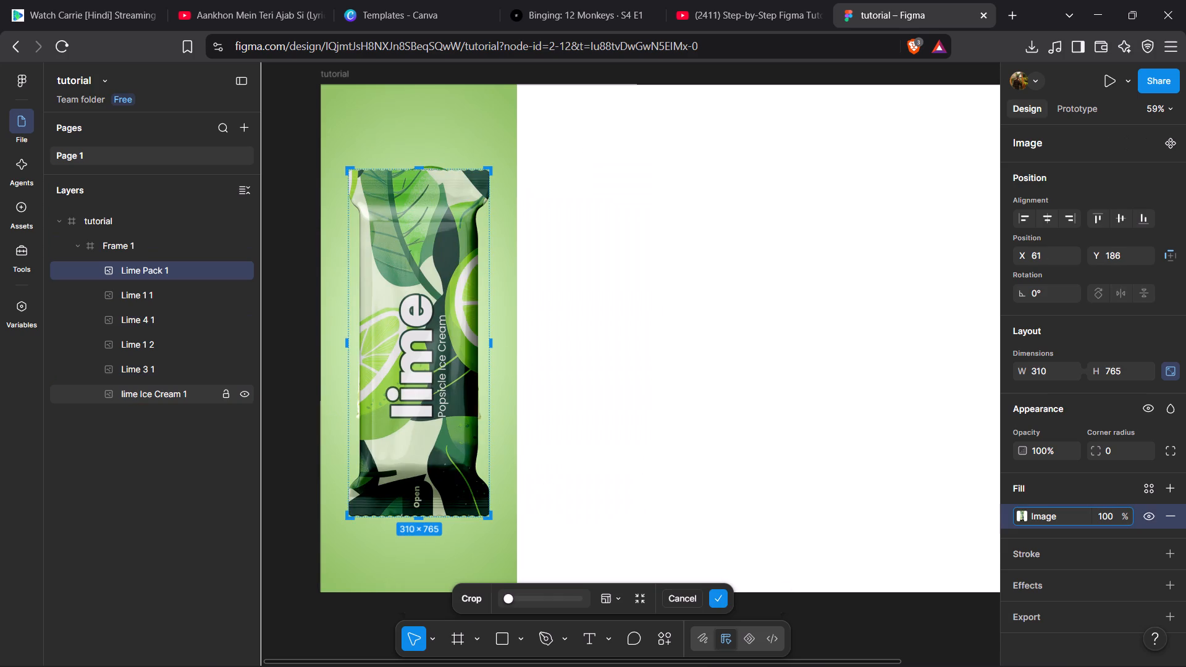
pyautogui.hotkey('ctrl', 'z')
pyautogui.hotkey('ctrl', 'z')
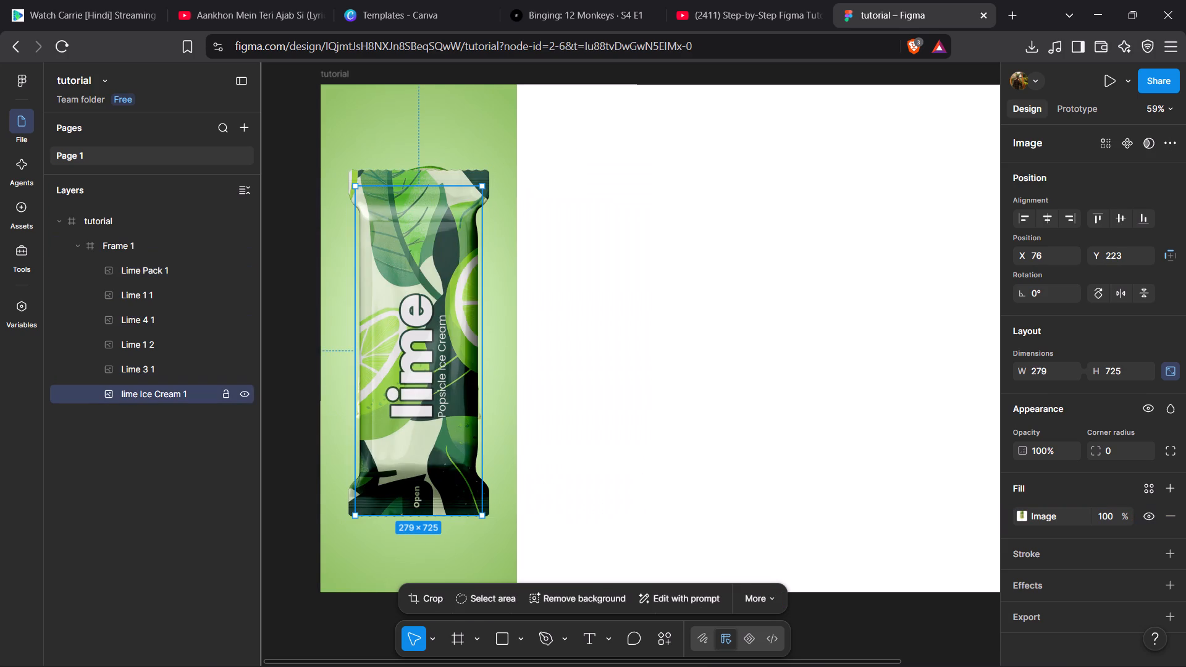
pyautogui.hotkey('ctrl', 'z')
pyautogui.hotkey('ctrl', 'z')
pyautogui.hotkey('ctrl', 'z')
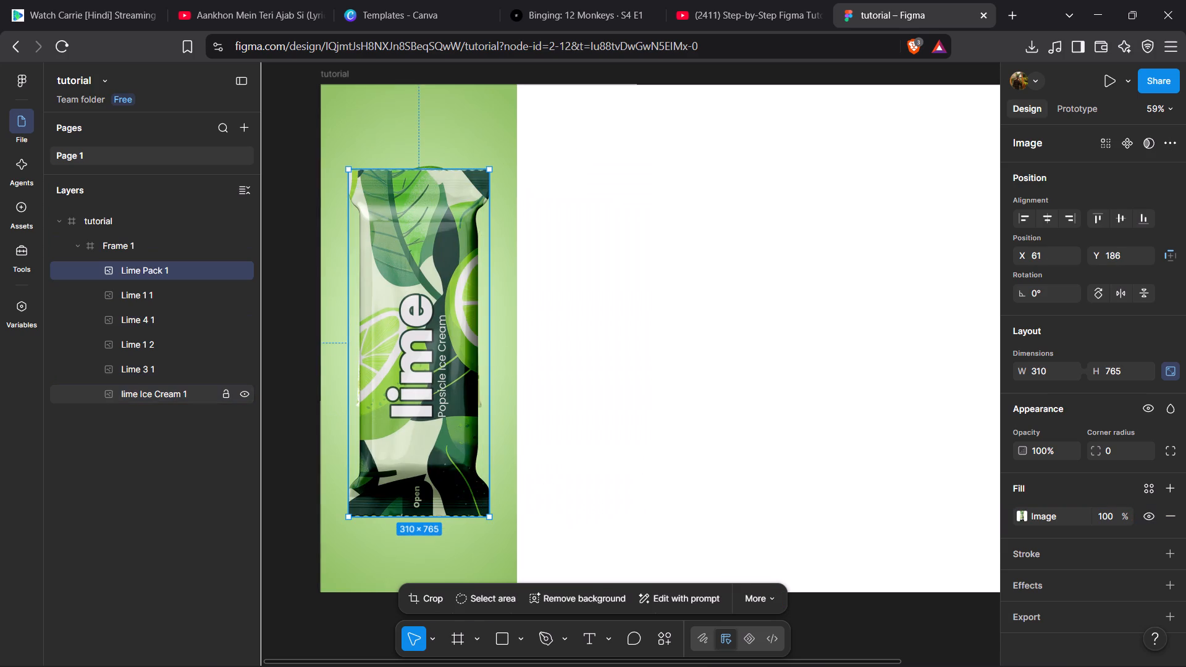
pyautogui.hotkey('ctrl', 'z')
pyautogui.hotkey('ctrl', 'z')
pyautogui.hotkey('ctrl', 'z')
pyautogui.hotkey('ctrl', 'z')
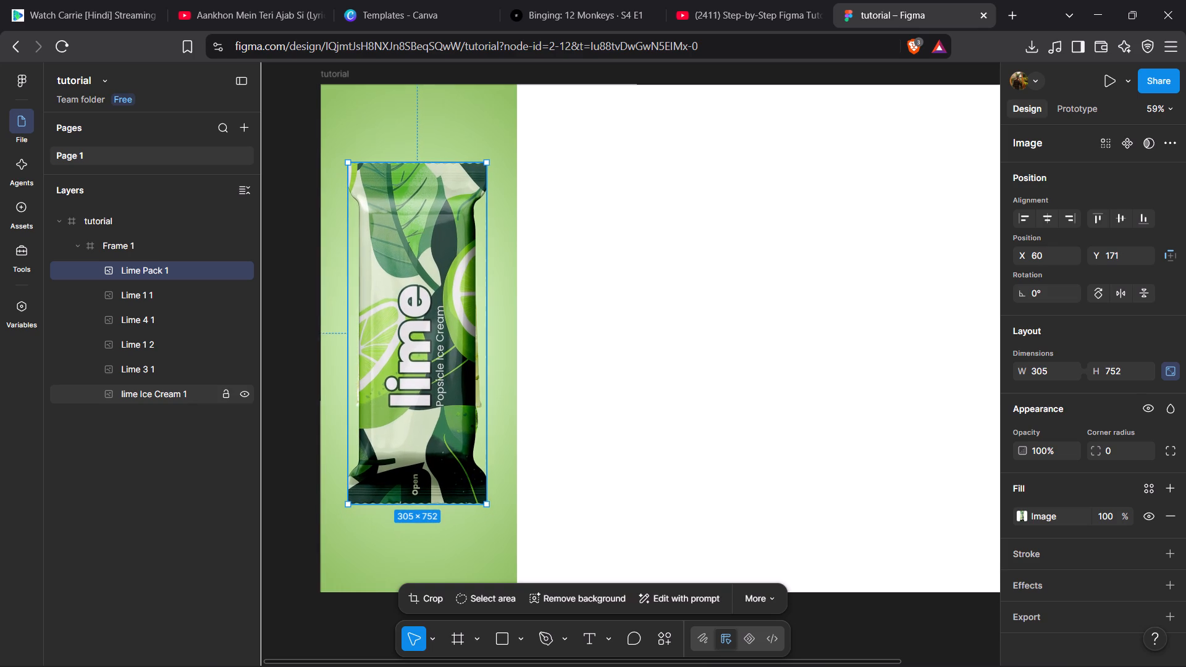
# Undo the pack's resize to 305 by 752 and its placement over the ice cream, back to beside Frame 1.
pyautogui.hotkey('ctrl', 'z')
pyautogui.hotkey('ctrl', 'z')
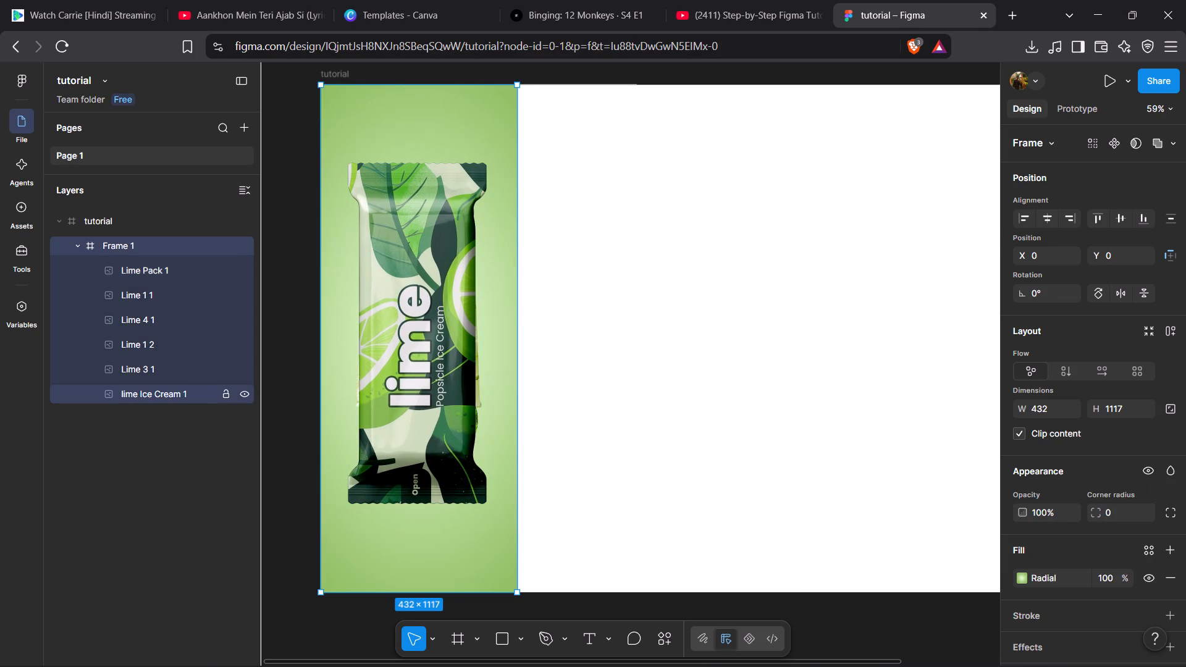
pyautogui.hotkey('ctrl', 'z')
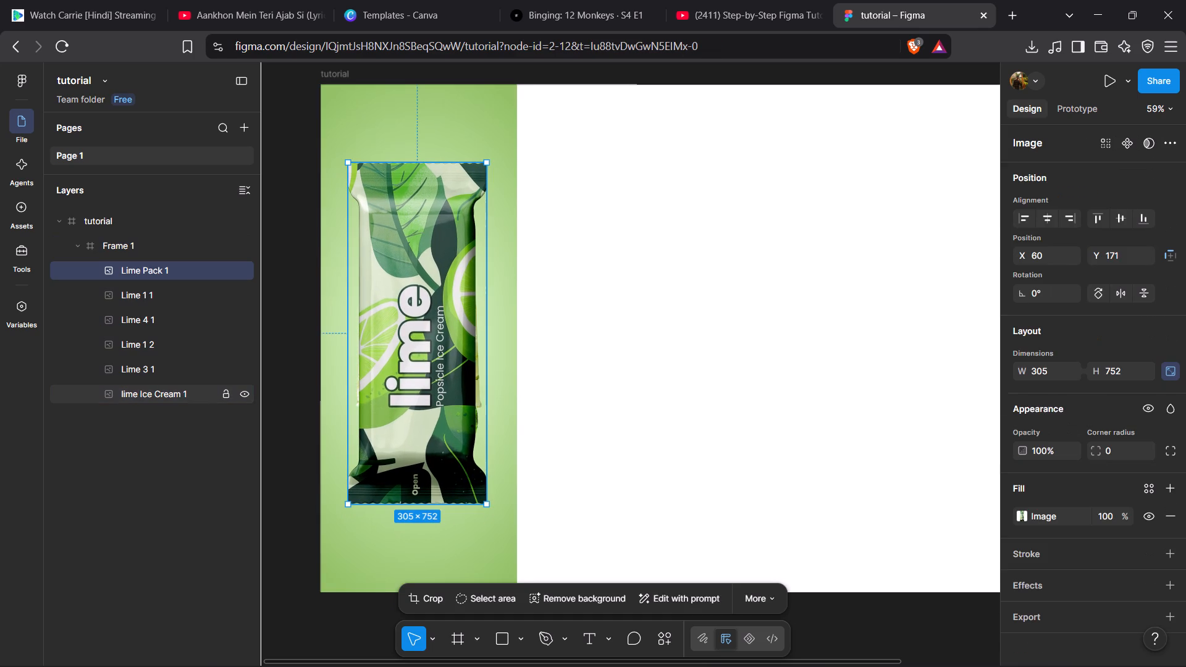
pyautogui.hotkey('ctrl', 'z')
pyautogui.hotkey('ctrl', 'z')
pyautogui.hotkey('ctrl', 'z')
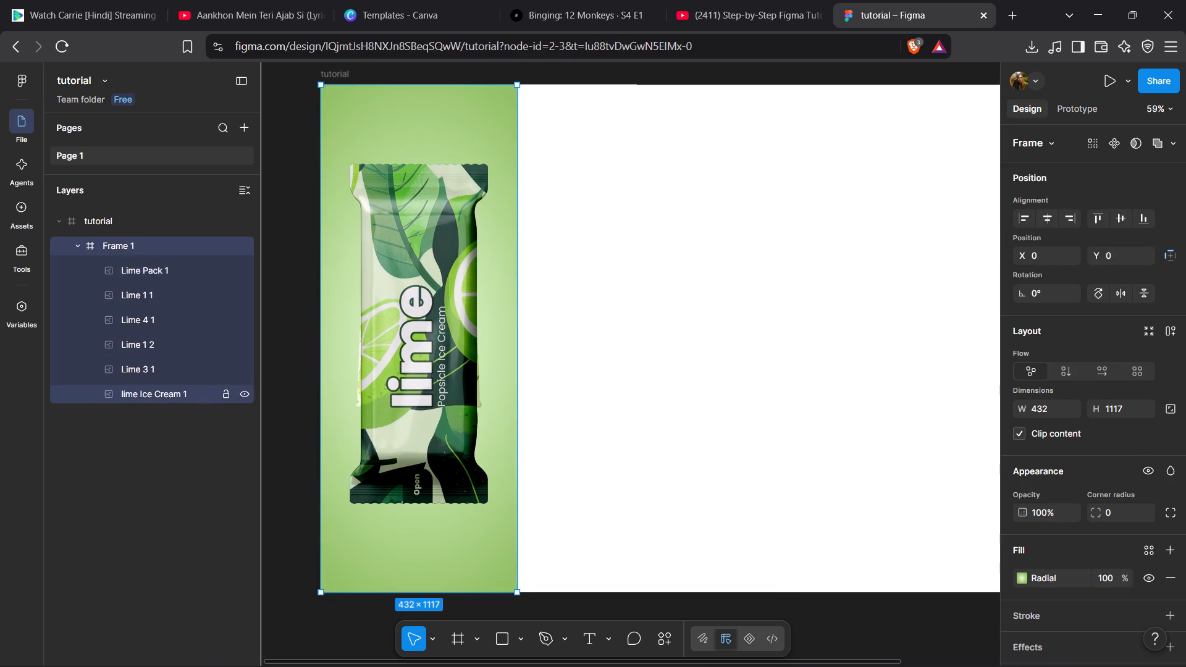
pyautogui.hotkey('ctrl', 'z')
pyautogui.hotkey('ctrl', 'z')
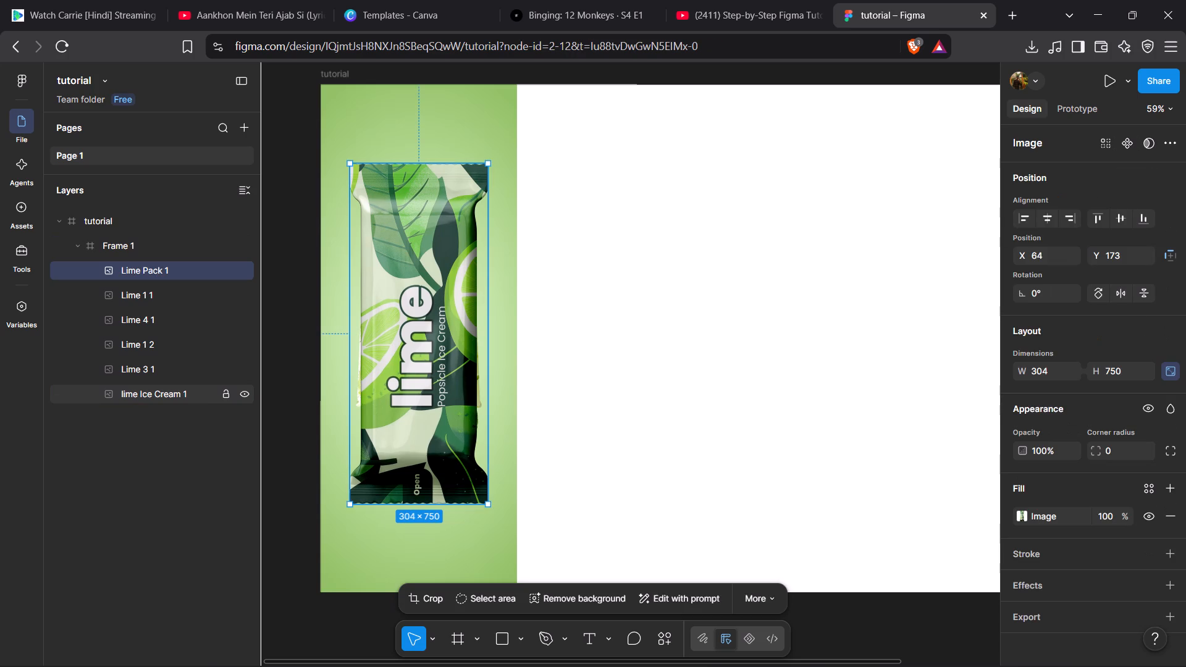
pyautogui.hotkey('ctrl', 'z')
pyautogui.hotkey('ctrl', 'z')
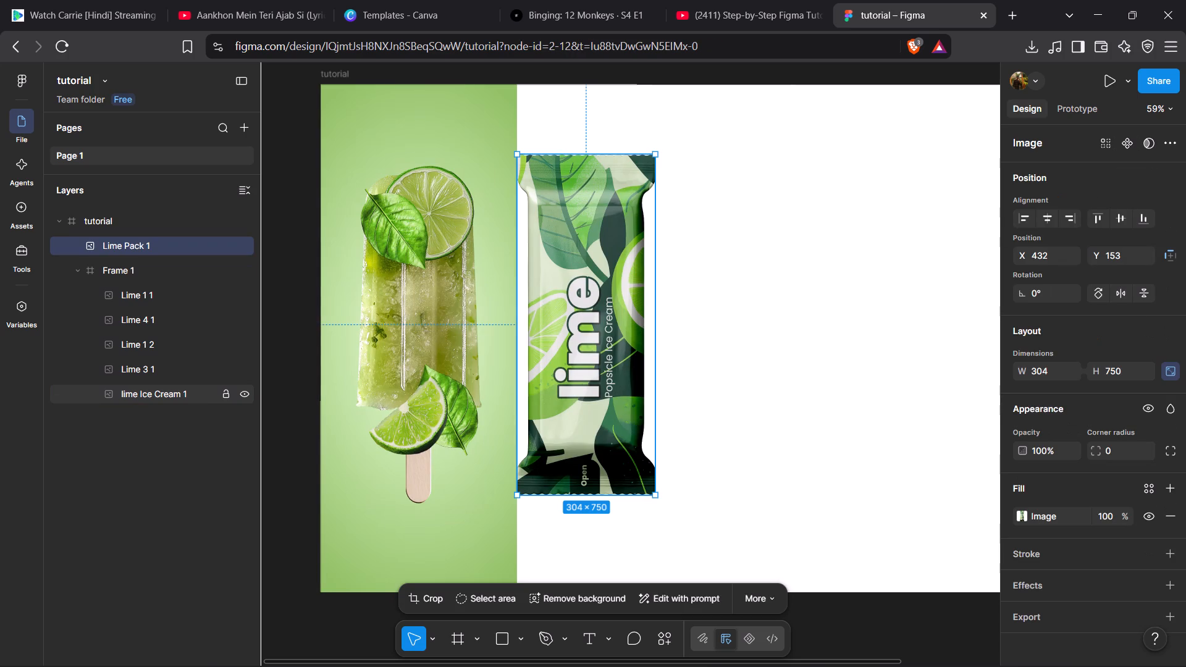
# Scale Lime Pack 1 proportionally to a width of 332.
pyautogui.click(166, 398)
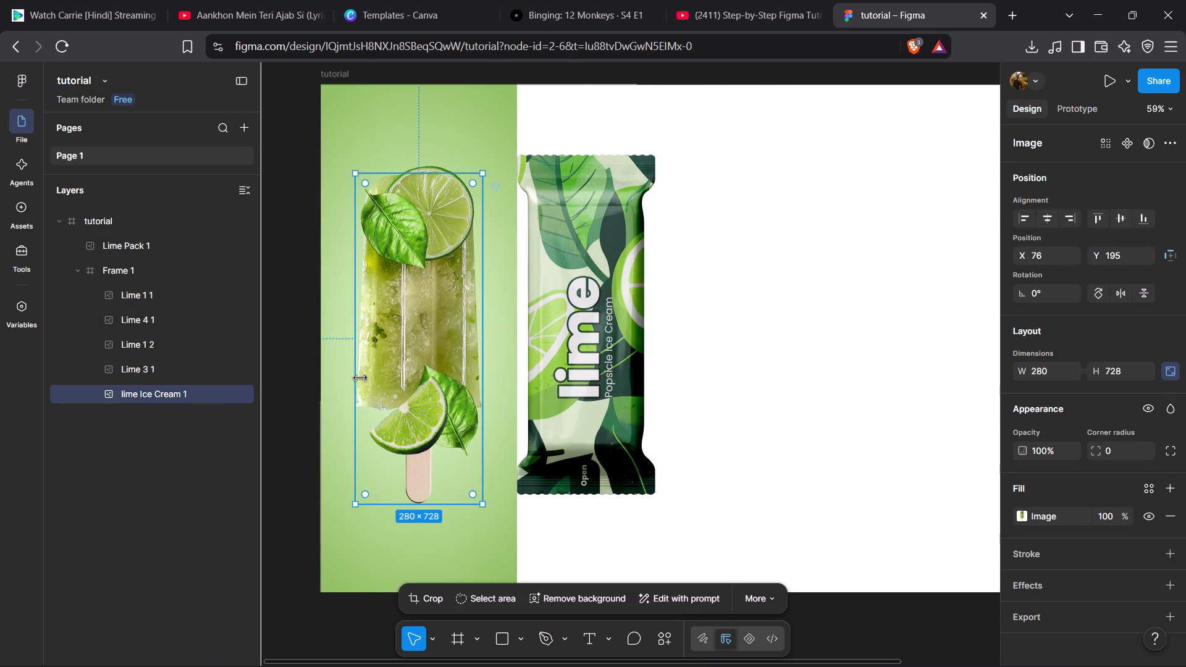
pyautogui.click(622, 352)
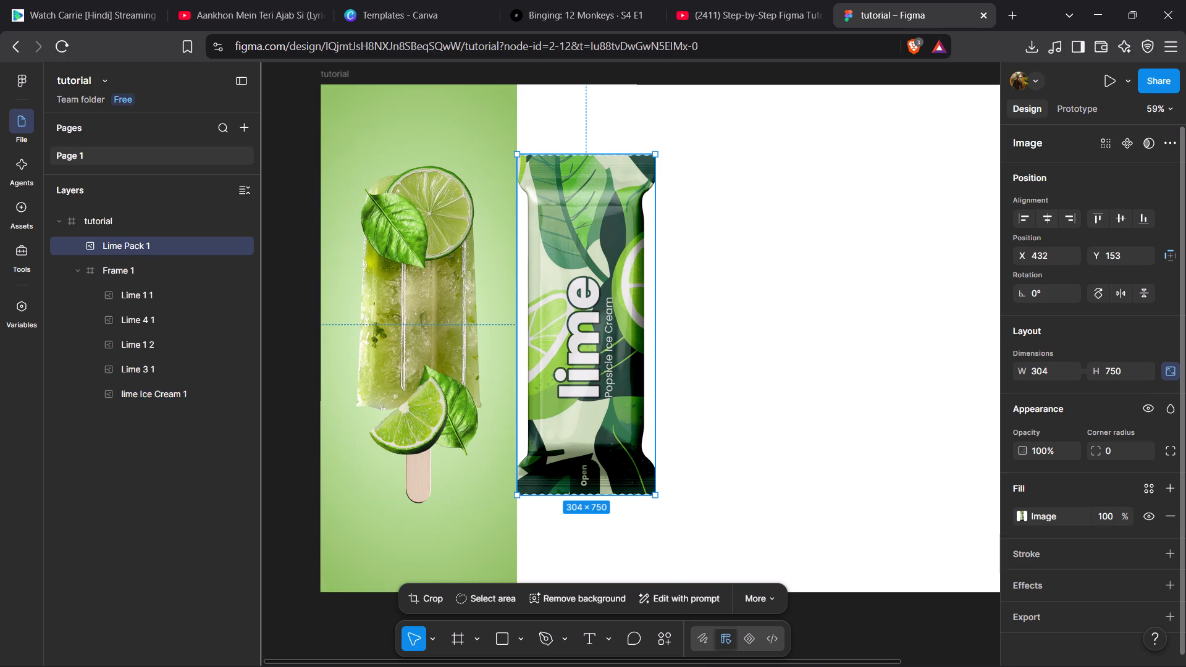
pyautogui.click(1057, 375)
pyautogui.write('332')
pyautogui.press('Return')
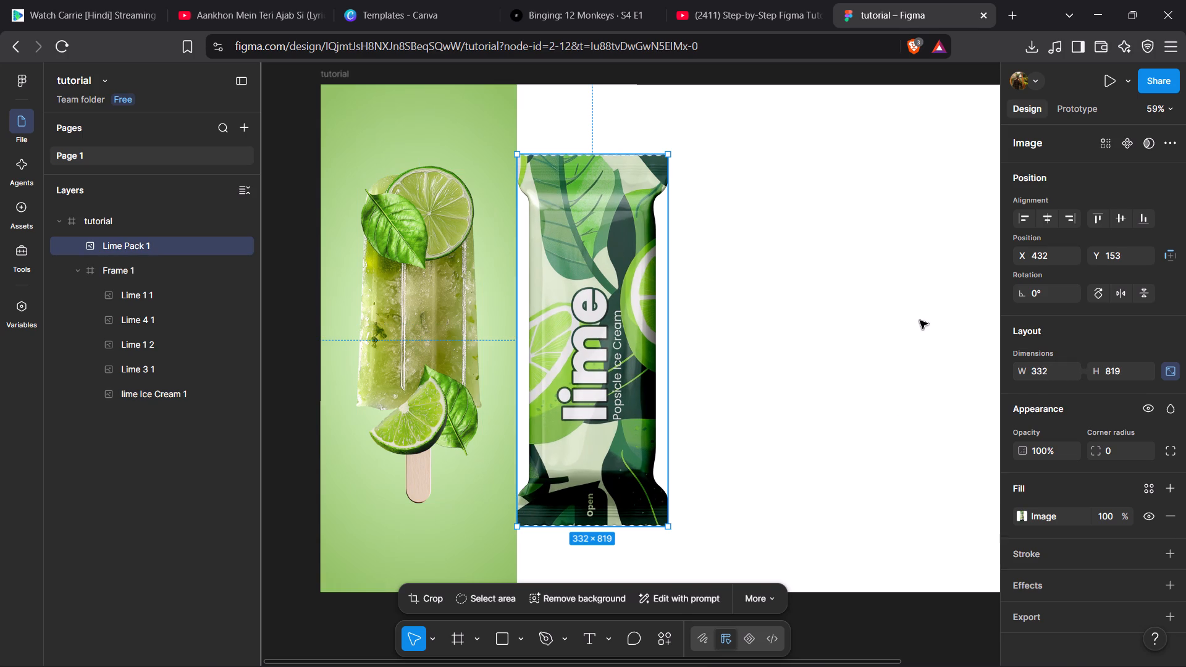
# Move Lime Pack 1 into Frame 1 over the ice cream, horizontally centred at about X 50, Y 178.
pyautogui.moveTo(604, 319); pyautogui.dragTo(480, 330)
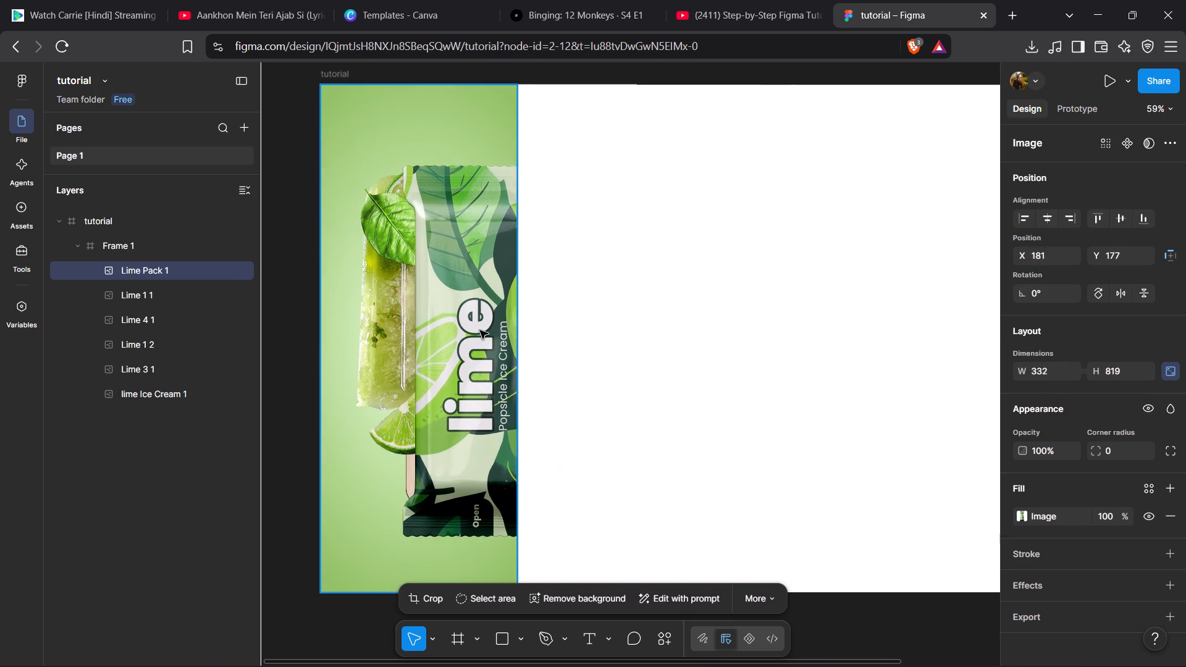
pyautogui.moveTo(480, 330); pyautogui.dragTo(431, 328)
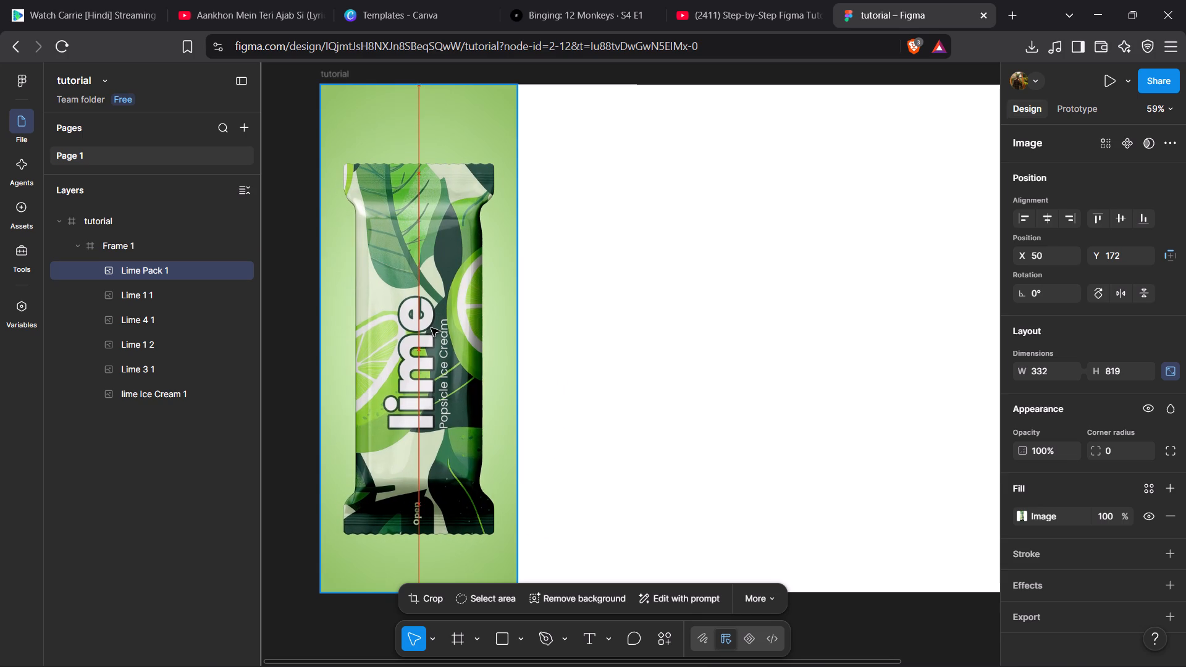
pyautogui.moveTo(431, 328); pyautogui.dragTo(432, 329)
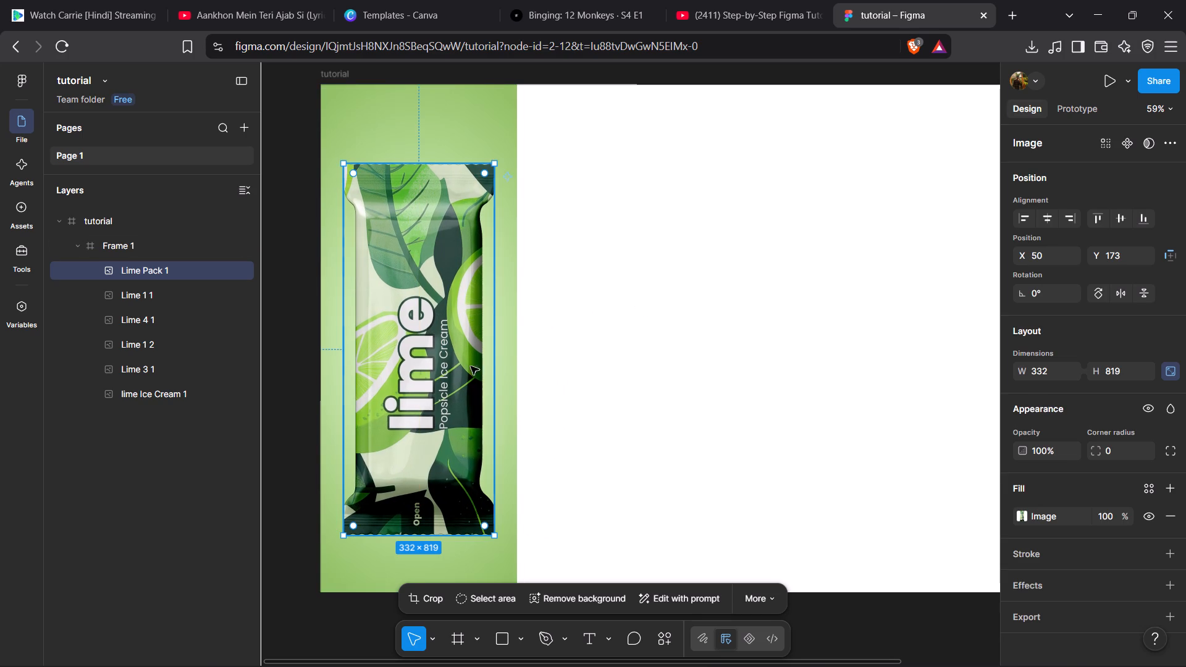
pyautogui.click(448, 379)
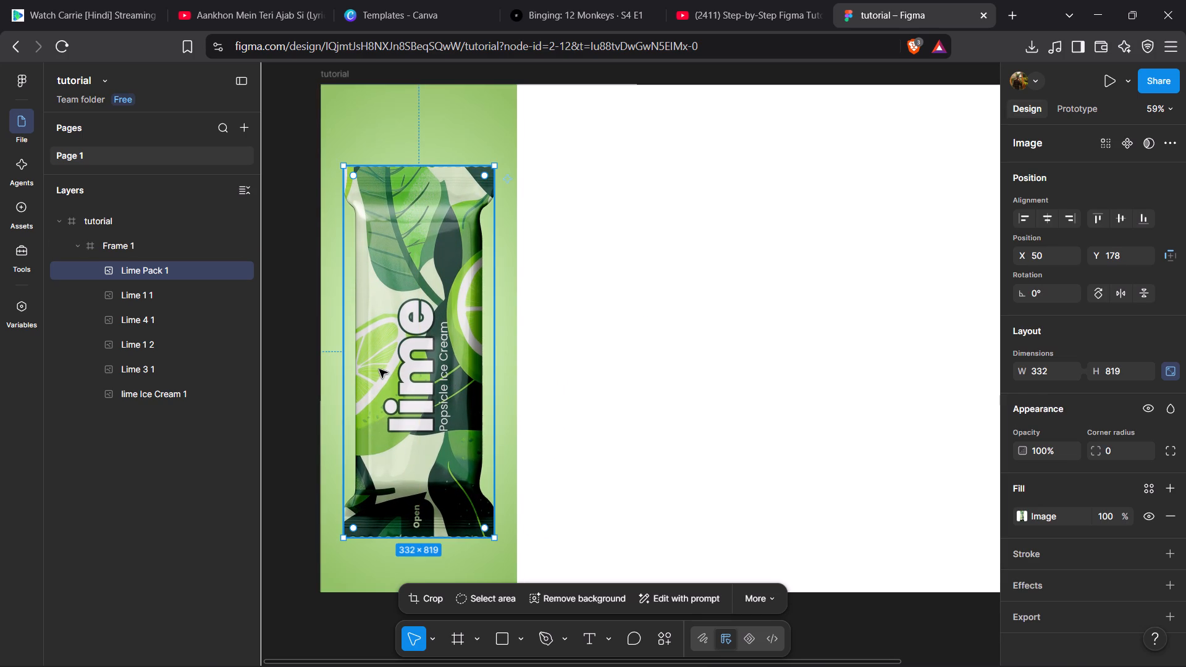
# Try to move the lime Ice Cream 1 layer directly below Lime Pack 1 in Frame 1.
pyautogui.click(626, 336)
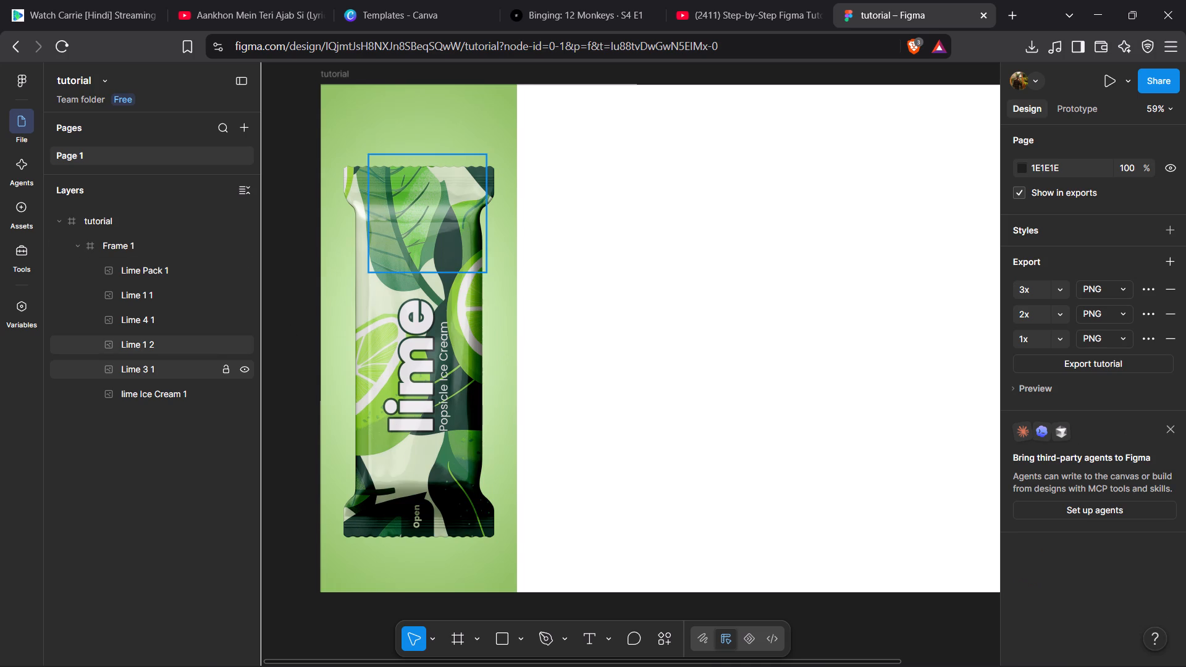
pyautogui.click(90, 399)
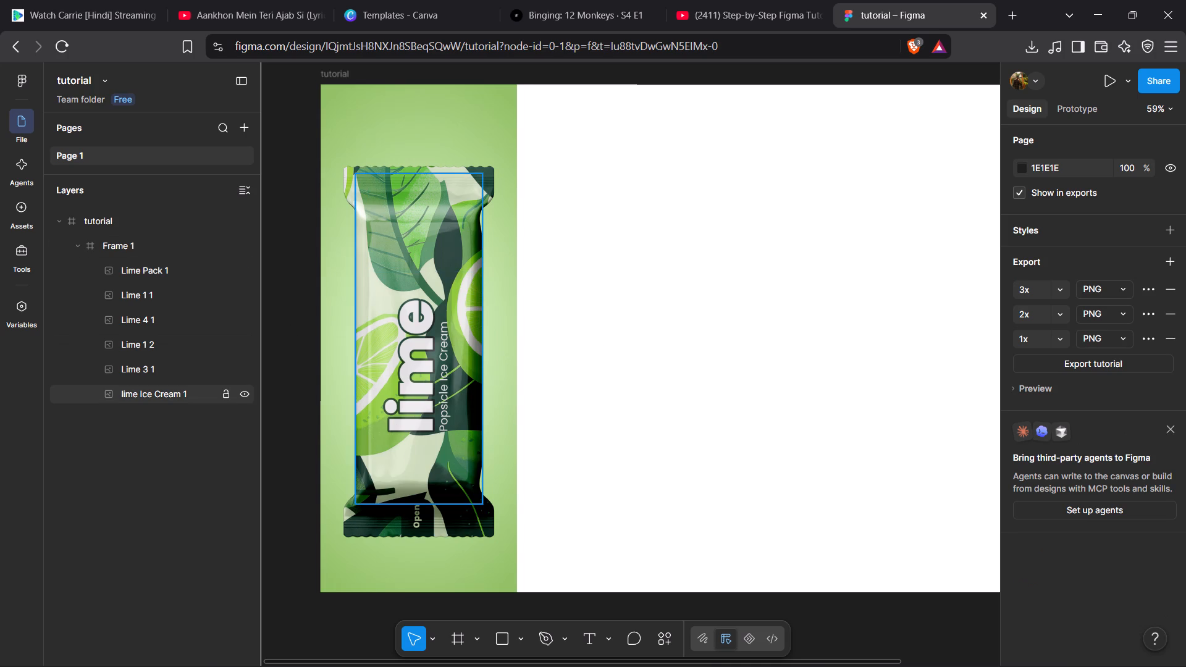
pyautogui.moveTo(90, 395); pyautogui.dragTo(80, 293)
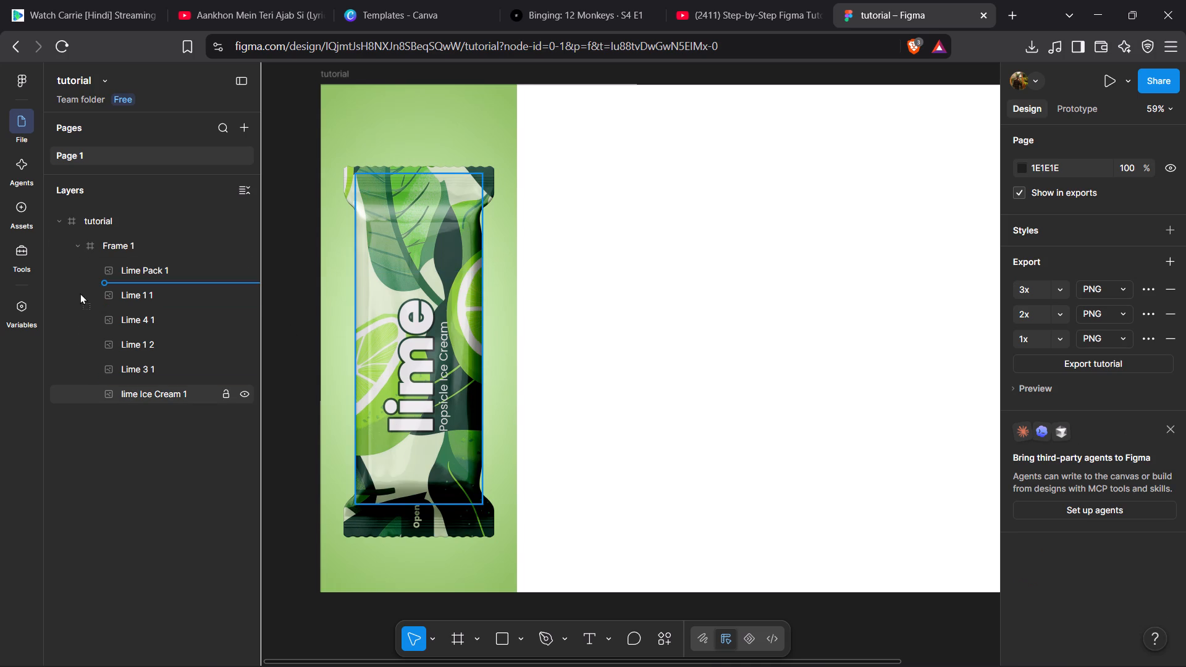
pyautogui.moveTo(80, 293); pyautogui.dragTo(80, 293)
# Rename the Frame 1 layer inside the tutorial frame as Lime.
pyautogui.doubleClick(142, 244)
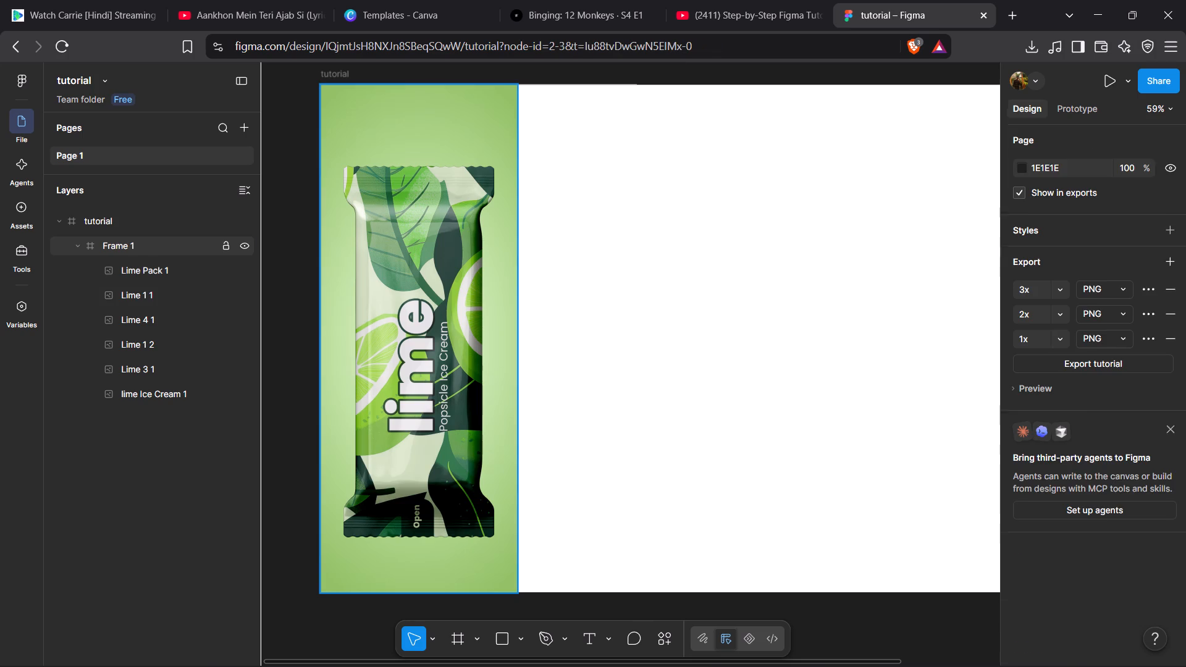
pyautogui.click(142, 244)
pyautogui.press('BackSpace')
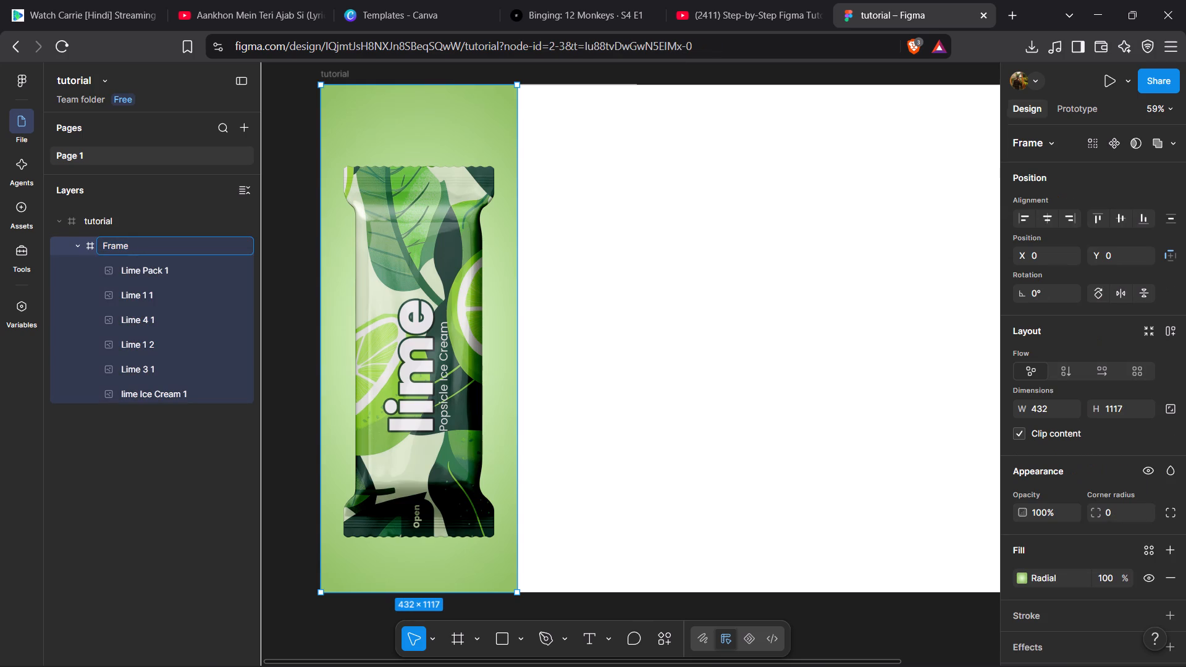
pyautogui.press('BackSpace')
pyautogui.press('BackSpace')
pyautogui.press('BackSpace')
pyautogui.press('BackSpace')
pyautogui.press('BackSpace')
pyautogui.press('BackSpace')
pyautogui.press('BackSpace')
pyautogui.press('l')
pyautogui.write('ime')
pyautogui.press('Return')
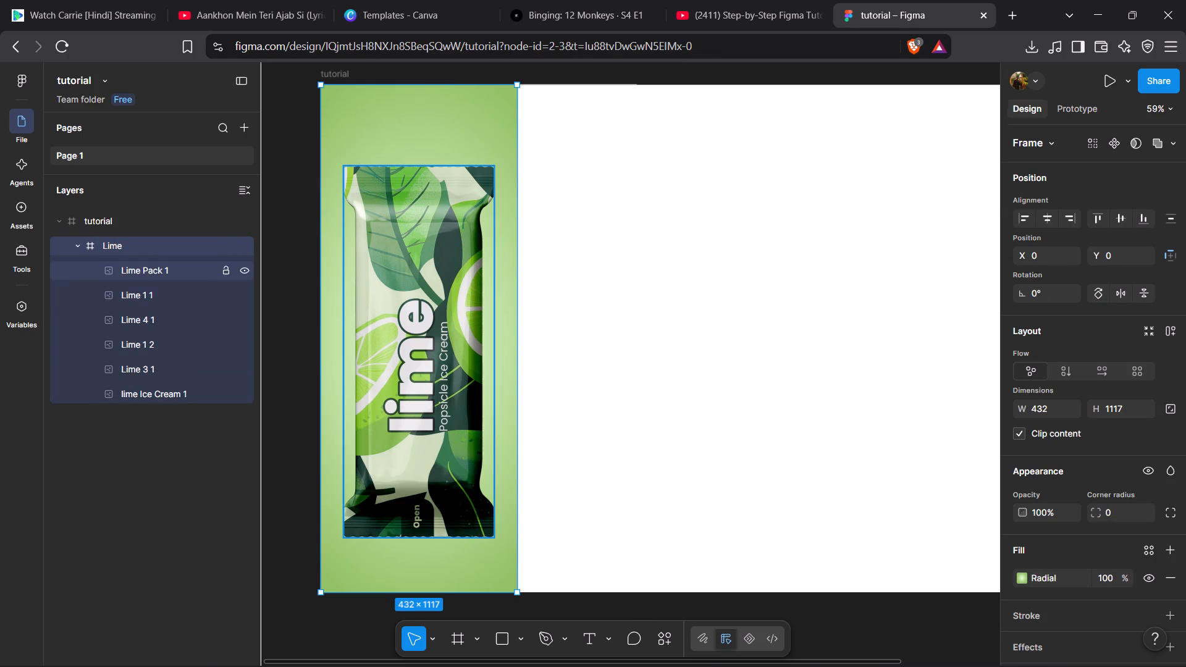
# Rename the Lime Pack 1 image layer in the Lime frame as Pack.
pyautogui.doubleClick(166, 272)
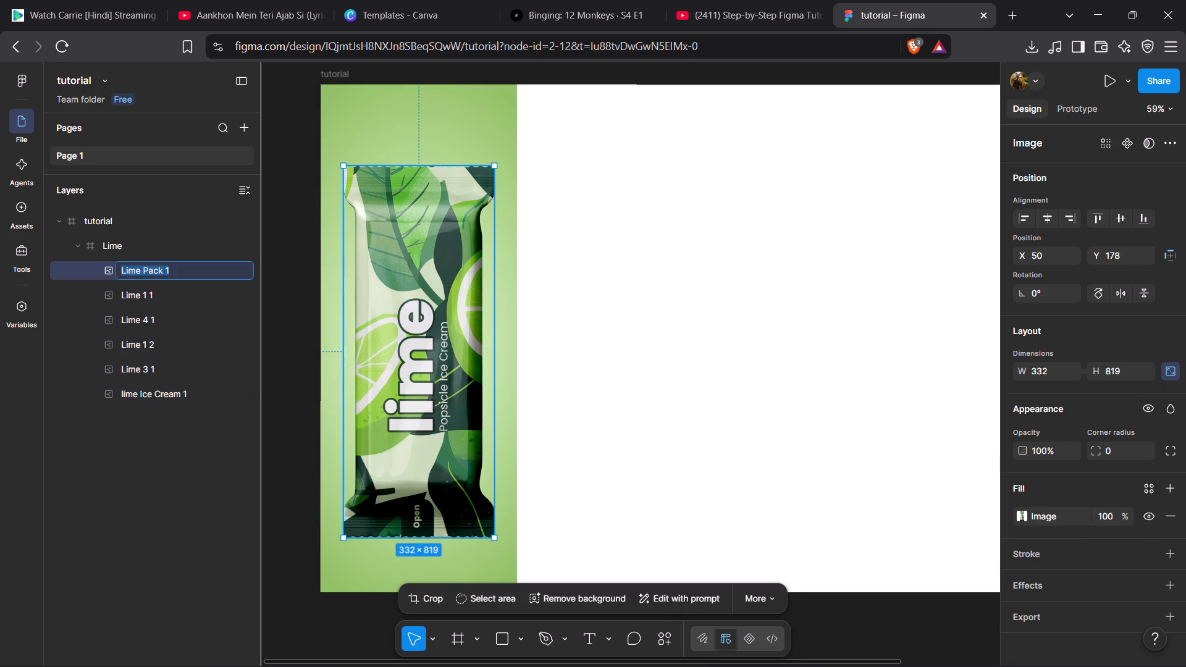
pyautogui.press('Right')
pyautogui.press('BackSpace')
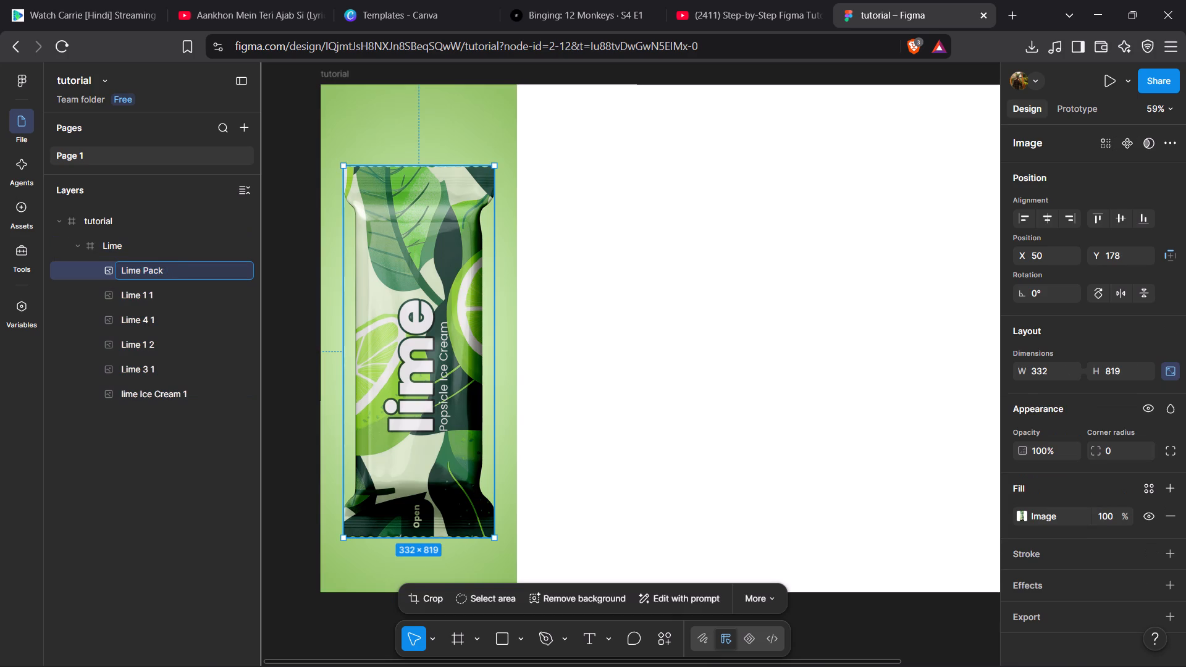
pyautogui.press('Left')
pyautogui.press('Left')
pyautogui.press('Left')
pyautogui.press('Left')
pyautogui.press('Left')
pyautogui.press('Left')
pyautogui.press('BackSpace')
pyautogui.press('BackSpace')
pyautogui.press('BackSpace')
pyautogui.press('BackSpace')
pyautogui.press('BackSpace')
pyautogui.press('Return')
# Rename the Lime 1 1 image layer in the Lime frame as Lime 5.
pyautogui.doubleClick(154, 295)
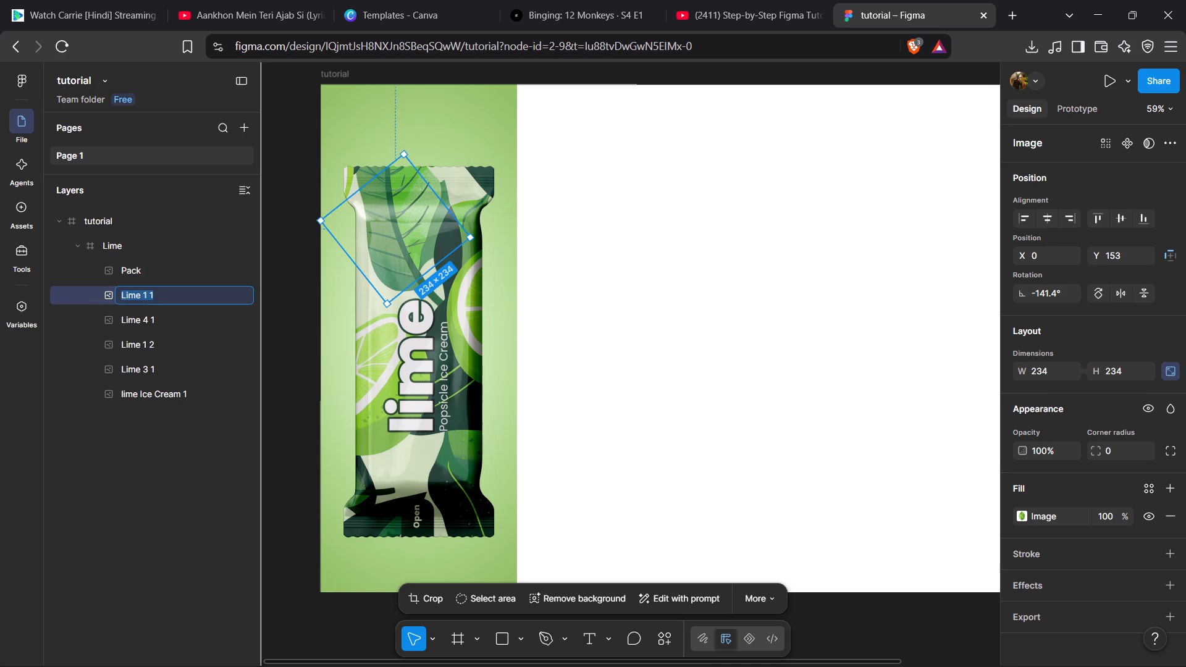
pyautogui.click(154, 295)
pyautogui.press('Right')
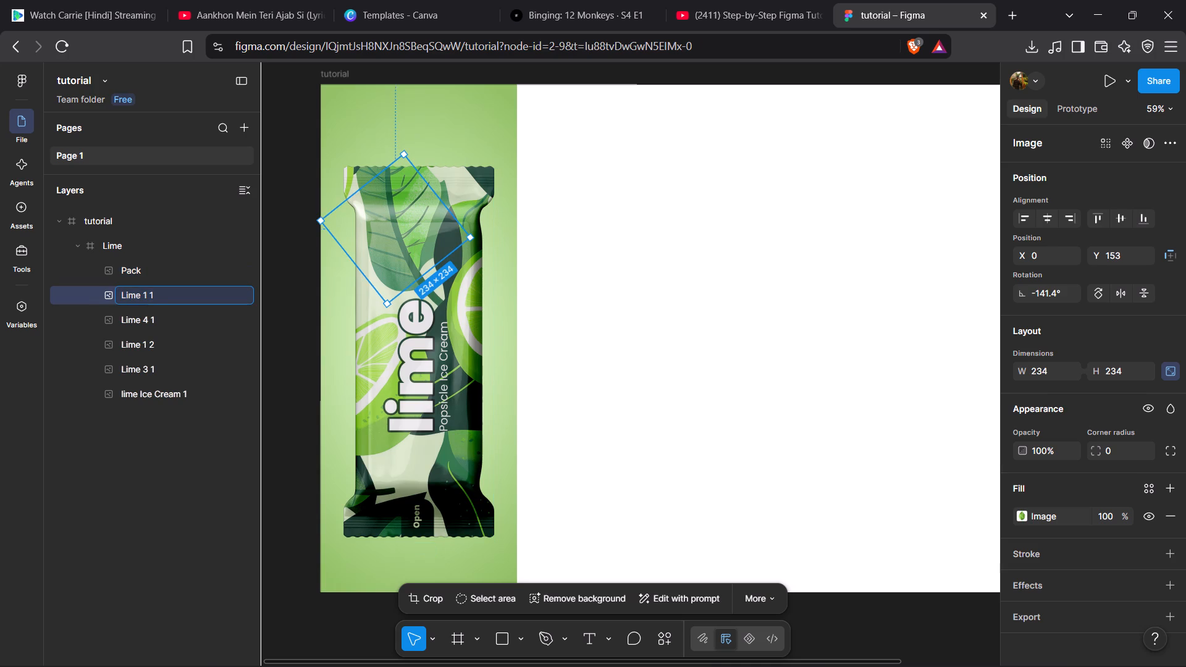
pyautogui.press('BackSpace')
pyautogui.press('BackSpace')
pyautogui.press('BackSpace')
pyautogui.press('5')
pyautogui.press('Return')
# Rename the Lime 4 1 image layer in the Lime frame as Lime 4.
pyautogui.doubleClick(156, 325)
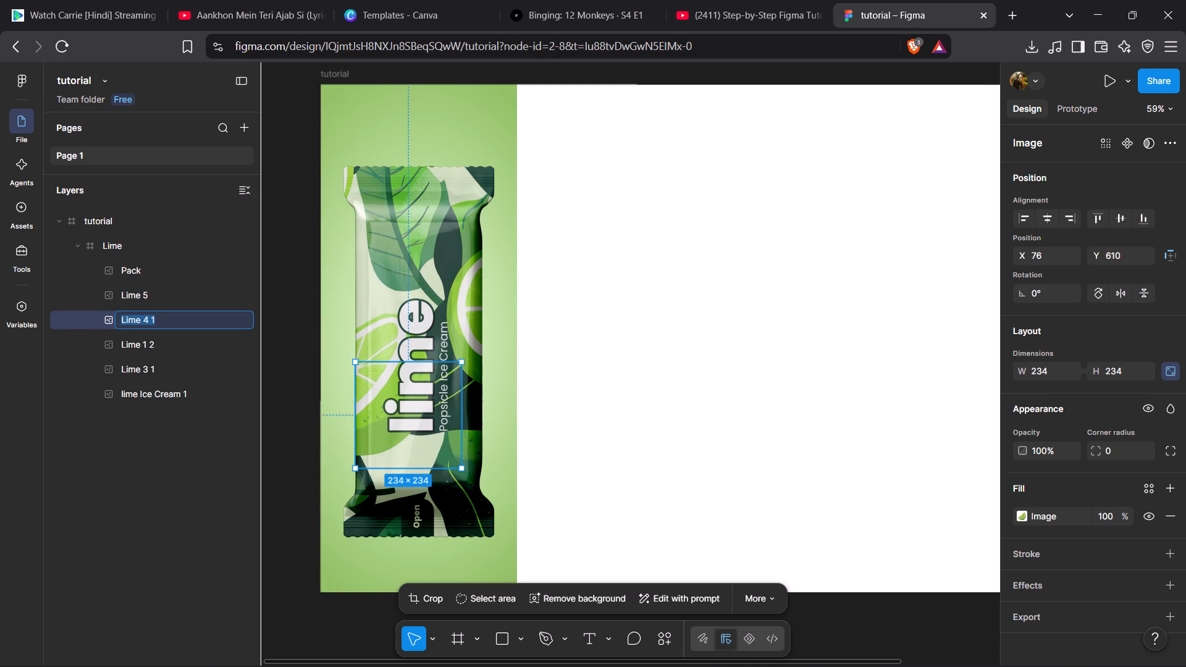
pyautogui.click(156, 325)
pyautogui.press('Right')
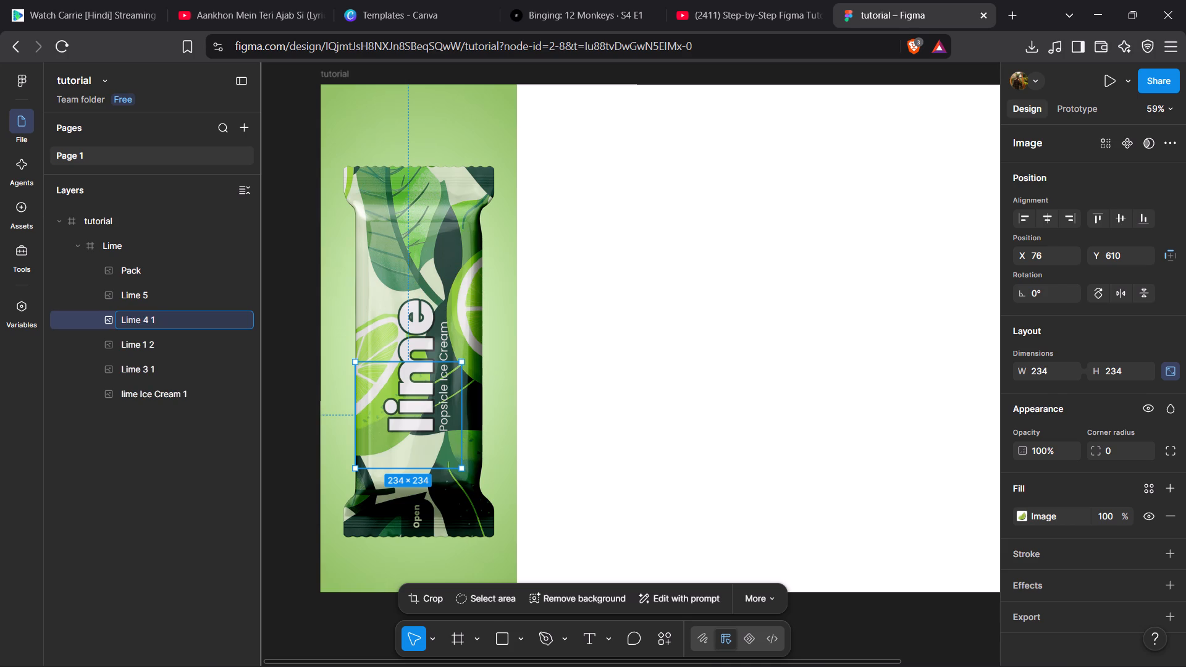
pyautogui.press('BackSpace')
pyautogui.press('Return')
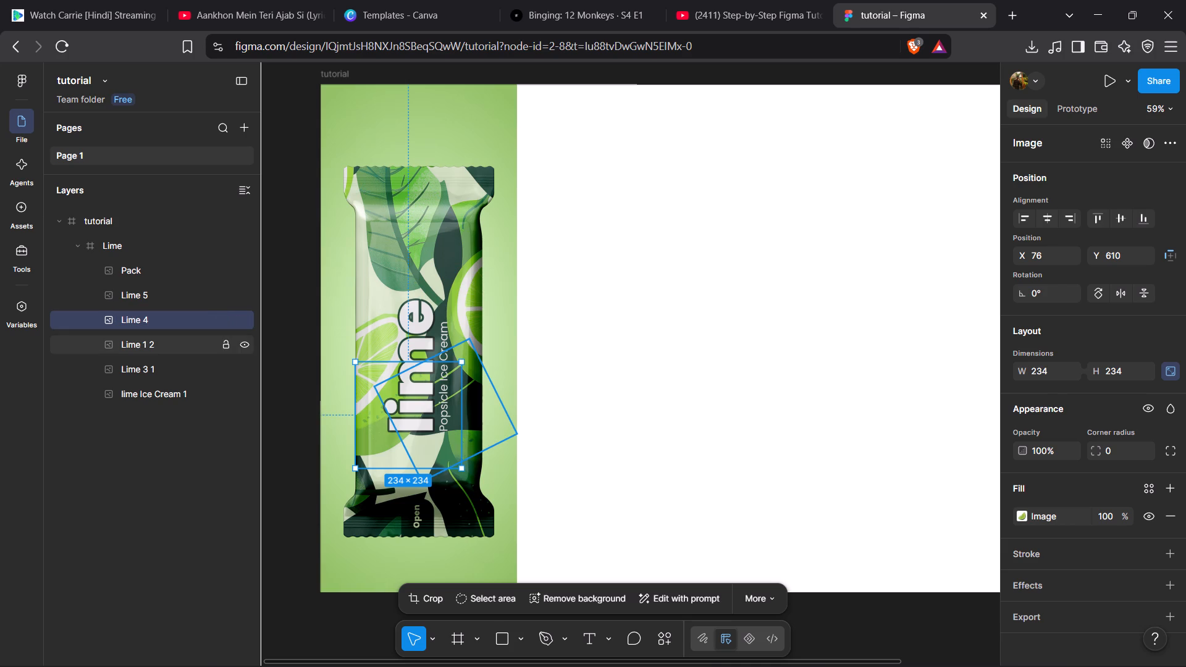
# Rename the Lime 1 2 image layer in the Lime frame as Lime 1.
pyautogui.doubleClick(167, 343)
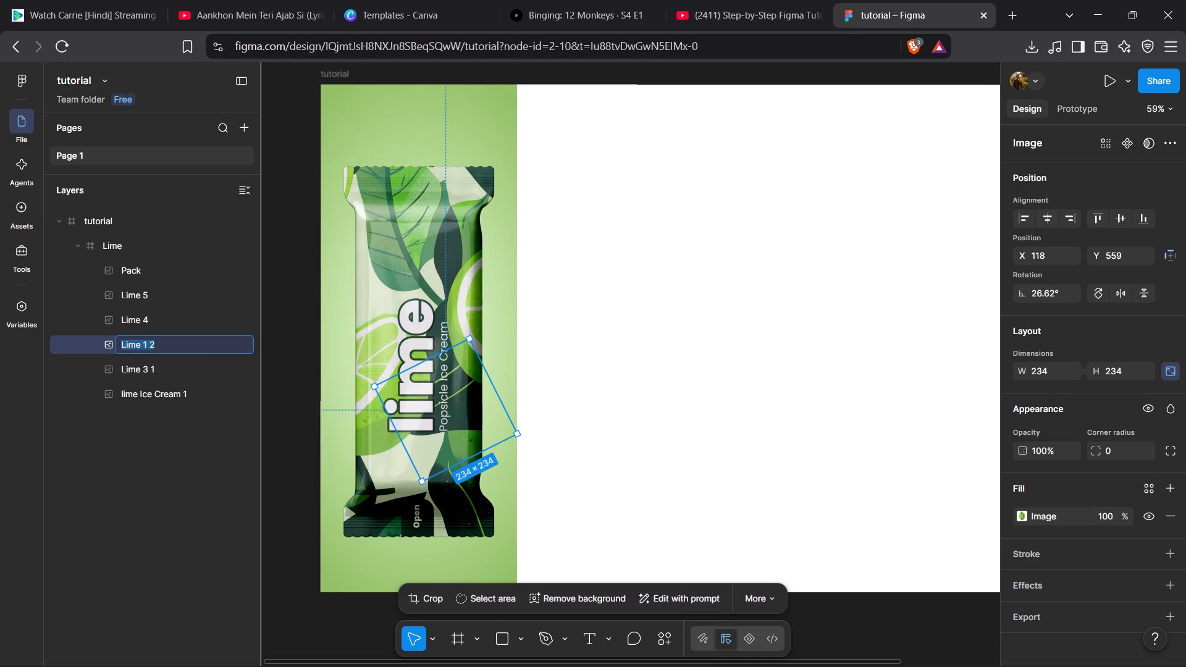
pyautogui.click(167, 343)
pyautogui.press('BackSpace')
pyautogui.press('Return')
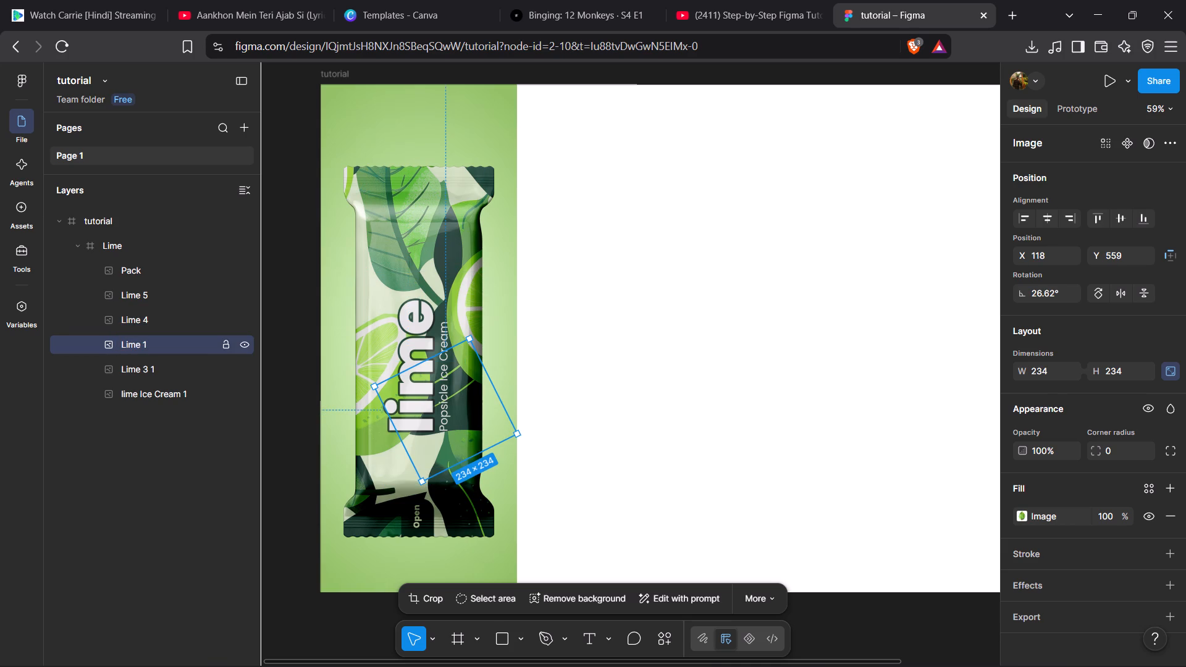
# Rename the Lime 3 1 image layer in the Lime frame as Lime 3.
pyautogui.doubleClick(153, 369)
pyautogui.click(153, 369)
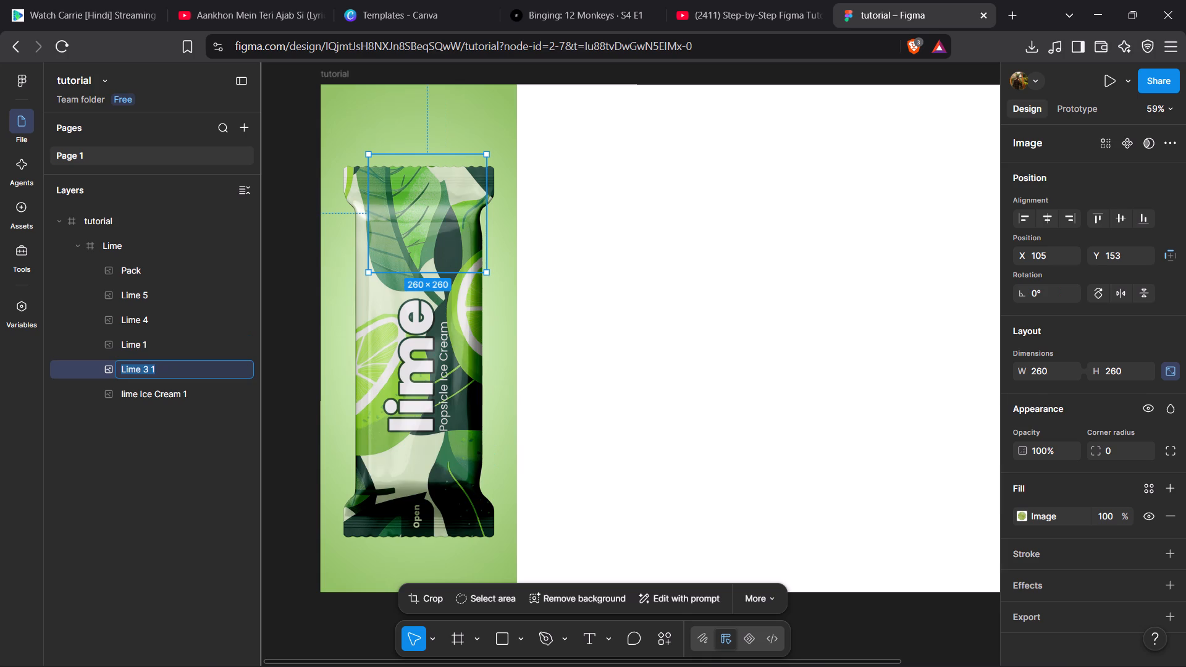
pyautogui.press('Right')
pyautogui.press('BackSpace')
pyautogui.press('Return')
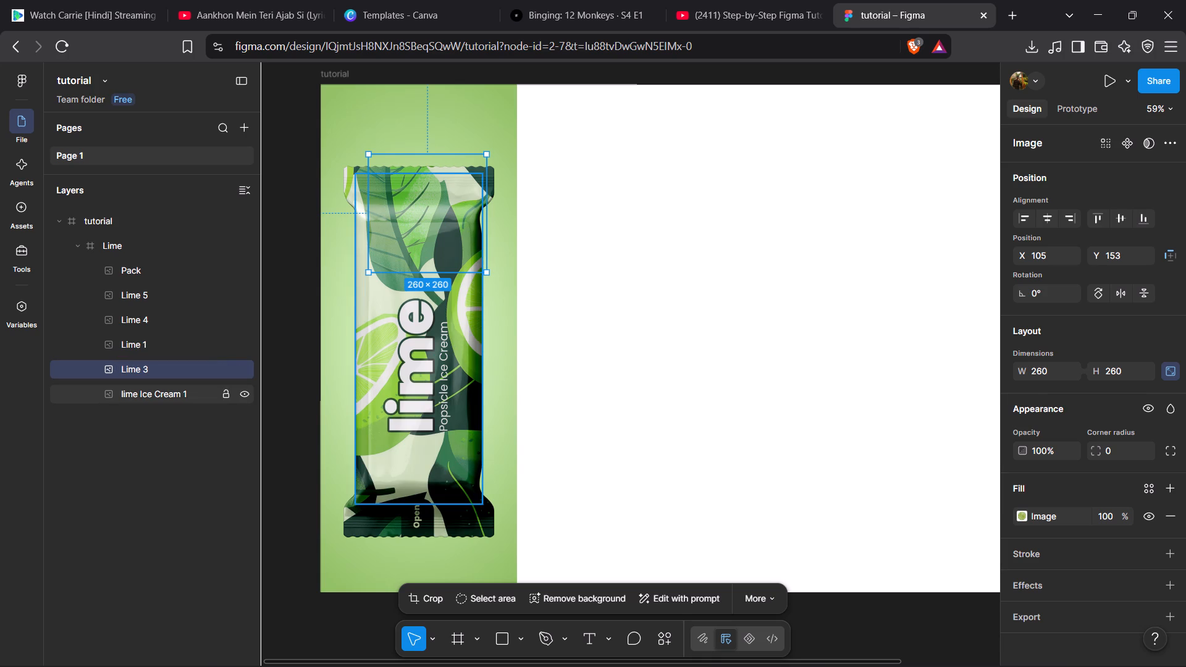
# Move the lime Ice Cream 1 layer directly below Pack and above Lime 5 in the Lime frame, and clear the selection.
pyautogui.moveTo(85, 393); pyautogui.dragTo(69, 295)
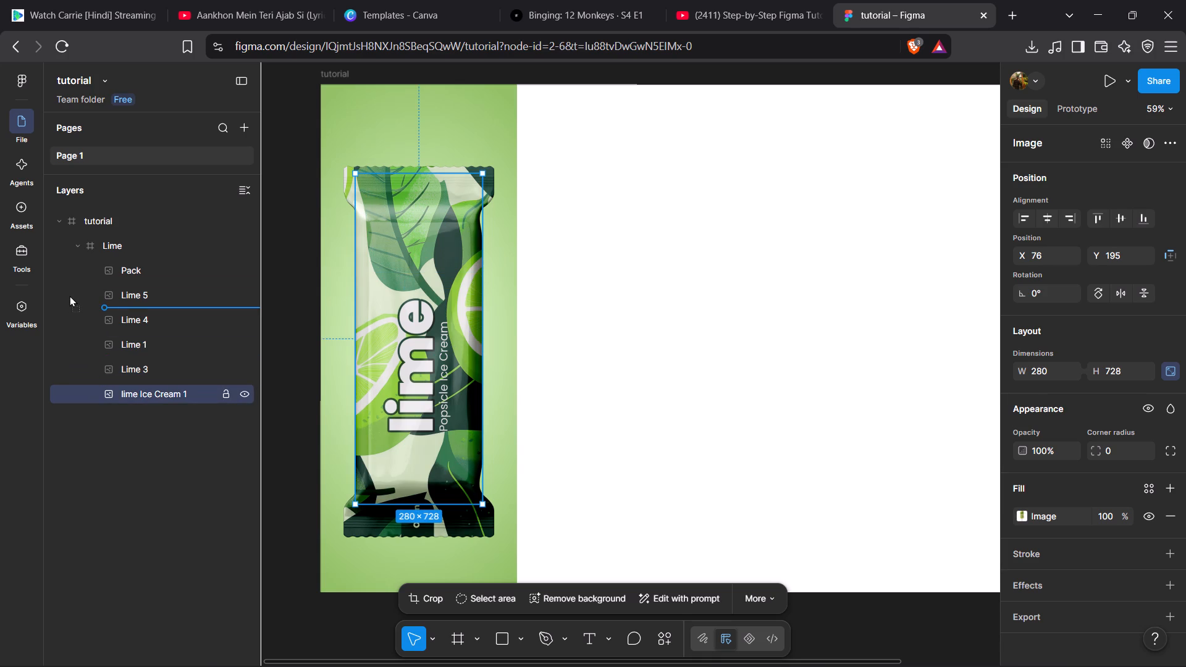
pyautogui.moveTo(69, 295); pyautogui.dragTo(69, 291)
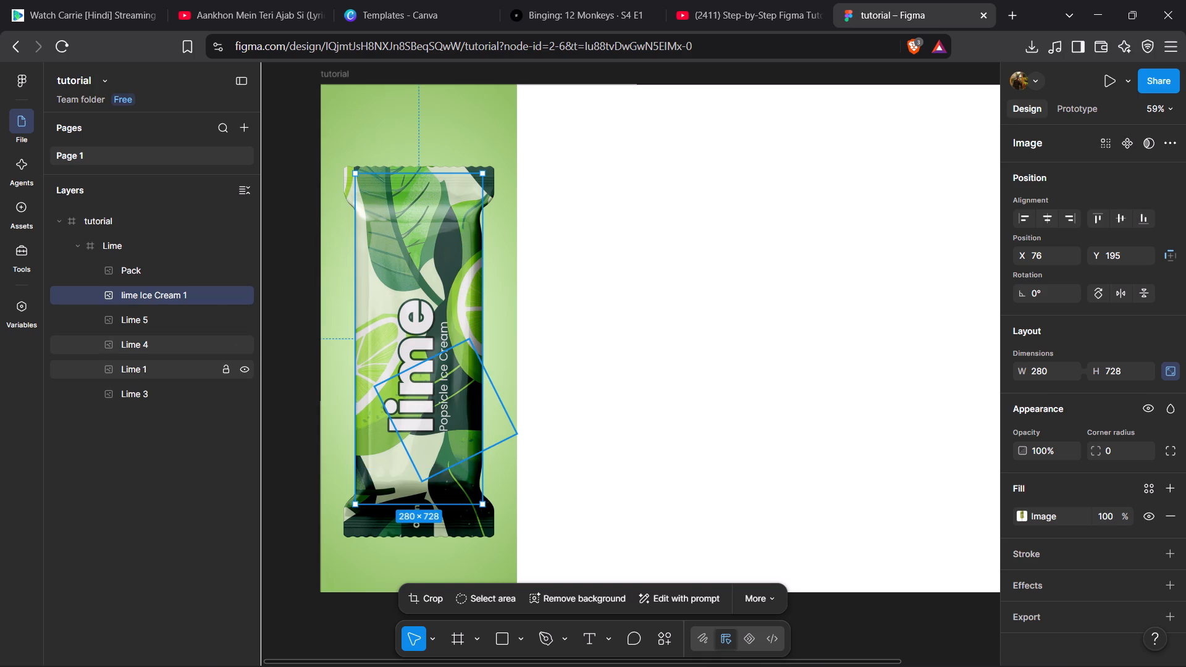
pyautogui.click(620, 336)
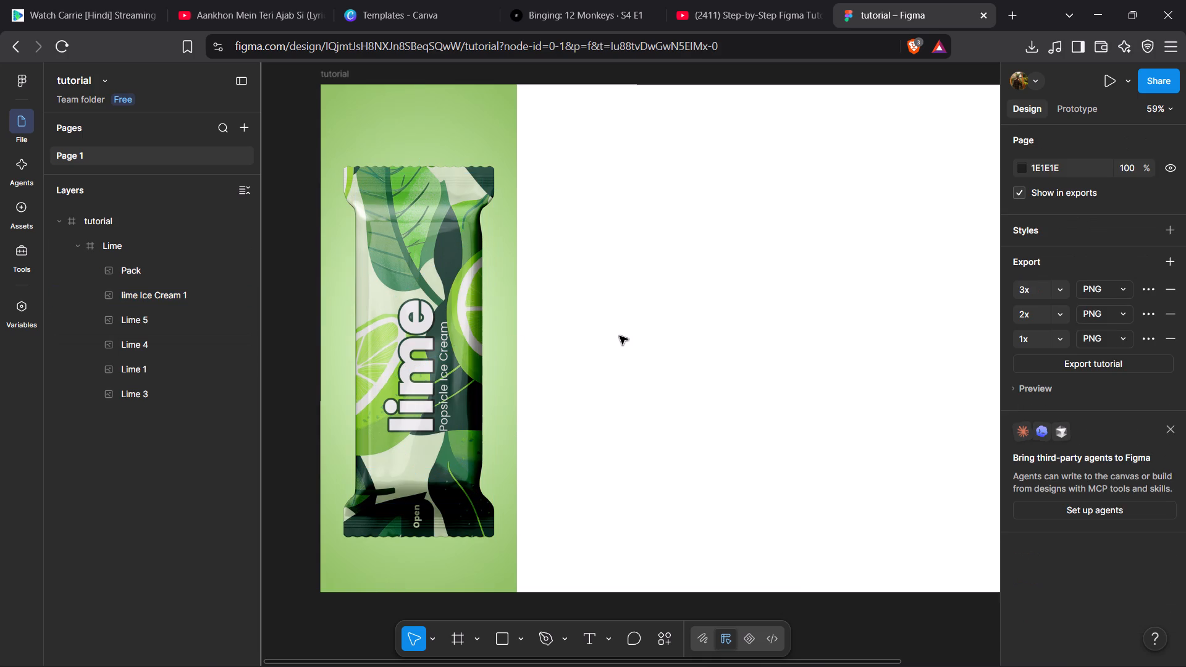
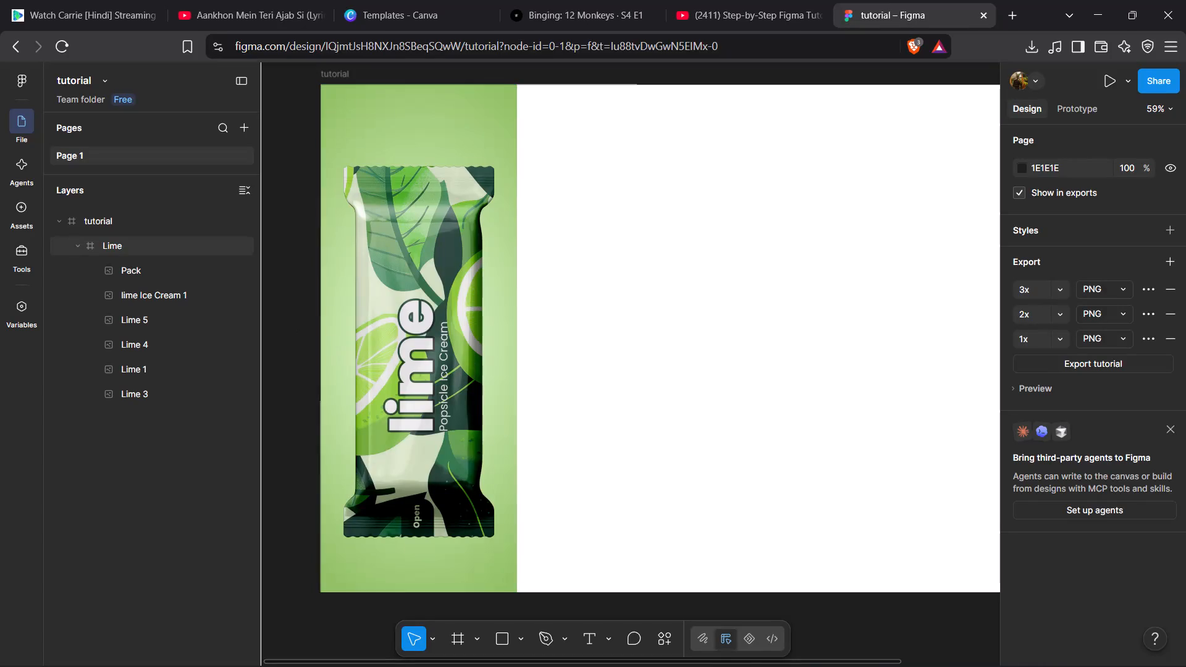
# Duplicate the Lime frame inside the tutorial frame and place the copy flush beside the original at X 432, Y 0.
pyautogui.click(139, 239)
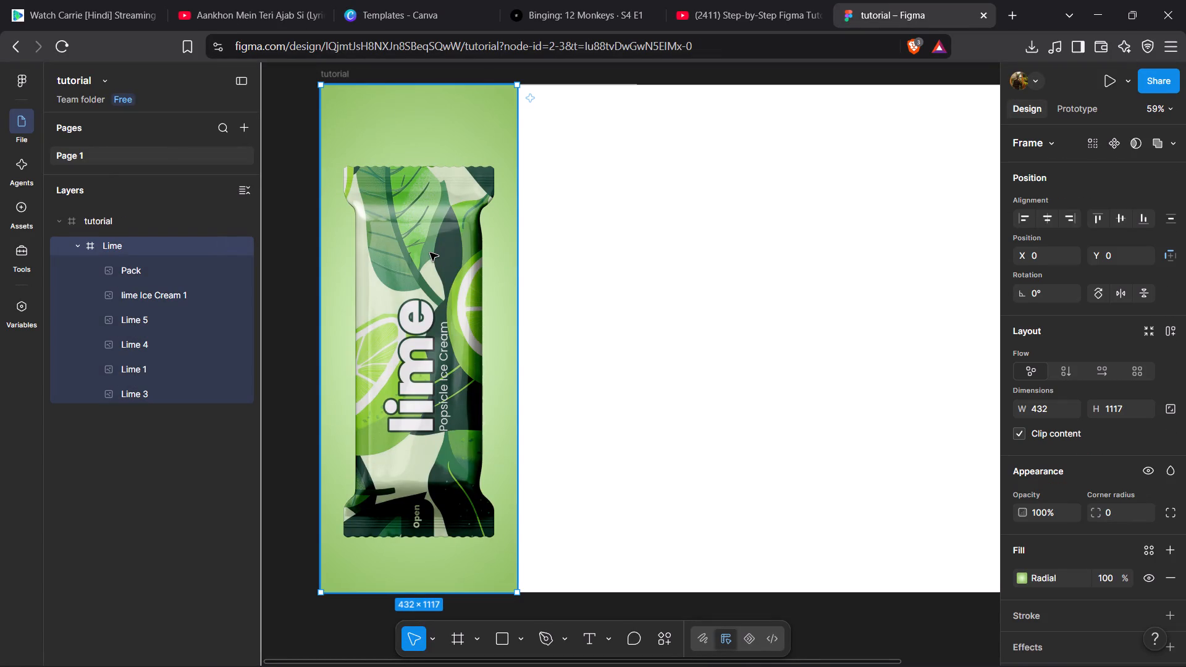
pyautogui.click(430, 253)
pyautogui.keyDown('alt'); pyautogui.moveTo(430, 253); pyautogui.dragTo(448, 254); pyautogui.keyUp('alt')
pyautogui.keyDown('alt'); pyautogui.moveTo(448, 254); pyautogui.dragTo(599, 251); pyautogui.keyUp('alt')
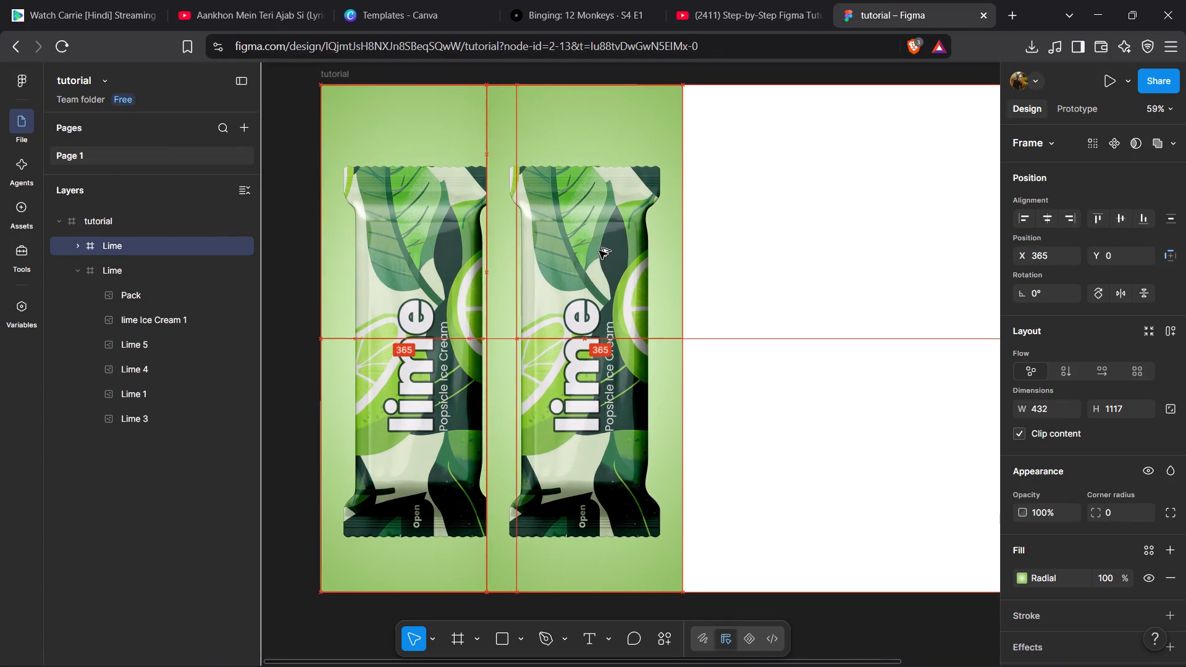
pyautogui.keyDown('alt'); pyautogui.moveTo(599, 251); pyautogui.dragTo(626, 252); pyautogui.keyUp('alt')
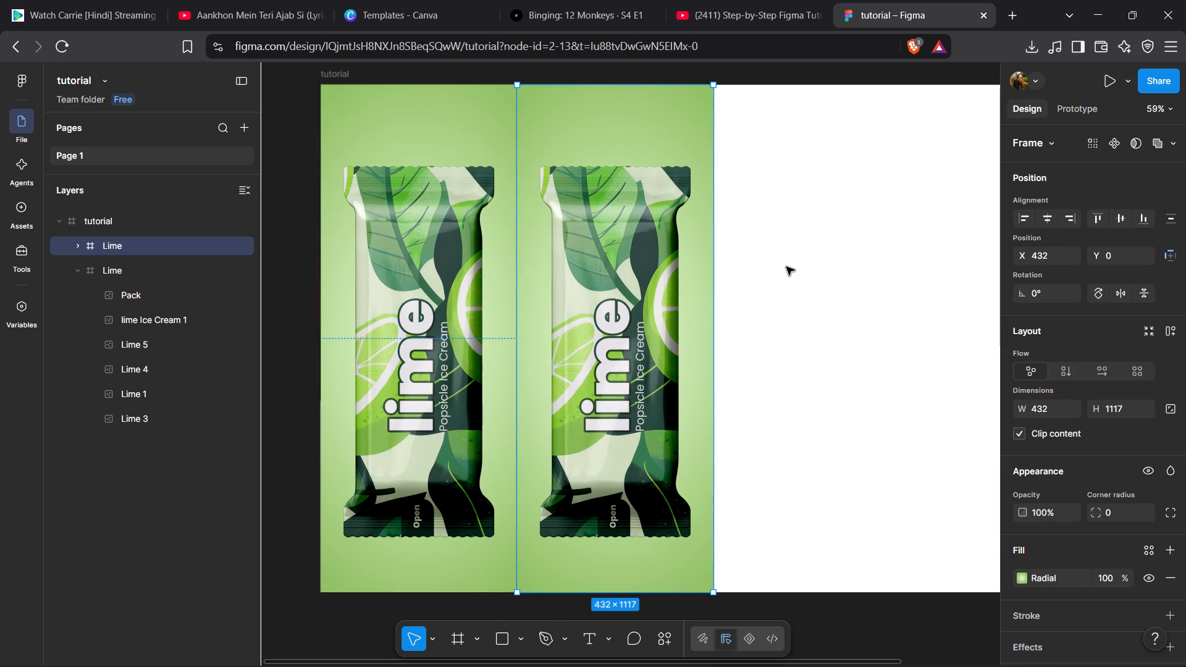
# Collapse the original Lime frame's layers and rename the duplicated frame as pineapple.
pyautogui.click(74, 274)
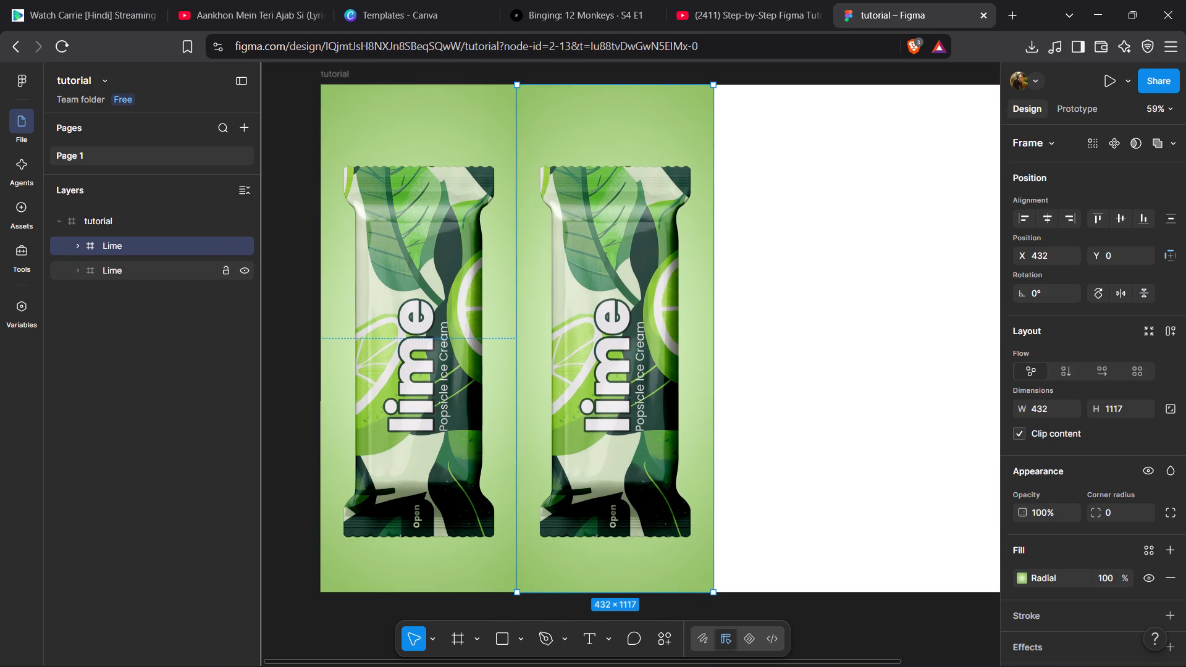
pyautogui.doubleClick(122, 251)
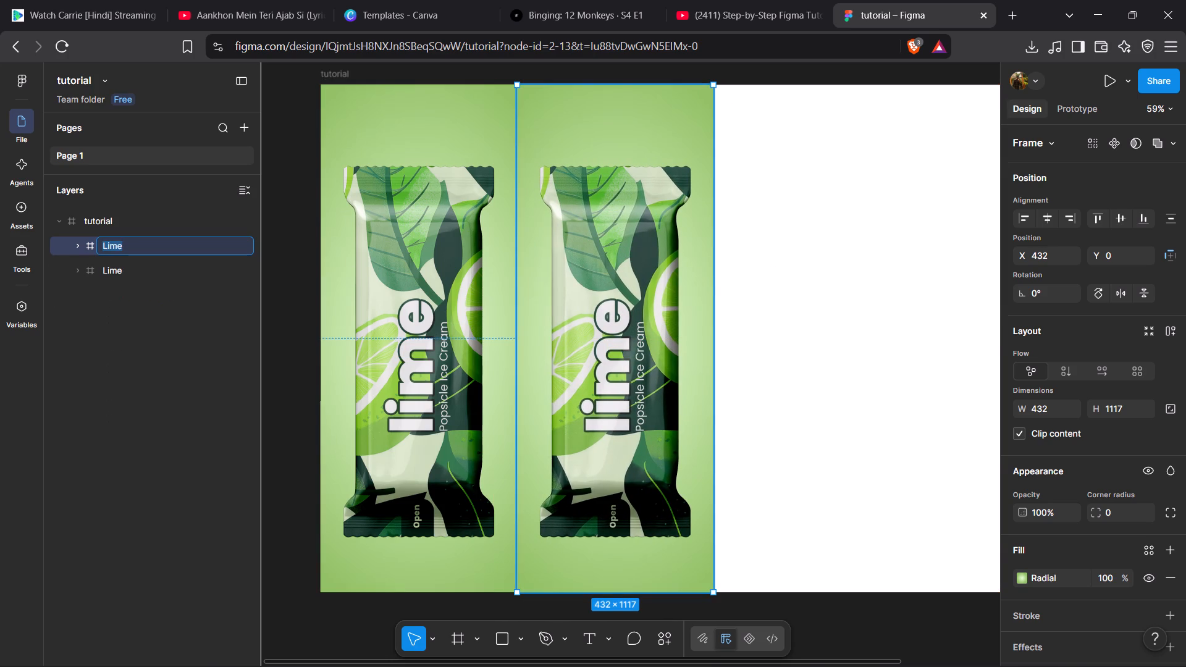
pyautogui.write('pin')
pyautogui.press('e')
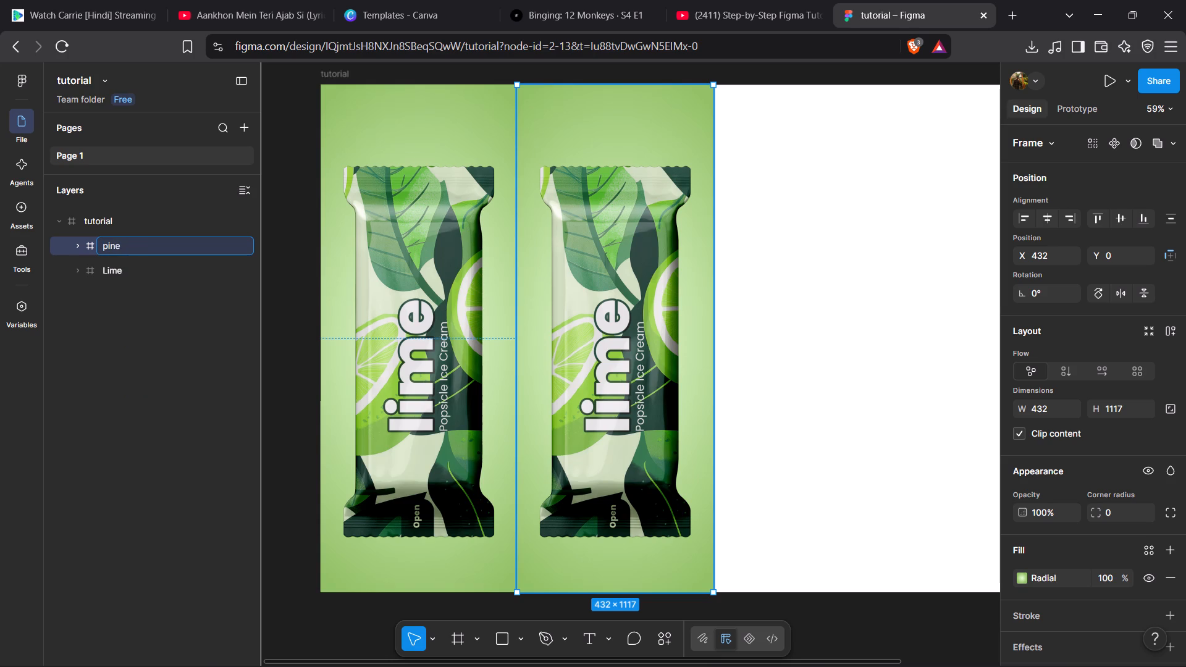
pyautogui.write('apple')
pyautogui.press('Return')
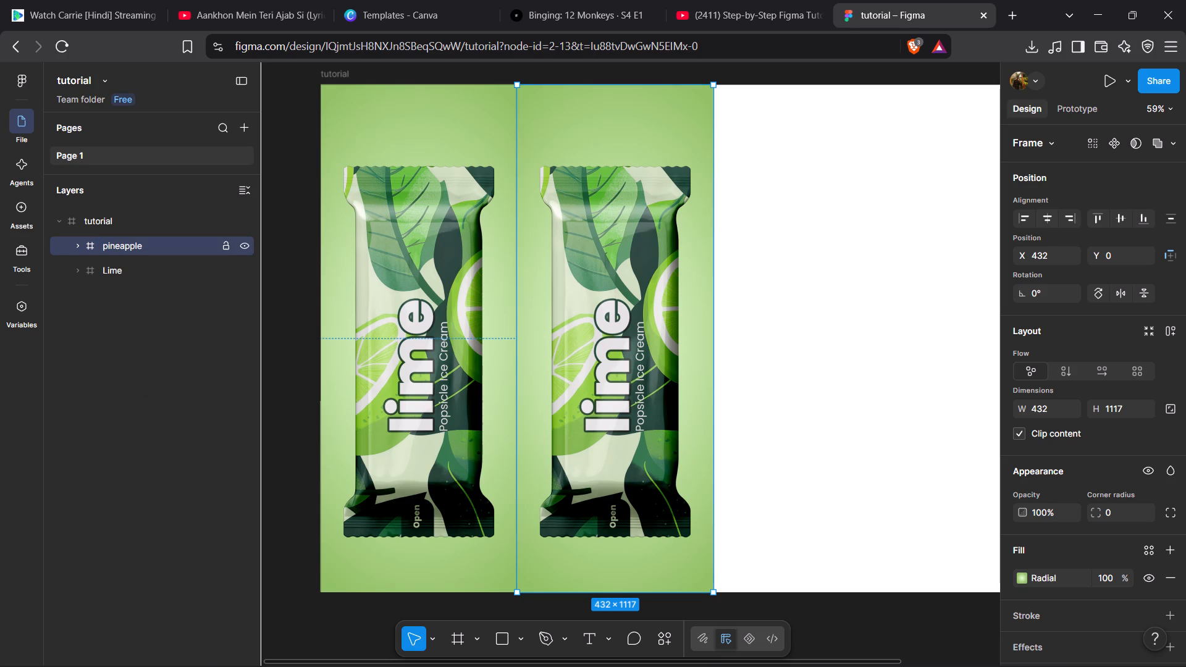
# Expand the pineapple frame in the layer list to reach its image layers.
pyautogui.click(595, 283)
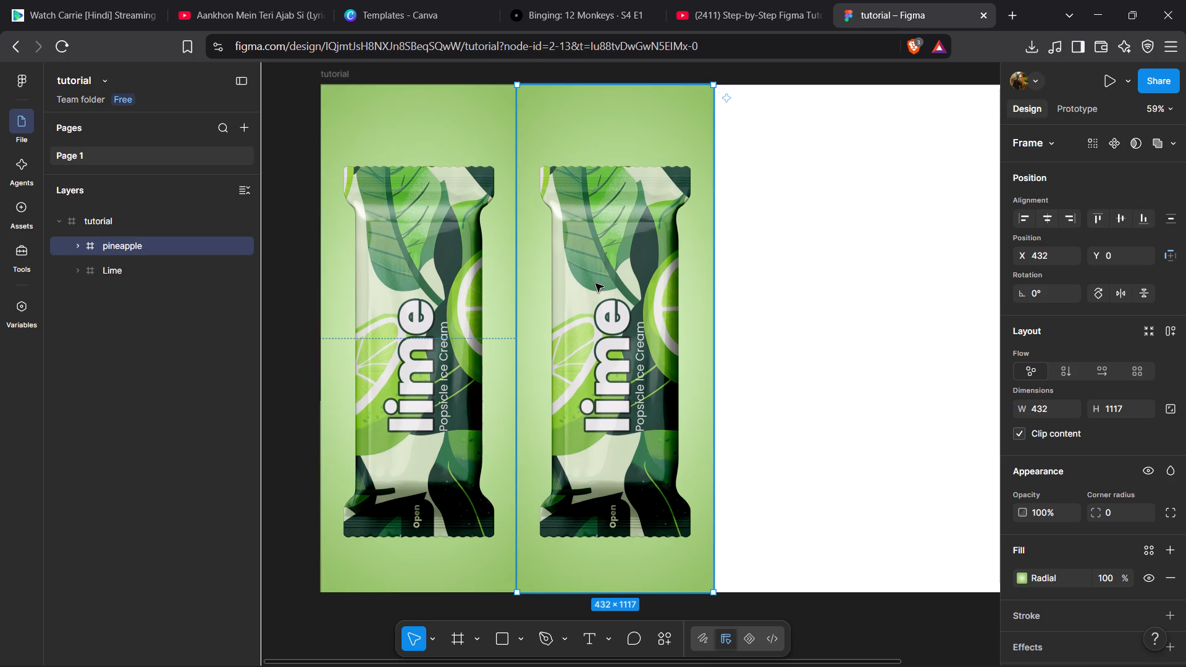
pyautogui.click(70, 251)
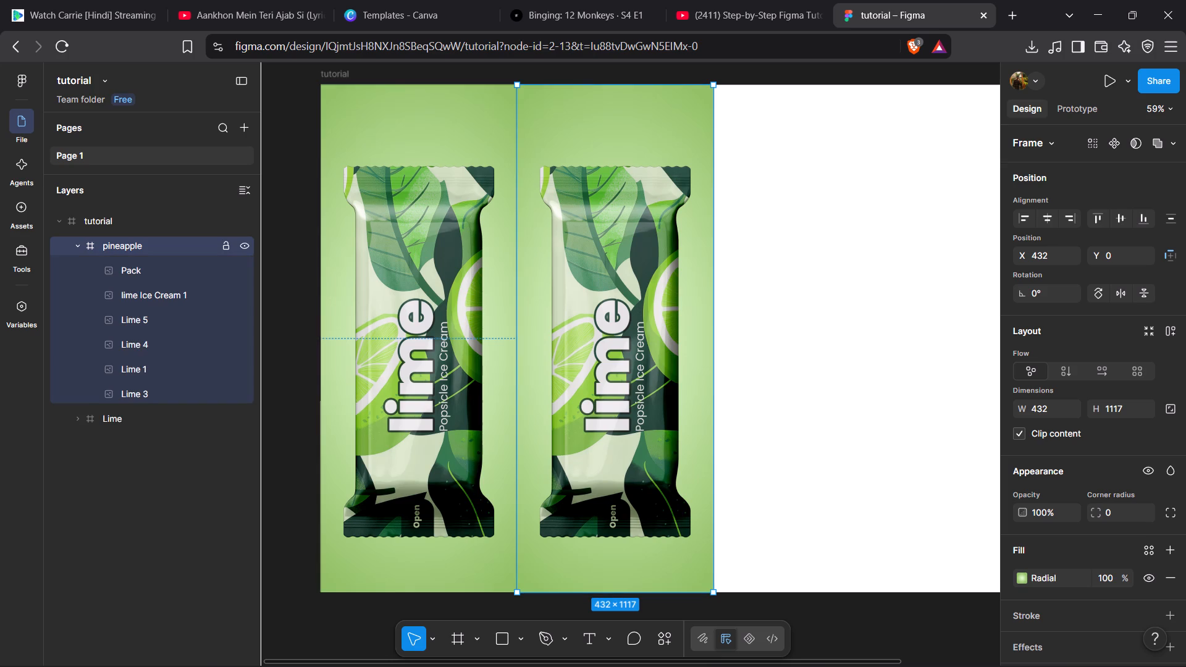
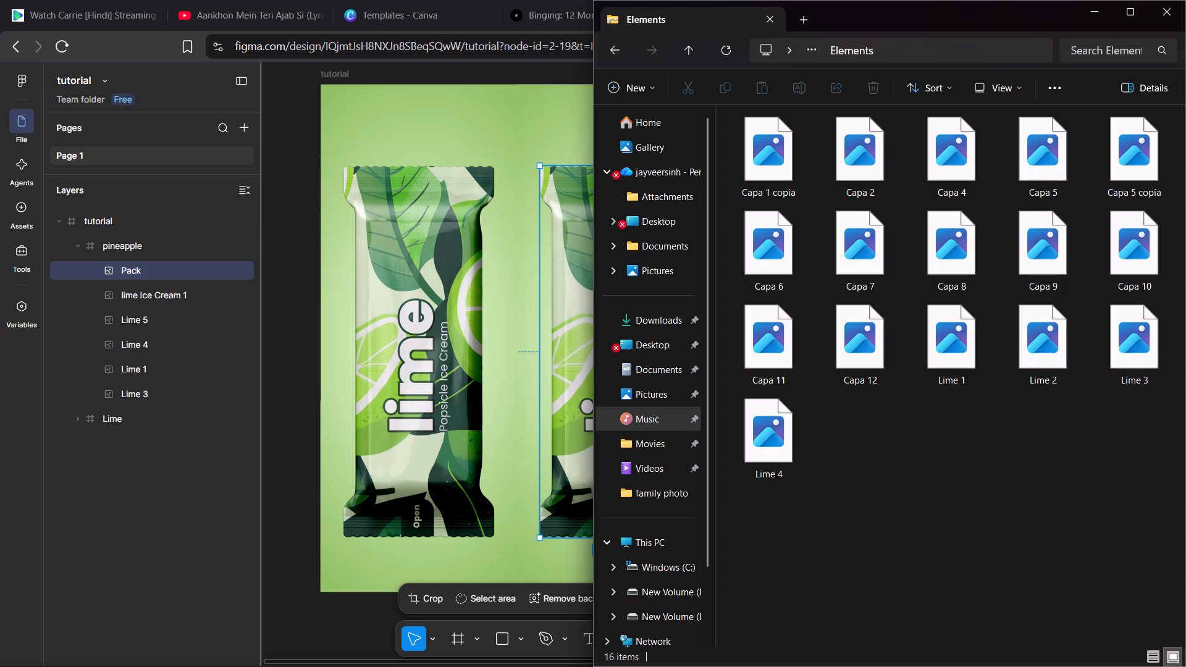
# Replace the lime Pack image in the pineapple frame with the Pineapple Pack file from the Pack assets folder.
pyautogui.press('BackSpace')
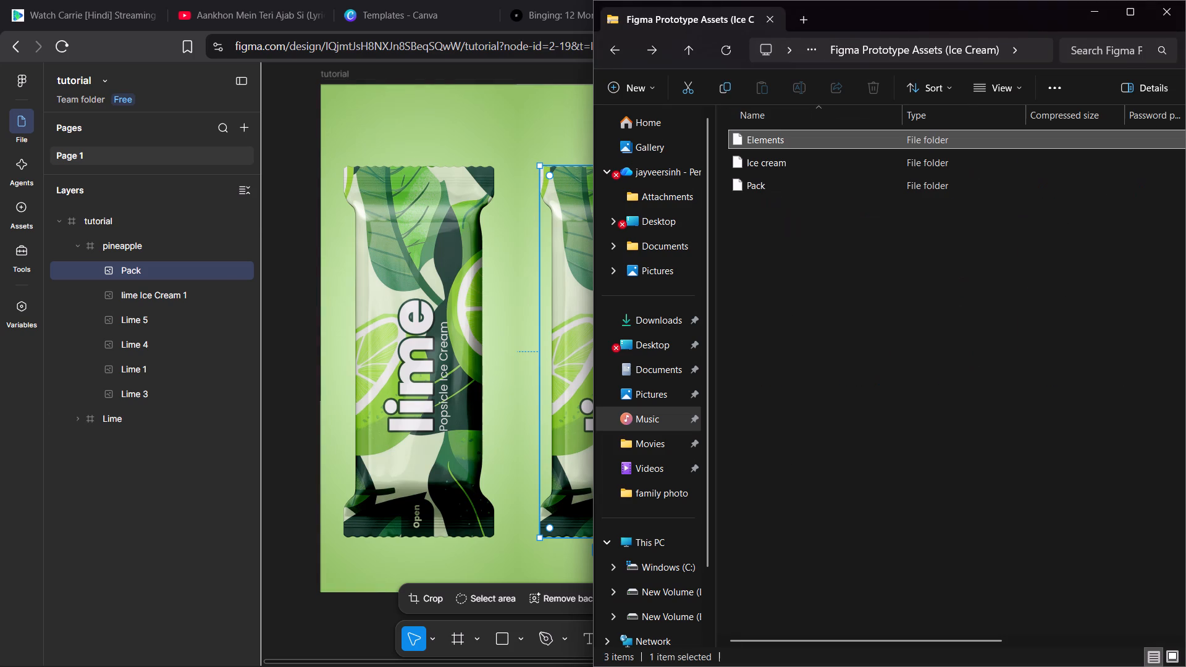
pyautogui.doubleClick(819, 190)
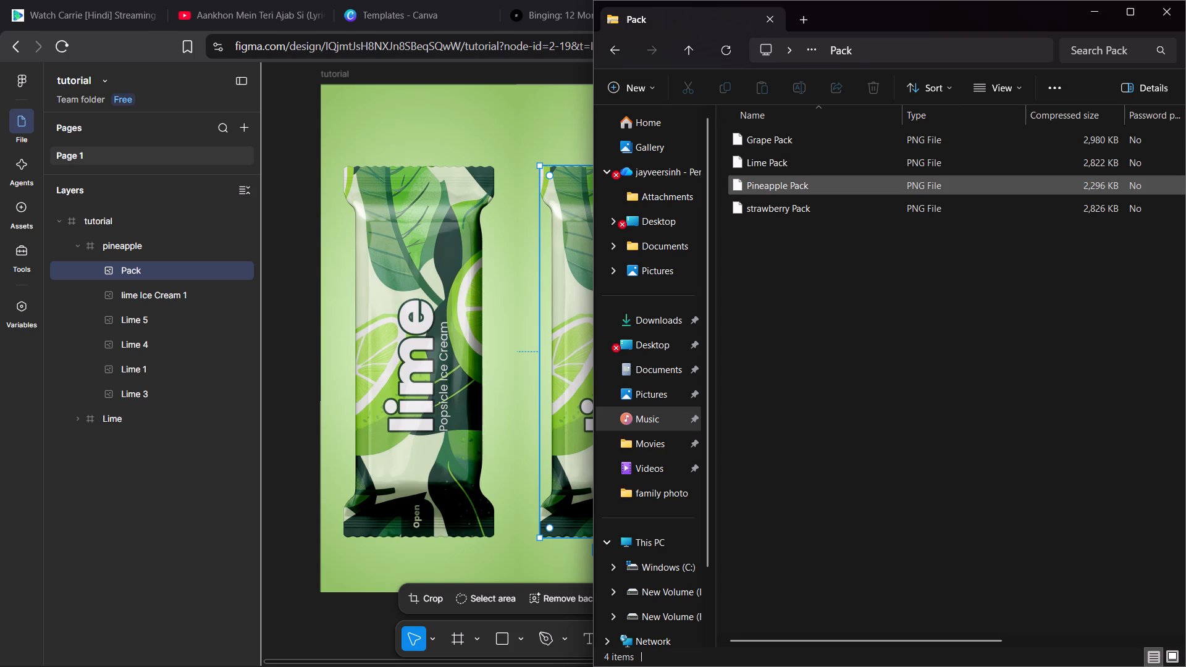
pyautogui.click(564, 304)
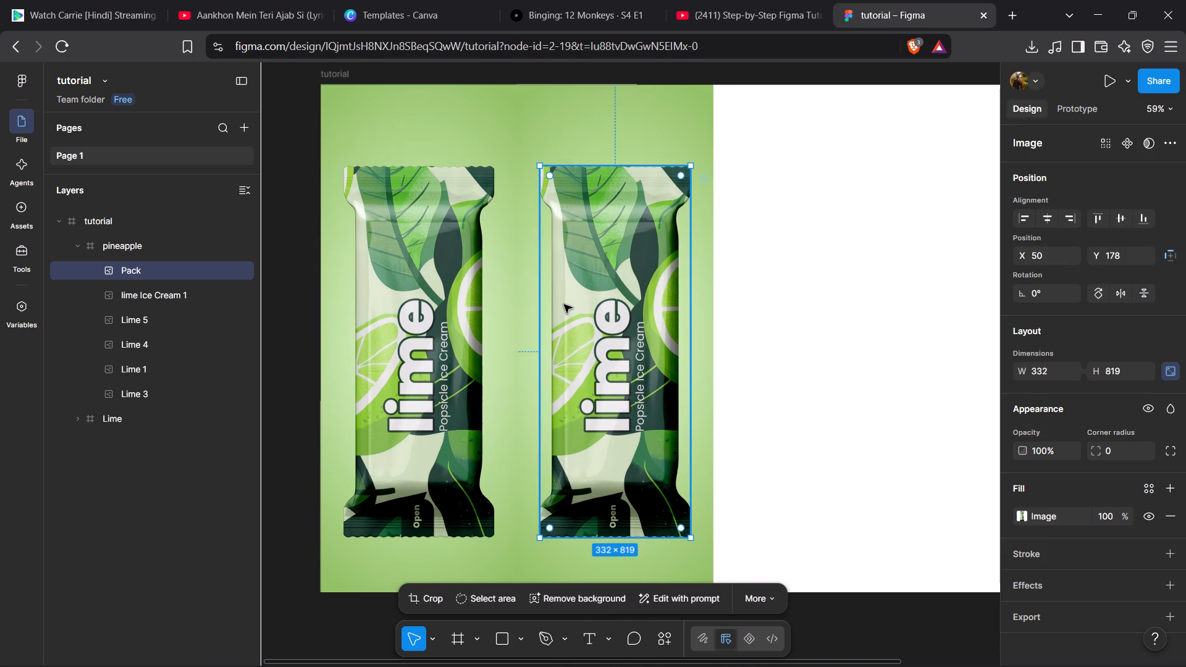
pyautogui.click(564, 304)
pyautogui.press('Delete')
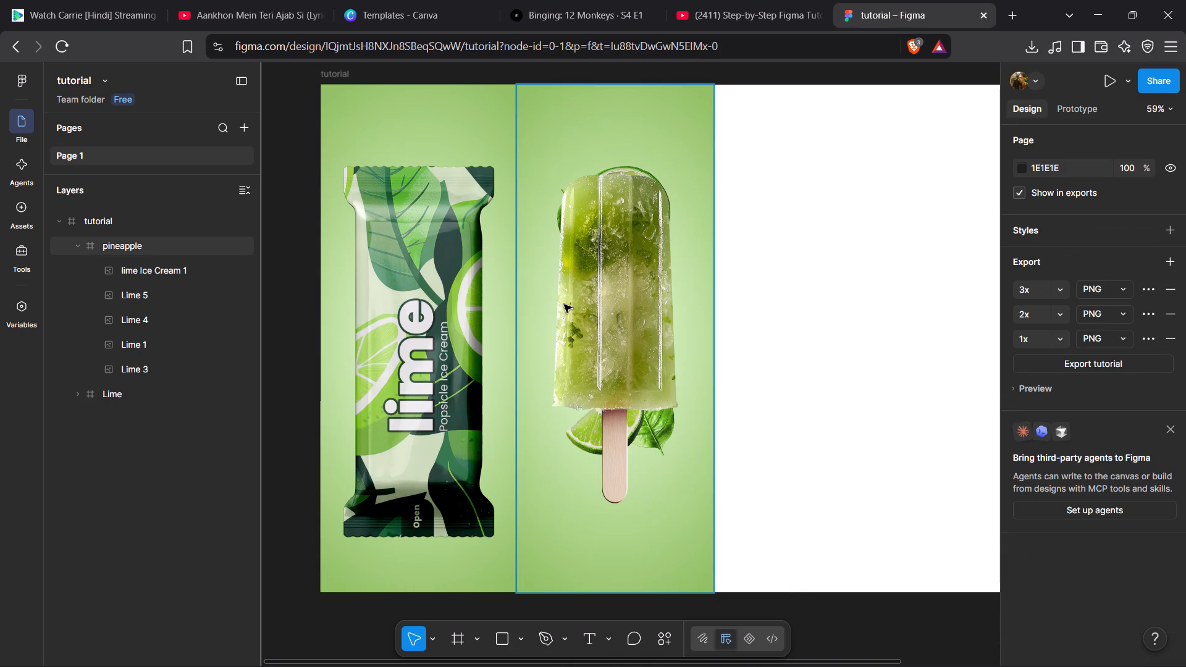
pyautogui.hotkey('alt', 'Tab')
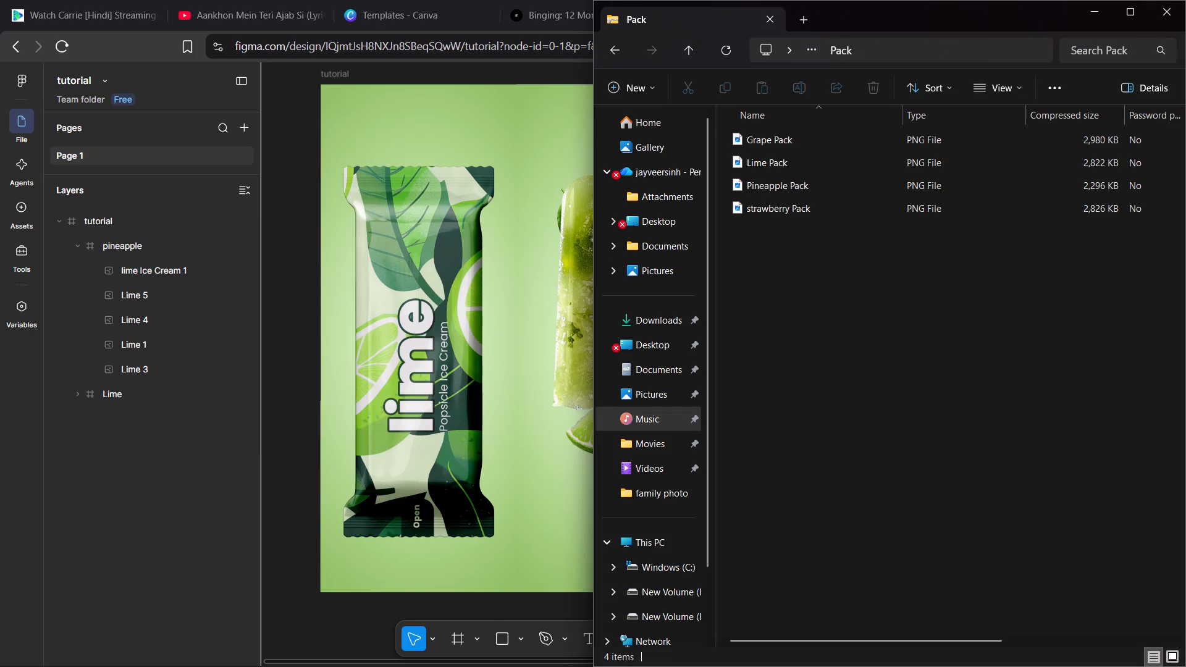
pyautogui.moveTo(786, 187); pyautogui.dragTo(659, 242)
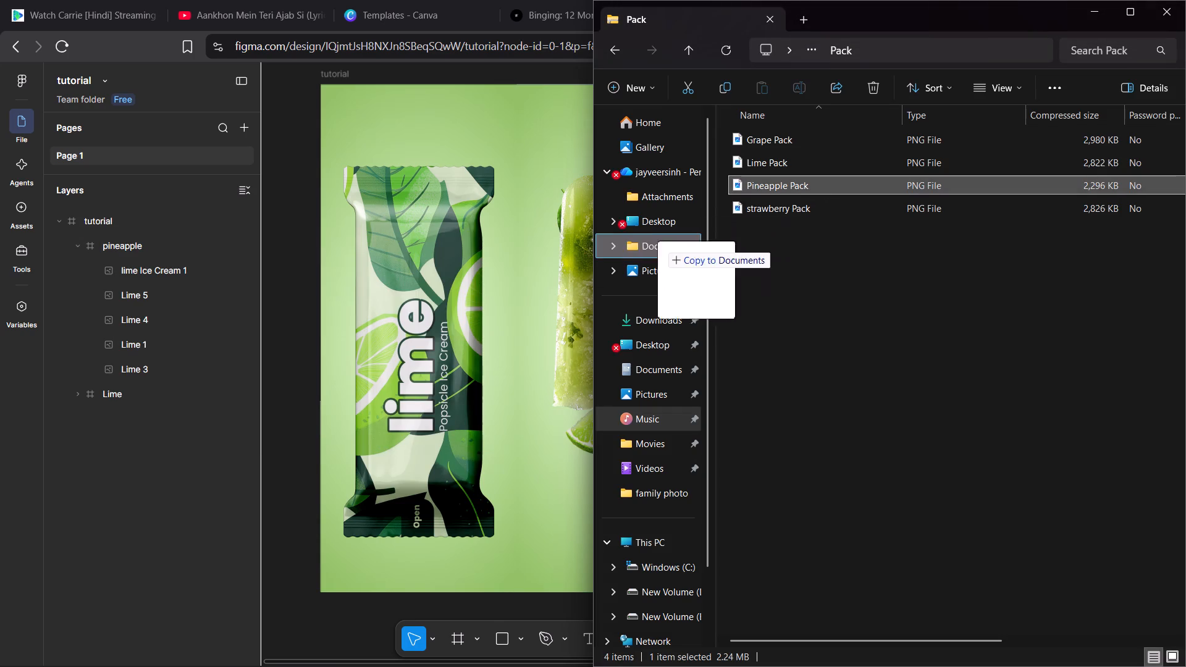
pyautogui.moveTo(659, 242); pyautogui.dragTo(547, 272)
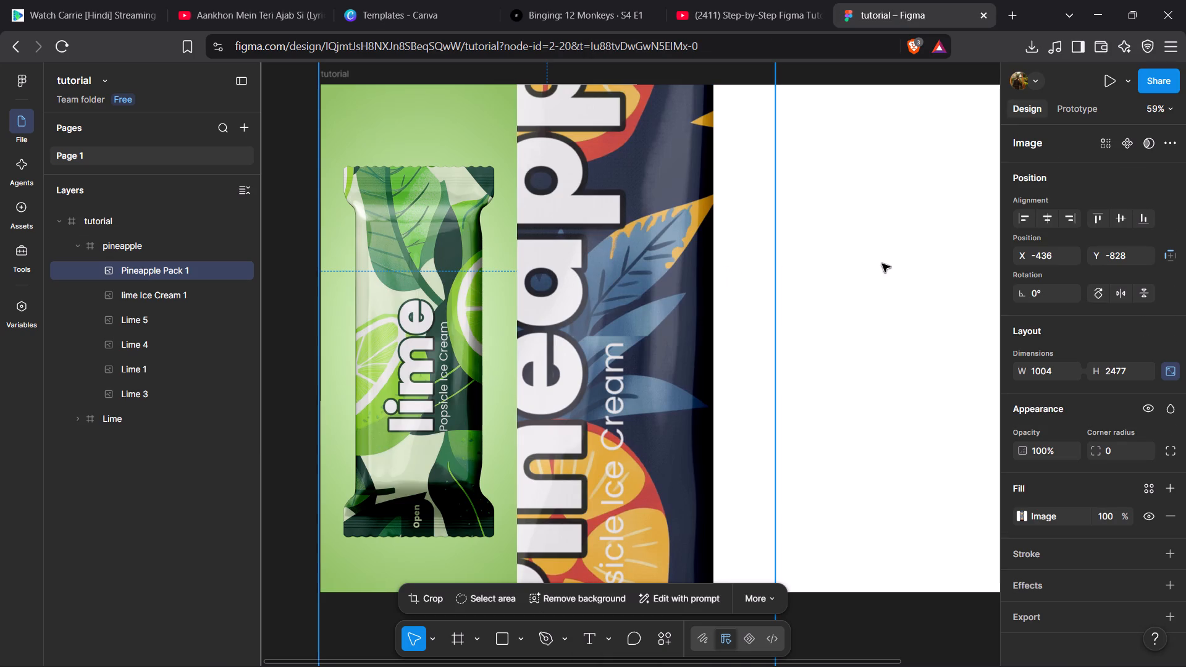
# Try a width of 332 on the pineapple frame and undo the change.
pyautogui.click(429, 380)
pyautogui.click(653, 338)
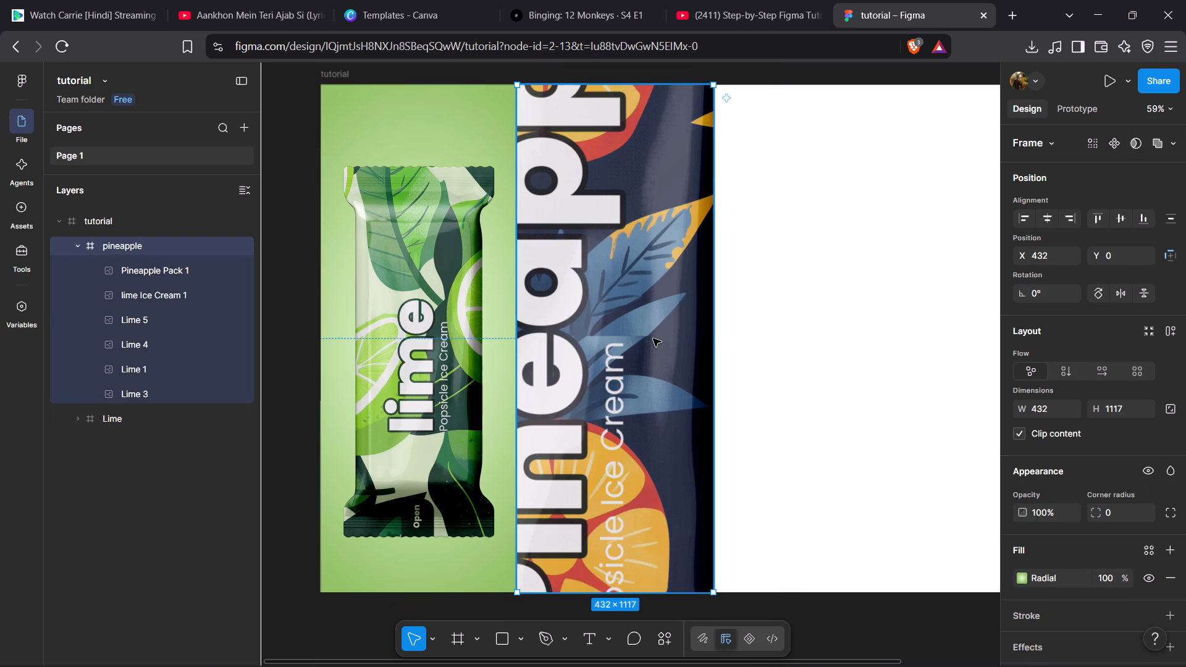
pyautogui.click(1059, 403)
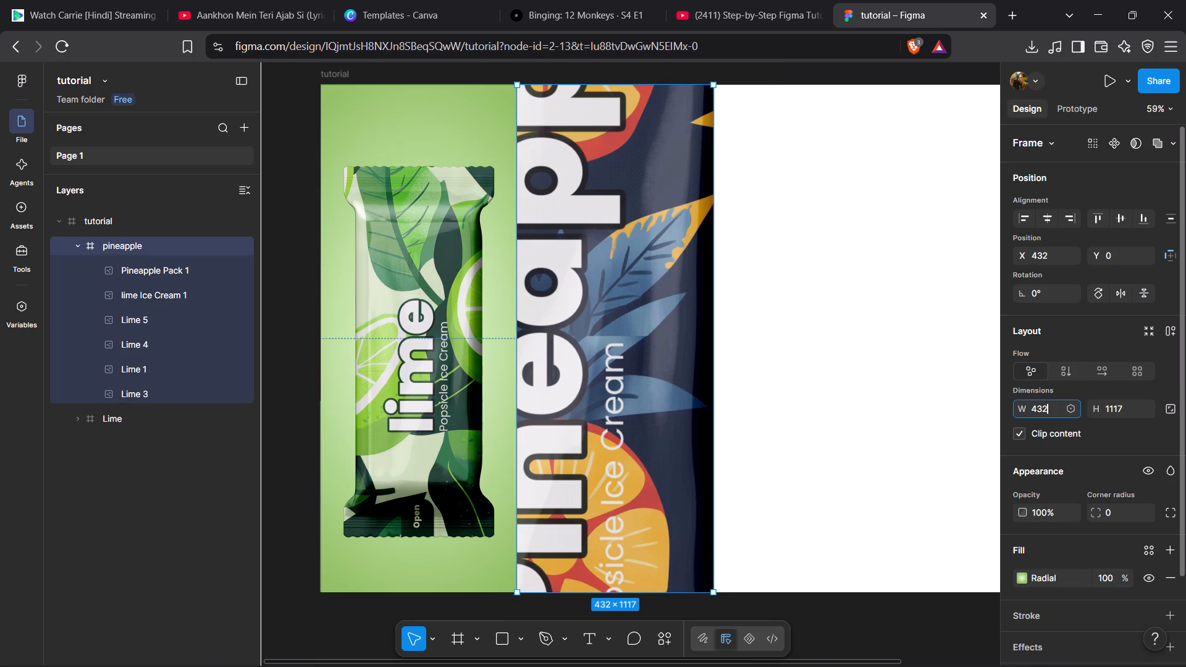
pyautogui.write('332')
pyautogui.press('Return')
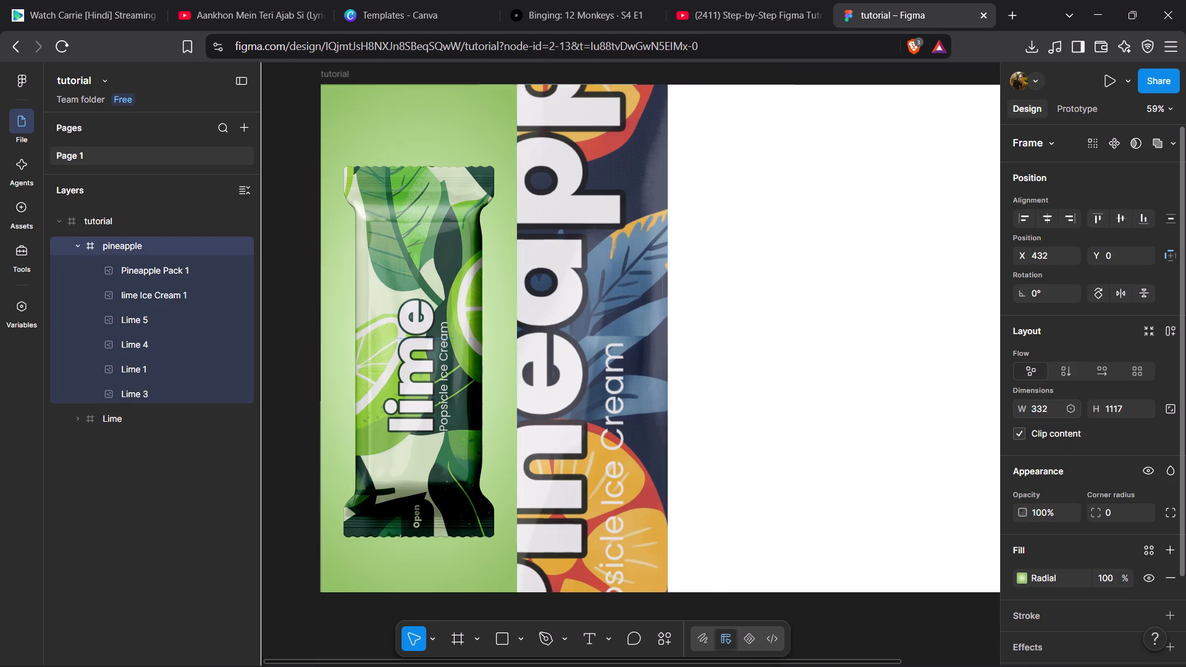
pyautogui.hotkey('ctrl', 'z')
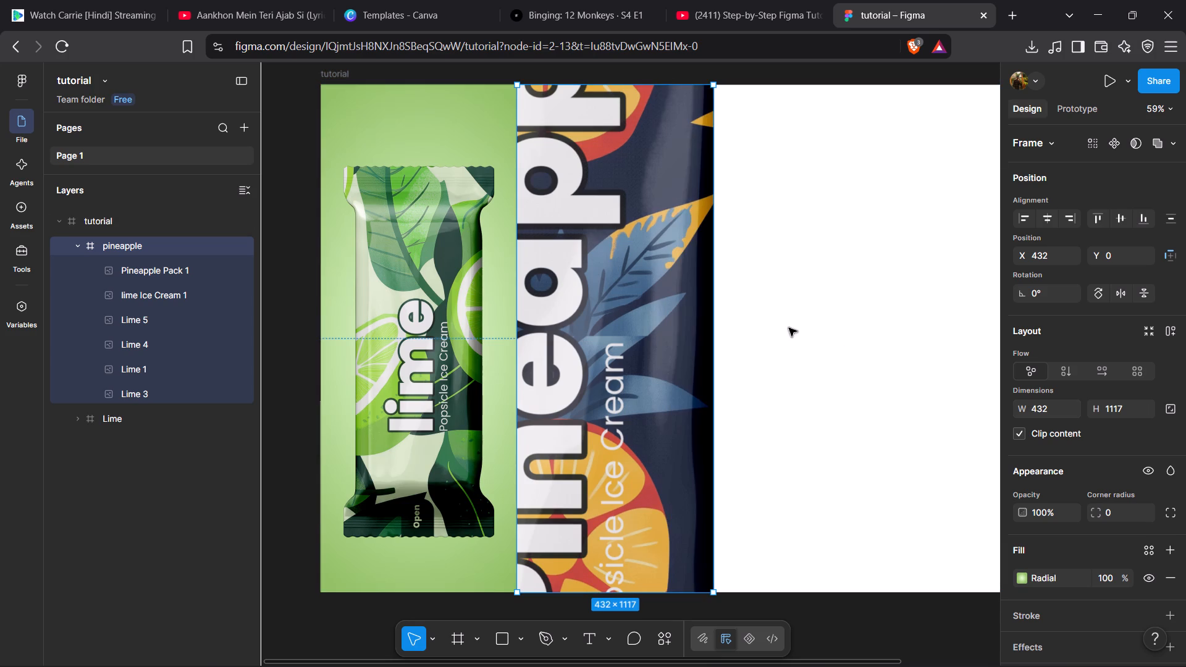
# Check the Lime frame's Pack dimensions and resize the Pineapple Pack 1 image to match, W 332 and H 819.
pyautogui.click(435, 395)
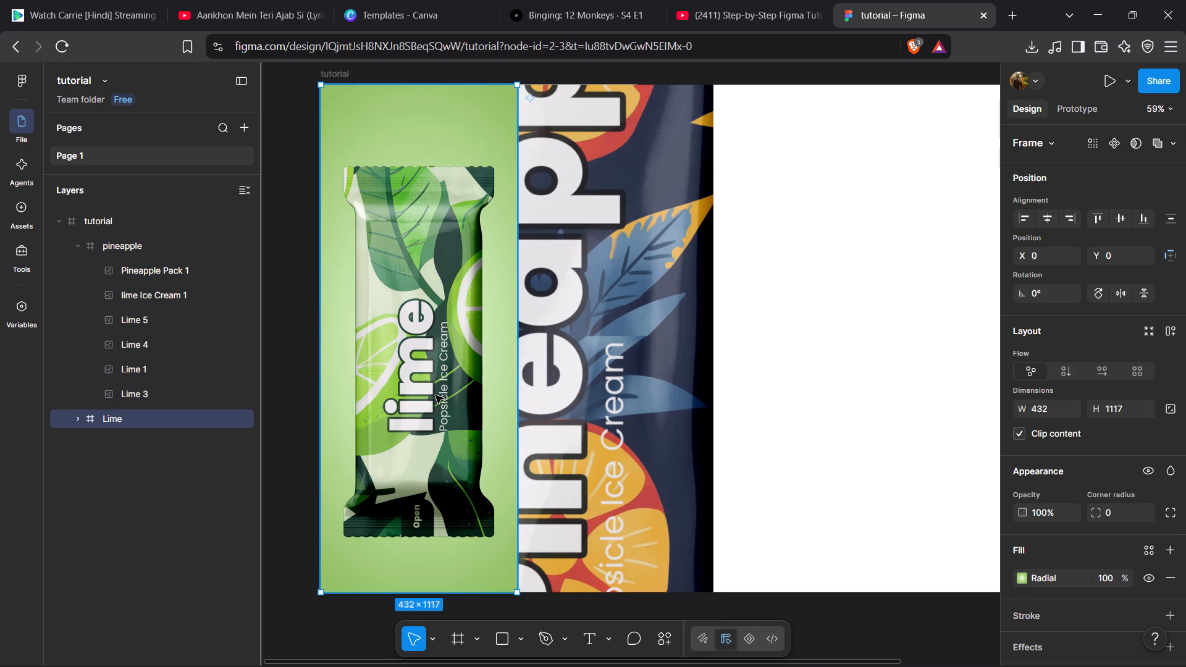
pyautogui.click(435, 395)
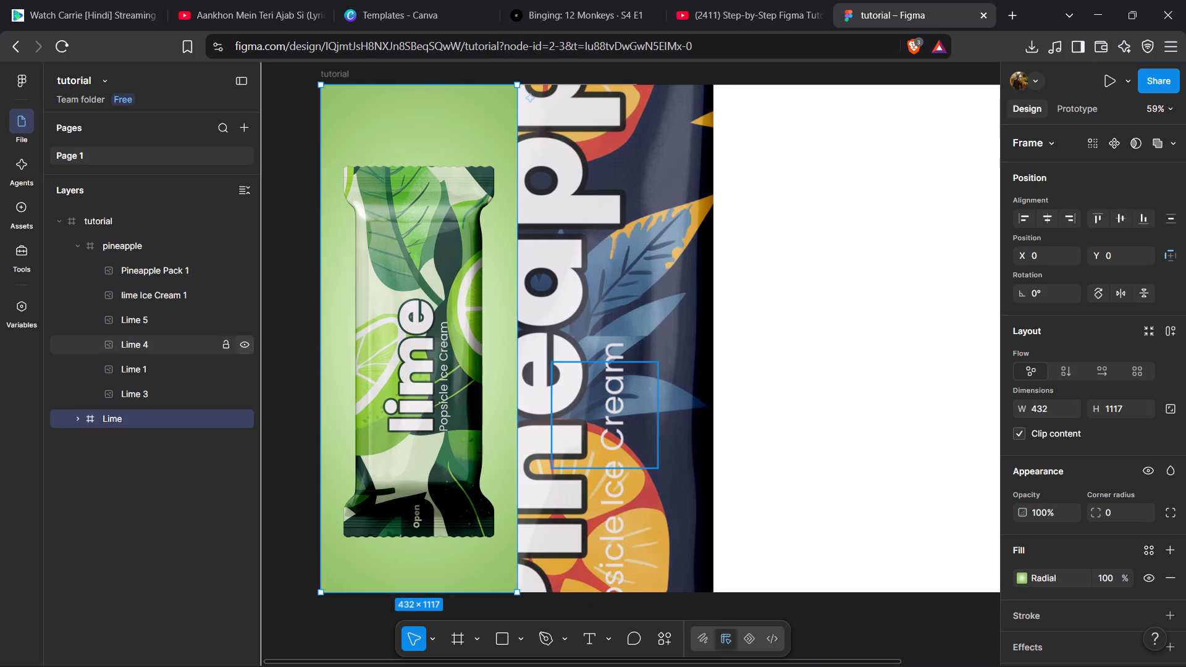
pyautogui.click(128, 417)
pyautogui.hscroll(-1, 111, 422)
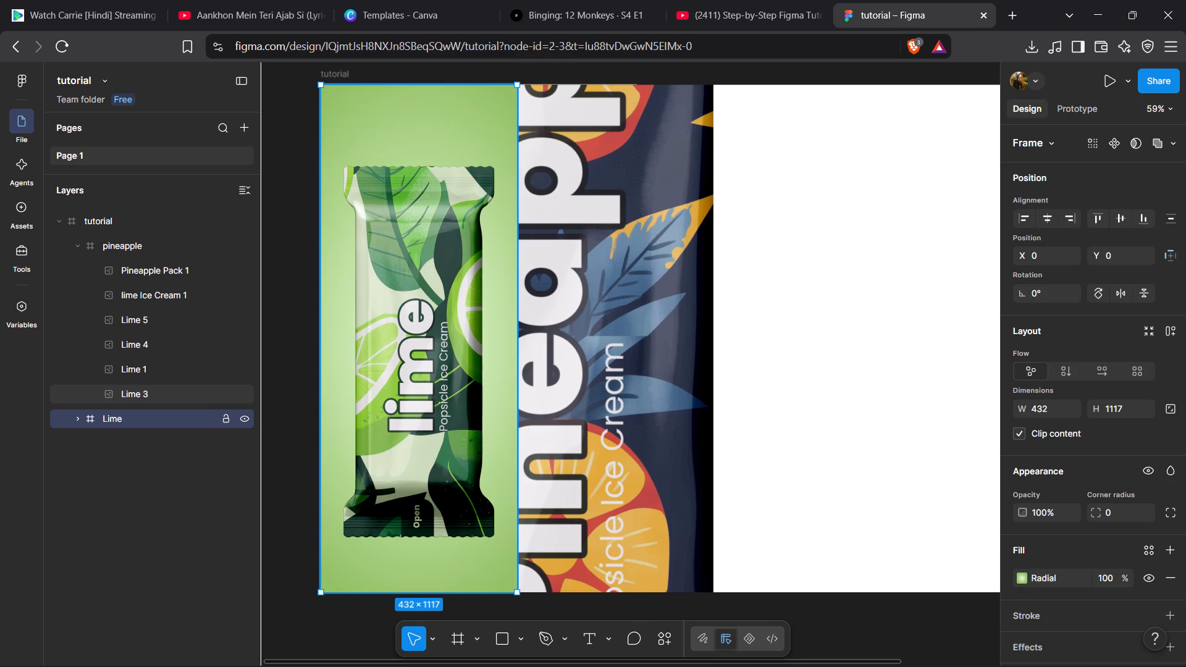
pyautogui.click(72, 421)
pyautogui.click(116, 445)
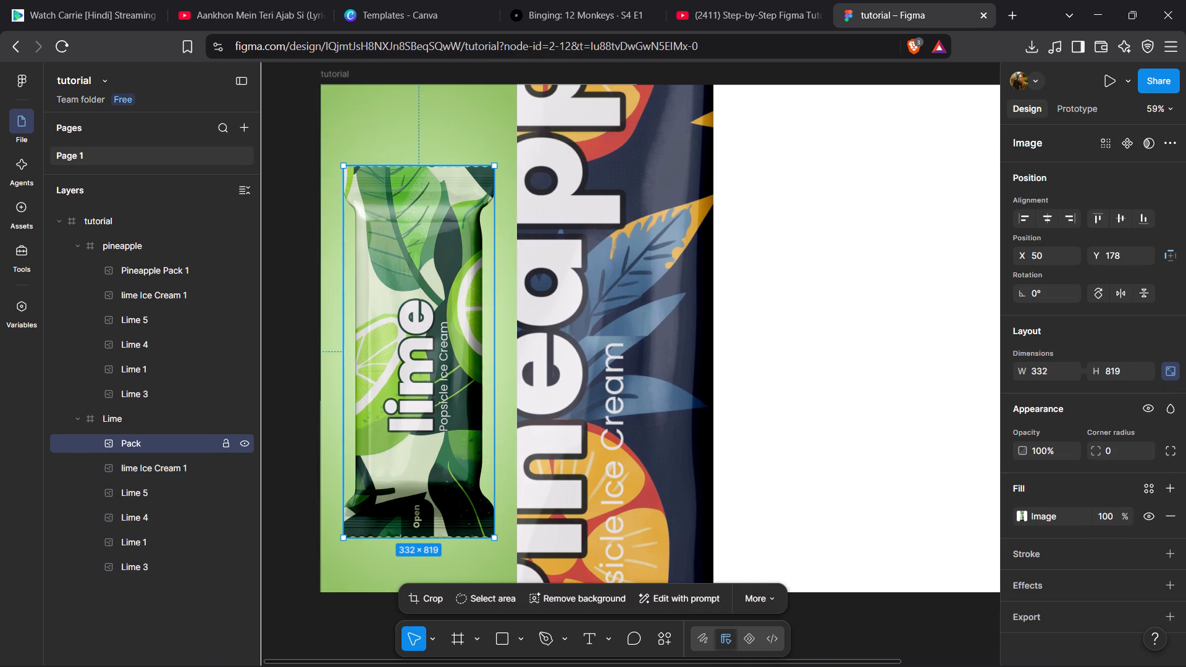
pyautogui.hscroll(3, 135, 445)
pyautogui.click(617, 339)
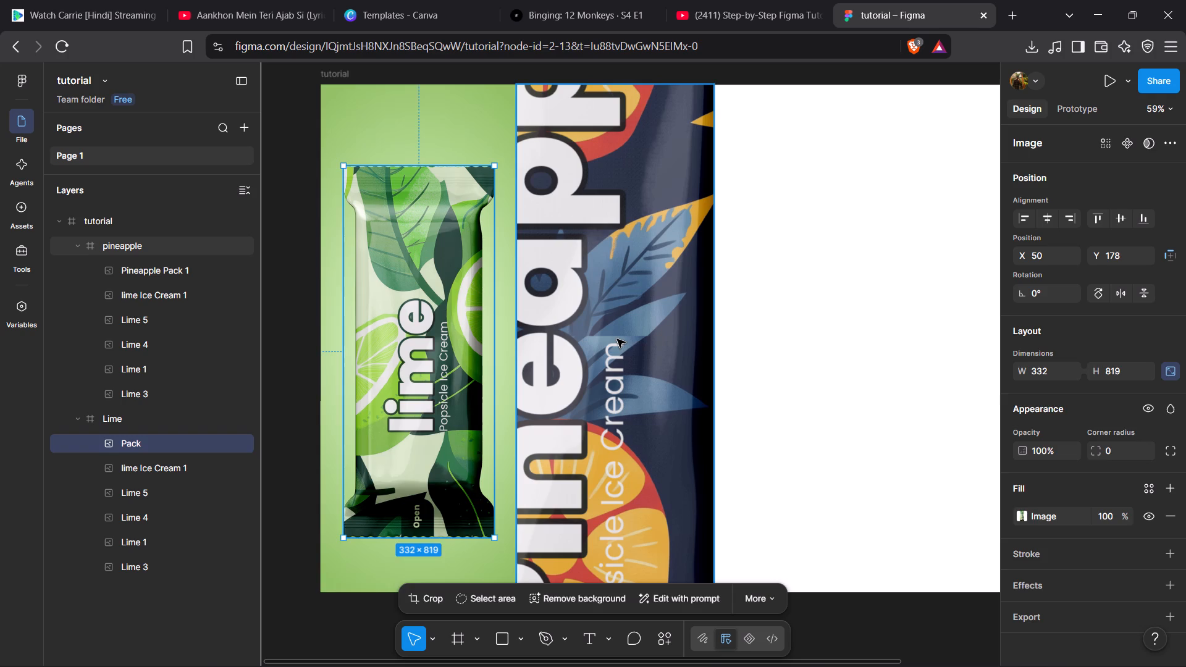
pyautogui.click(168, 267)
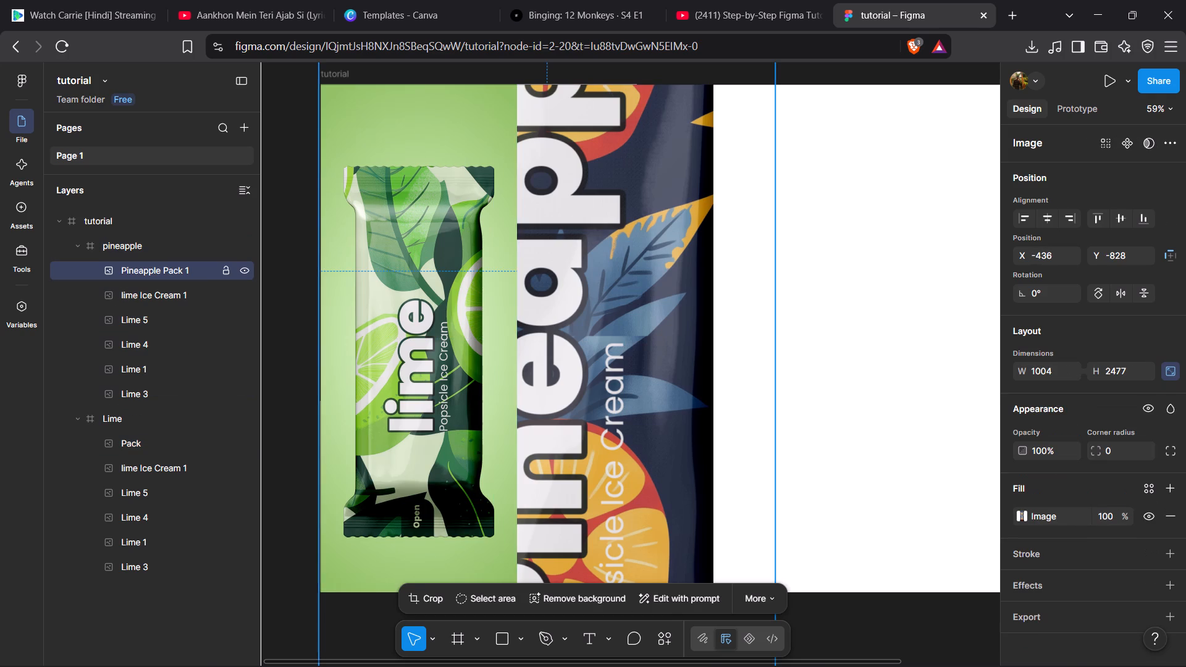
pyautogui.click(1054, 371)
pyautogui.write('332')
pyautogui.press('Return')
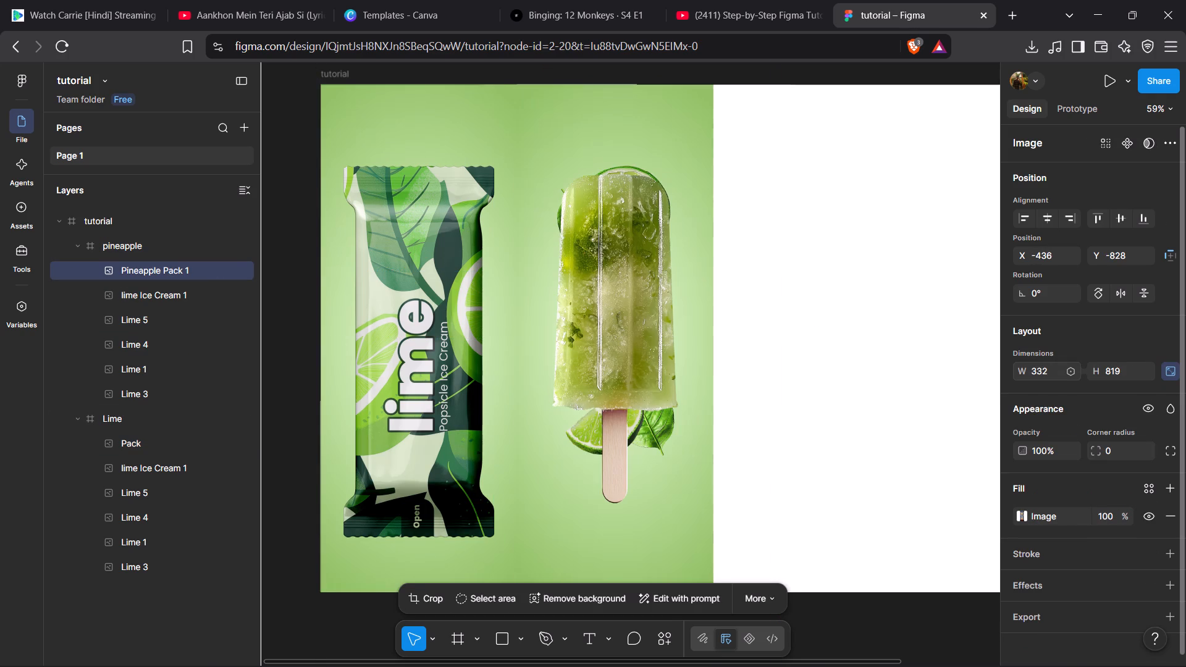
pyautogui.click(1116, 374)
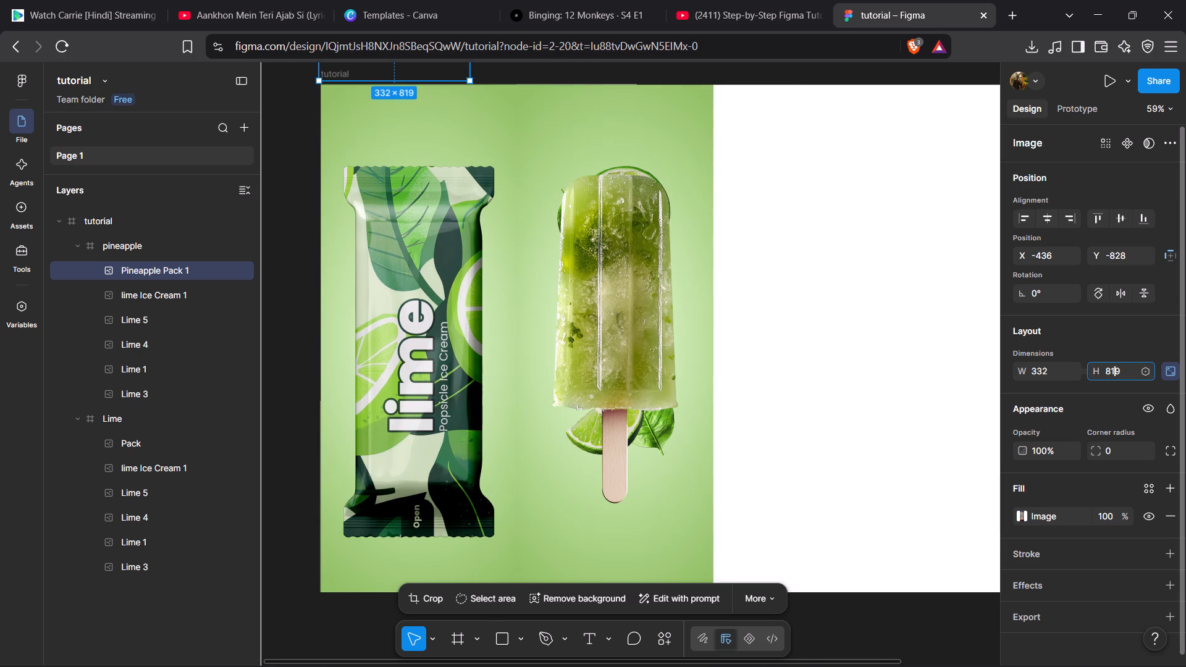
pyautogui.press('Return')
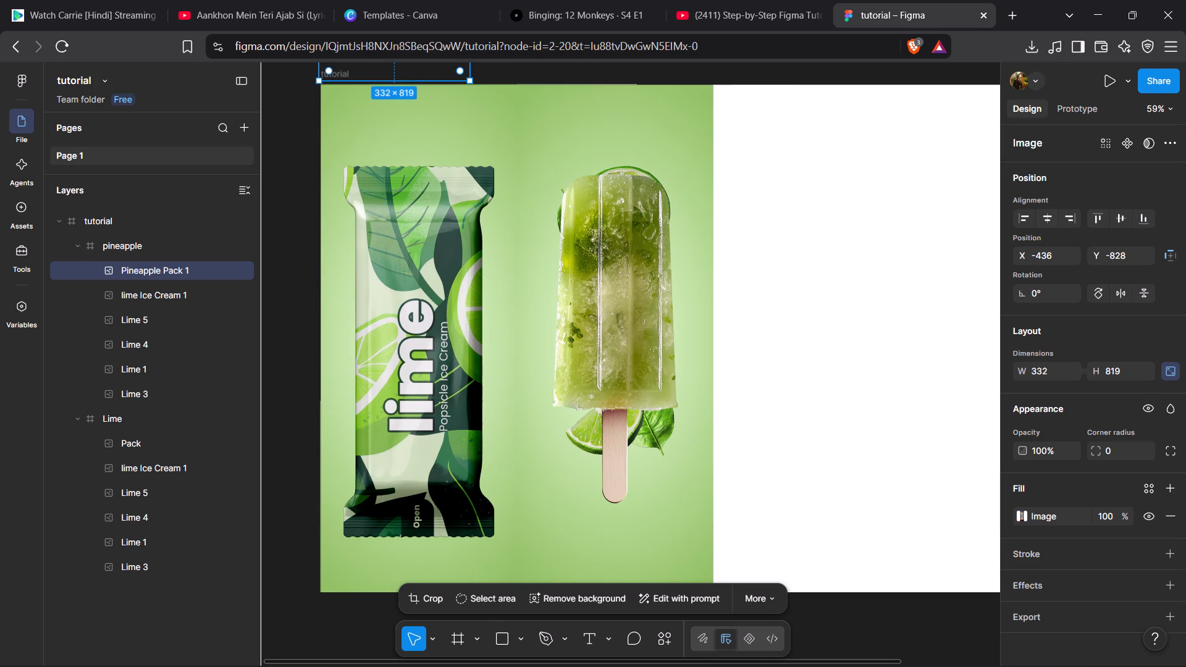
# Move the Pineapple Pack 1 image over the popsicle in the pineapple frame, at about X 69, Y 169.
pyautogui.moveTo(419, 69); pyautogui.dragTo(591, 261)
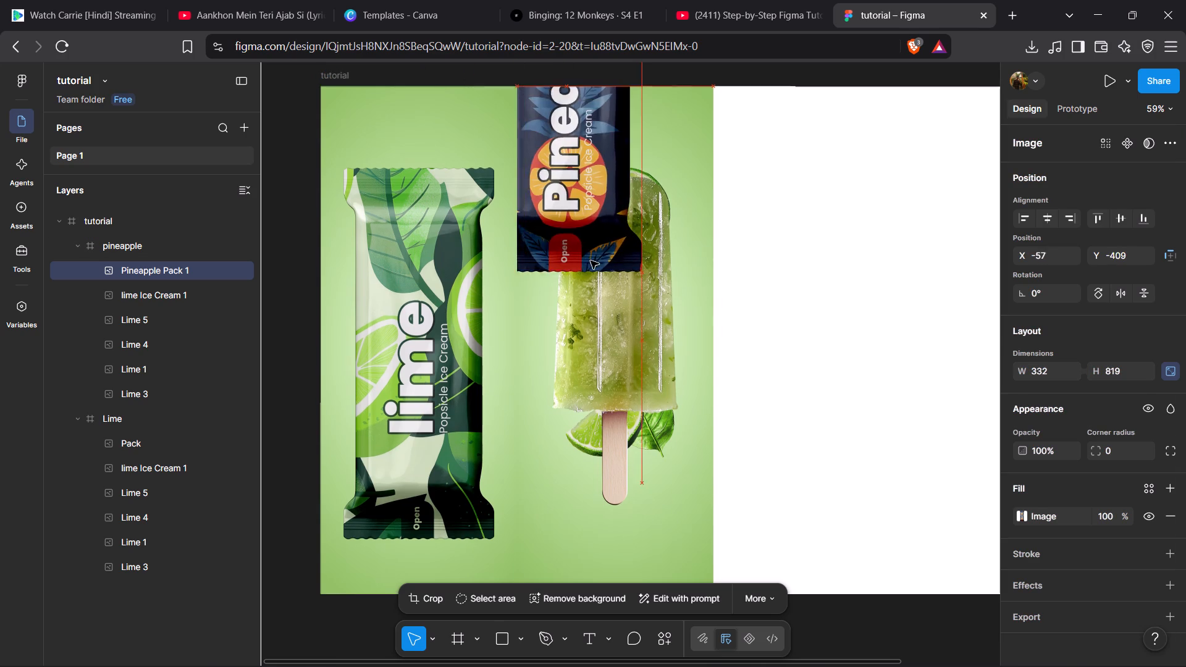
pyautogui.moveTo(591, 261); pyautogui.dragTo(643, 508)
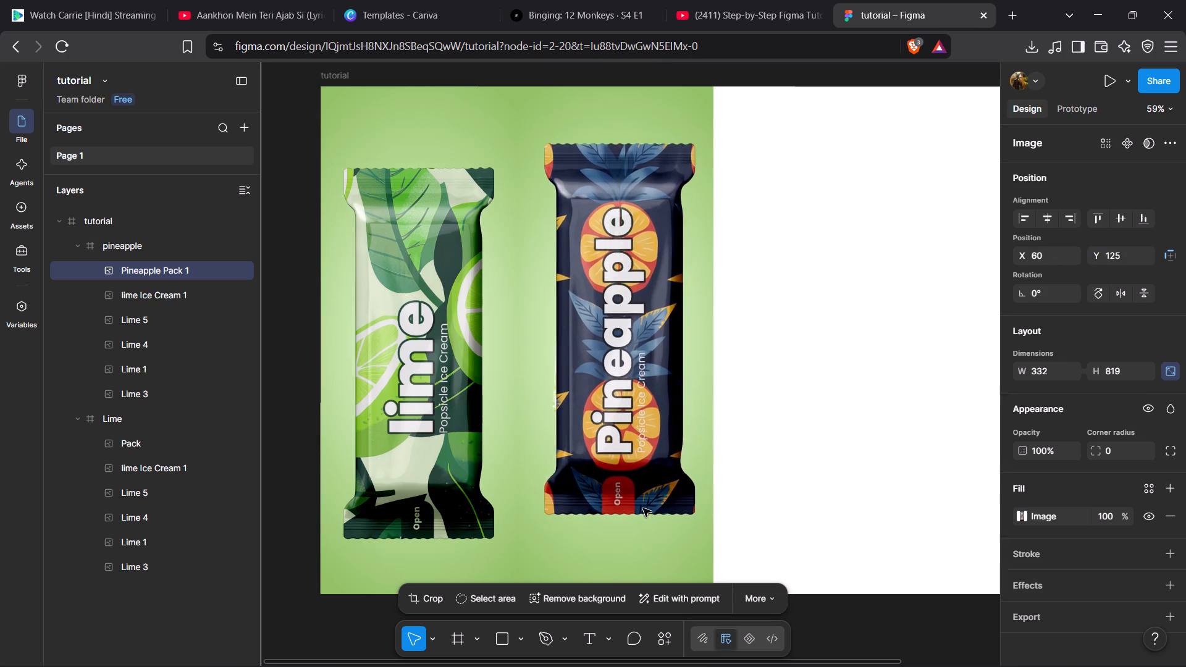
pyautogui.moveTo(643, 508); pyautogui.dragTo(645, 531)
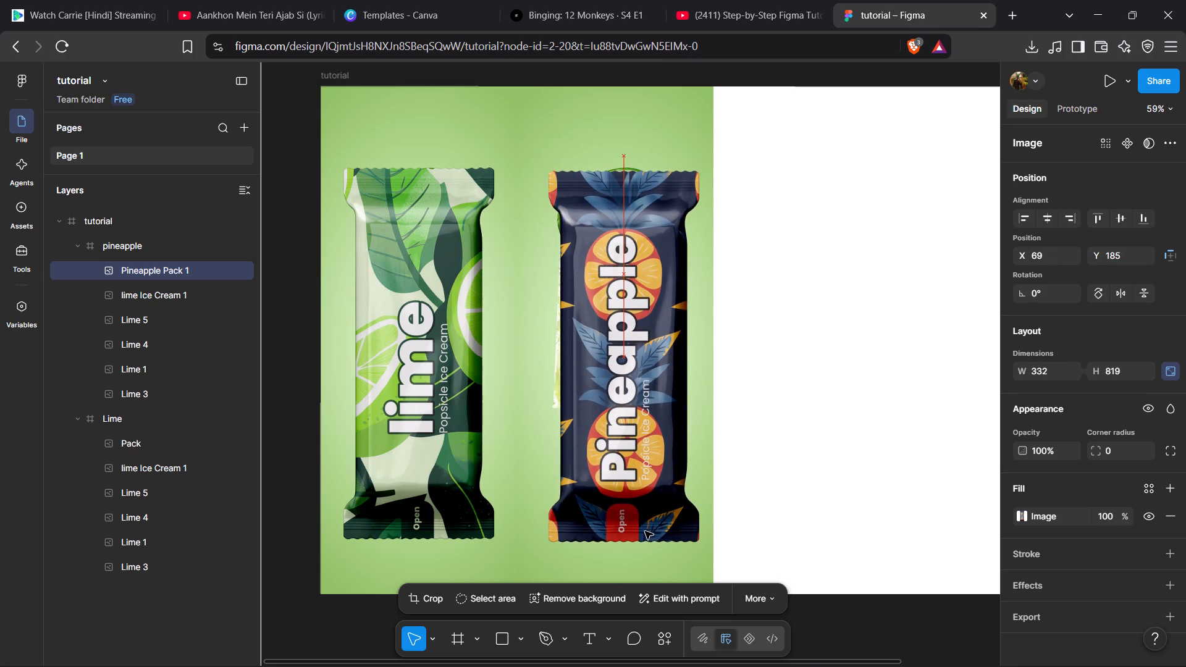
pyautogui.moveTo(645, 531); pyautogui.dragTo(645, 524)
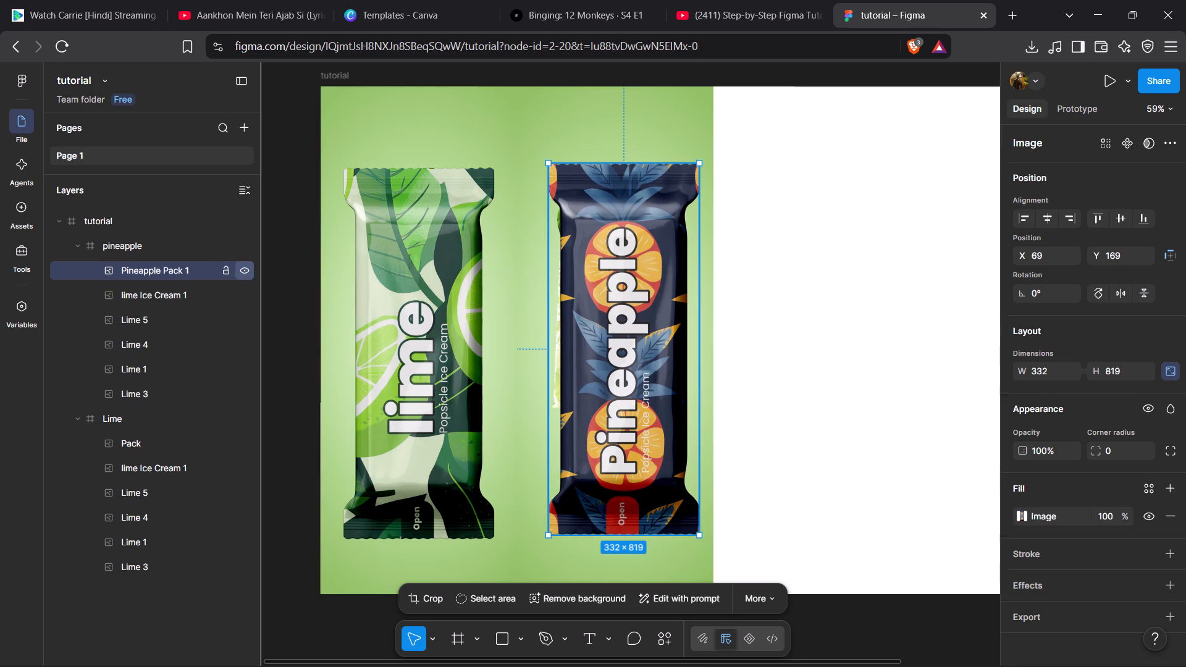
# Hide the Pineapple Pack 1 layer in the pineapple frame.
pyautogui.click(246, 270)
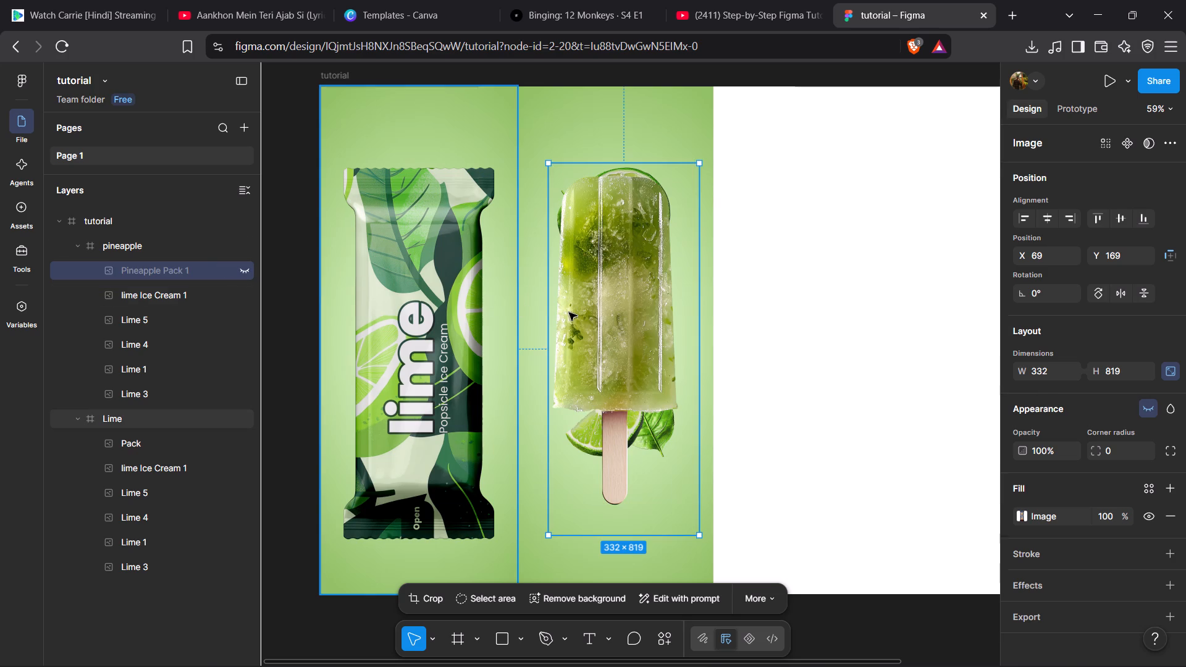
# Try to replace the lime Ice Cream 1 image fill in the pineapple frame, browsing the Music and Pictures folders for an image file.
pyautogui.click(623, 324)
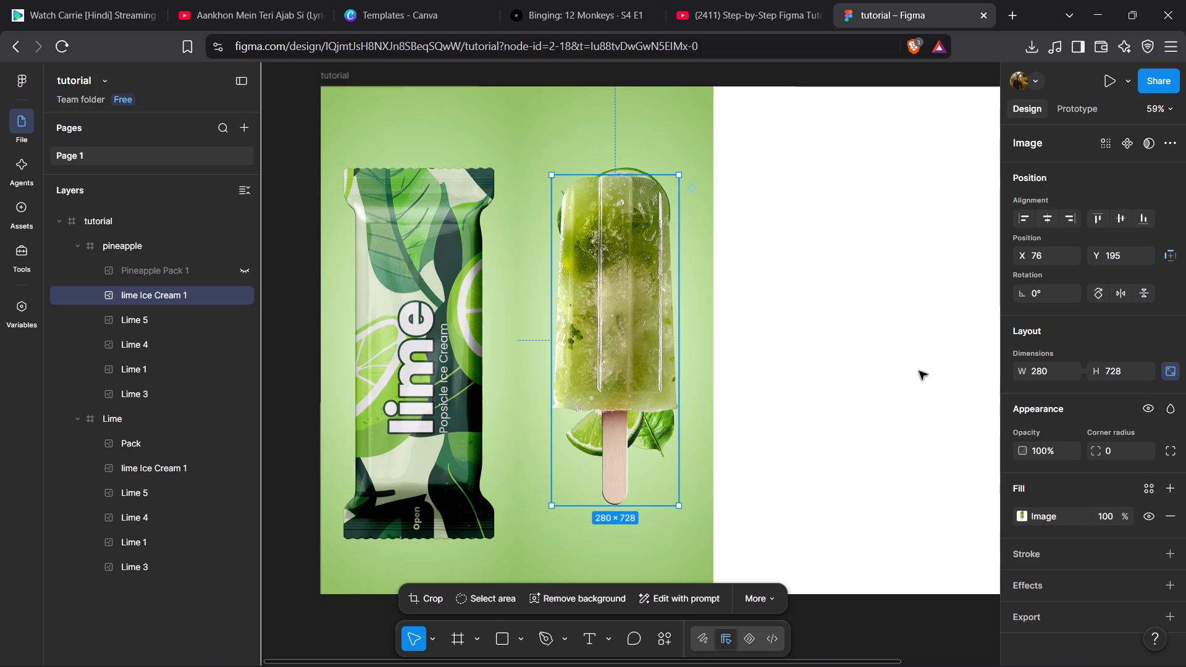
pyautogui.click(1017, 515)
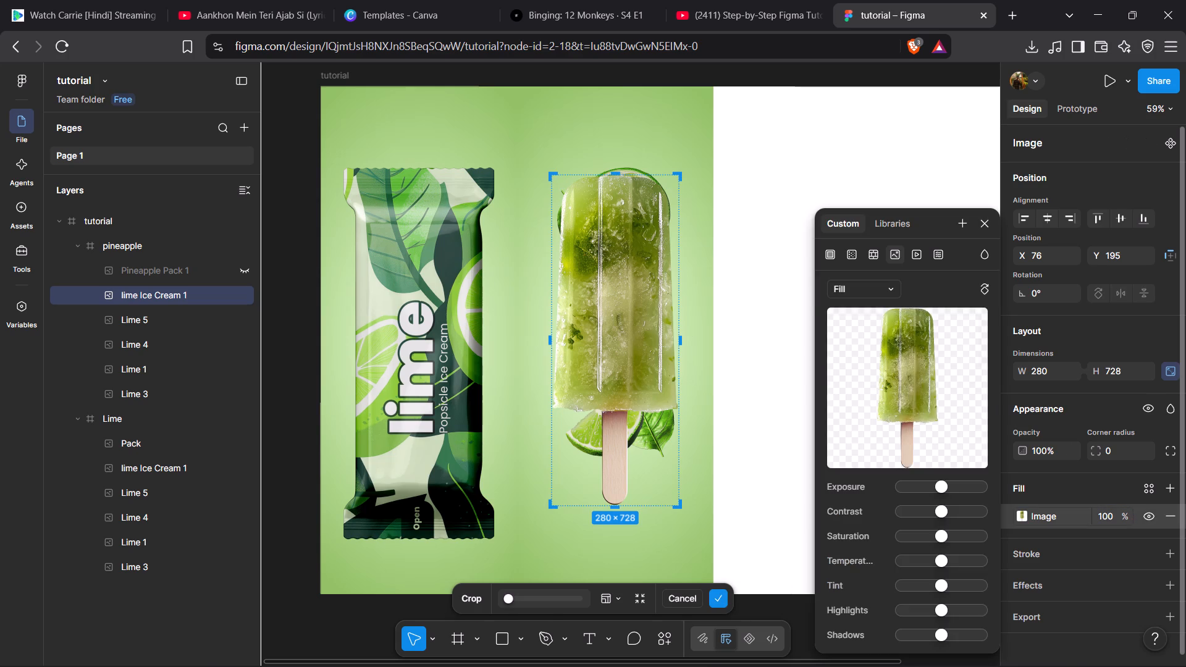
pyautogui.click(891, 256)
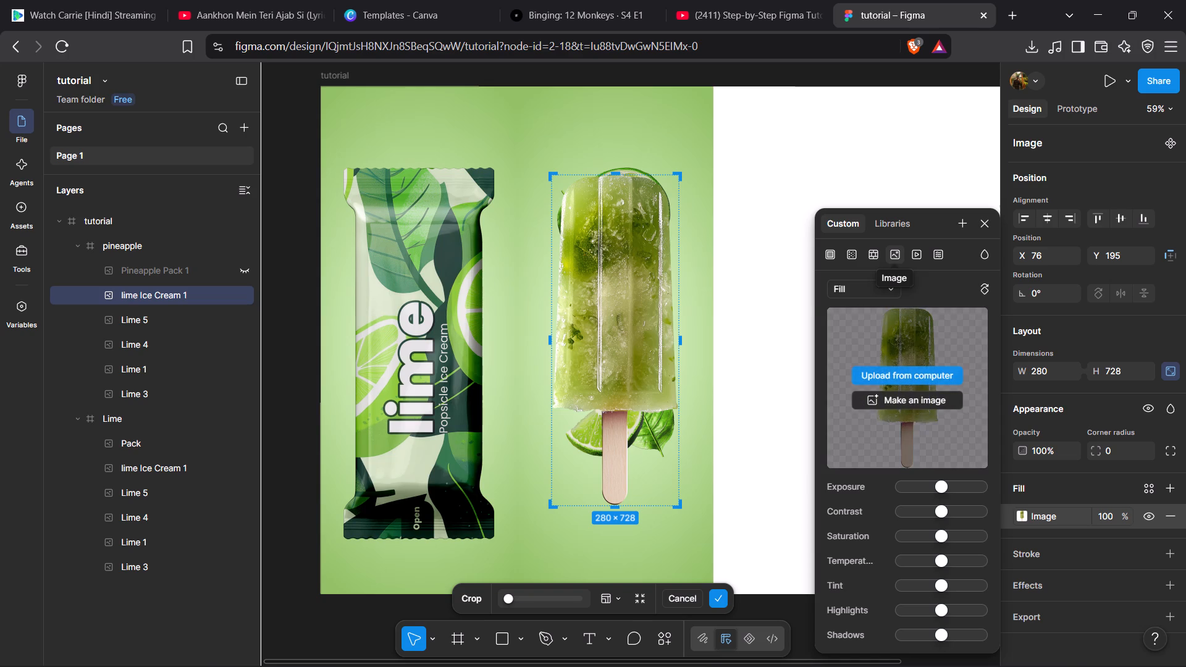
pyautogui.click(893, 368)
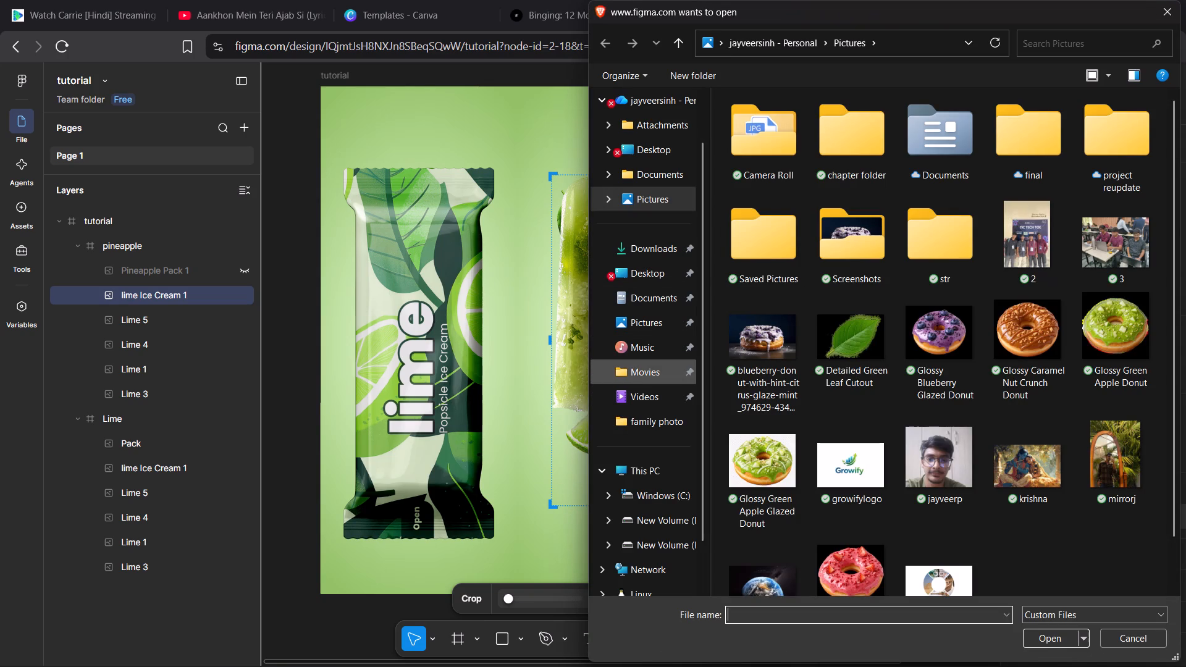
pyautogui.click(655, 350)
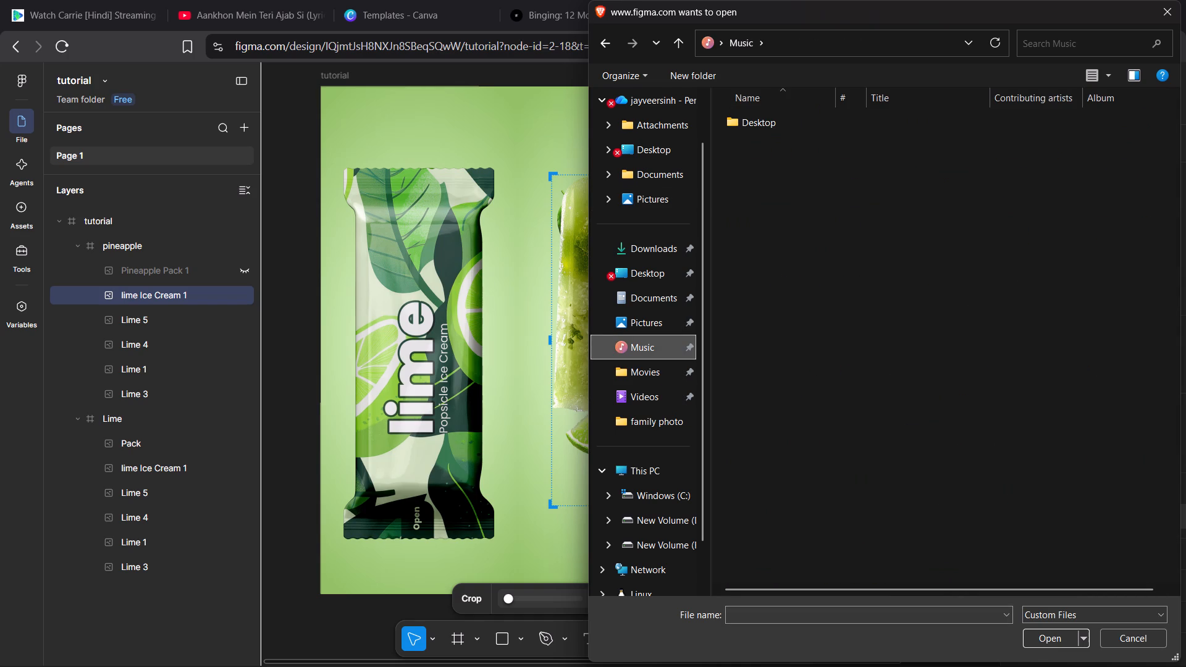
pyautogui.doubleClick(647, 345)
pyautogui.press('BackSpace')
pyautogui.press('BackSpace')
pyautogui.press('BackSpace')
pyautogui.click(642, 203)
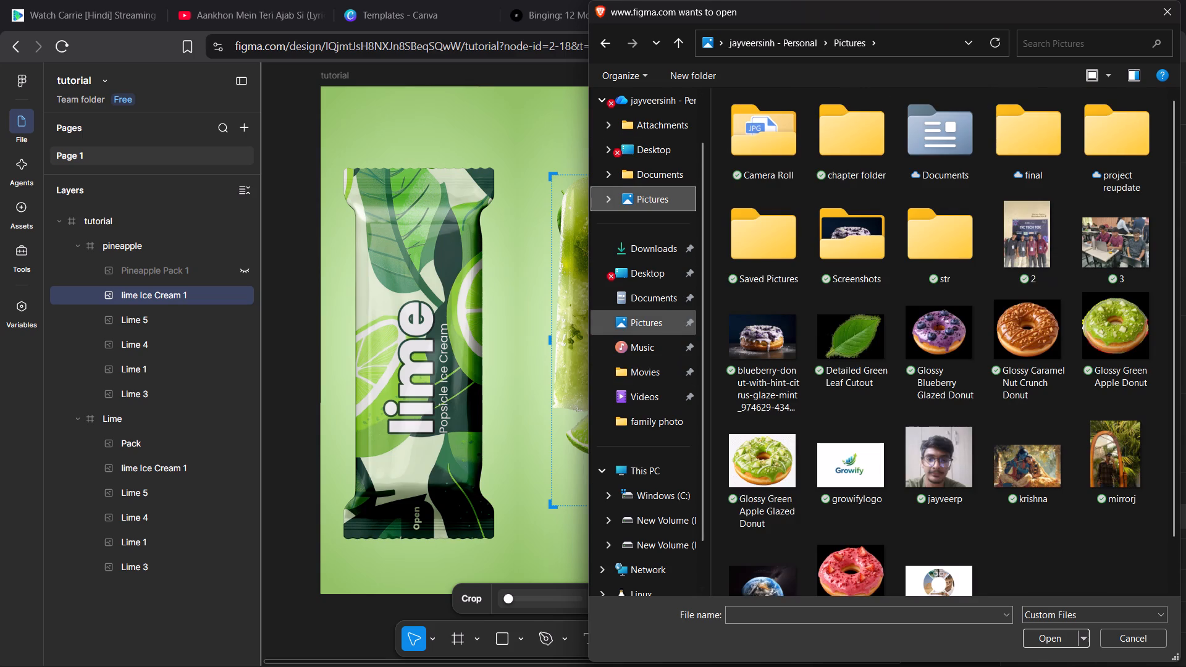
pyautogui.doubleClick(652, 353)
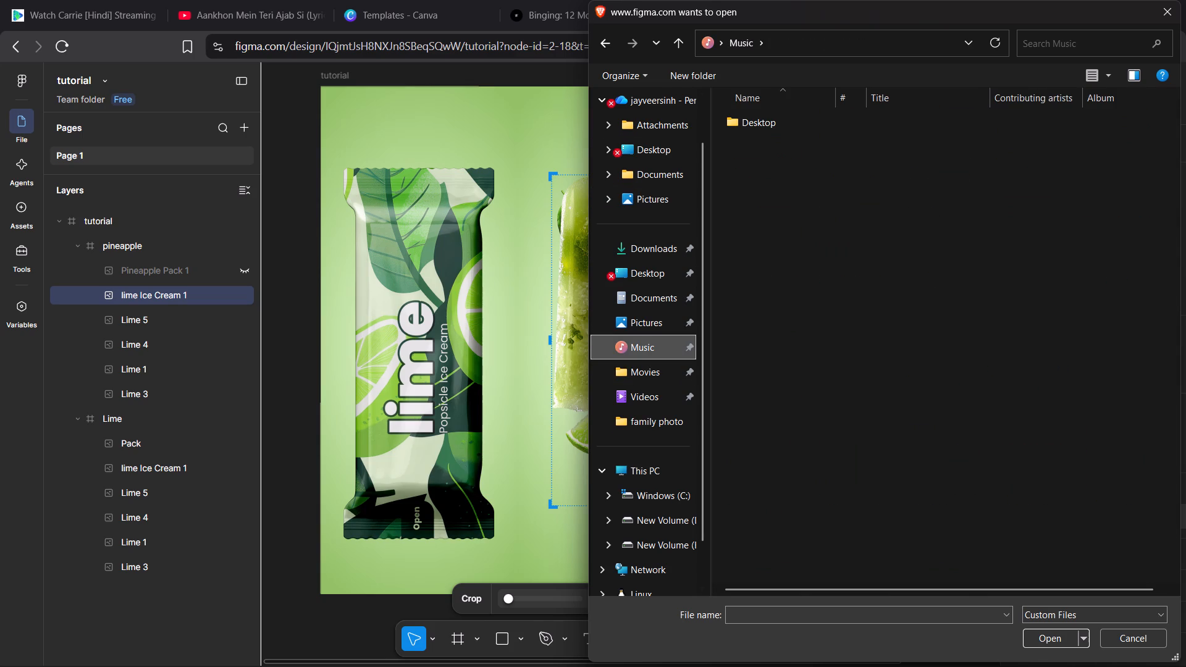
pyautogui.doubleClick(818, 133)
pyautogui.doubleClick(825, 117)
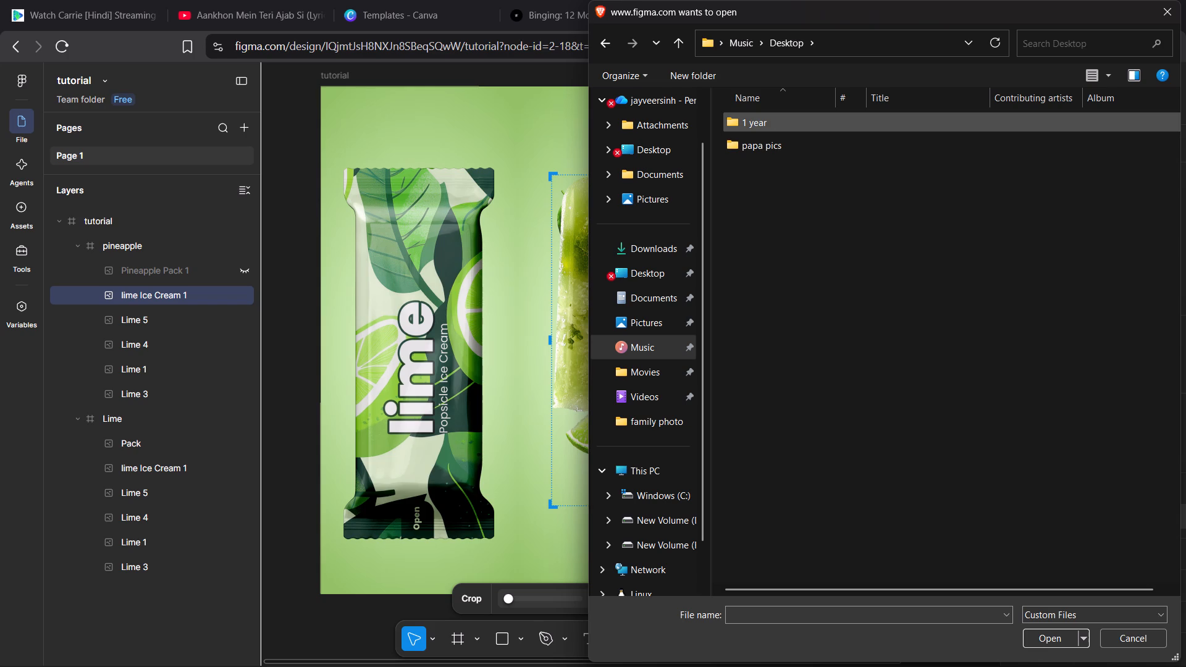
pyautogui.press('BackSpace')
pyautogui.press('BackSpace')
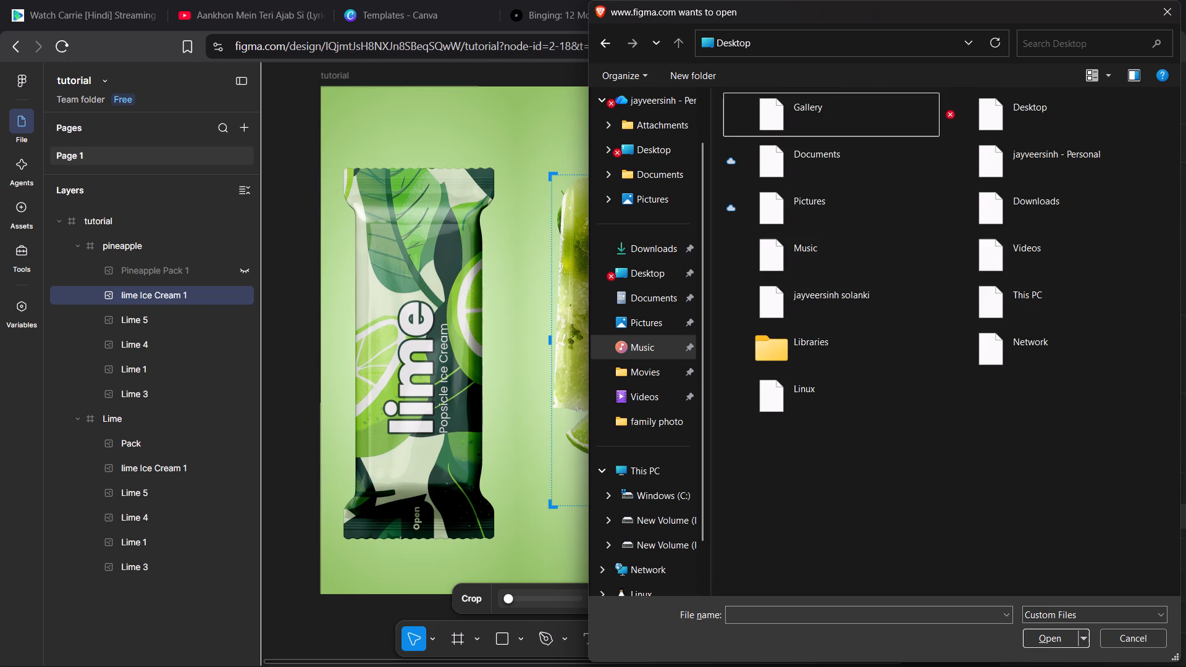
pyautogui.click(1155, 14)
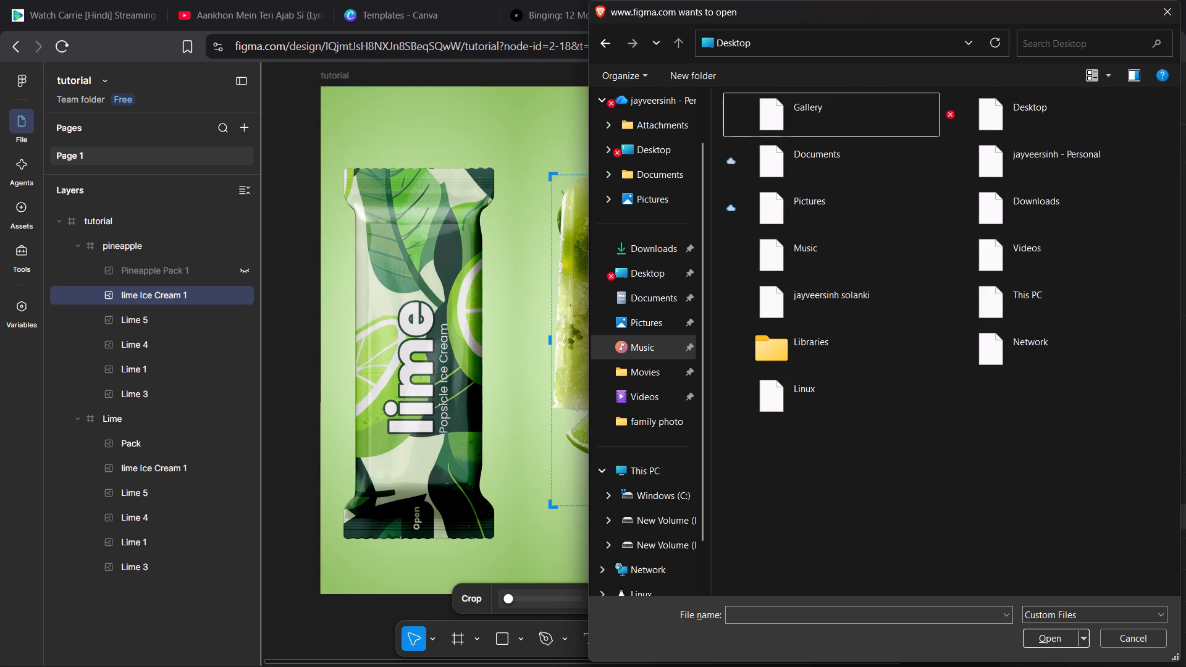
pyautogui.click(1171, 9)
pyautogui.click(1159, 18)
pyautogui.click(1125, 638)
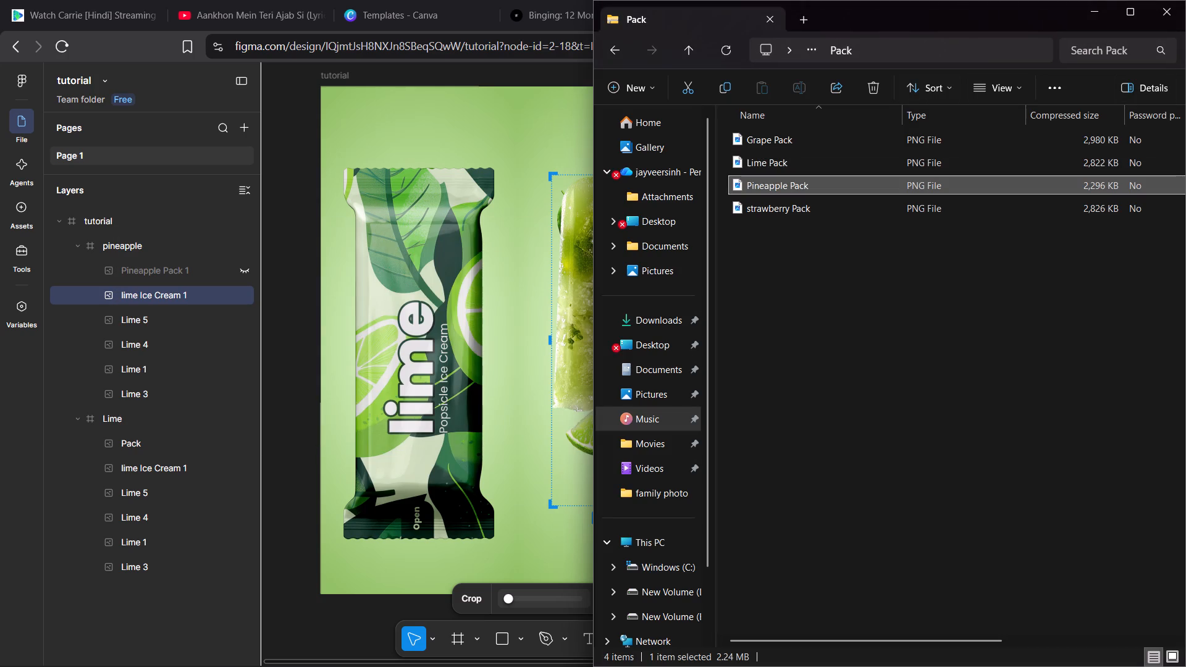
# In File Explorer, go up to the Figma Prototype Assets (Ice Cream) folder and copy its path.
pyautogui.press('BackSpace')
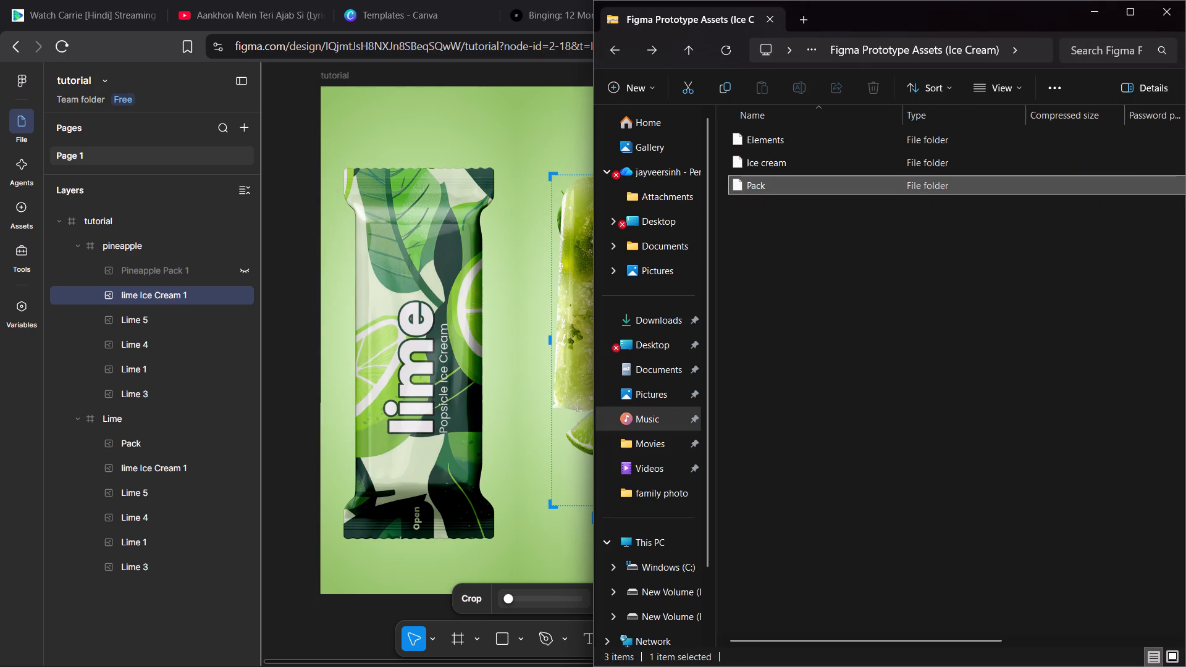
pyautogui.click(951, 46)
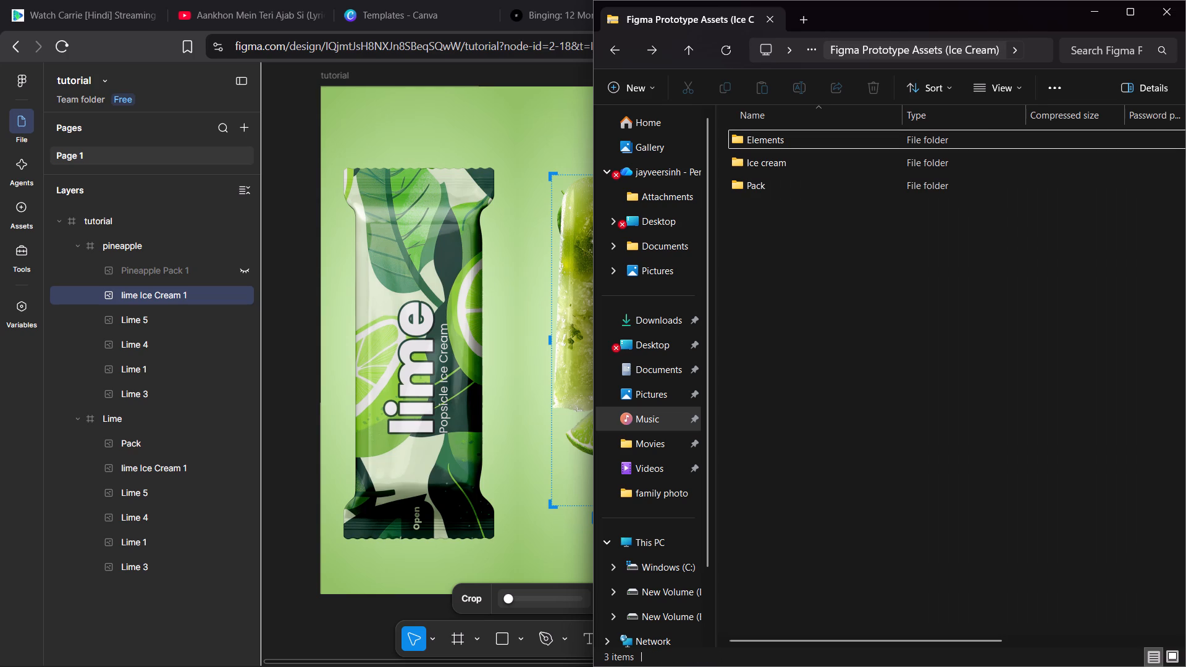
pyautogui.click(1028, 48)
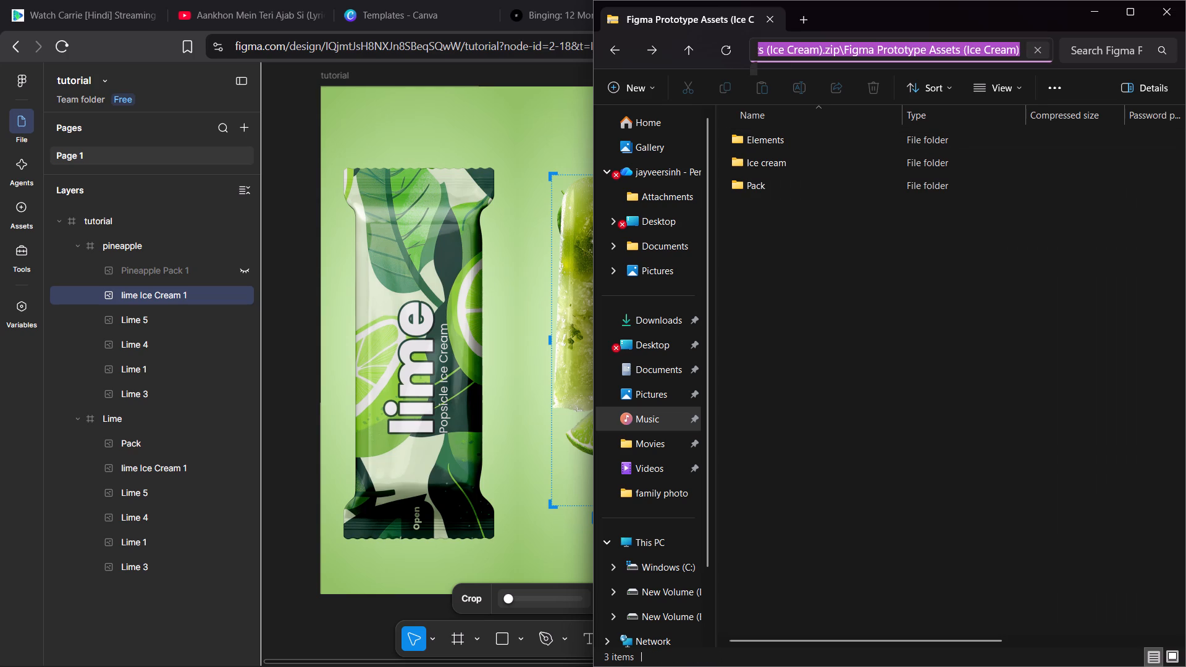
pyautogui.hotkey('ctrl', 'c')
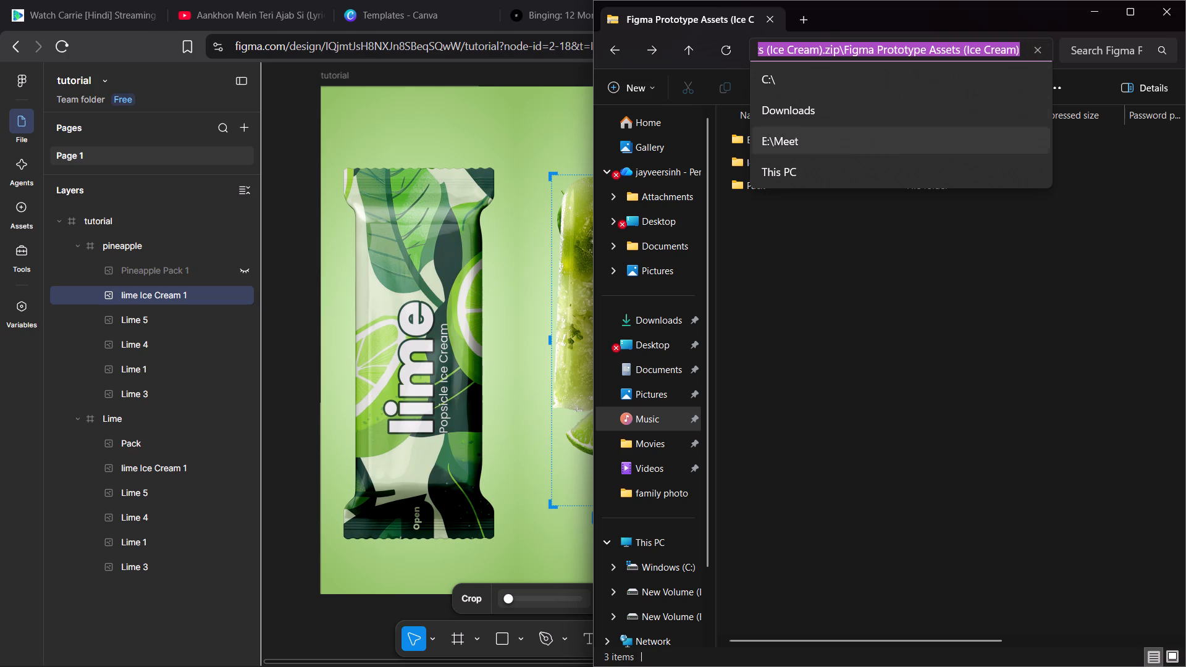
pyautogui.click(996, 277)
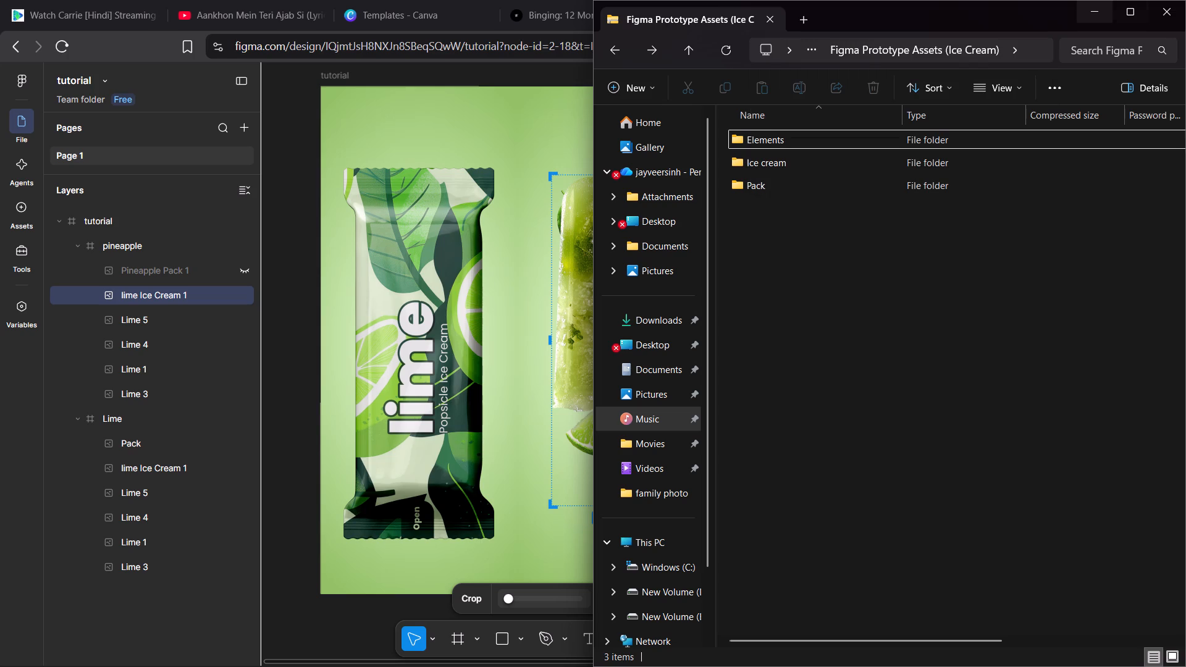
pyautogui.click(1095, 13)
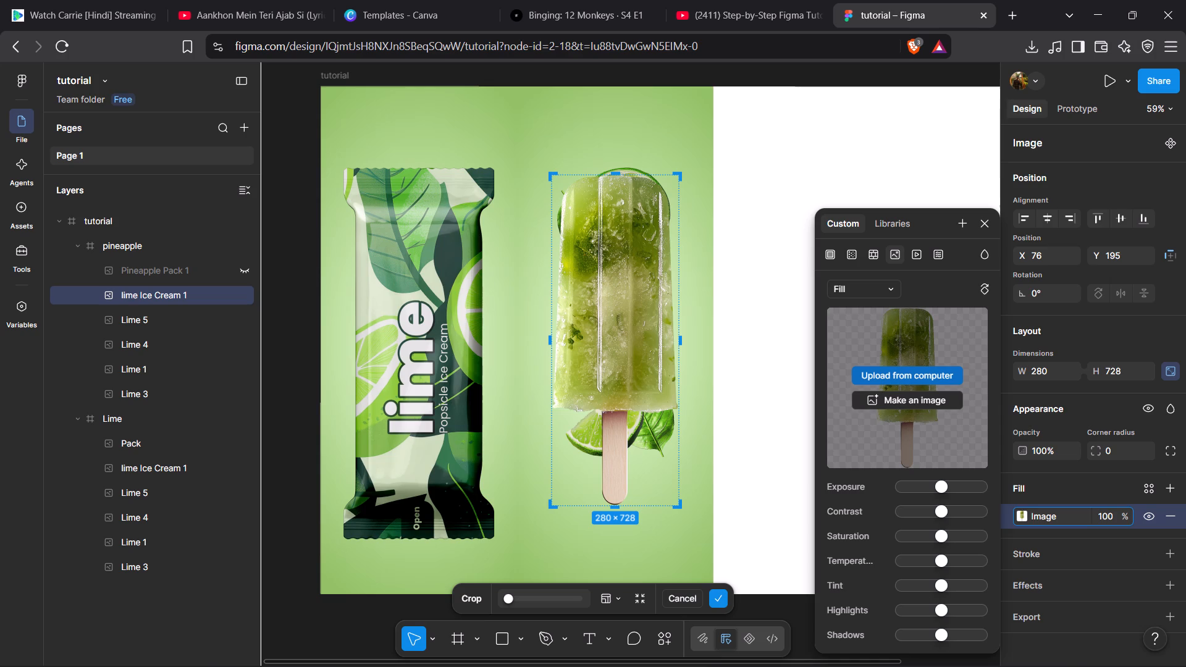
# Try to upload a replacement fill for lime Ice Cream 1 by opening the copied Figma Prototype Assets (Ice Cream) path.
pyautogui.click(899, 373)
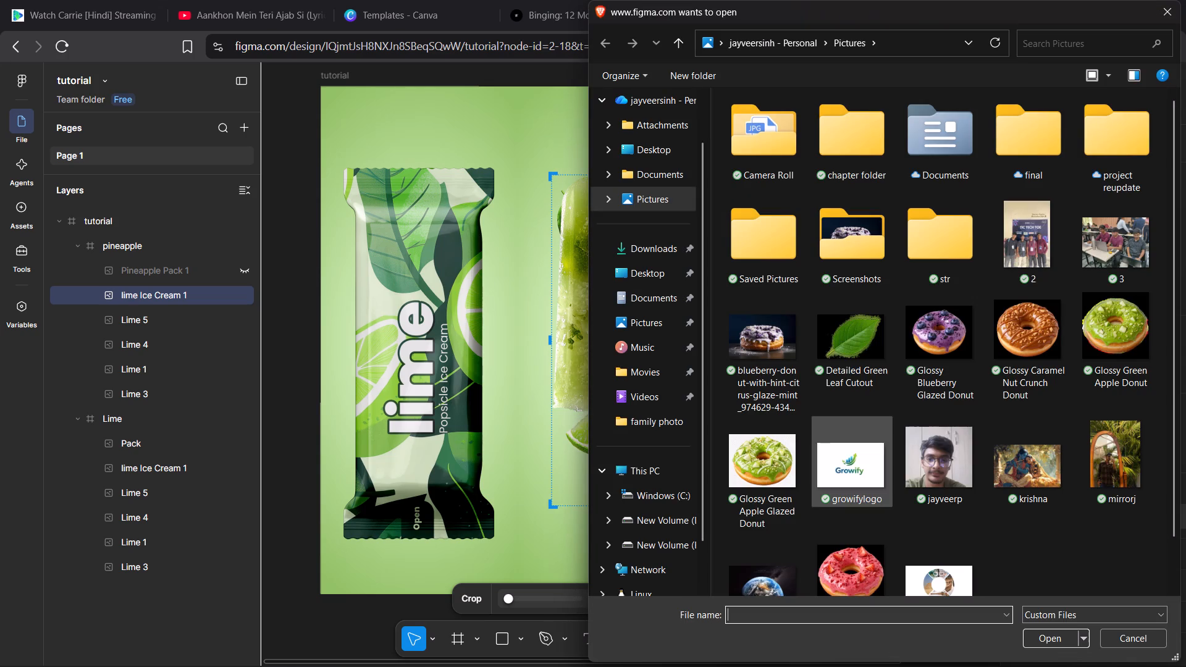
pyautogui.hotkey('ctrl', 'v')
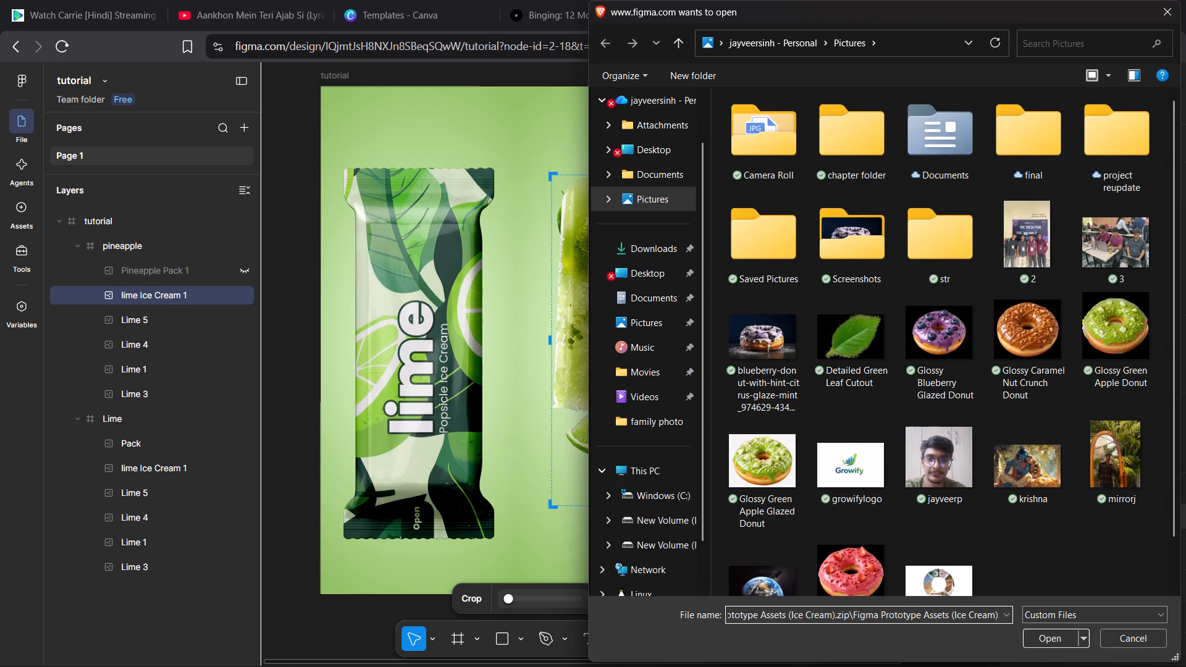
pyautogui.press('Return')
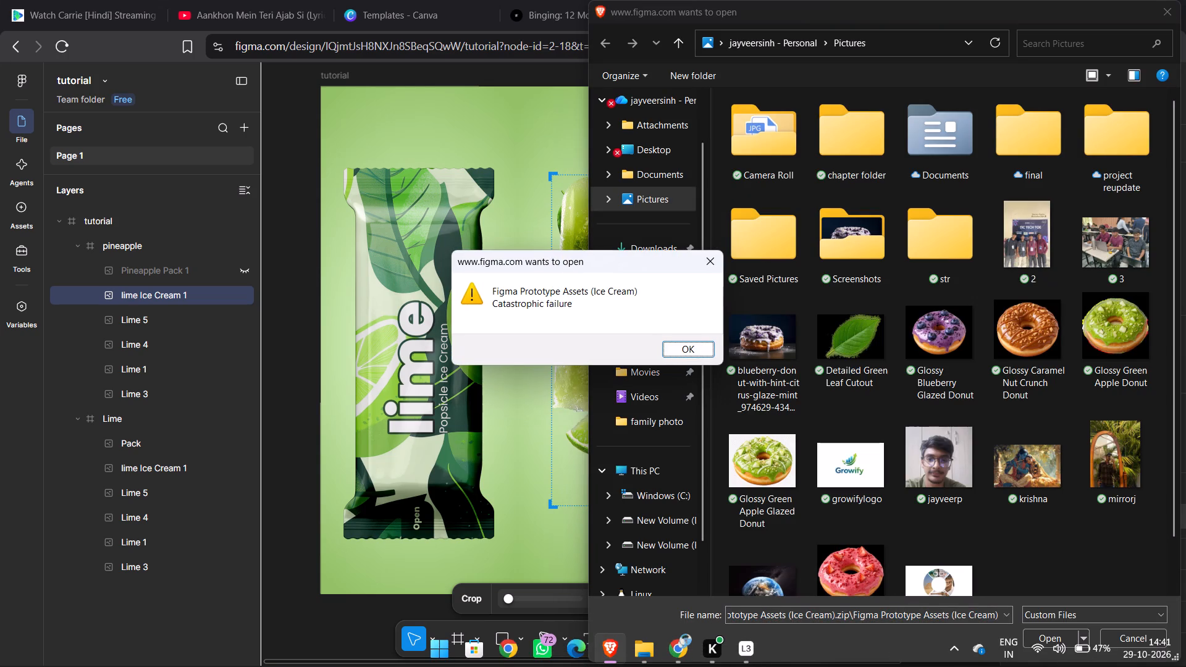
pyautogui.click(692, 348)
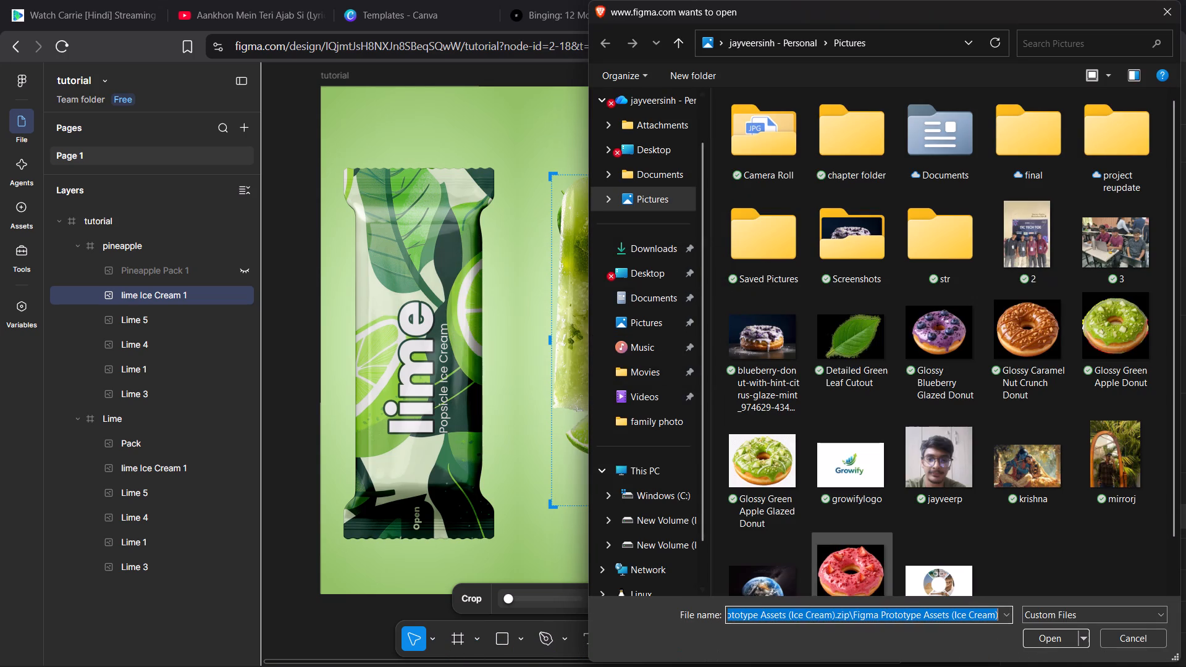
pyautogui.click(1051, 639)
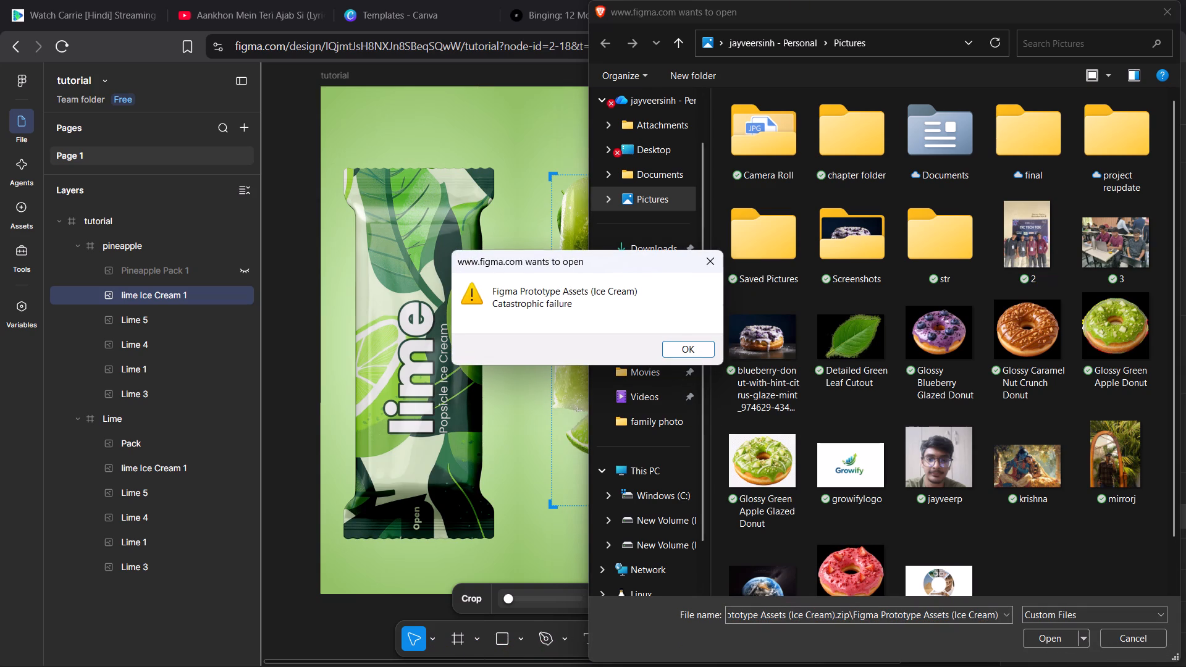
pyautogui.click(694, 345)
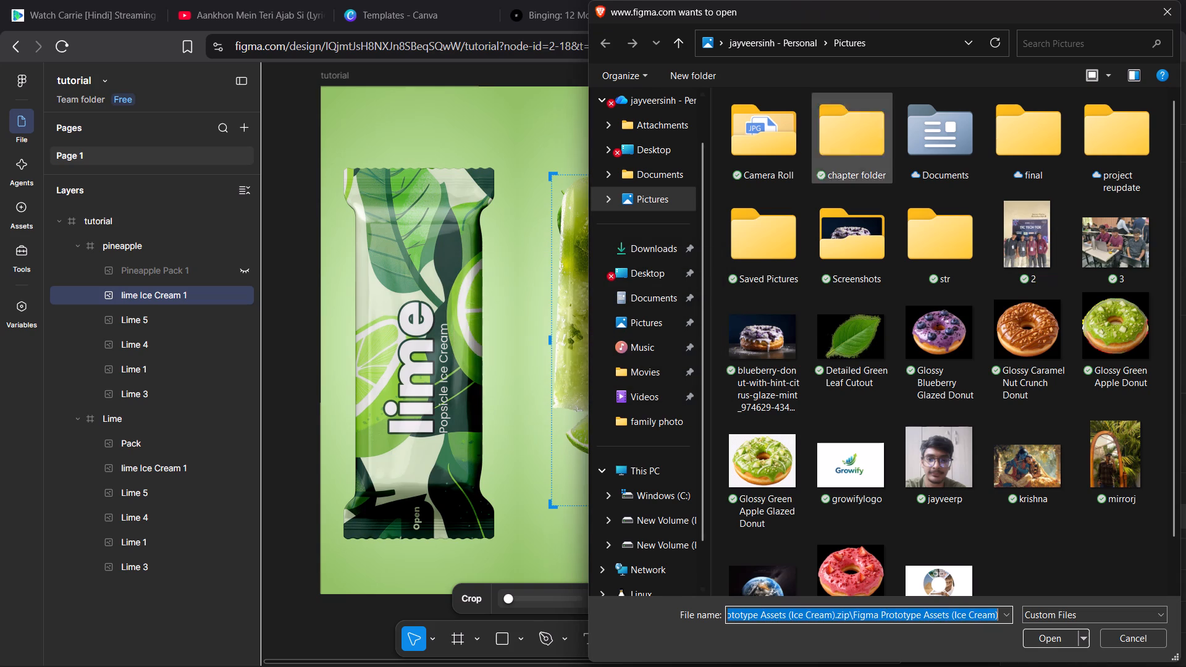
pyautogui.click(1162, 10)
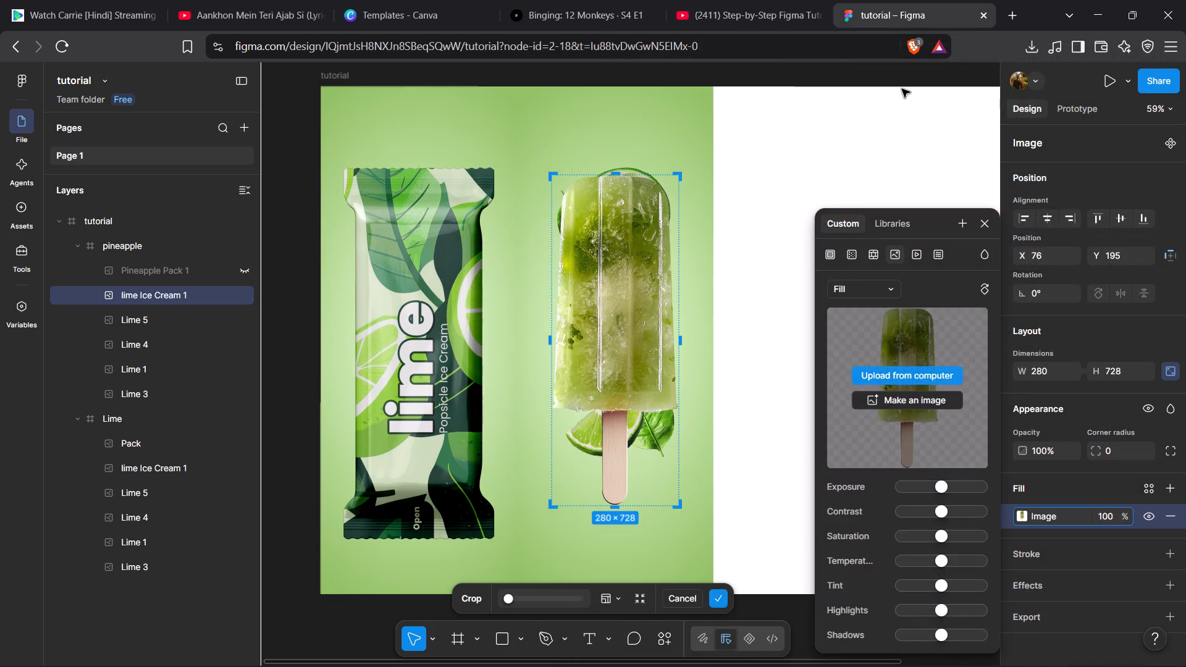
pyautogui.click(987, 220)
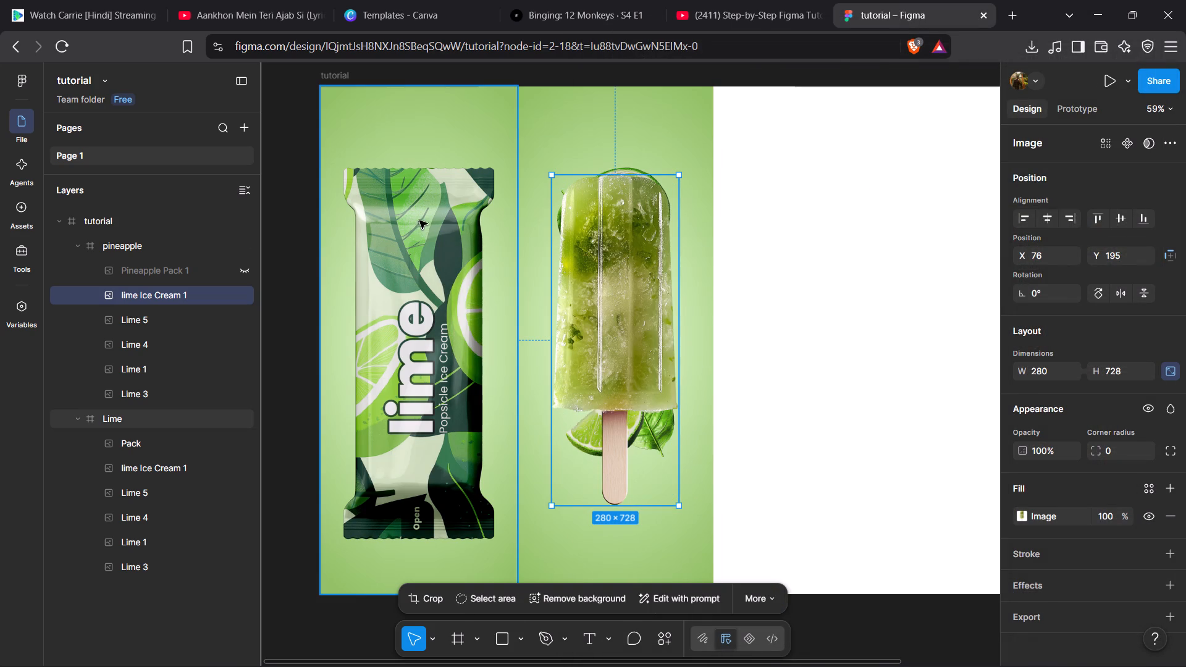
# Place the Pineapple Ice Cream image from the Ice cream assets folder into the pineapple frame, at about X -322, Y -456.
pyautogui.click(182, 304)
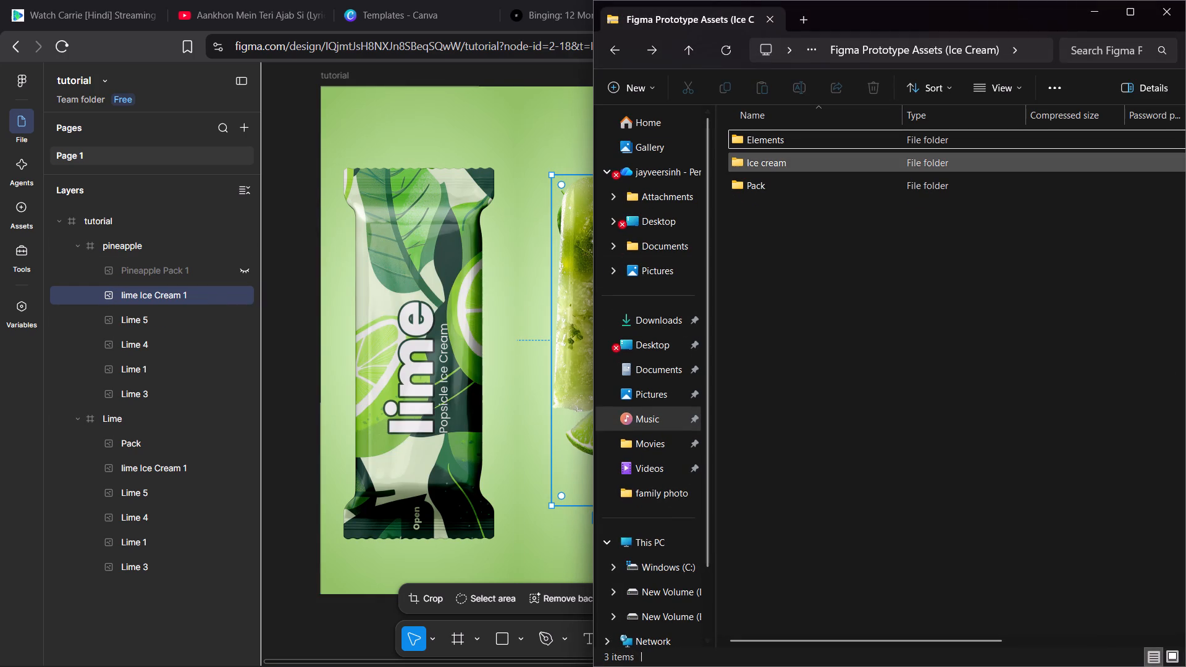
pyautogui.doubleClick(772, 165)
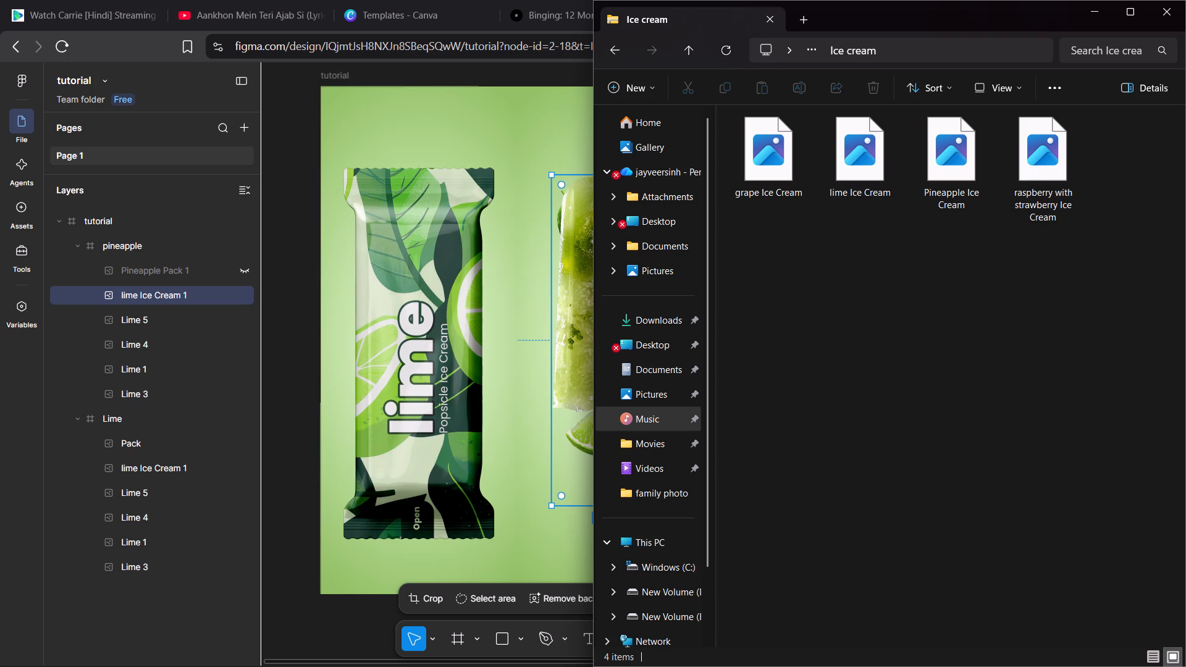
pyautogui.moveTo(961, 161); pyautogui.dragTo(917, 176)
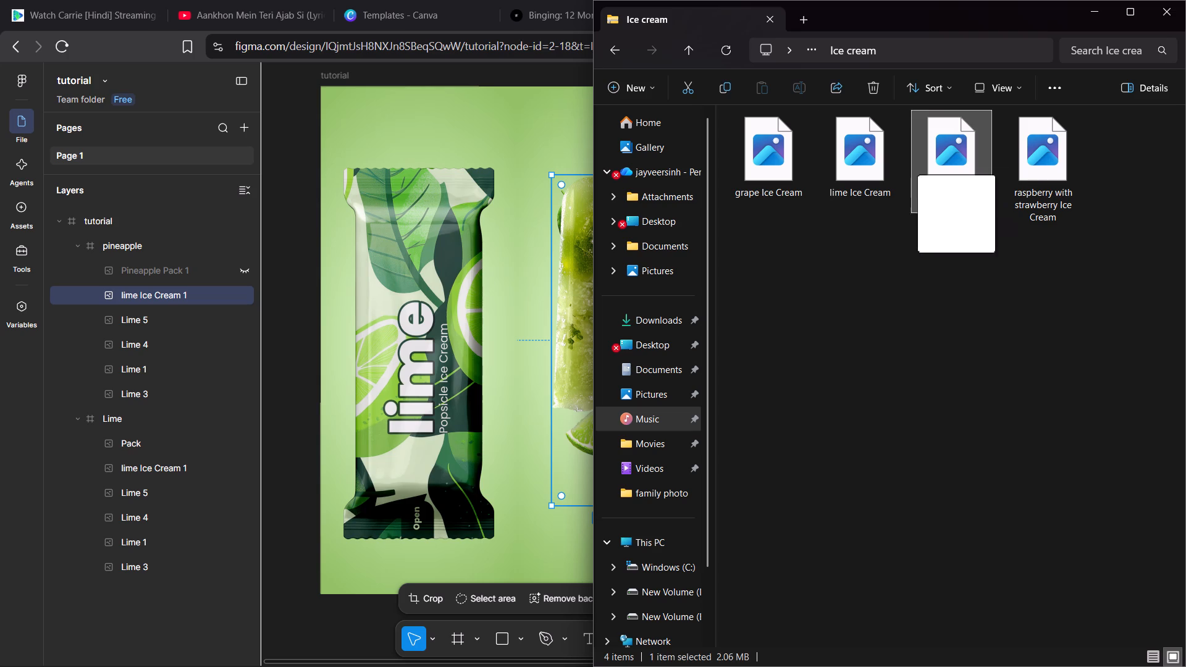
pyautogui.moveTo(917, 176); pyautogui.dragTo(530, 293)
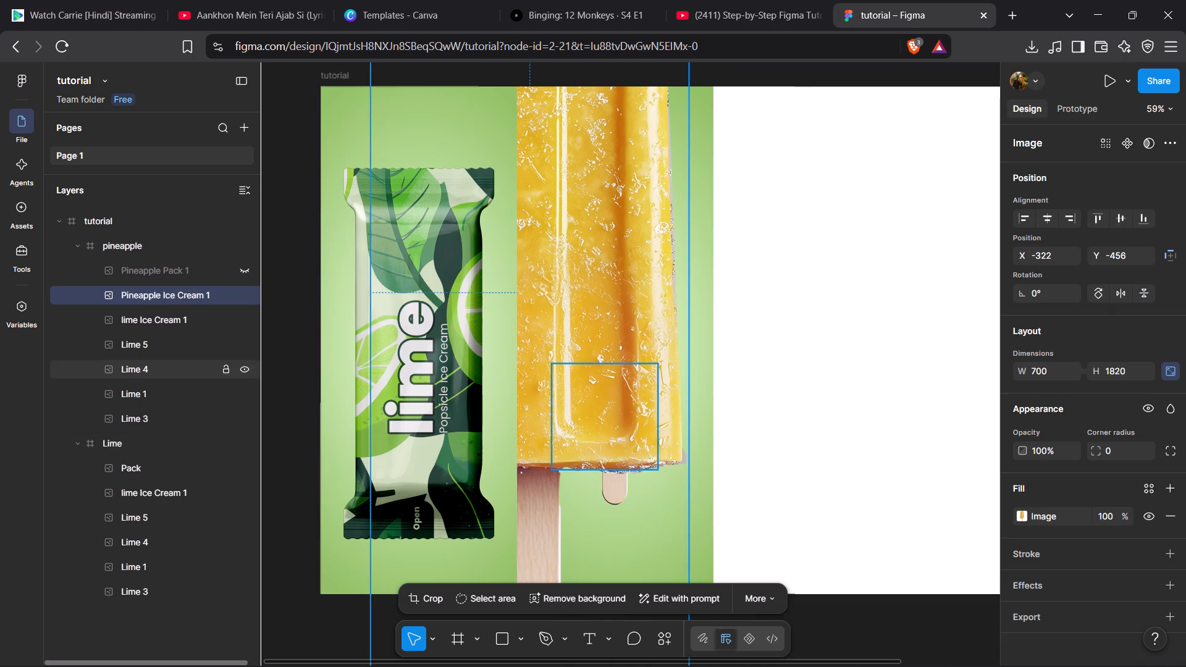
# Set the Pineapple Ice Cream 1 image's width to 280, with proportional height, matching the Lime frame's ice cream.
pyautogui.click(128, 493)
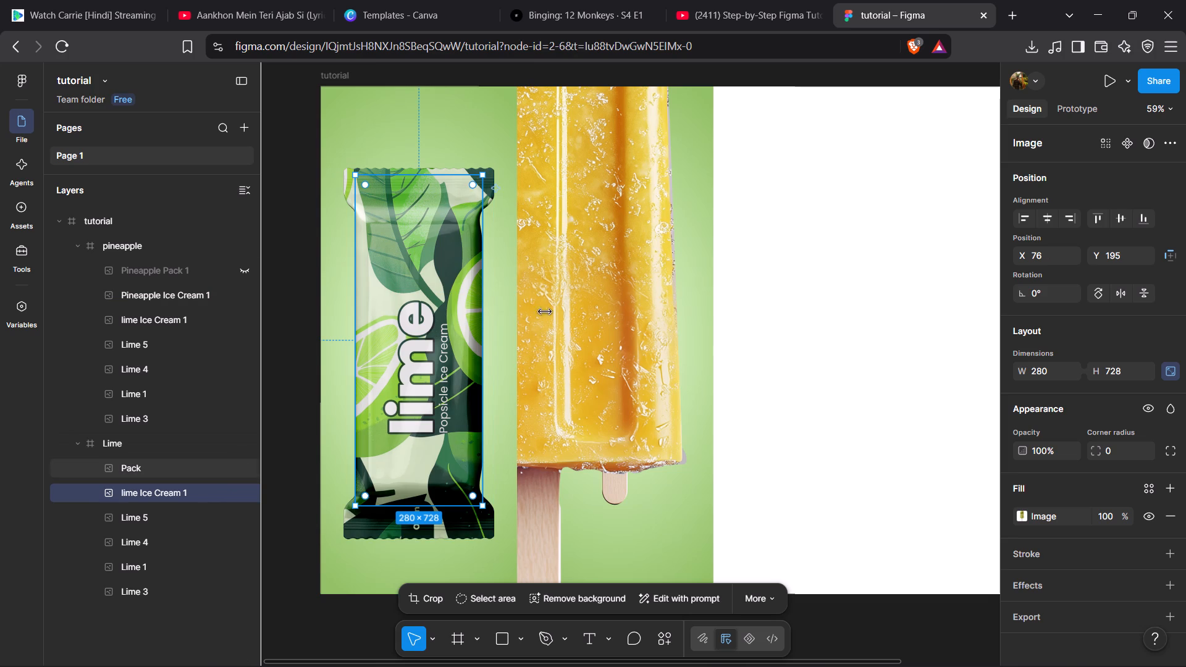
pyautogui.click(625, 314)
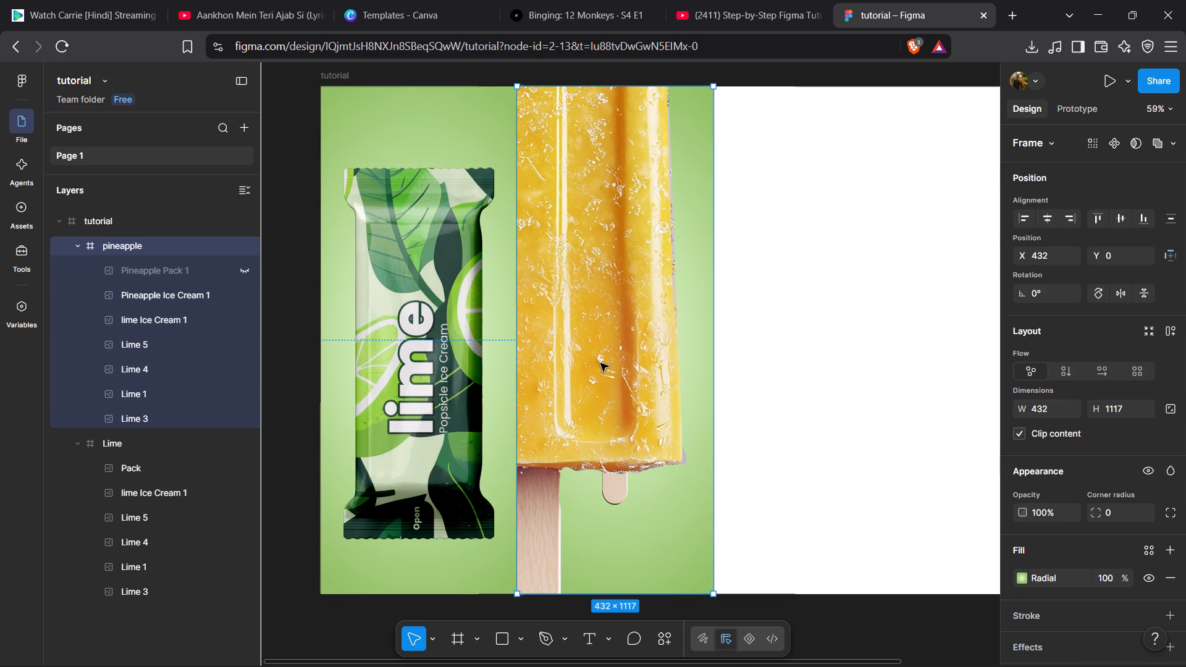
pyautogui.click(191, 288)
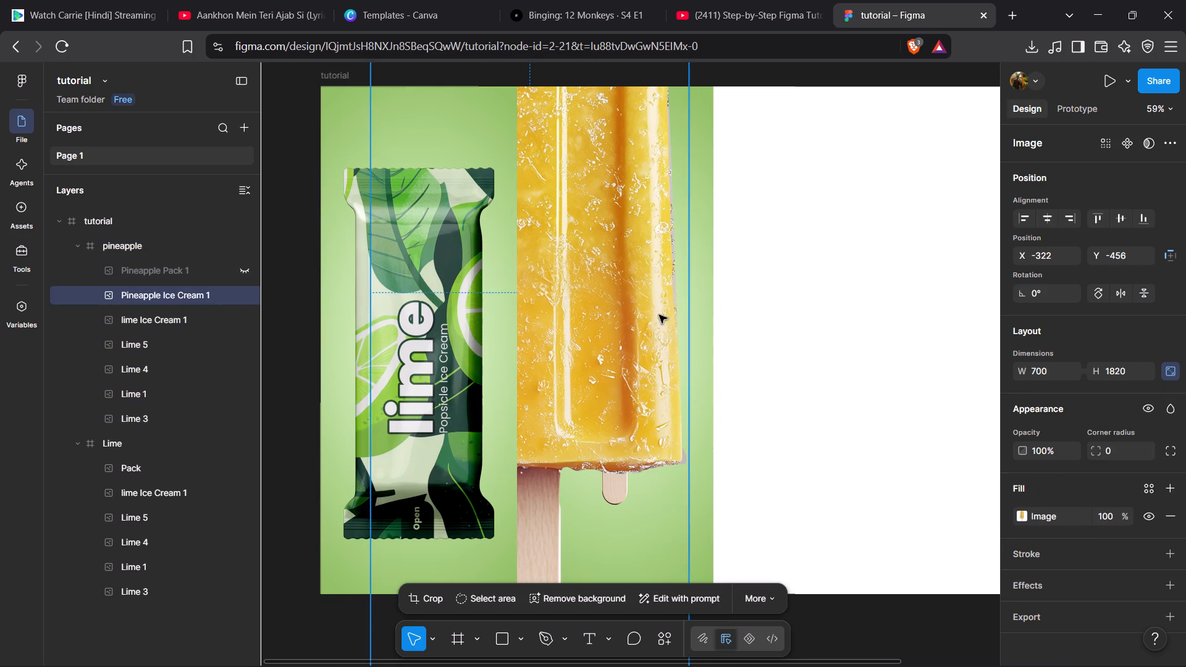
pyautogui.click(1058, 371)
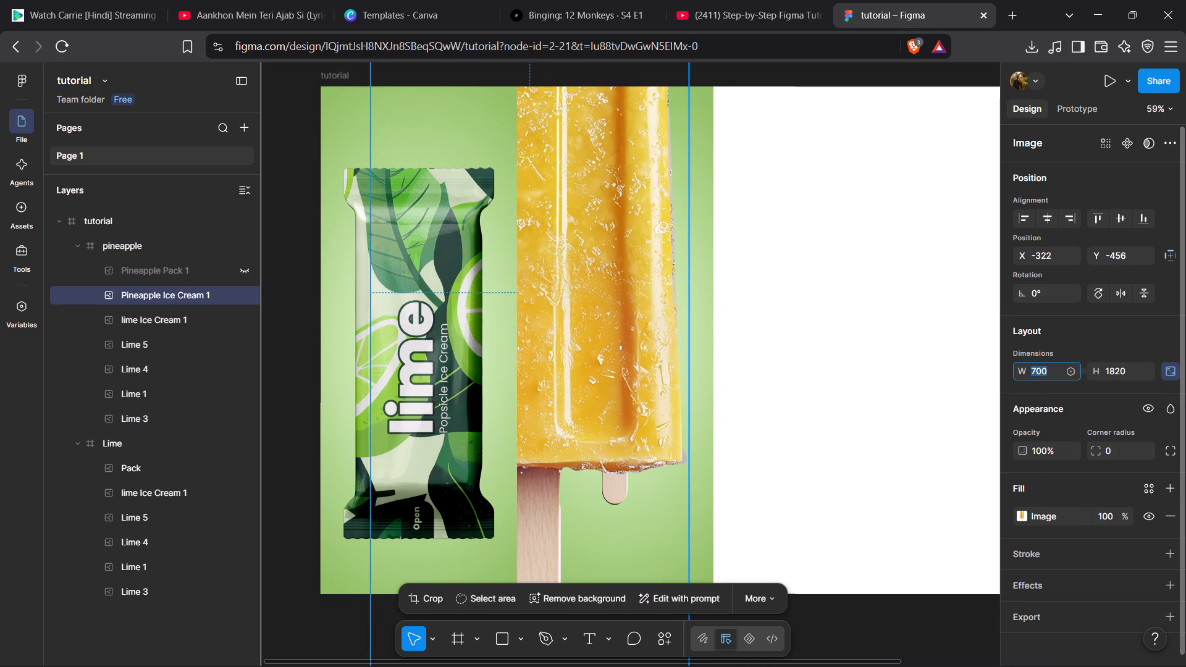
pyautogui.write('280')
pyautogui.press('Return')
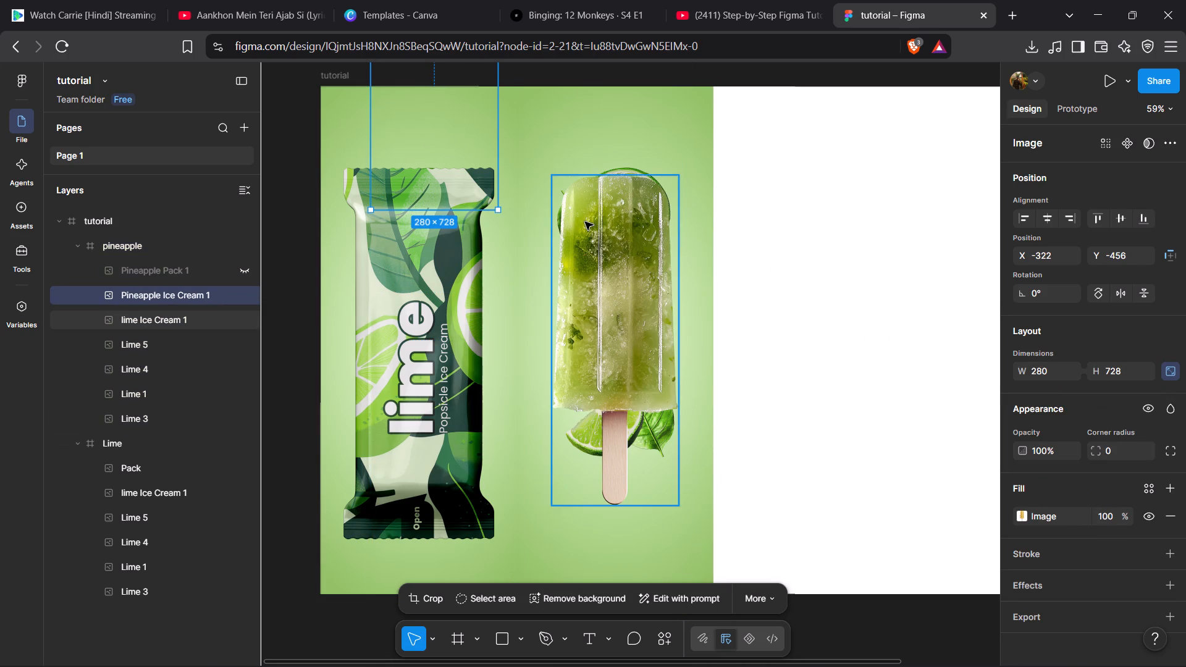
# Delete the lime Ice Cream 1 image from the pineapple frame.
pyautogui.click(608, 253)
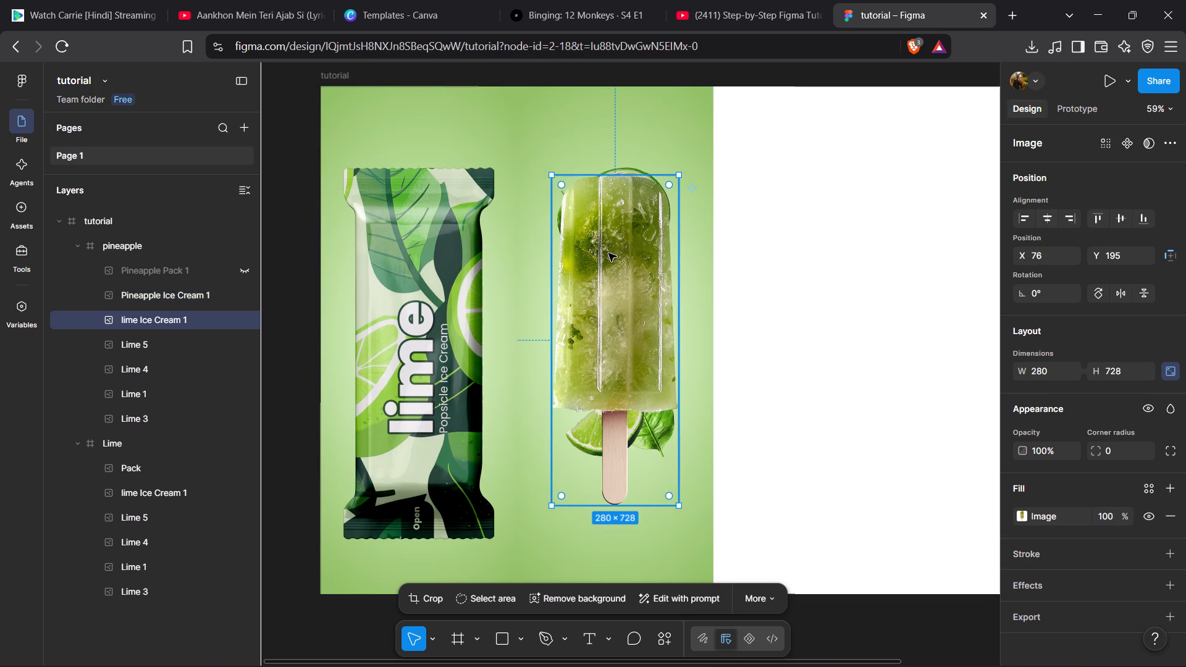
pyautogui.press('Delete')
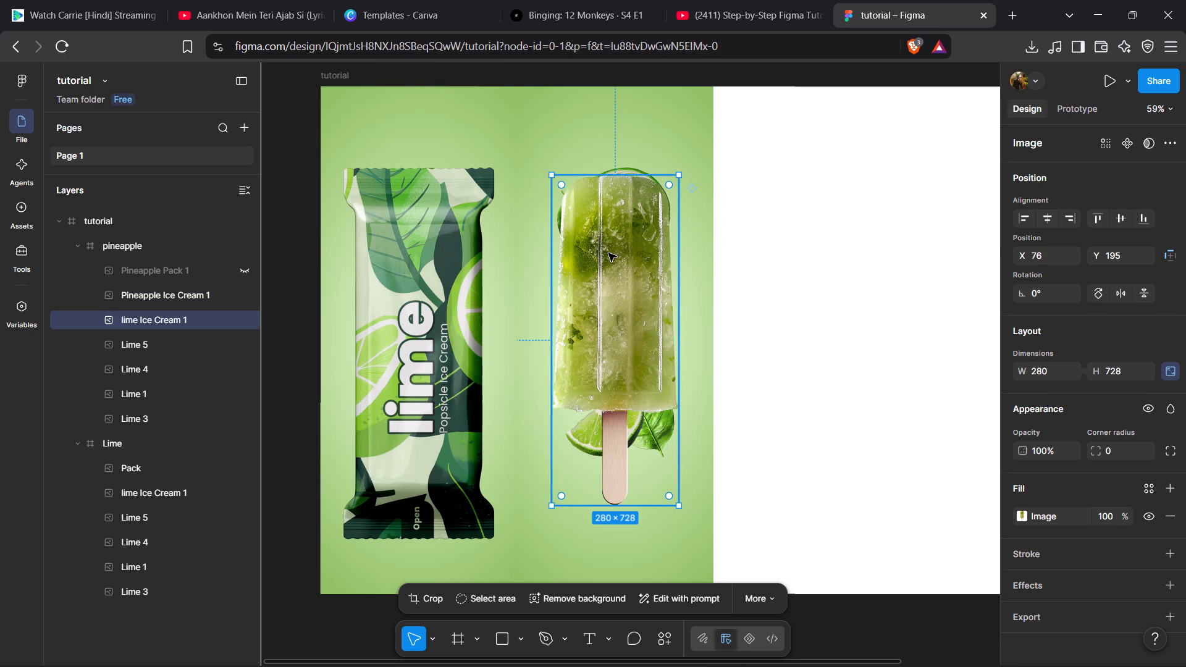
# Move the Pineapple Ice Cream 1 image into view in the pineapple frame, at about X 95, Y 222.
pyautogui.click(157, 290)
pyautogui.moveTo(416, 132); pyautogui.dragTo(417, 133)
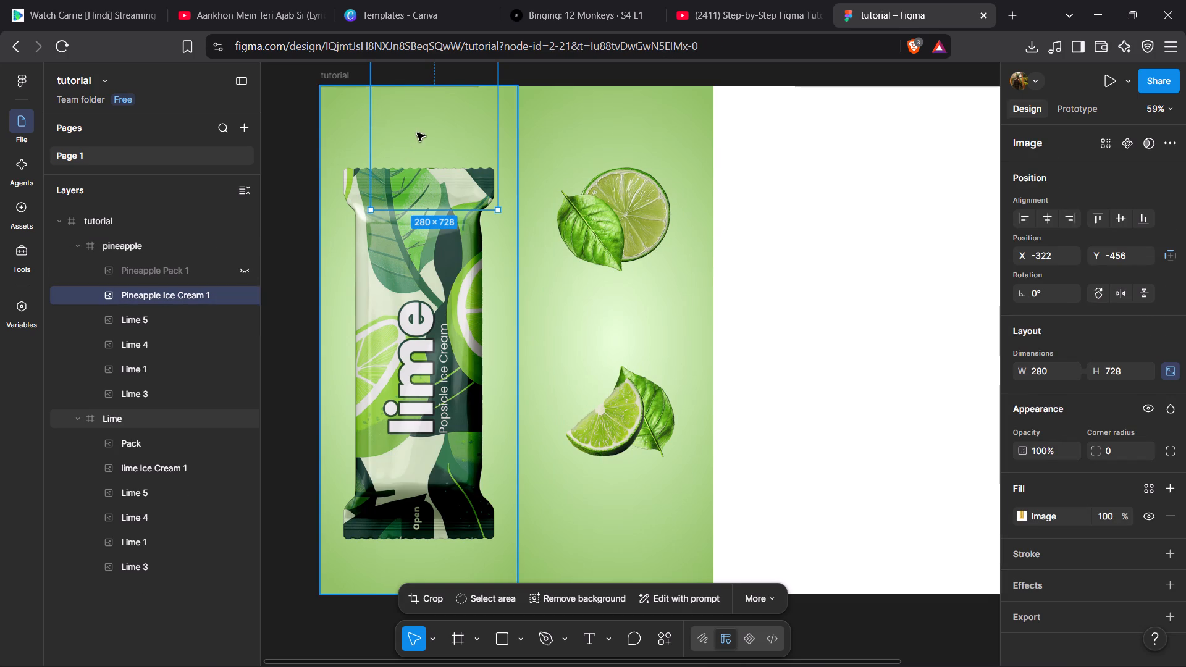
pyautogui.moveTo(417, 133); pyautogui.dragTo(605, 418)
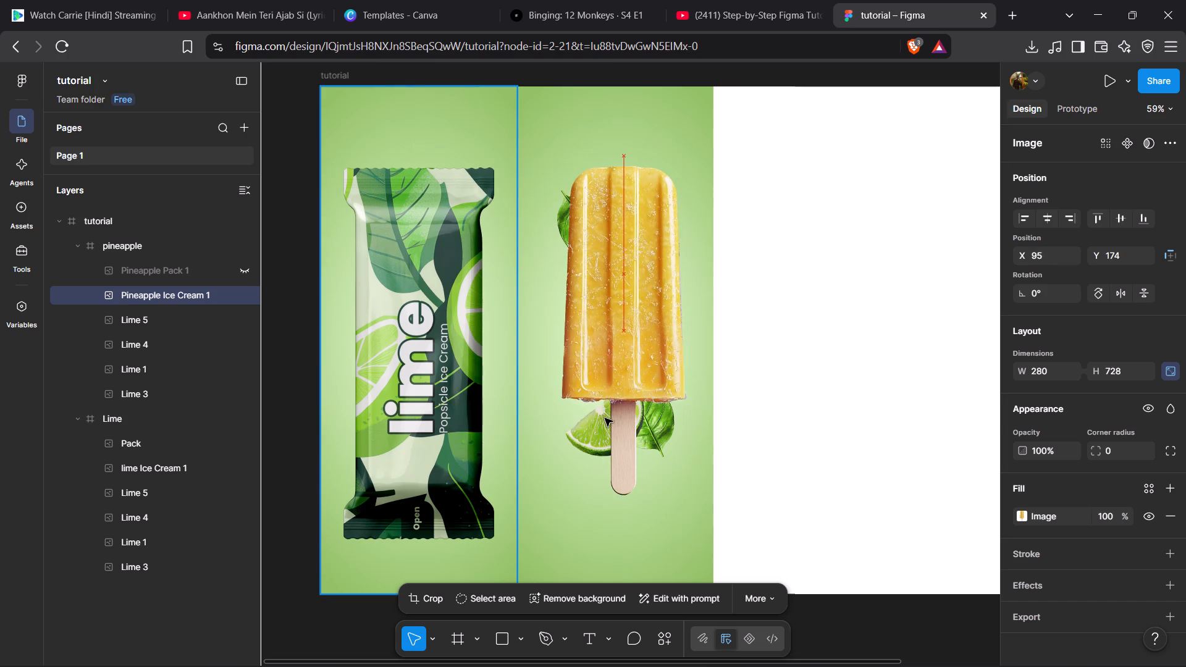
pyautogui.moveTo(605, 418); pyautogui.dragTo(605, 431)
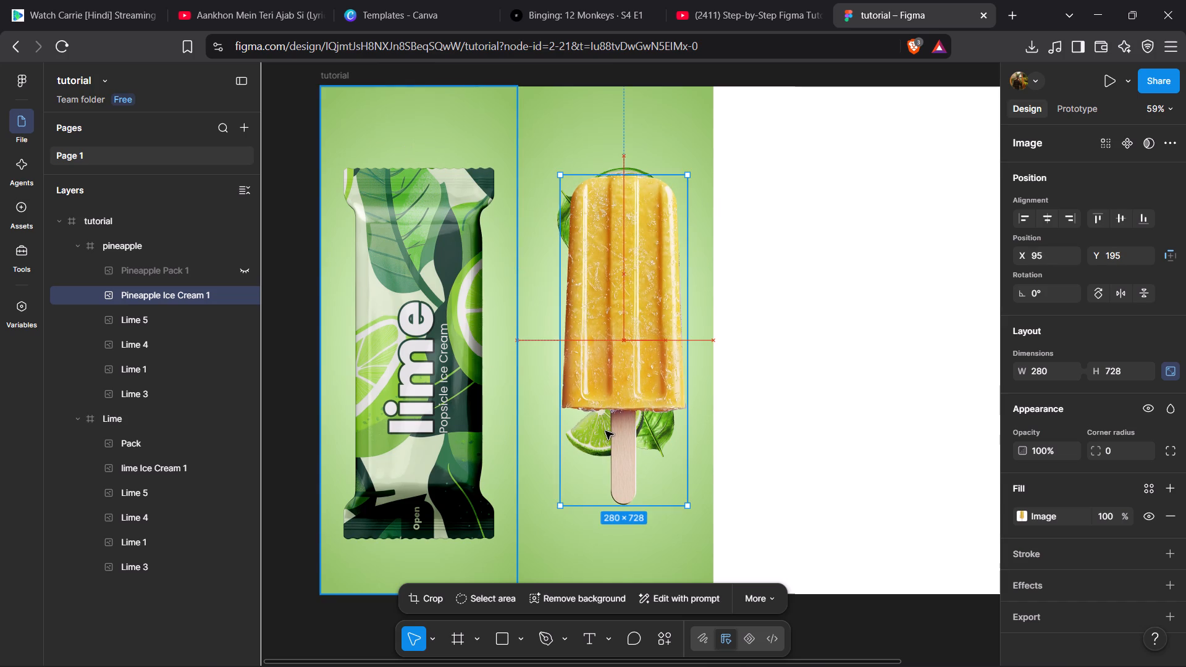
pyautogui.moveTo(605, 431); pyautogui.dragTo(606, 440)
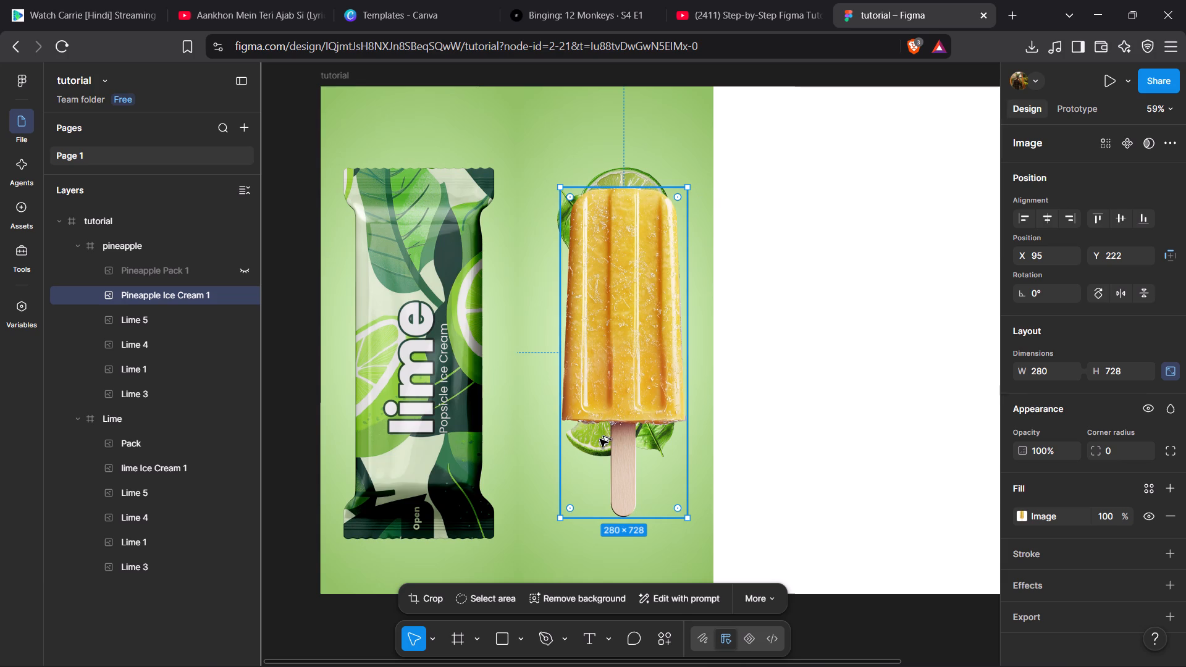
# Duplicate the Pineapple Ice Cream 1 image in place and hide the copy.
pyautogui.keyDown('alt'); pyautogui.keyDown('shift'); pyautogui.click(601, 438); pyautogui.keyUp('shift'); pyautogui.keyUp('alt')
pyautogui.keyDown('alt'); pyautogui.keyDown('shift'); pyautogui.click(611, 378); pyautogui.keyUp('shift'); pyautogui.keyUp('alt')
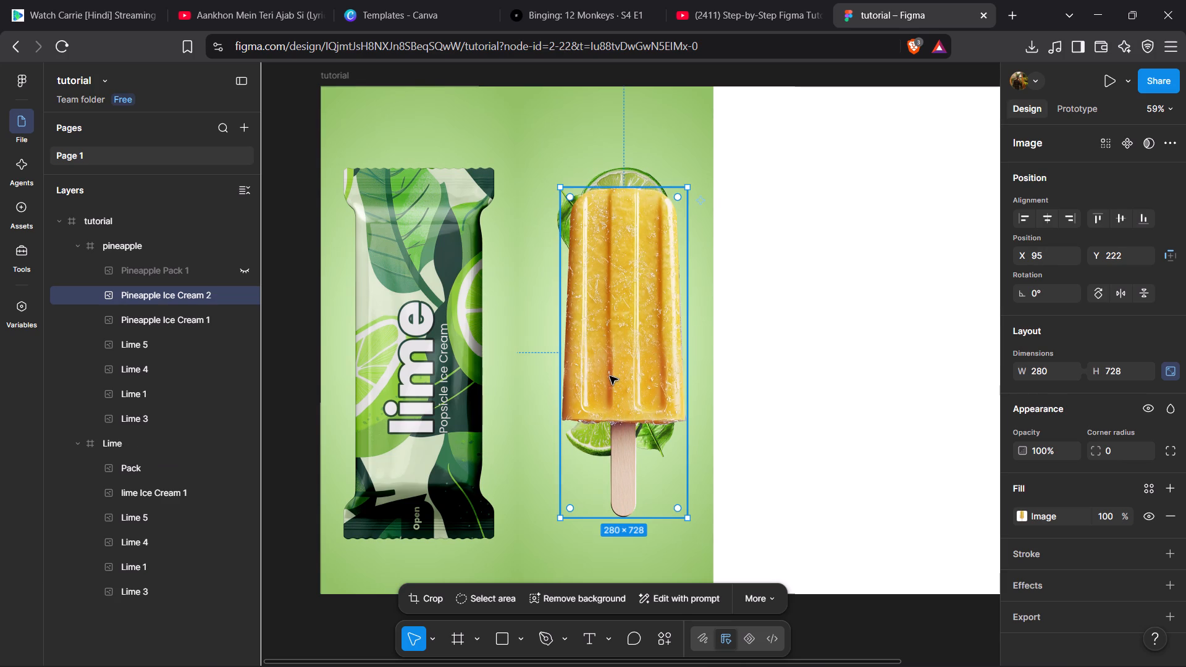
pyautogui.click(796, 378)
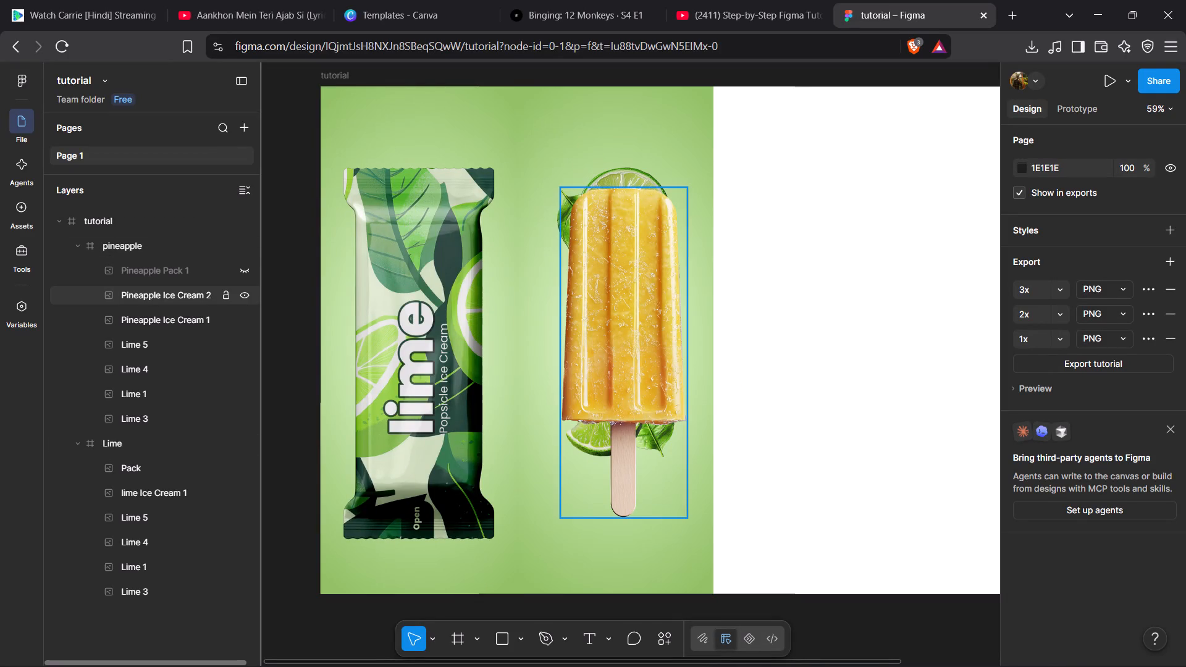
pyautogui.click(243, 296)
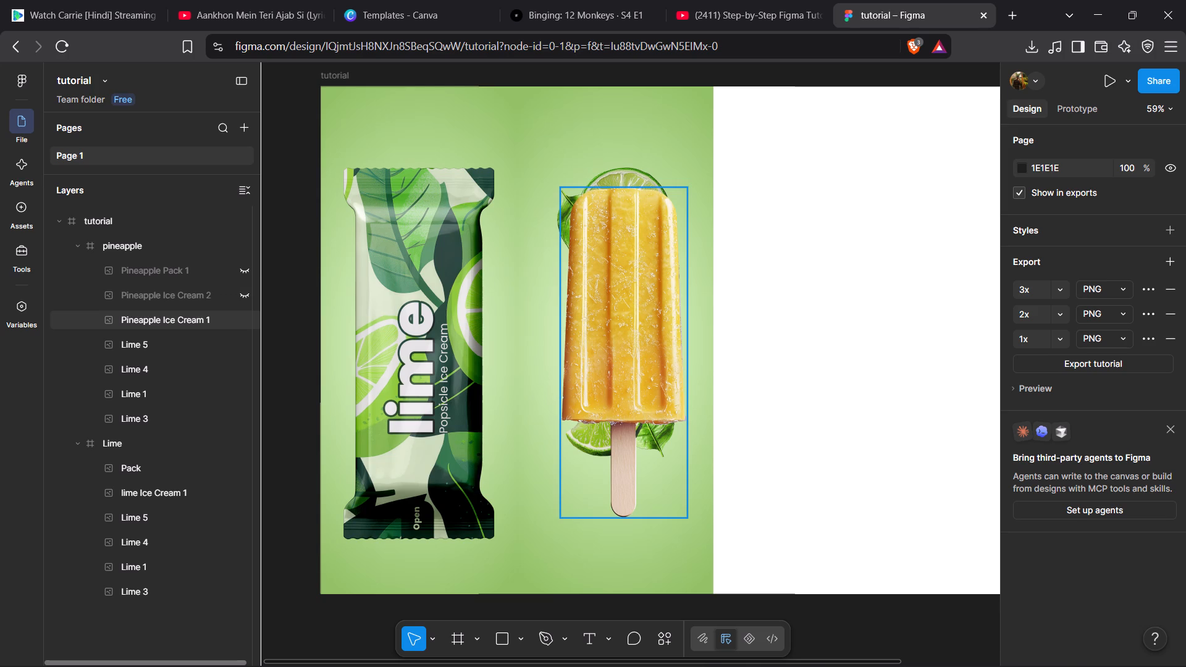
# Delete the Lime 5, Lime 4, Lime 1 and Lime 3 fruit images from the pineapple frame.
pyautogui.click(135, 346)
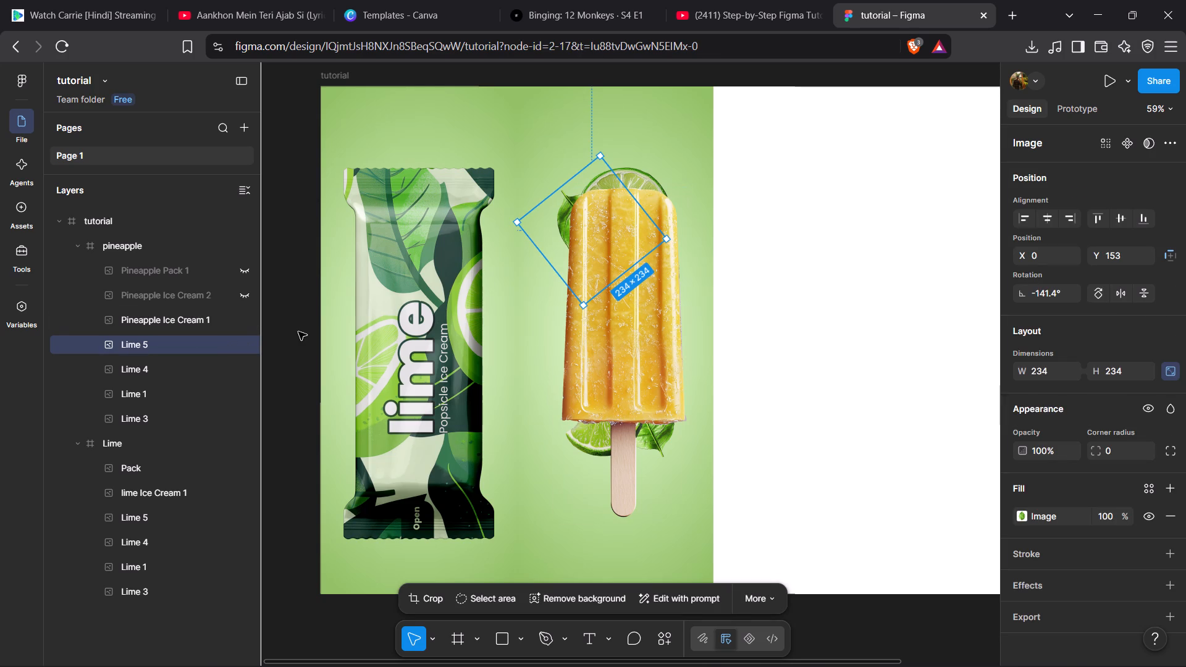
pyautogui.press('Delete')
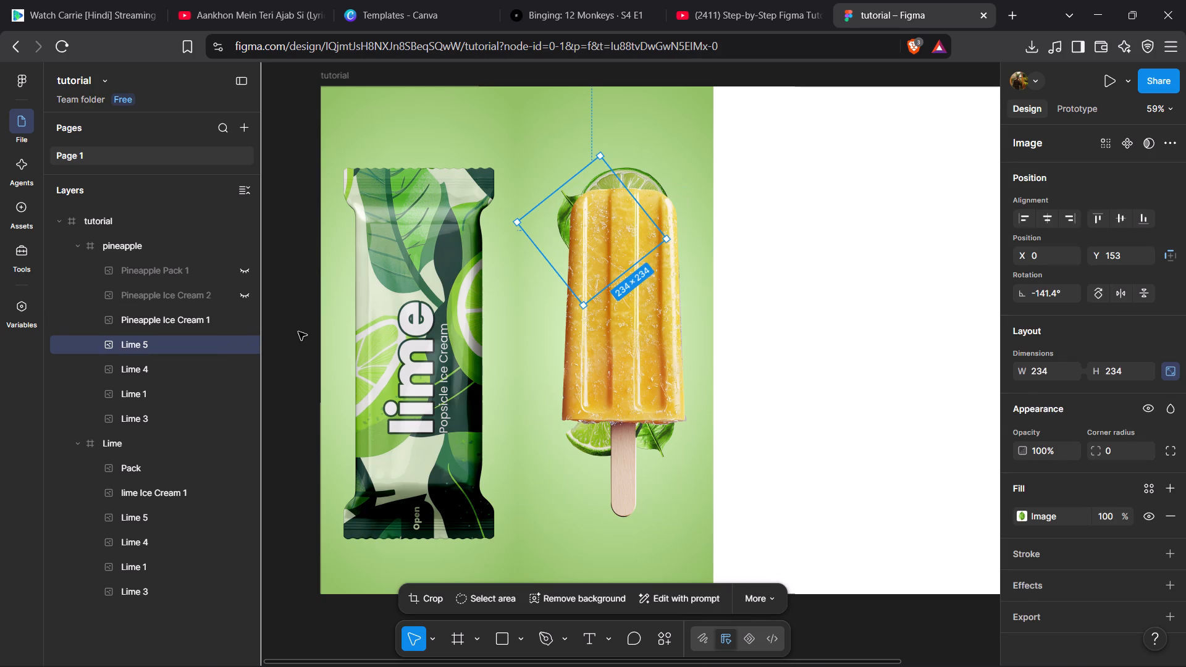
pyautogui.click(165, 343)
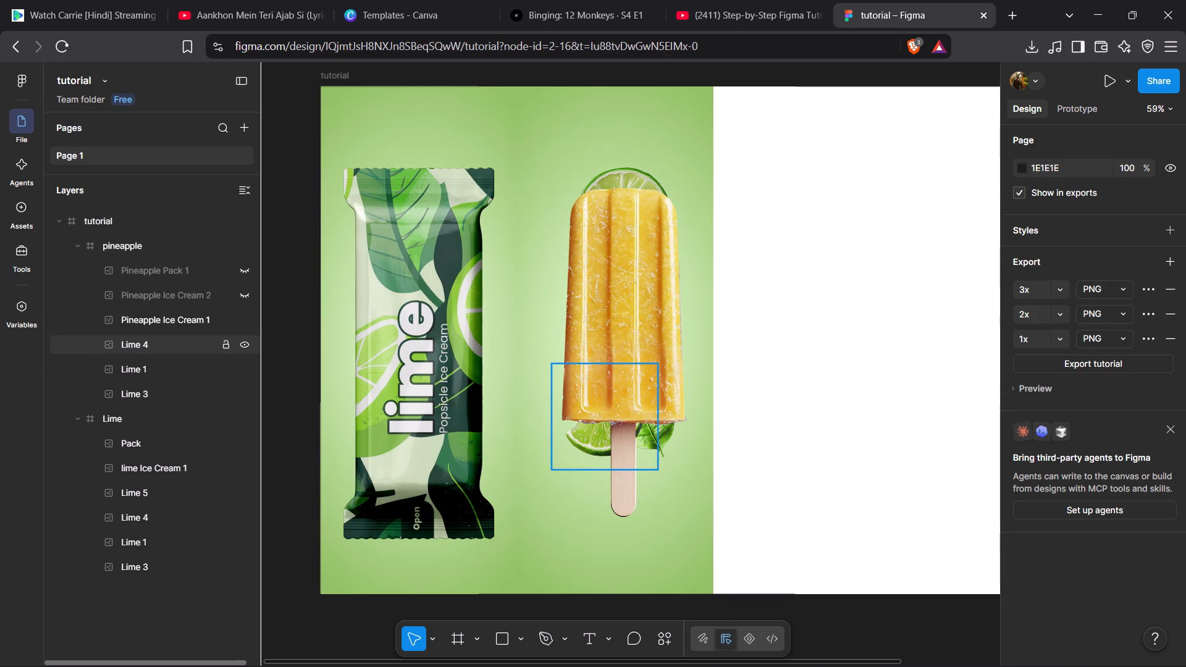
pyautogui.press('Delete')
pyautogui.doubleClick(165, 343)
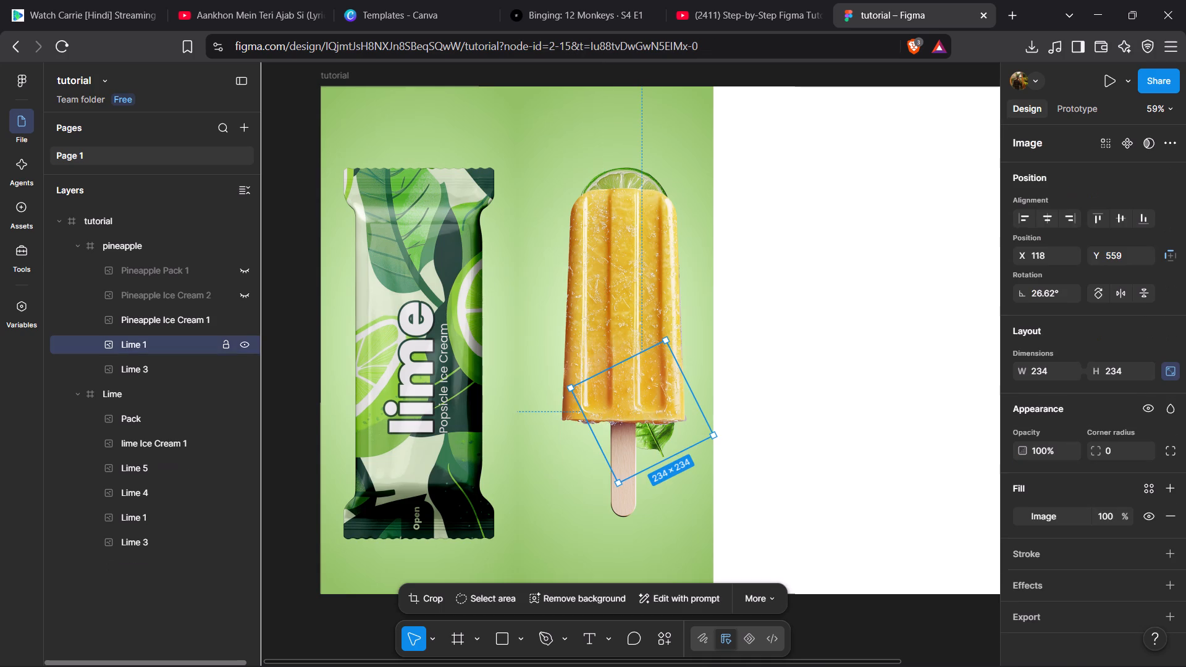
pyautogui.press('Delete')
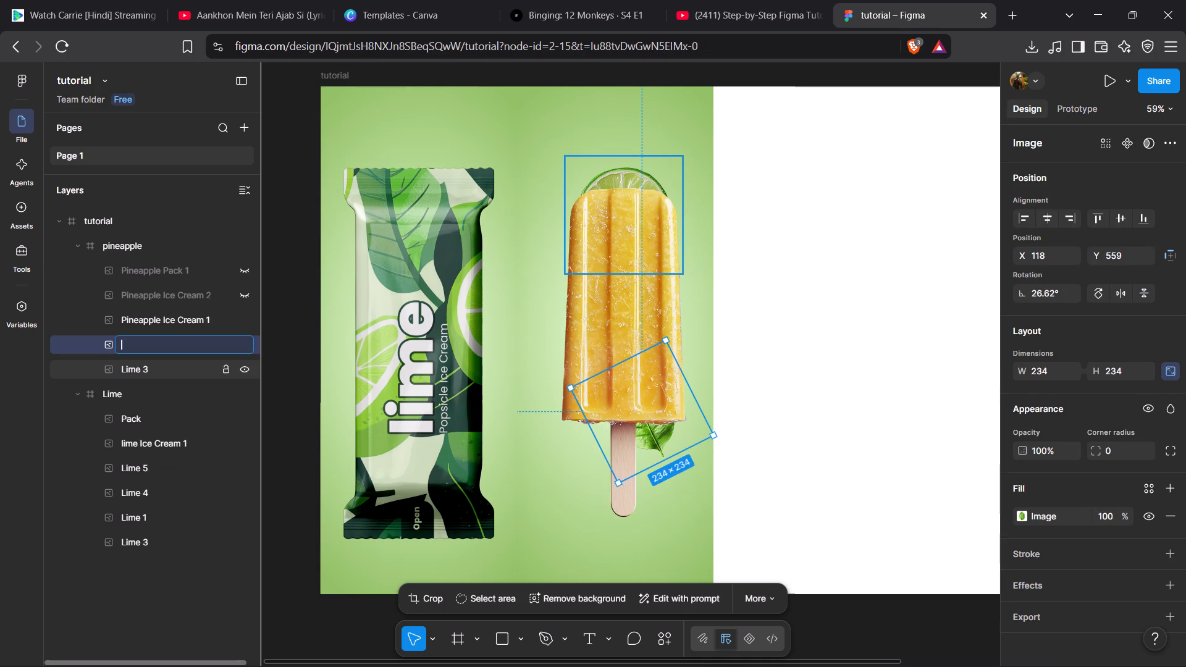
pyautogui.click(155, 372)
pyautogui.press('Delete')
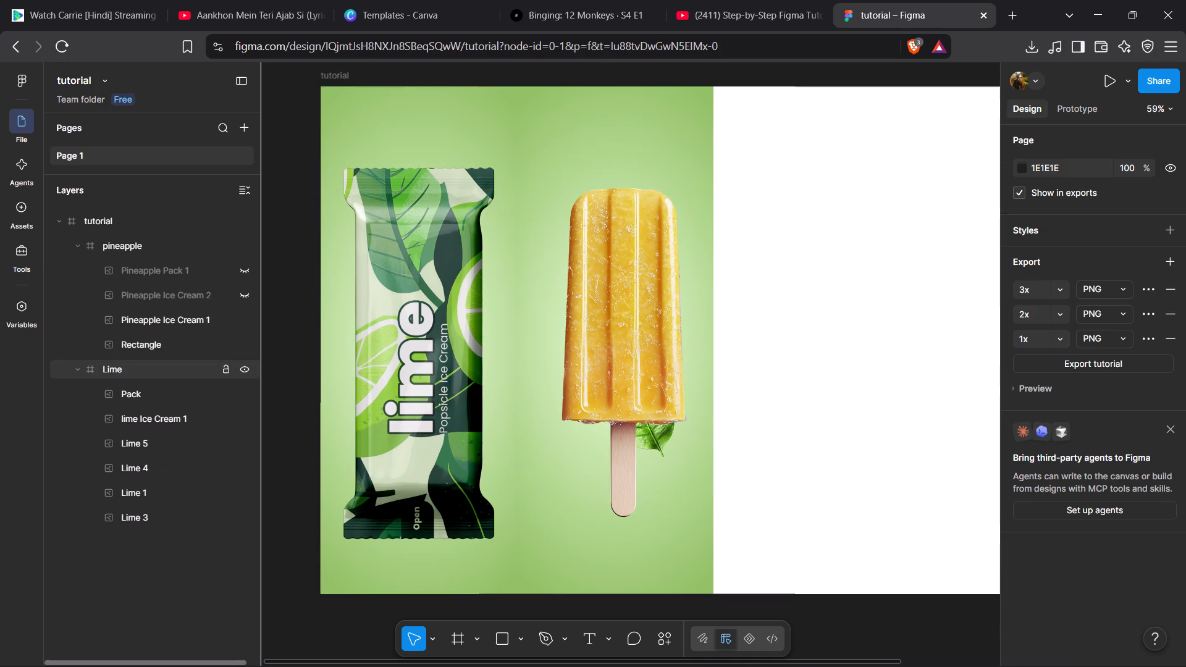
pyautogui.click(172, 338)
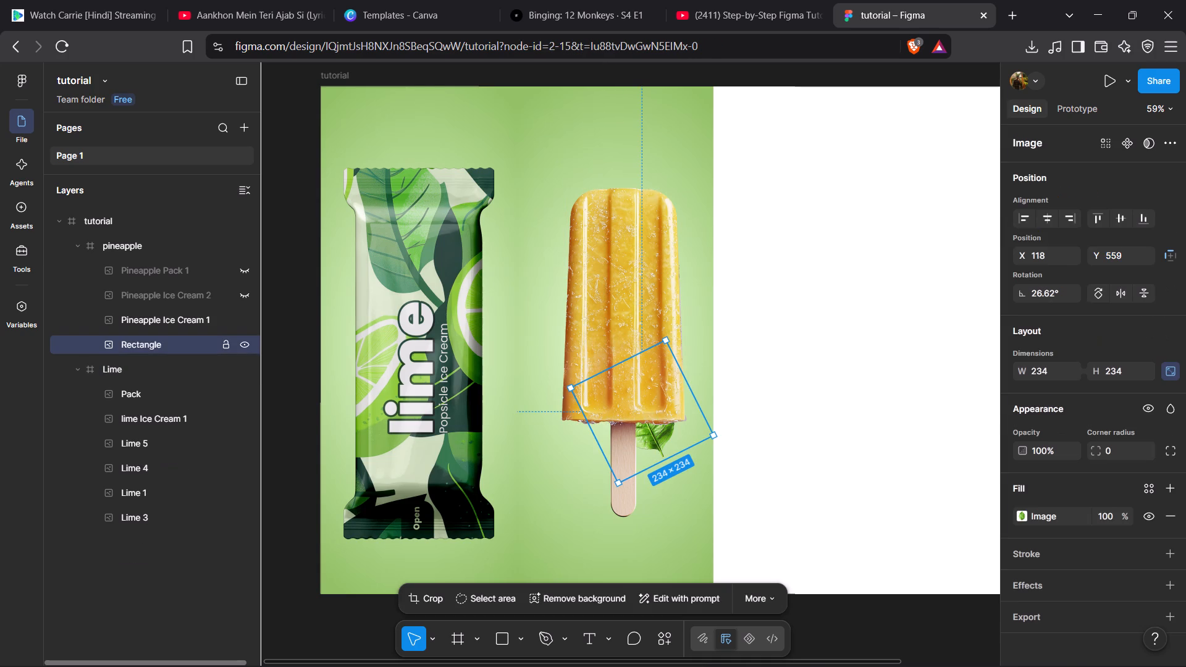
pyautogui.press('Delete')
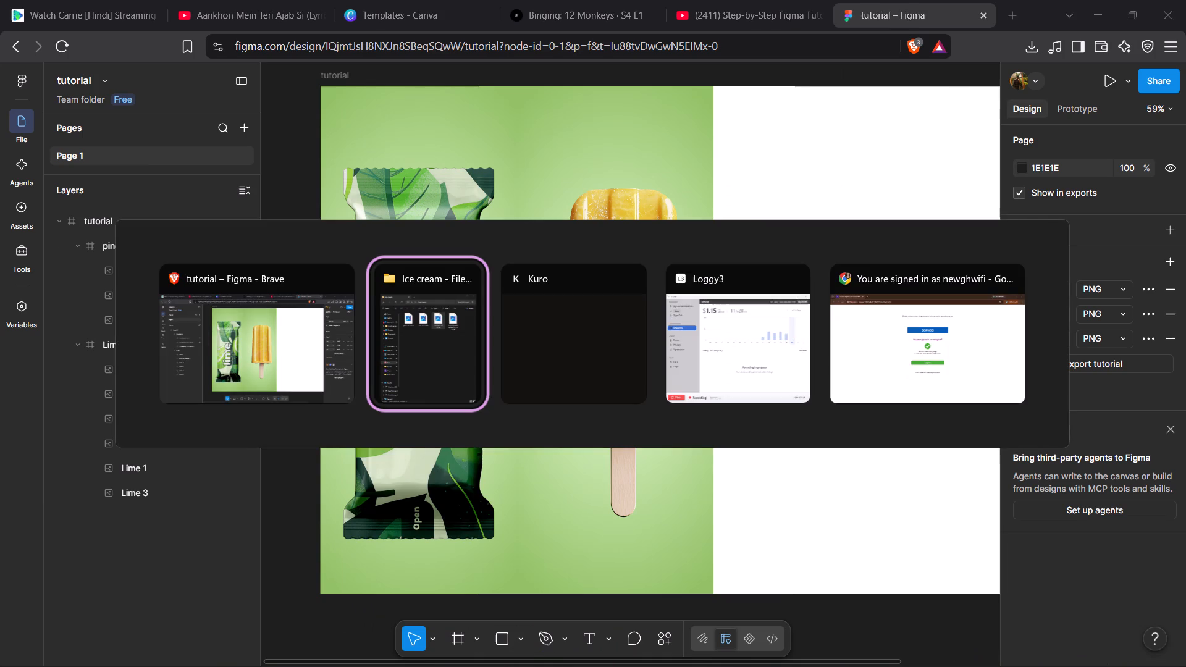
# Place the Capa 1 copia, Capa 2 and Capa 4 images from the Elements assets folder into the Lime frame.
pyautogui.press('BackSpace')
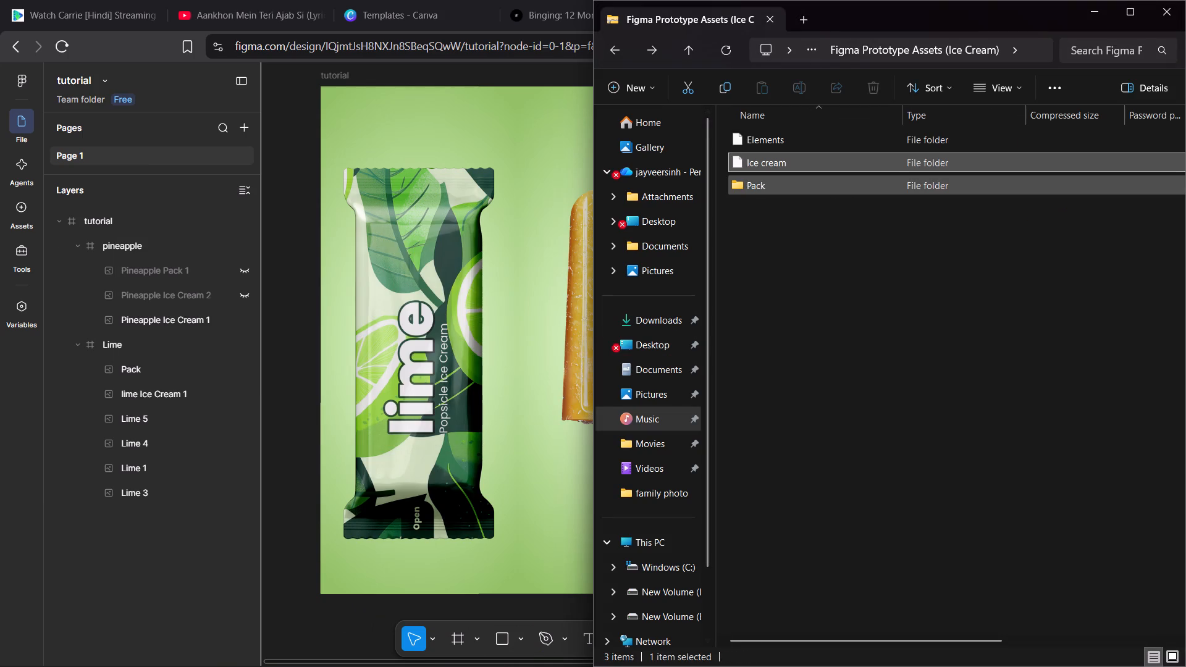
pyautogui.doubleClick(790, 143)
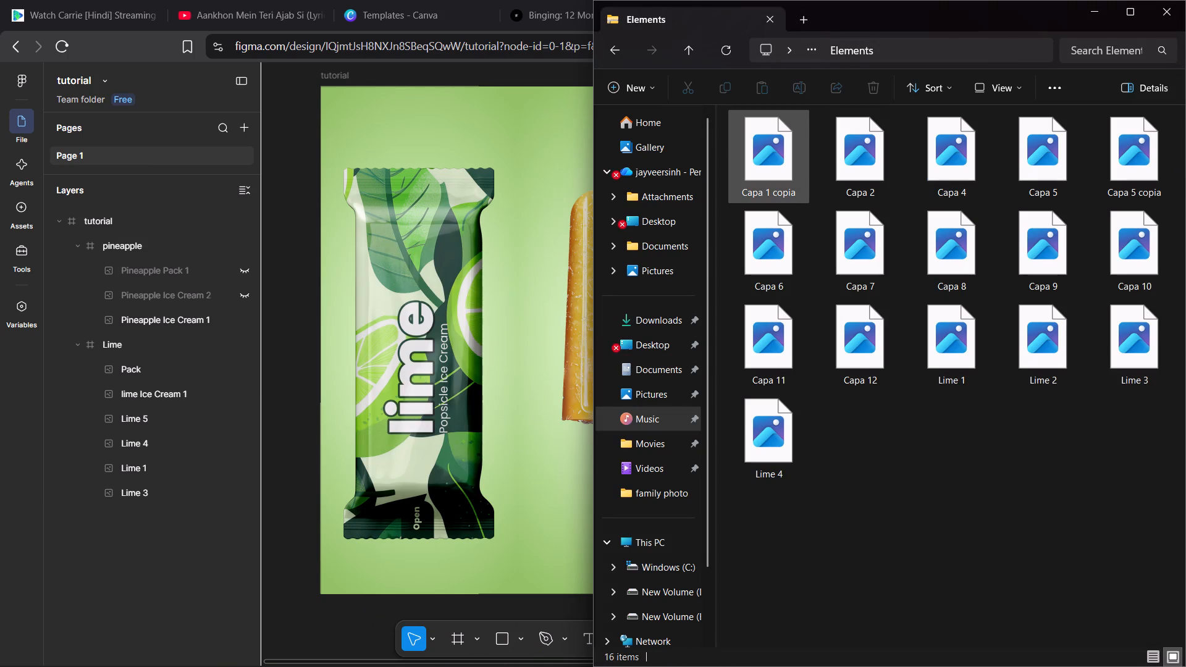
pyautogui.moveTo(772, 157); pyautogui.dragTo(455, 252)
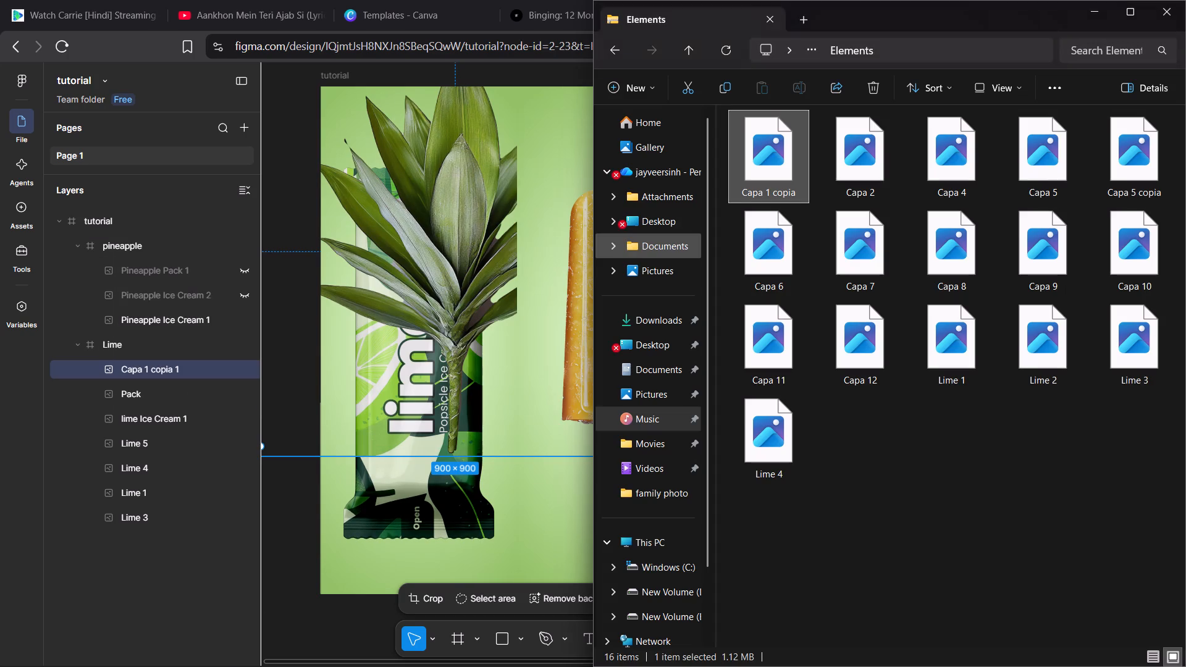
pyautogui.moveTo(849, 164); pyautogui.dragTo(513, 514)
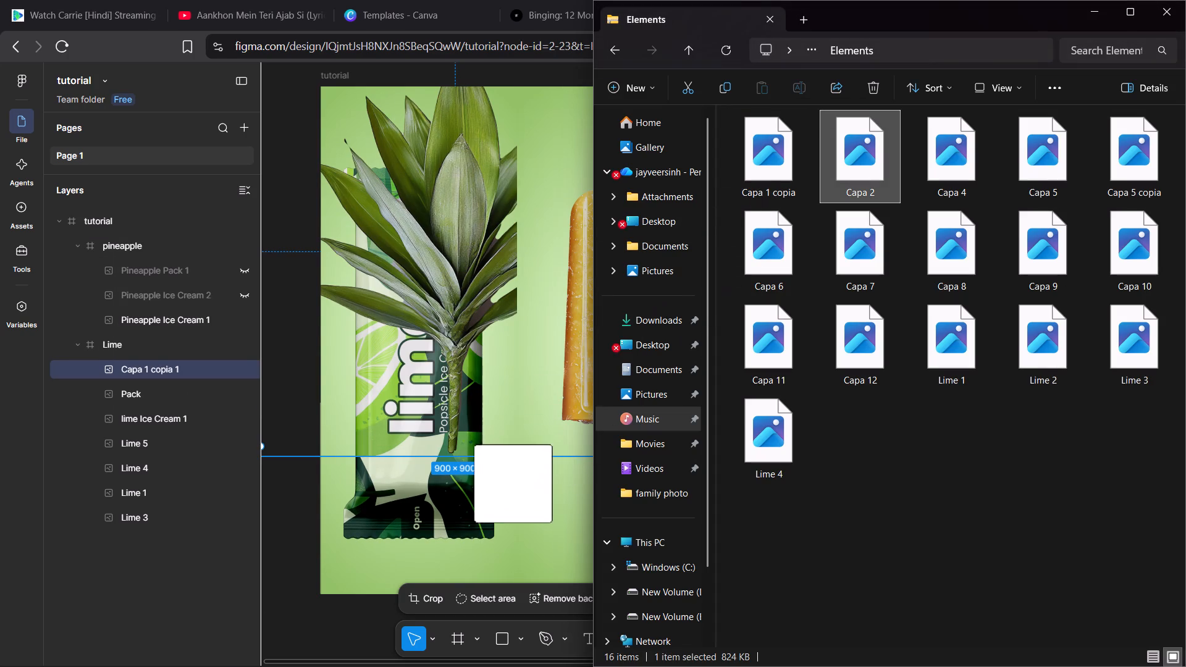
pyautogui.moveTo(513, 514); pyautogui.dragTo(510, 521)
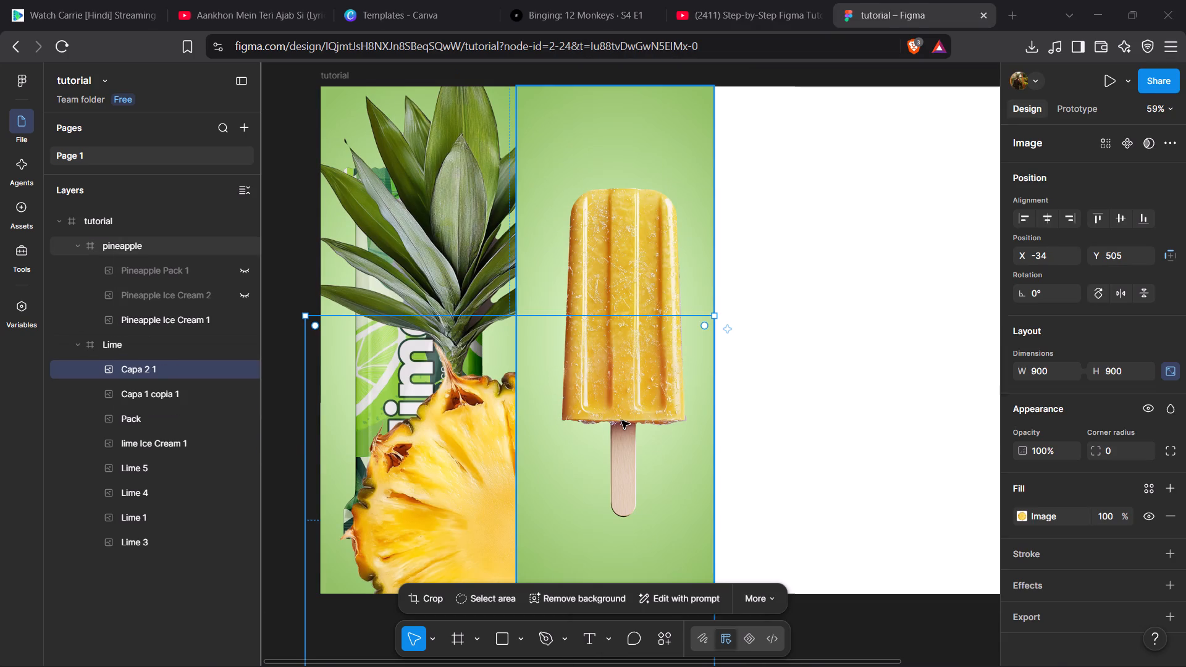
pyautogui.moveTo(956, 159); pyautogui.dragTo(505, 356)
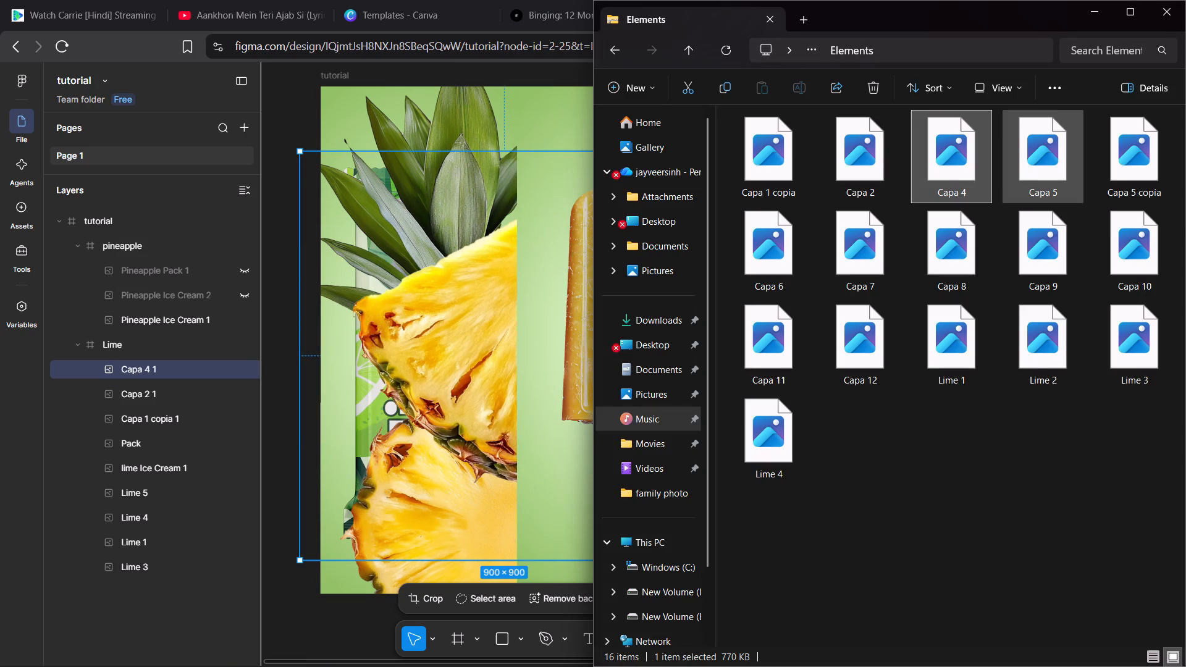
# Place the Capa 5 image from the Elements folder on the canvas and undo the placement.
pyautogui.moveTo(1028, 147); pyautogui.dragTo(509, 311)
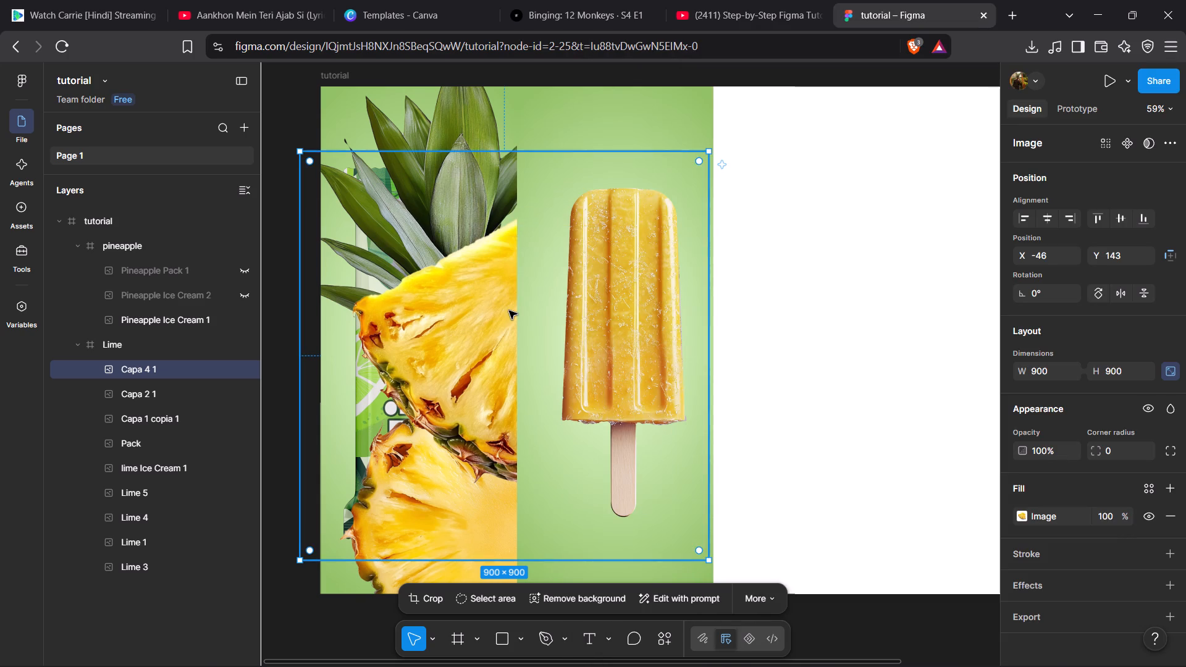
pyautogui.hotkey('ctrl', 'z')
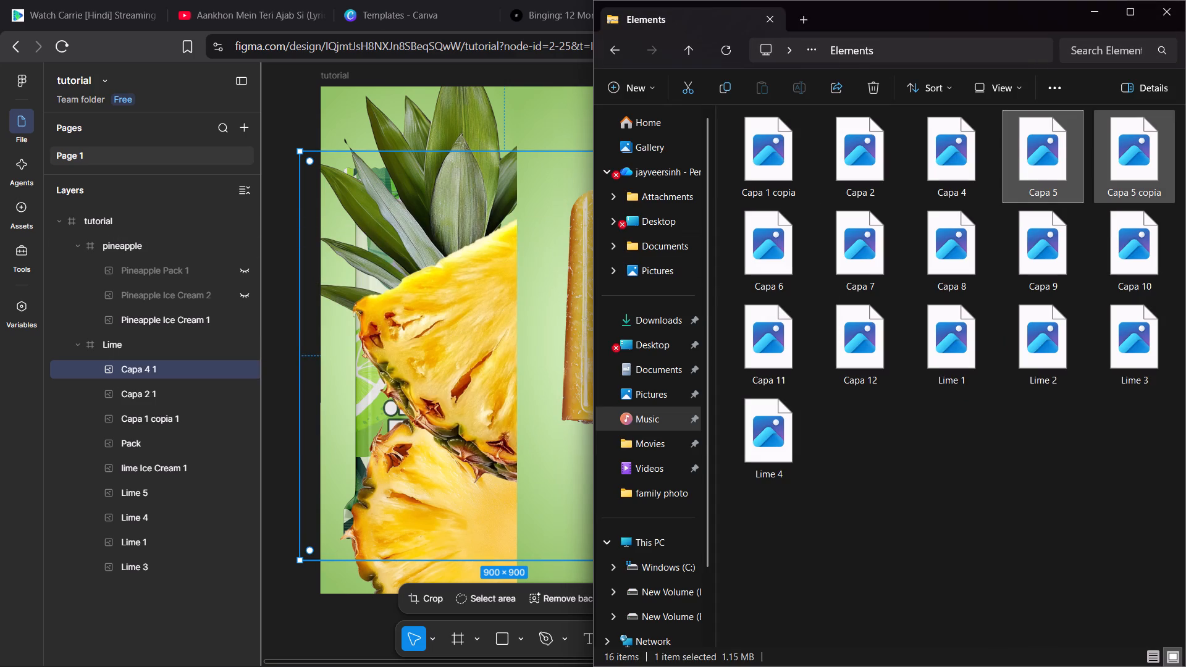
# Place the Capa 5 copia image from the Elements folder into the Lime frame, at about X -117, Y -17.
pyautogui.moveTo(1144, 151); pyautogui.dragTo(472, 283)
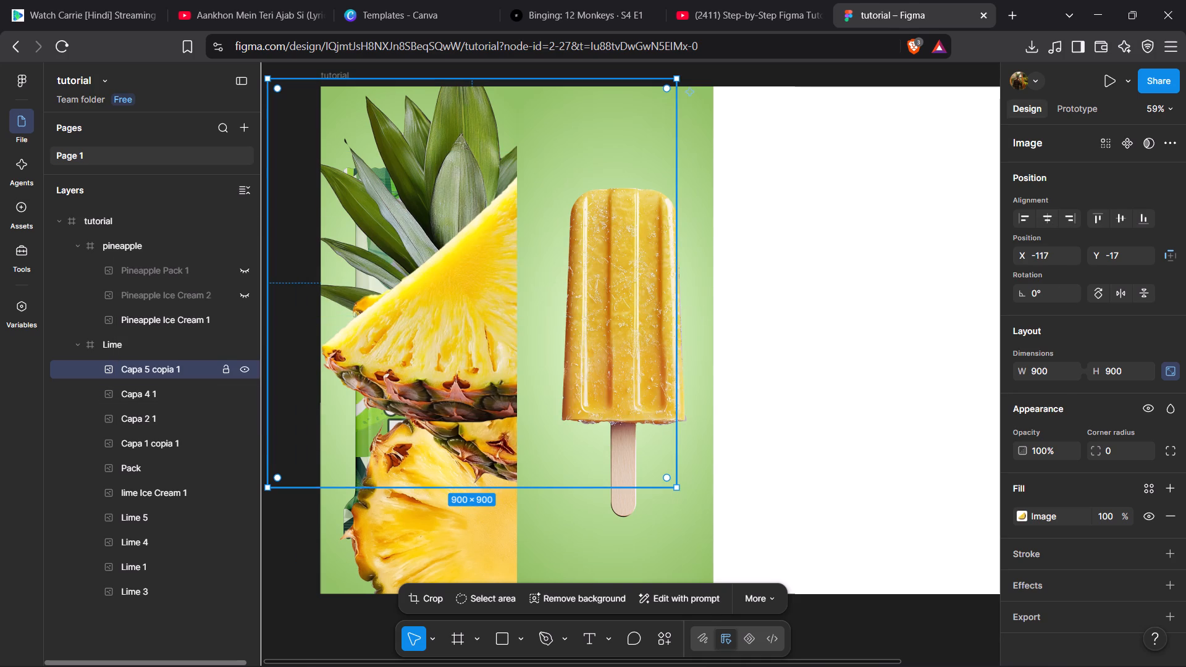
# Move the Capa 5 copia, Capa 4, Capa 2 and Capa 1 copia layers into the pineapple frame, beneath Pineapple Ice Cream 1.
pyautogui.moveTo(128, 370); pyautogui.dragTo(132, 323)
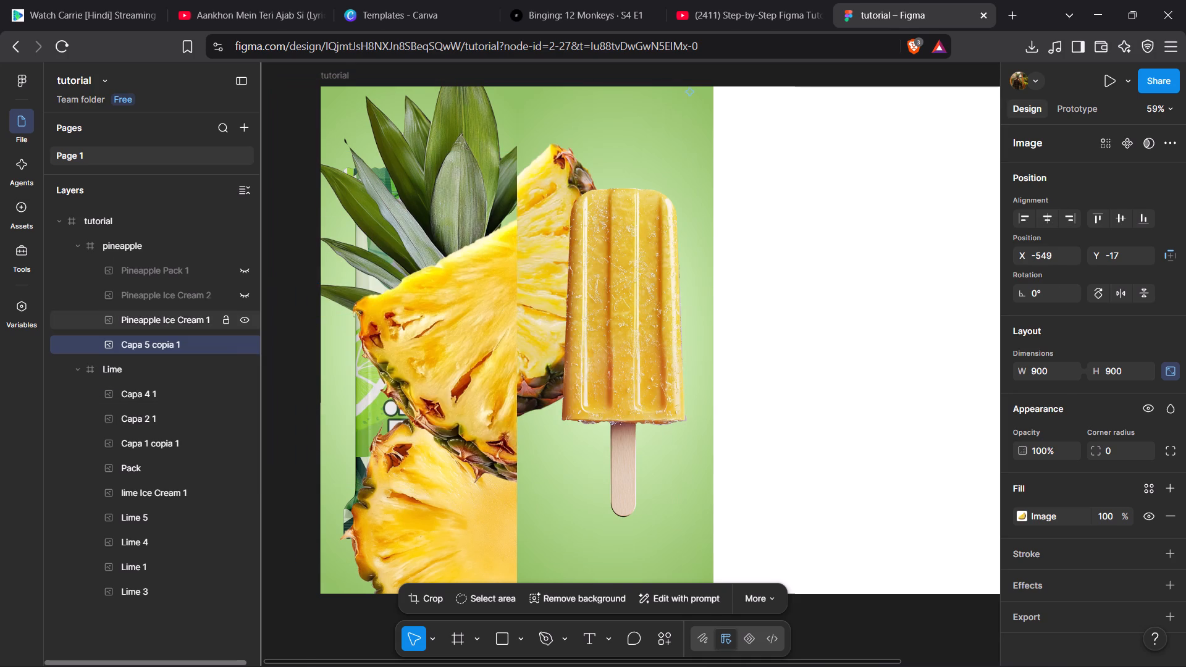
pyautogui.moveTo(129, 395); pyautogui.dragTo(135, 338)
pyautogui.moveTo(128, 417); pyautogui.dragTo(142, 371)
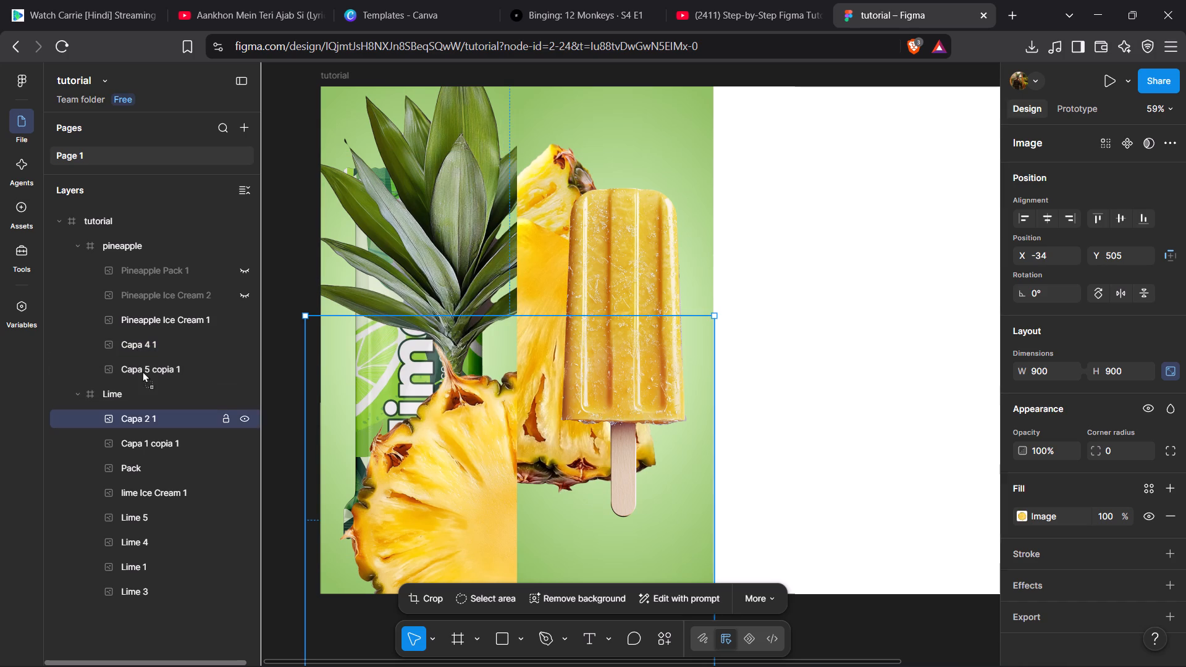
pyautogui.moveTo(142, 371); pyautogui.dragTo(148, 330)
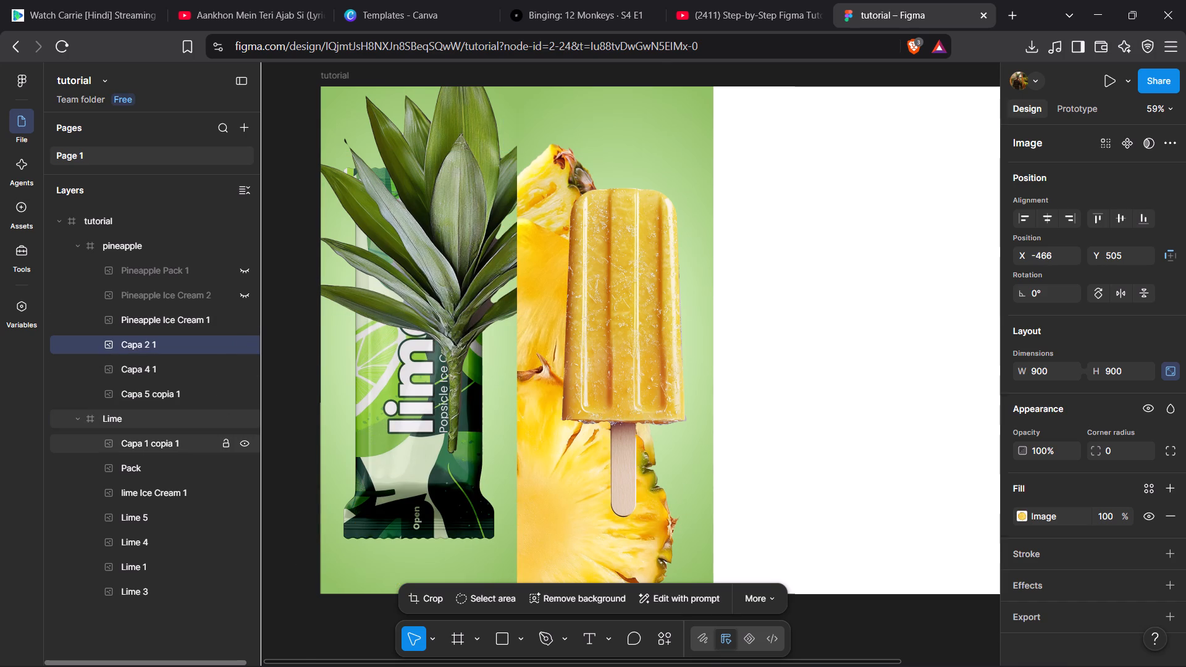
pyautogui.moveTo(141, 441); pyautogui.dragTo(148, 353)
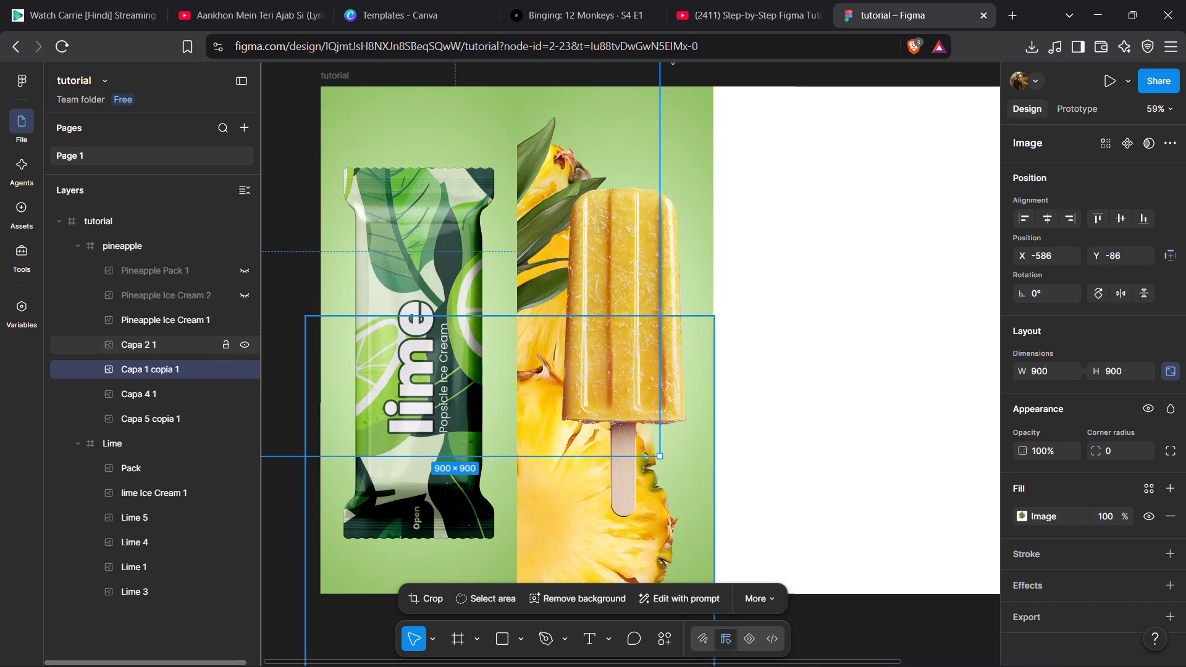
# Resize the Capa 4 image in the pineapple frame to 234 × 234, matching the images in the Lime frame.
pyautogui.click(151, 518)
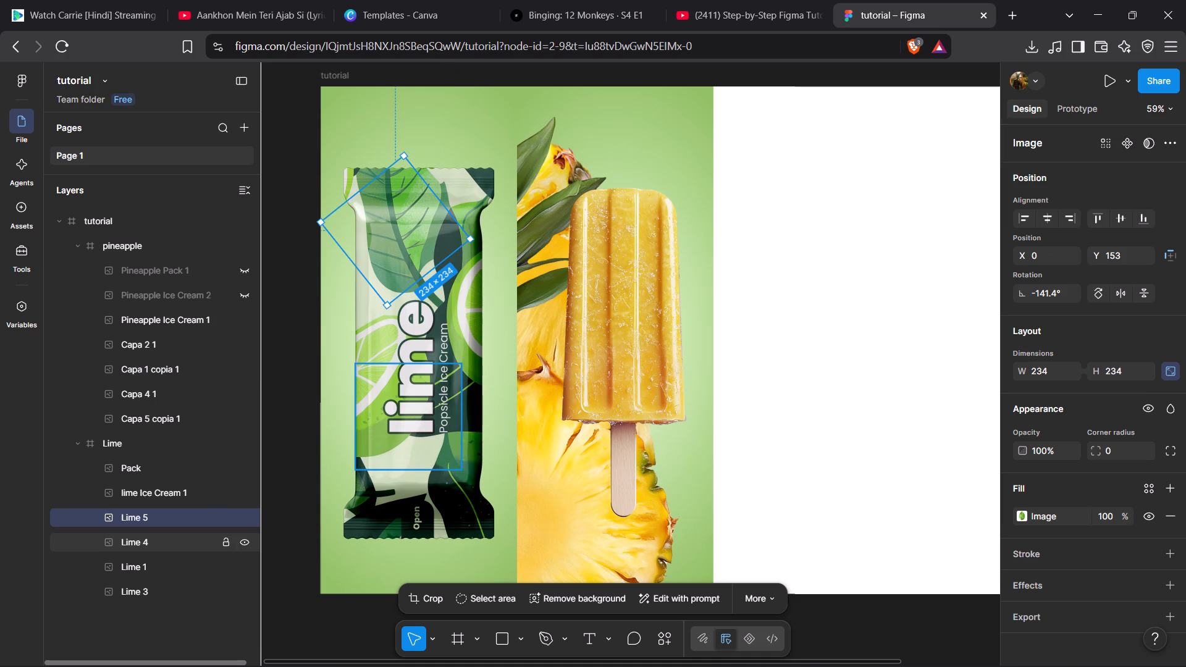
pyautogui.click(148, 547)
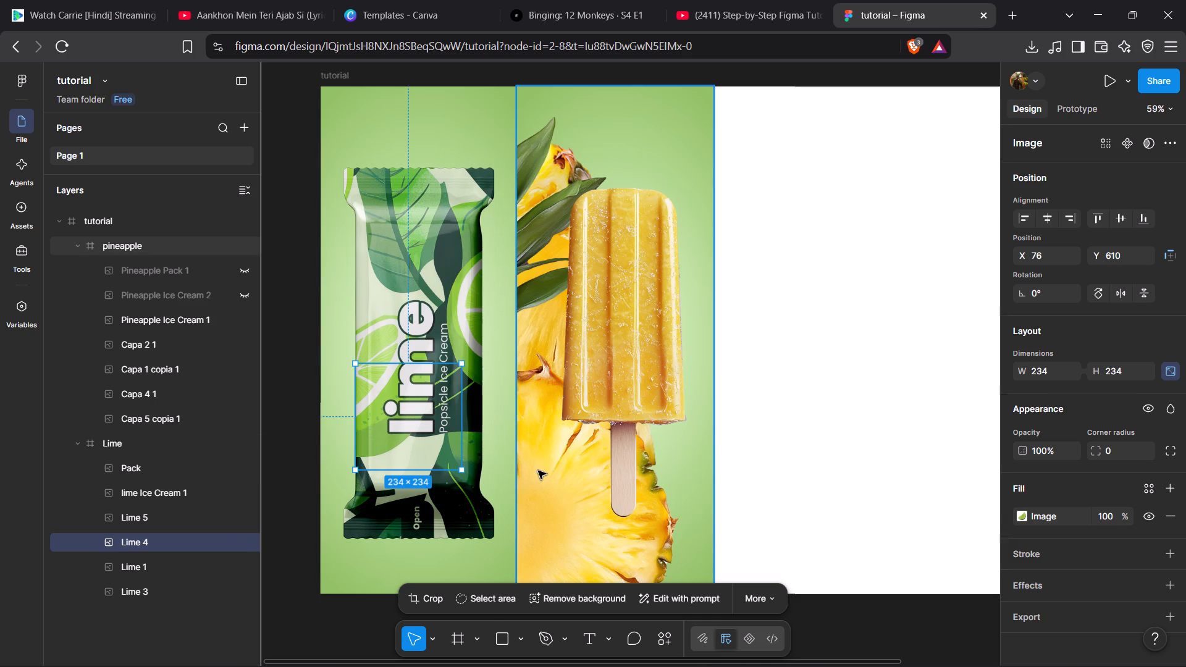
pyautogui.click(558, 485)
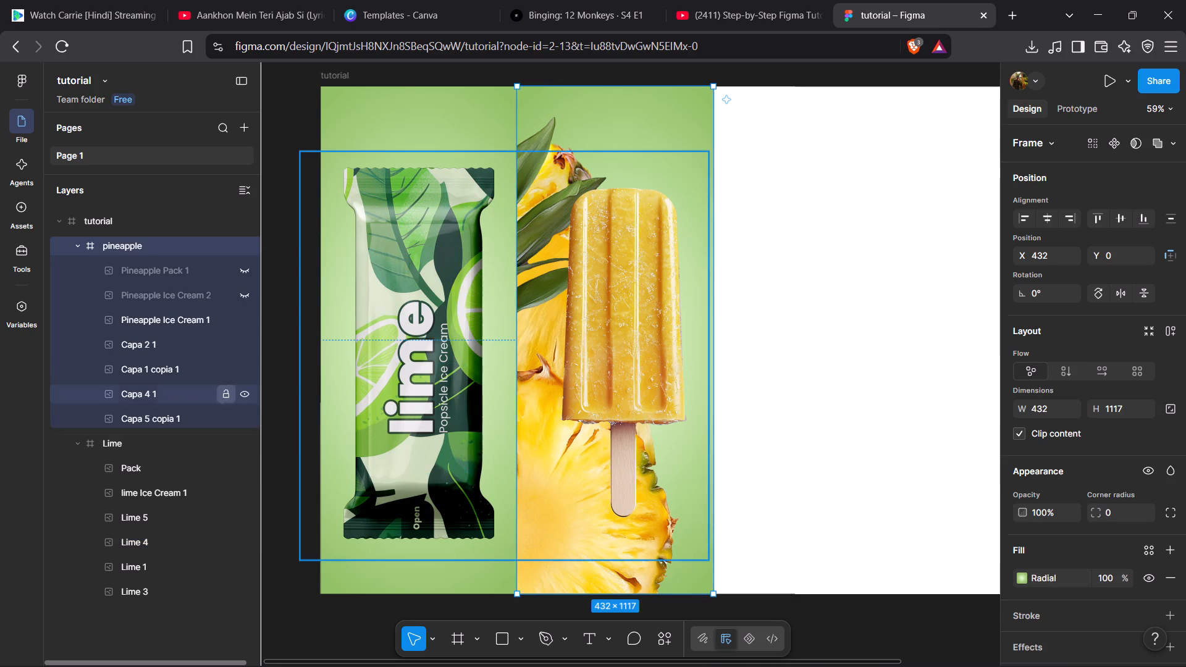
pyautogui.click(171, 372)
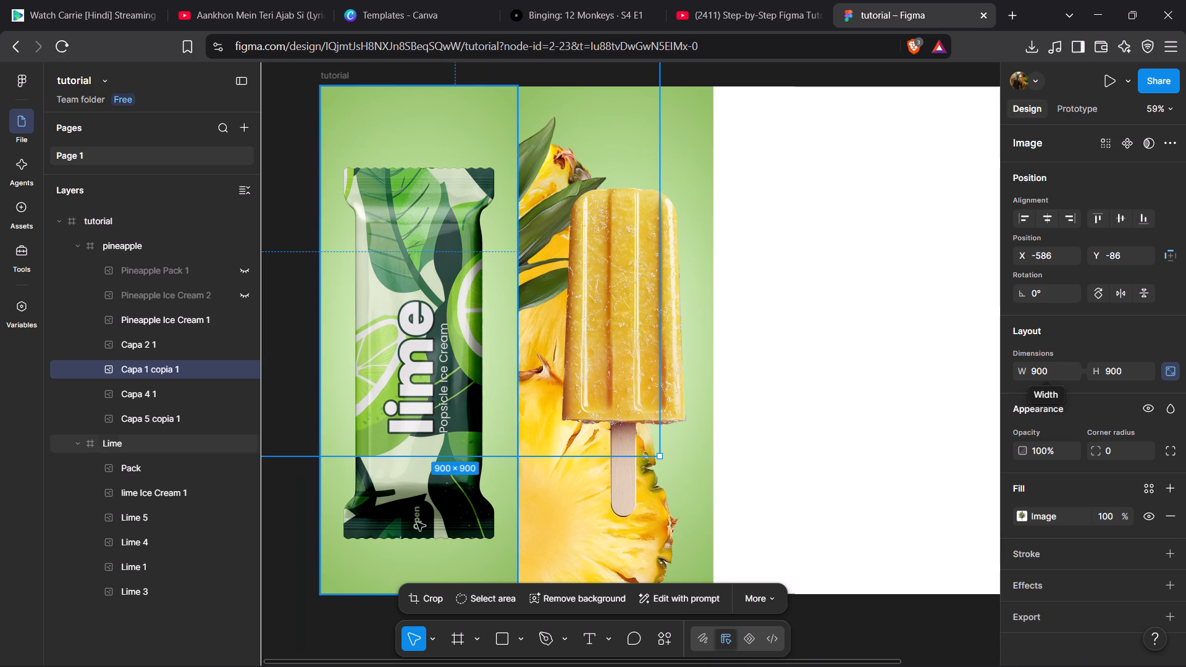
pyautogui.click(181, 570)
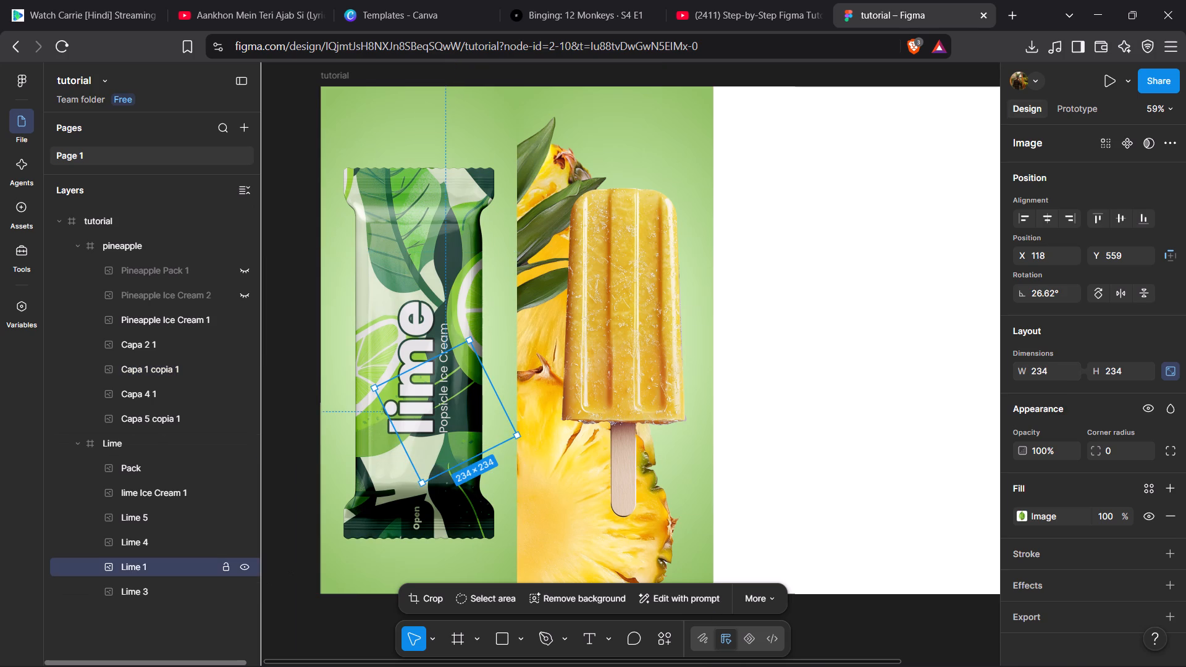
pyautogui.click(140, 403)
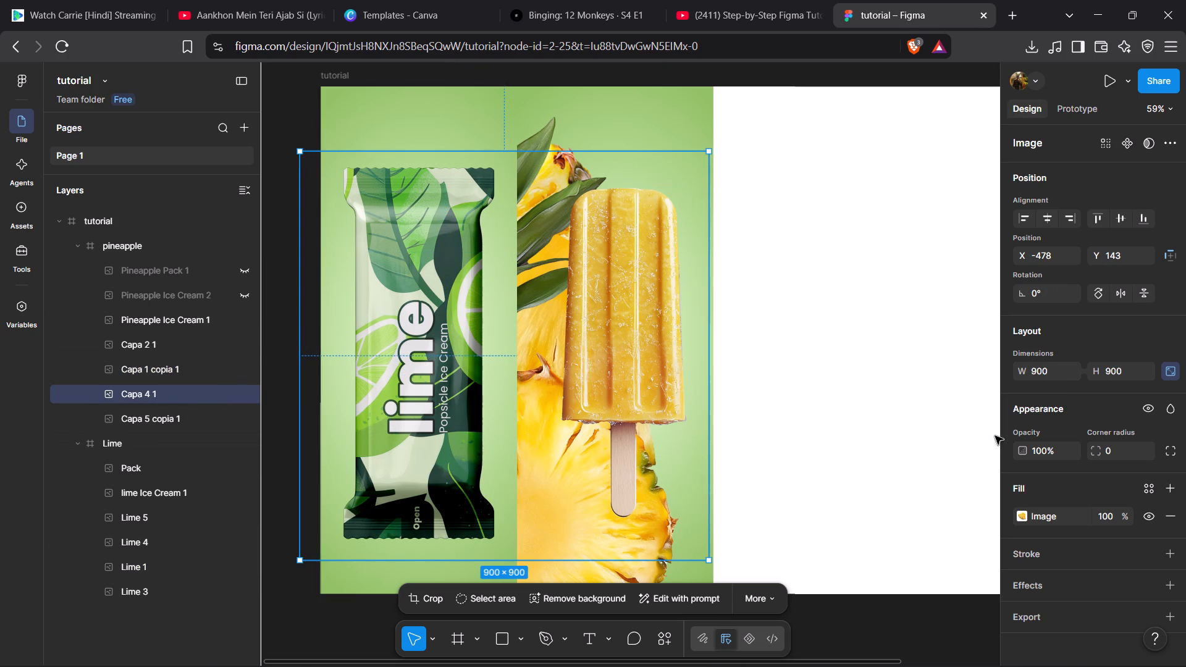
pyautogui.click(1054, 364)
pyautogui.write('234')
pyautogui.press('Return')
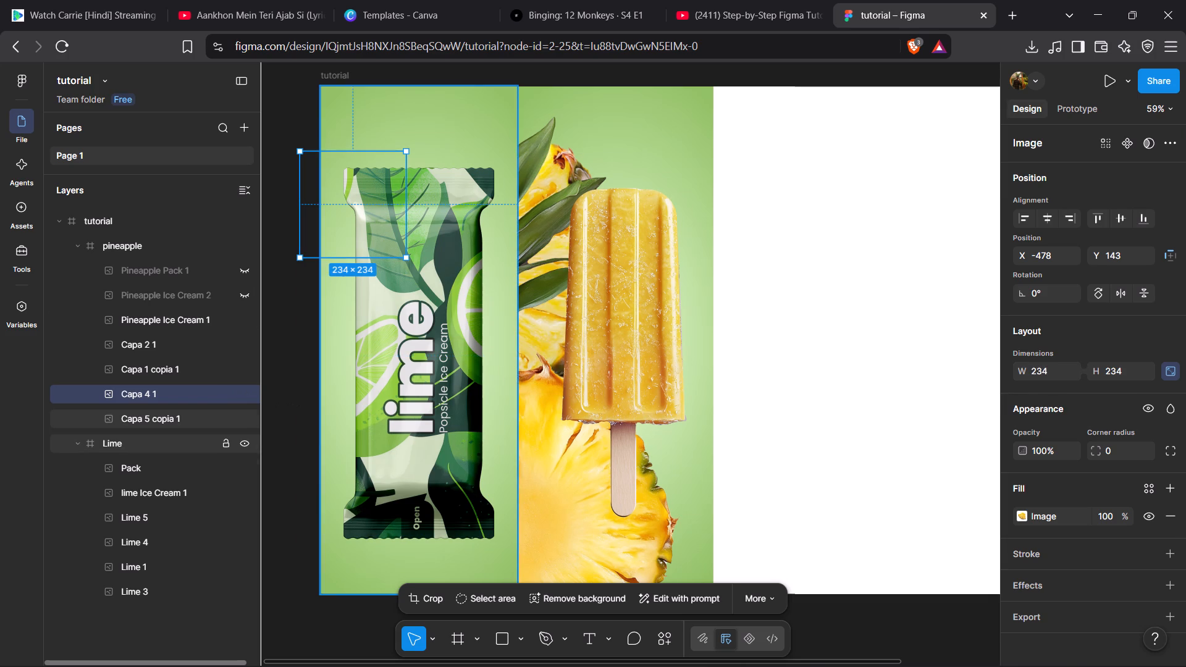
# Resize the Capa 5 copia pineapple slice to 234 × 234 and place it above the popsicle, at about X 64, Y 0.
pyautogui.click(153, 517)
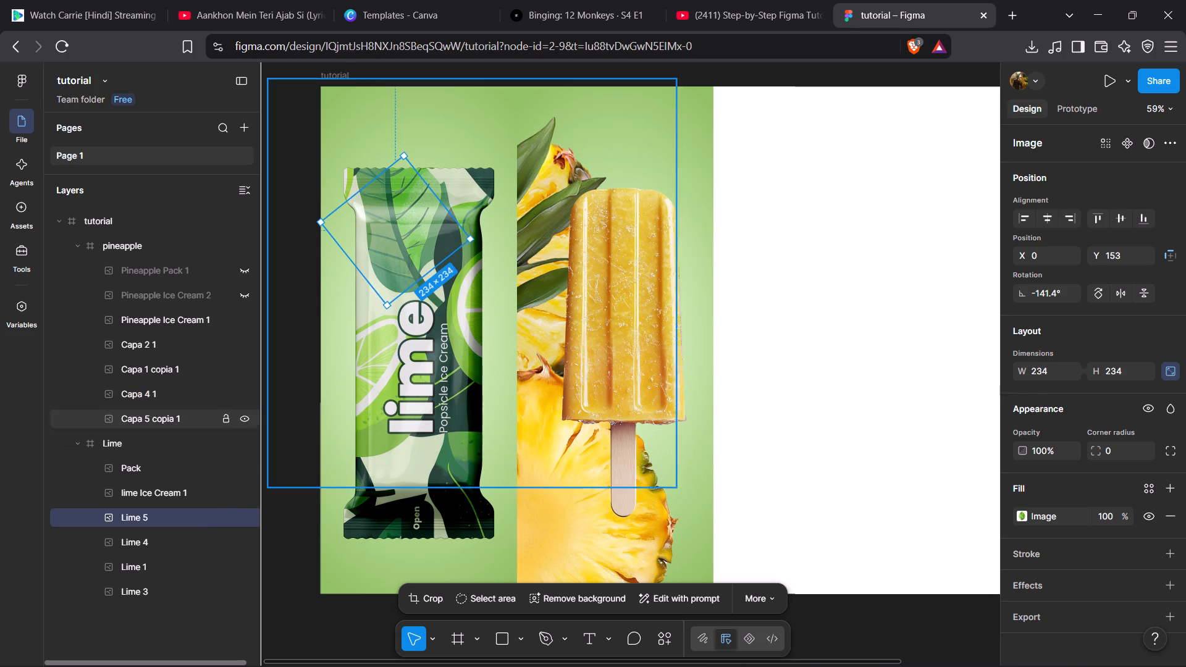
pyautogui.click(161, 346)
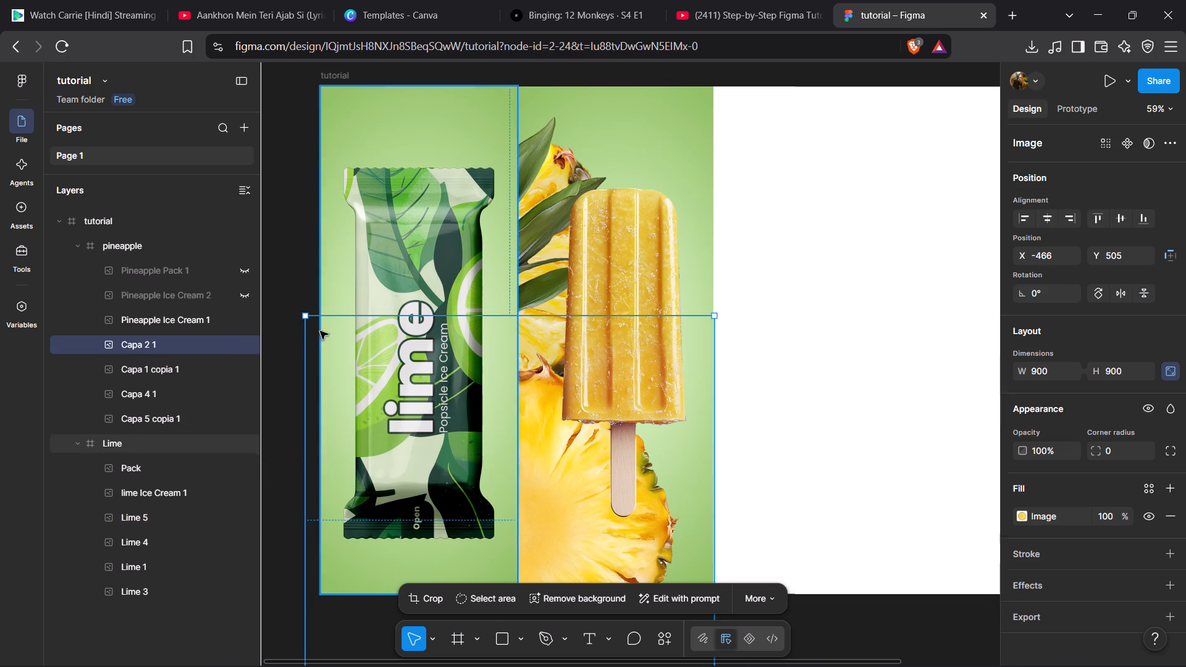
pyautogui.click(165, 417)
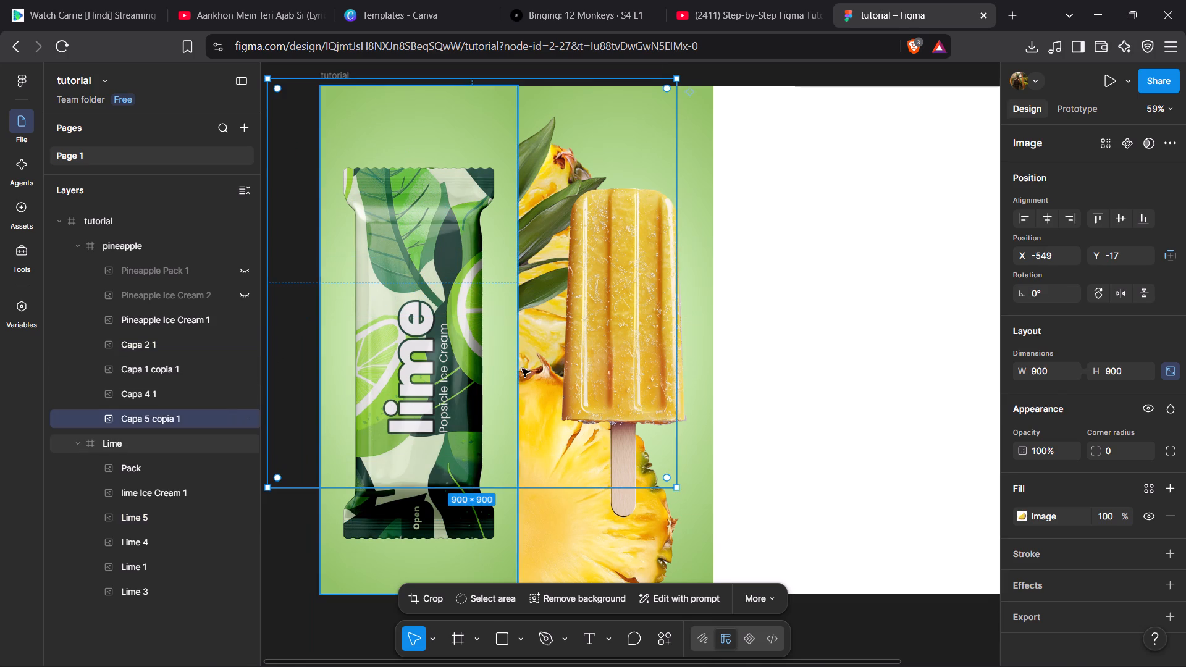
pyautogui.click(1053, 367)
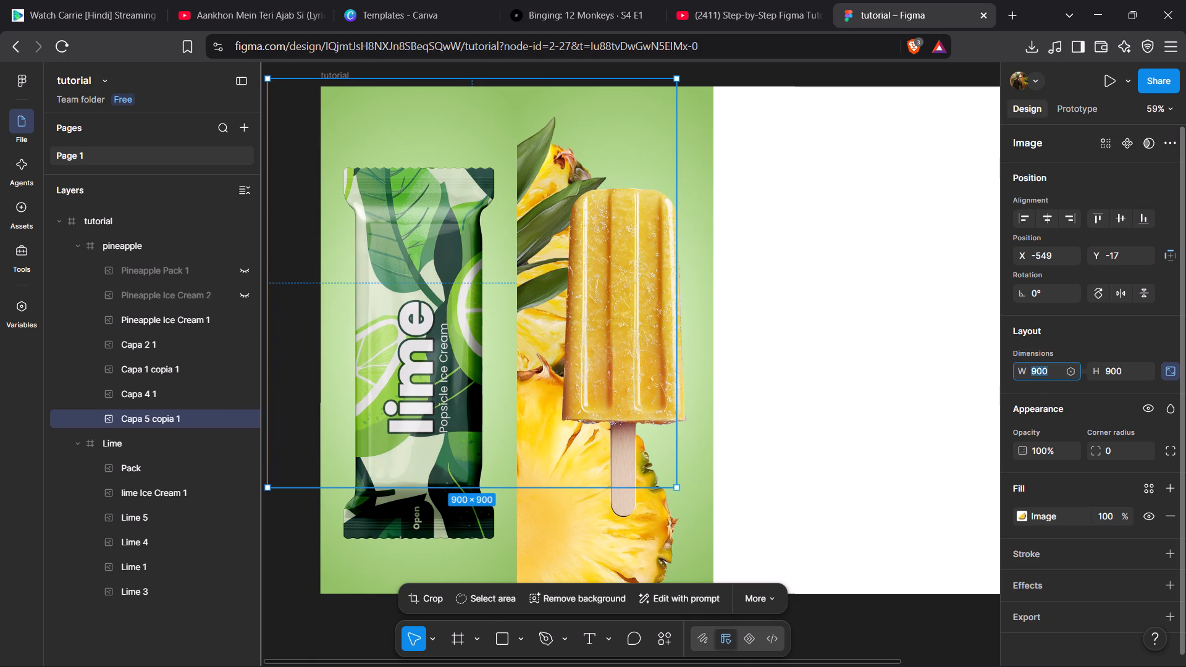
pyautogui.write('234')
pyautogui.press('Return')
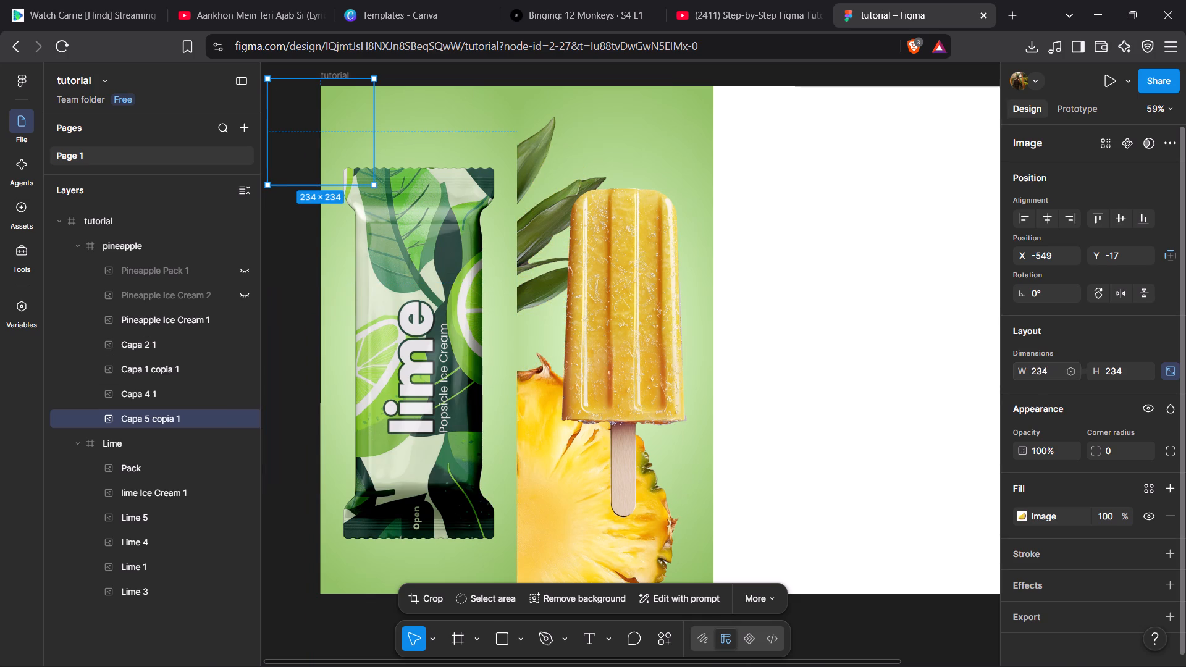
pyautogui.moveTo(340, 125); pyautogui.dragTo(401, 124)
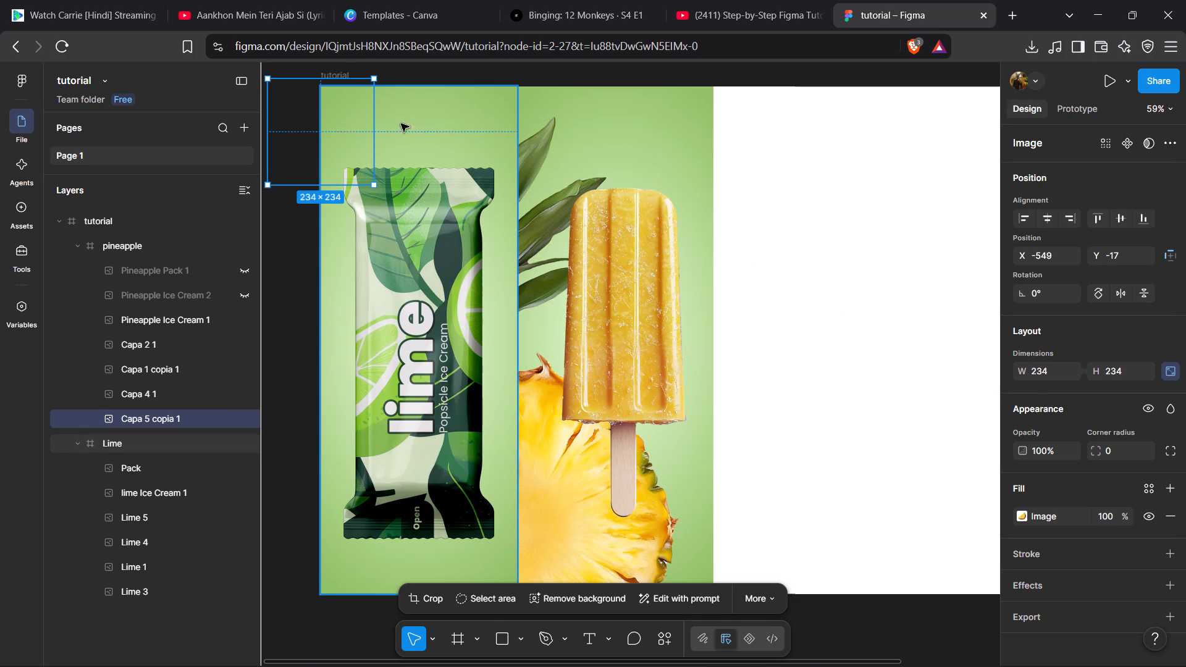
pyautogui.moveTo(401, 124); pyautogui.dragTo(618, 135)
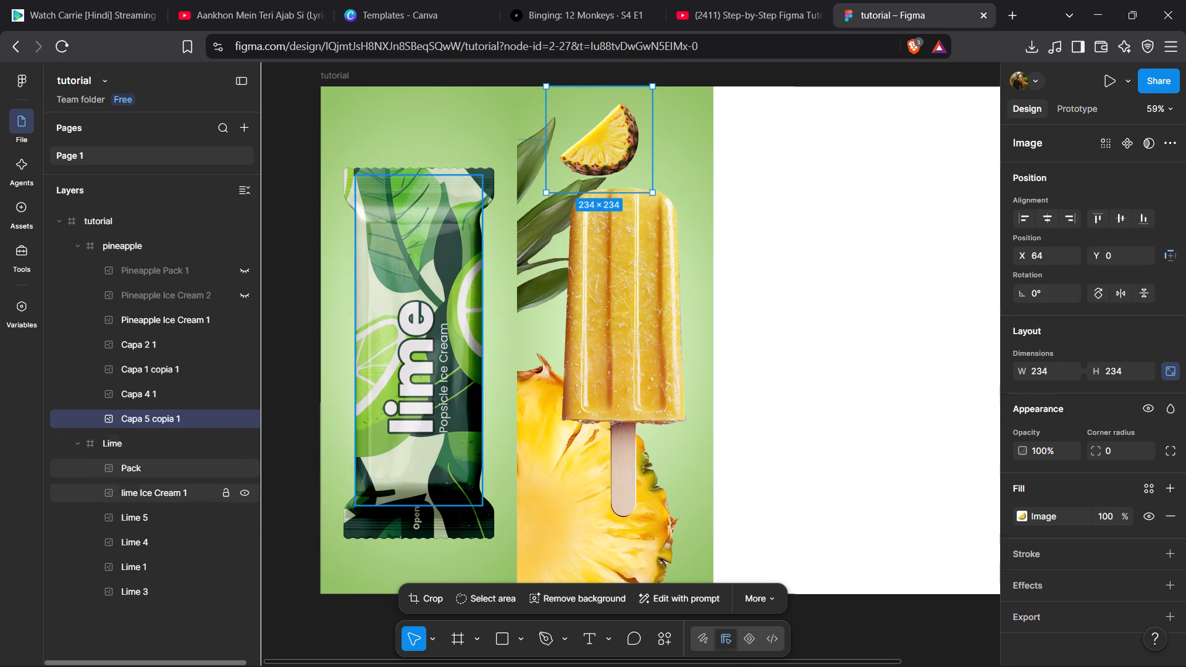
# Set the opacity of the Capa 1 copia leaf image to 34% and leave its image editing mode.
pyautogui.click(131, 569)
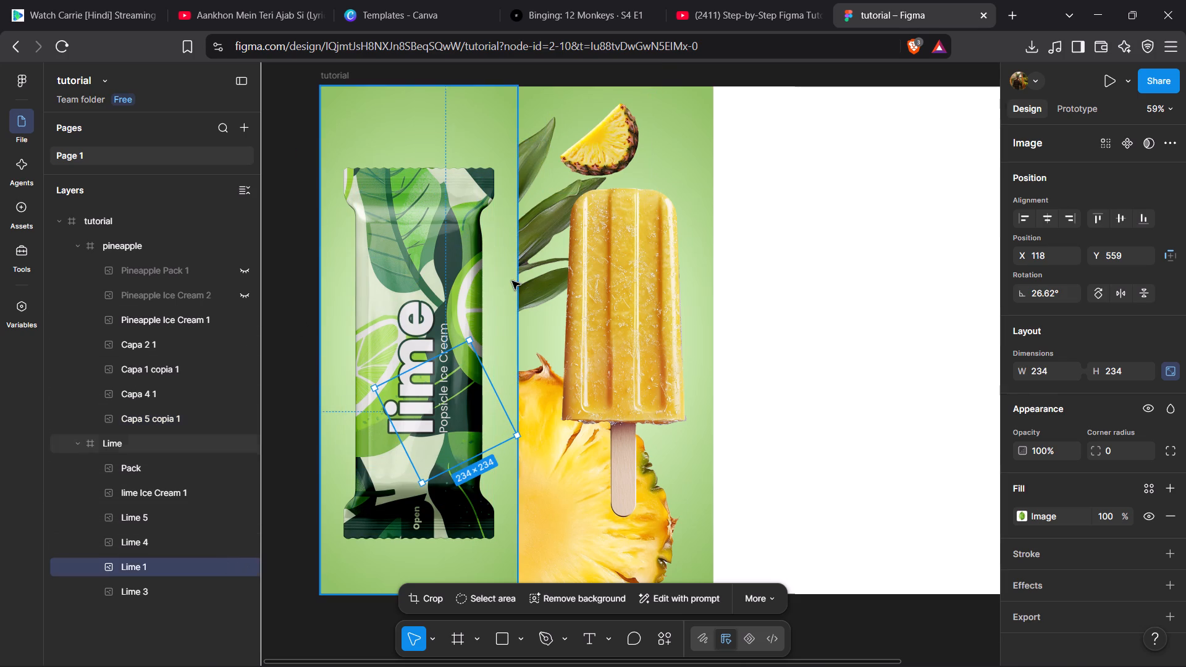
pyautogui.click(175, 363)
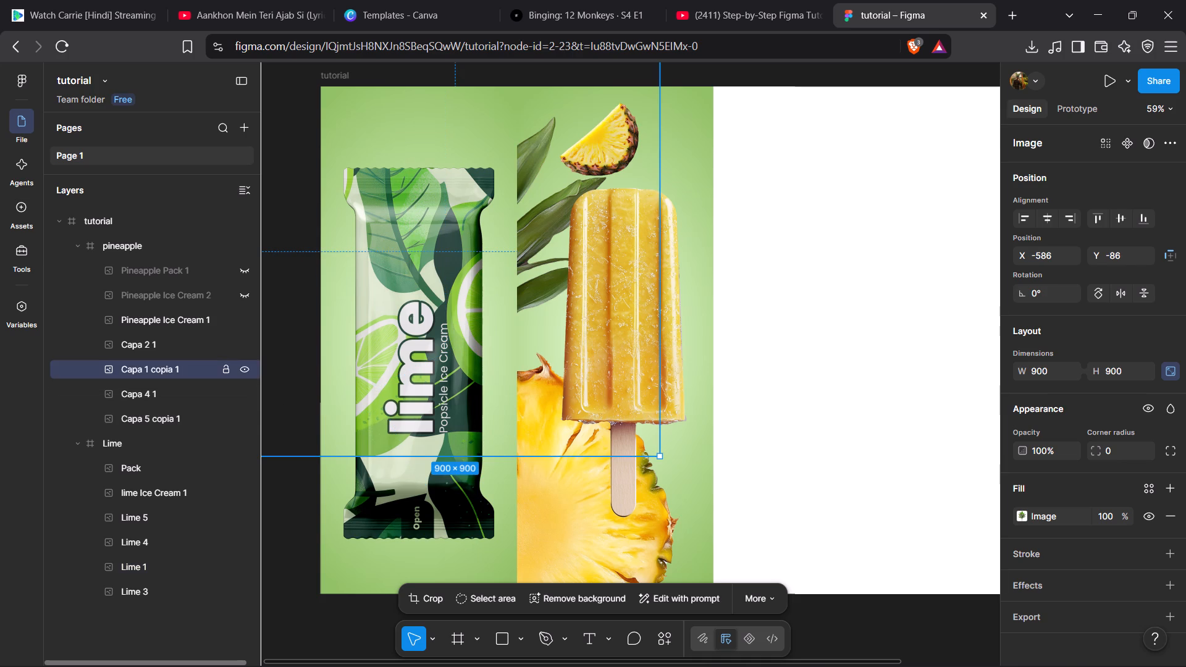
pyautogui.write('234')
pyautogui.press('Return')
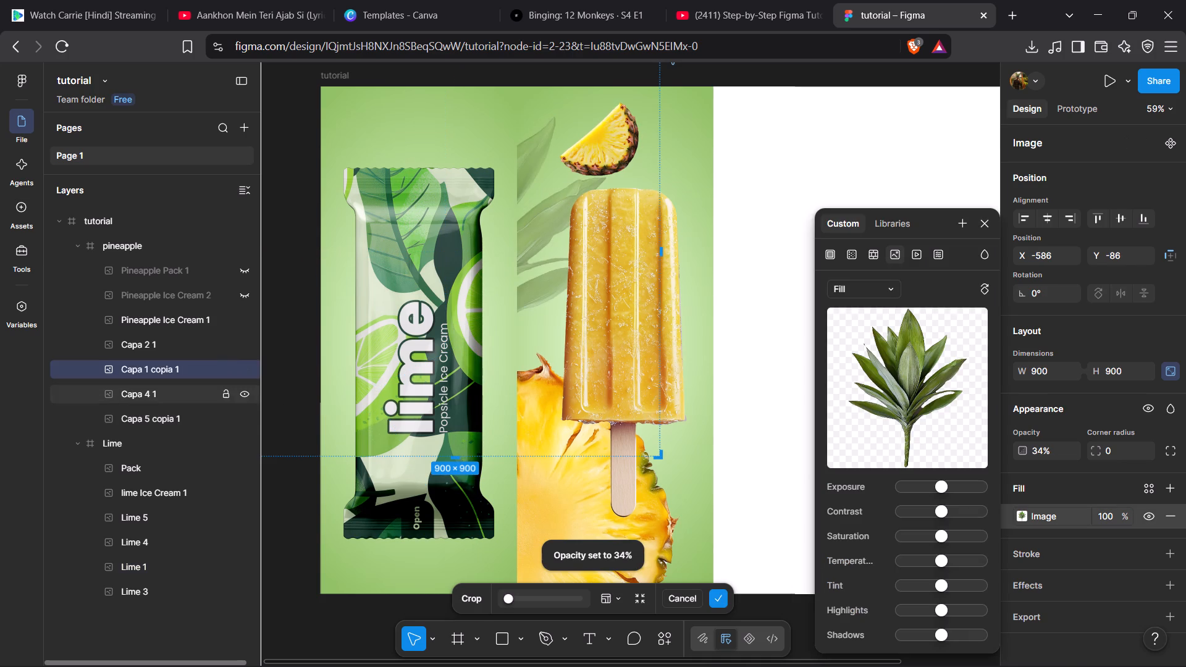
pyautogui.click(146, 371)
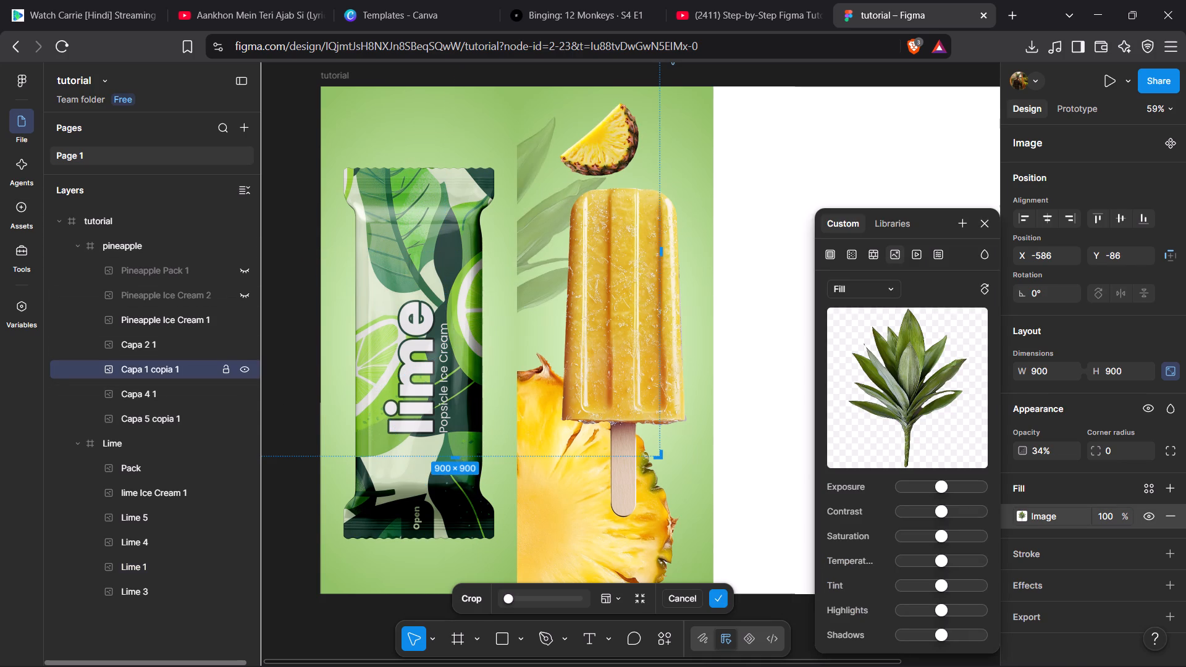
pyautogui.click(826, 147)
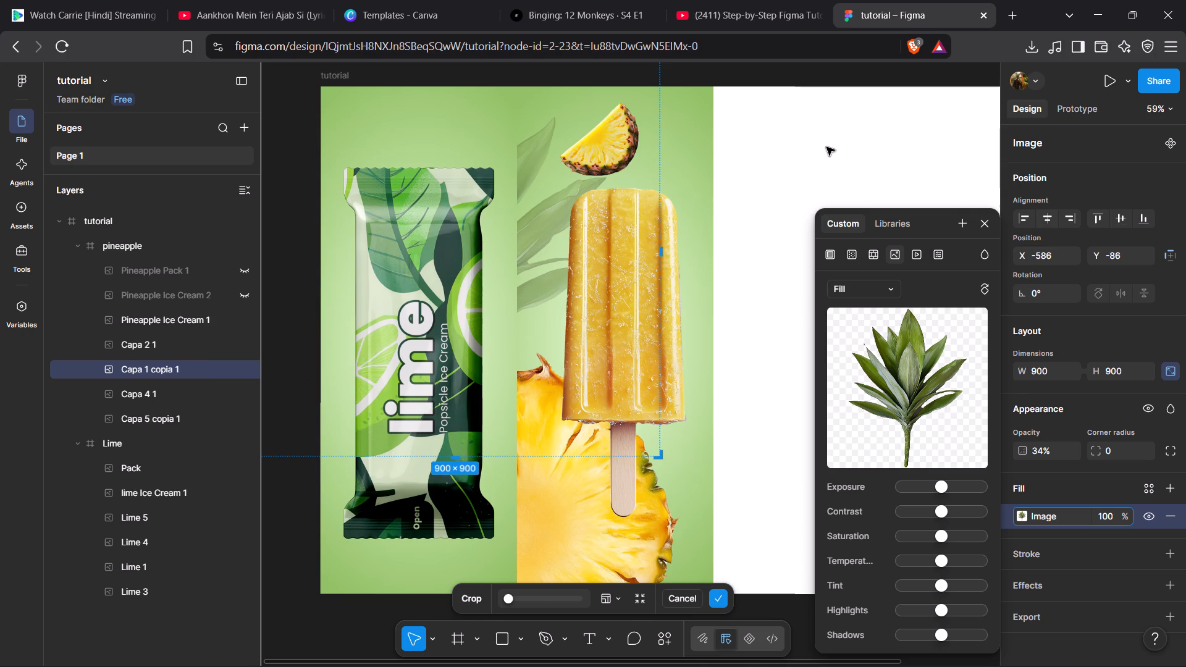
pyautogui.click(826, 147)
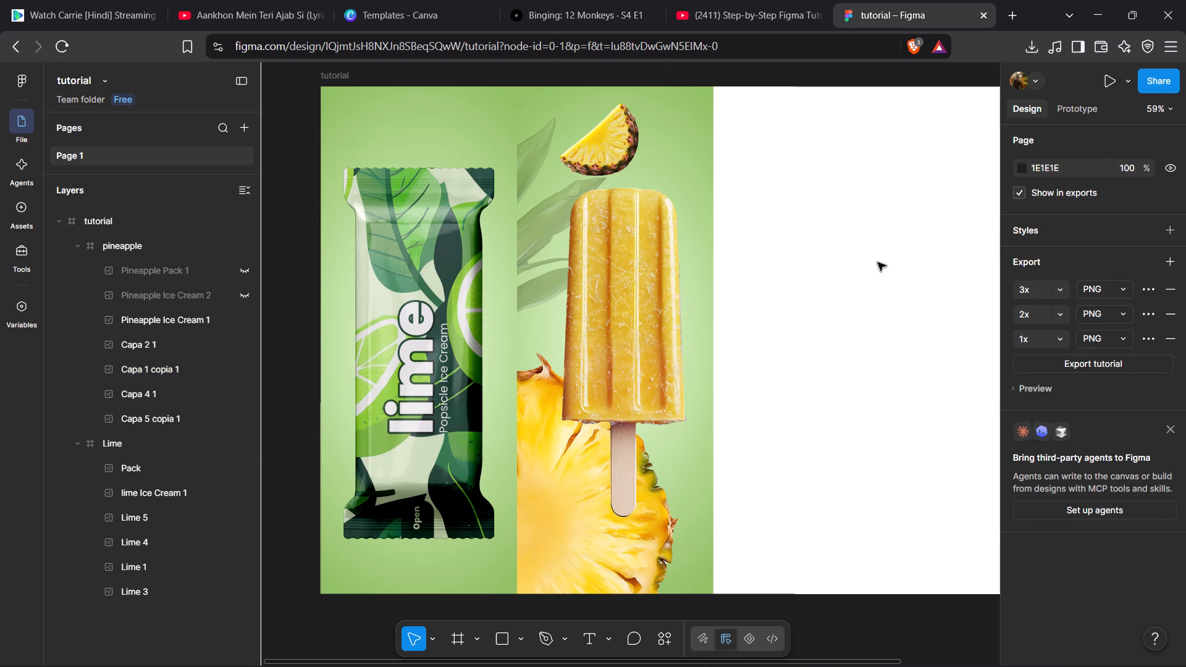
# Resize the Capa 1 copia leaf image to 234 × 234 and place it over the popsicle's upper end, at about X 53, Y 143.
pyautogui.click(138, 374)
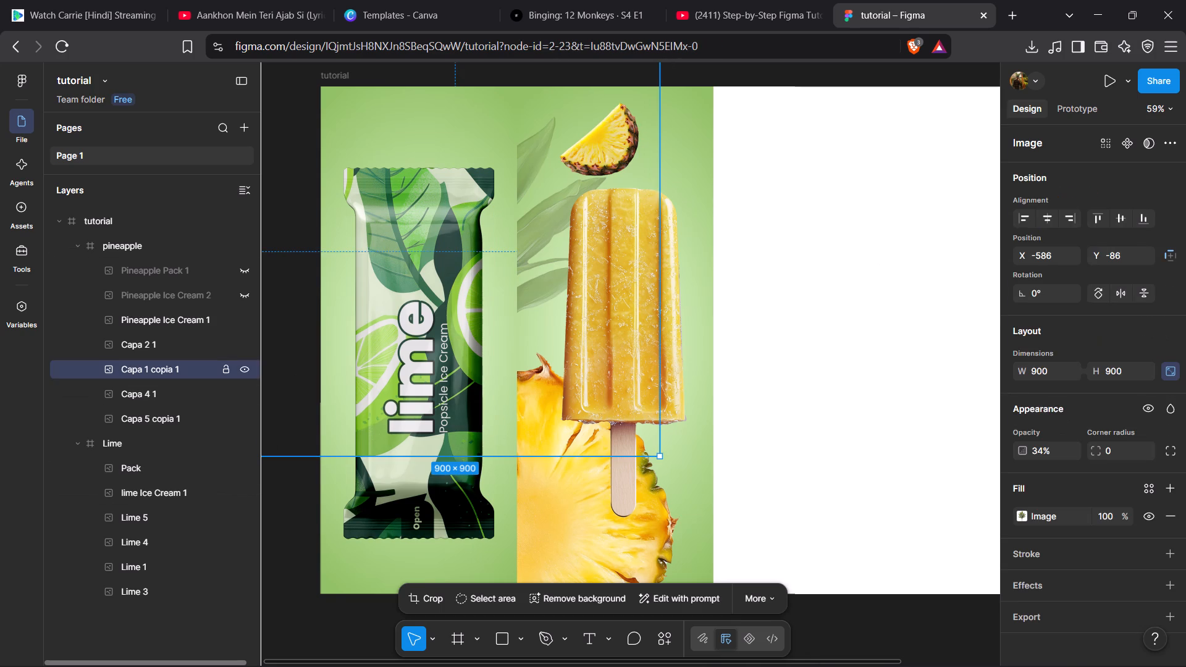
pyautogui.click(1048, 367)
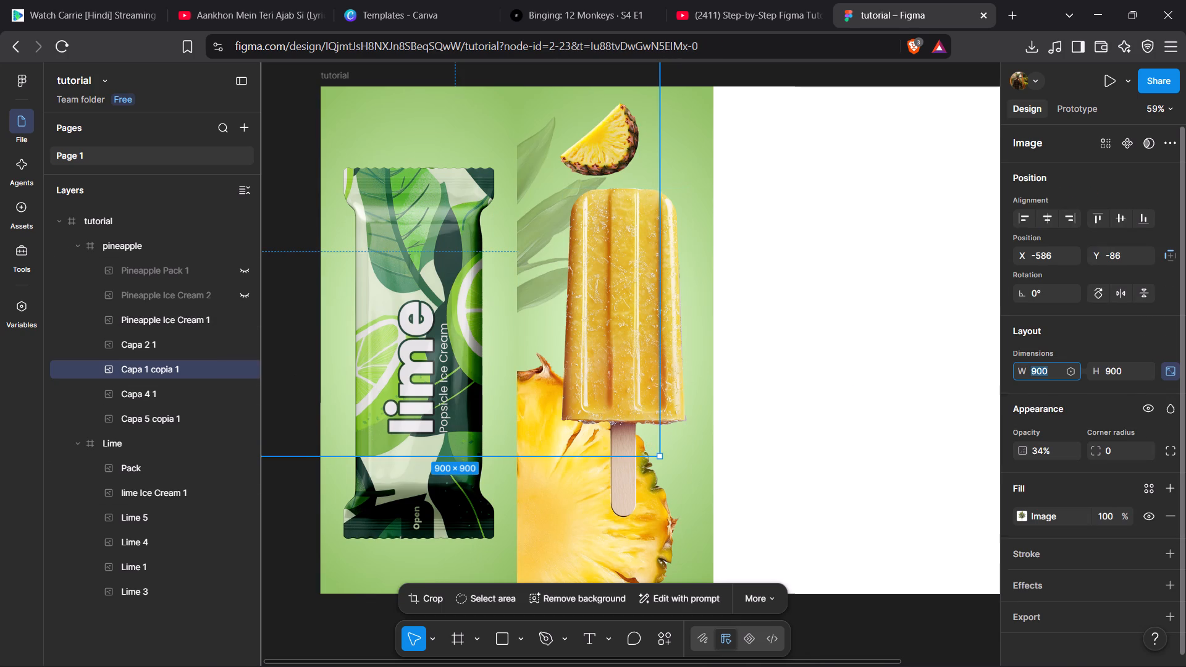
pyautogui.write('234')
pyautogui.press('Return')
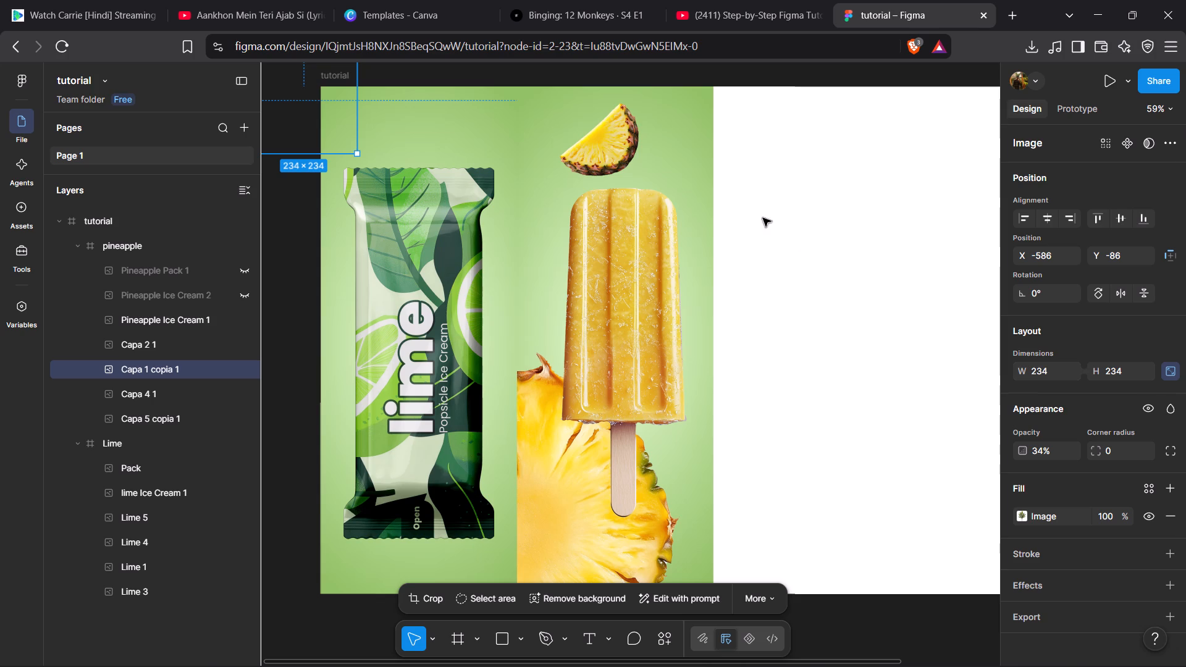
pyautogui.moveTo(306, 111); pyautogui.dragTo(511, 206)
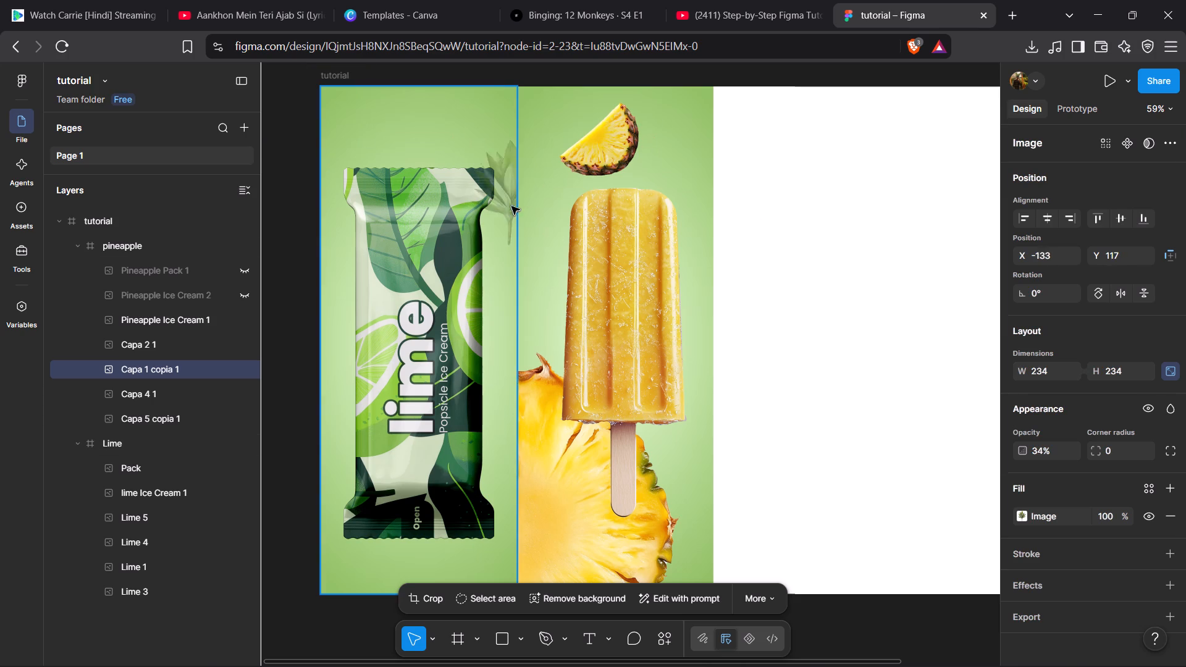
pyautogui.moveTo(511, 206); pyautogui.dragTo(596, 215)
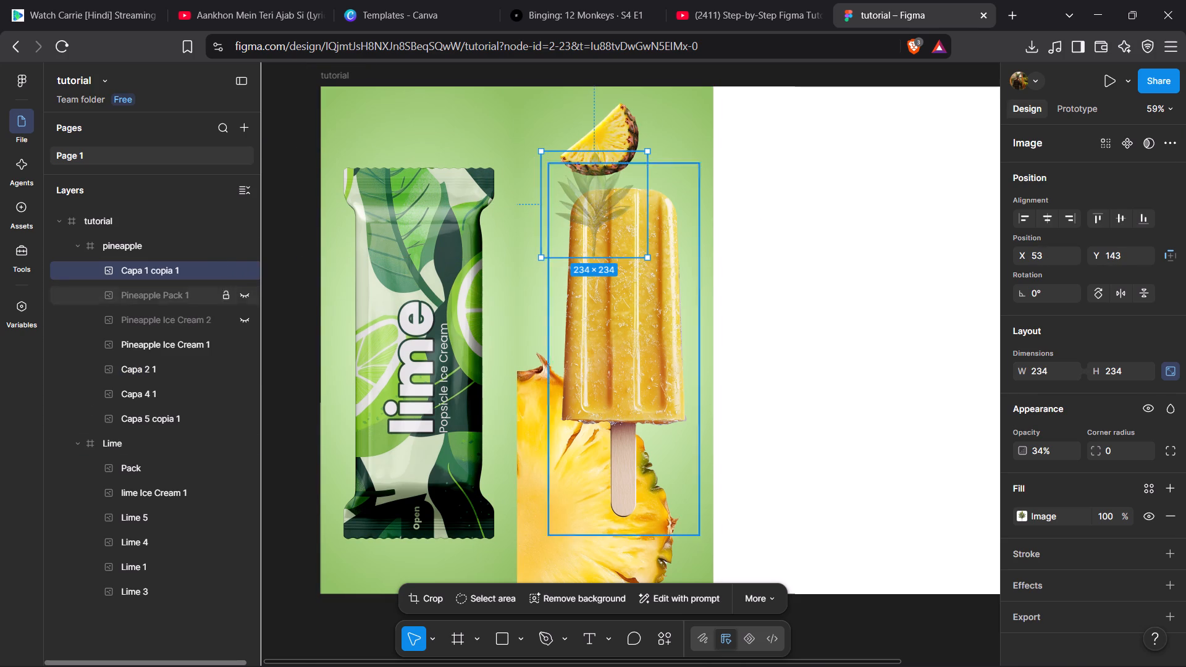
# Move the Capa 1 copia layer down in the pineapple frame to directly above the Pineapple Ice Cream 1 layer.
pyautogui.moveTo(83, 277); pyautogui.dragTo(81, 331)
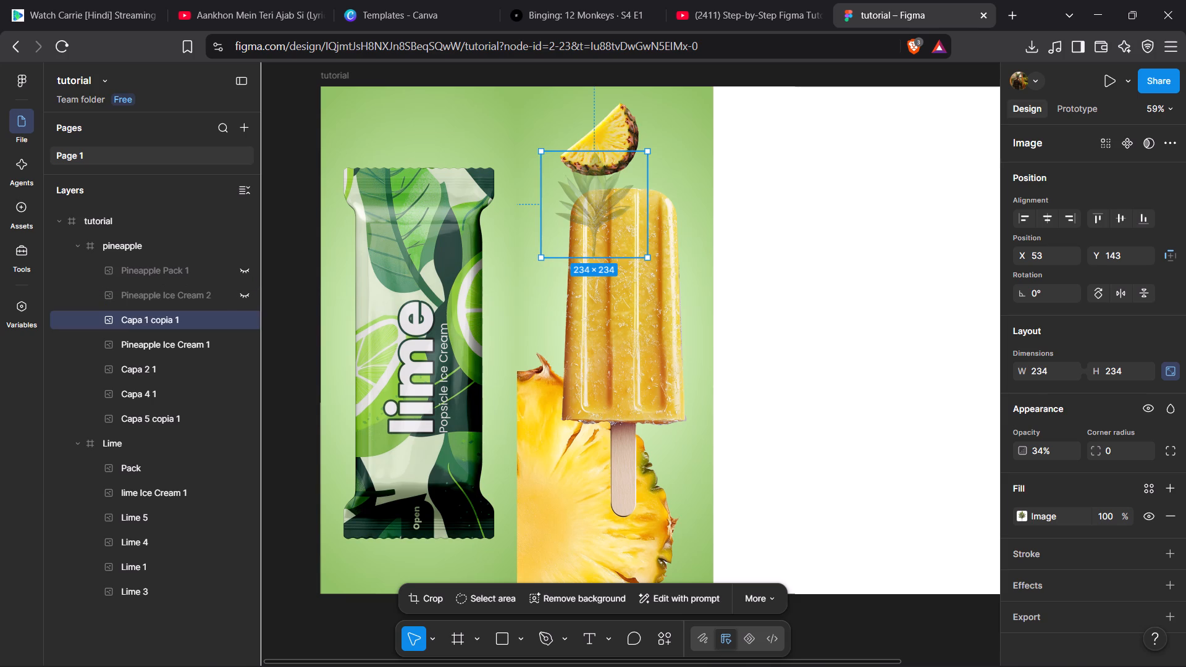
pyautogui.moveTo(78, 318); pyautogui.dragTo(78, 340)
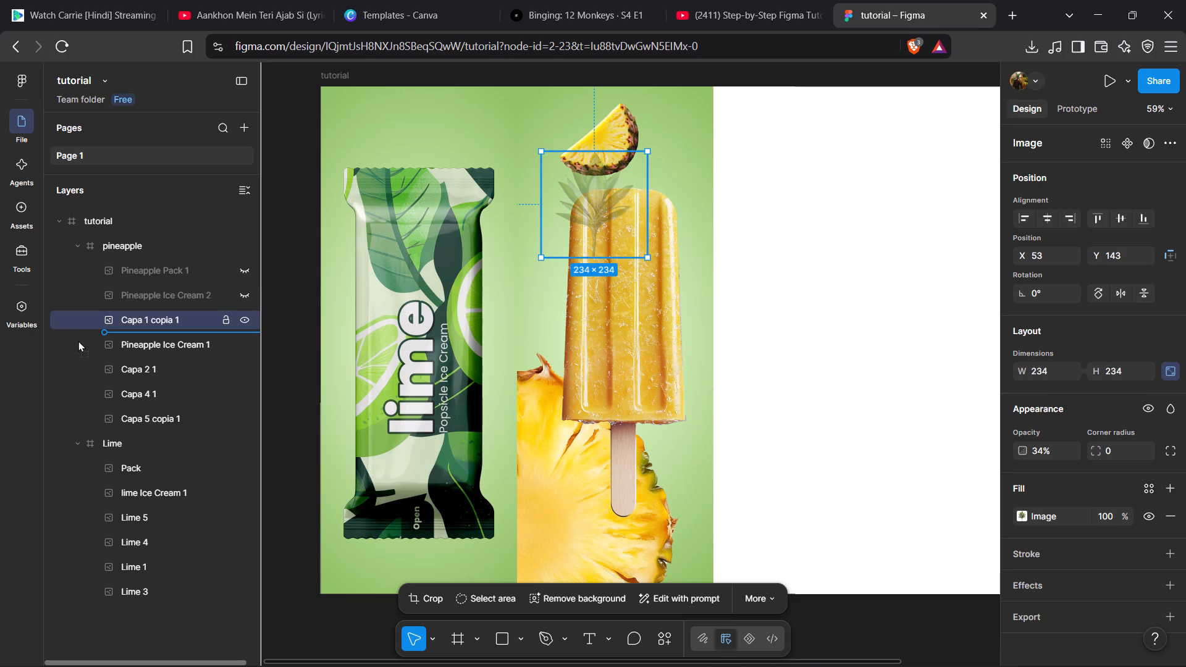
pyautogui.moveTo(78, 340); pyautogui.dragTo(77, 335)
pyautogui.moveTo(77, 335); pyautogui.dragTo(77, 336)
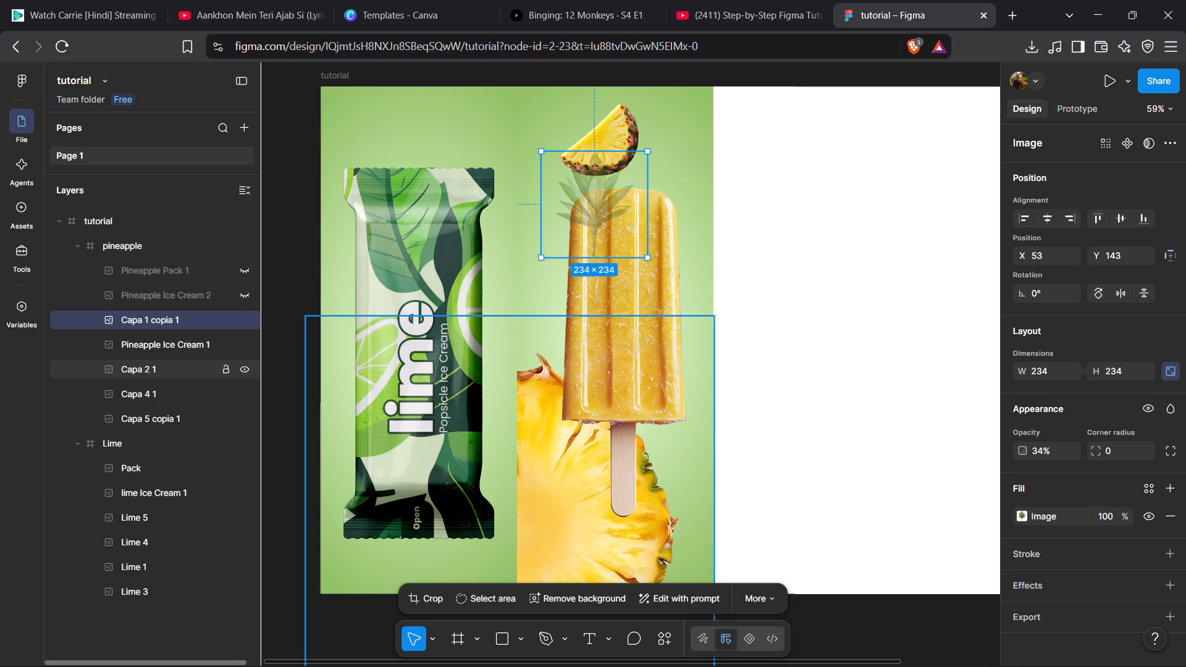
# Place the Capa 4 pineapple slice partly behind the popsicle's left edge, at about X -22, Y 289.
pyautogui.click(162, 414)
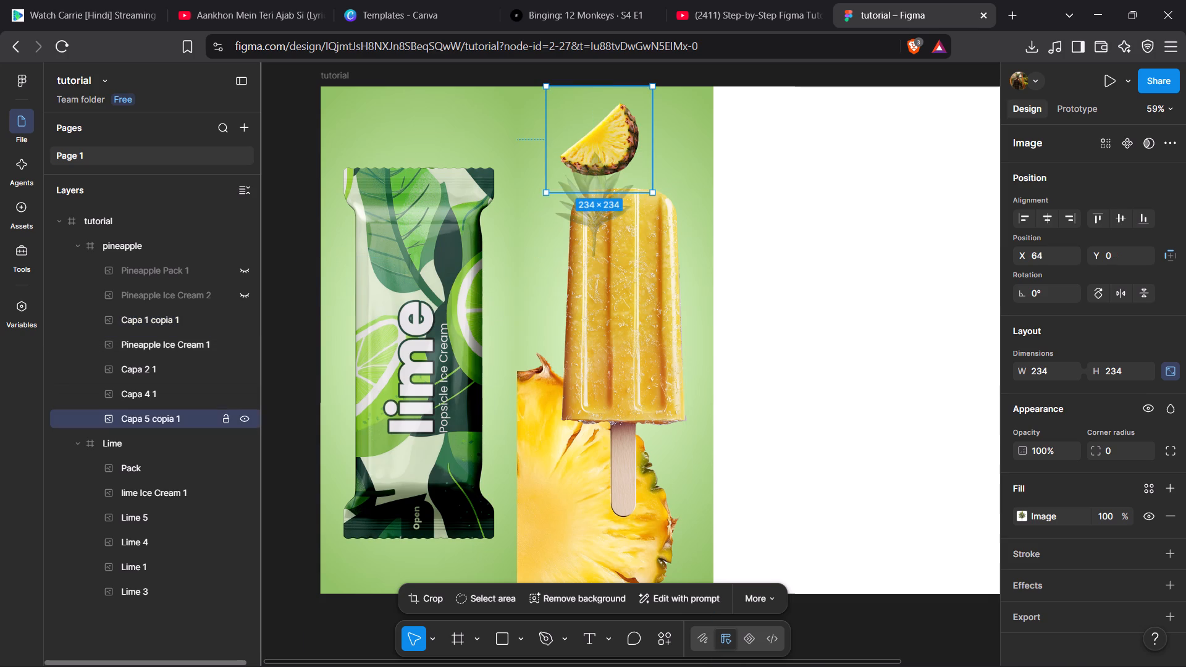
pyautogui.click(163, 400)
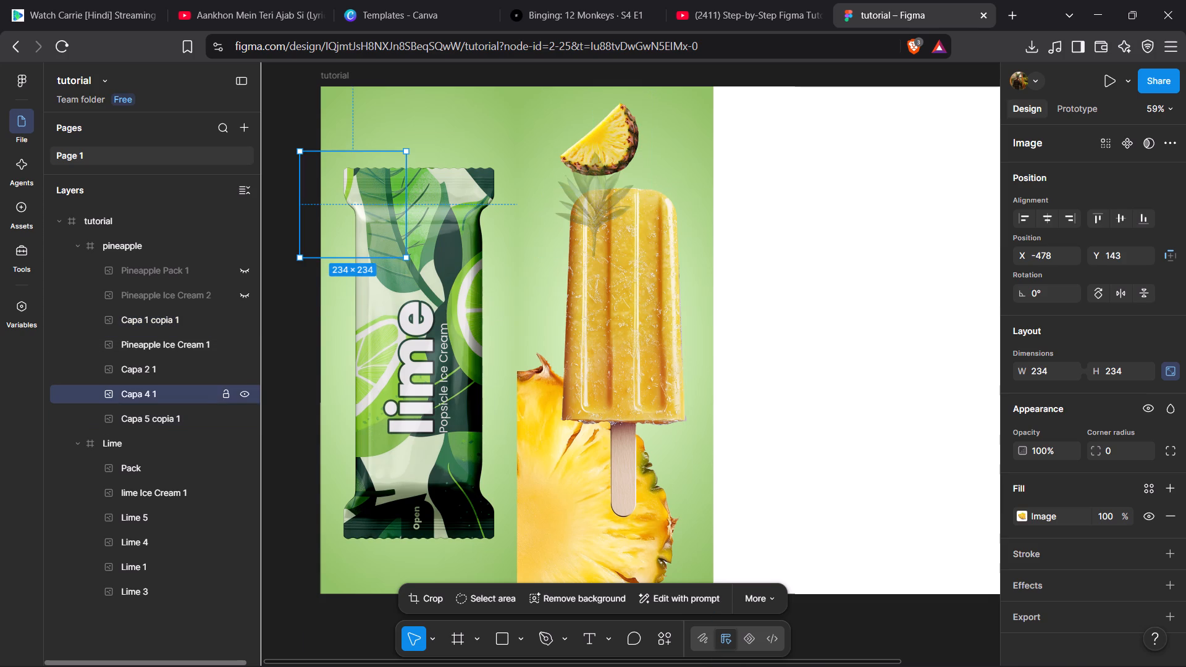
pyautogui.moveTo(333, 220); pyautogui.dragTo(473, 258)
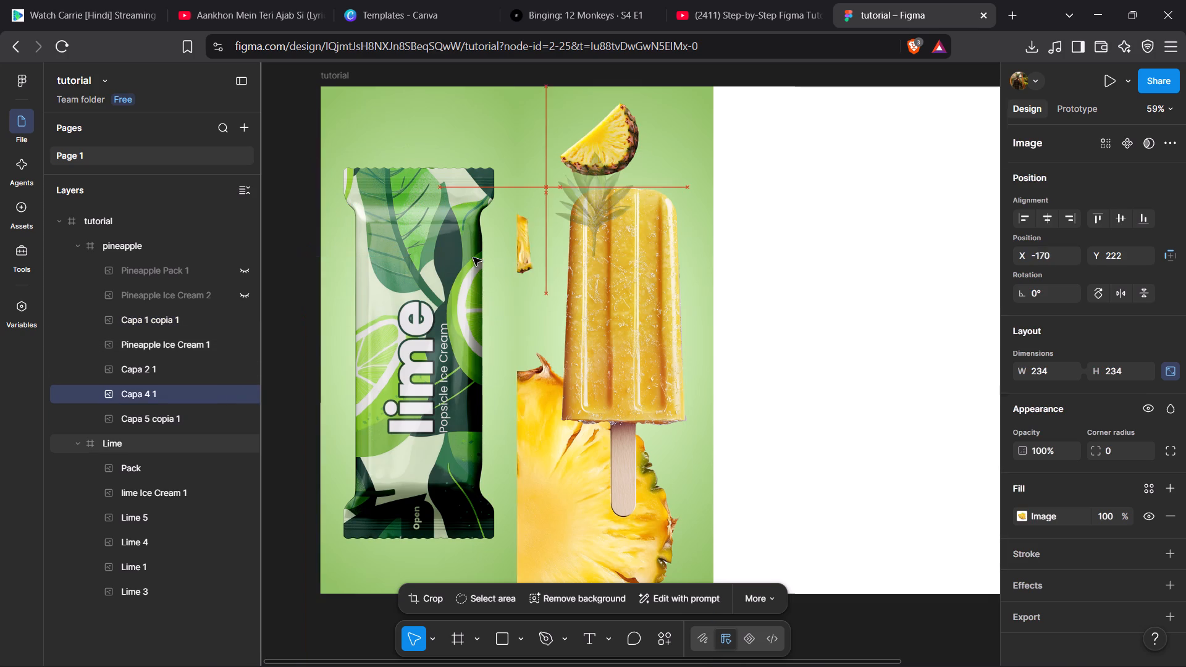
pyautogui.moveTo(473, 258); pyautogui.dragTo(539, 287)
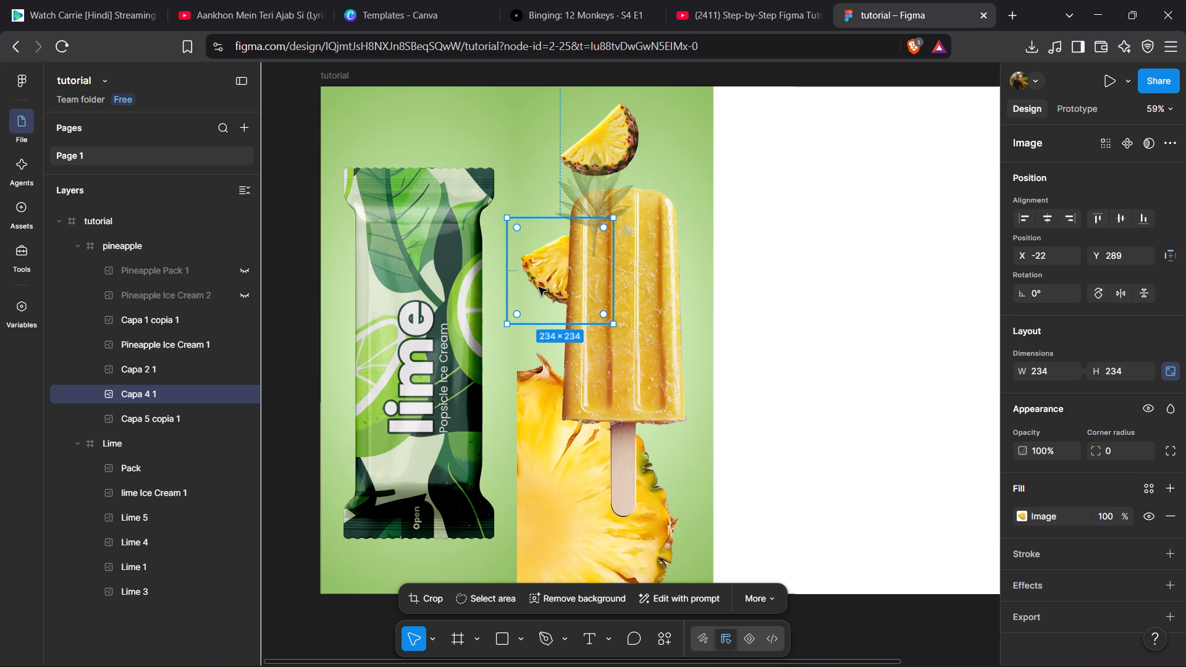
# Resize the large Capa 2 pineapple image in the pineapple frame to 234 × 234.
pyautogui.click(550, 545)
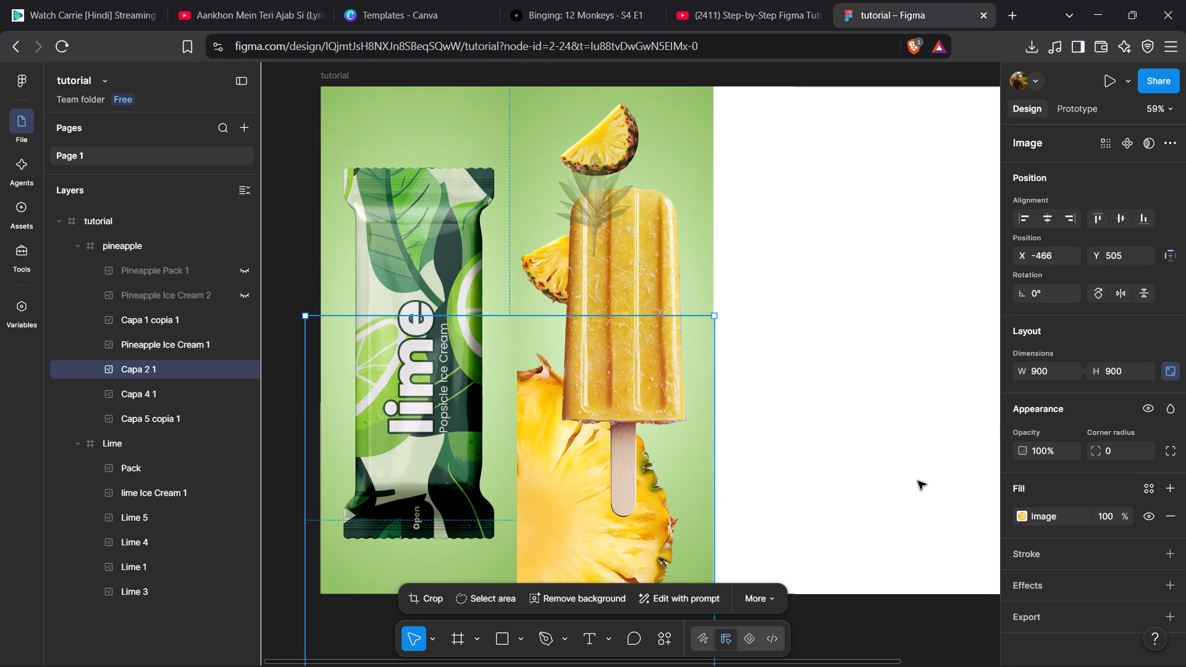
pyautogui.click(1046, 375)
pyautogui.write('234')
pyautogui.press('Return')
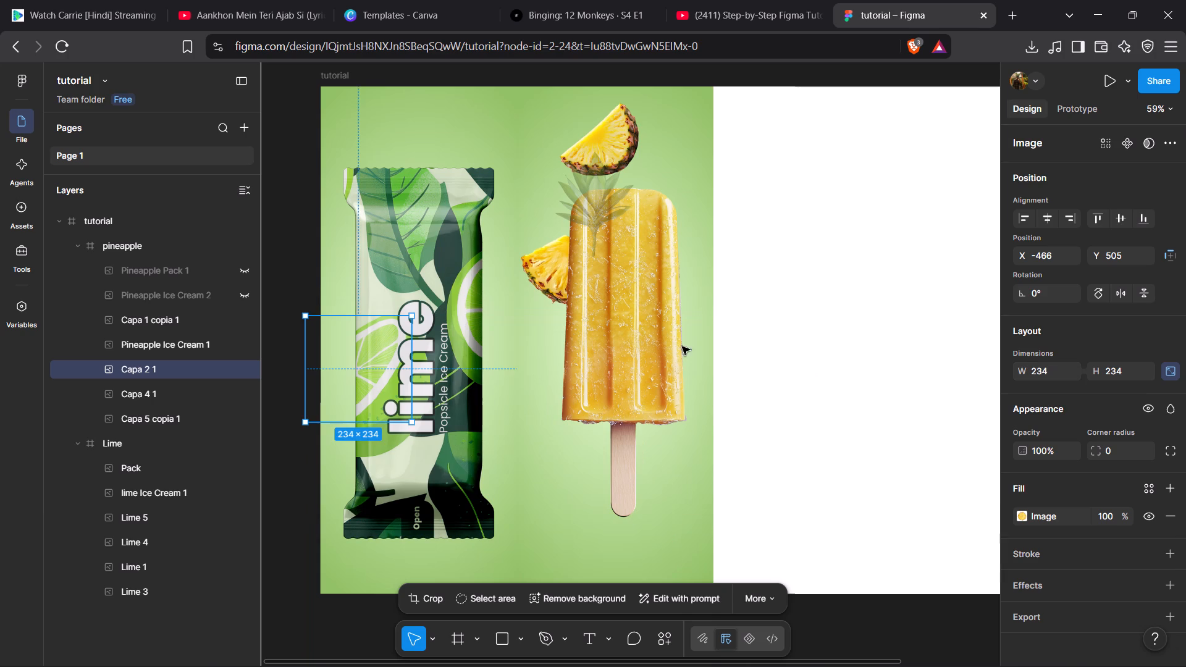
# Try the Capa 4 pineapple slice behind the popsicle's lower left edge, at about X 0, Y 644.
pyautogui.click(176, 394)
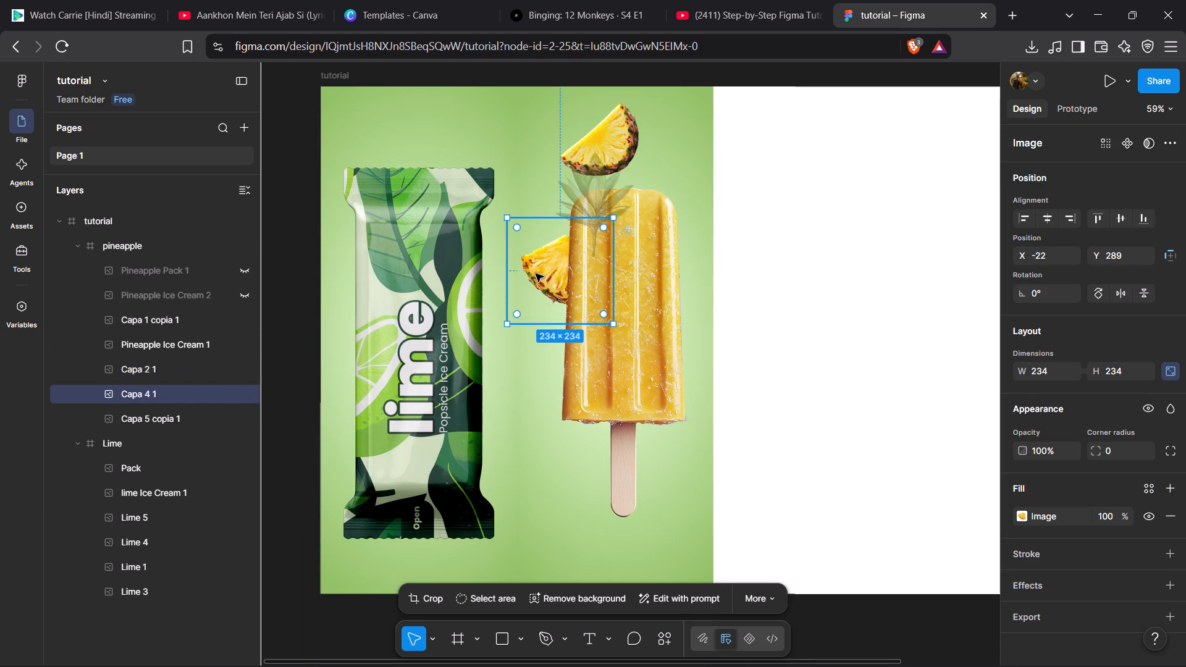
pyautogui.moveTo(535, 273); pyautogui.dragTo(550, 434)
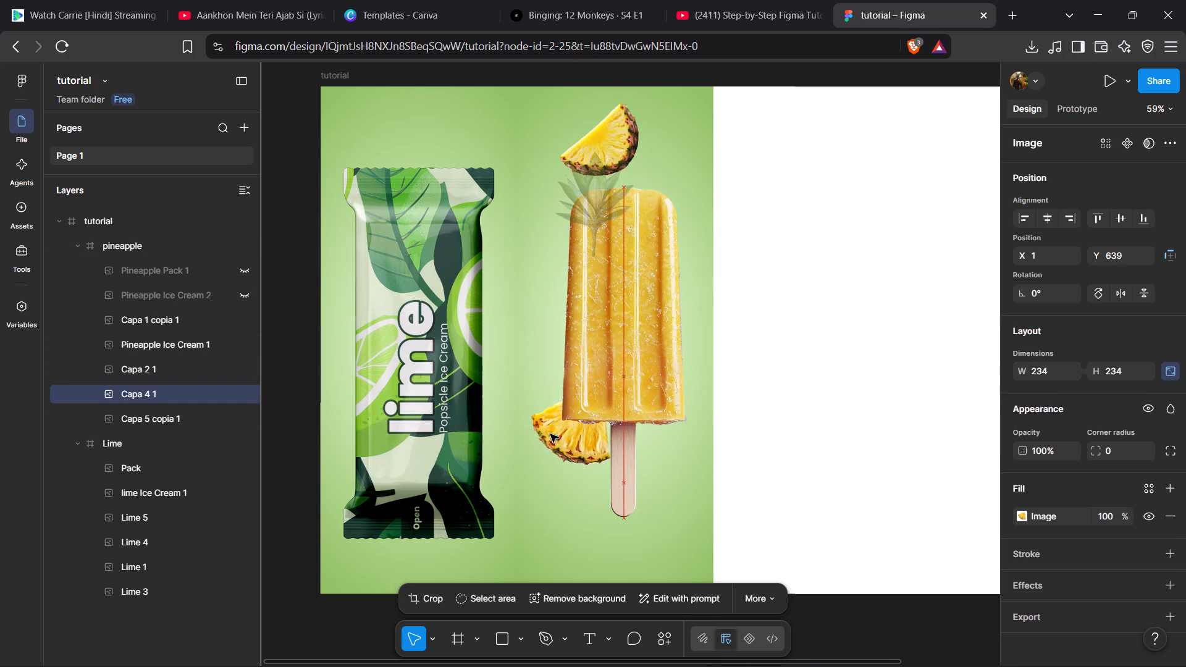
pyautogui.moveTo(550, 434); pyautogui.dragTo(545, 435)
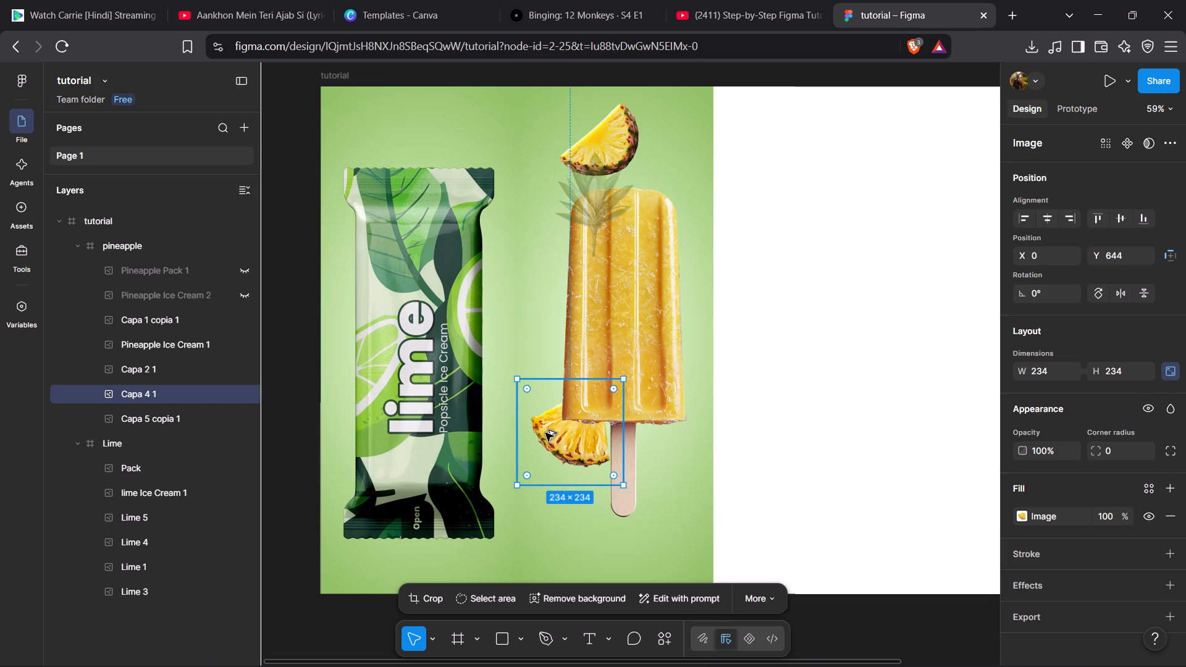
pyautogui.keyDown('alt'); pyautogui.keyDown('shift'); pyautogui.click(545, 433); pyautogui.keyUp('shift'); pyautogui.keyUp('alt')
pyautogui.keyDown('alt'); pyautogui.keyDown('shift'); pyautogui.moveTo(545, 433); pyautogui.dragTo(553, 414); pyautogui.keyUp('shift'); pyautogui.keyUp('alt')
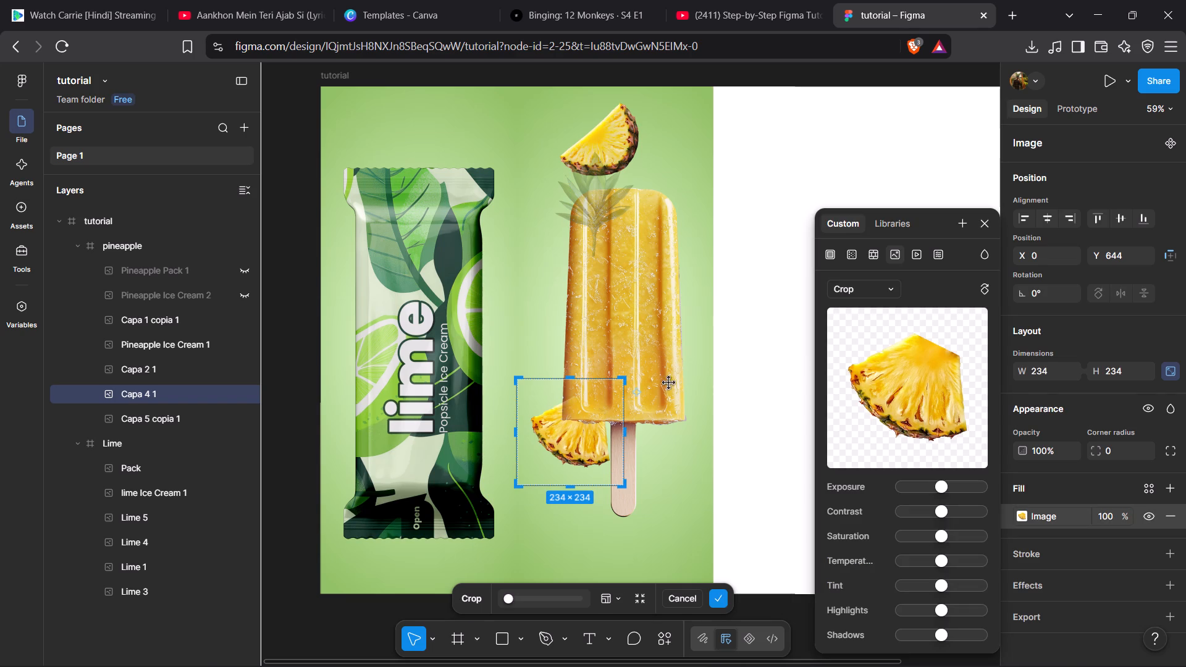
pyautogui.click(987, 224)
# Place the Capa 4 pineapple slice behind the popsicle's upper left edge, at about X 0, Y 222.
pyautogui.click(587, 445)
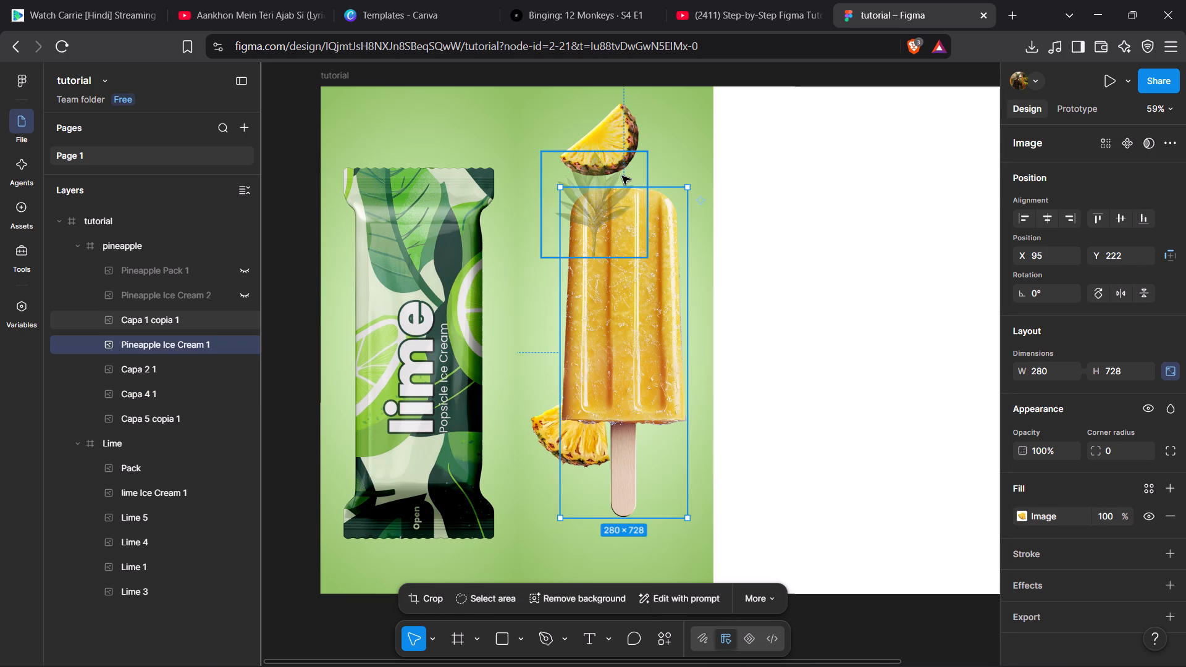
pyautogui.click(540, 455)
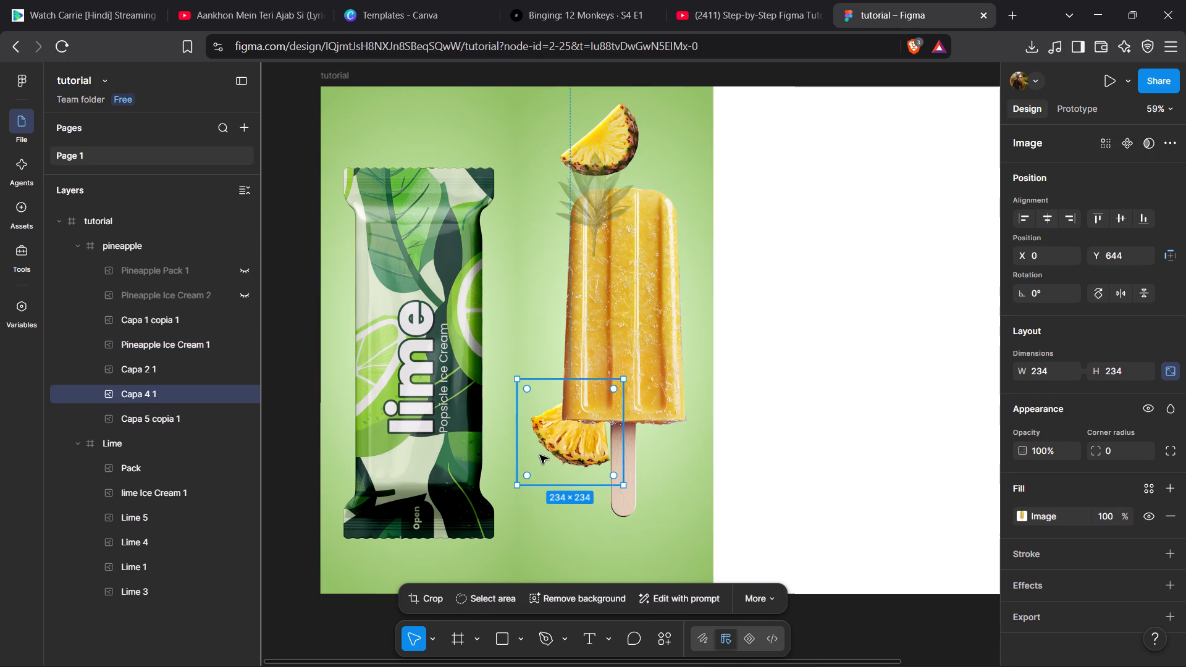
pyautogui.moveTo(540, 455); pyautogui.dragTo(539, 260)
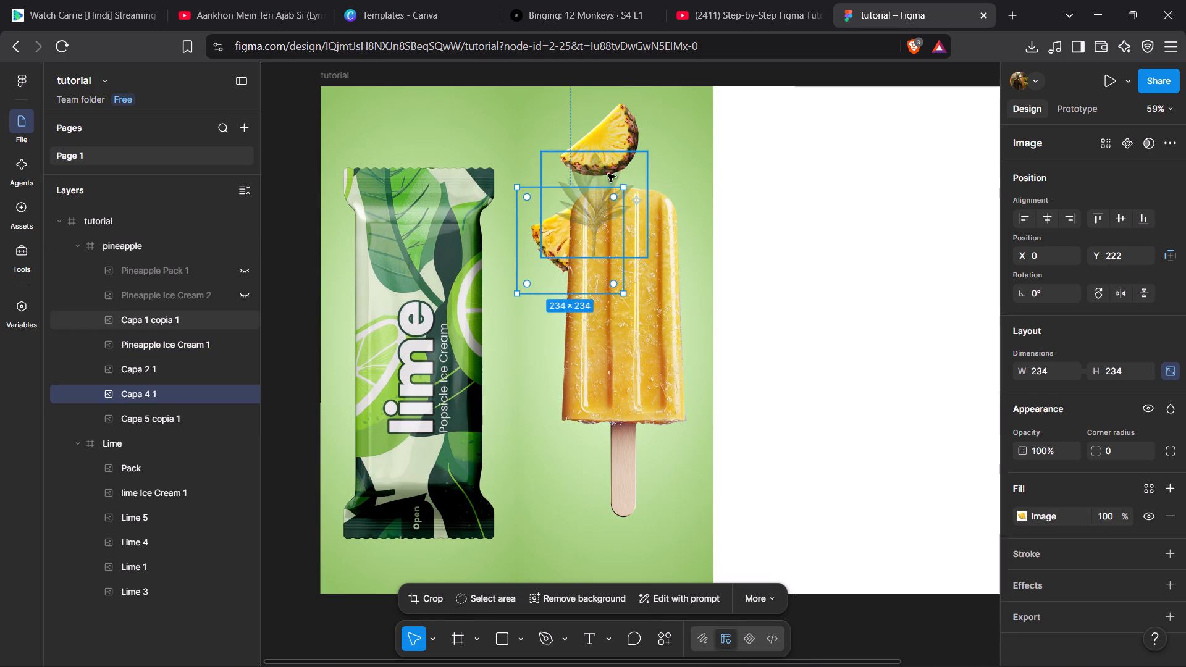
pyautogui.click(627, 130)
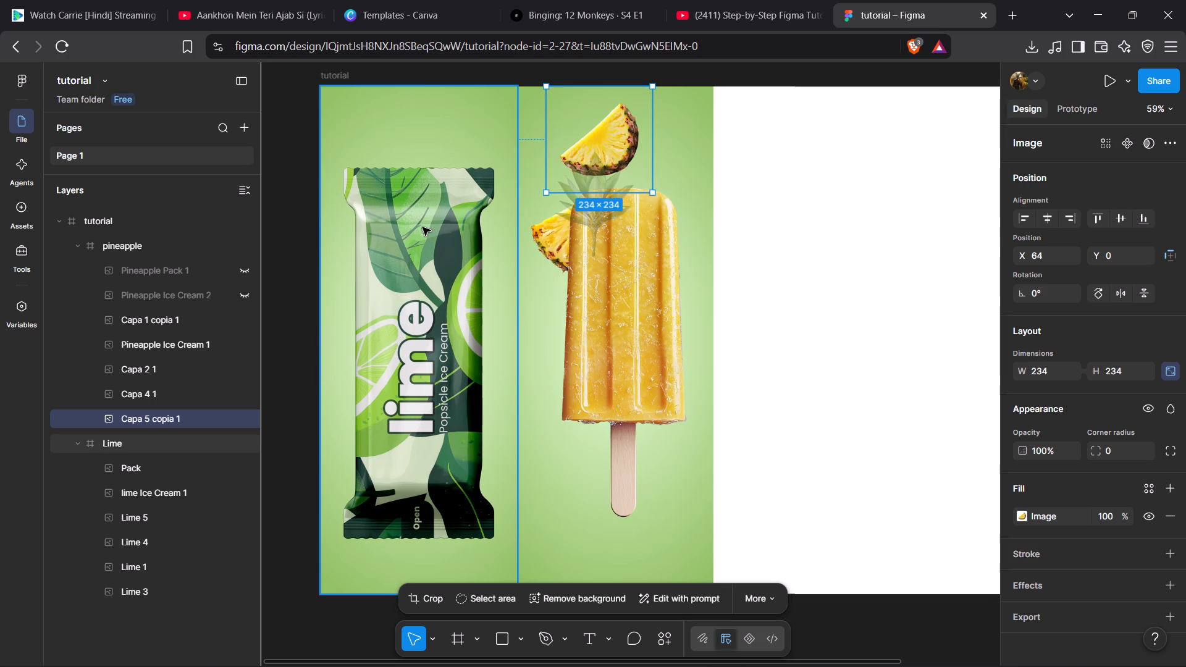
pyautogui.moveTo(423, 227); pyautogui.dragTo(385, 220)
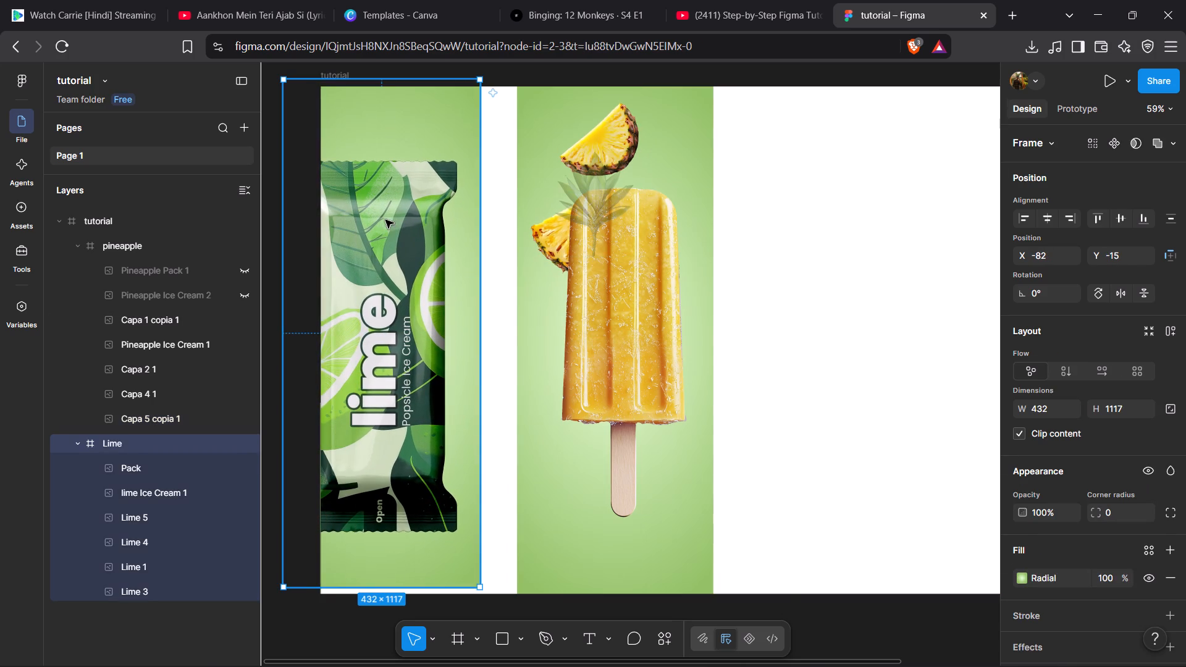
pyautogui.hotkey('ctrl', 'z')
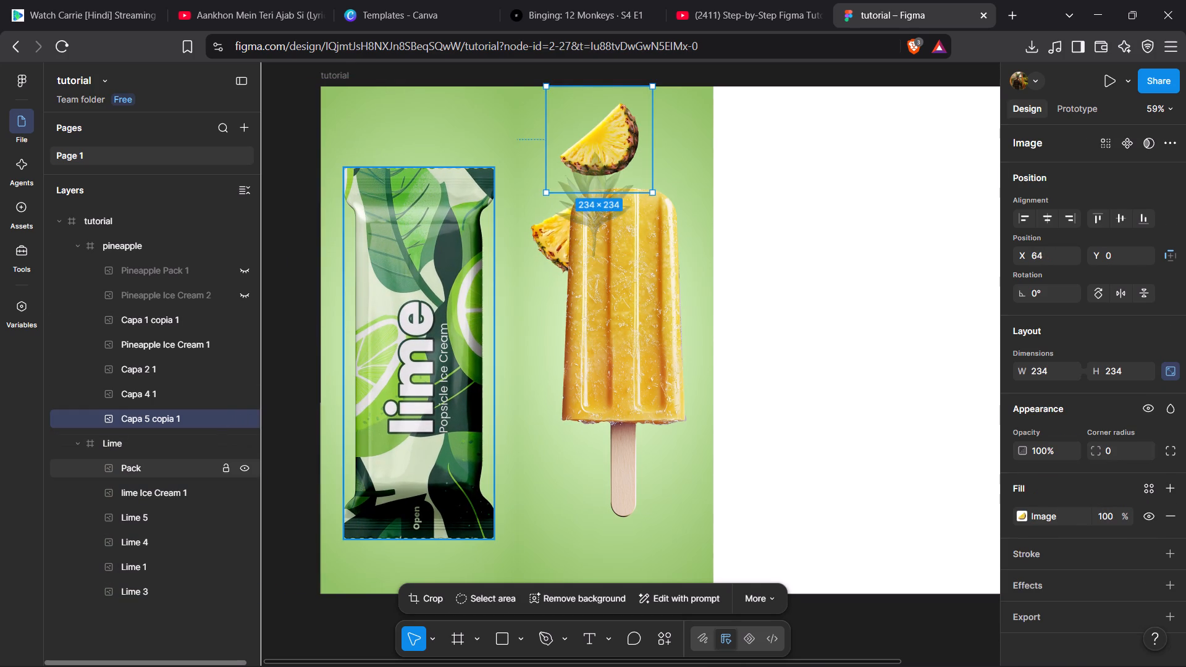
# Hide the Pack and lime Ice Cream 1 layers in the Lime frame, leaving only its fruit and leaf images.
pyautogui.click(154, 466)
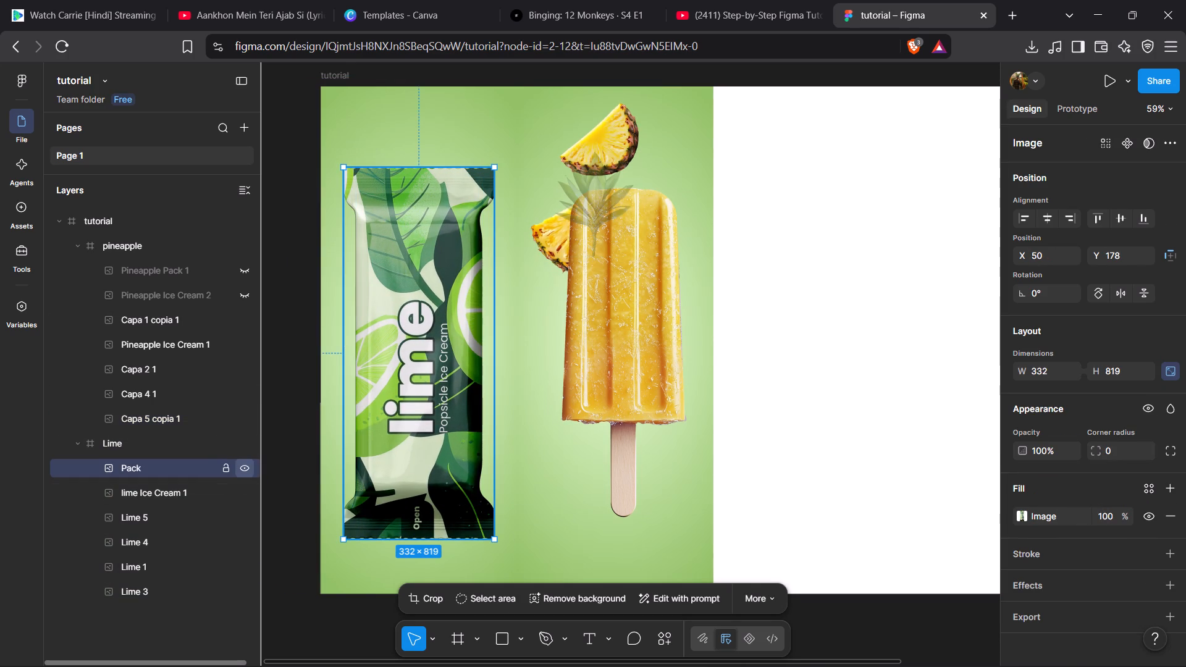
pyautogui.click(251, 464)
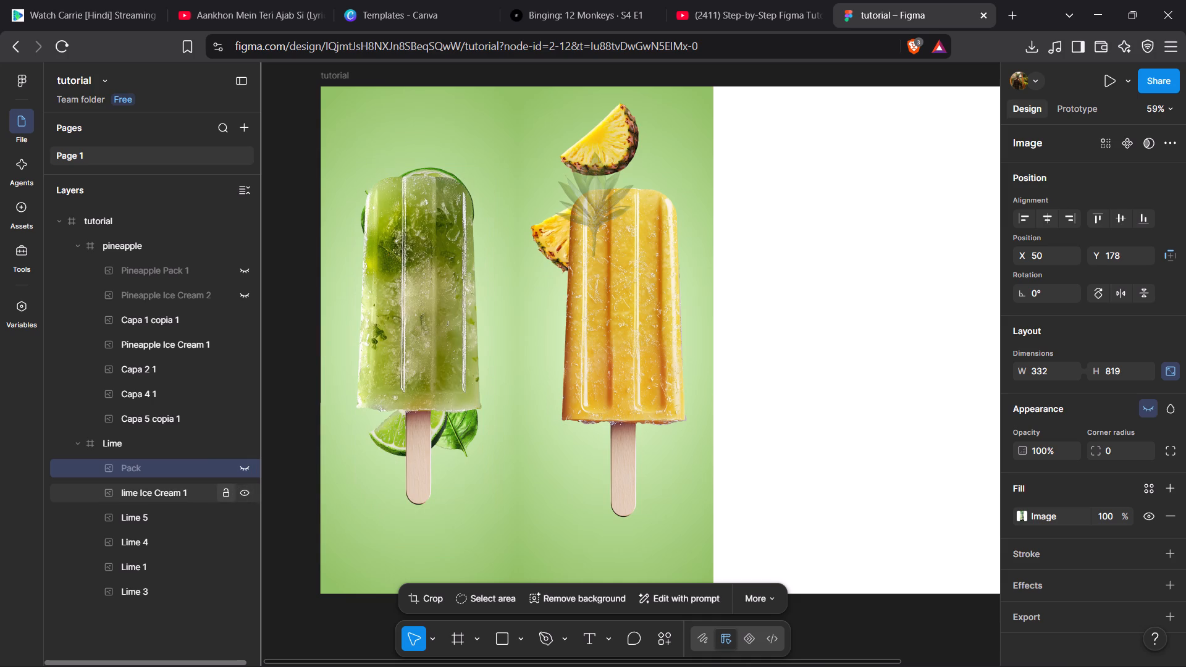
pyautogui.click(240, 490)
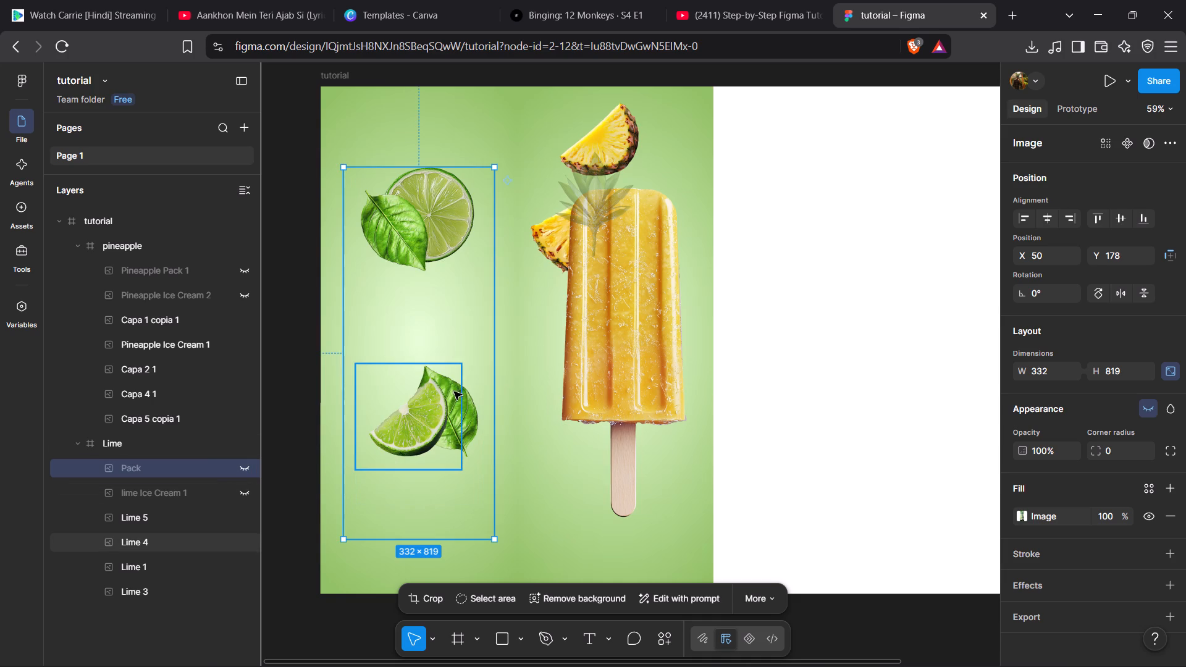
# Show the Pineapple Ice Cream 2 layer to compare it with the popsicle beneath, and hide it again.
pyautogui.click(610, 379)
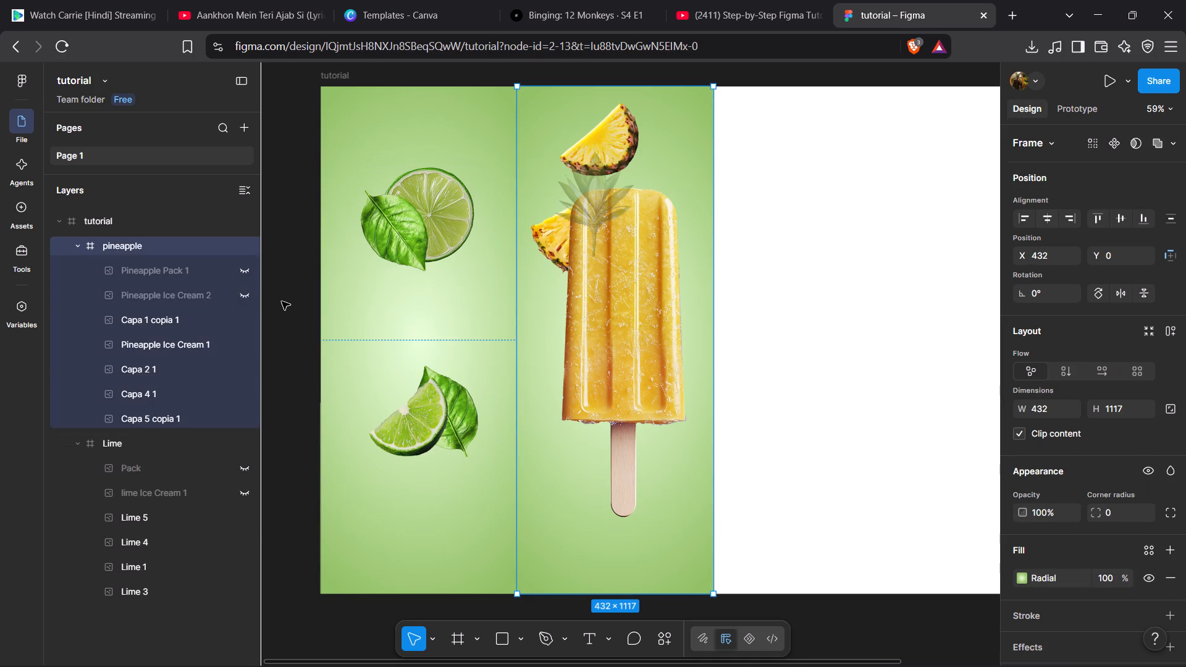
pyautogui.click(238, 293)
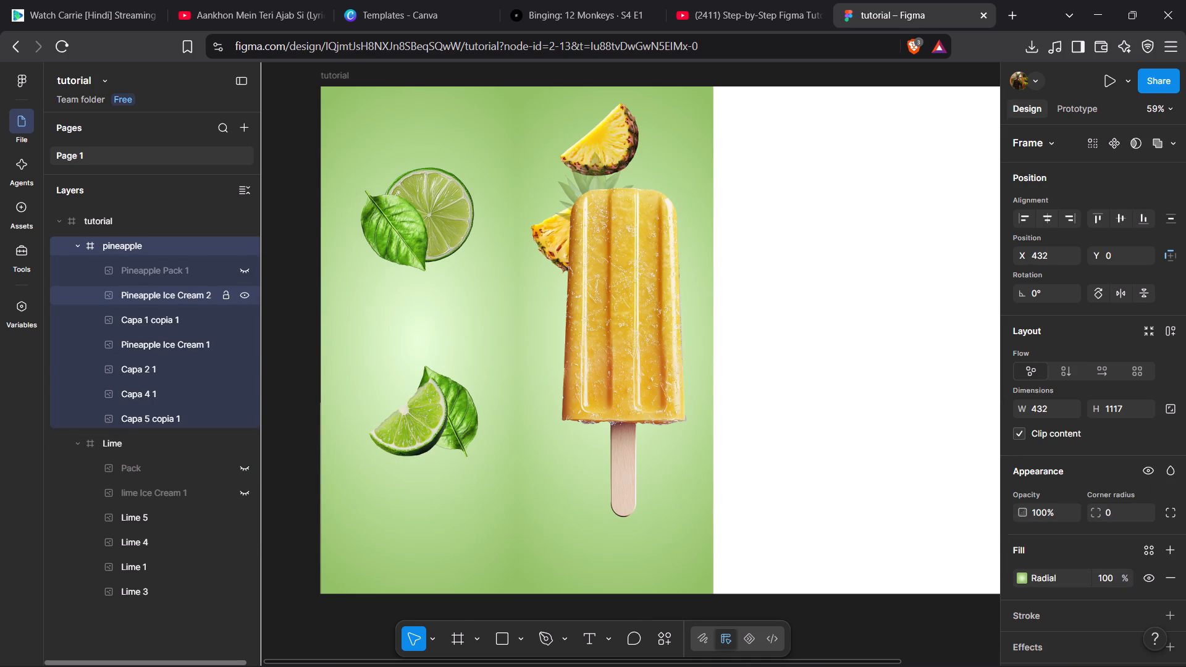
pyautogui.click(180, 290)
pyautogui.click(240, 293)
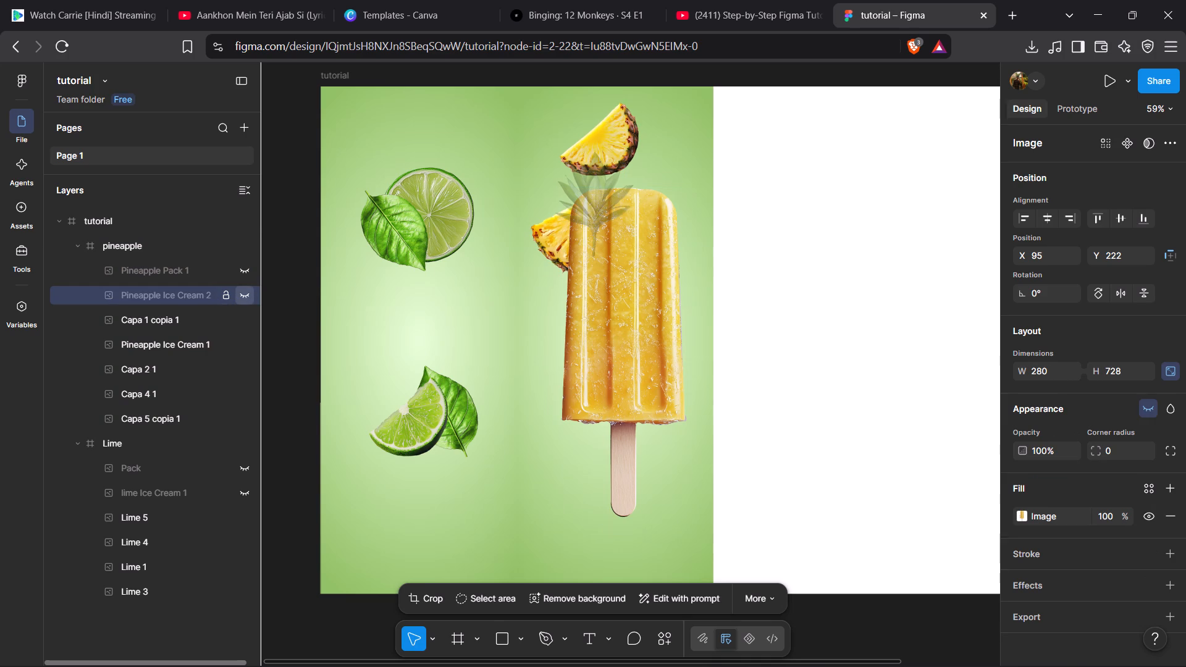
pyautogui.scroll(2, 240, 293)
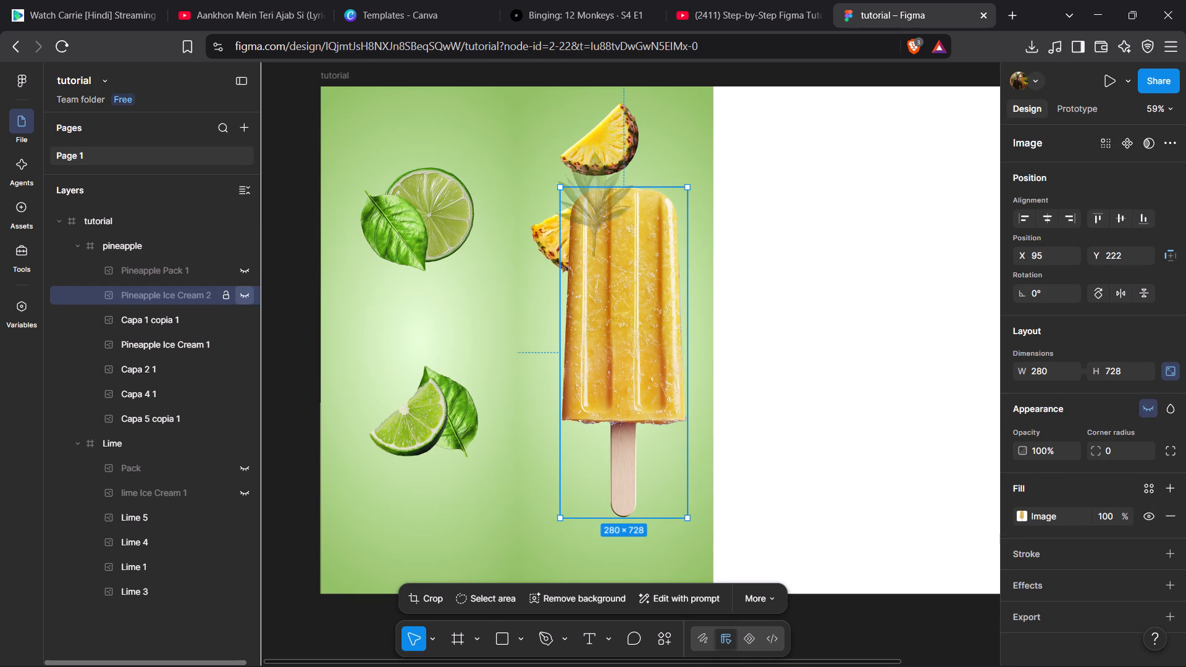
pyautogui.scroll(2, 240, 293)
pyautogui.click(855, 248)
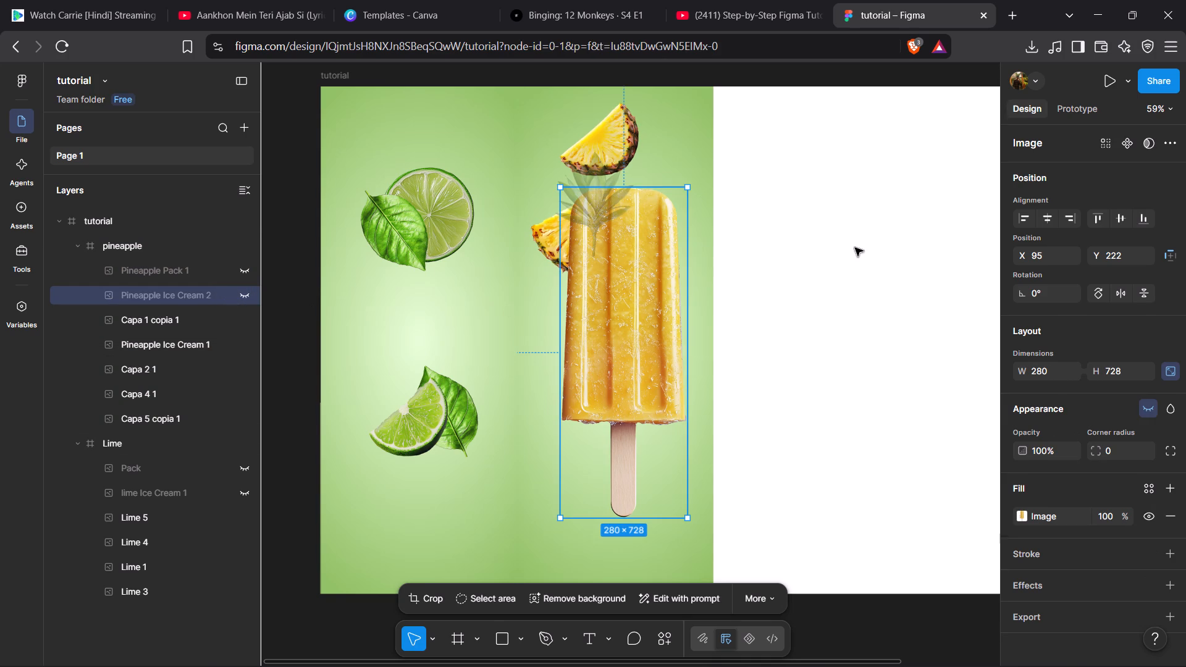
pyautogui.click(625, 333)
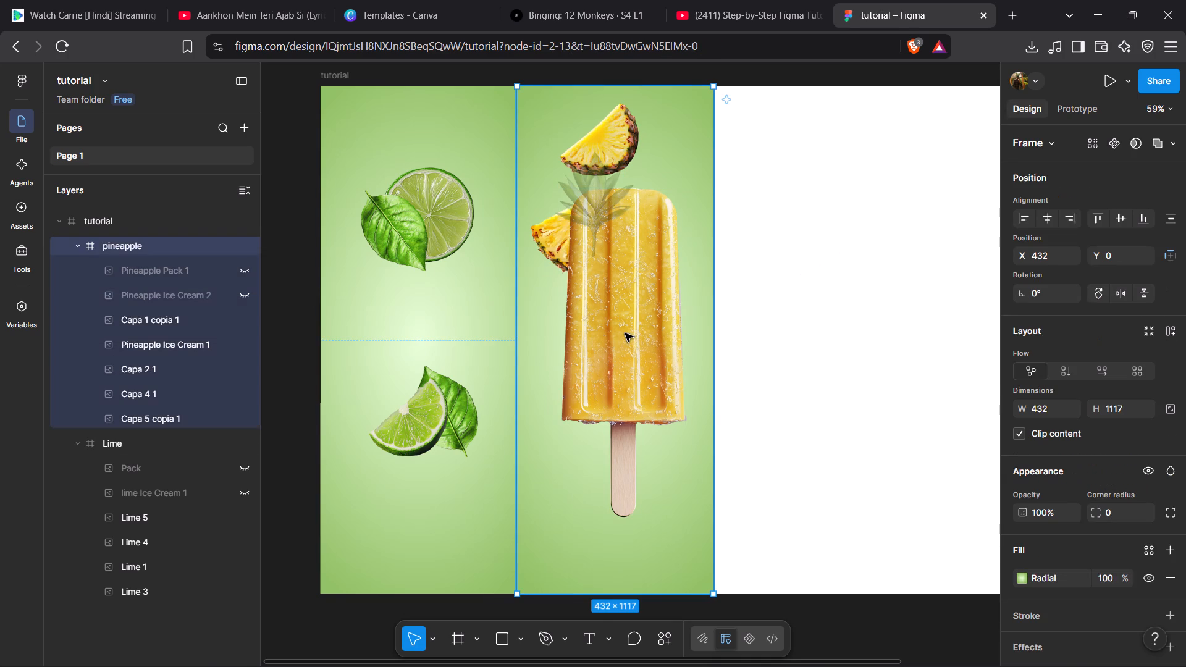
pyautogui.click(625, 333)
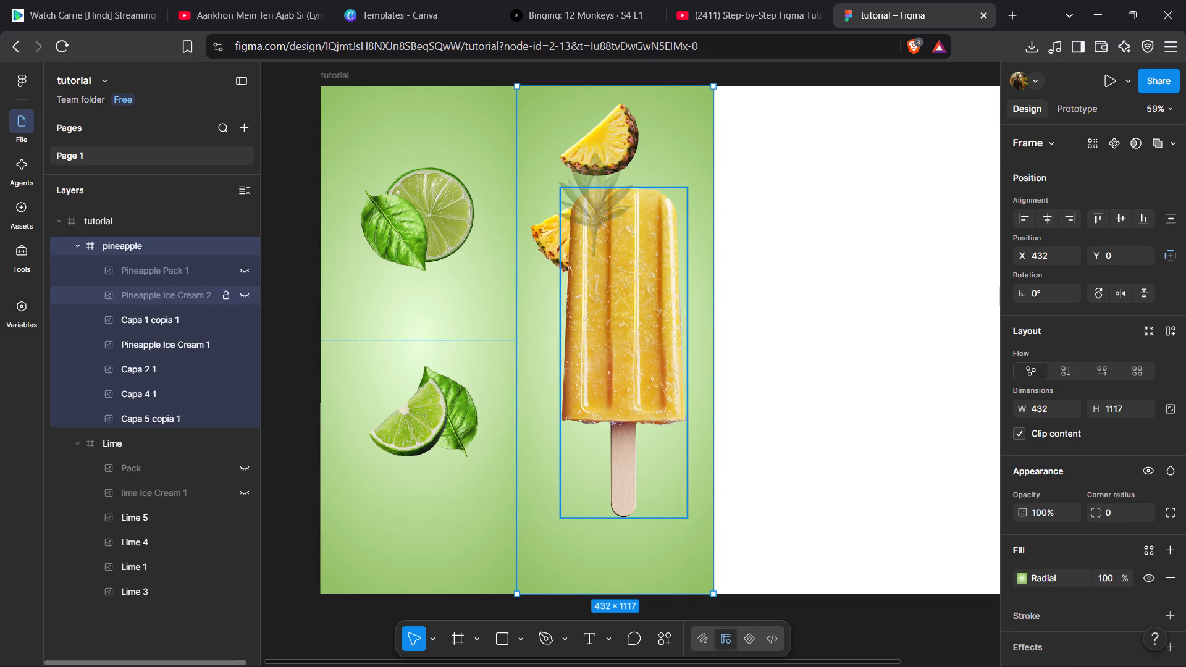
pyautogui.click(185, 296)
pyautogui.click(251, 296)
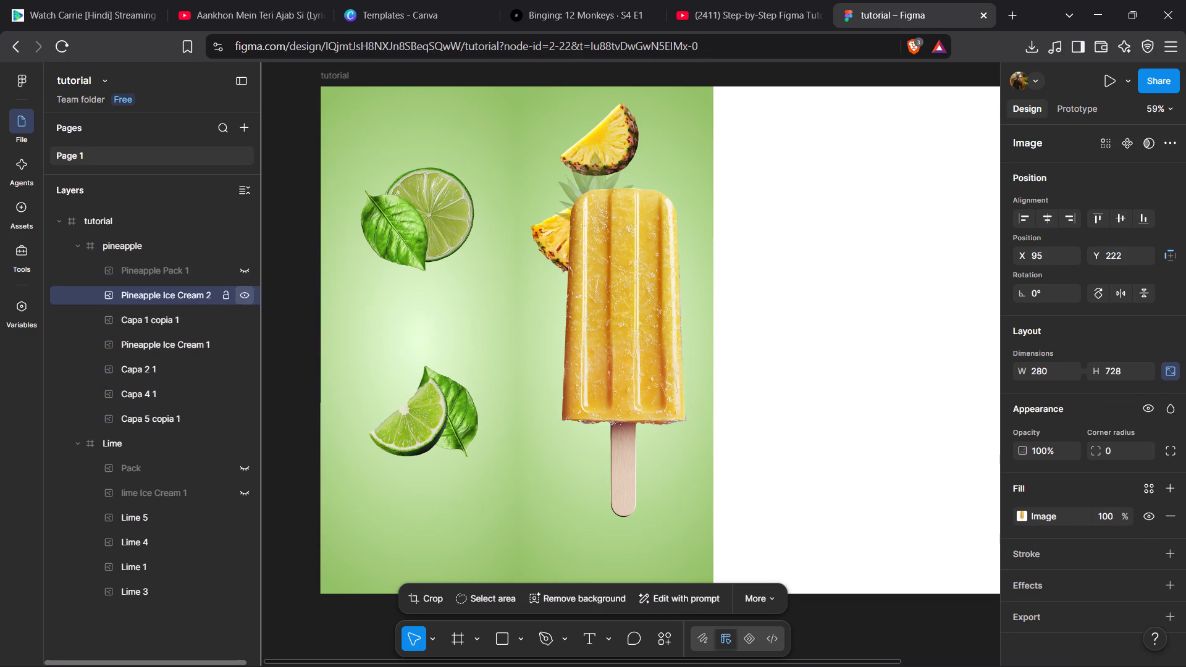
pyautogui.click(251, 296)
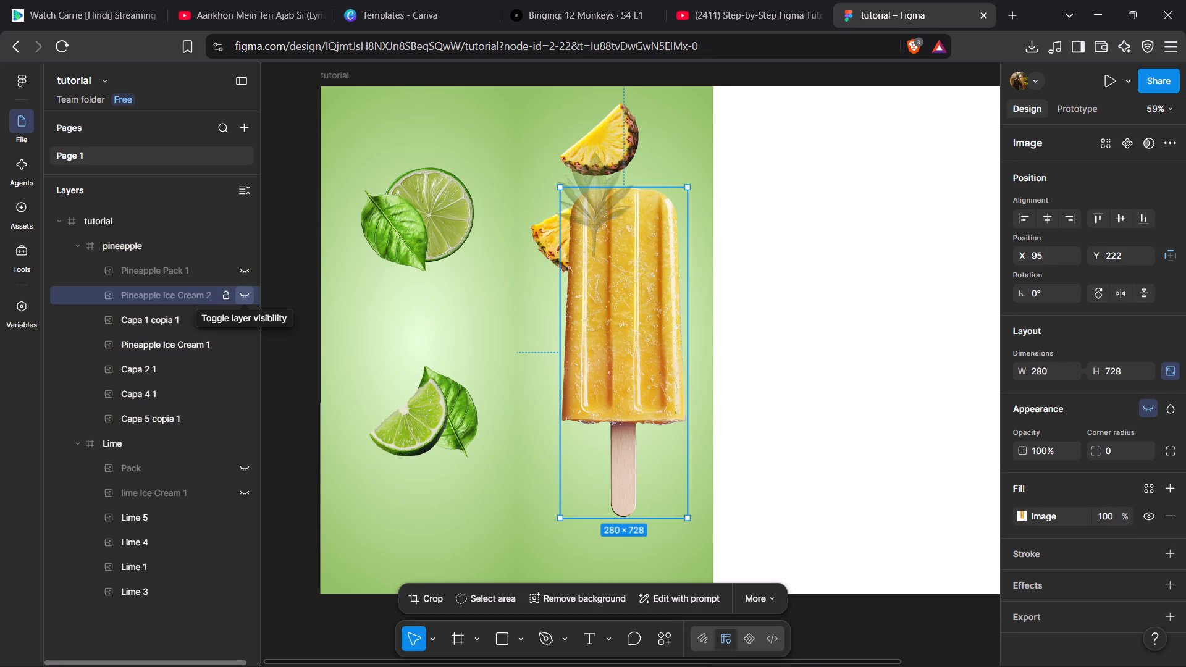
# Move the Pineapple Ice Cream 1 popsicle out of the pineapple frame onto the white area, at about X 892, Y 234.
pyautogui.click(648, 348)
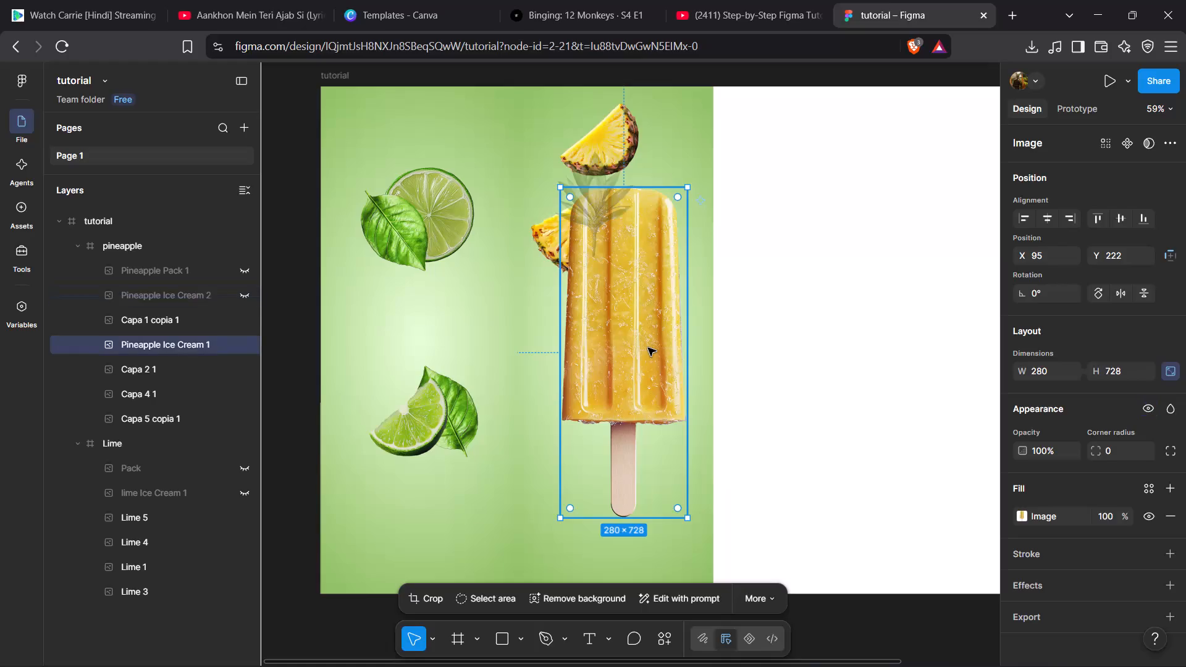
pyautogui.moveTo(648, 348); pyautogui.dragTo(804, 356)
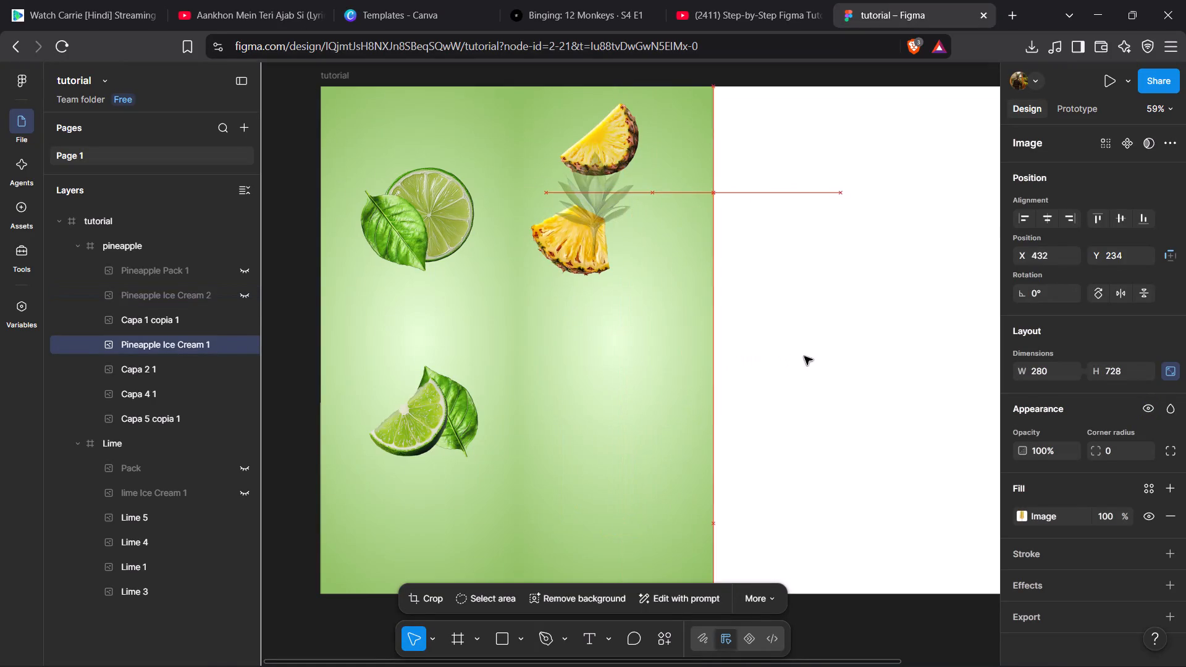
pyautogui.moveTo(804, 356); pyautogui.dragTo(814, 354)
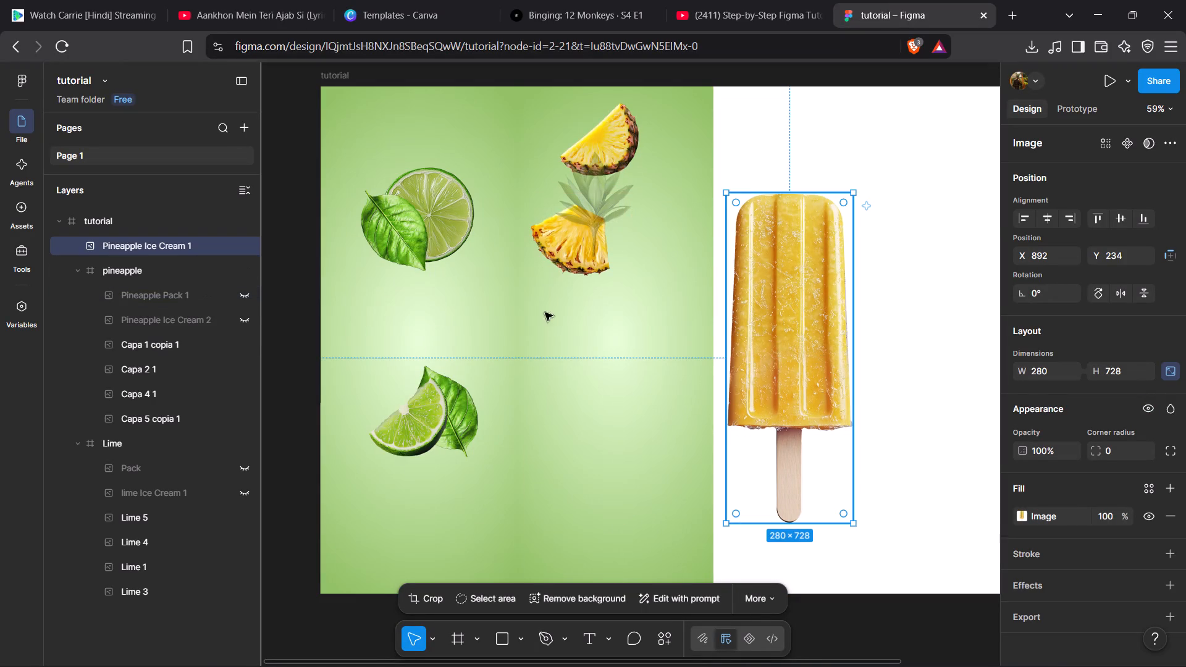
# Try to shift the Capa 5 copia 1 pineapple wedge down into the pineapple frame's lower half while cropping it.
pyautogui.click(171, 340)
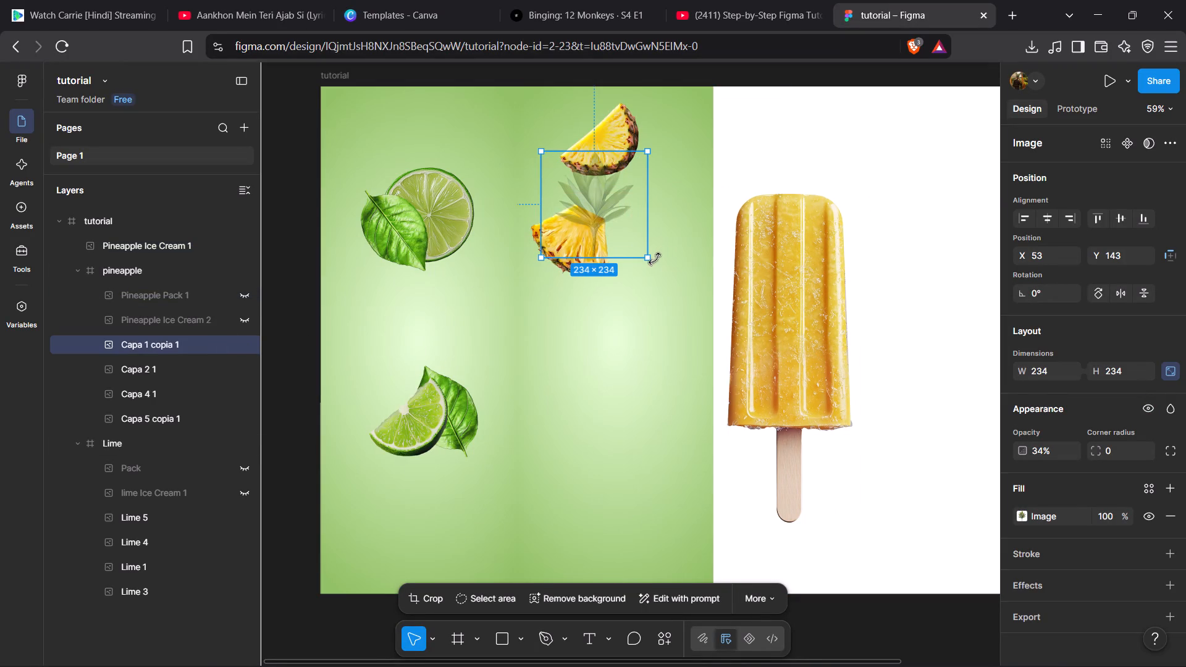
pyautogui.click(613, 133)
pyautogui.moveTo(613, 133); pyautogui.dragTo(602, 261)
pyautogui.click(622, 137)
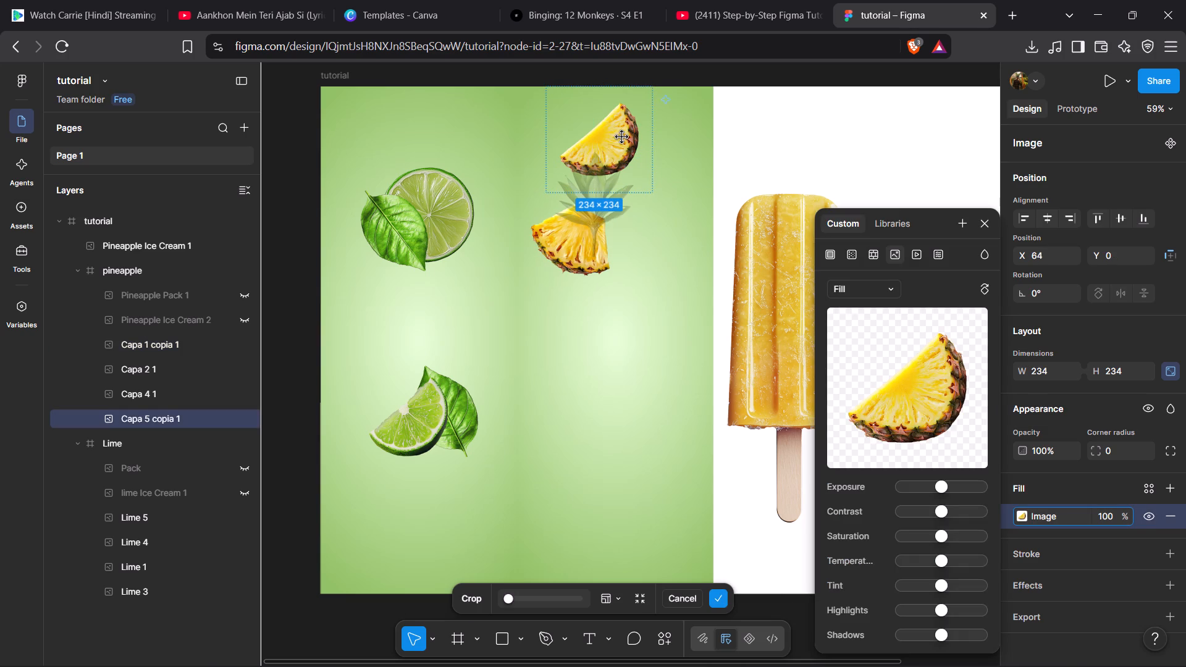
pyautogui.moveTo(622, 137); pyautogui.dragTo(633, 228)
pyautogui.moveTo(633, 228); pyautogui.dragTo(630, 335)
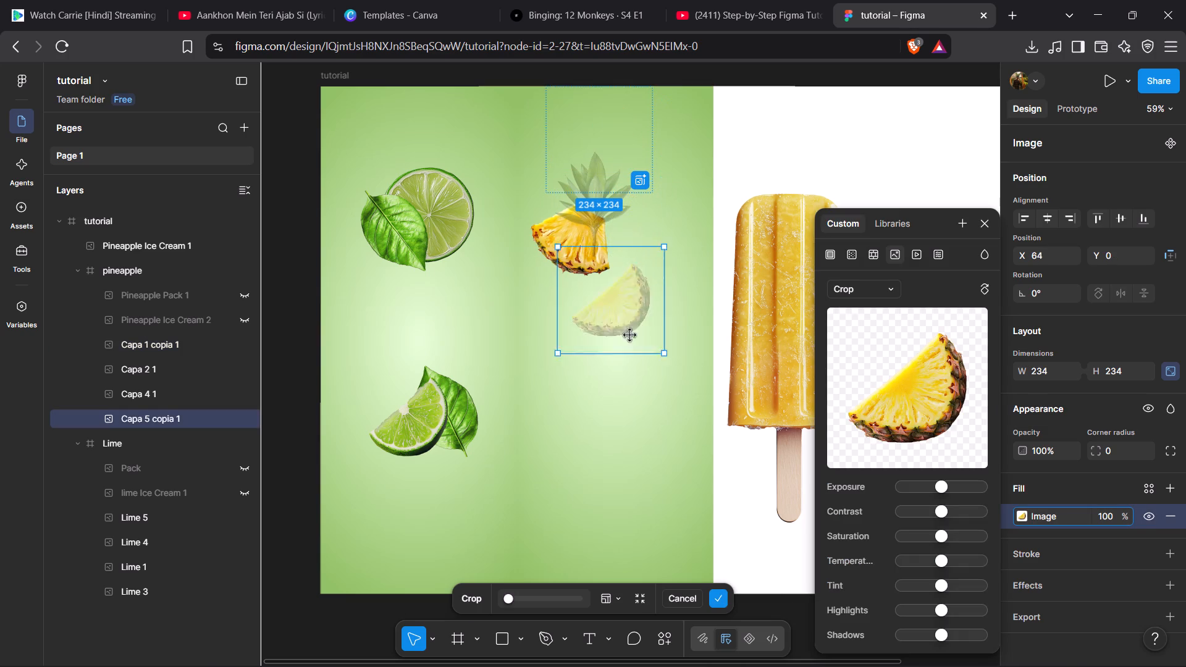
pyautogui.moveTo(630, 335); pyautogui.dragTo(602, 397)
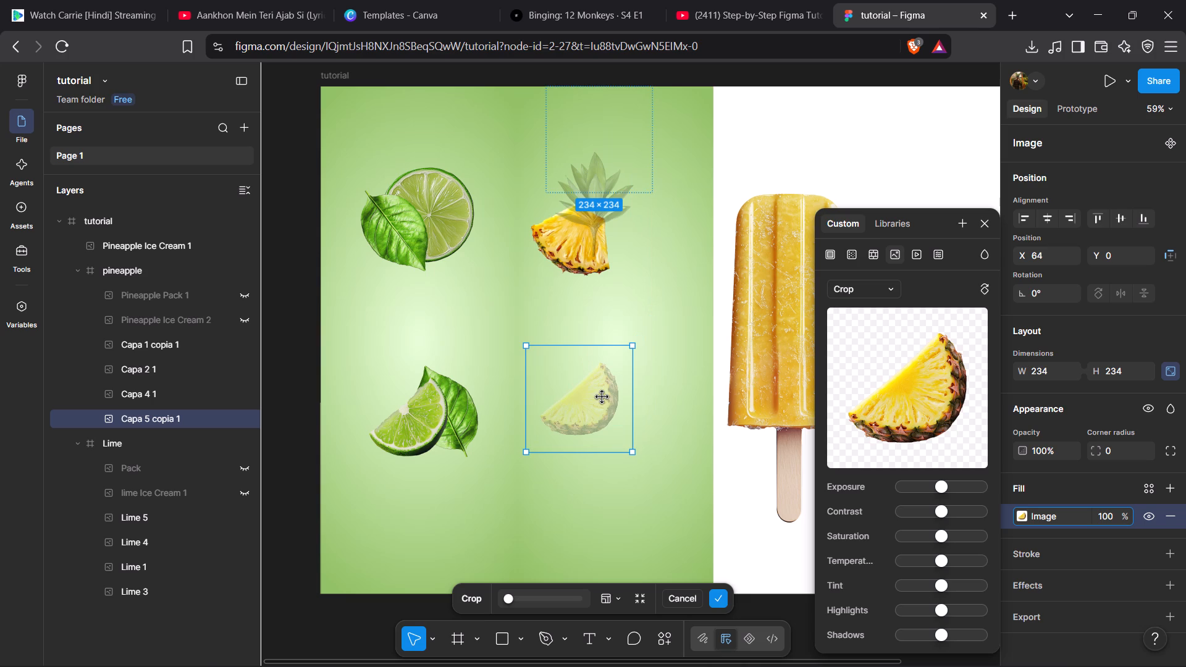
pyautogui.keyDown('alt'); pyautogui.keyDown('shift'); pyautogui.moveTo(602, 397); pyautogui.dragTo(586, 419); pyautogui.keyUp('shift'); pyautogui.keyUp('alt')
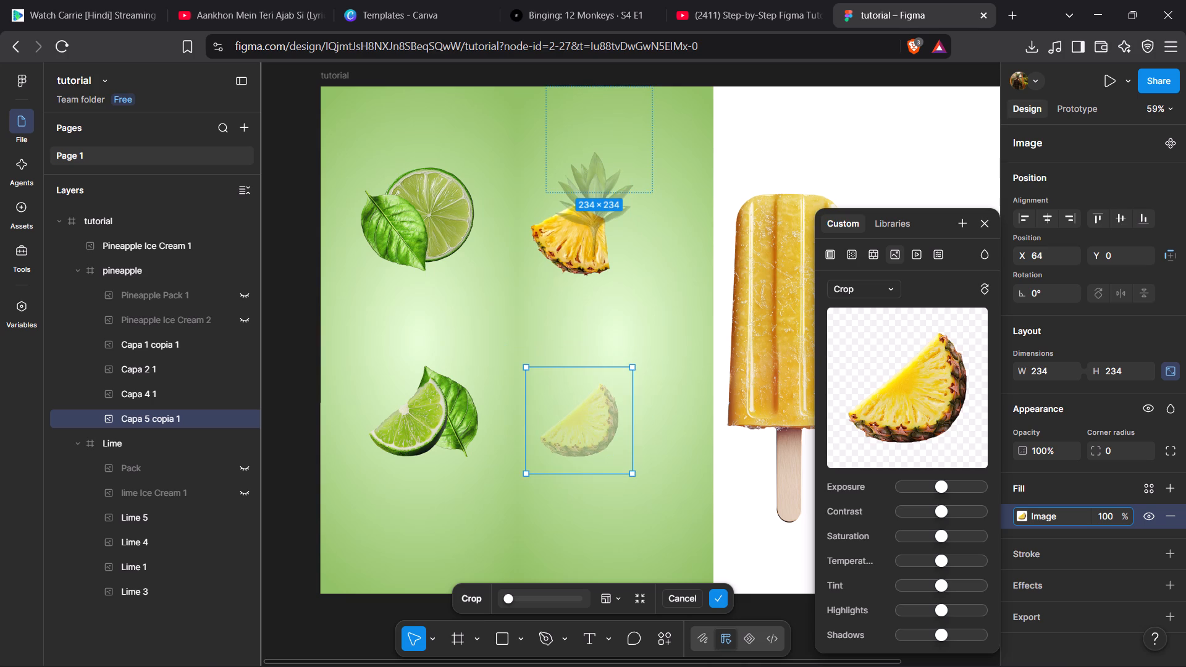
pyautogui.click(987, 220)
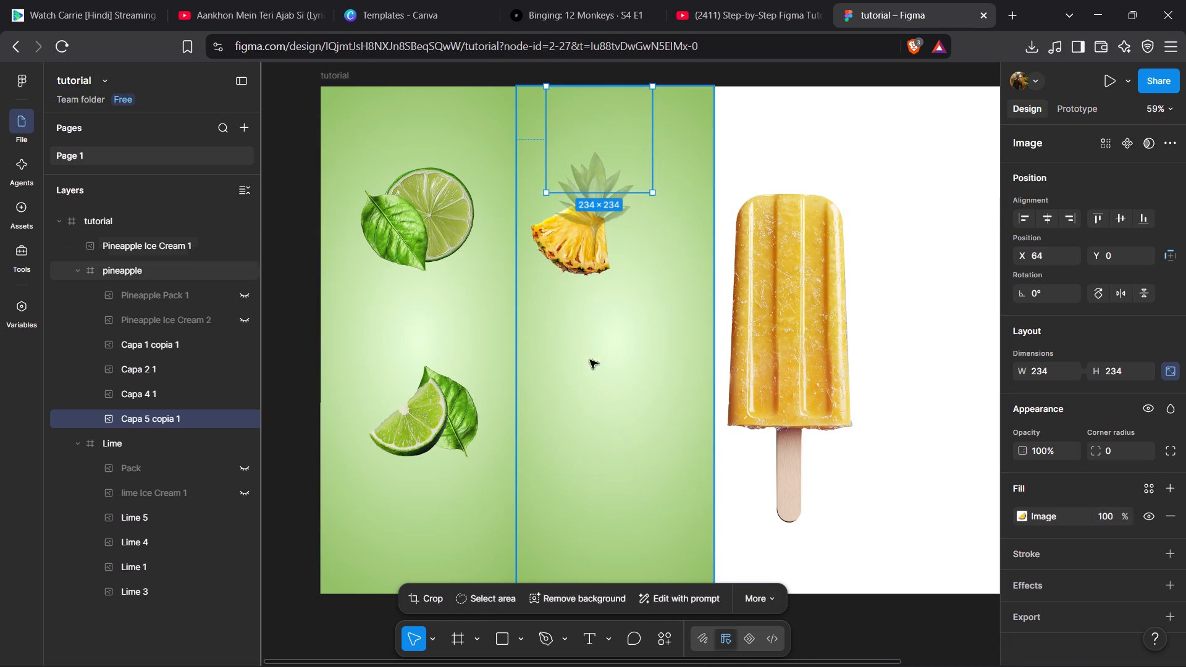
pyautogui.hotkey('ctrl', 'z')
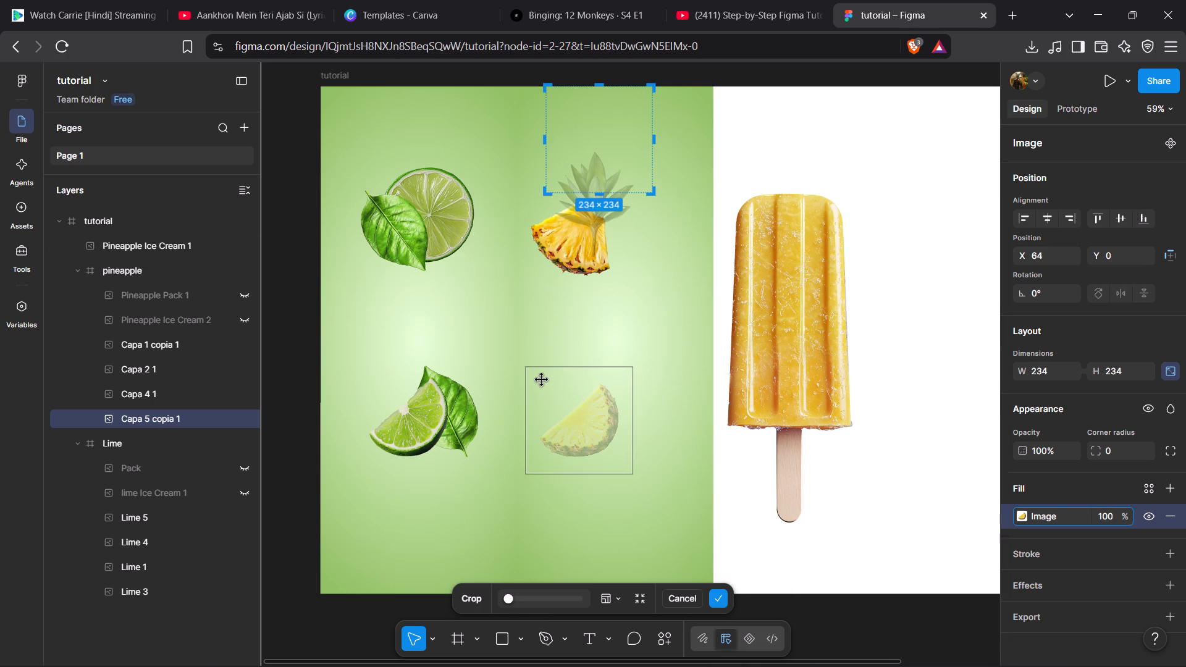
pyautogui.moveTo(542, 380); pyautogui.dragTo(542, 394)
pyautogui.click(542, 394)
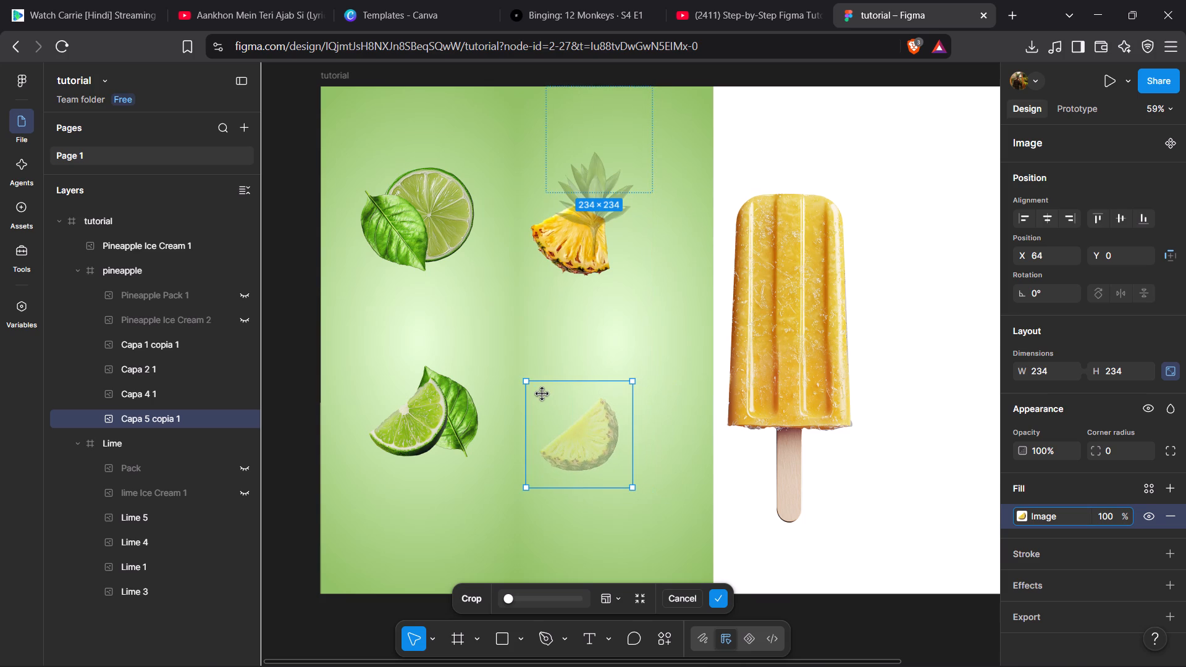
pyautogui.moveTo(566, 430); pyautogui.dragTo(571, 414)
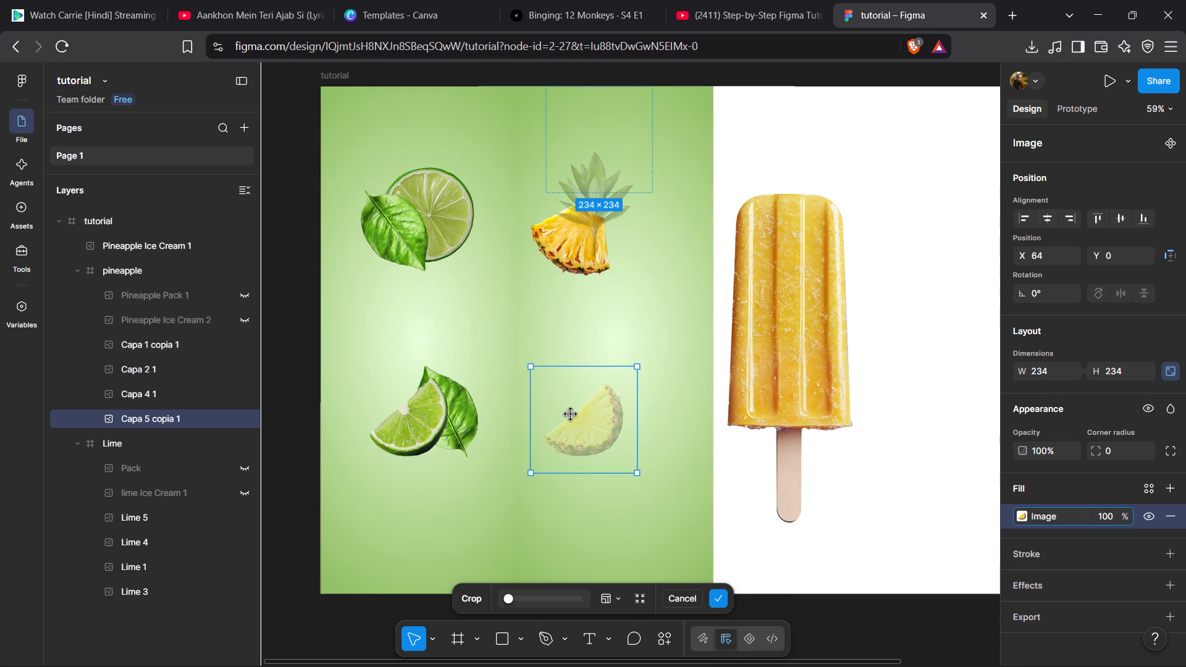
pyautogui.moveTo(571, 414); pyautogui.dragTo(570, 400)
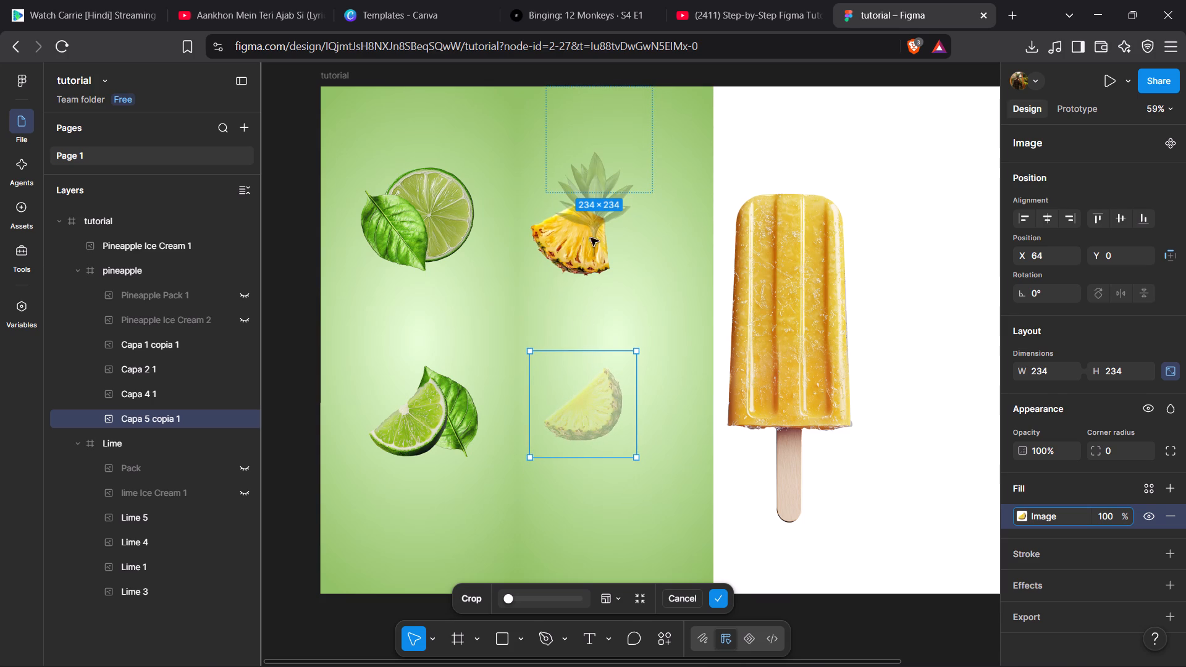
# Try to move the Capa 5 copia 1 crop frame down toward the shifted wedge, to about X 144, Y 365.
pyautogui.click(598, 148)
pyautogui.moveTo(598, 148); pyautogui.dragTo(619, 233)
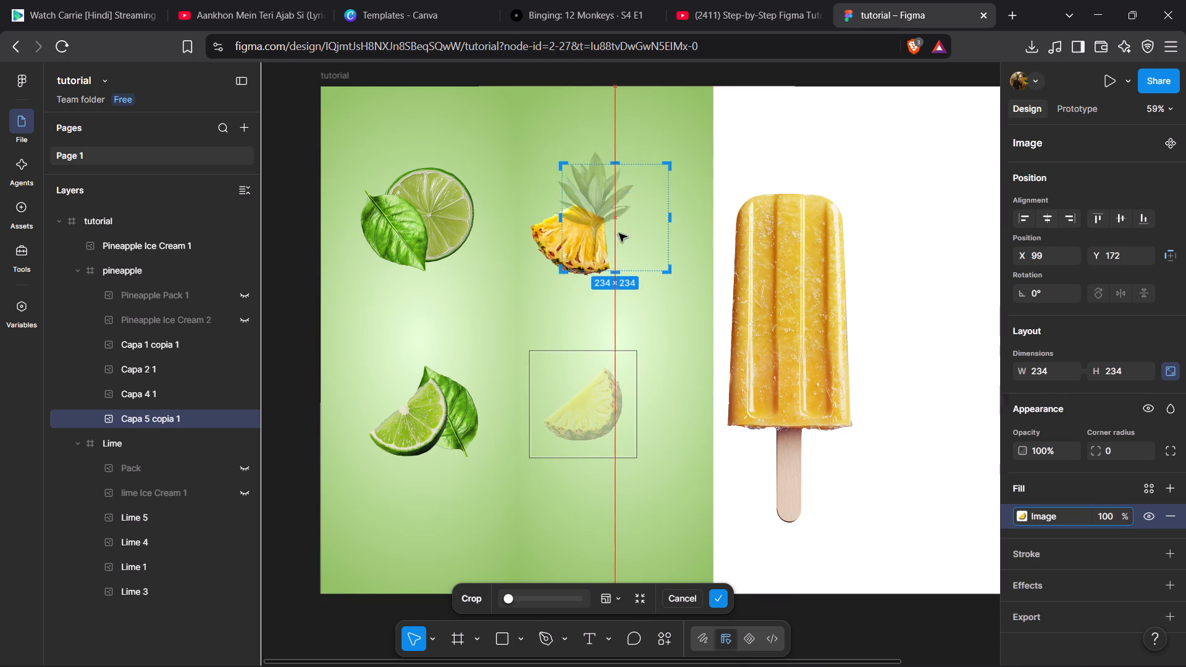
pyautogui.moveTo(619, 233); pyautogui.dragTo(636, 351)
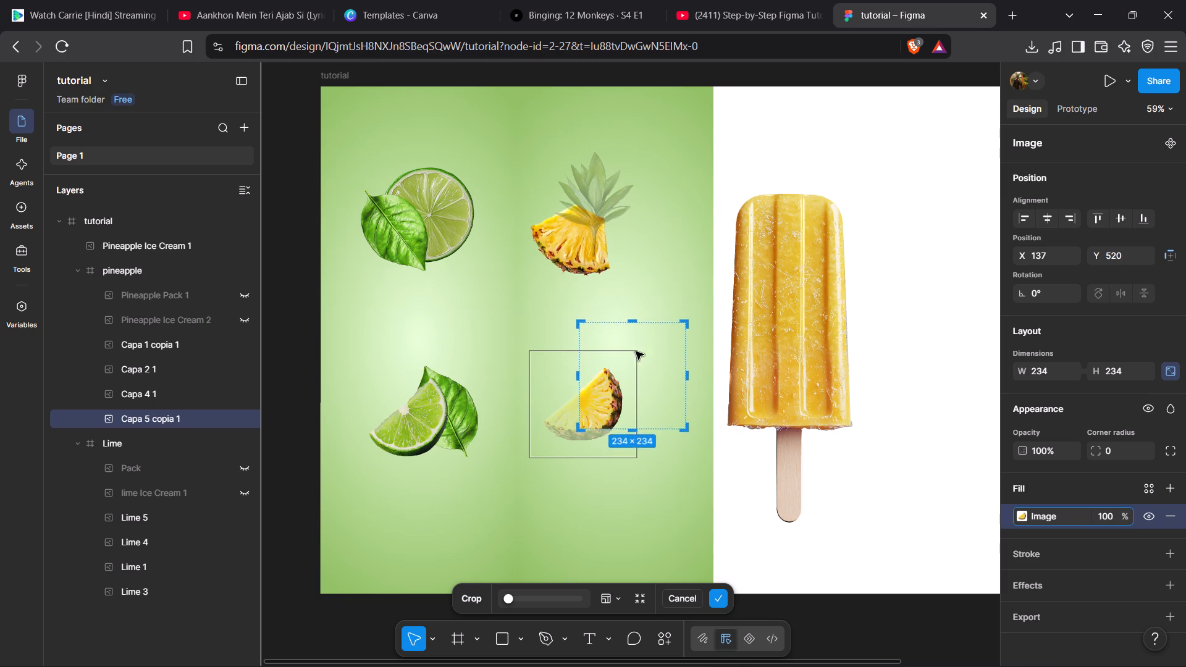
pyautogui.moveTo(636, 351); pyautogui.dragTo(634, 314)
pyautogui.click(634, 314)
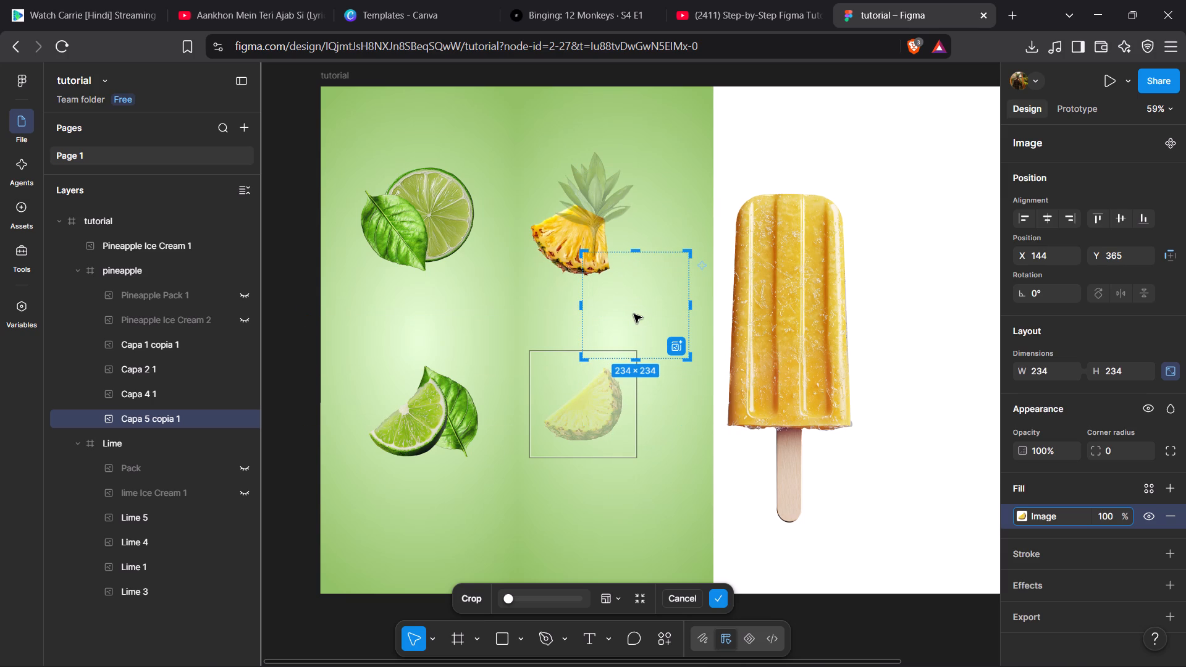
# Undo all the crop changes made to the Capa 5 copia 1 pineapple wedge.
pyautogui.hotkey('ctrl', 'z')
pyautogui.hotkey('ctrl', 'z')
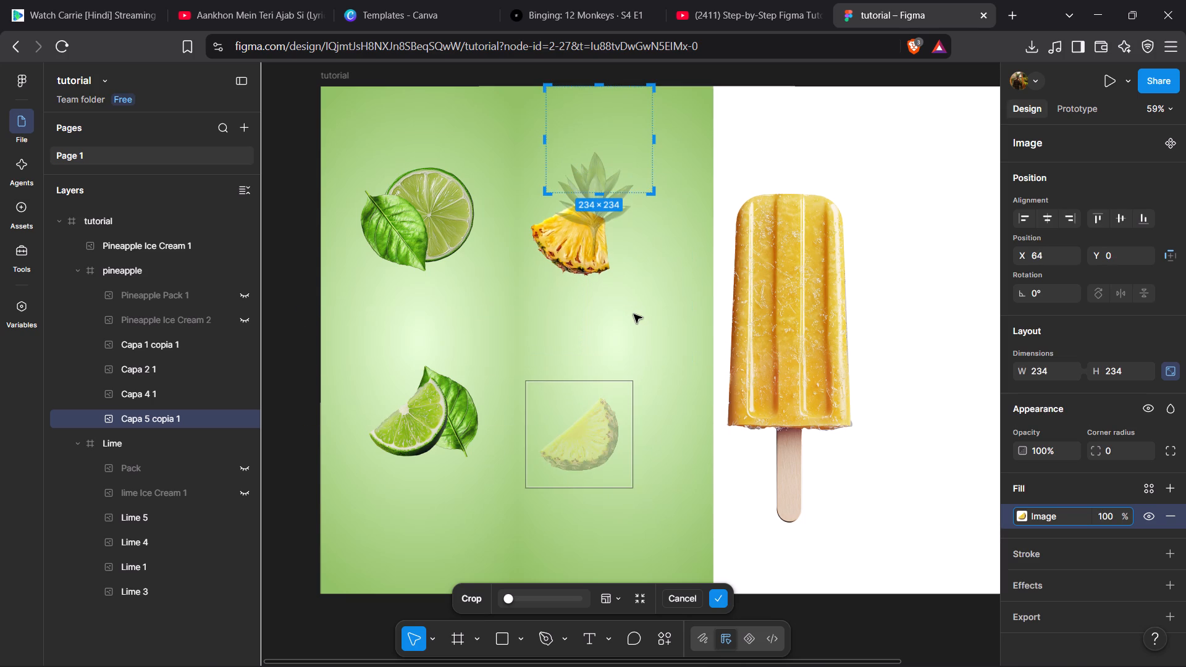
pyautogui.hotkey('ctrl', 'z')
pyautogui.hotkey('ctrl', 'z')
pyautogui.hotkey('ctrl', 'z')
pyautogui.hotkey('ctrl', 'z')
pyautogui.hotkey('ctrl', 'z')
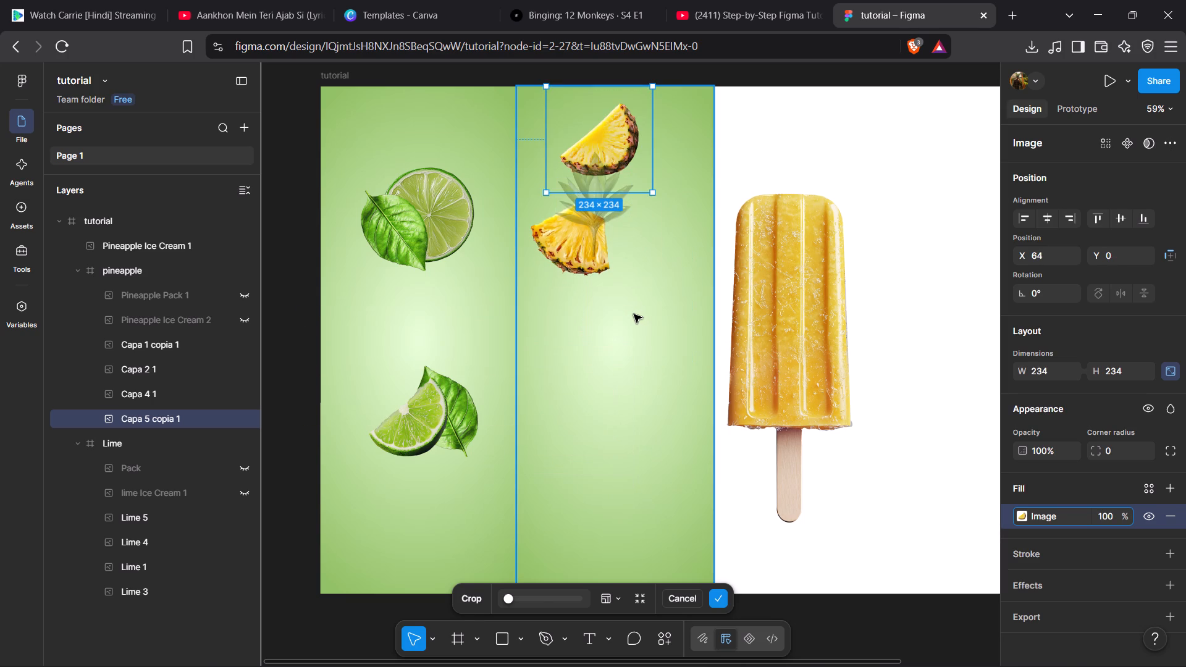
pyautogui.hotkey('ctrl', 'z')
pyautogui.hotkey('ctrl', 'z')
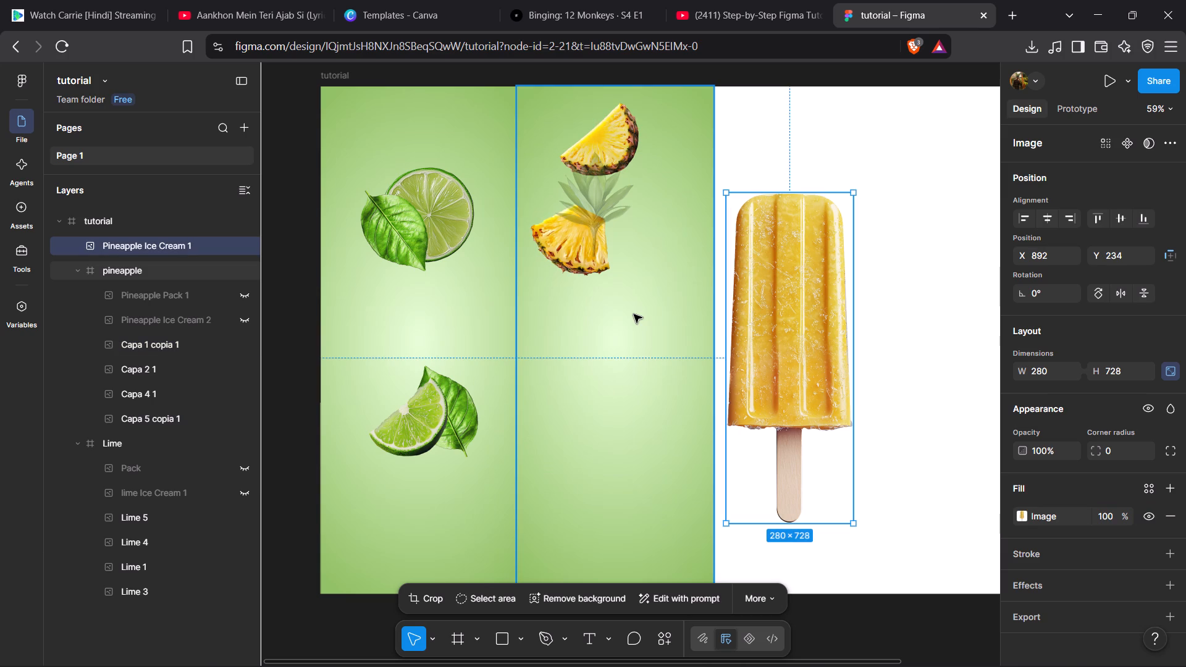
# Undo moving the Pineapple Ice Cream 1 popsicle out of the pineapple frame.
pyautogui.hotkey('ctrl', 'z')
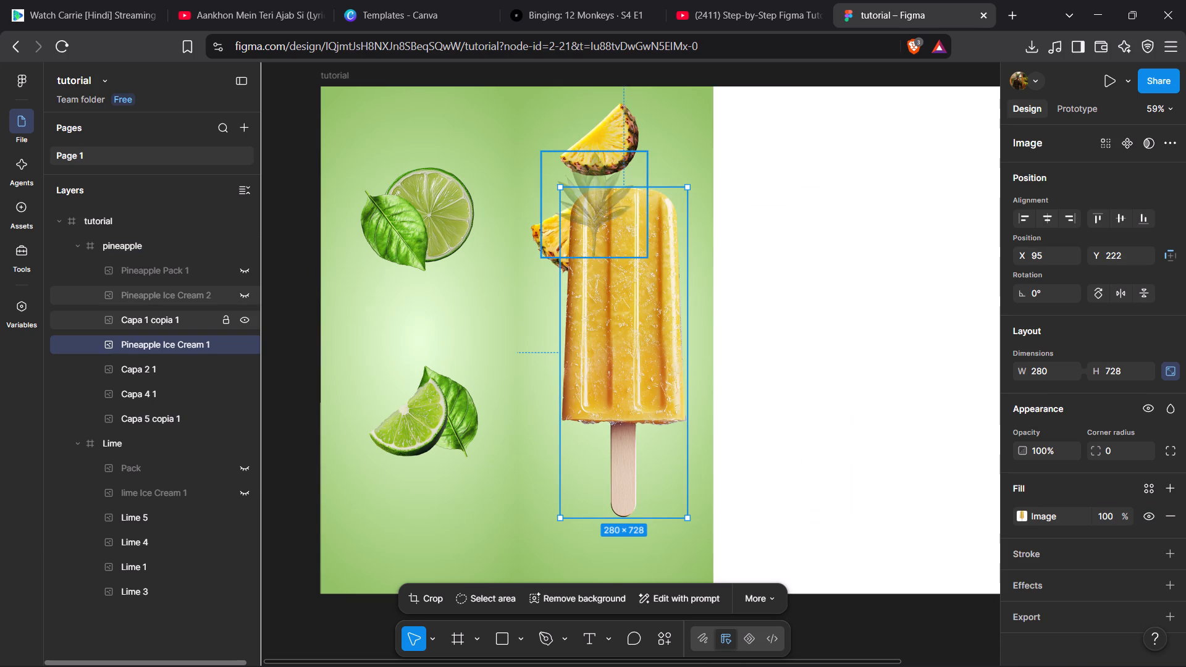
# Reorder the Capa 1 copia 1 leaf layer directly below Pineapple Ice Cream 1, placing it behind the popsicle.
pyautogui.moveTo(159, 320); pyautogui.dragTo(158, 354)
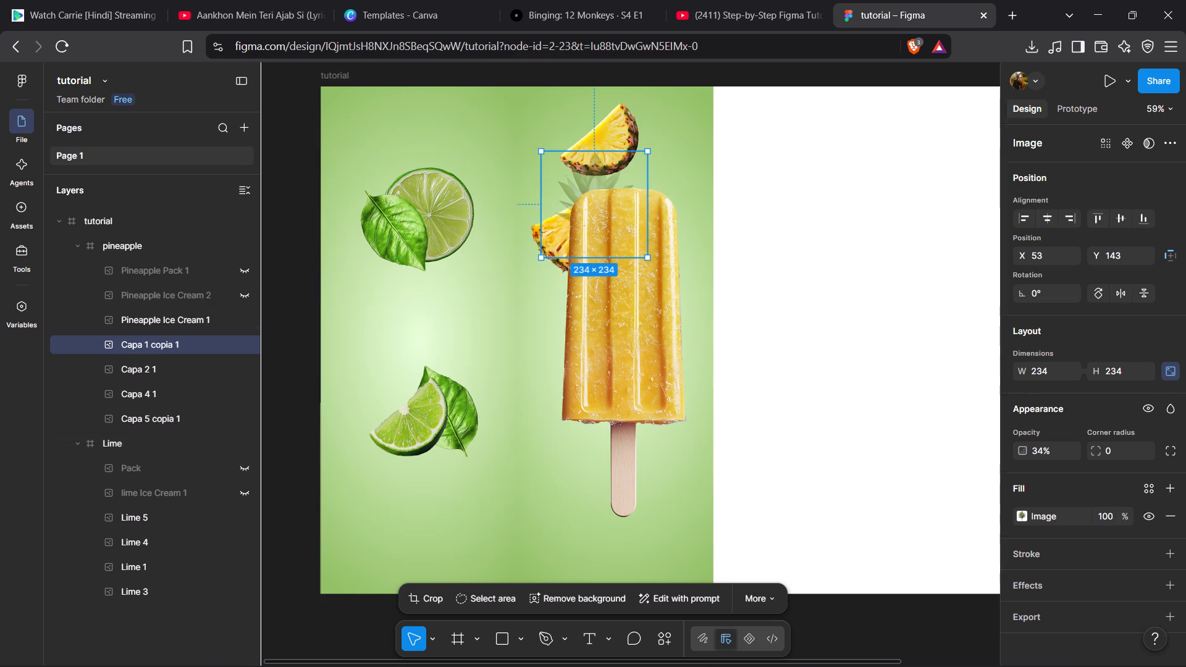
# Show the Pineapple Ice Cream 2 layer and hide the Pineapple Ice Cream 1 layer.
pyautogui.click(241, 295)
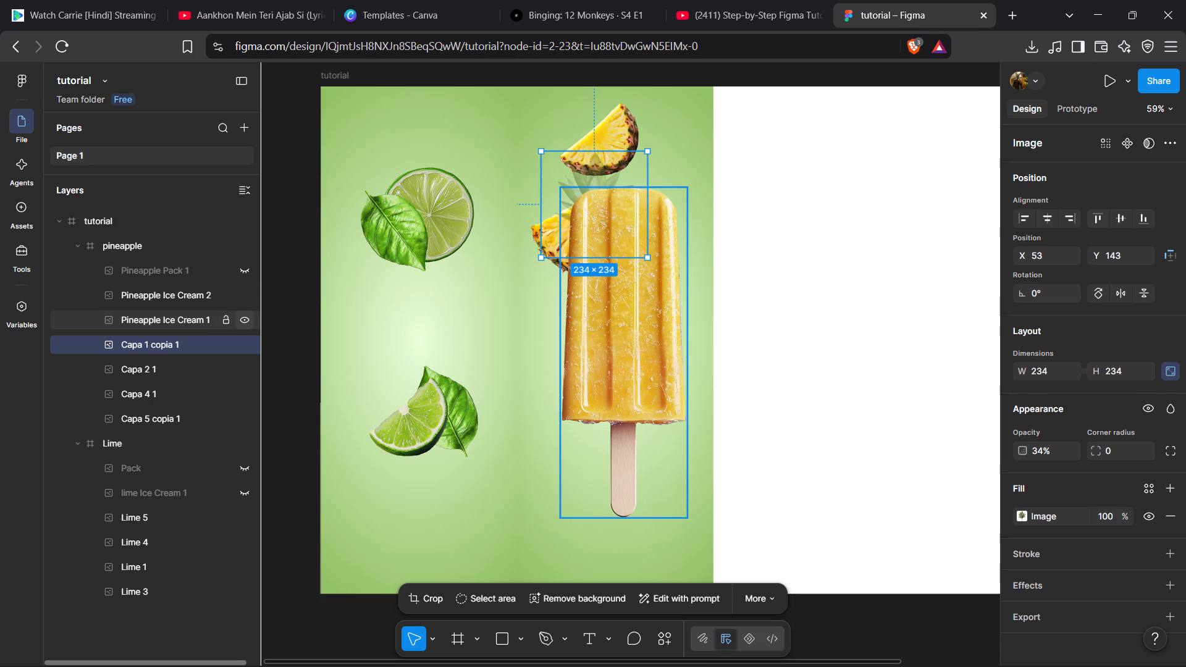
pyautogui.click(250, 319)
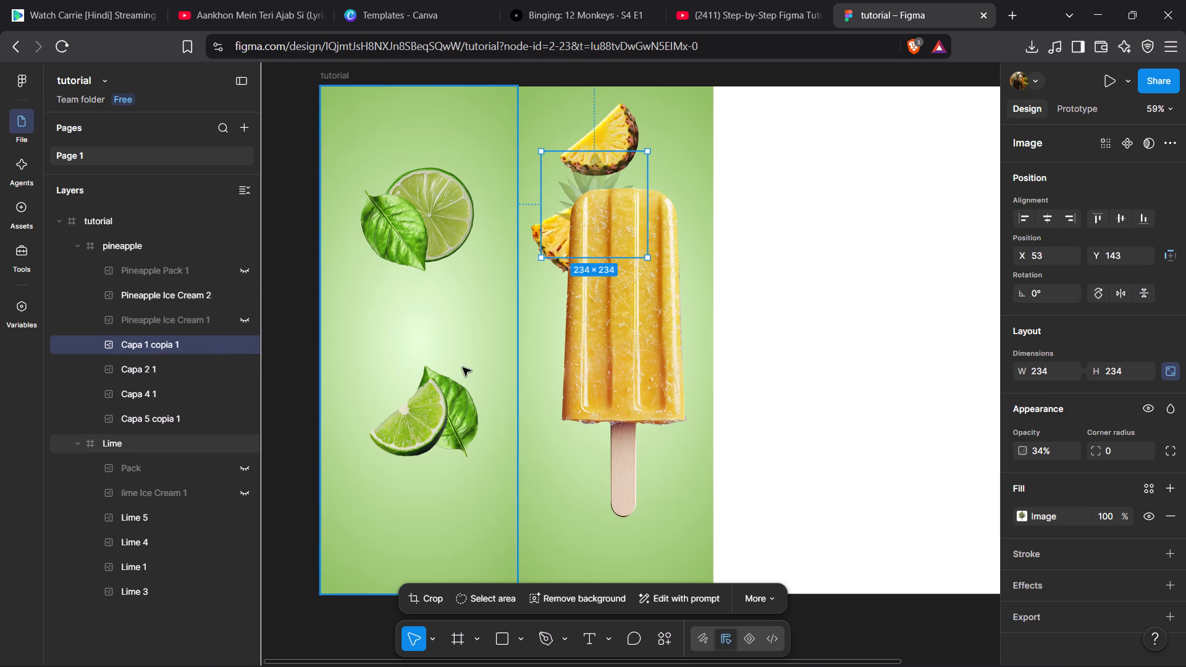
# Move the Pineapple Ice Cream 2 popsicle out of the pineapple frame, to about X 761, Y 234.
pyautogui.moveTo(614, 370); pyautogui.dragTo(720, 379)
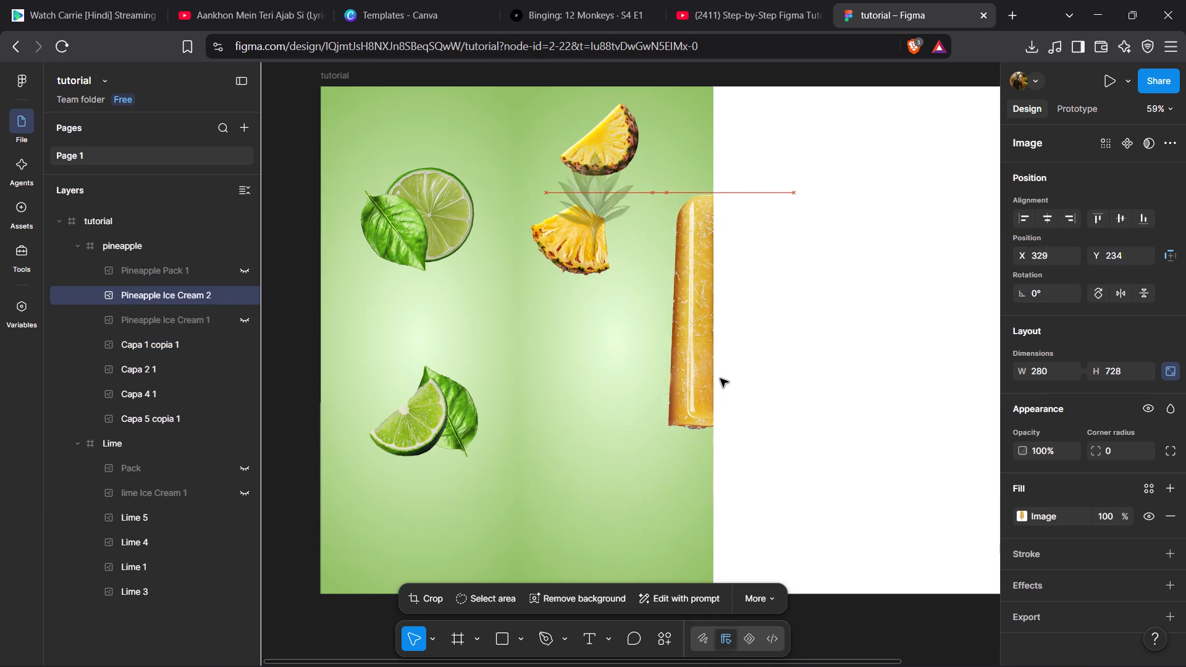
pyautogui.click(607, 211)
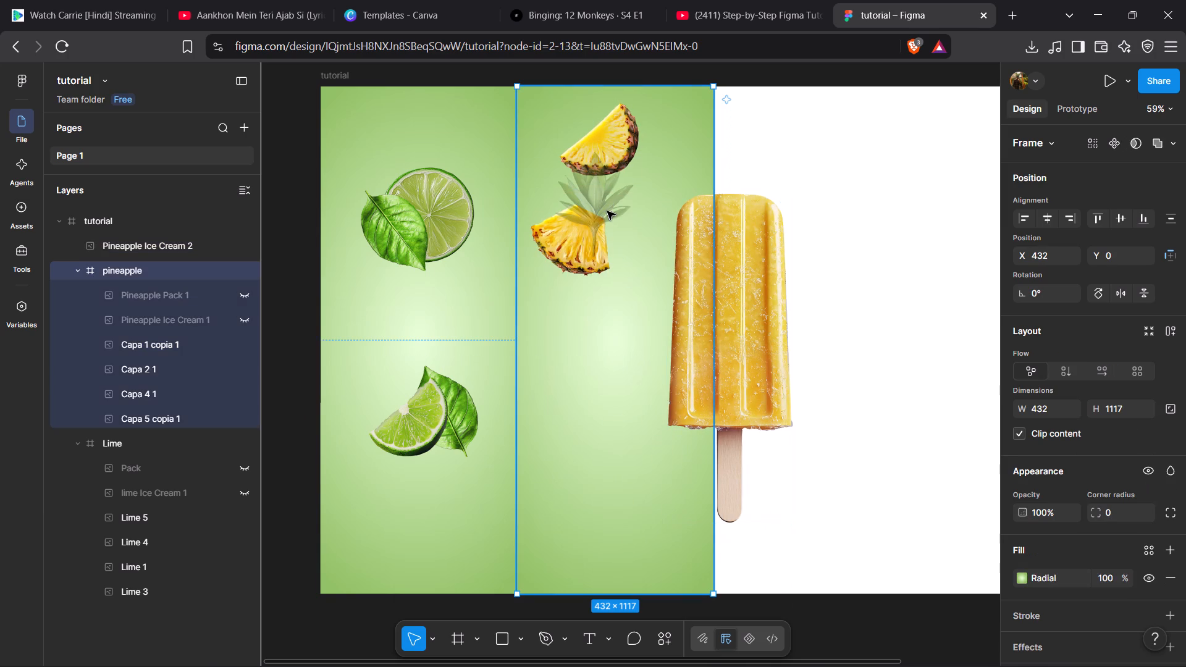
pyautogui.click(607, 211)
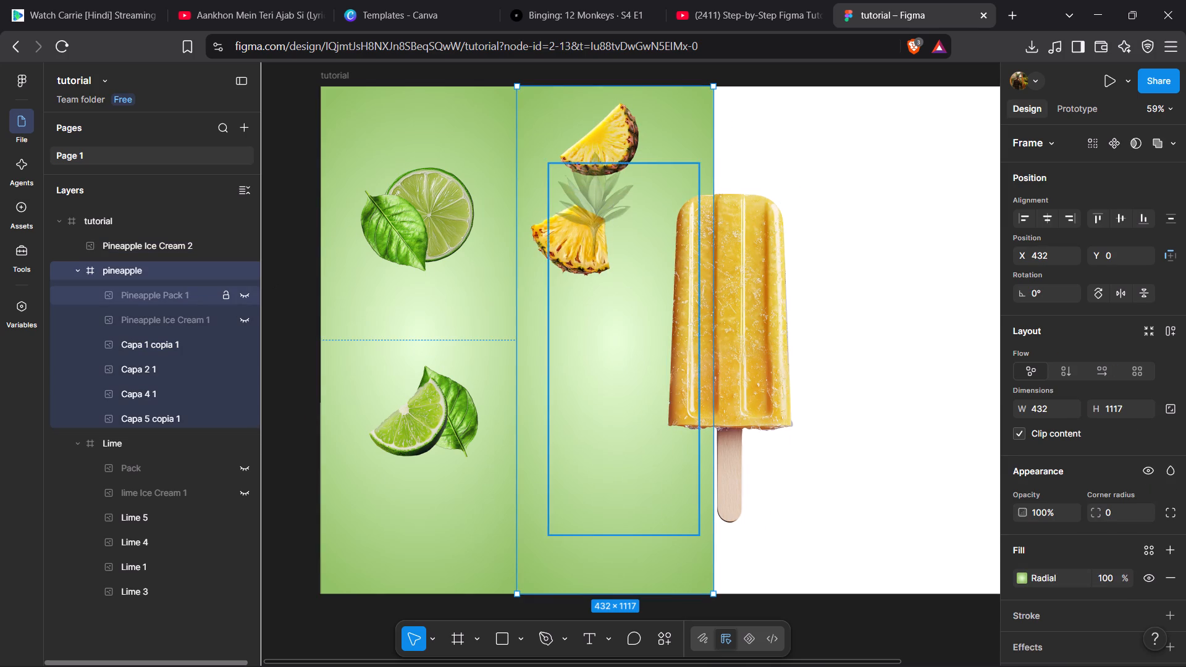
# Toggle the Pineapple Pack 1 and Pineapple Ice Cream 1 layers to check them, leaving both hidden.
pyautogui.click(243, 300)
pyautogui.click(243, 300)
pyautogui.click(243, 321)
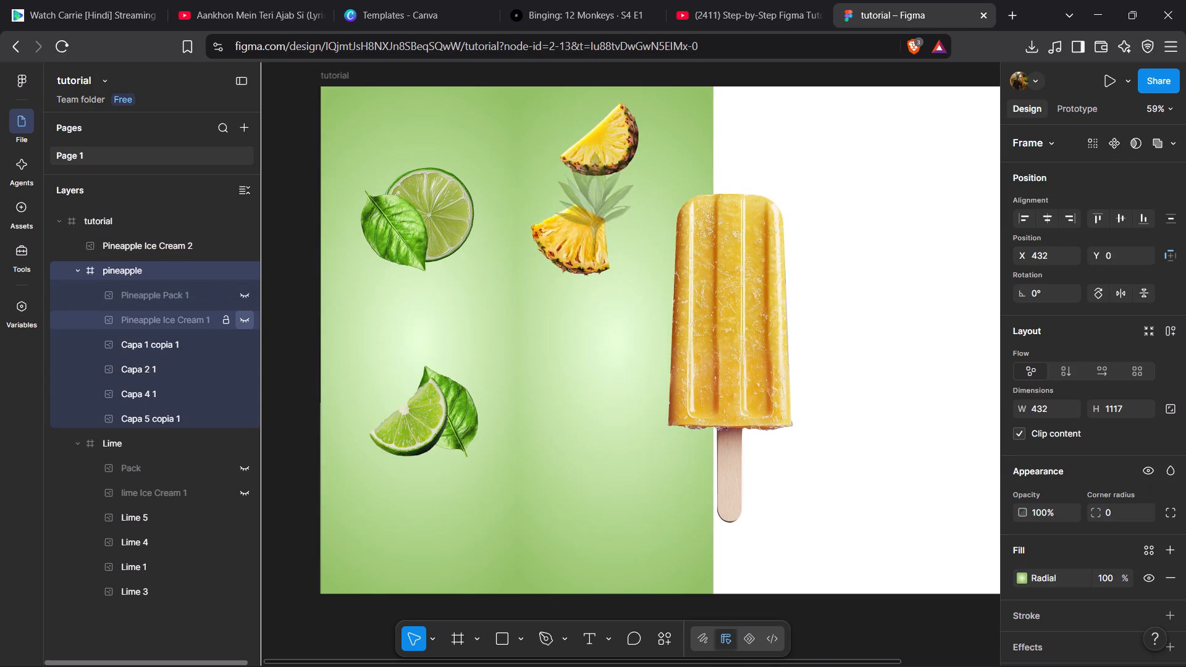
pyautogui.click(243, 321)
pyautogui.click(243, 321)
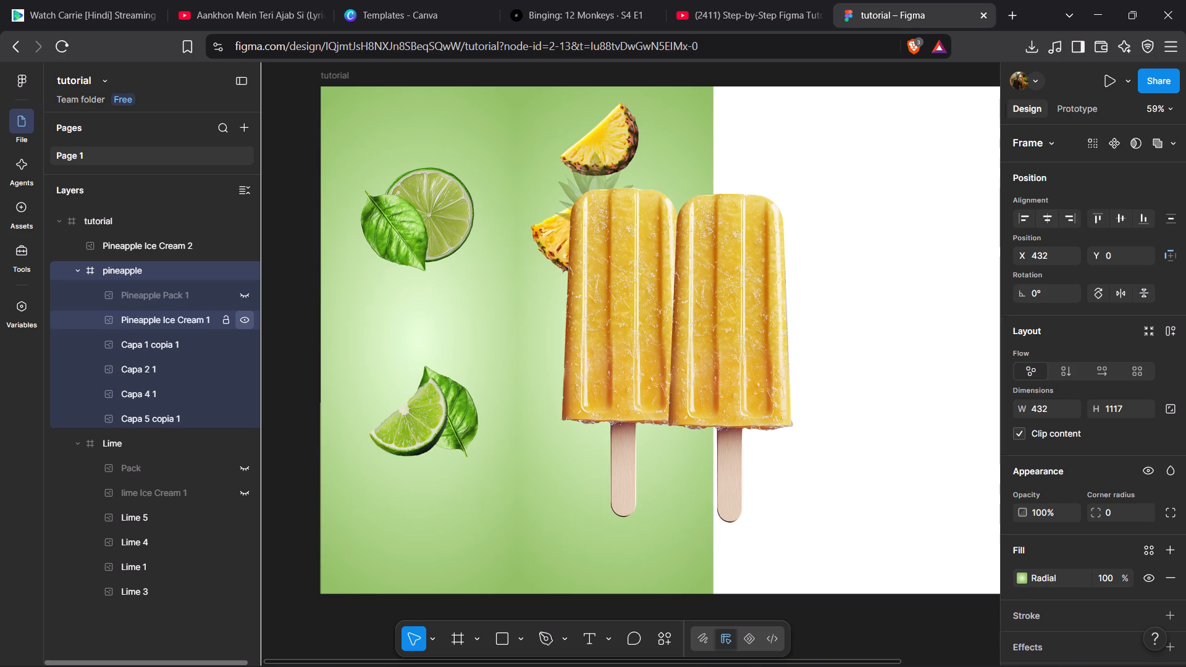
pyautogui.click(243, 321)
# Delete the Pineapple Ice Cream 2 popsicle image.
pyautogui.click(743, 327)
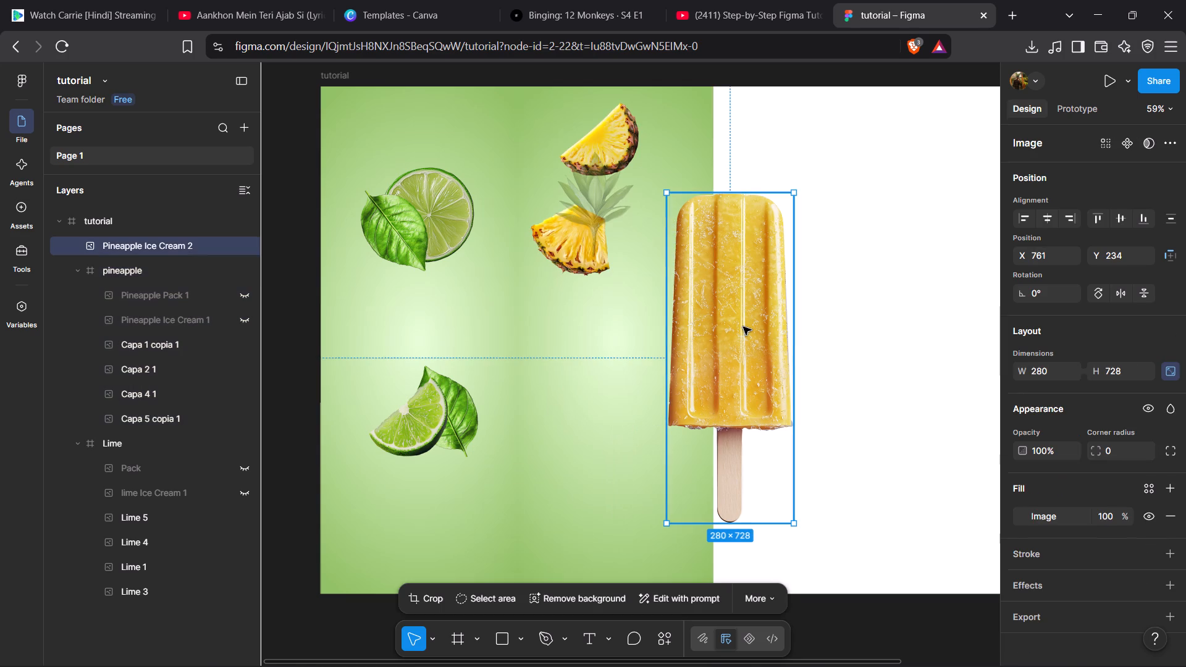
pyautogui.press('Delete')
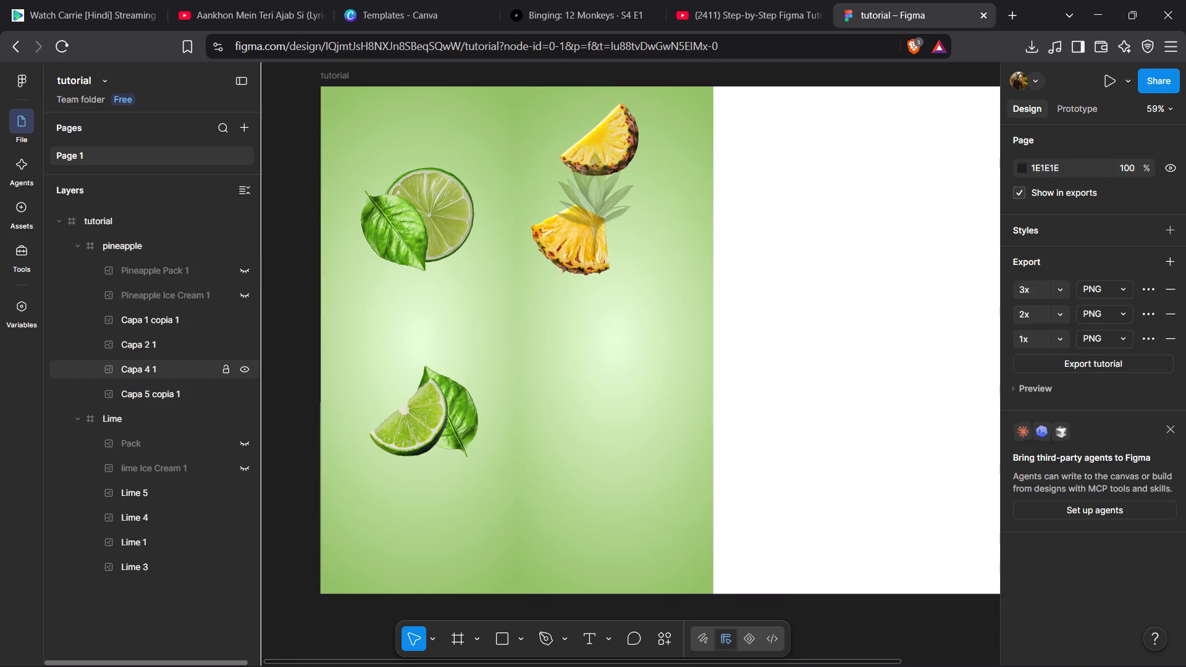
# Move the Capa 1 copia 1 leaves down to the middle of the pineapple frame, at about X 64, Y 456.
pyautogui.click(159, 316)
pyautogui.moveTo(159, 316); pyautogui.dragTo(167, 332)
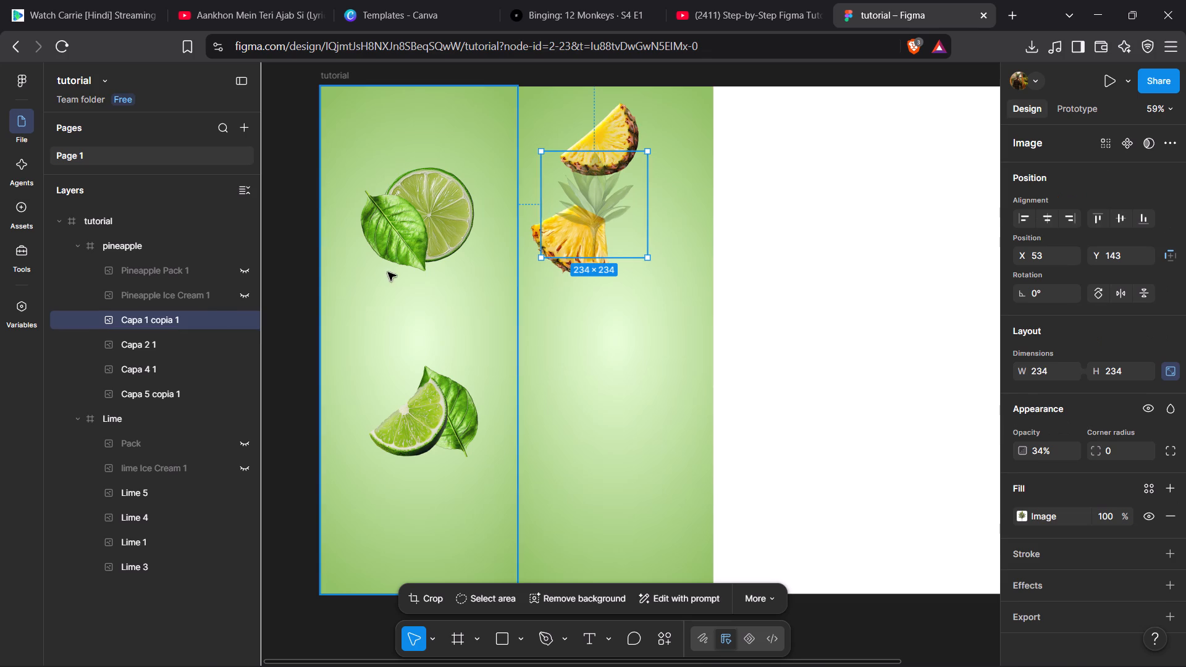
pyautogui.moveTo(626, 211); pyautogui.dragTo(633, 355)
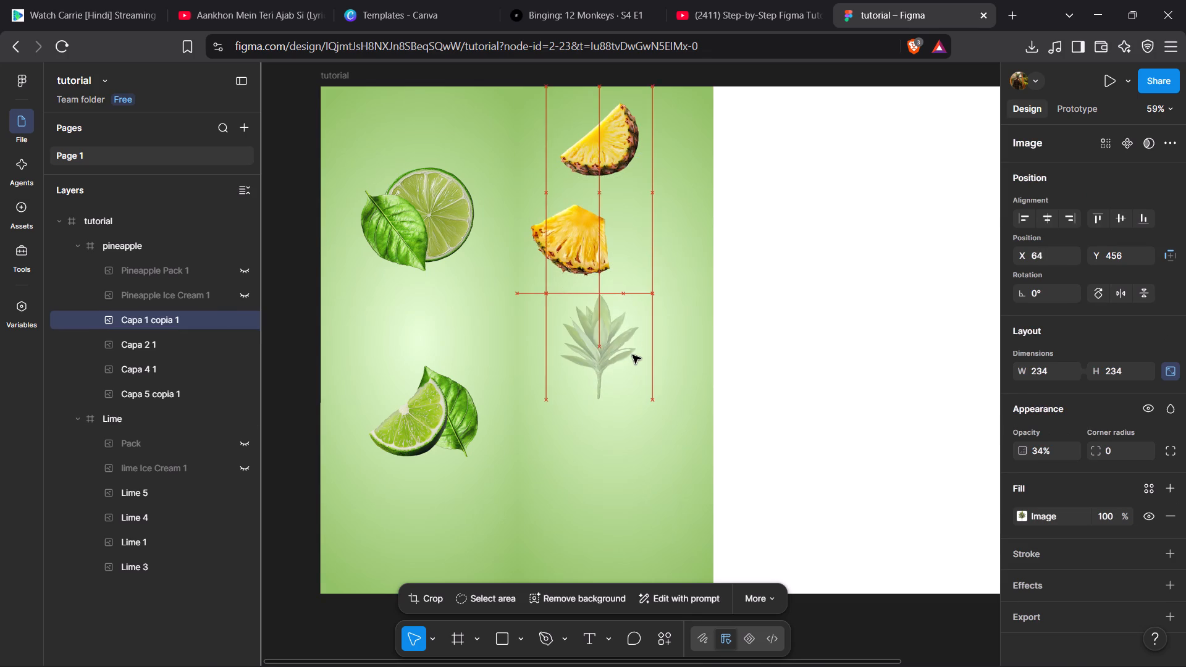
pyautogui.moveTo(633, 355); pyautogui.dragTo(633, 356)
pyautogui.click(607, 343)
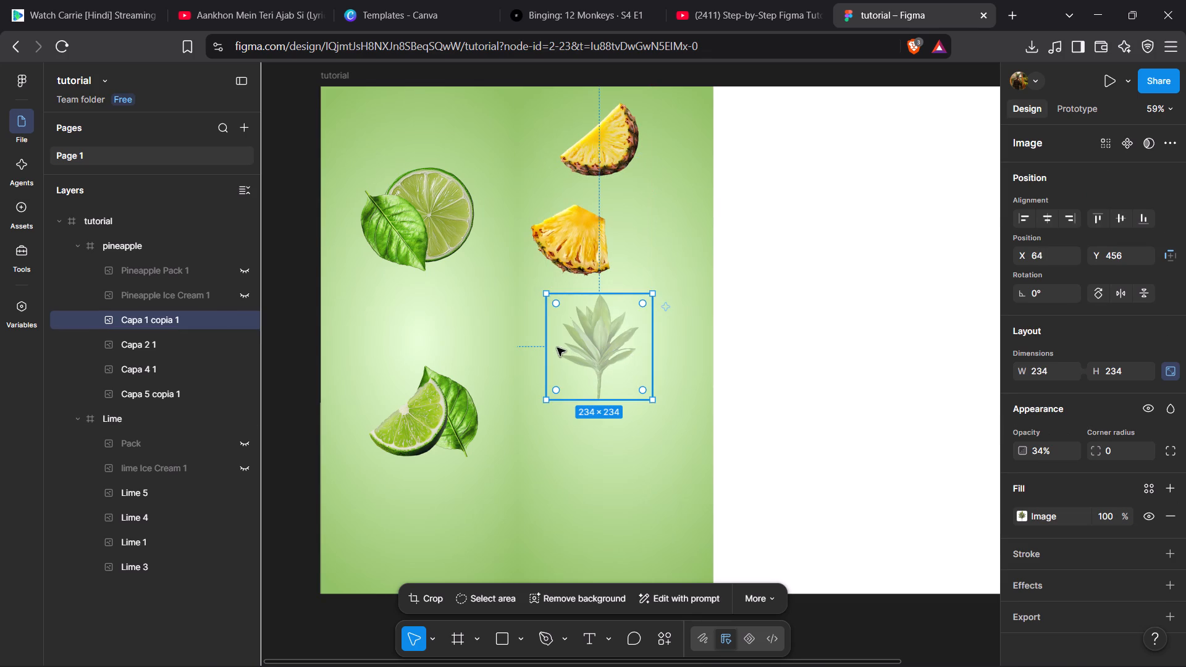
# Move the round Capa 2 1 pineapple slice into the pineapple frame's lower half, at about X 25, Y 593.
pyautogui.click(192, 340)
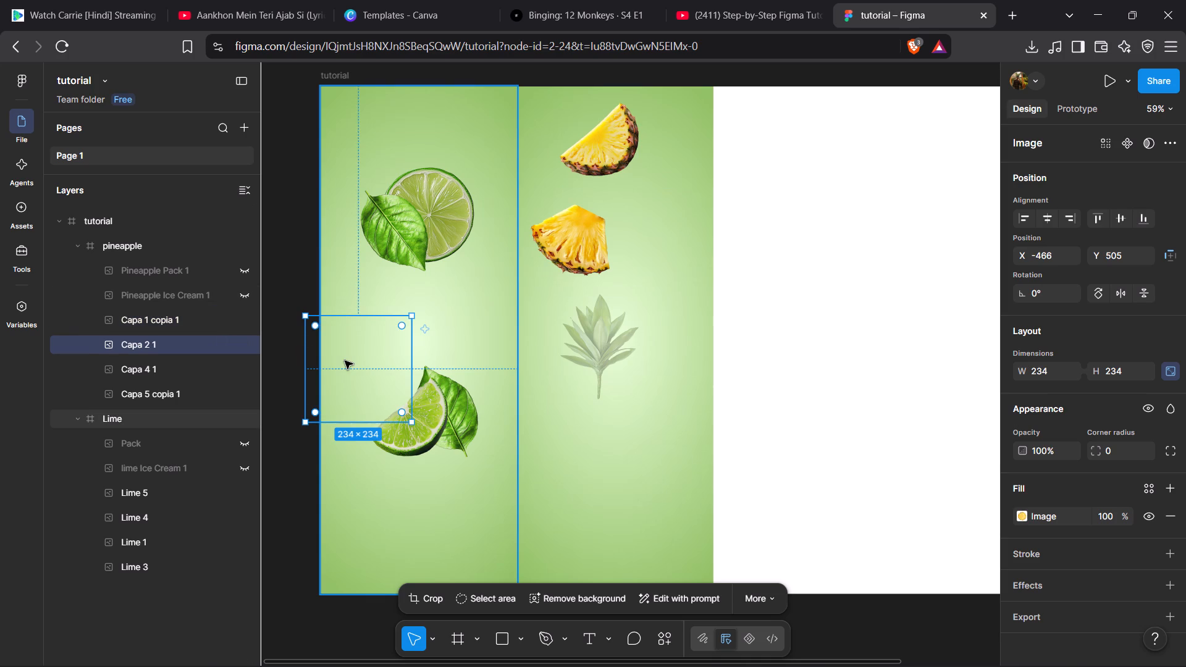
pyautogui.moveTo(345, 361); pyautogui.dragTo(568, 401)
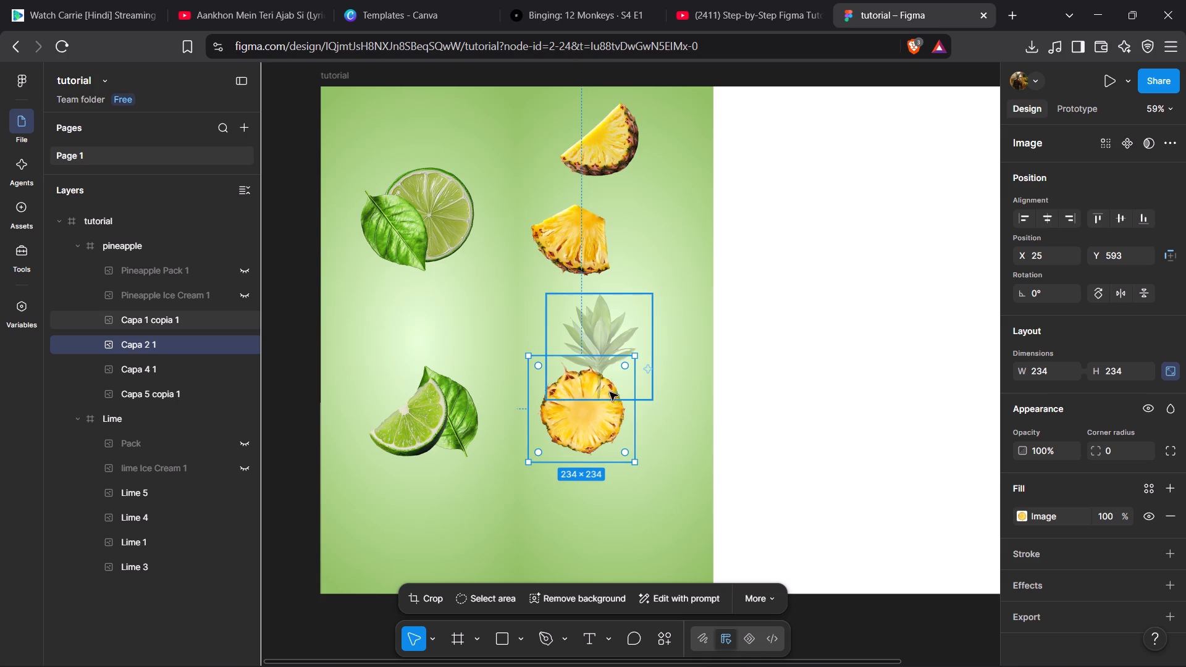
# Move the Capa 1 copia 1 leaves to the pineapple frame's top-left corner, rotated about 71°, at about X -116, Y -50.
pyautogui.moveTo(592, 321); pyautogui.dragTo(544, 133)
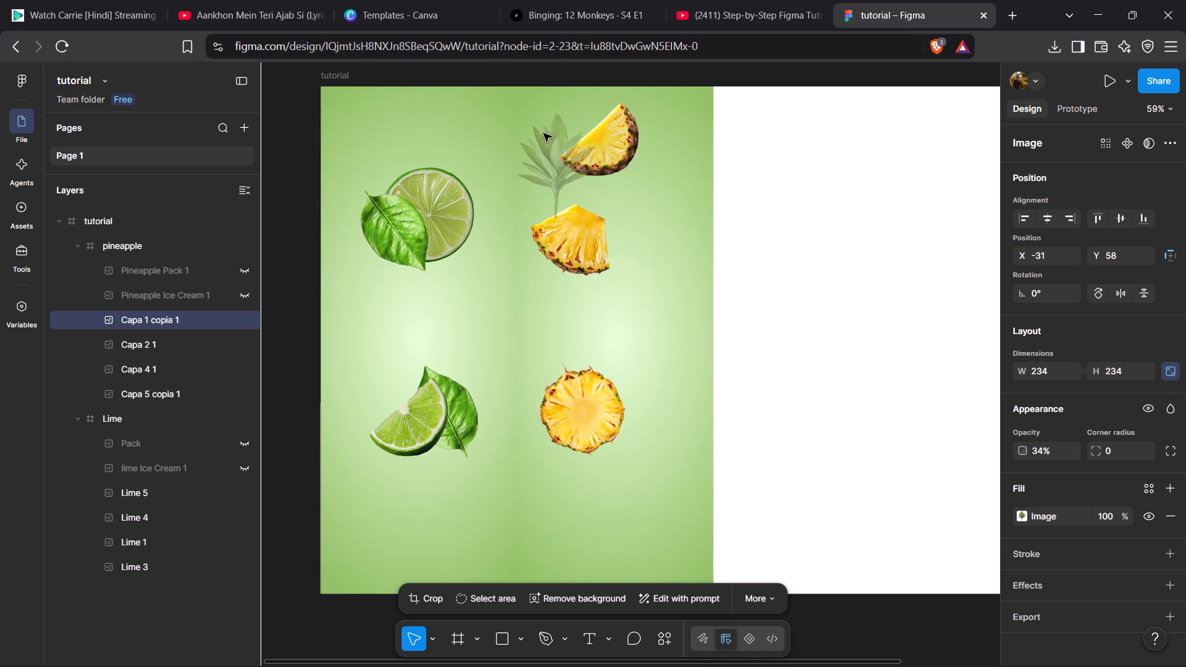
pyautogui.moveTo(544, 133); pyautogui.dragTo(537, 122)
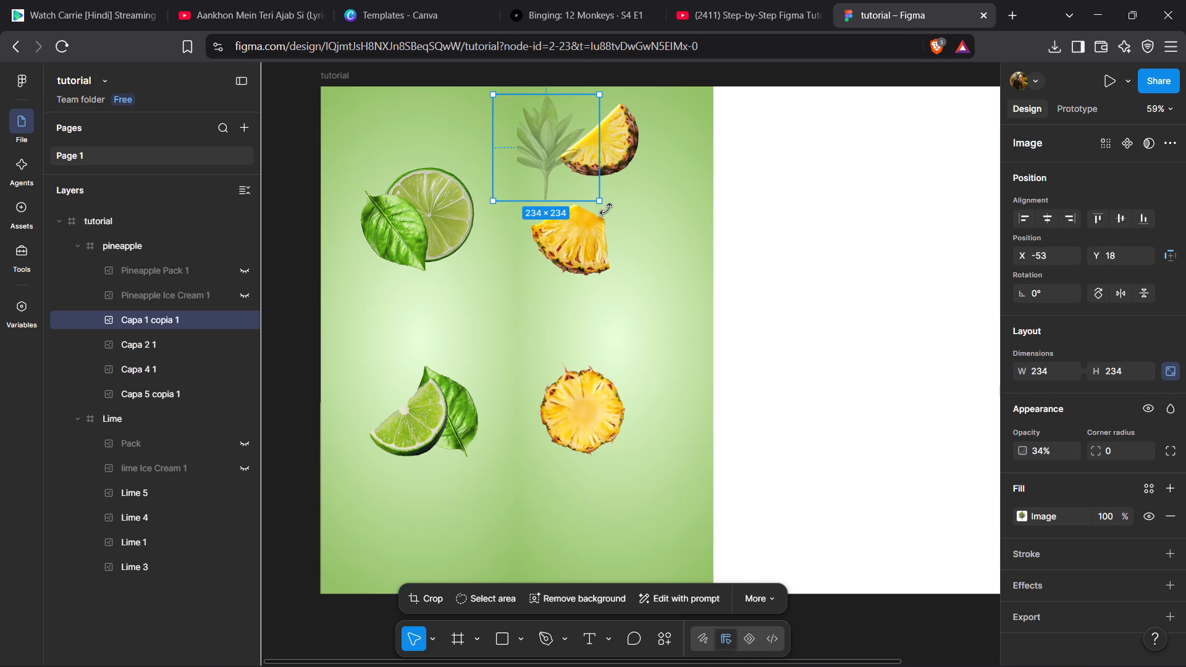
pyautogui.moveTo(606, 208); pyautogui.dragTo(654, 112)
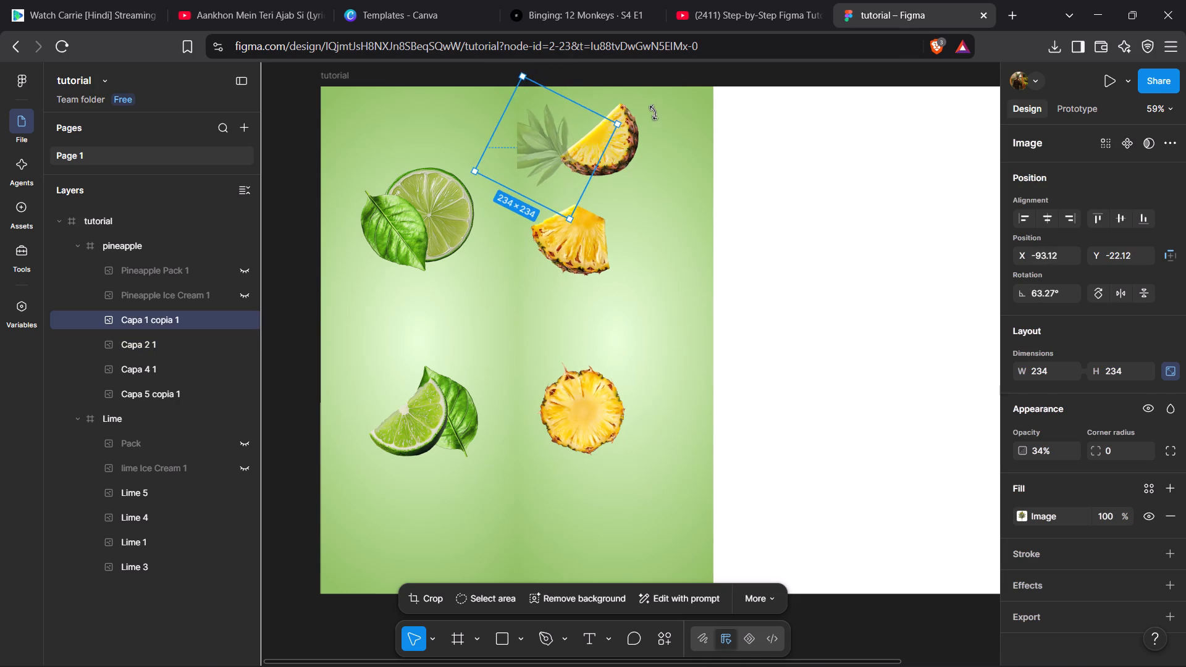
pyautogui.moveTo(654, 112); pyautogui.dragTo(652, 96)
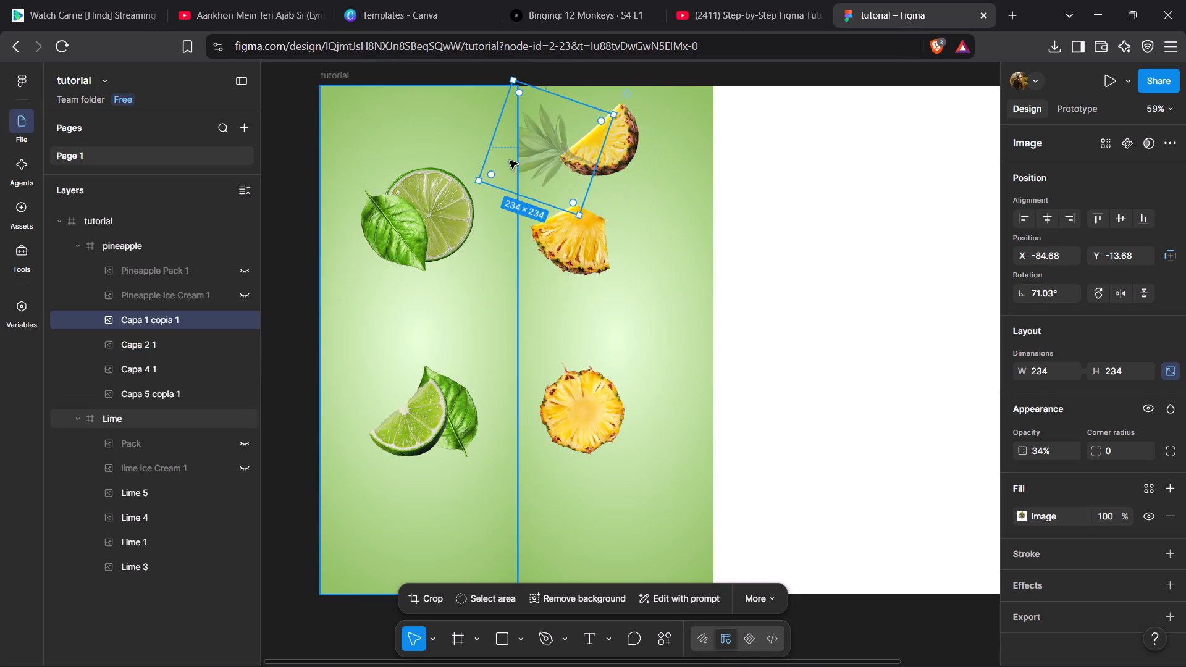
pyautogui.moveTo(524, 164); pyautogui.dragTo(500, 143)
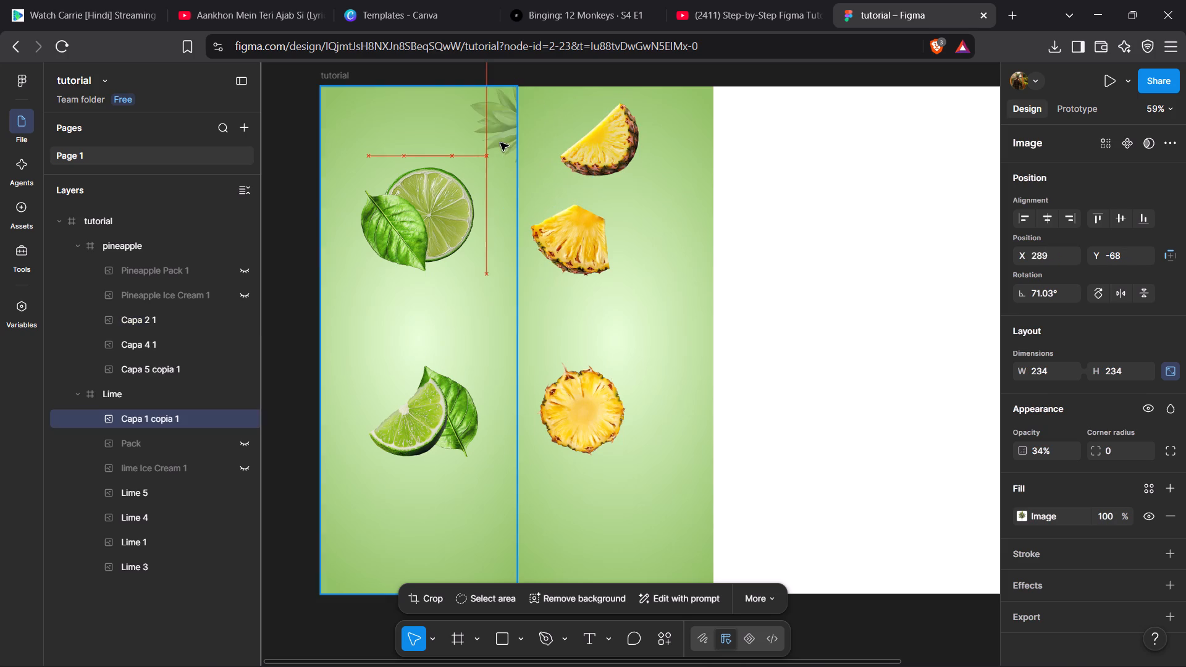
pyautogui.moveTo(500, 143); pyautogui.dragTo(518, 151)
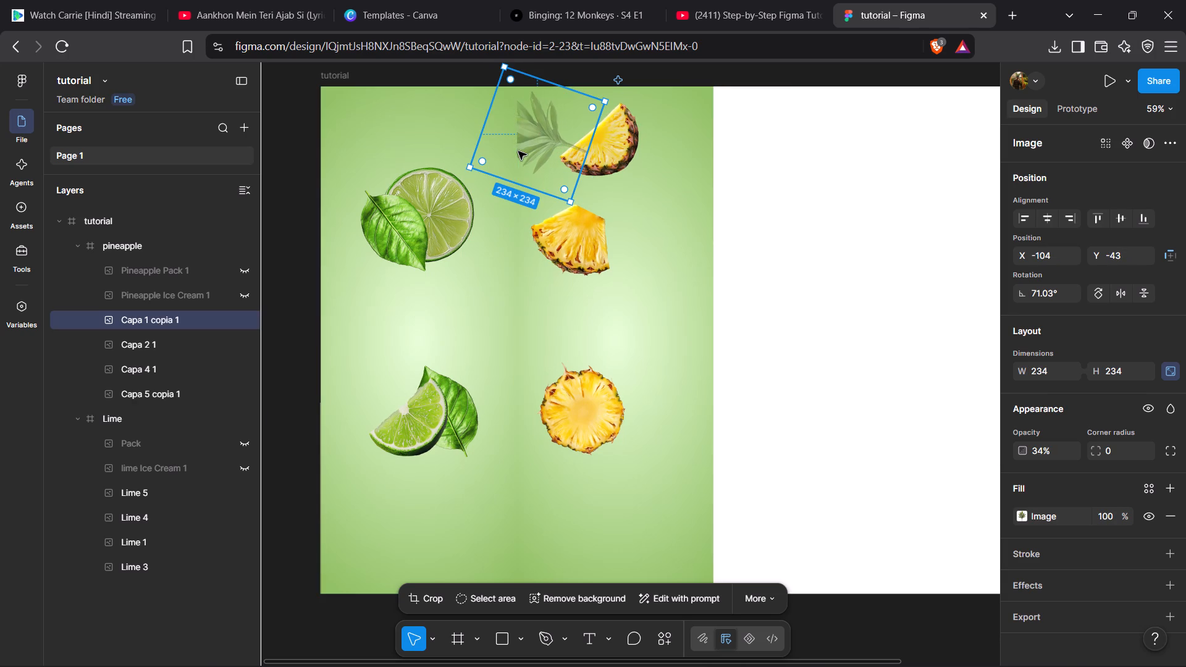
pyautogui.click(544, 144)
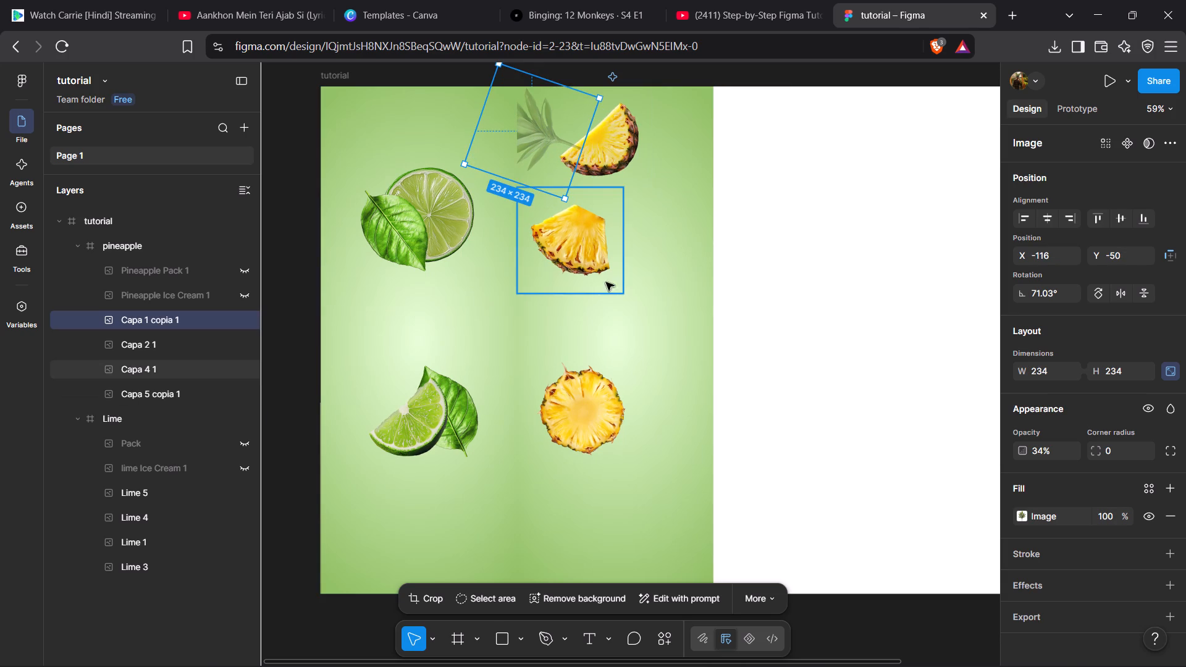
# Move the round Capa 2 1 pineapple slice into the pineapple frame's top-right corner so the frame edges crop it.
pyautogui.moveTo(591, 416); pyautogui.dragTo(697, 172)
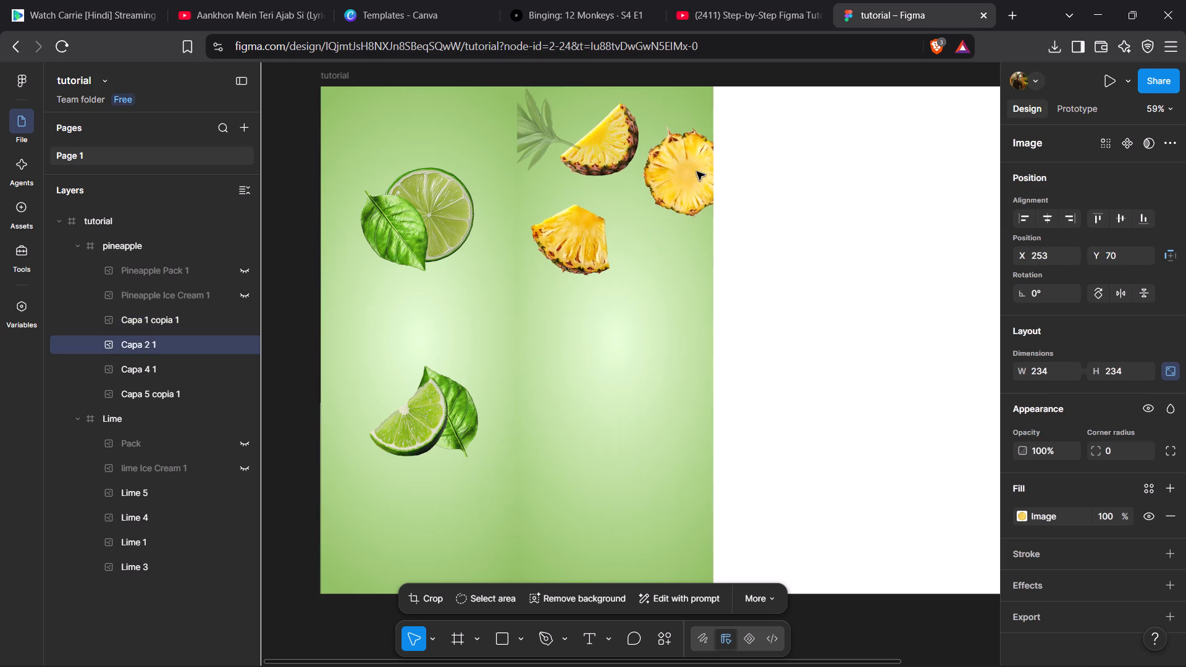
pyautogui.moveTo(697, 172); pyautogui.dragTo(702, 157)
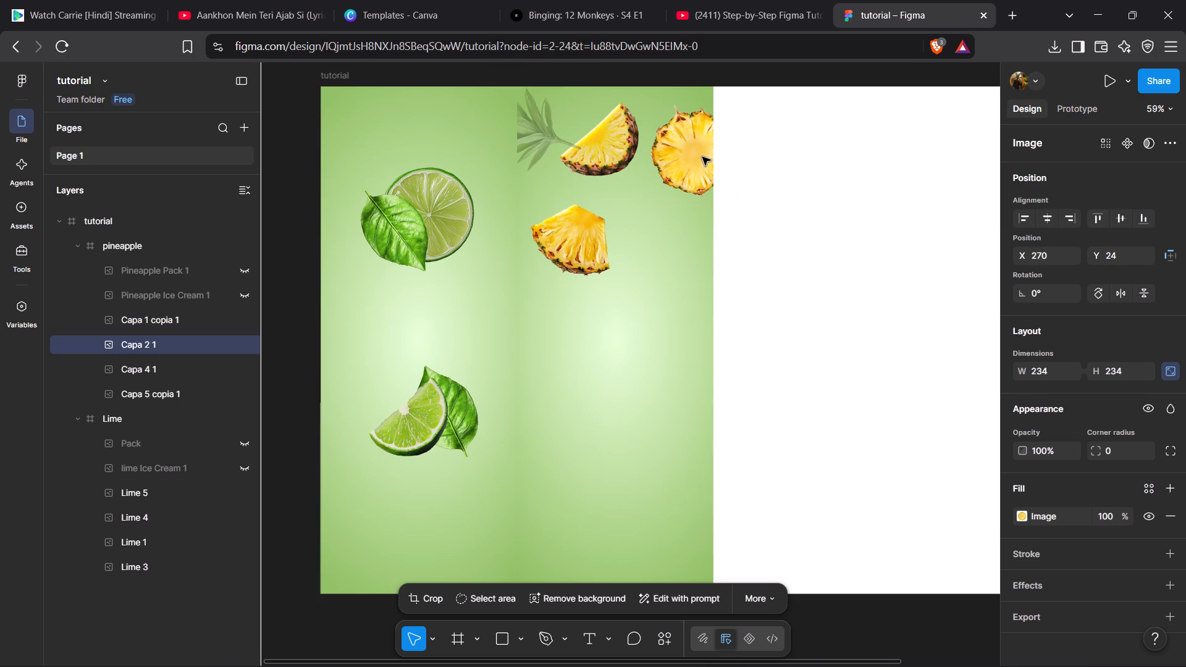
pyautogui.moveTo(702, 157); pyautogui.dragTo(707, 119)
# Nudge the Capa 1 copia 1 leaves slightly down and inward to about X -104, Y -32.
pyautogui.moveTo(547, 139); pyautogui.dragTo(550, 151)
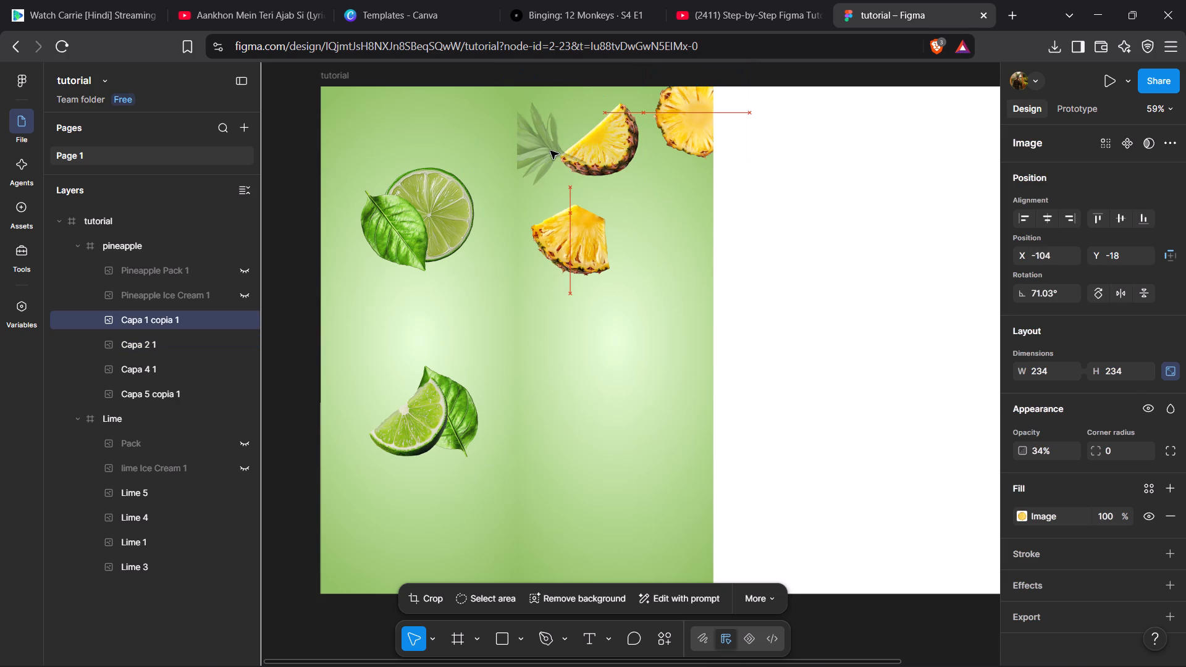
pyautogui.moveTo(550, 151); pyautogui.dragTo(550, 145)
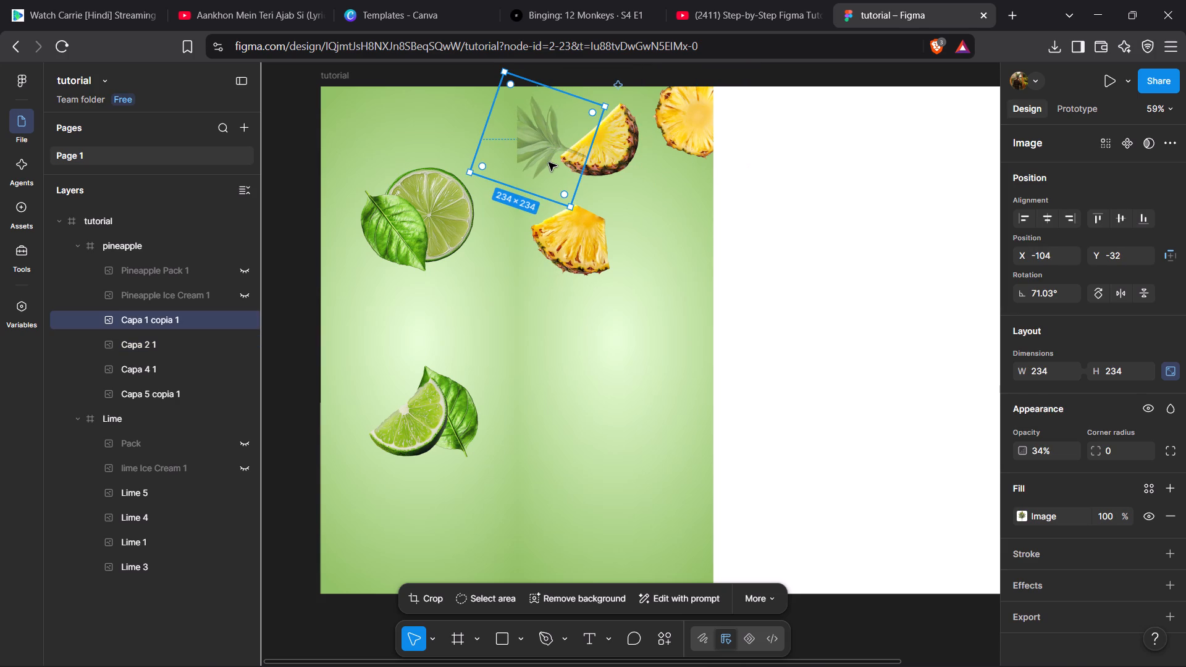
# Duplicate the Capa 1 copia 1 leaves into the pineapple frame's lower half and rotate the copy to about -102°.
pyautogui.keyDown('alt'); pyautogui.moveTo(549, 162); pyautogui.dragTo(611, 408); pyautogui.keyUp('alt')
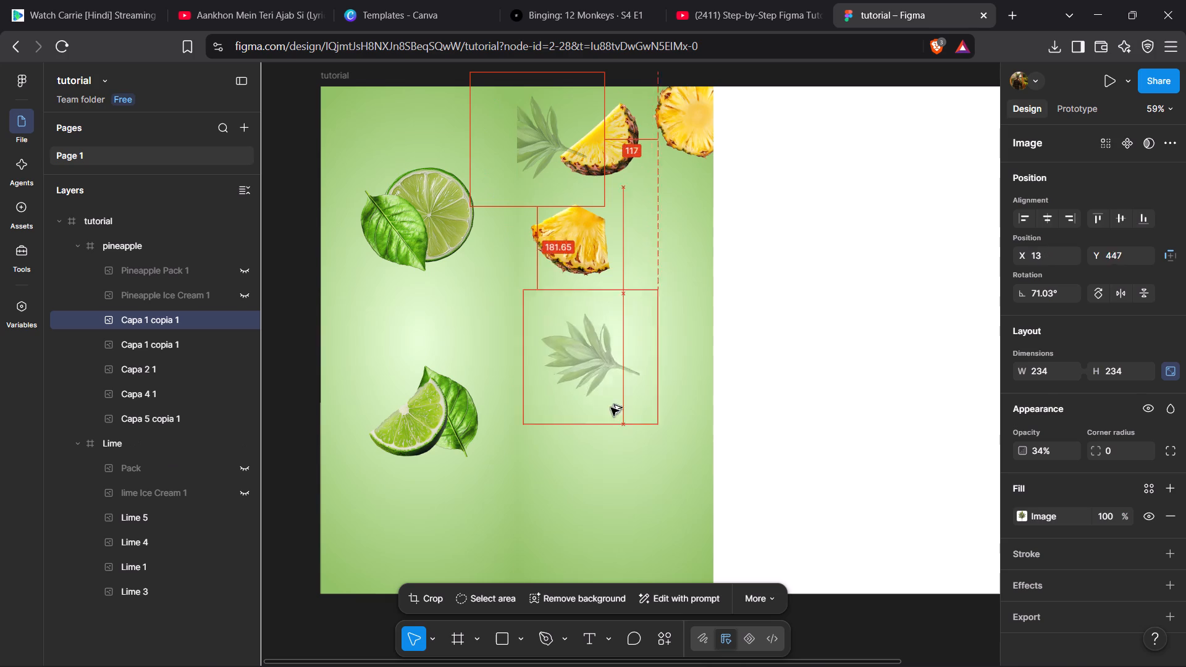
pyautogui.keyDown('alt'); pyautogui.moveTo(611, 408); pyautogui.dragTo(631, 451); pyautogui.keyUp('alt')
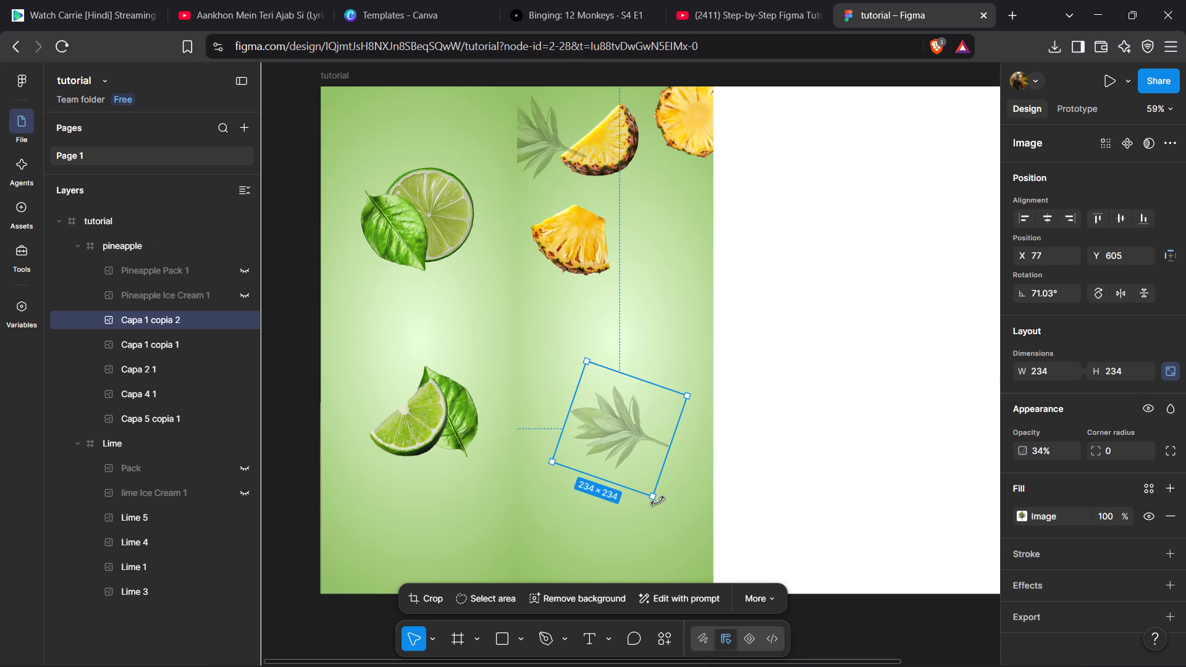
pyautogui.click(657, 500)
pyautogui.moveTo(655, 503); pyautogui.dragTo(539, 388)
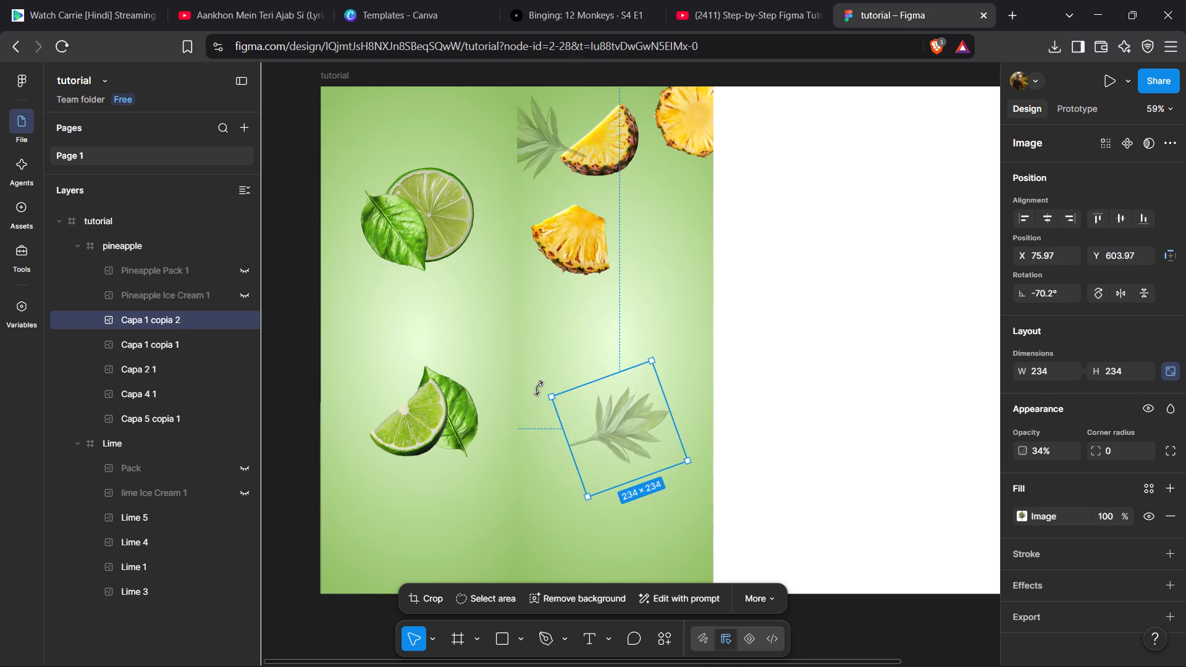
pyautogui.moveTo(539, 388); pyautogui.dragTo(545, 372)
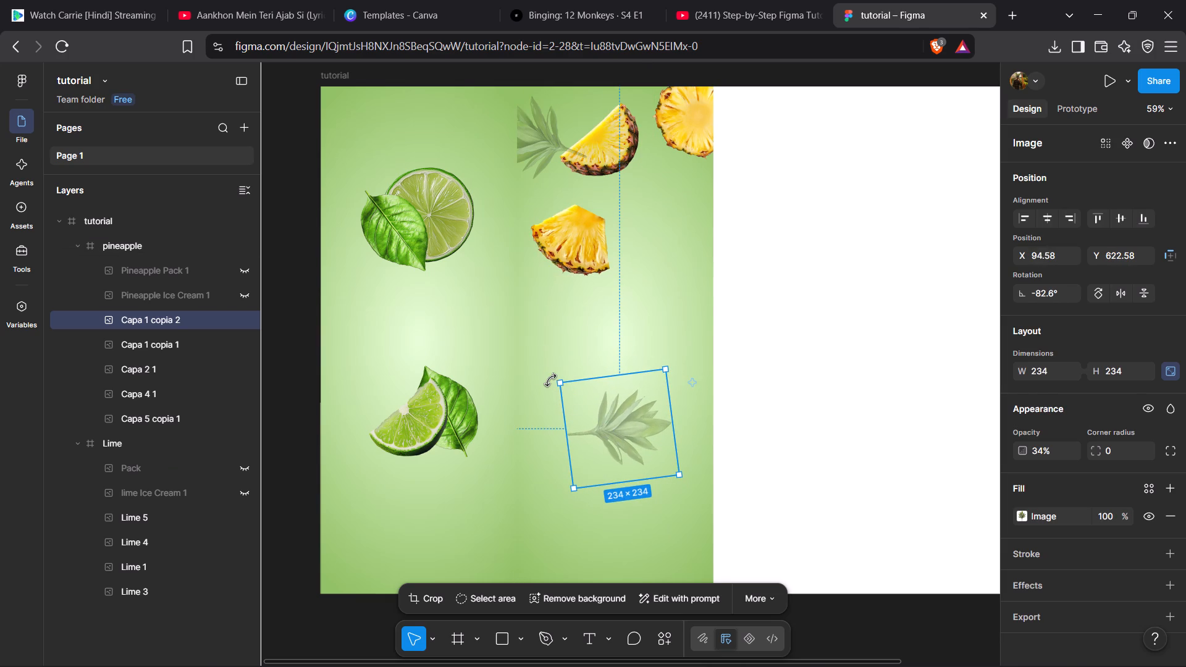
pyautogui.moveTo(551, 377); pyautogui.dragTo(569, 352)
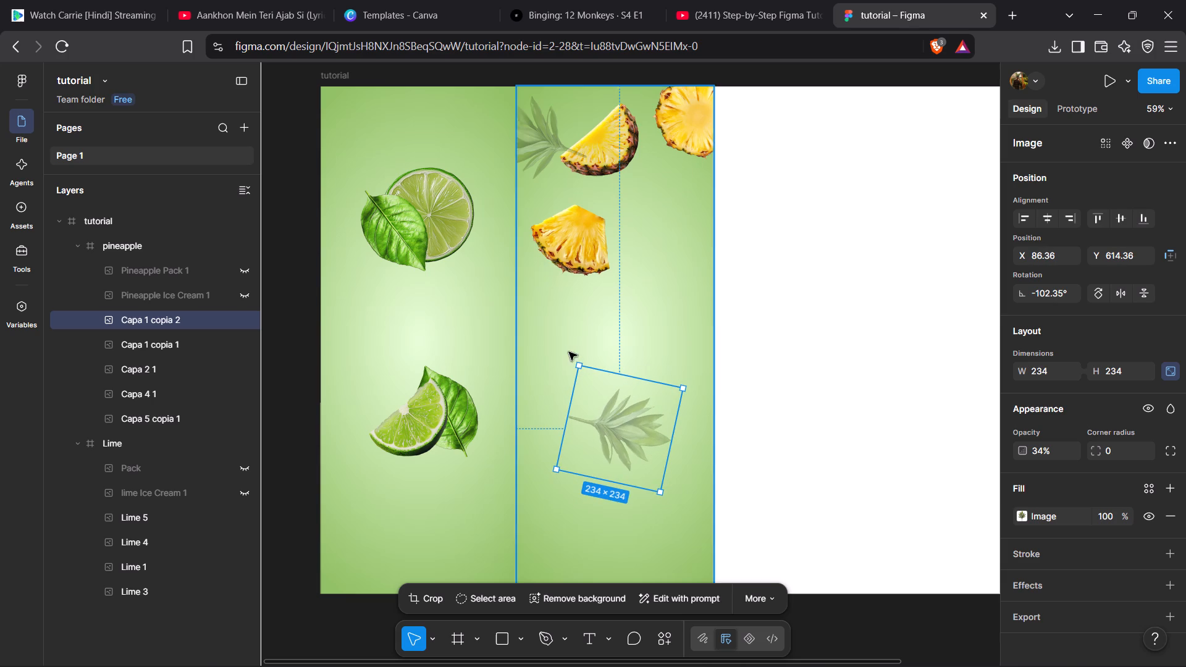
# Move the copied leaves to the pineapple frame's bottom-right corner and shrink them to about 222 × 222, at X 247, Y 836.
pyautogui.moveTo(604, 422); pyautogui.dragTo(665, 511)
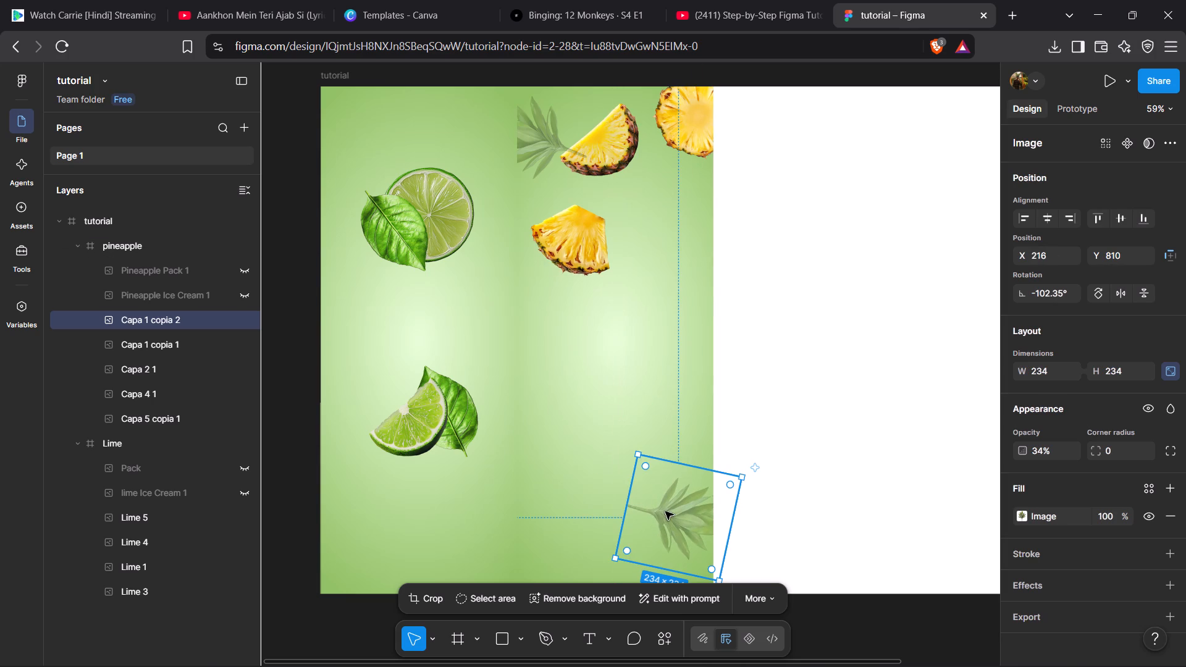
pyautogui.moveTo(639, 452); pyautogui.dragTo(647, 458)
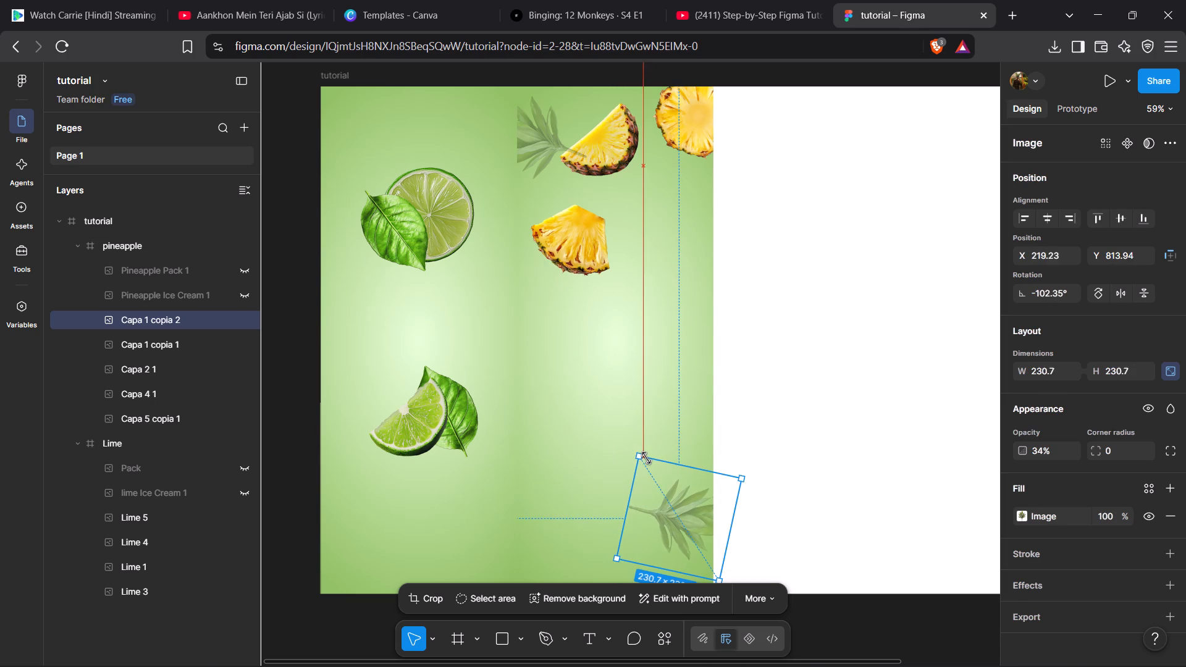
pyautogui.moveTo(647, 458); pyautogui.dragTo(651, 463)
pyautogui.moveTo(668, 511); pyautogui.dragTo(676, 516)
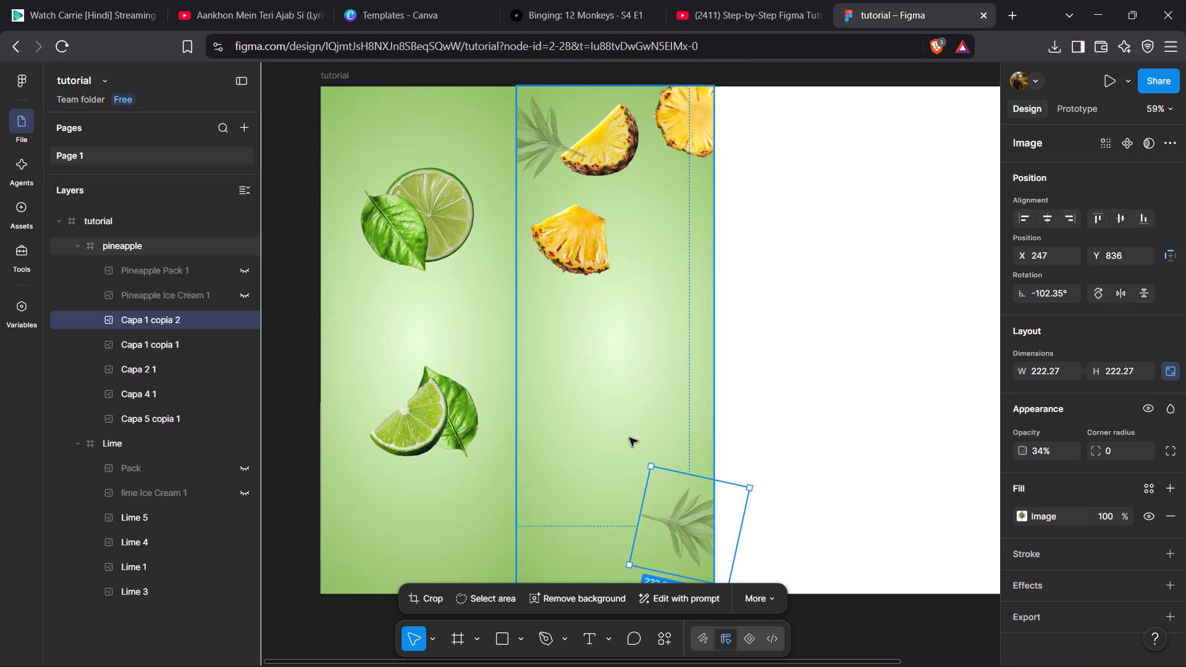
# Move the Capa 4 1 pineapple wedge to the pineapple frame's bottom-left corner, at about X -72, Y 836.
pyautogui.moveTo(583, 229); pyautogui.dragTo(579, 248)
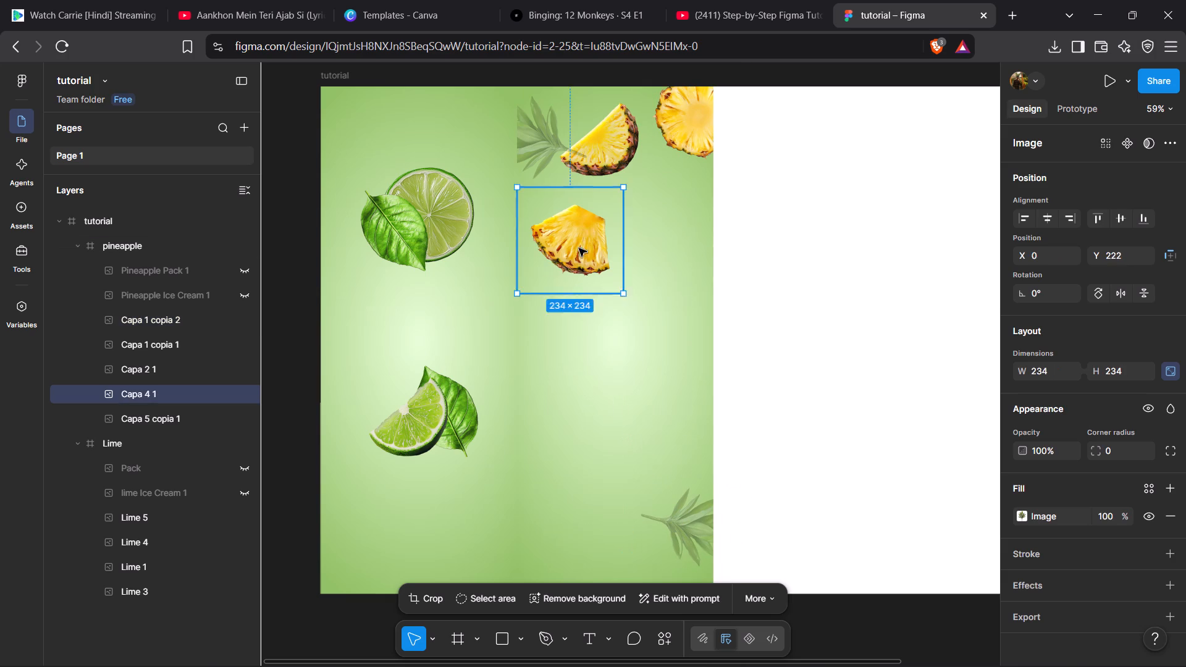
pyautogui.moveTo(579, 248); pyautogui.dragTo(551, 495)
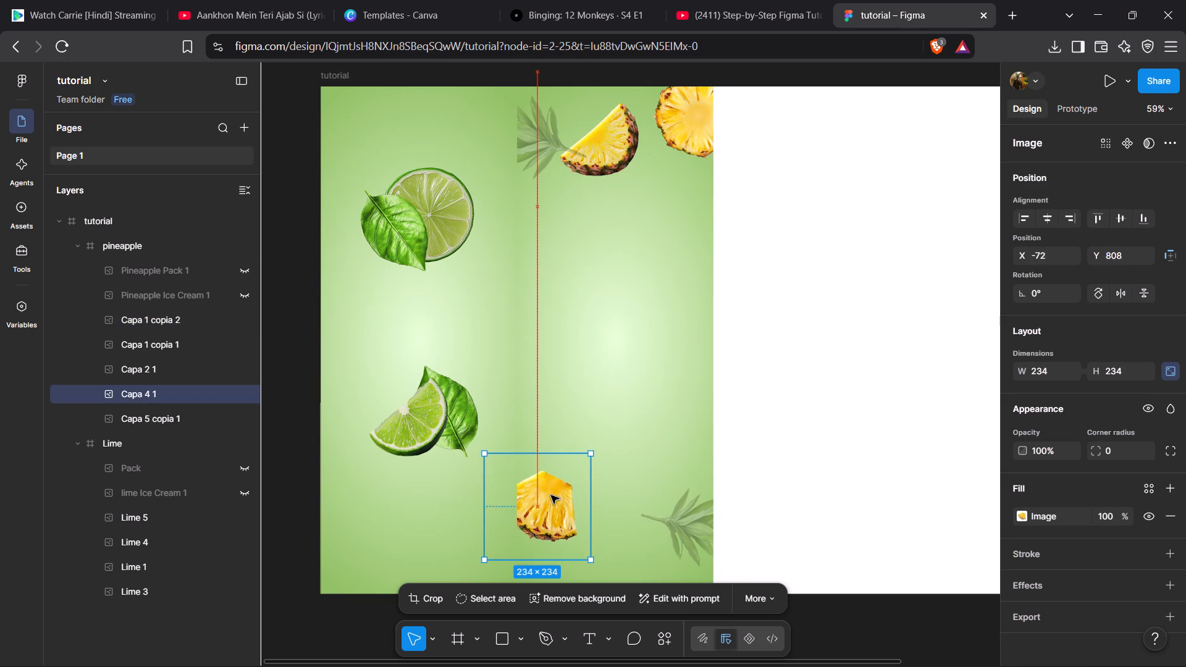
pyautogui.moveTo(551, 495); pyautogui.dragTo(553, 508)
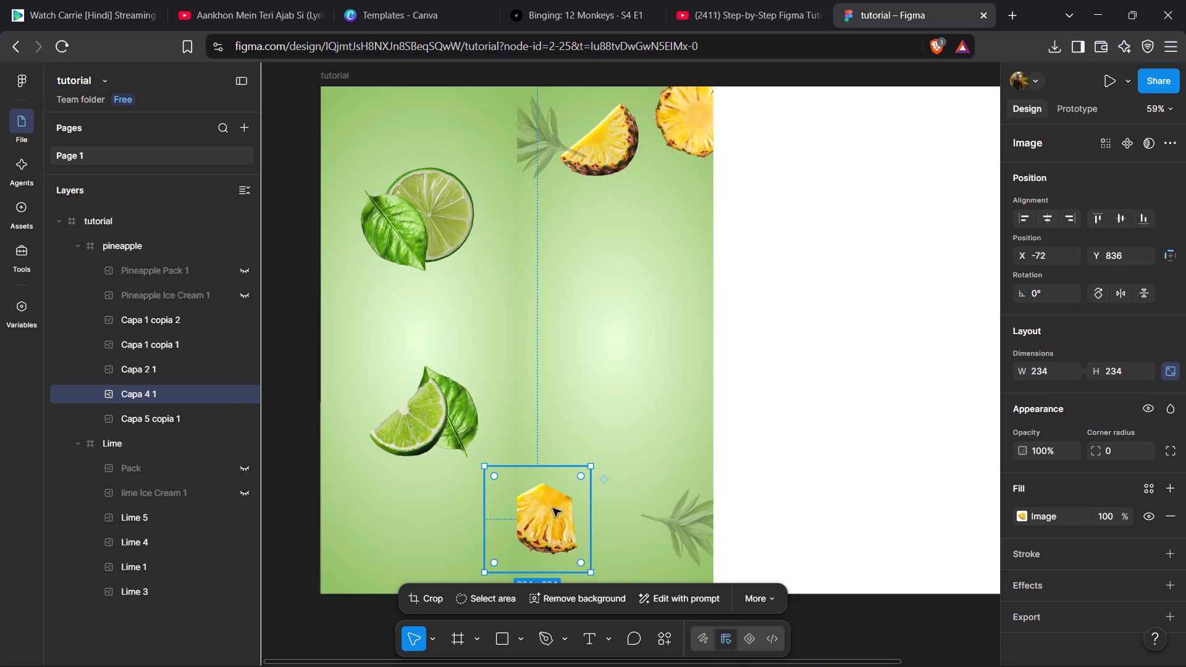
# Delete the Capa 5 copia 1 pineapple wedge near the top of the pineapple frame.
pyautogui.click(600, 158)
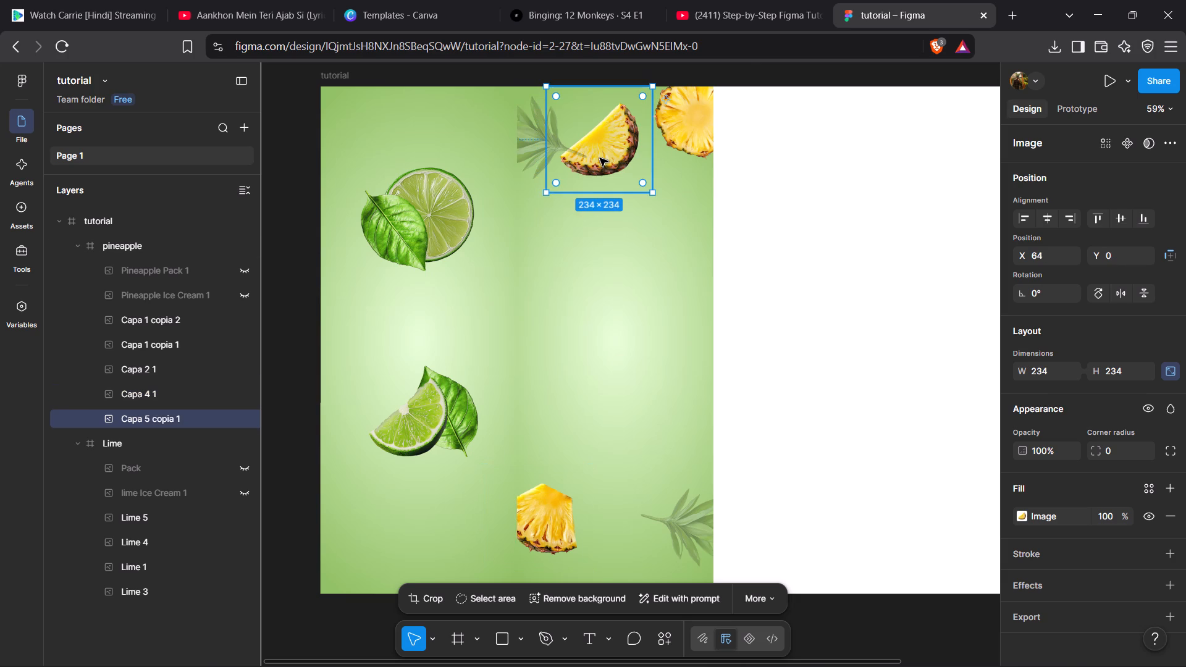
pyautogui.press('Delete')
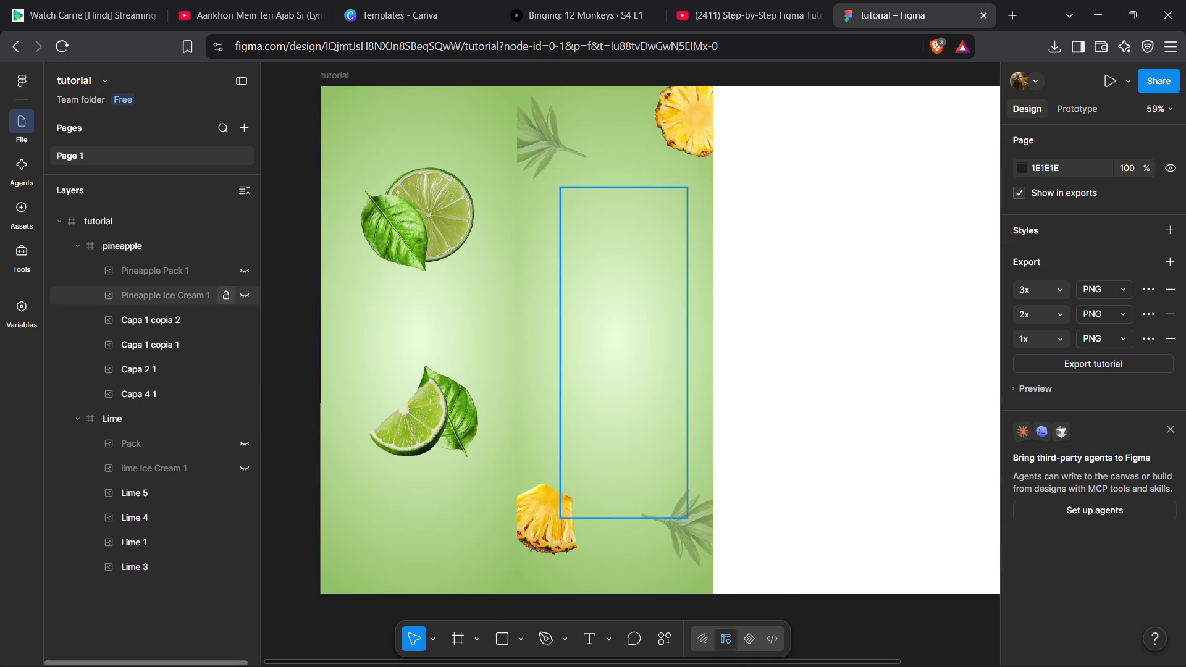
# Show the Pineapple Ice Cream 1 layer and briefly preview Pineapple Pack 1 over it, leaving the pack hidden.
pyautogui.click(246, 290)
pyautogui.click(245, 273)
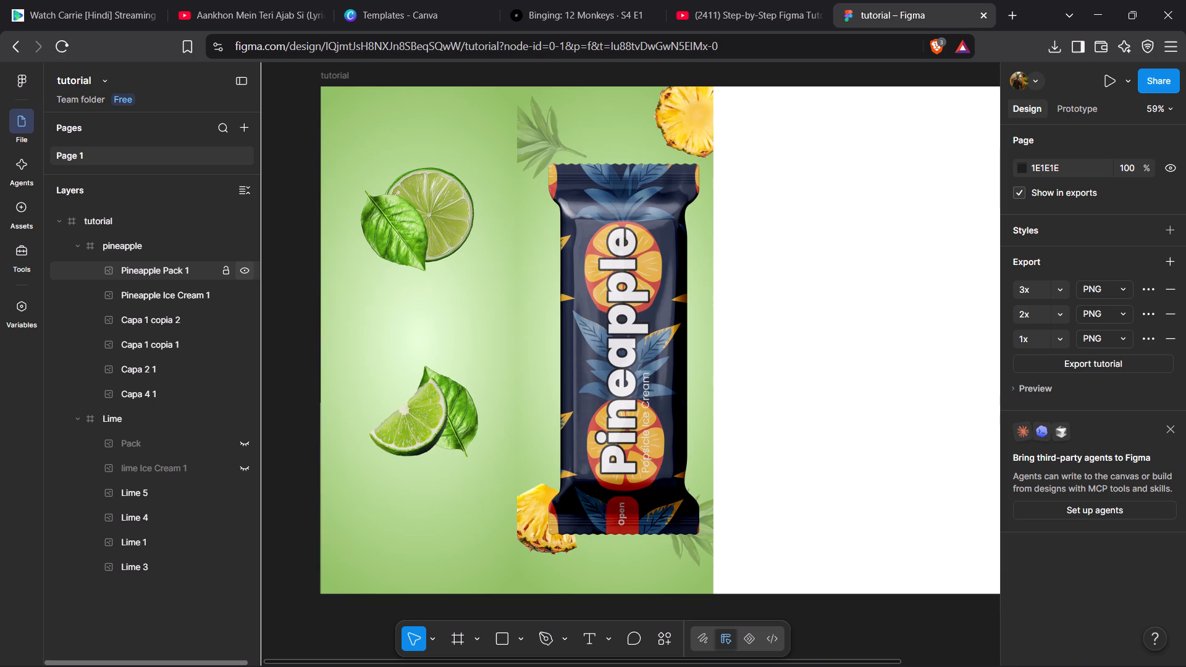
pyautogui.click(245, 273)
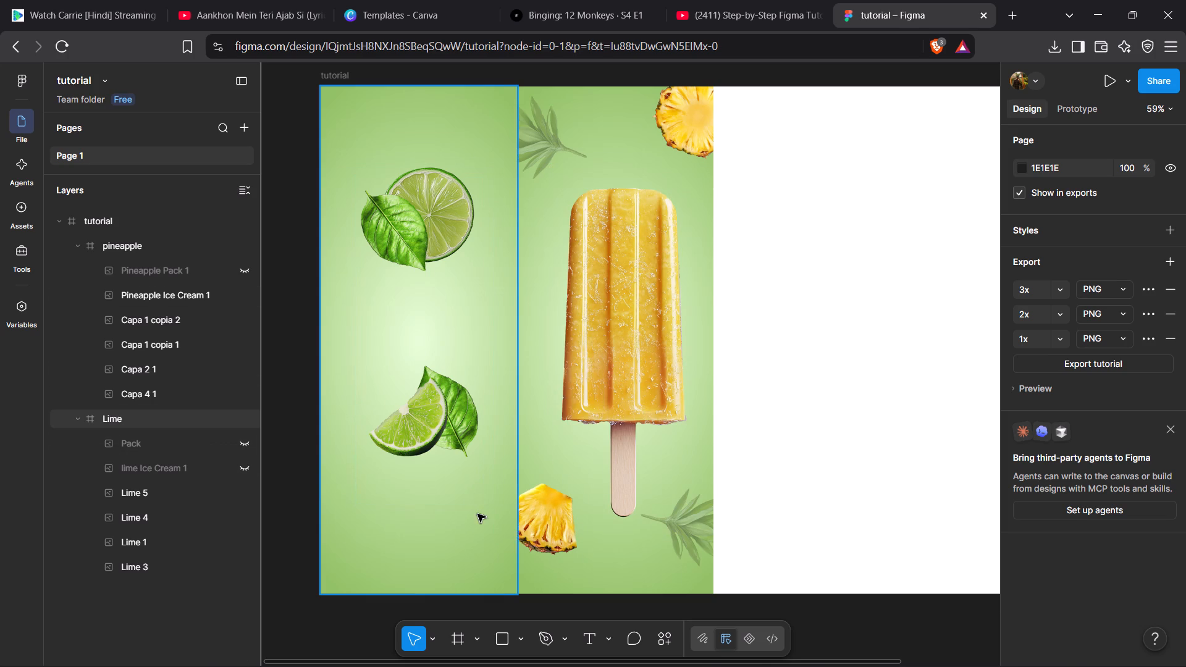
# Raise the Capa 4 1 pineapple wedge slightly to about X -72, Y 794, keeping the pineapple frame itself at Y 0.
pyautogui.click(546, 528)
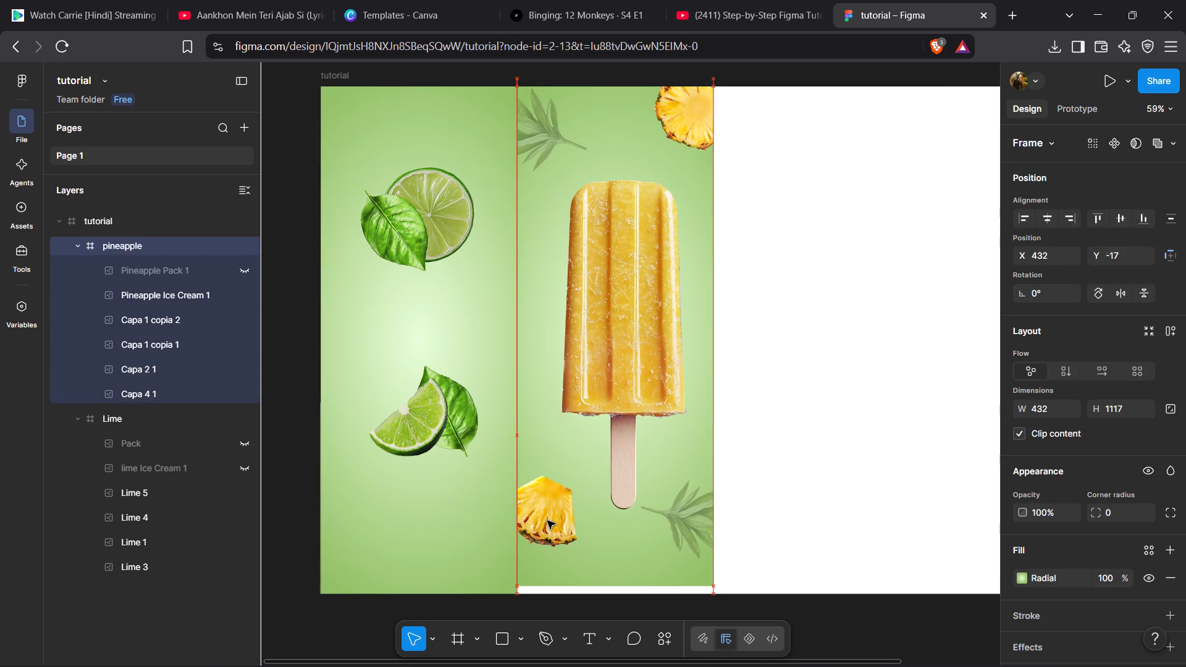
pyautogui.hotkey('ctrl', 'z')
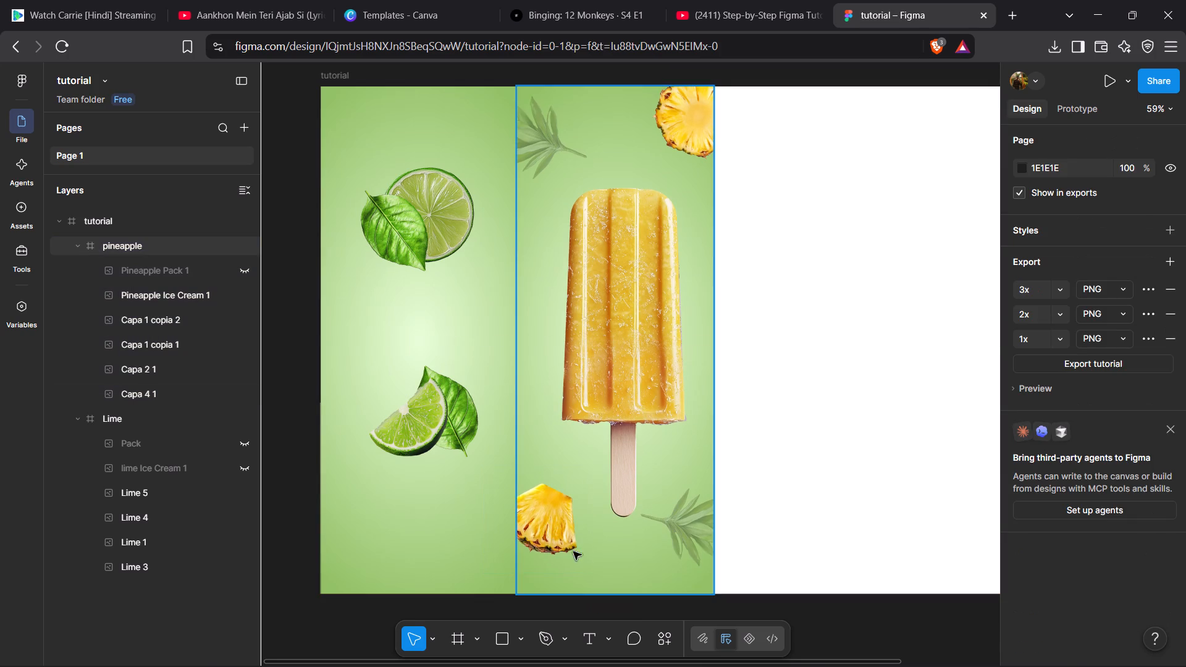
pyautogui.click(566, 544)
pyautogui.click(559, 534)
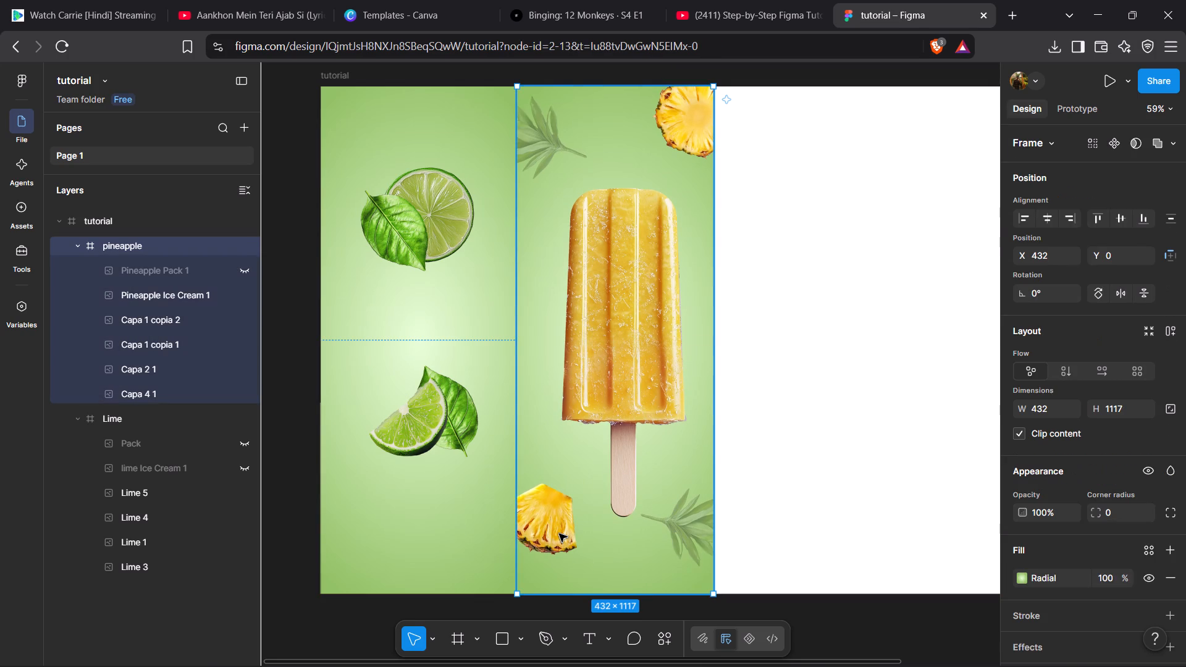
pyautogui.click(553, 521)
pyautogui.click(553, 521)
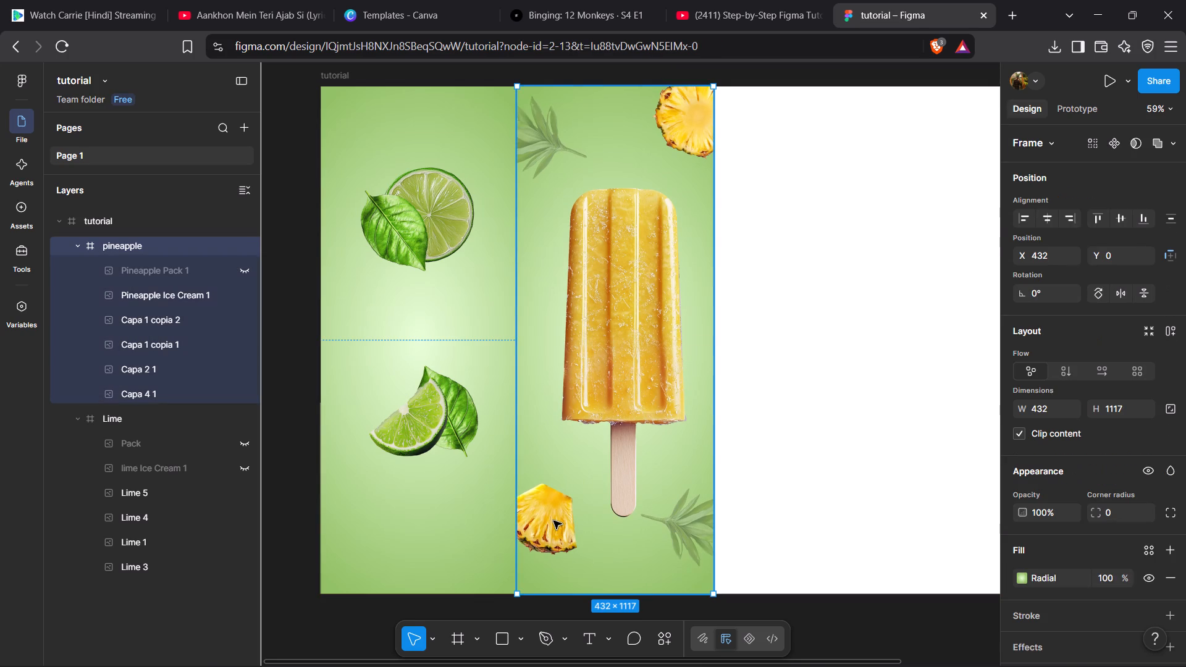
pyautogui.click(553, 521)
pyautogui.tripleClick(553, 521)
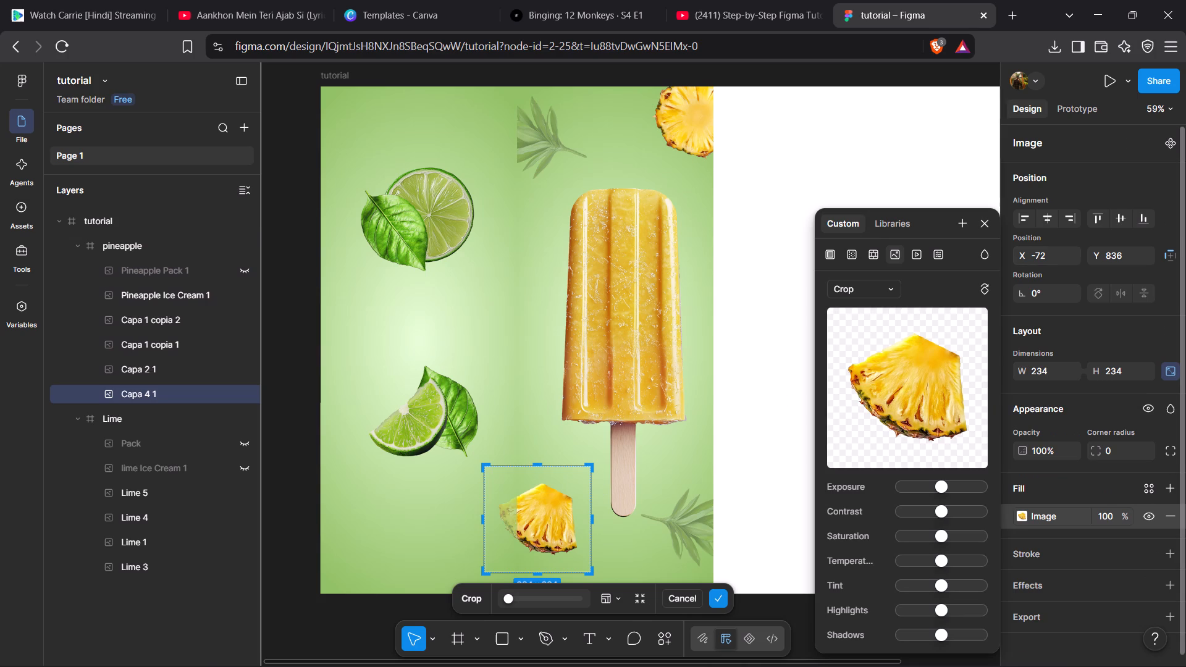
pyautogui.click(988, 222)
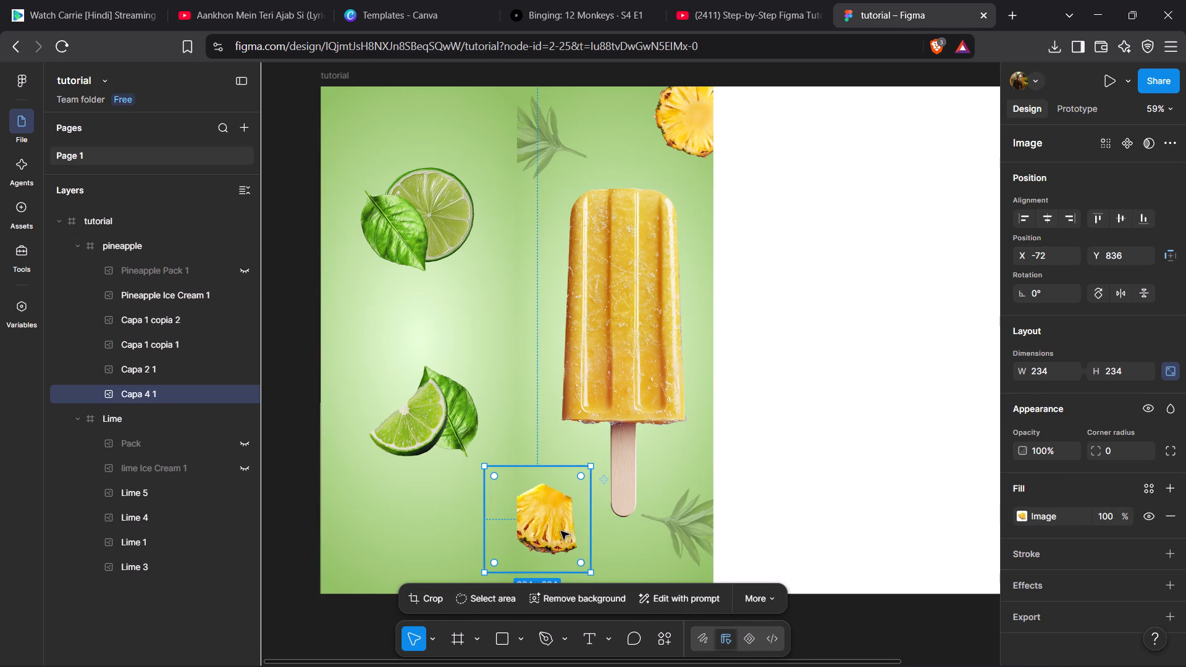
pyautogui.moveTo(553, 534); pyautogui.dragTo(556, 514)
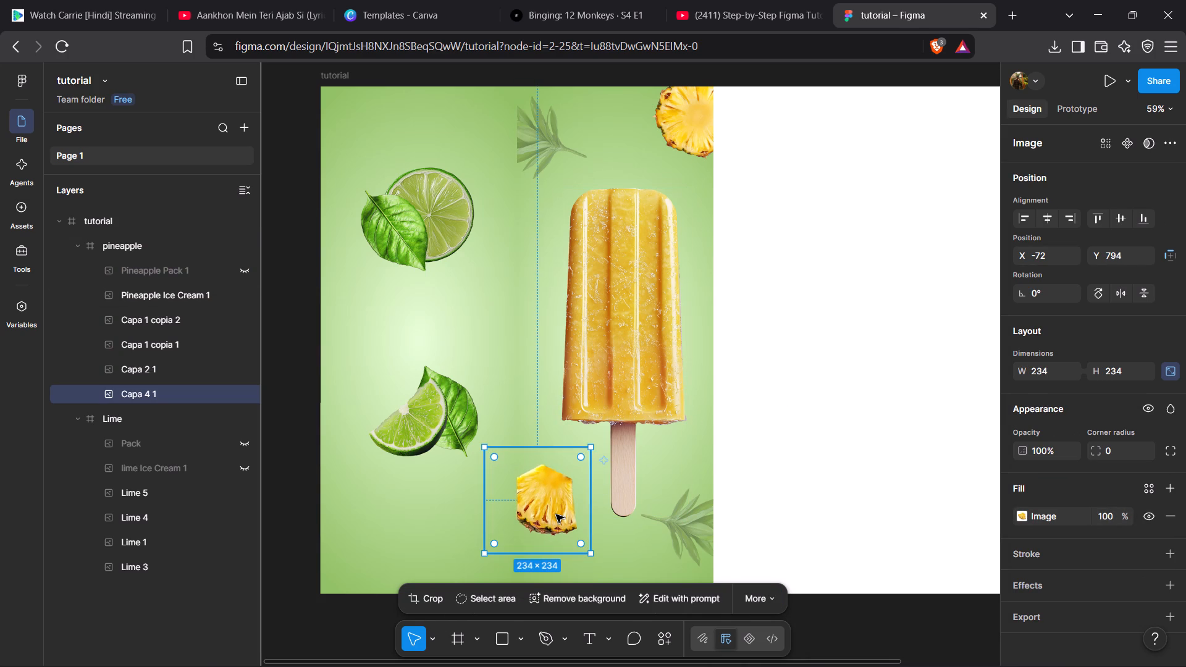
pyautogui.click(938, 368)
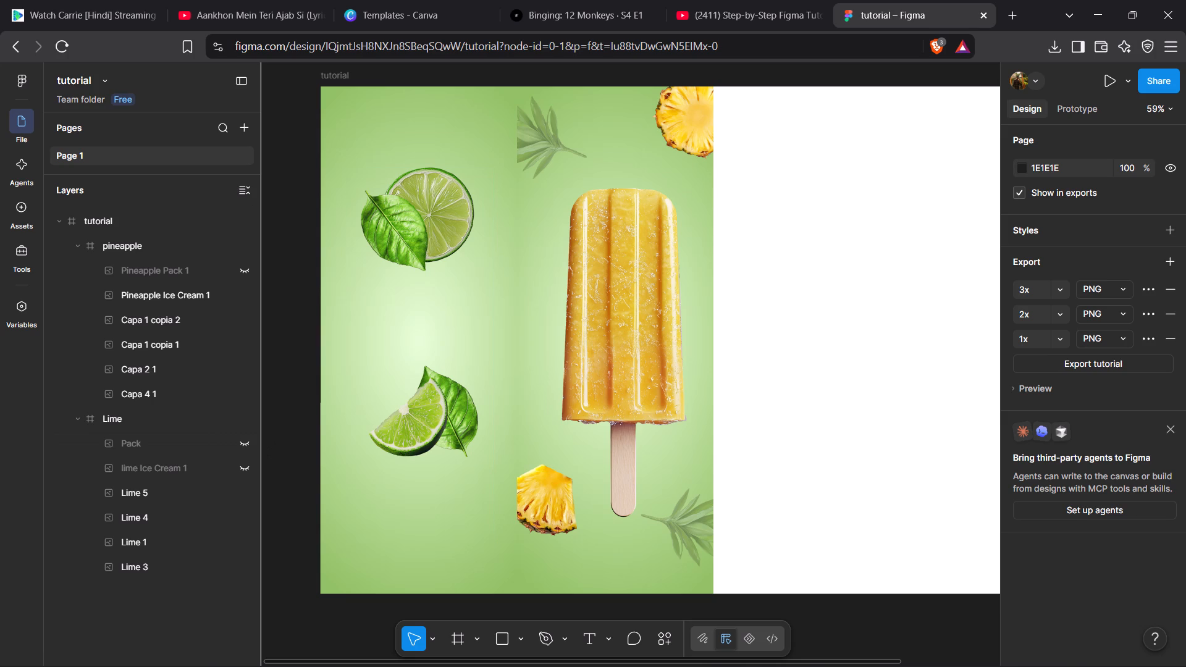
# Set the 0% stop of the pineapple frame's radial gradient fill to E6FFD6.
pyautogui.click(130, 241)
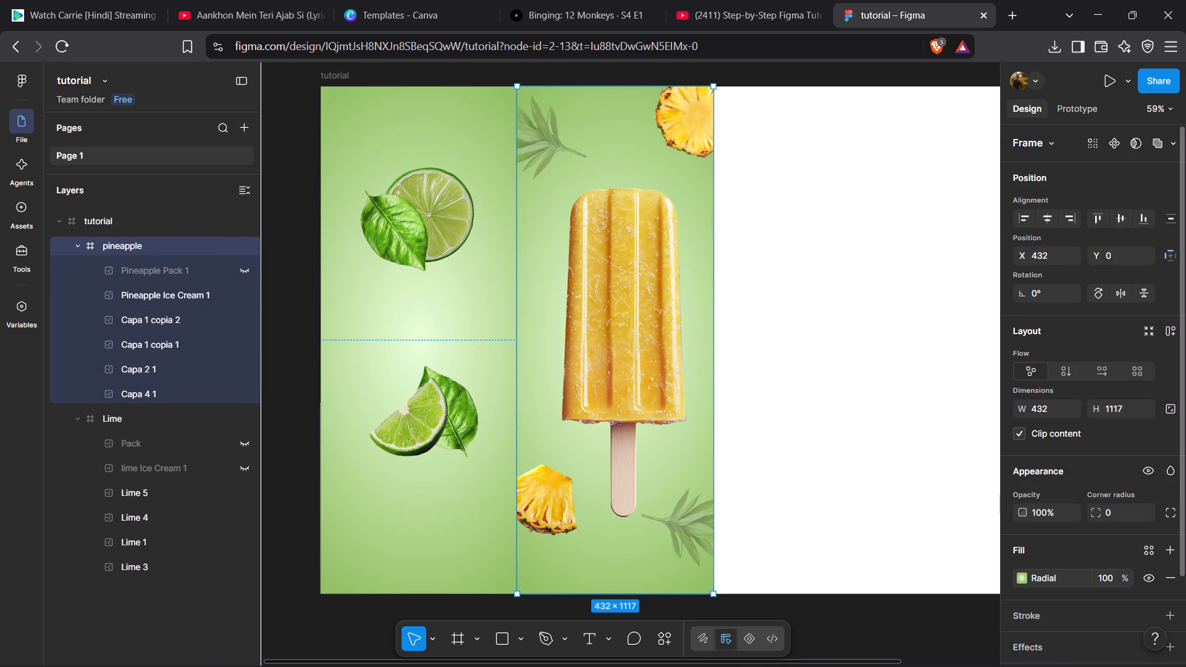
pyautogui.click(1027, 574)
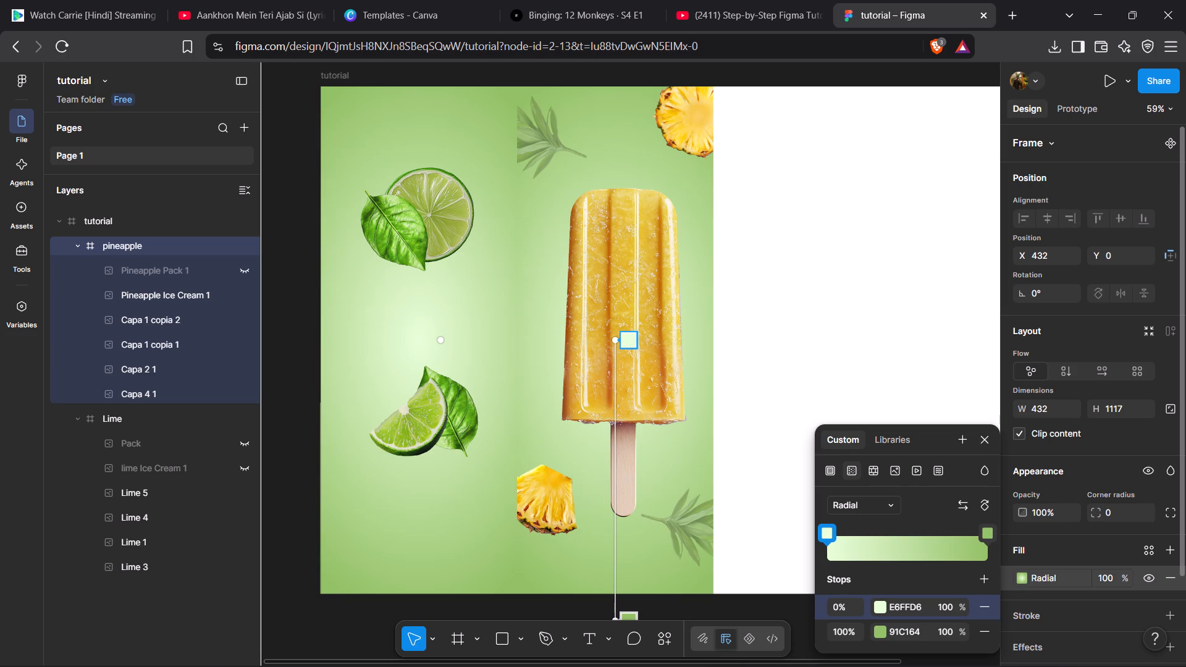
pyautogui.scroll(-1, 941, 569)
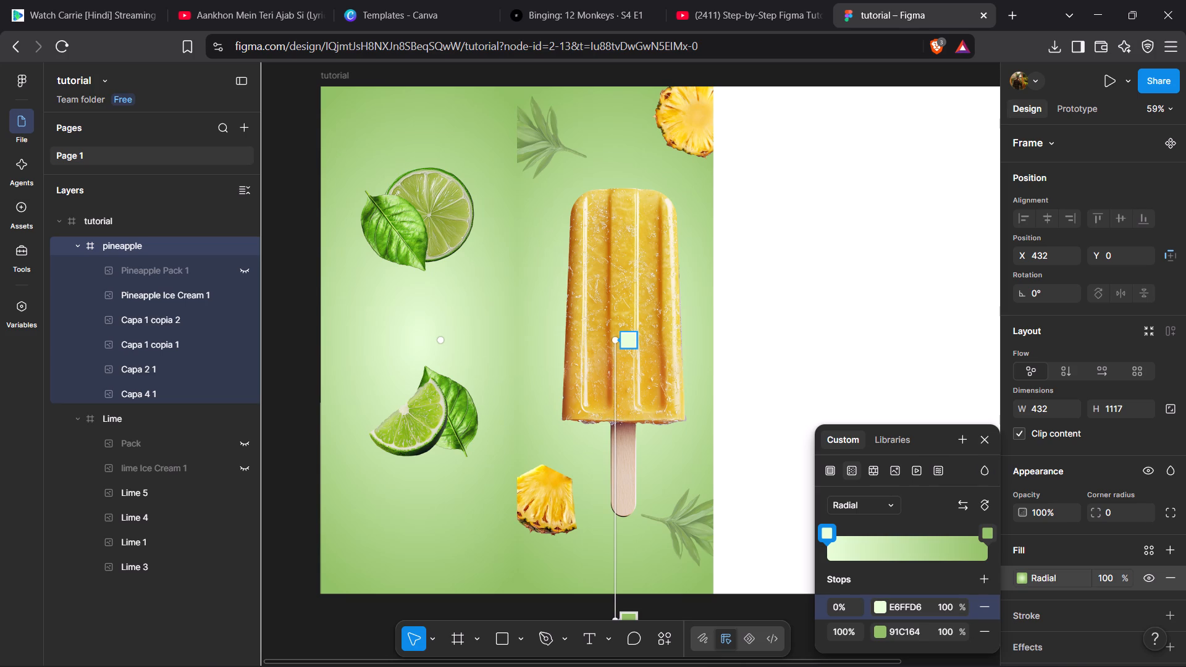
pyautogui.click(906, 606)
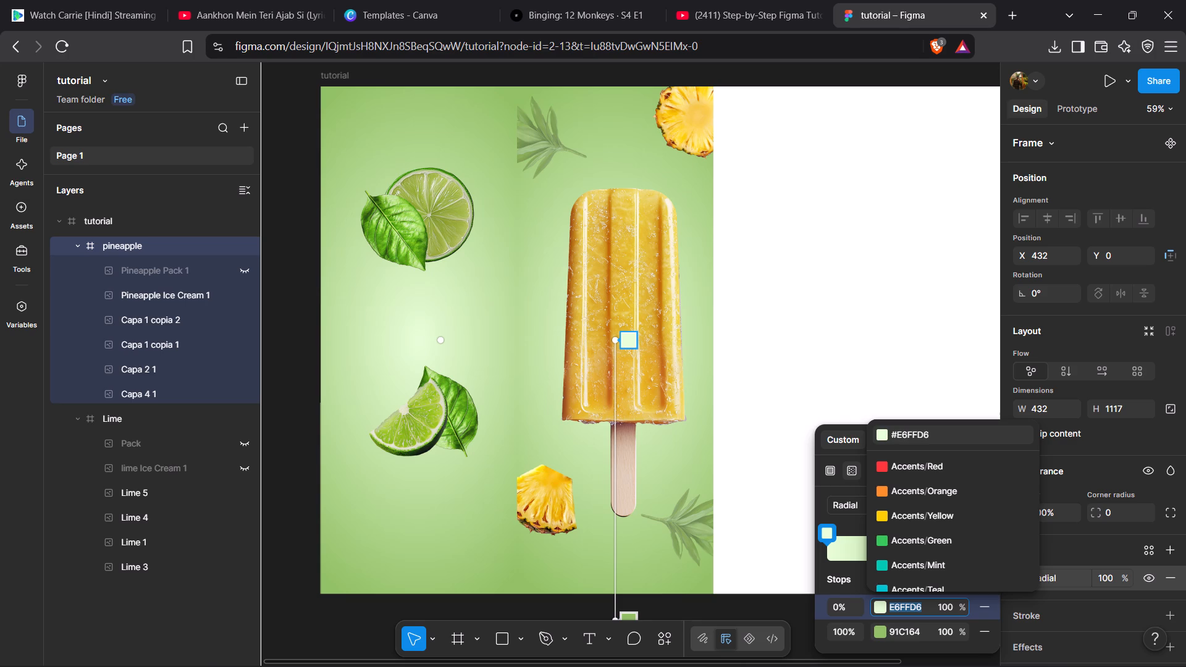
pyautogui.press('e')
pyautogui.press('6')
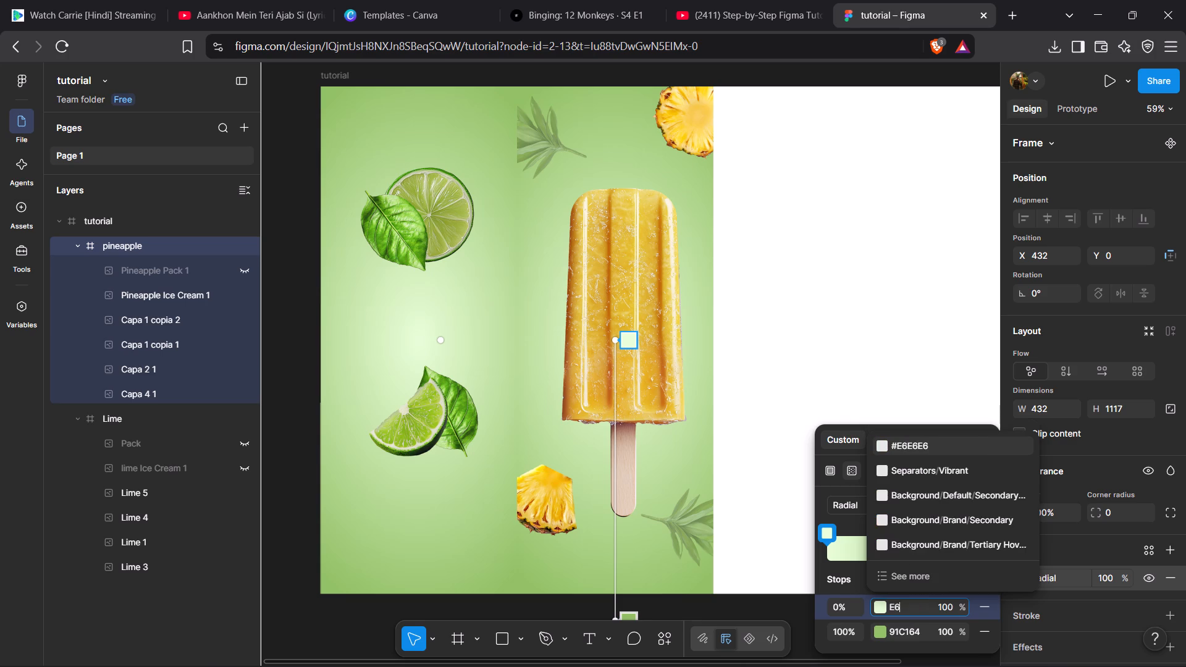
pyautogui.write('FF')
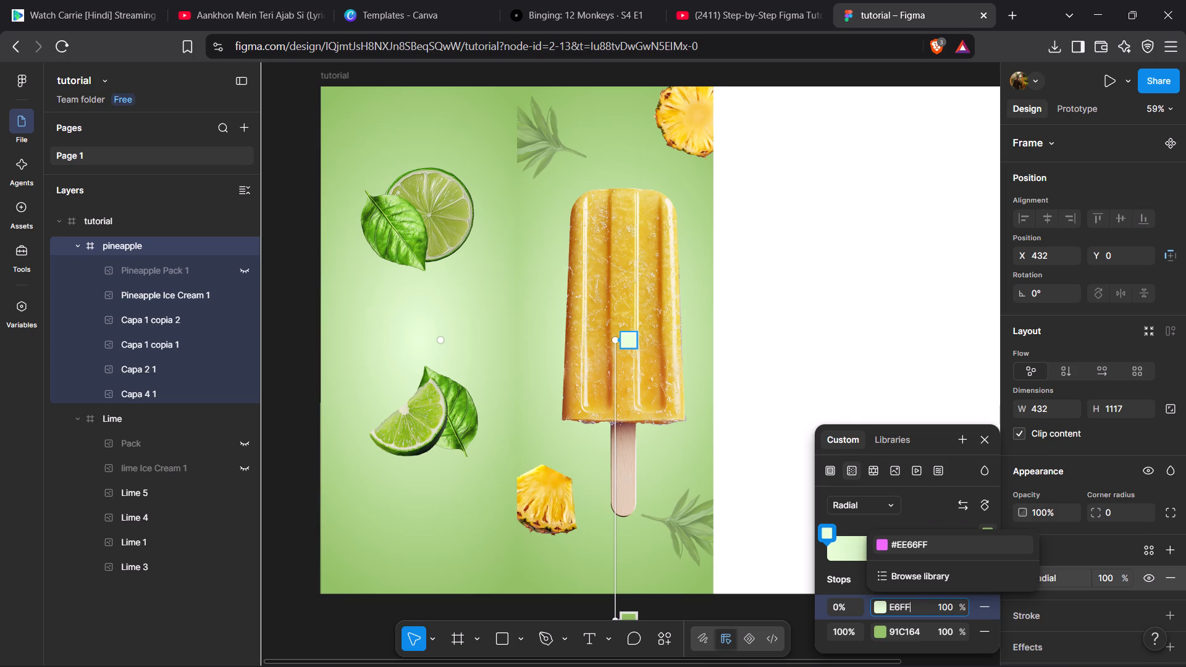
pyautogui.press('d')
pyautogui.press('6')
pyautogui.press('Return')
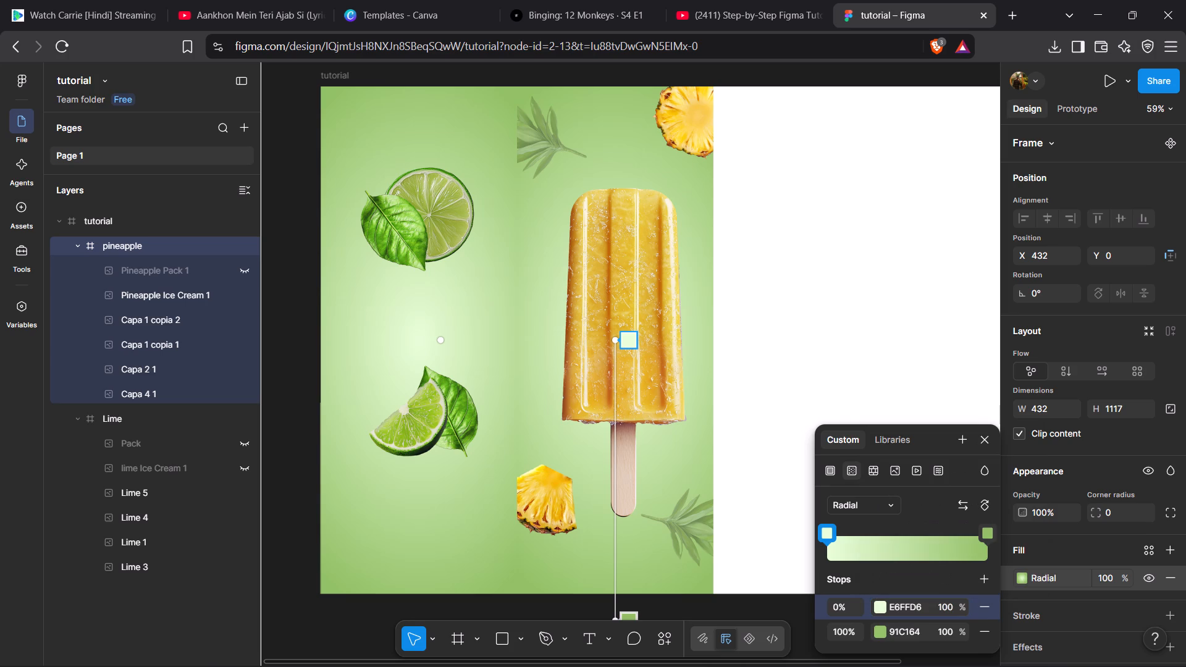
# Set the 100% stop of the pineapple frame's radial gradient to C1A364 and close the fill settings.
pyautogui.click(901, 629)
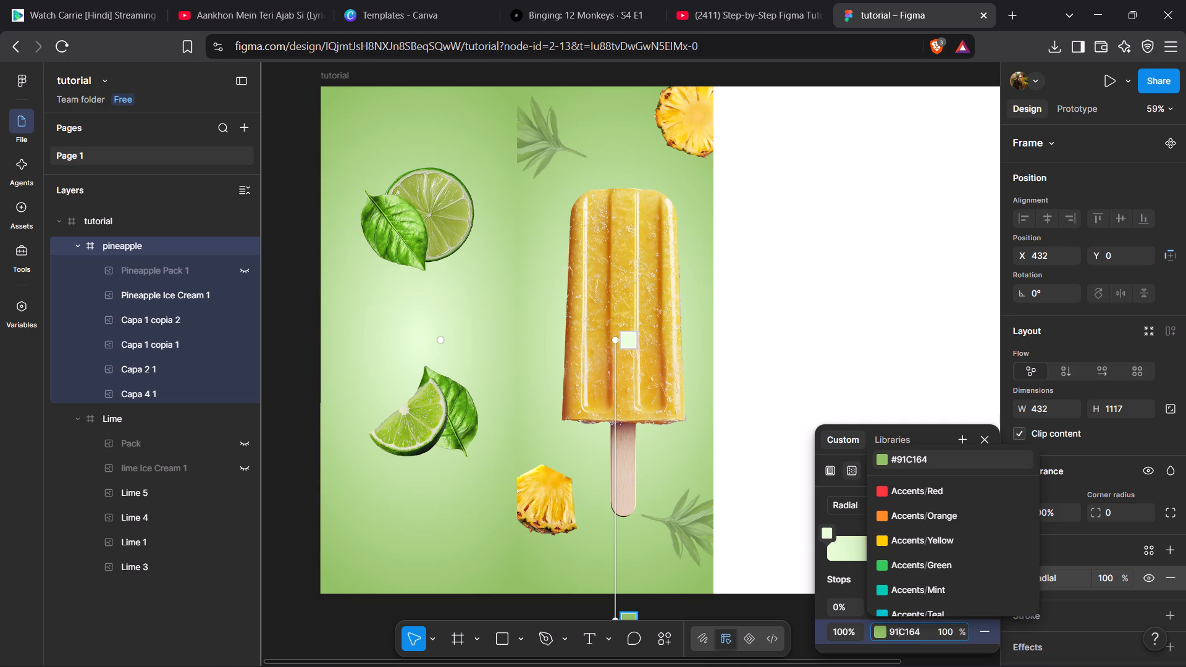
pyautogui.press('c')
pyautogui.press('1')
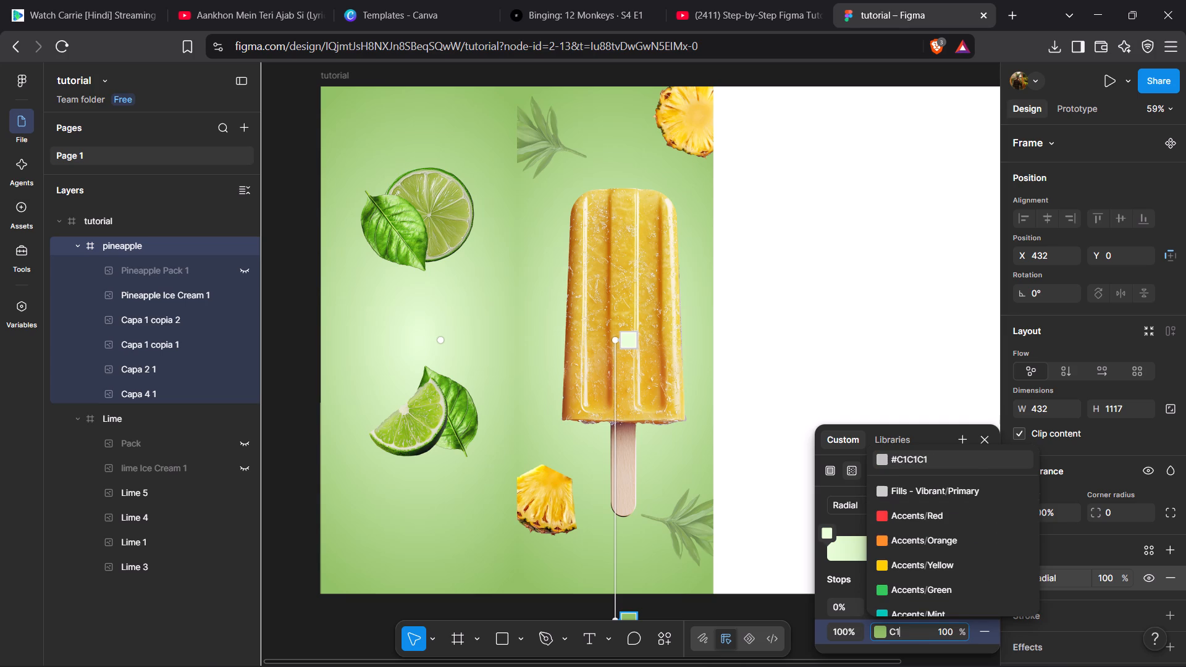
pyautogui.press('a')
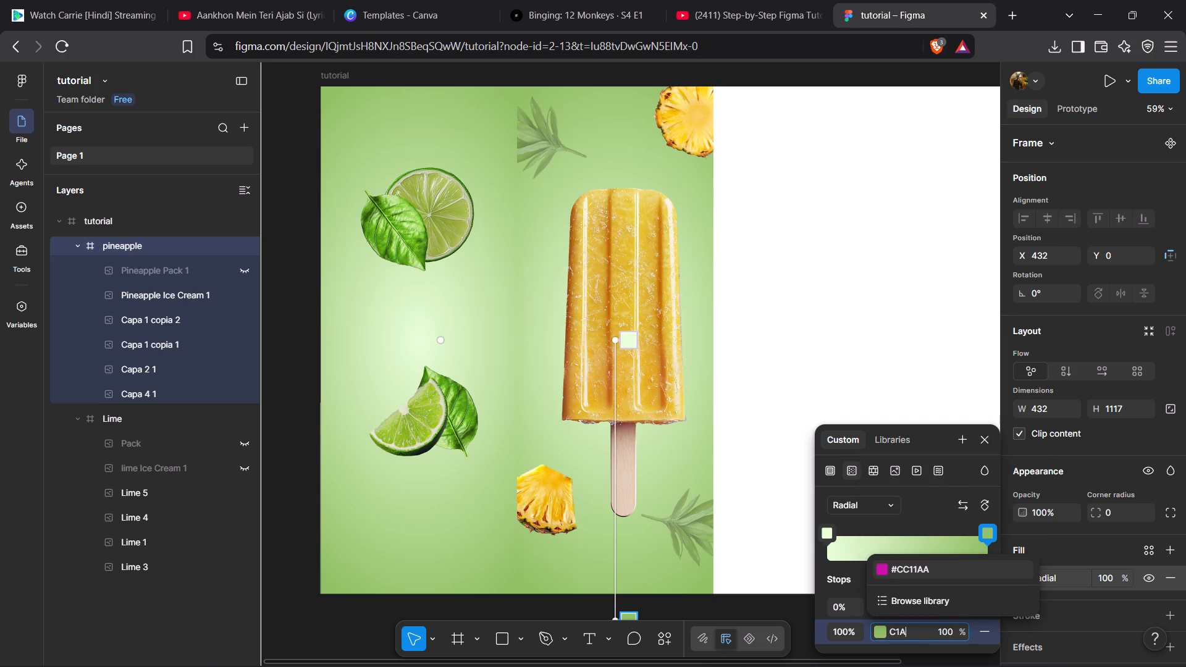
pyautogui.write('364')
pyautogui.press('Return')
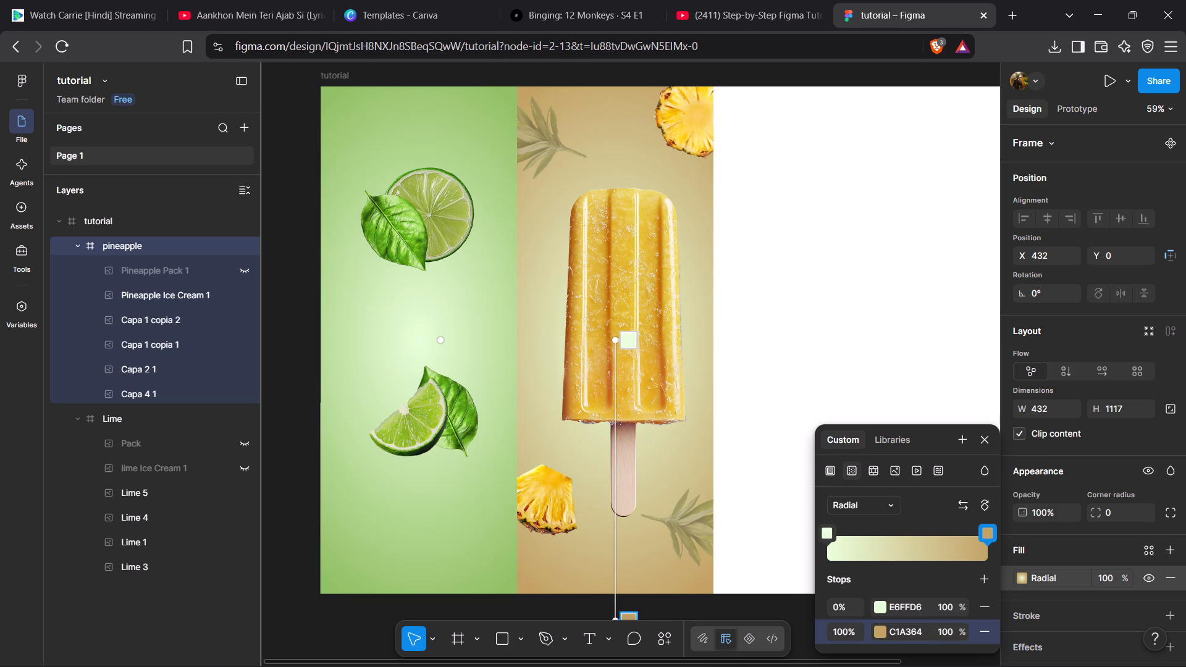
pyautogui.click(982, 438)
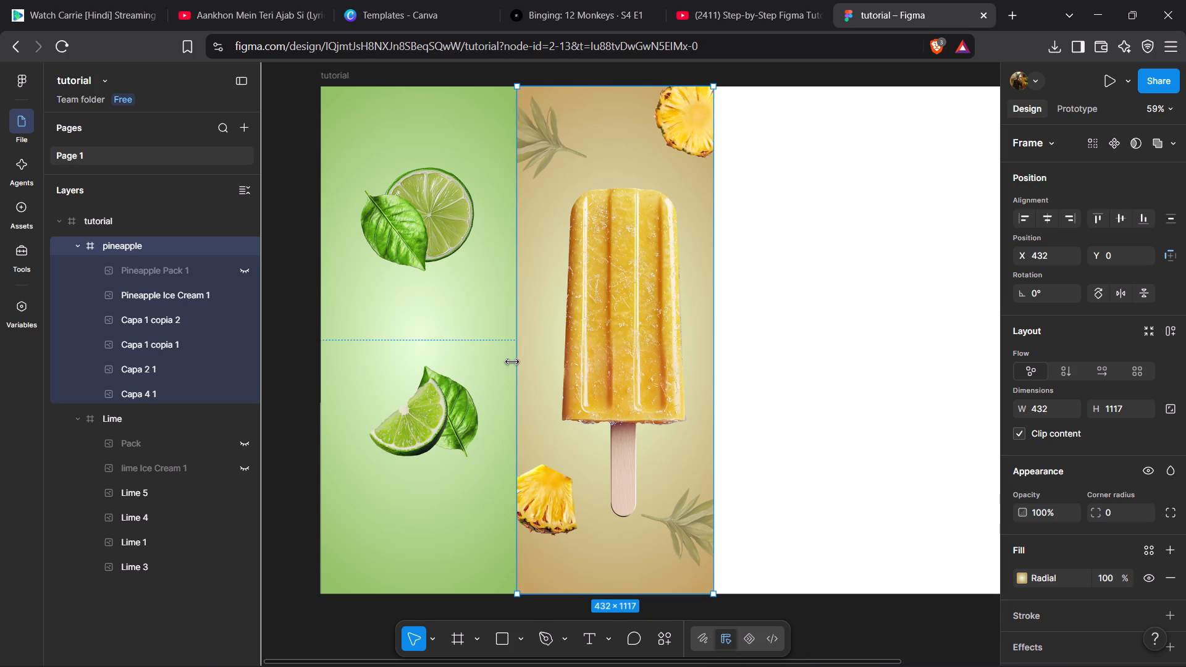
# Show the hidden Pack and lime Ice Cream 1 layers in the Lime frame and Pineapple Pack 1 in the pineapple frame.
pyautogui.click(244, 444)
pyautogui.click(241, 466)
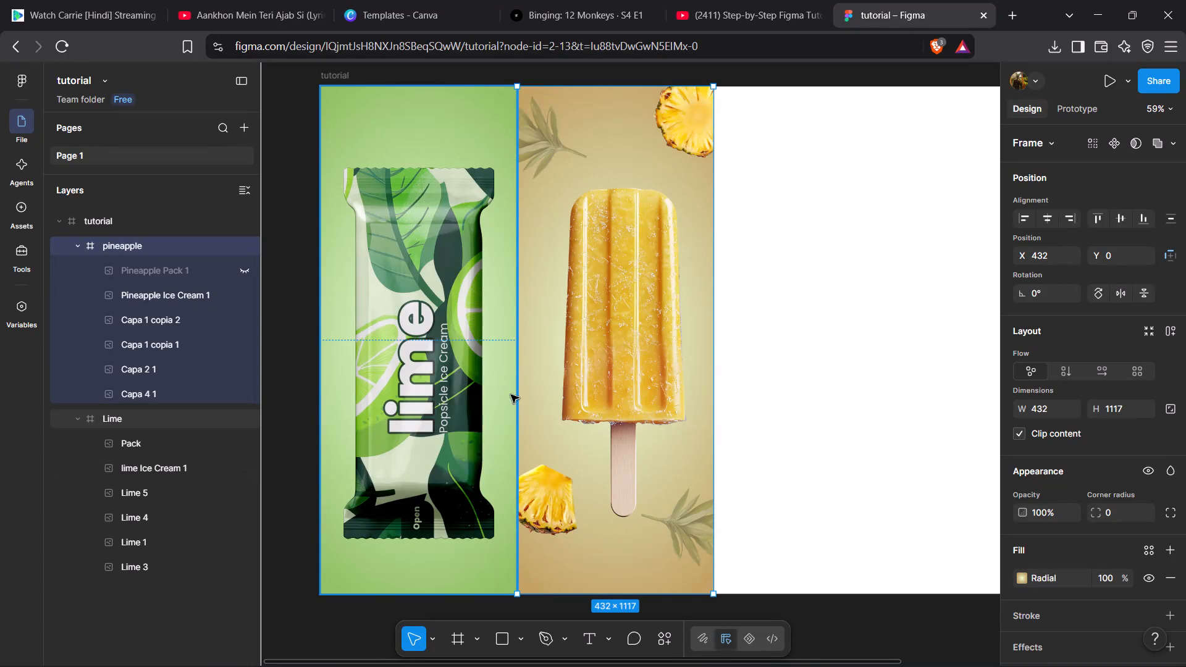
pyautogui.click(239, 272)
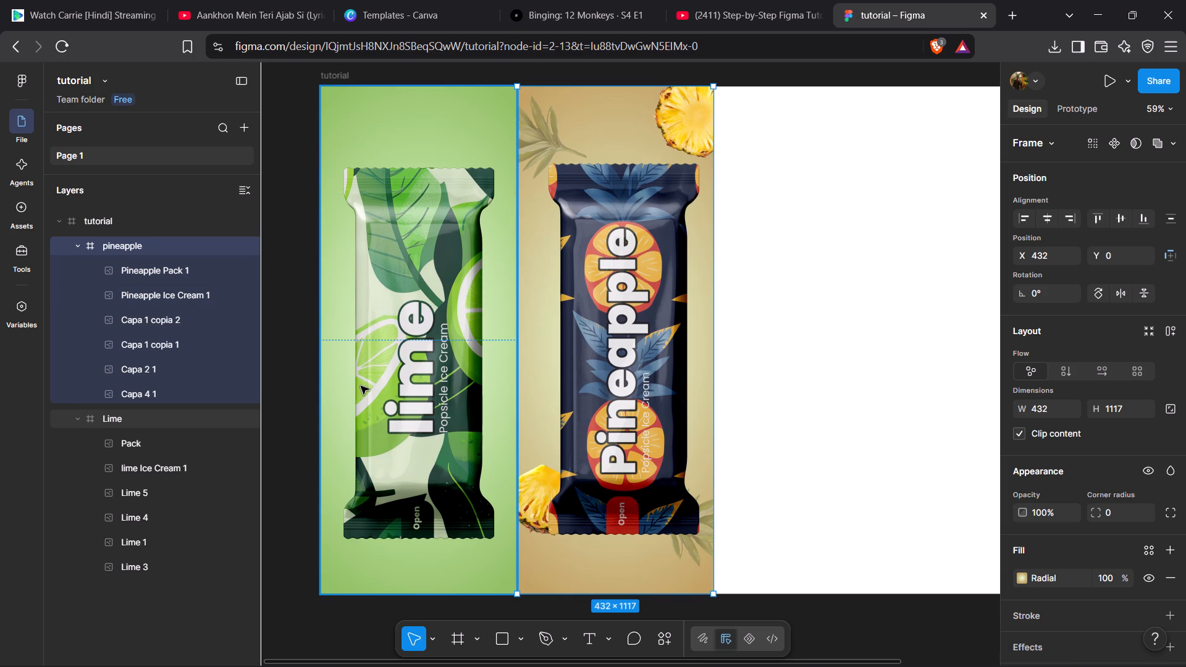
pyautogui.click(854, 456)
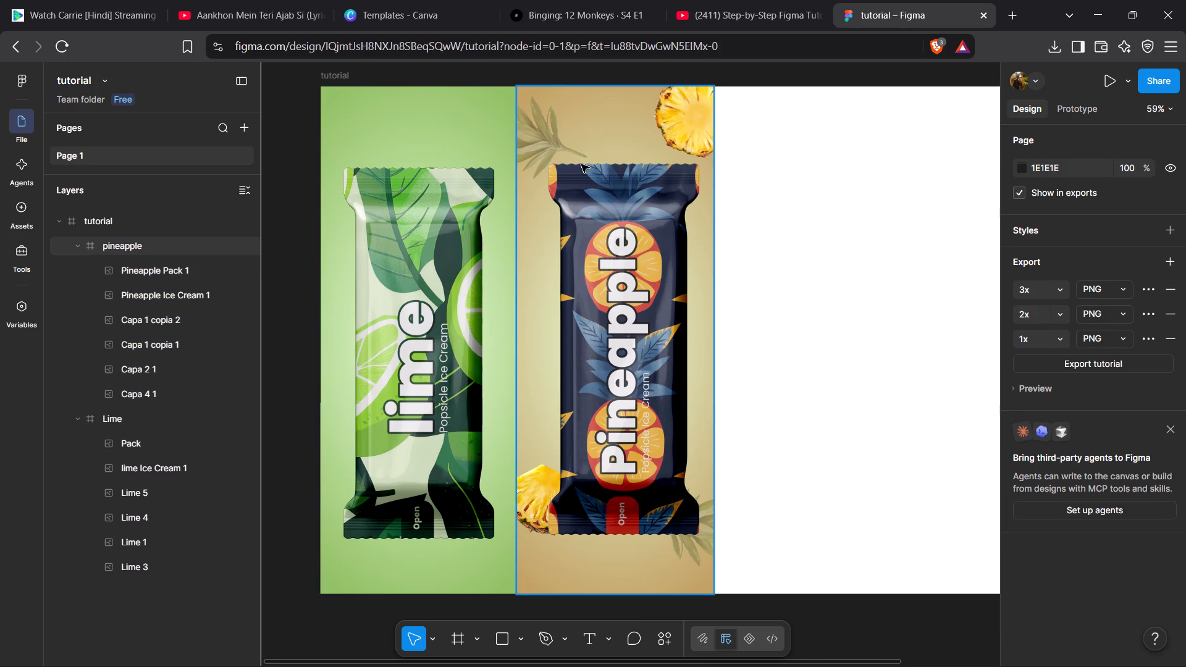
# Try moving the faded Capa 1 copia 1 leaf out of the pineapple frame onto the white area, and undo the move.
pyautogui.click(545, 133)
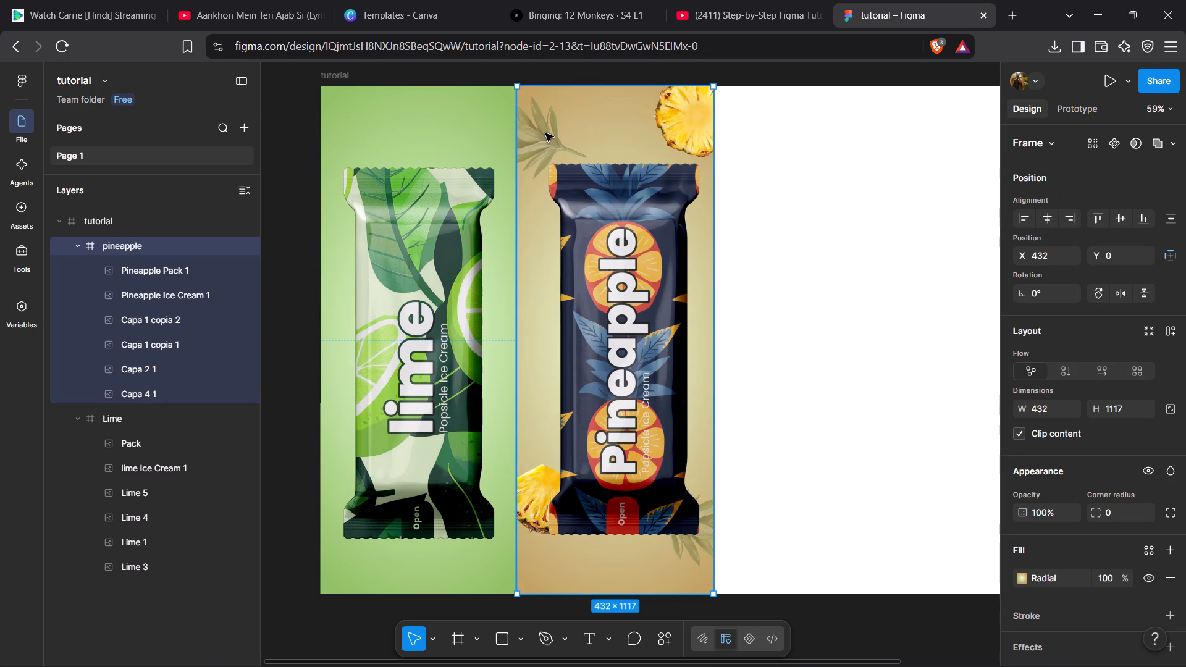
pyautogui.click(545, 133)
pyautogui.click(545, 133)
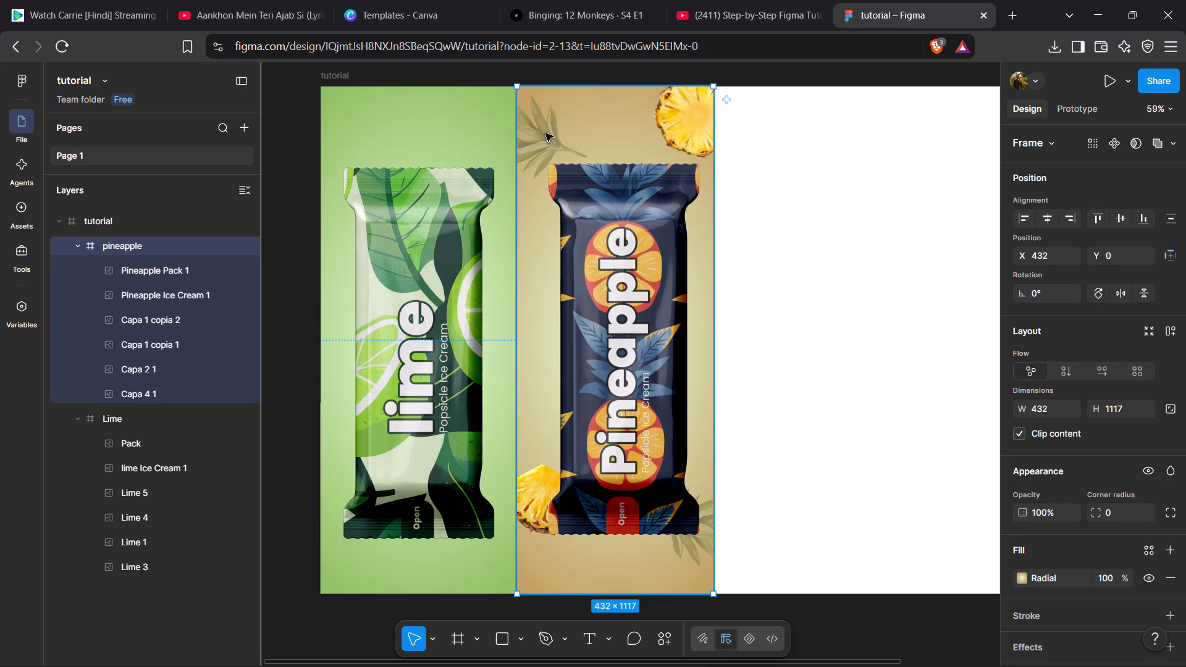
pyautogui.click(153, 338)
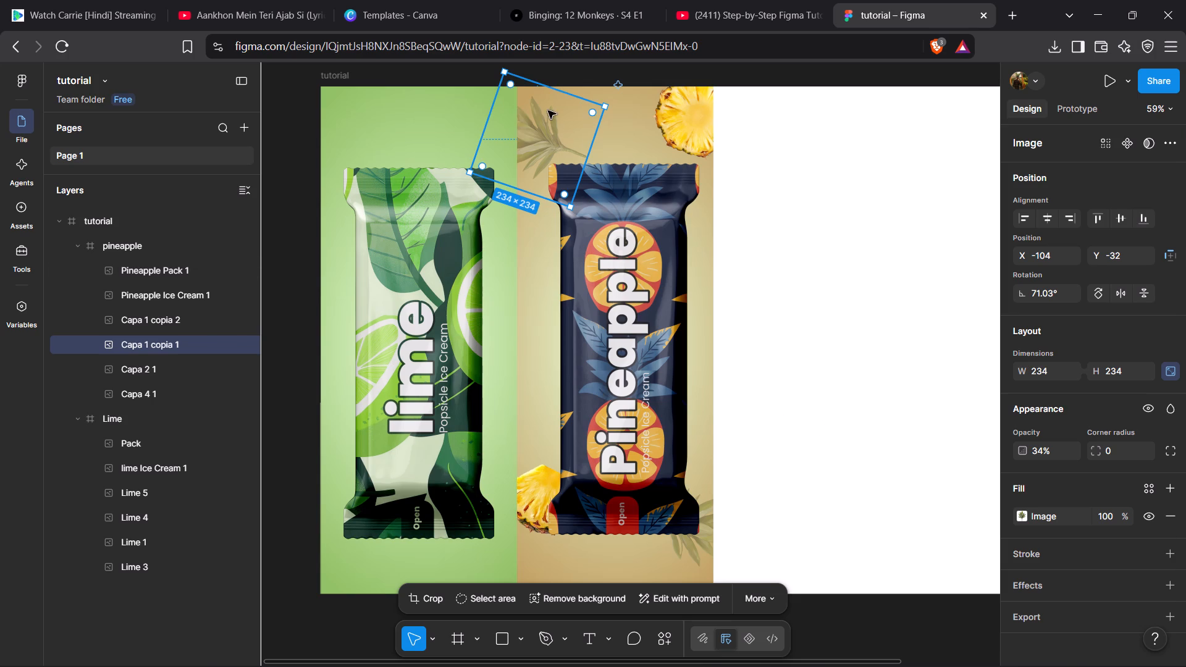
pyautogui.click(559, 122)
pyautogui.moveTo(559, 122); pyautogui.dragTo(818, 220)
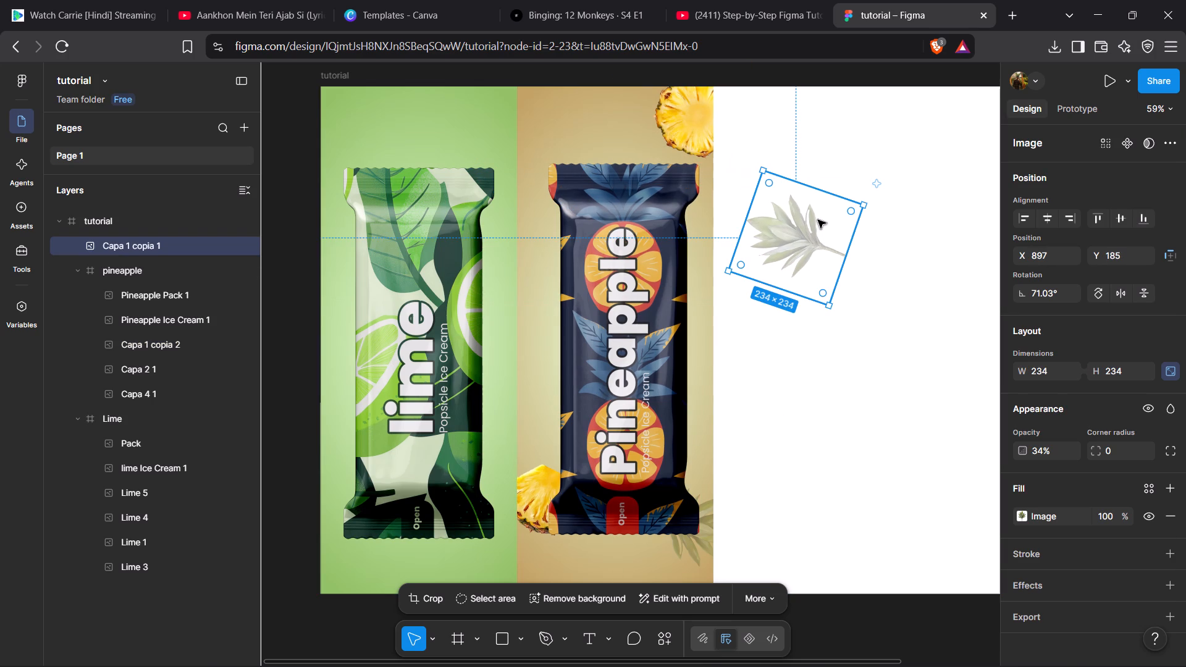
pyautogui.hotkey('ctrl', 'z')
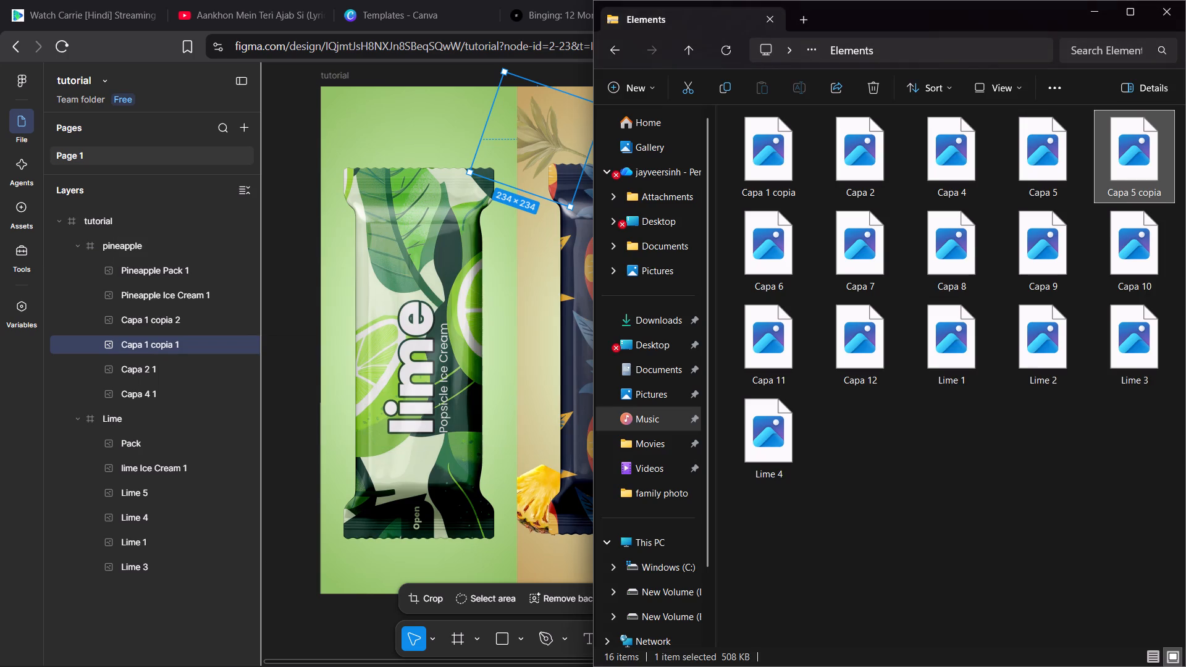
# Import the Capa 1 copia leaf image from the Elements folder and place its layer in the pineapple frame, directly below Capa 1 copia 2.
pyautogui.click(779, 162)
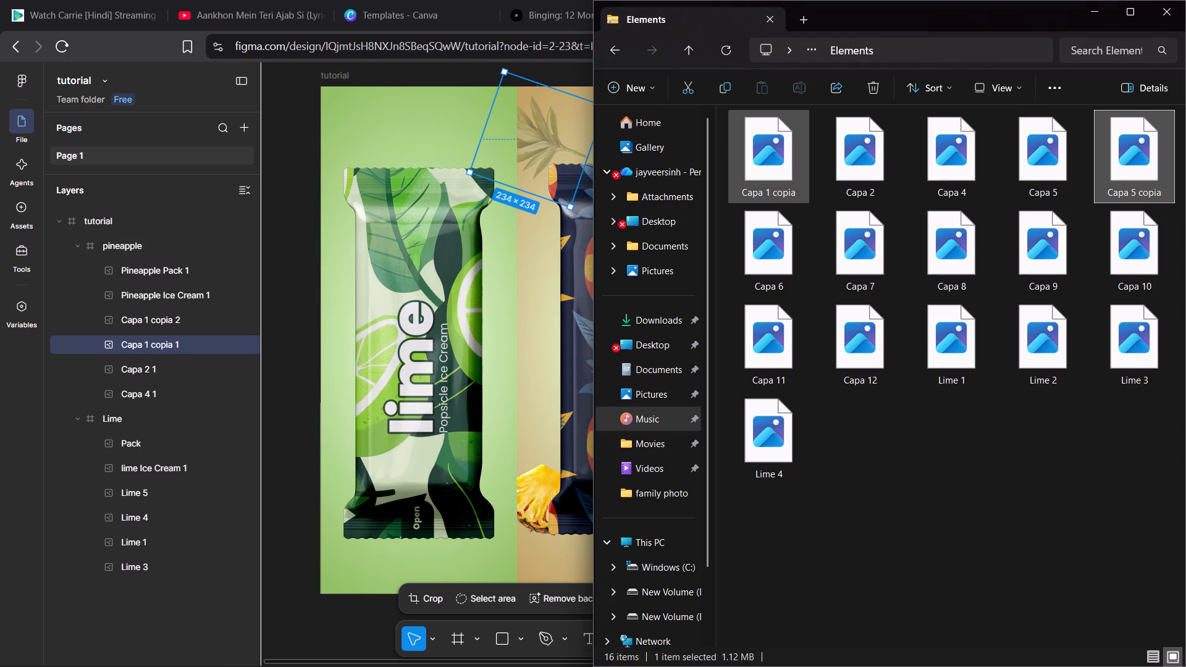
pyautogui.moveTo(779, 162); pyautogui.dragTo(512, 356)
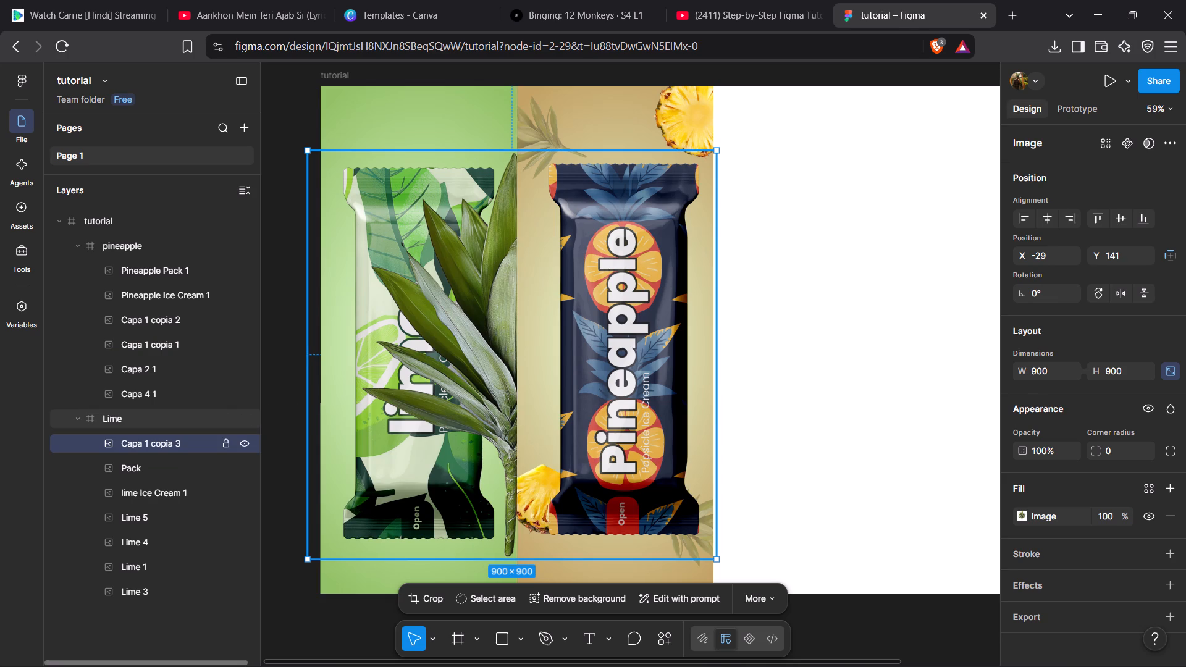
pyautogui.moveTo(150, 442); pyautogui.dragTo(150, 380)
pyautogui.moveTo(150, 380); pyautogui.dragTo(150, 331)
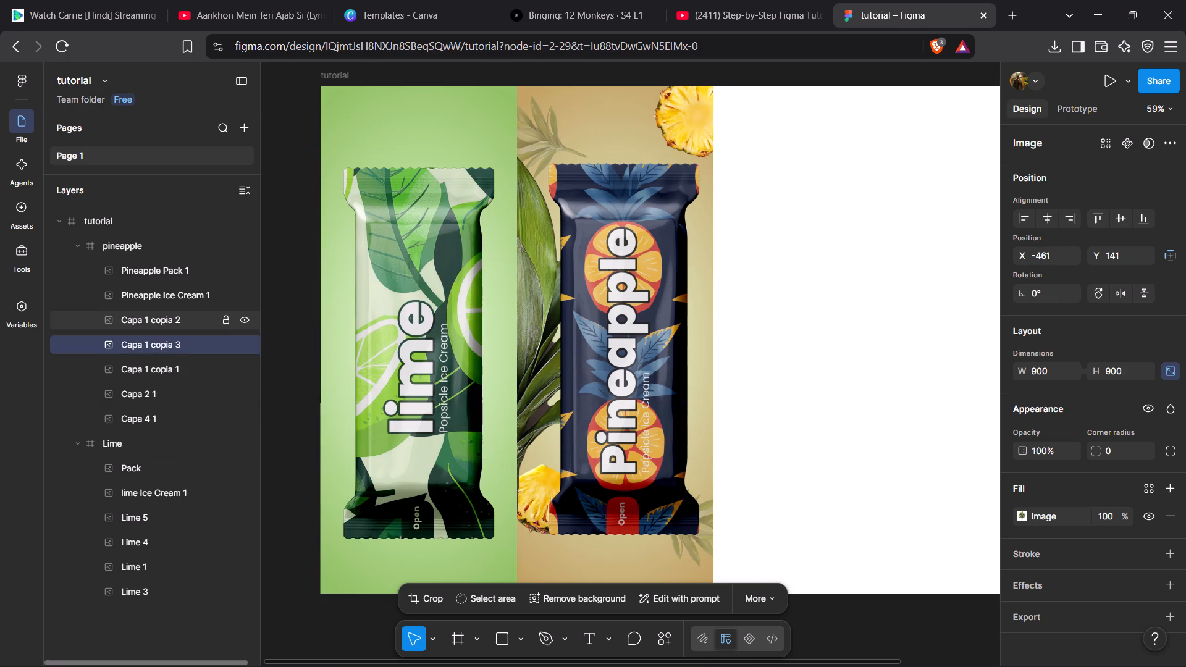
# Resize the imported Capa 1 copia 3 leaf proportionally to a width of 234.
pyautogui.click(1057, 369)
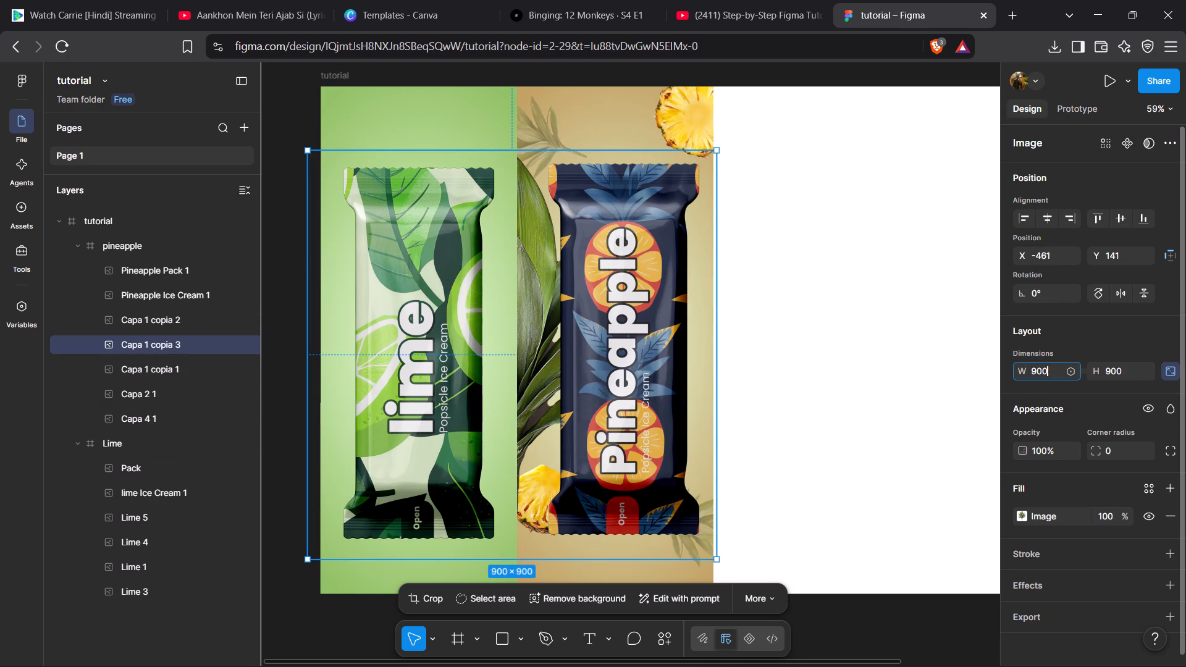
pyautogui.write('234')
pyautogui.press('Return')
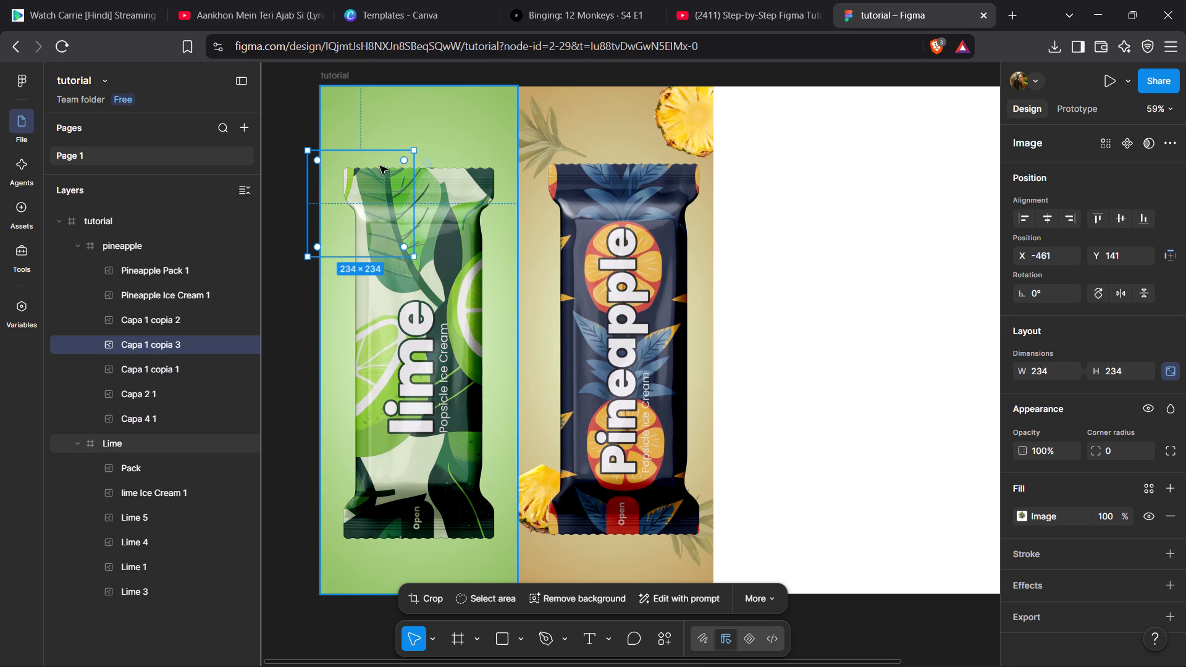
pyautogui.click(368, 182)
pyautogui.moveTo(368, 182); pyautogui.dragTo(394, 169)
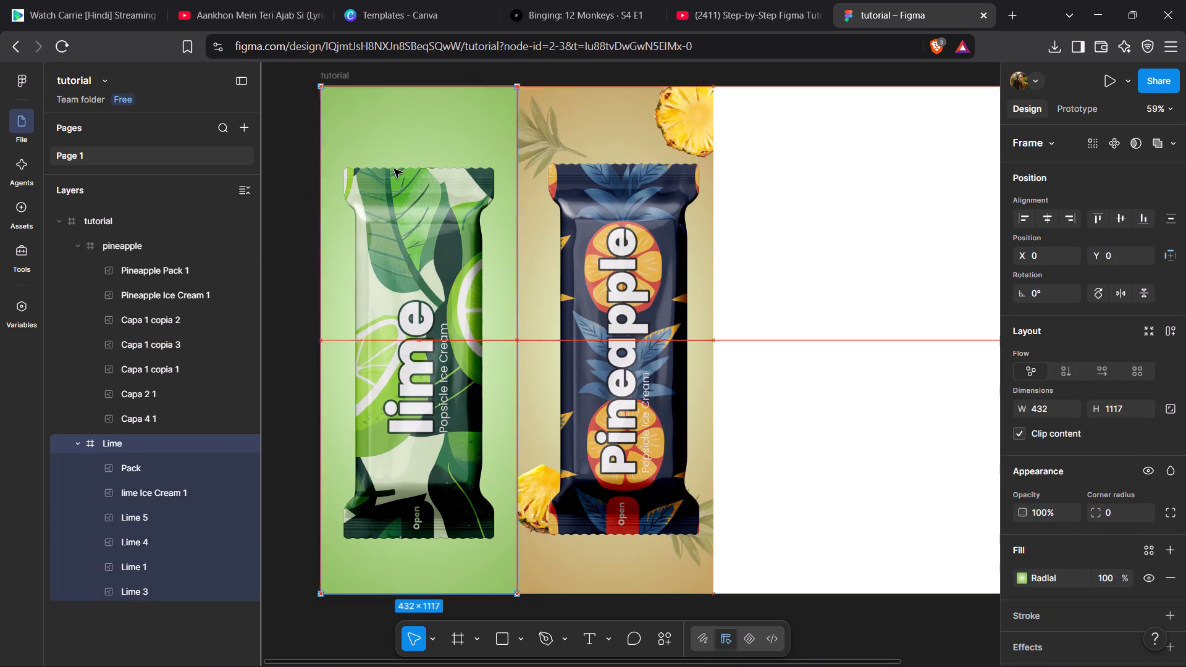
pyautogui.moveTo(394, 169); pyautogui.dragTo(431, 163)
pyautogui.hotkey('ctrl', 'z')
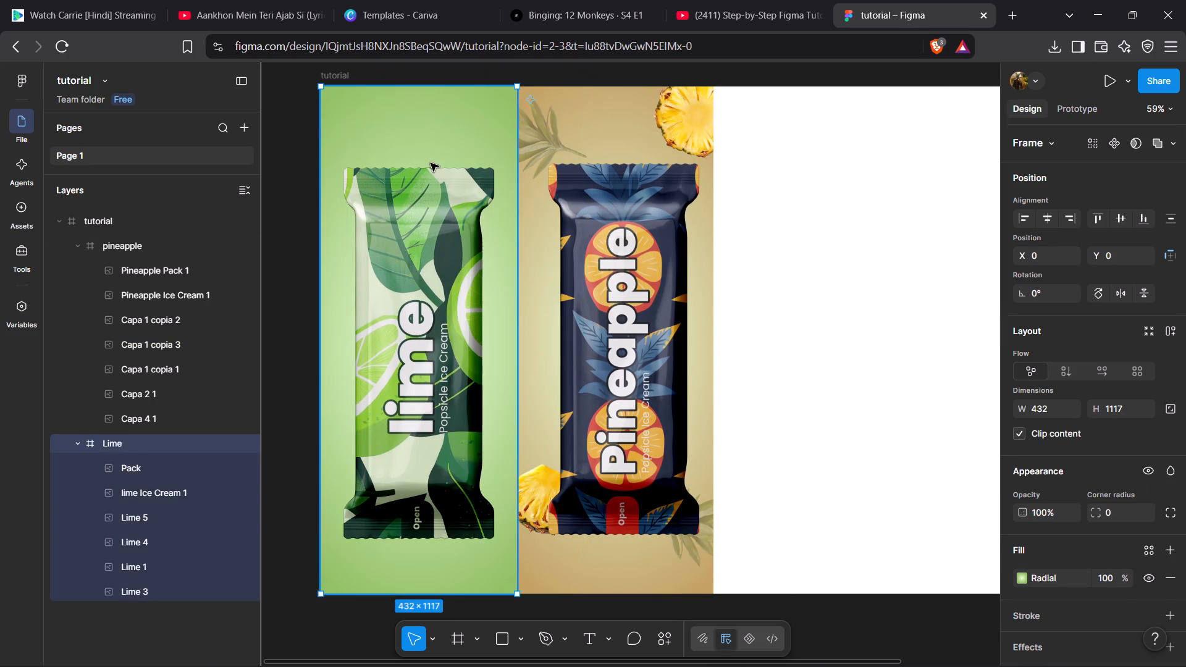
# Move the Capa 1 copia 3 leaf to the upper part of the pineapple frame, at about X 45, Y 90.
pyautogui.click(175, 337)
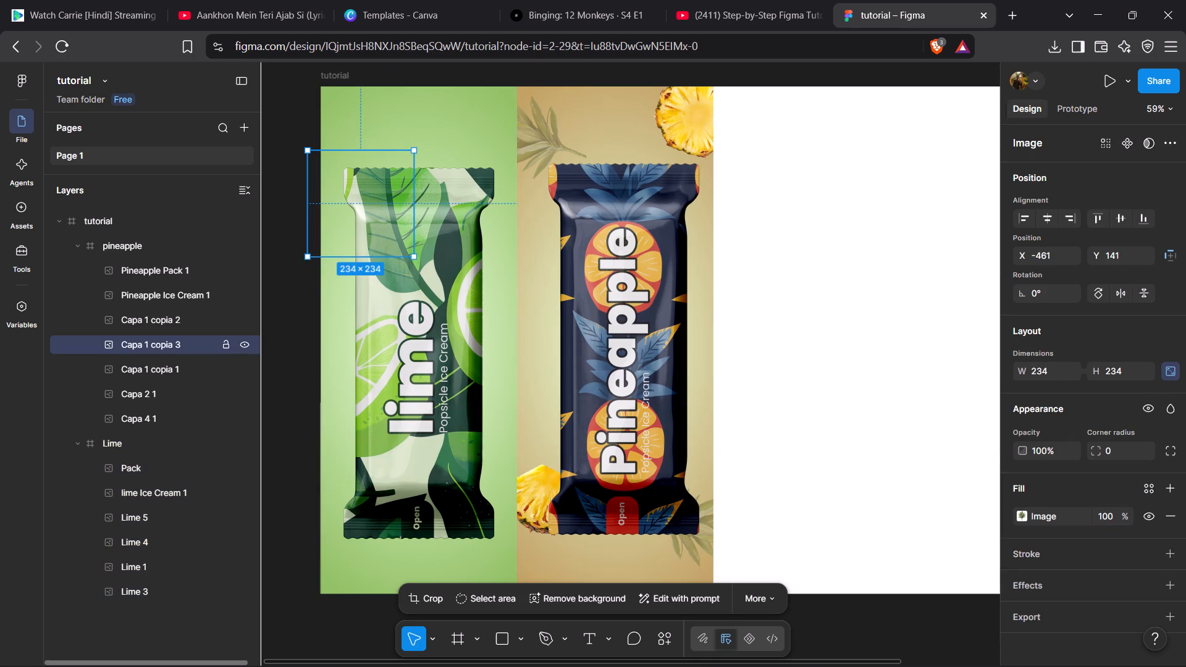
pyautogui.moveTo(356, 183); pyautogui.dragTo(526, 159)
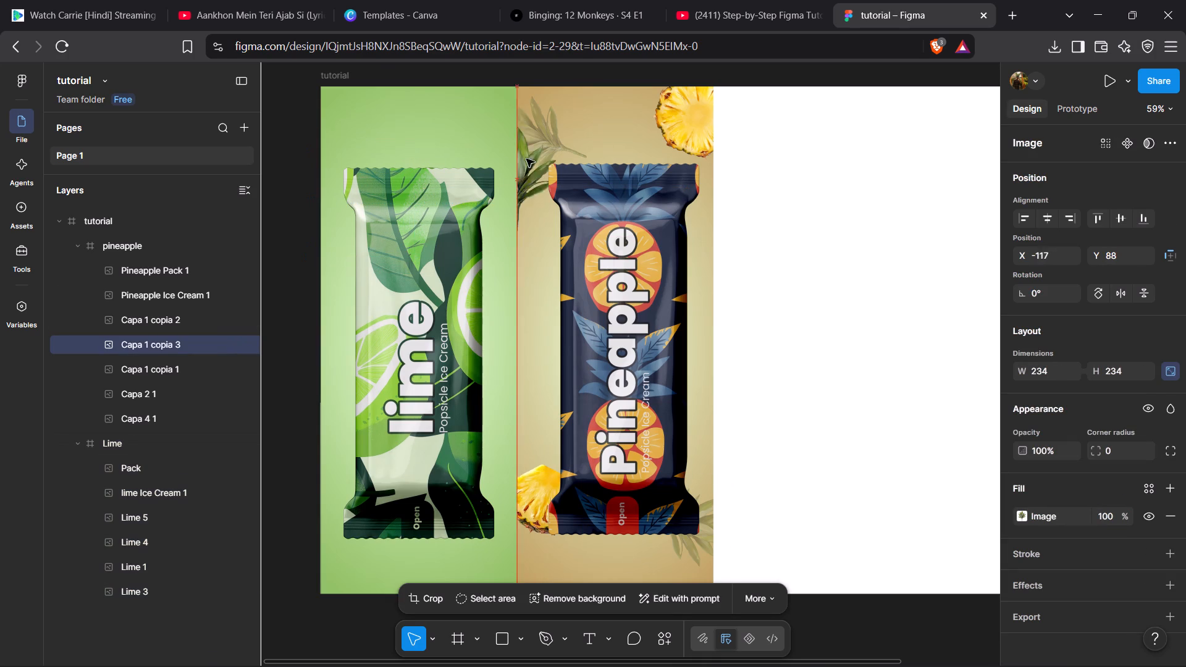
pyautogui.moveTo(526, 159); pyautogui.dragTo(589, 160)
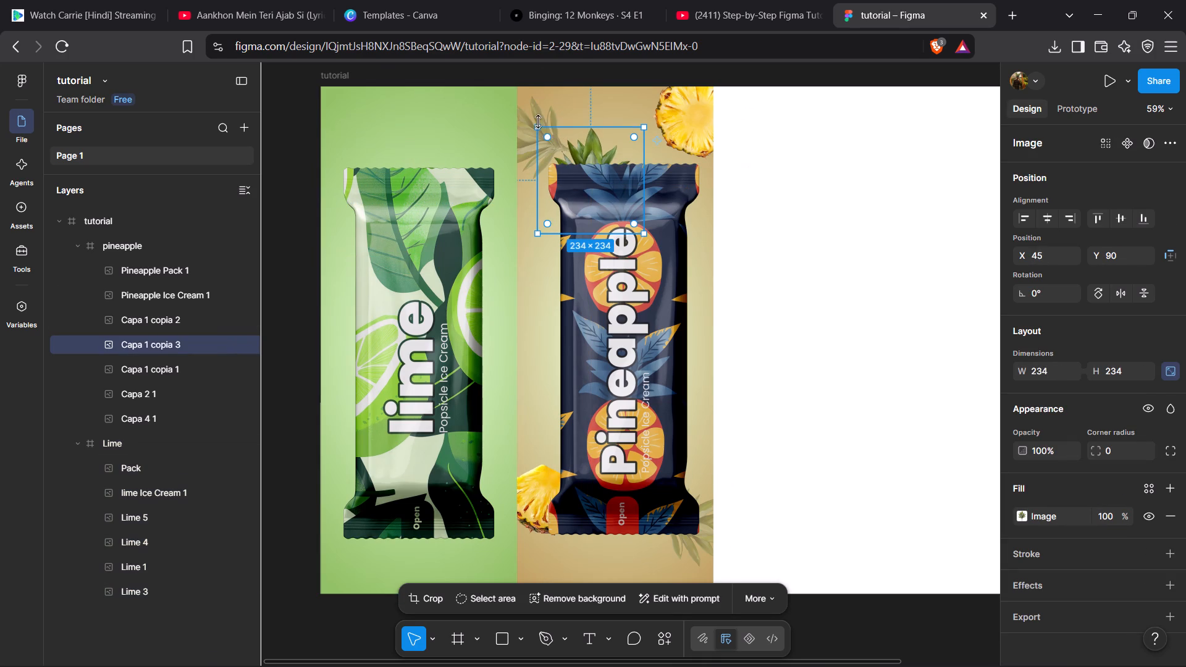
# Delete the faded, rotated Capa 1 copia 1 leaf near the top of the pineapple frame.
pyautogui.click(531, 109)
pyautogui.press('Delete')
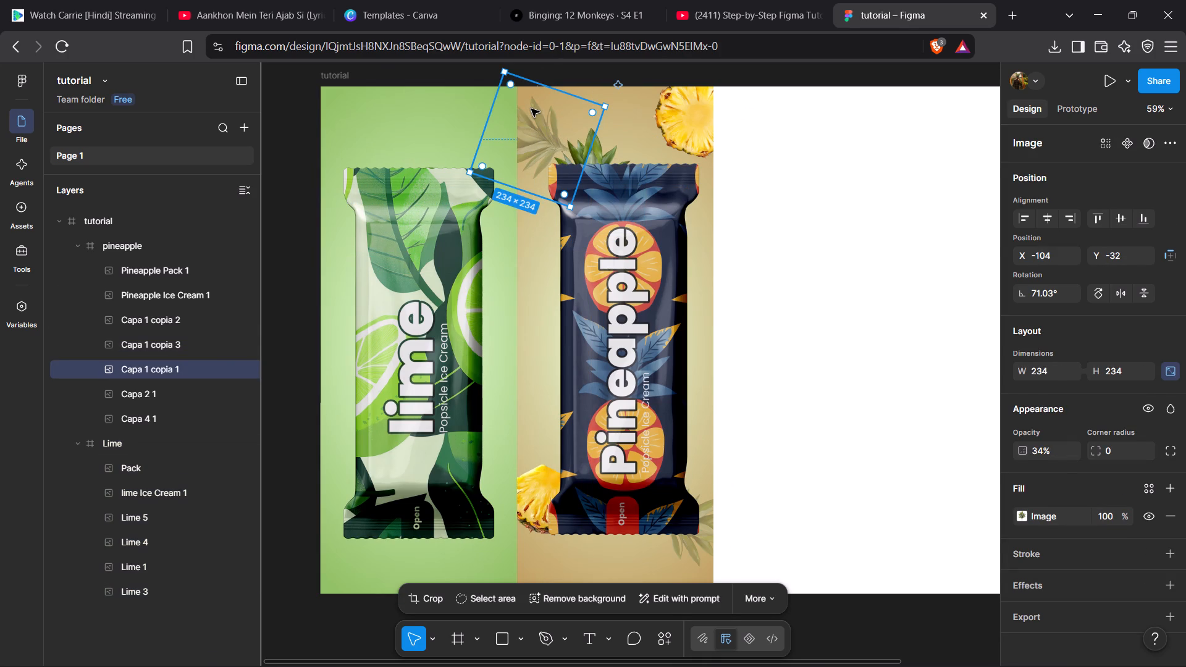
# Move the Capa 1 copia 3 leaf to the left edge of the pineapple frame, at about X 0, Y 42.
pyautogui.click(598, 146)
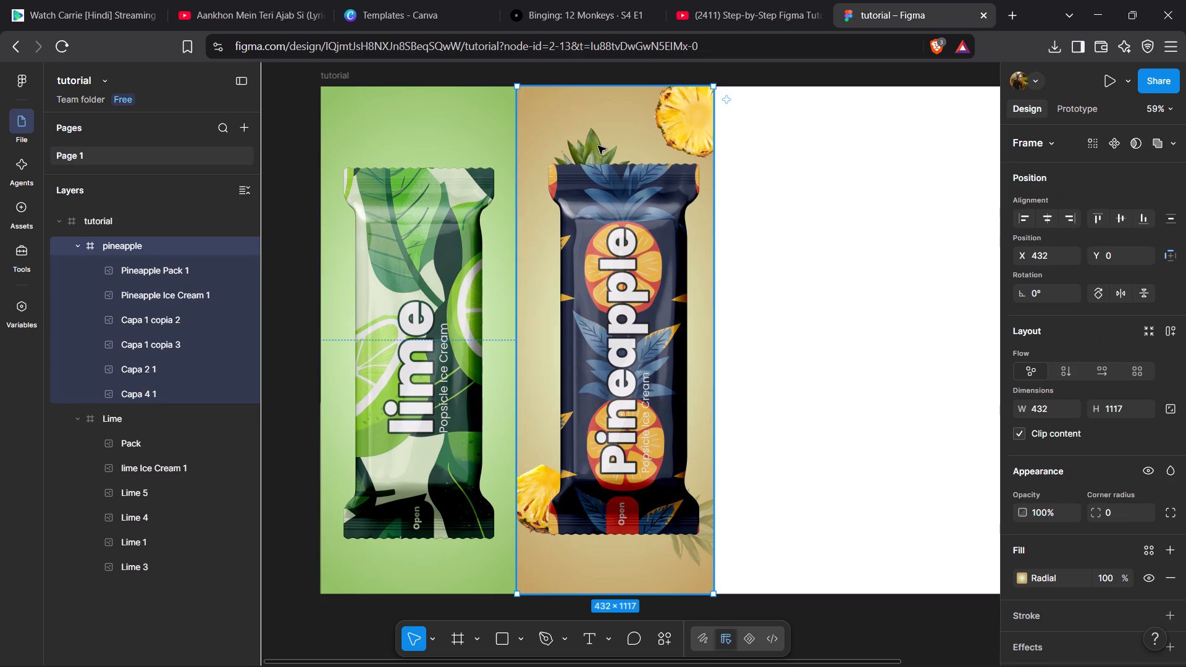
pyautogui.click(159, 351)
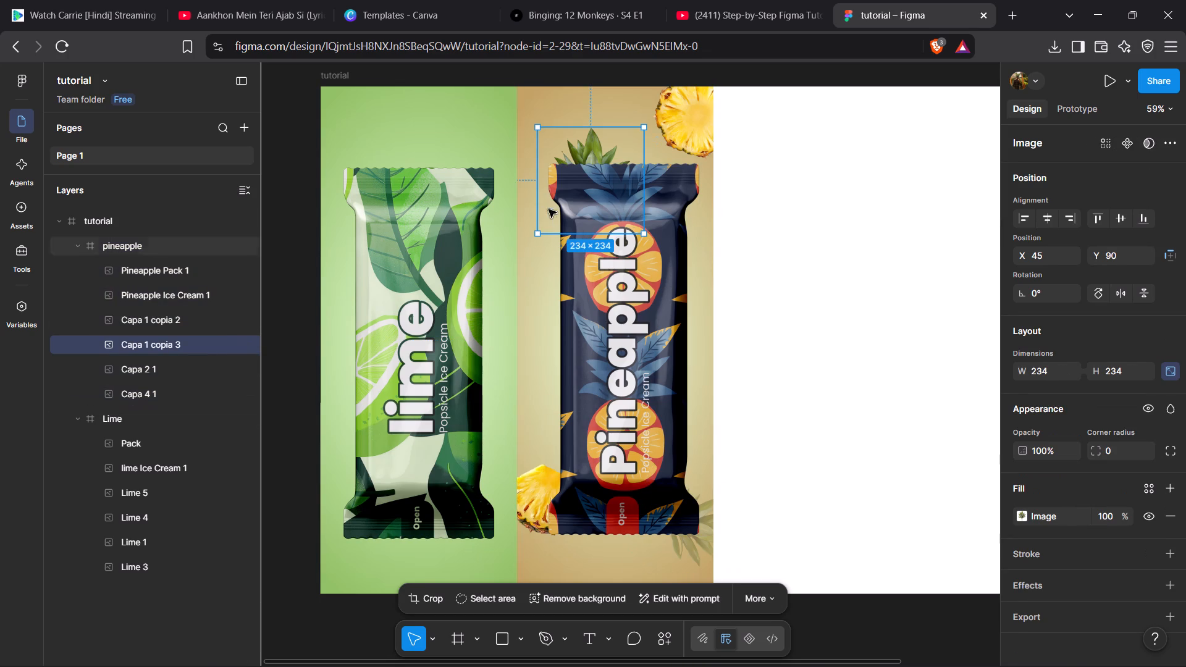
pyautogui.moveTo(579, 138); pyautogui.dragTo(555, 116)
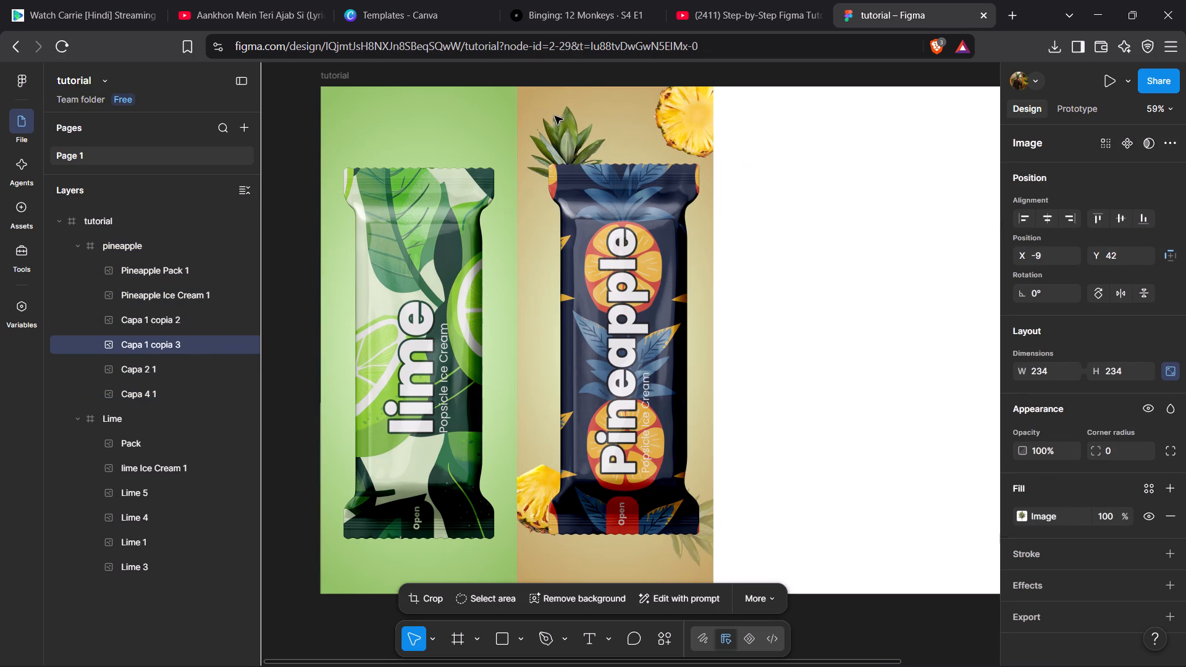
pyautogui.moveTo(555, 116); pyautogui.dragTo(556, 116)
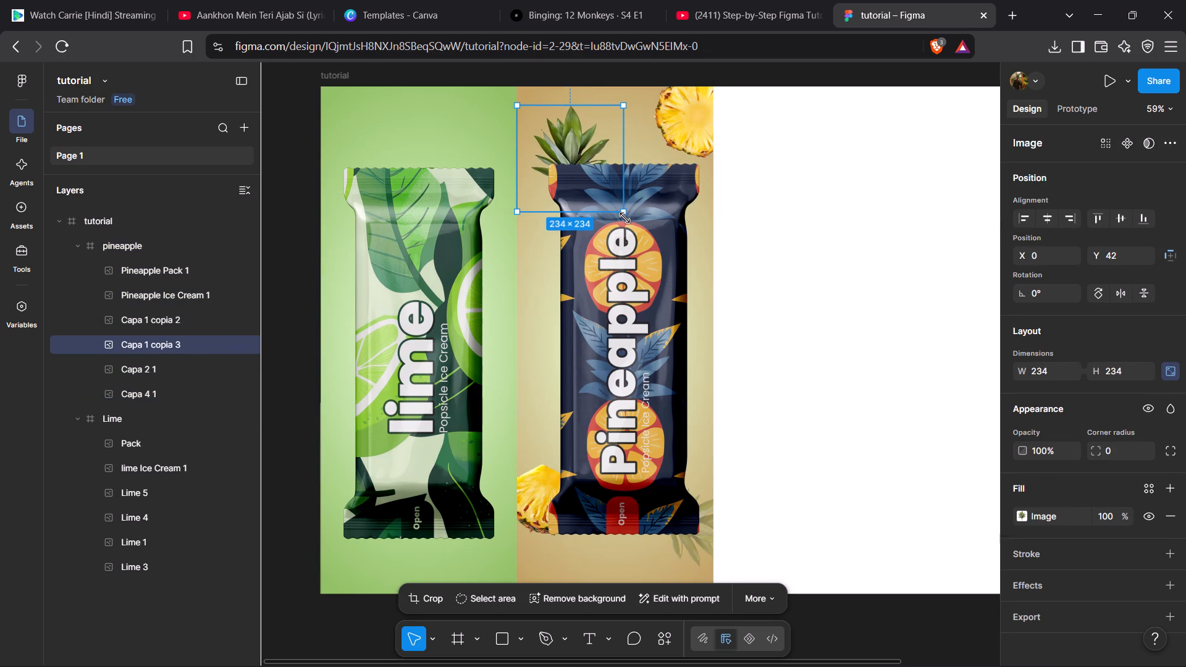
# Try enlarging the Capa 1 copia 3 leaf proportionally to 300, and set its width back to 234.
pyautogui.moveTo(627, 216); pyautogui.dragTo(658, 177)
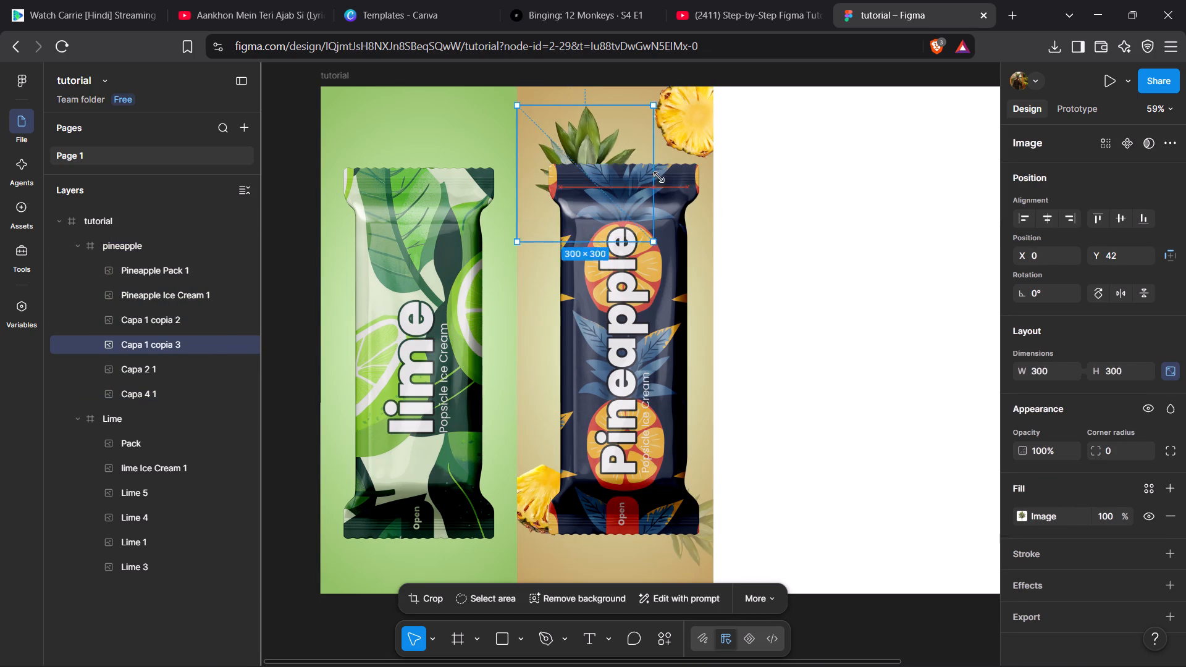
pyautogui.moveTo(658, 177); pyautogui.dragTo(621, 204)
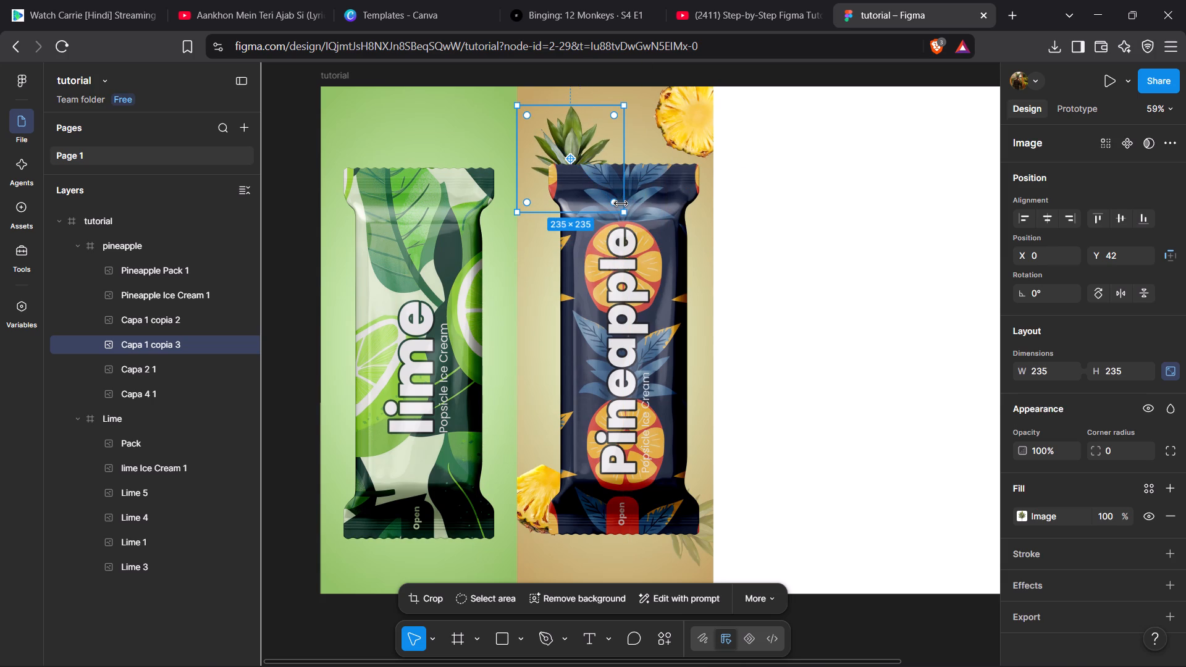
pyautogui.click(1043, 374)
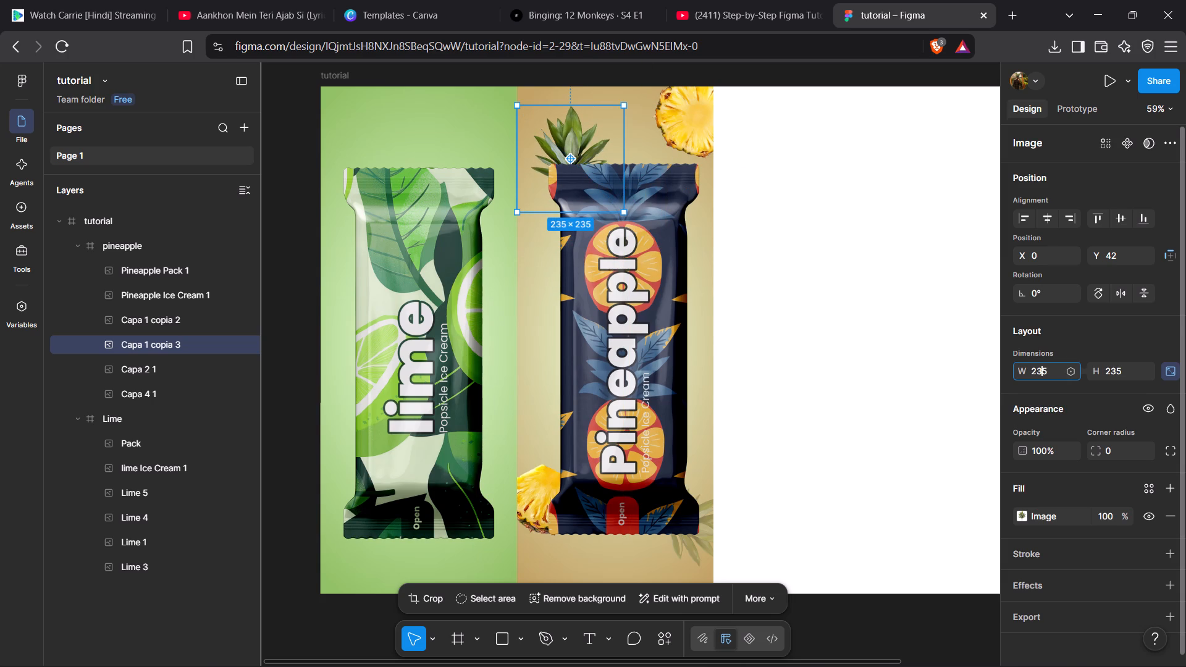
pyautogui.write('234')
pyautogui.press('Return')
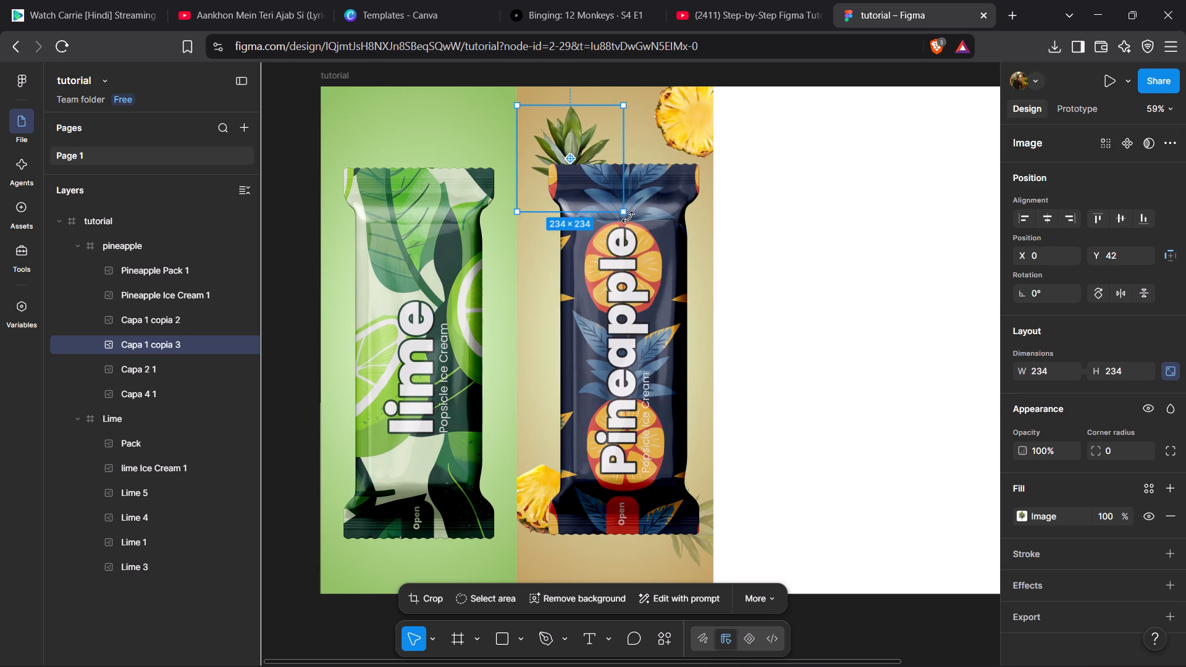
# Rotate the Capa 1 copia 3 leaf to about 64.84° and move it into the pineapple frame's upper-left corner, at about X -111, Y -43.
pyautogui.moveTo(628, 217); pyautogui.dragTo(655, 128)
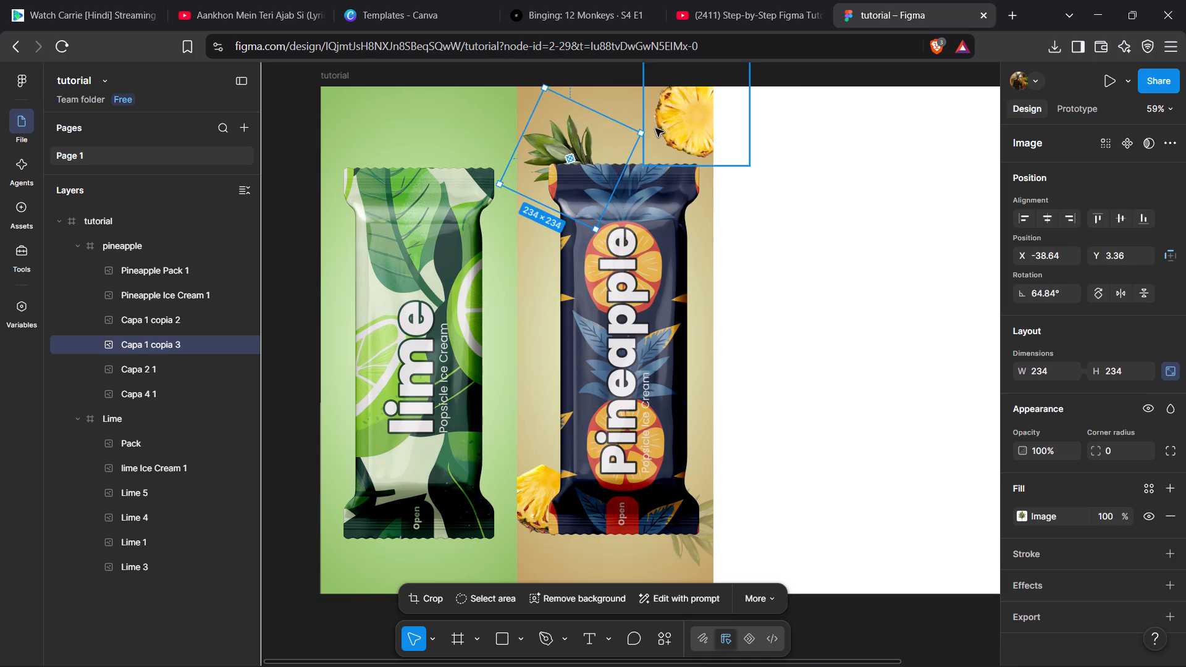
pyautogui.moveTo(564, 137); pyautogui.dragTo(539, 115)
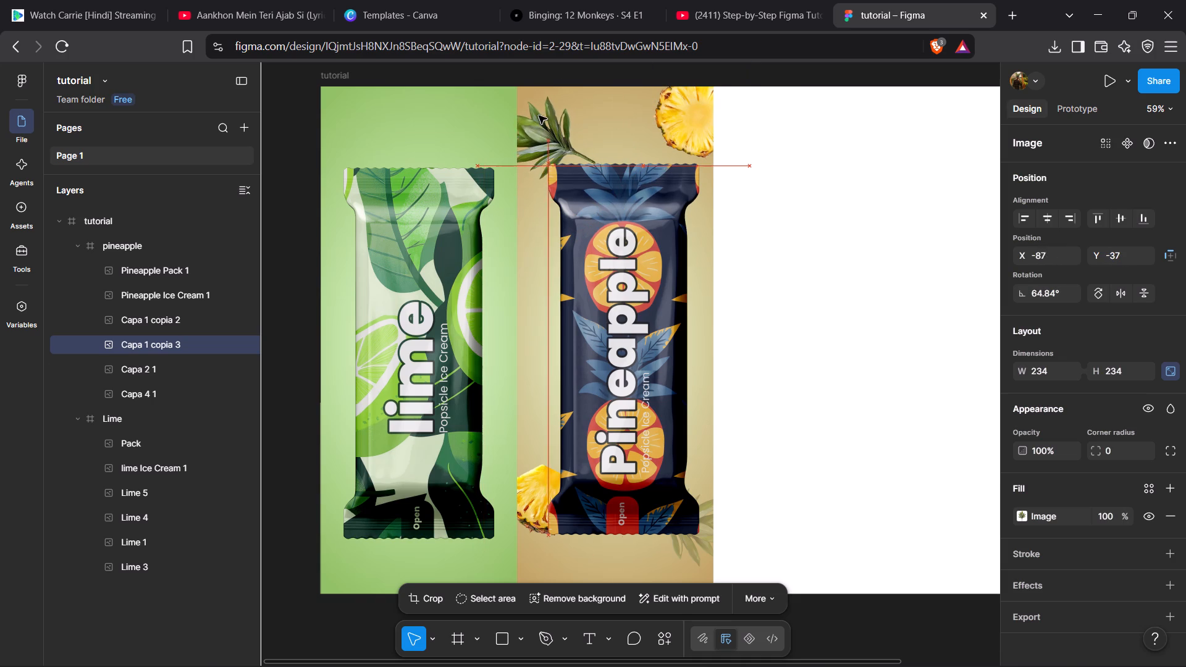
pyautogui.moveTo(539, 115); pyautogui.dragTo(533, 115)
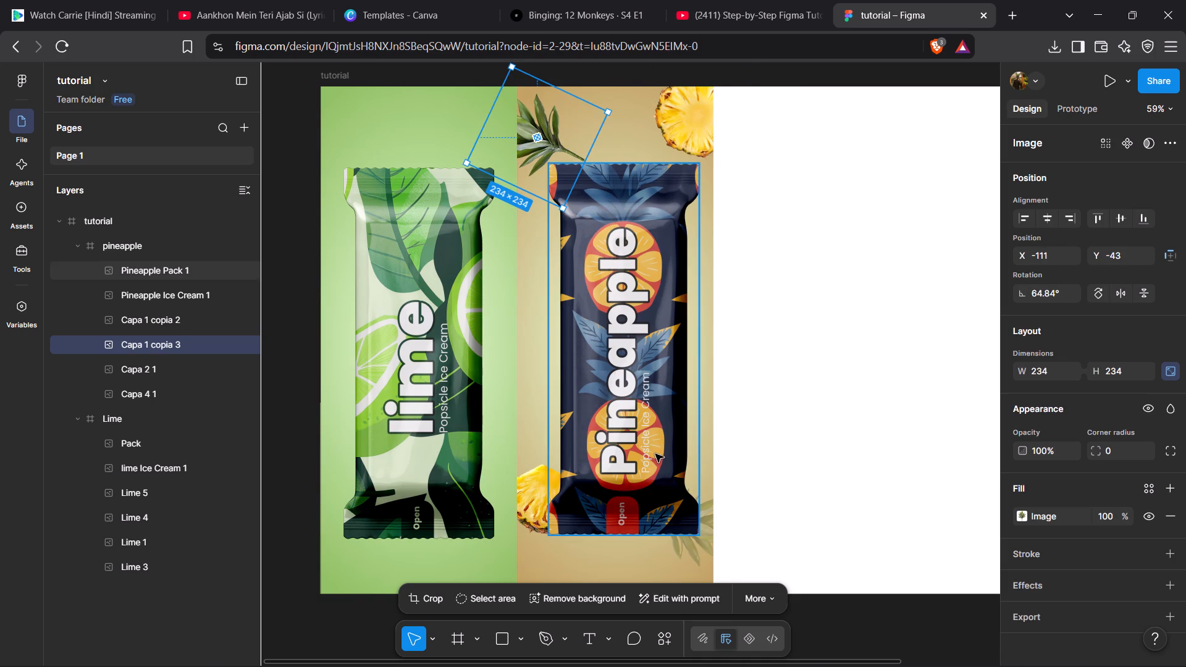
# Delete the faded Capa 1 copia 2 leaf near the lower-right corner of the pineapple frame.
pyautogui.click(686, 555)
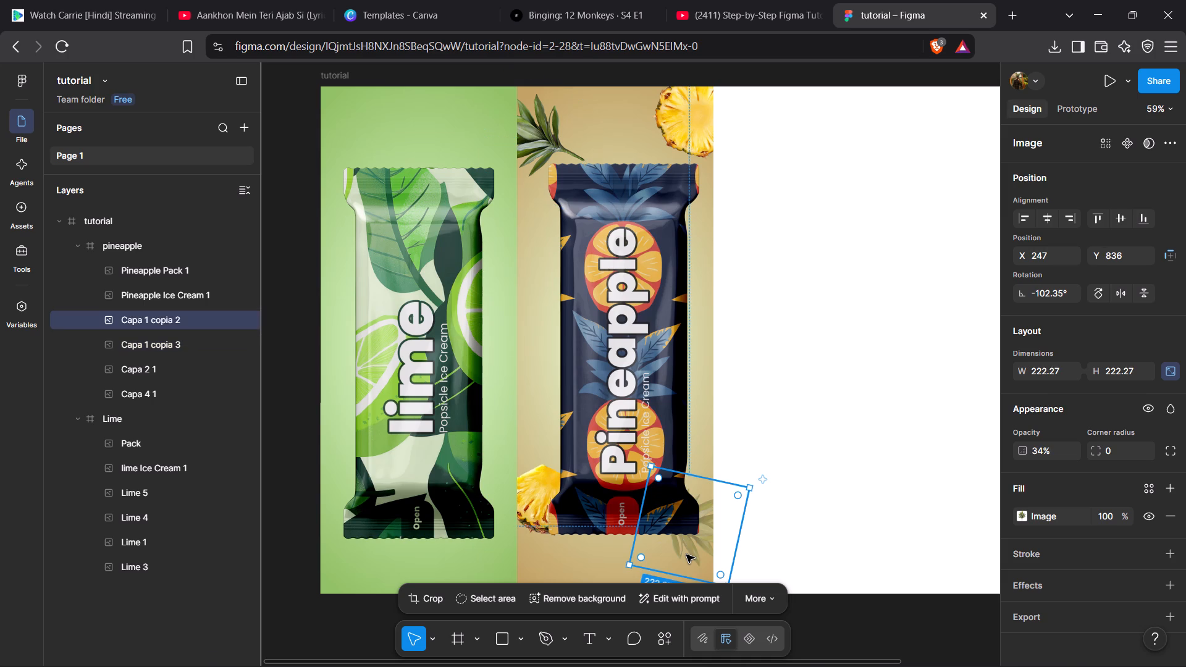
pyautogui.press('Delete')
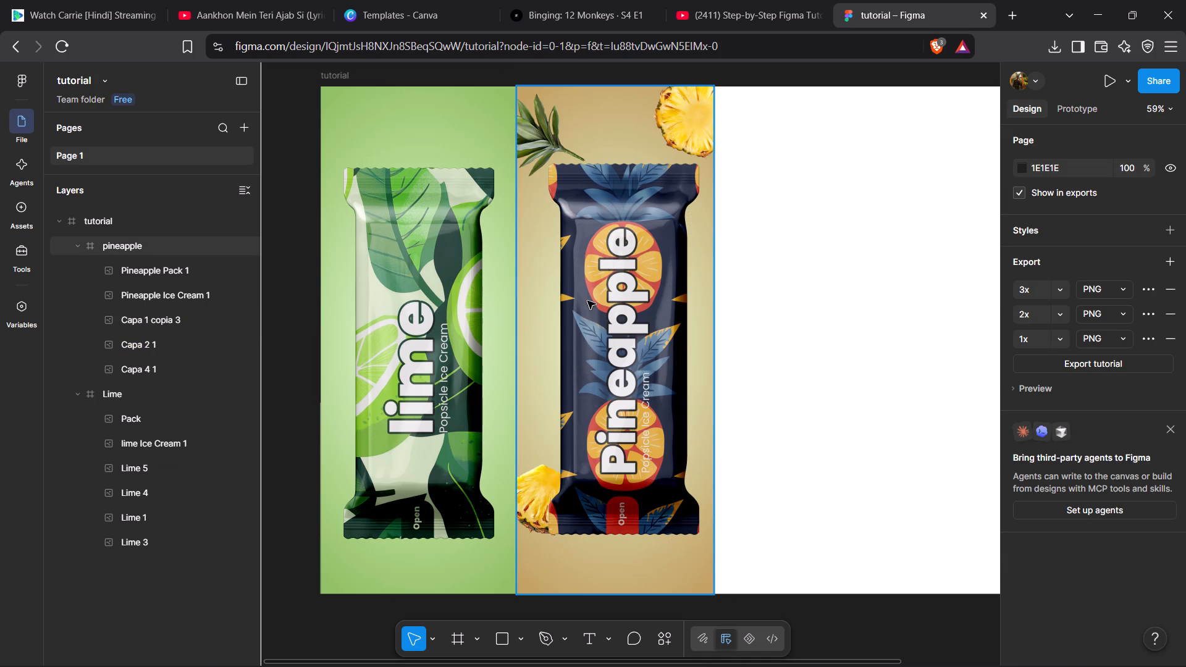
# Duplicate the Capa 1 copia 3 leaf and place the copy near the bottom of the pineapple frame, at about X 122, Y 851.
pyautogui.click(148, 319)
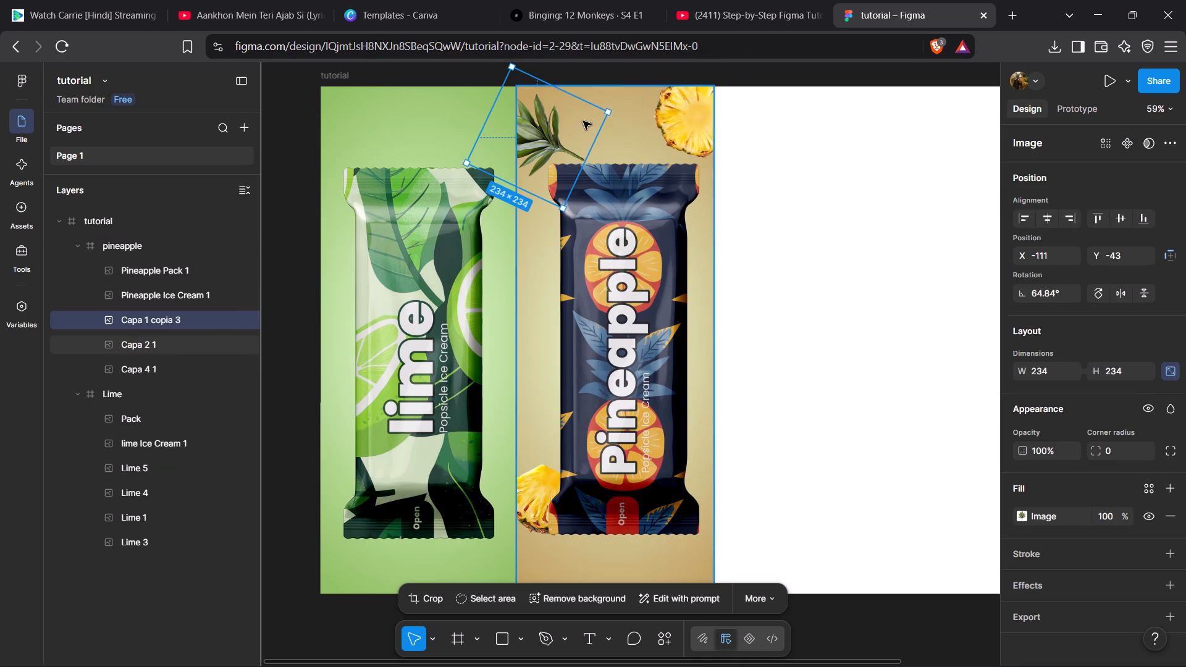
pyautogui.click(553, 141)
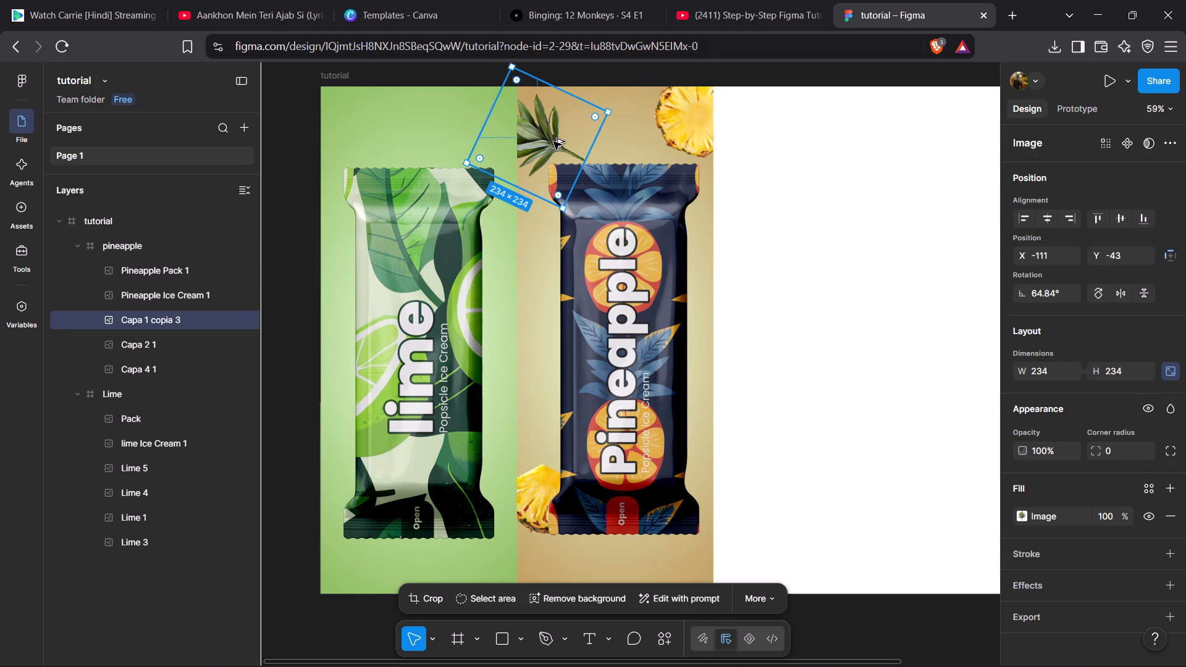
pyautogui.keyDown('alt'); pyautogui.moveTo(553, 141); pyautogui.dragTo(641, 506); pyautogui.keyUp('alt')
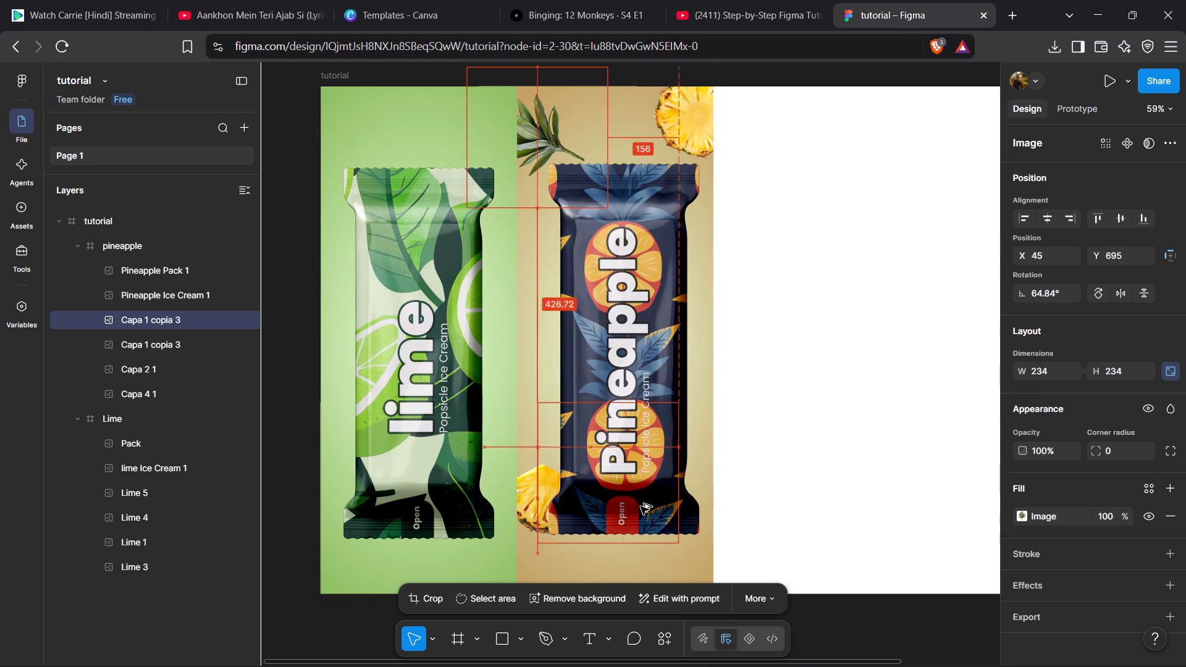
pyautogui.keyDown('alt'); pyautogui.moveTo(641, 506); pyautogui.dragTo(659, 552); pyautogui.keyUp('alt')
# Hide the Pineapple Pack 1 layer and rotate the duplicated lower leaf to about -102.32°.
pyautogui.scroll(-1, 659, 552)
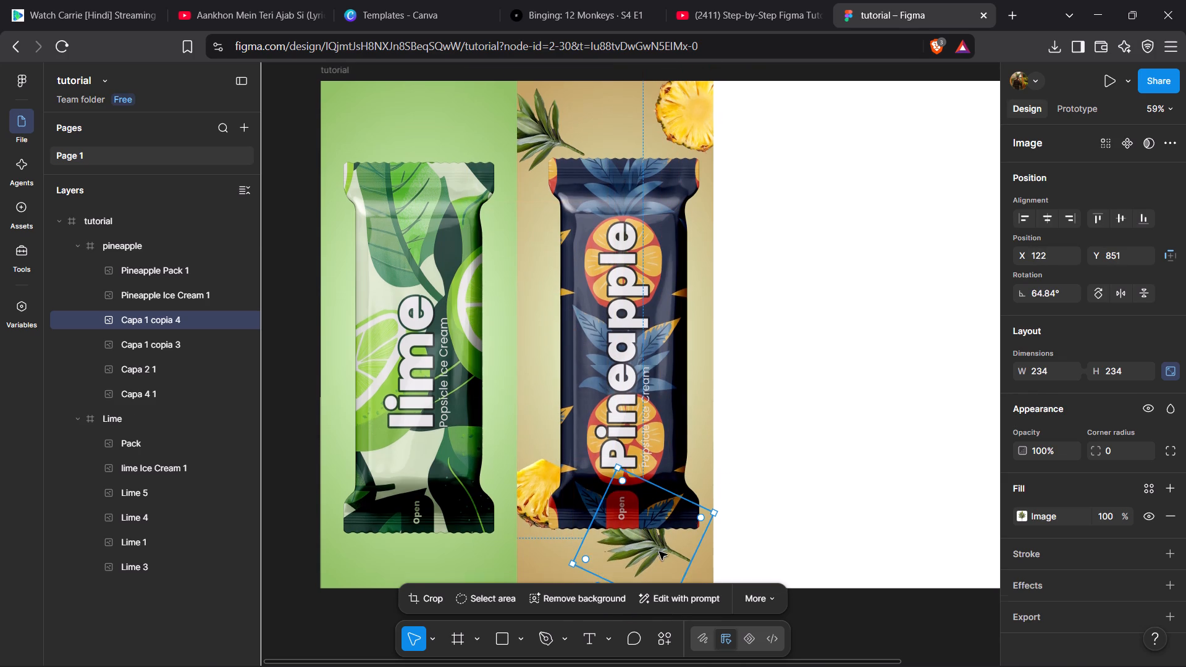
pyautogui.scroll(-1, 659, 552)
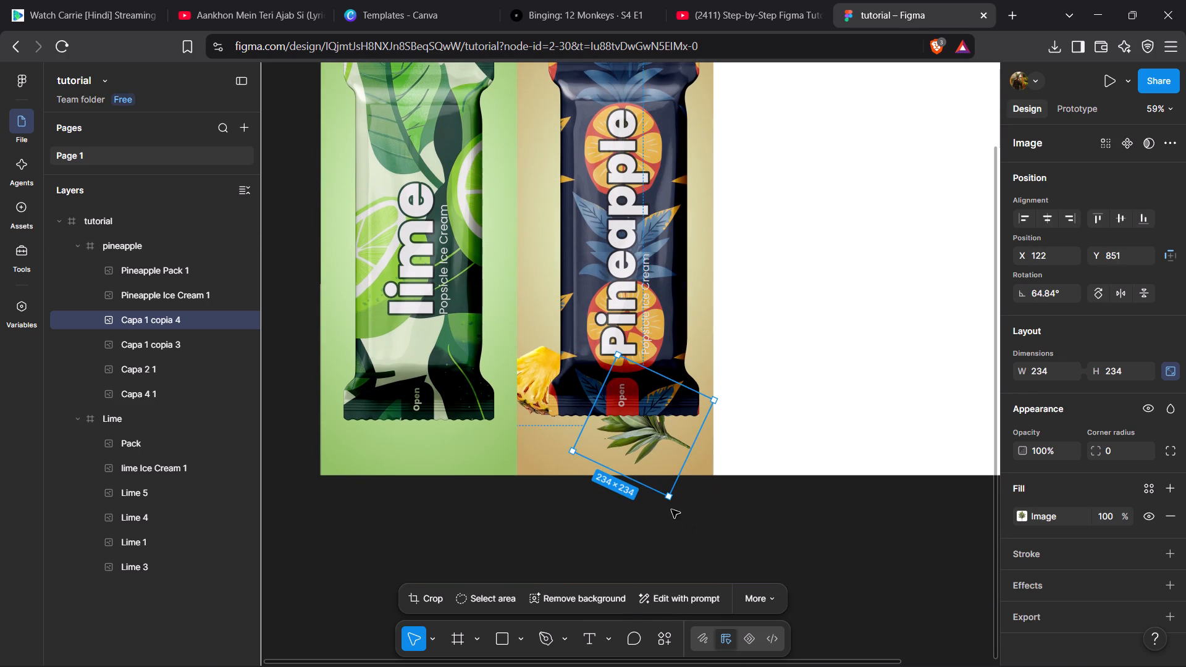
pyautogui.moveTo(674, 503); pyautogui.dragTo(548, 406)
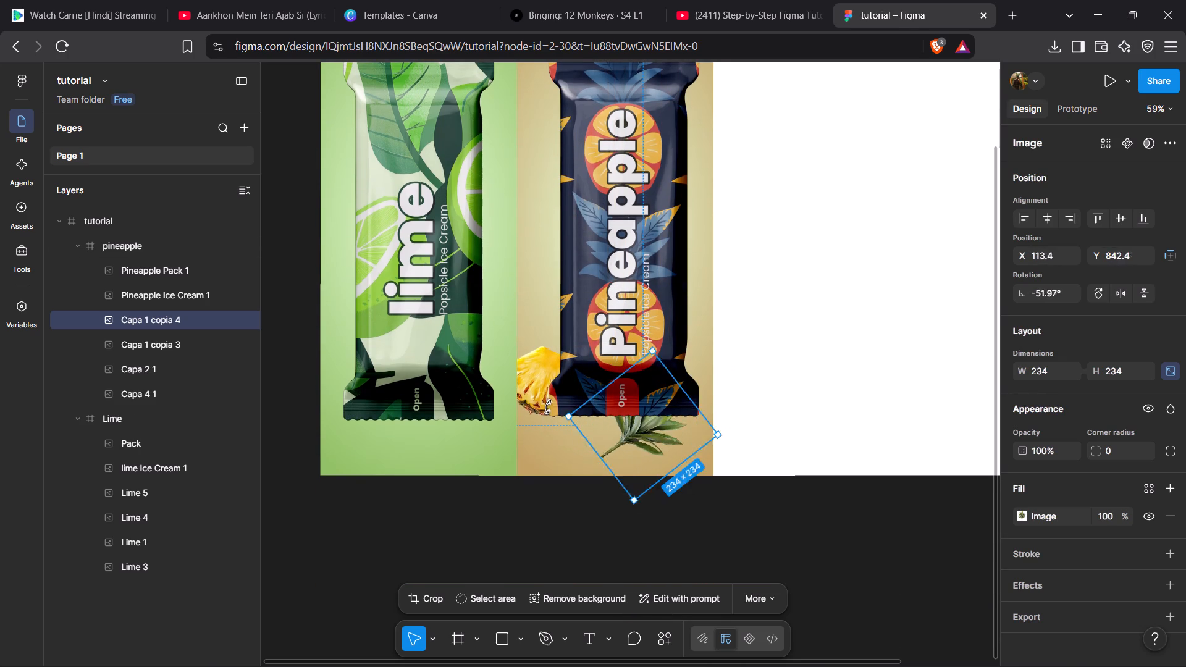
pyautogui.moveTo(548, 406); pyautogui.dragTo(557, 363)
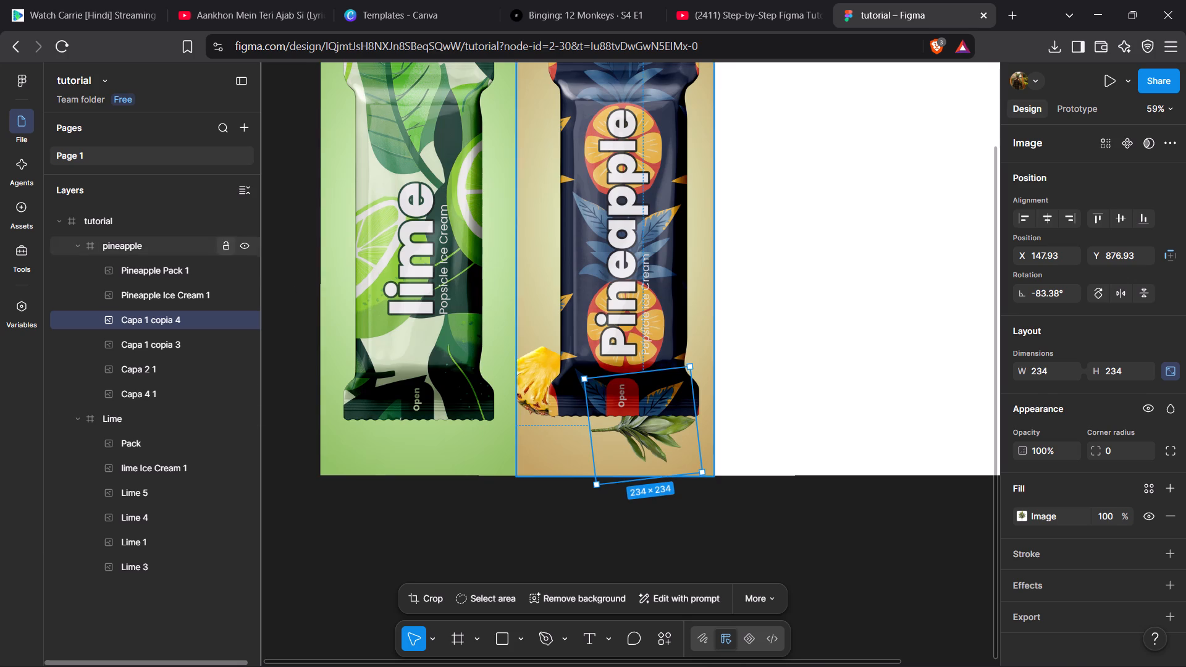
pyautogui.click(246, 268)
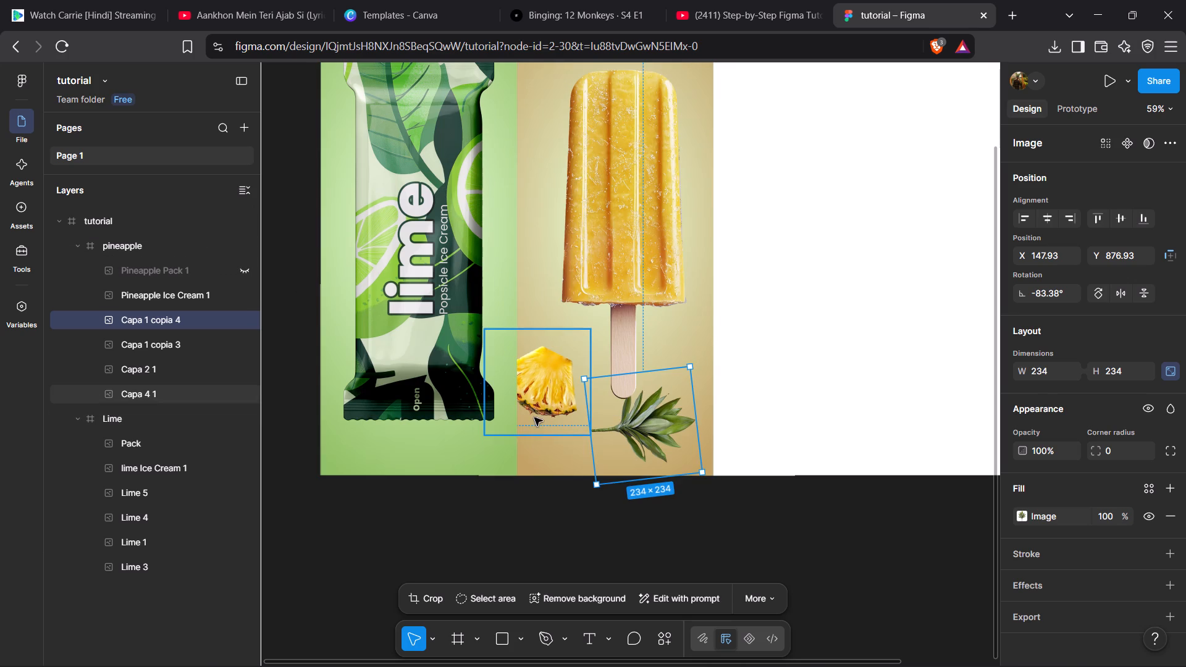
pyautogui.moveTo(579, 374); pyautogui.dragTo(598, 353)
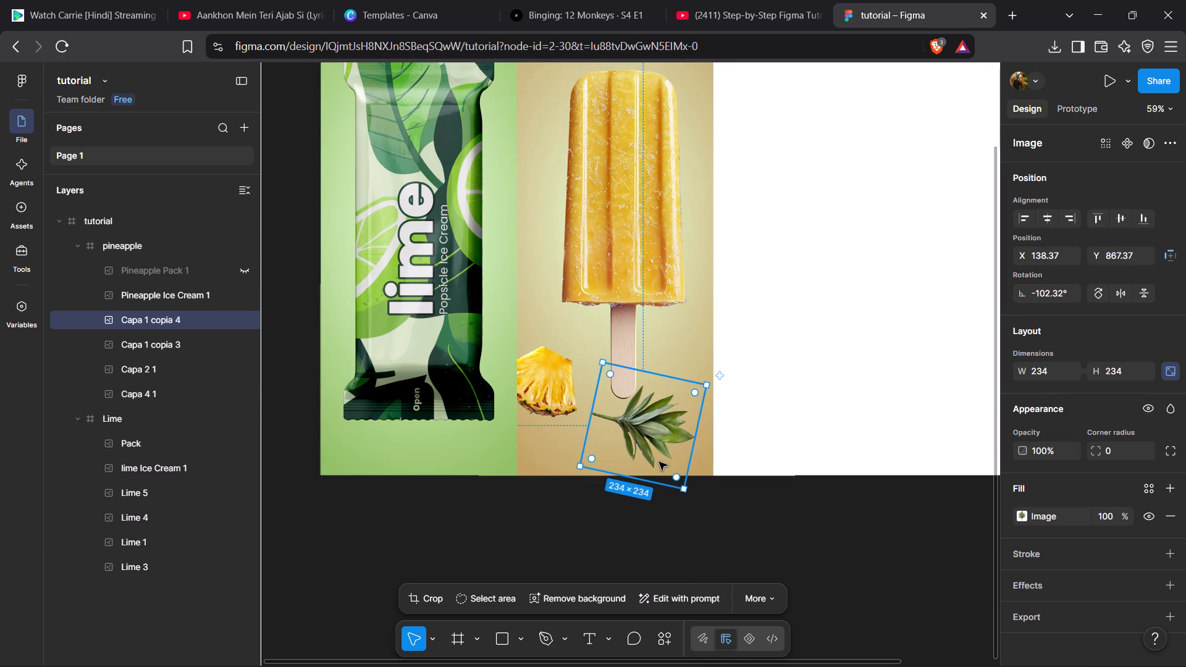
# Move the duplicated leaf to the lower-right corner of the pineapple frame, beside and slightly below the popsicle stick, and deselect it.
pyautogui.moveTo(660, 432); pyautogui.dragTo(691, 403)
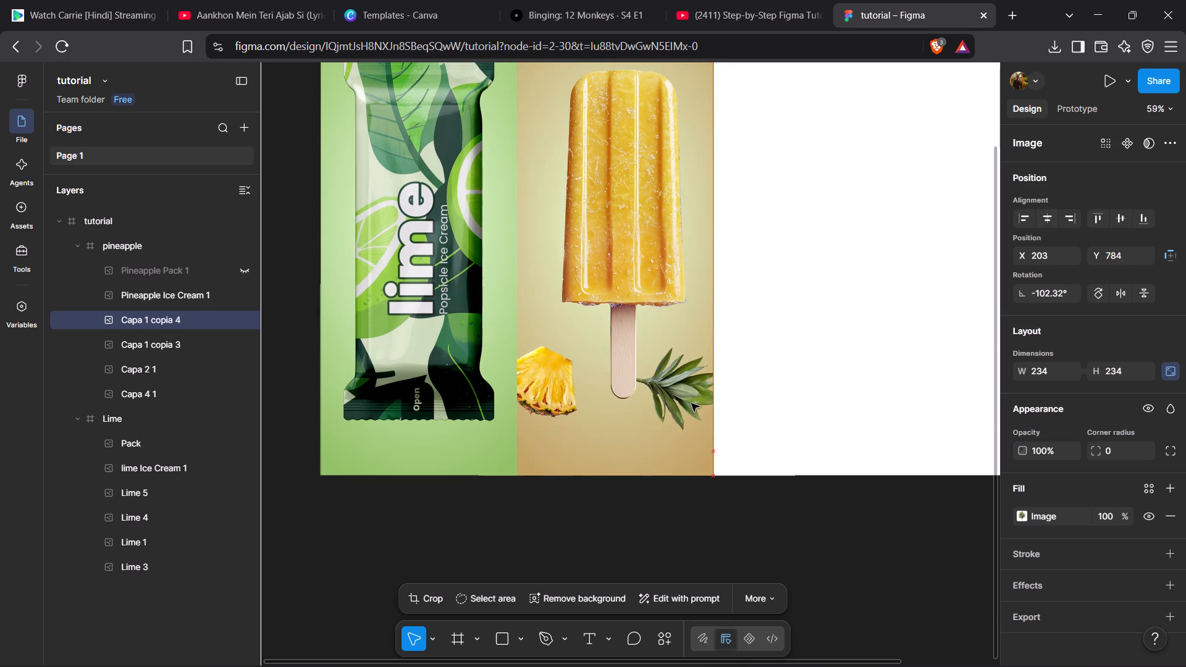
pyautogui.moveTo(691, 403); pyautogui.dragTo(699, 429)
pyautogui.click(834, 392)
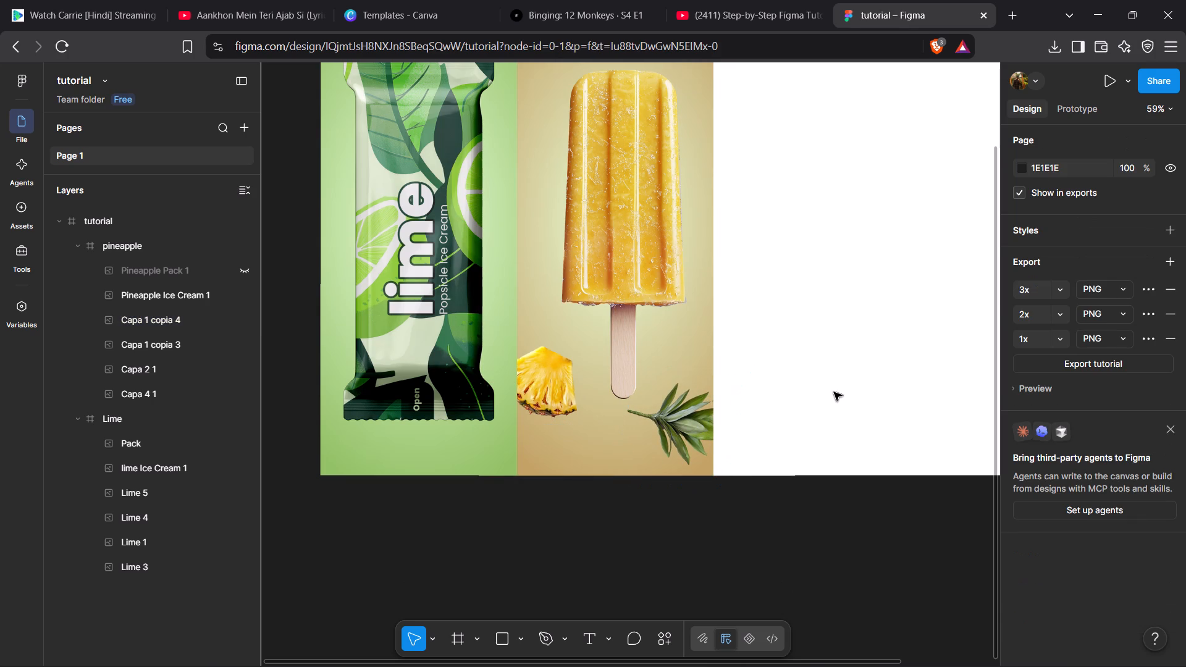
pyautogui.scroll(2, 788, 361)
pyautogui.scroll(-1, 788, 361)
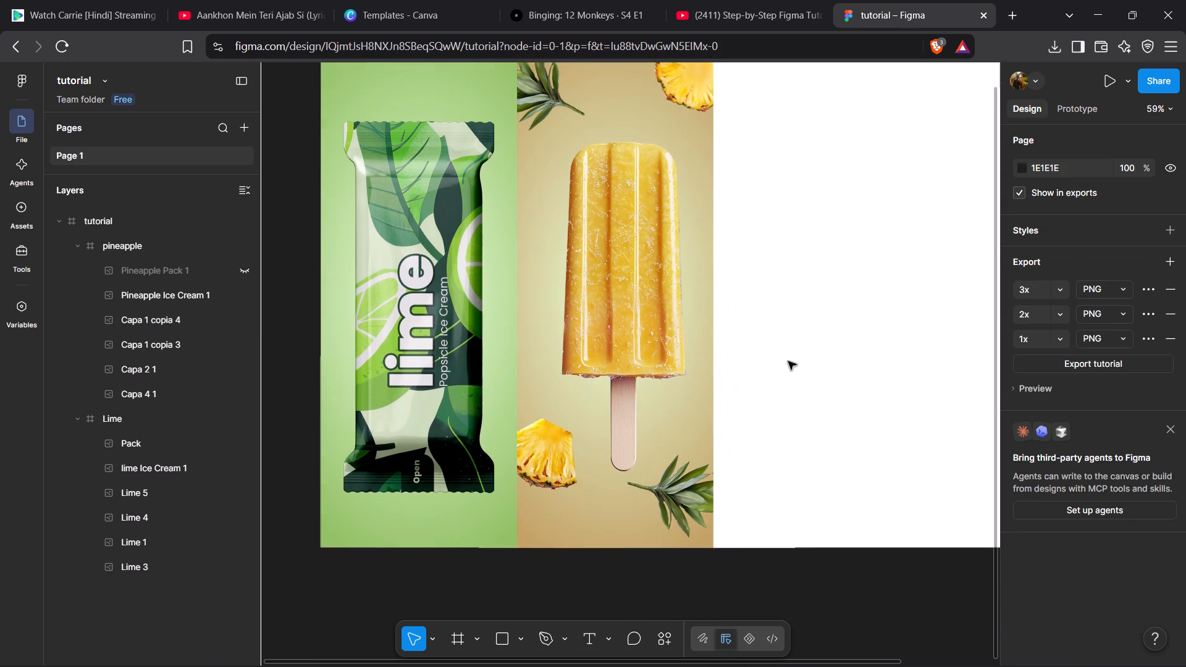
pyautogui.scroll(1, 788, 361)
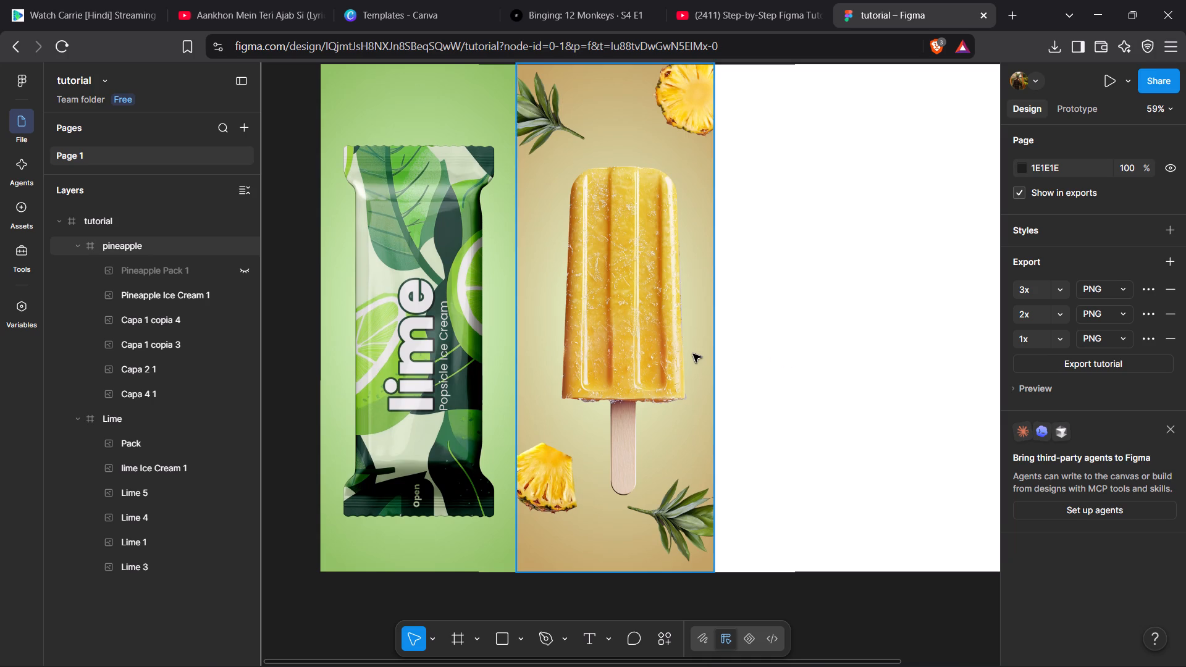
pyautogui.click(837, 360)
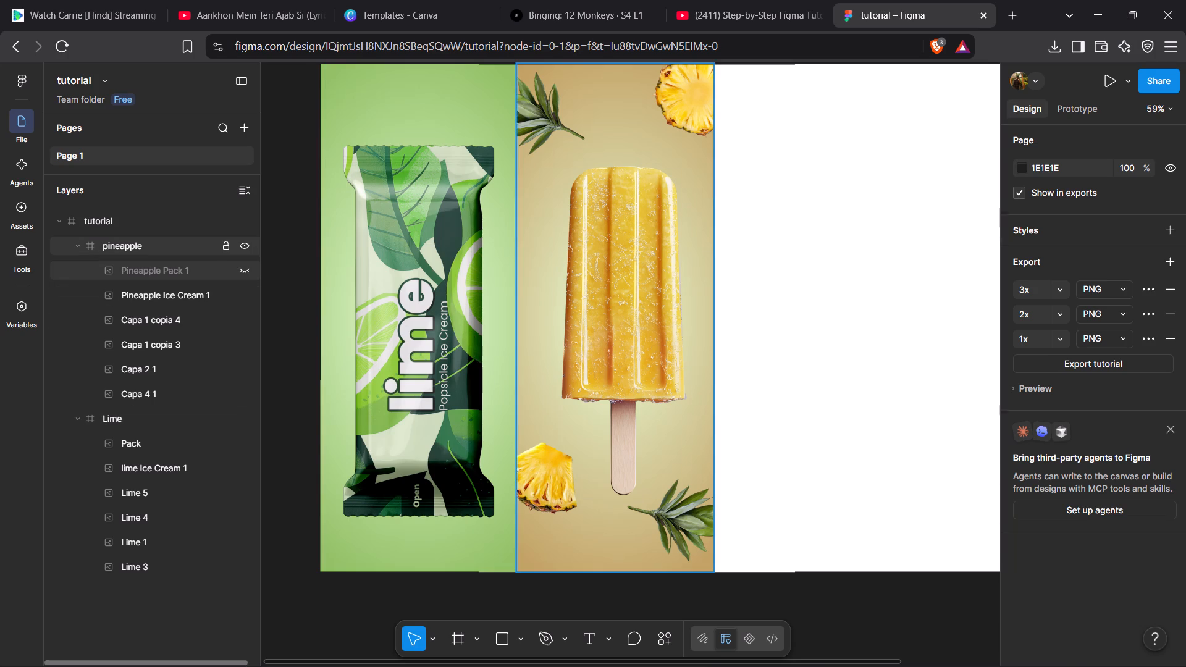
# Duplicate the pineapple frame and place the copy directly to its right, at X 864, Y 0.
pyautogui.click(137, 253)
pyautogui.click(137, 253)
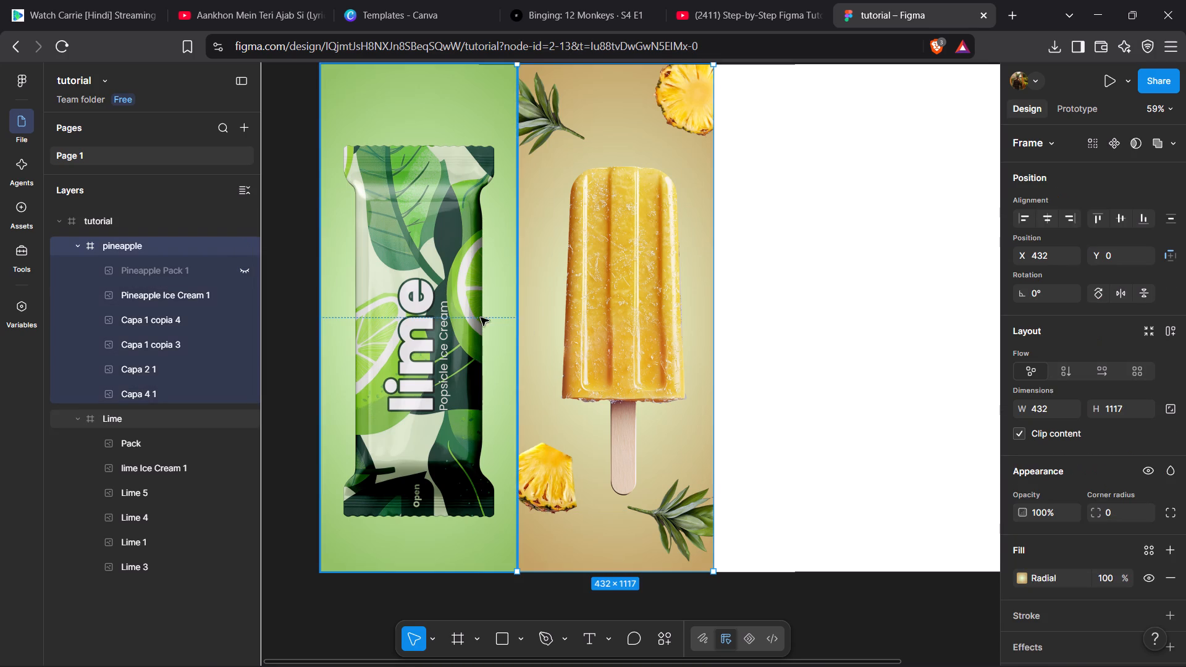
pyautogui.click(595, 398)
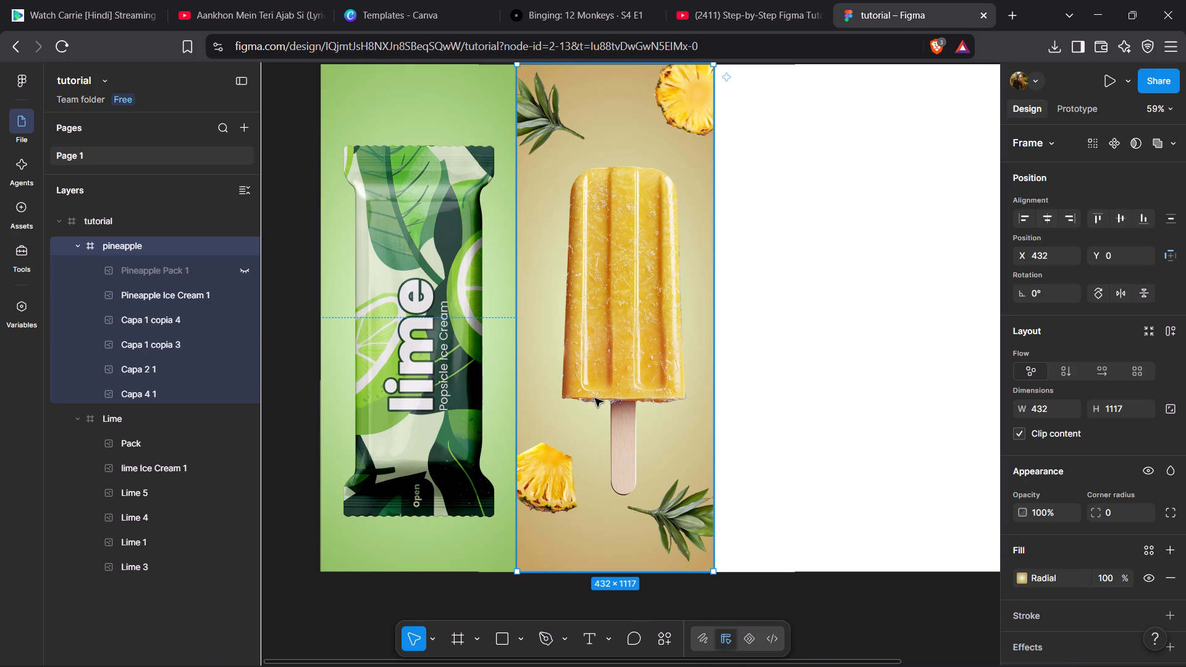
pyautogui.keyDown('alt'); pyautogui.moveTo(634, 406); pyautogui.dragTo(828, 406); pyautogui.keyUp('alt')
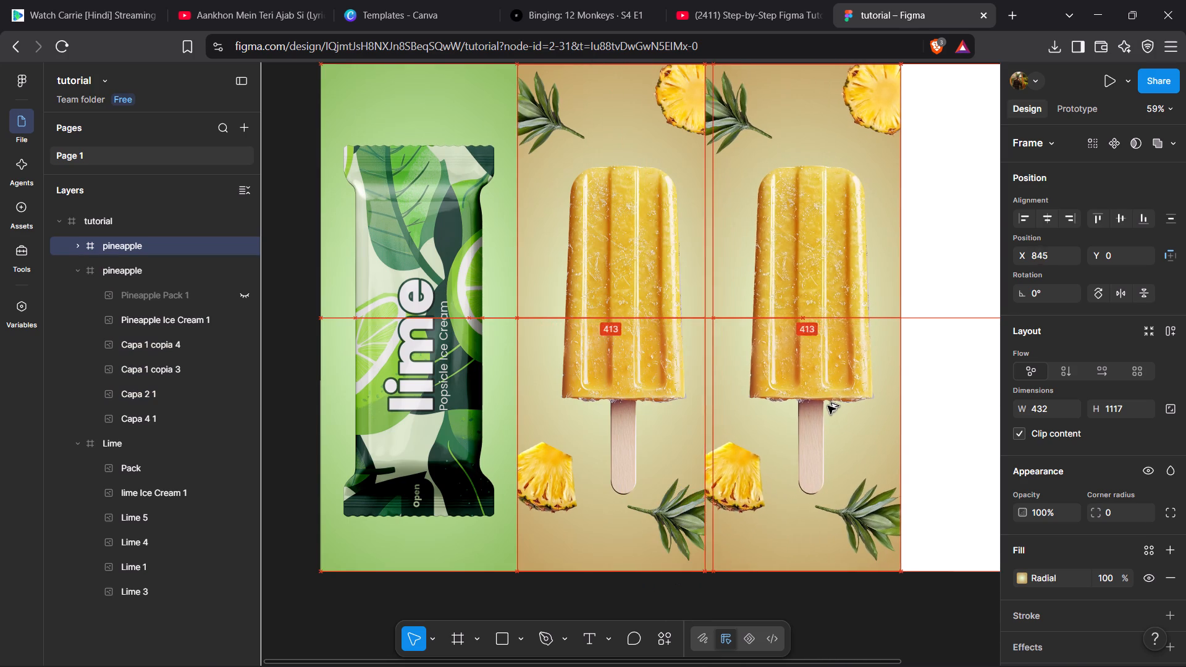
pyautogui.keyDown('alt'); pyautogui.moveTo(828, 406); pyautogui.dragTo(833, 406); pyautogui.keyUp('alt')
# Duplicate the second pineapple frame and place the copy in the remaining space to its right, at X 1296, Y 0.
pyautogui.hscroll(-1, 833, 406)
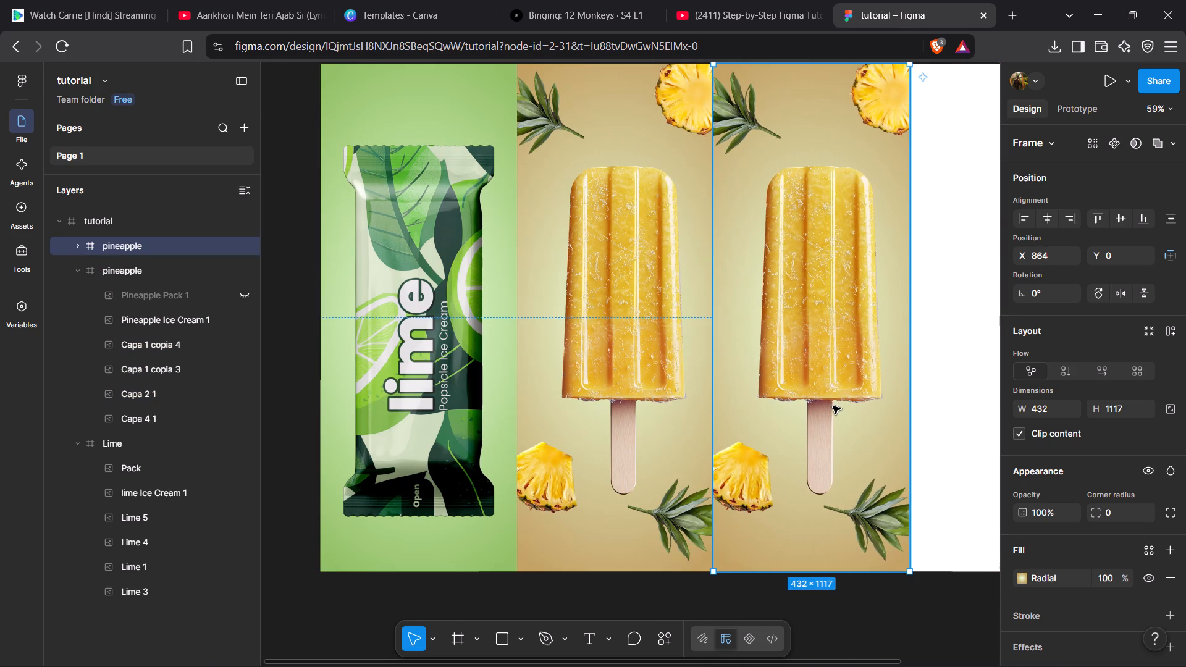
pyautogui.hscroll(-1, 833, 406)
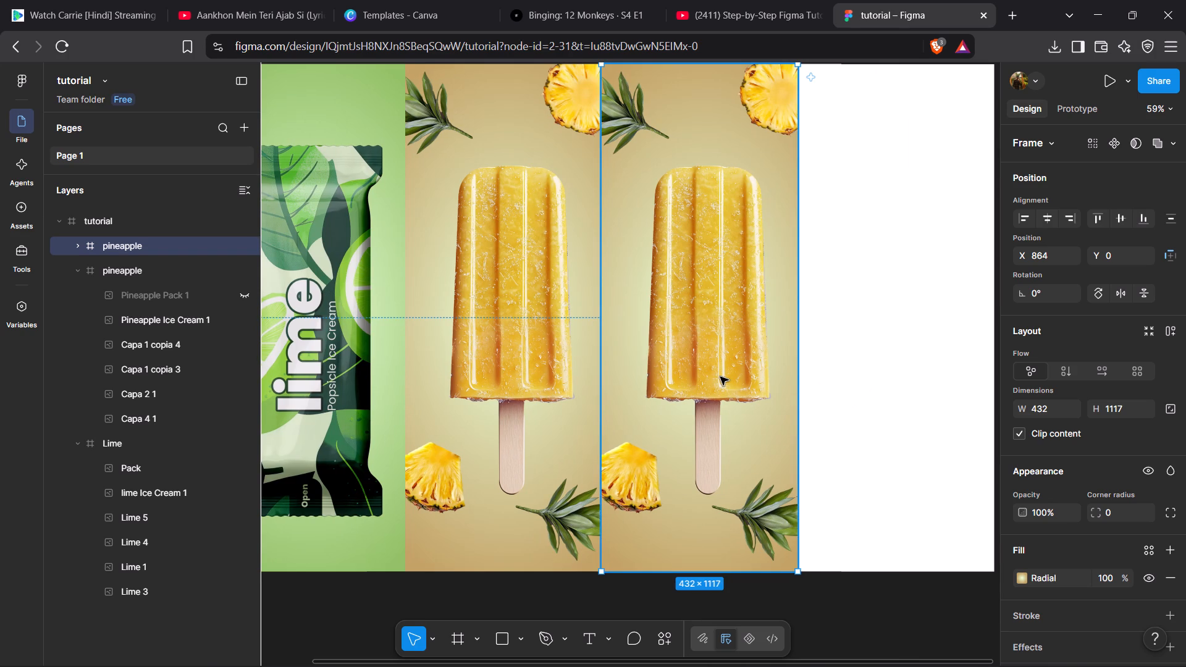
pyautogui.keyDown('alt'); pyautogui.moveTo(720, 377); pyautogui.dragTo(854, 370); pyautogui.keyUp('alt')
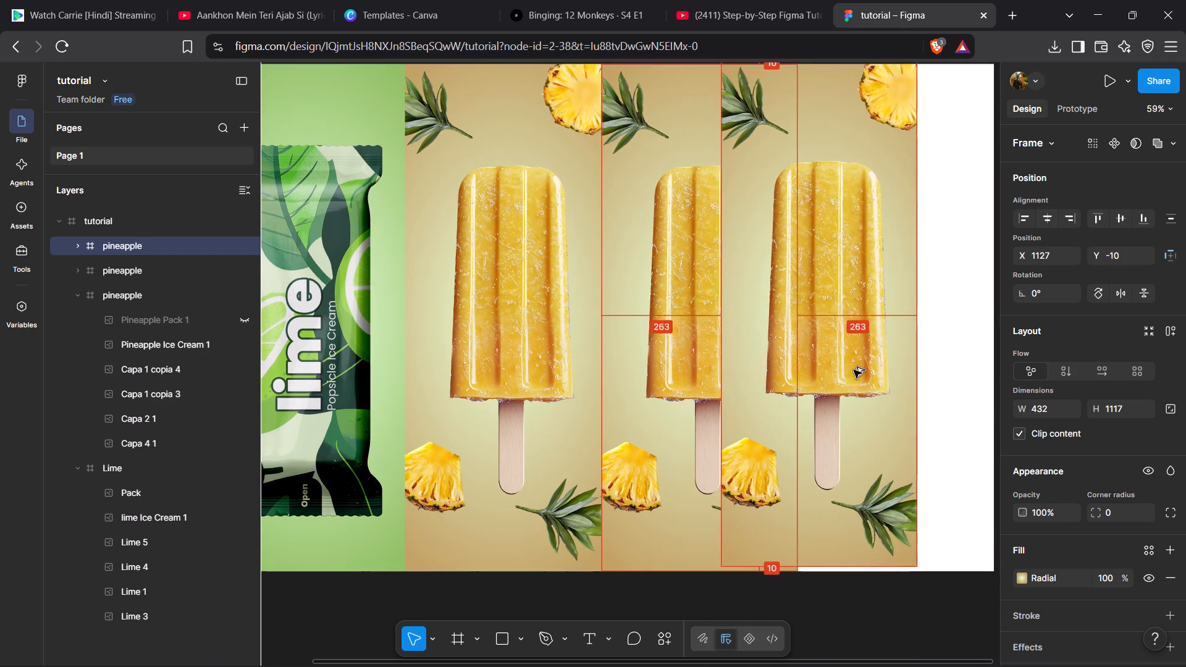
pyautogui.keyDown('alt'); pyautogui.moveTo(854, 370); pyautogui.dragTo(917, 378); pyautogui.keyUp('alt')
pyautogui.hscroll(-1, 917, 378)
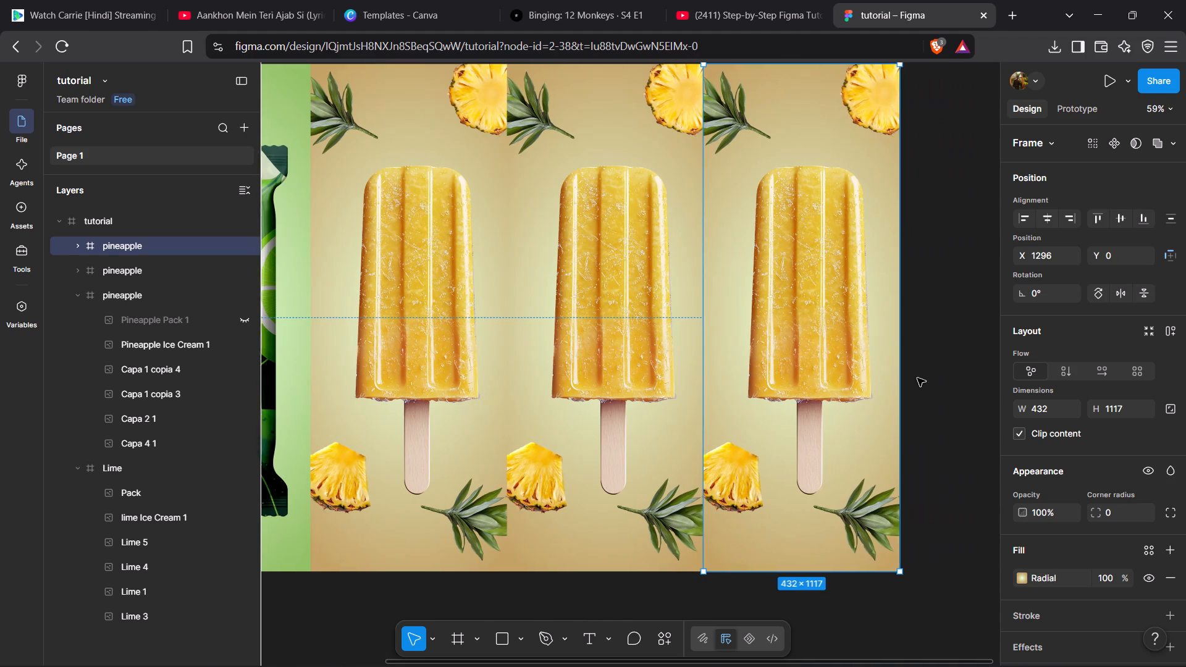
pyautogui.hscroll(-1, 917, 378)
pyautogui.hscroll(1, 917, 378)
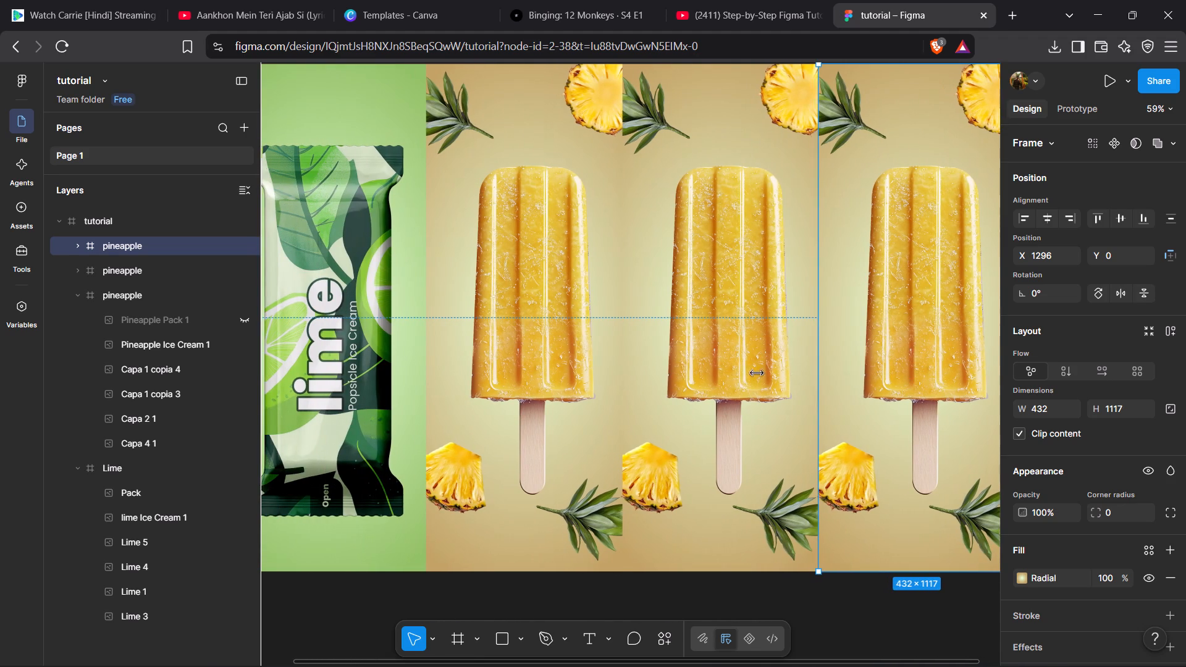
# Check the flavour names in the Ice cream assets folder and rename the pineapple frame at X 864 as GRAPE.
pyautogui.click(718, 374)
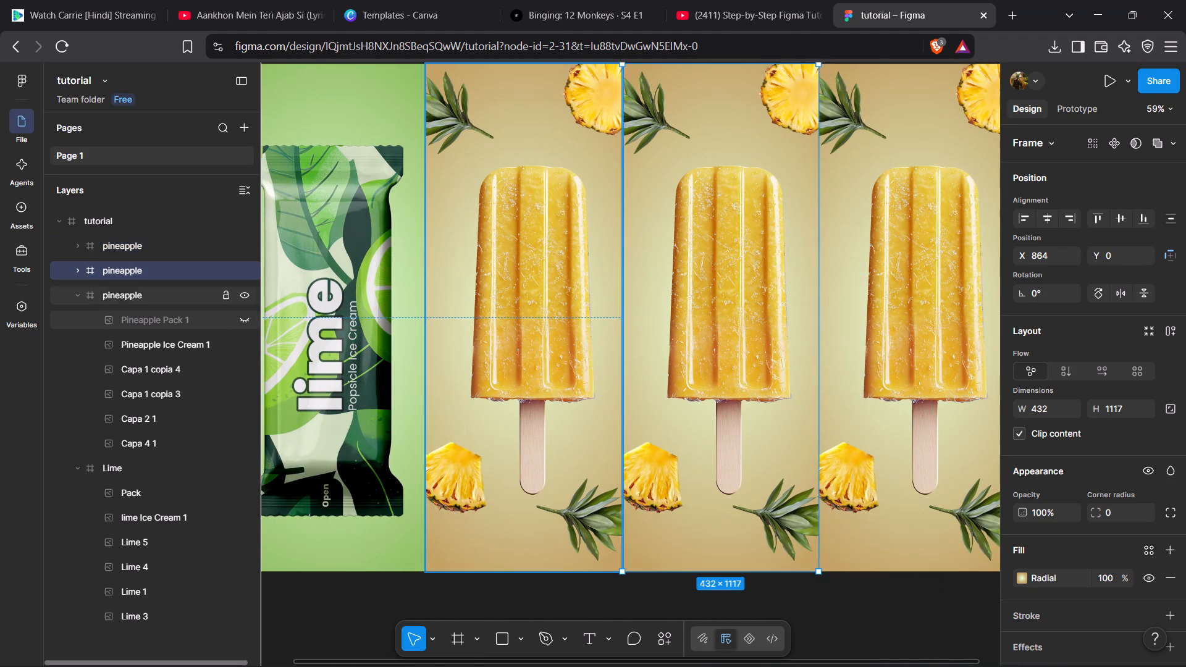
pyautogui.click(73, 292)
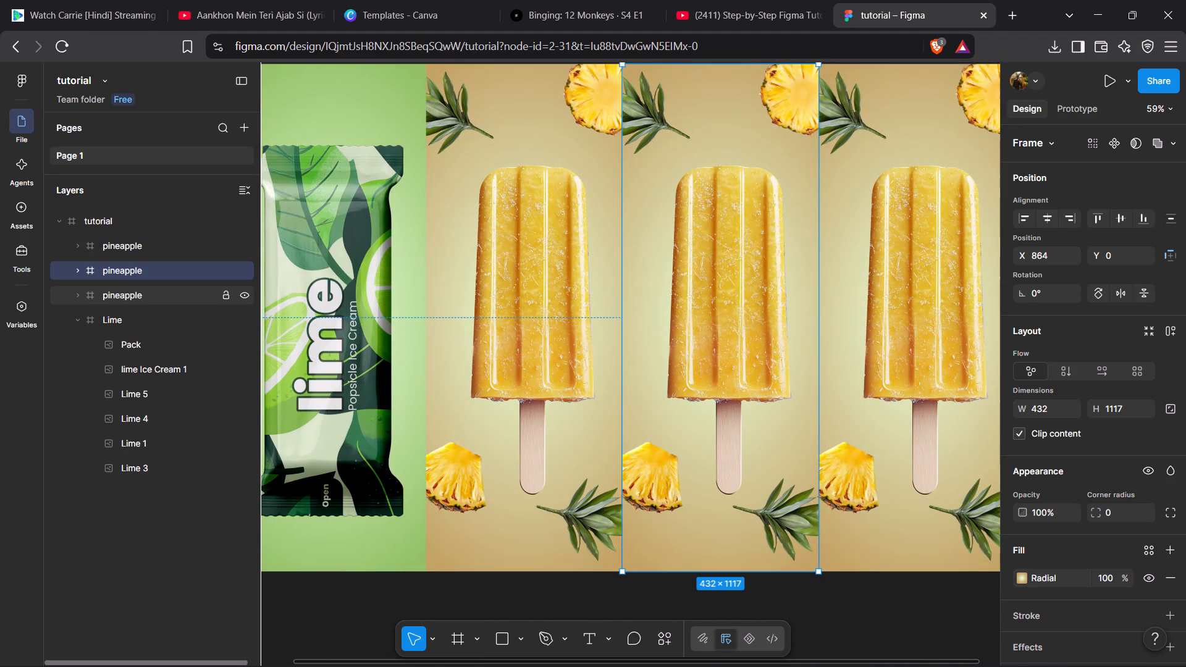
pyautogui.click(76, 322)
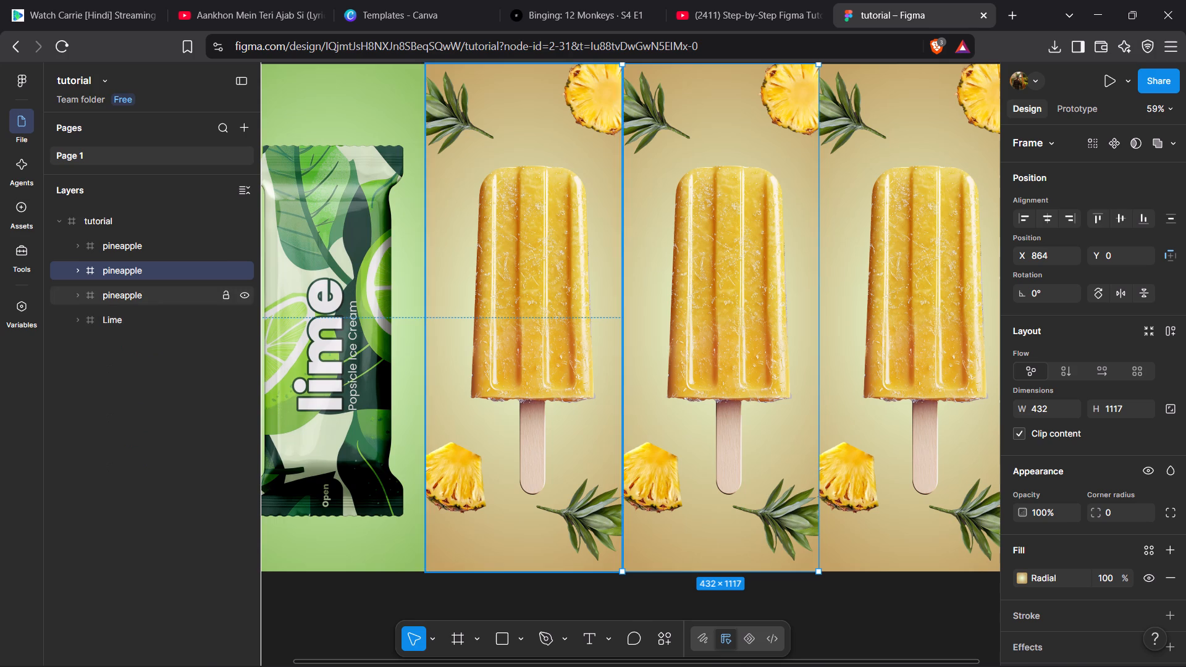
pyautogui.click(146, 271)
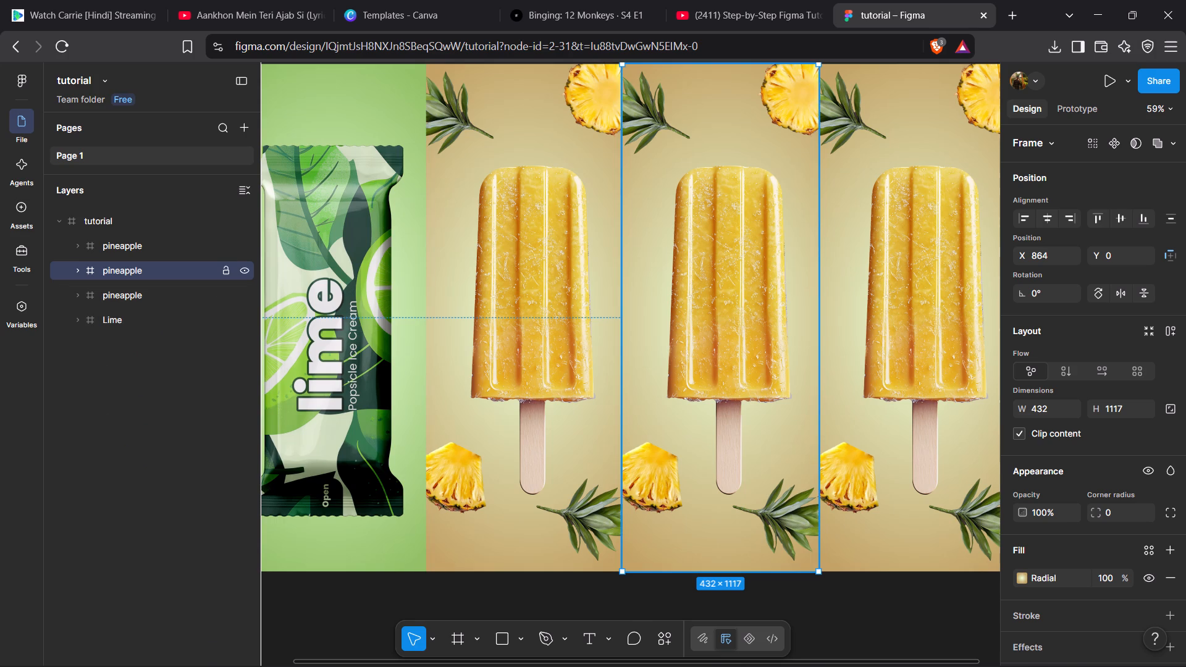
pyautogui.doubleClick(147, 271)
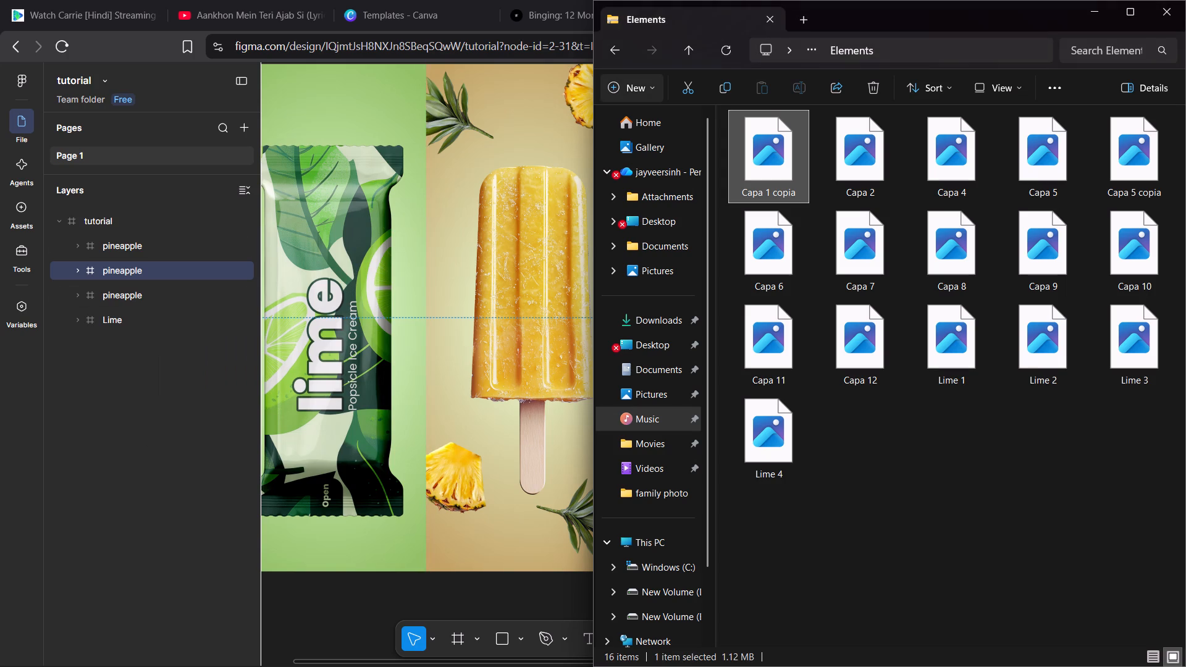
pyautogui.press('BackSpace')
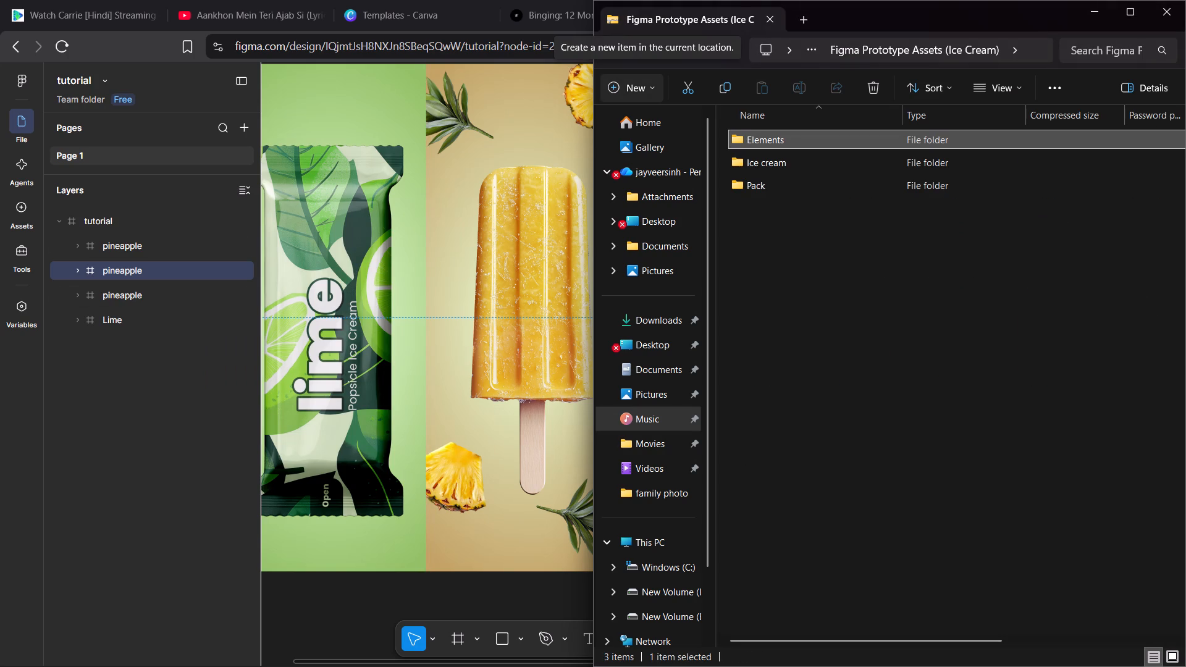
pyautogui.doubleClick(765, 160)
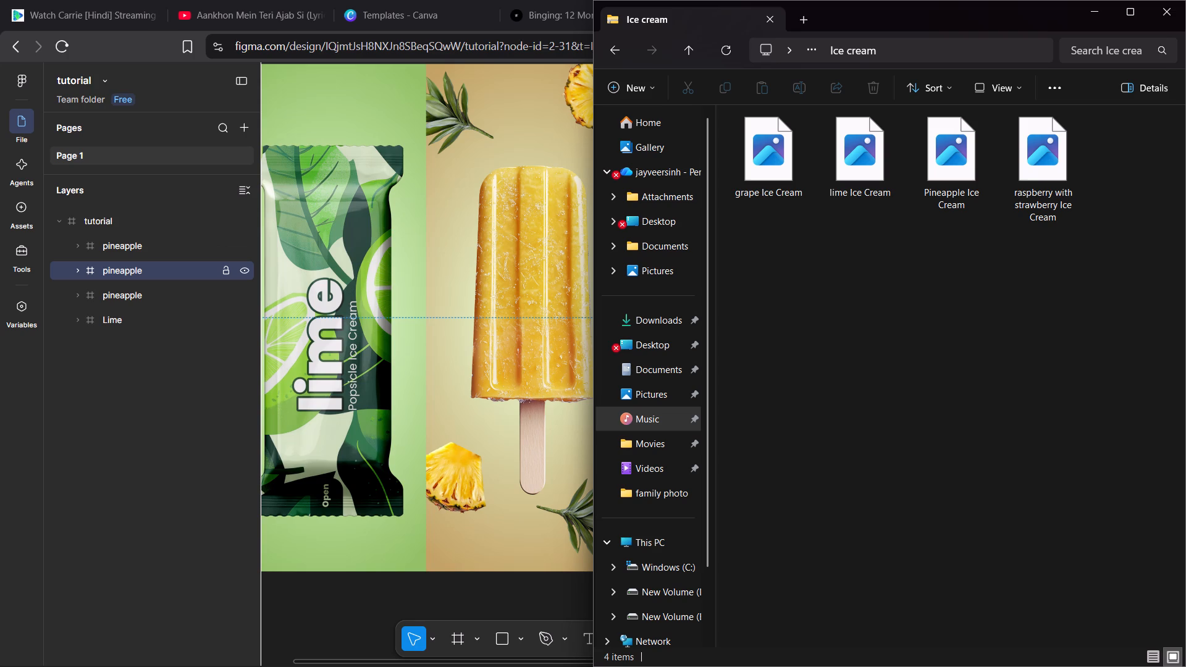
pyautogui.doubleClick(157, 269)
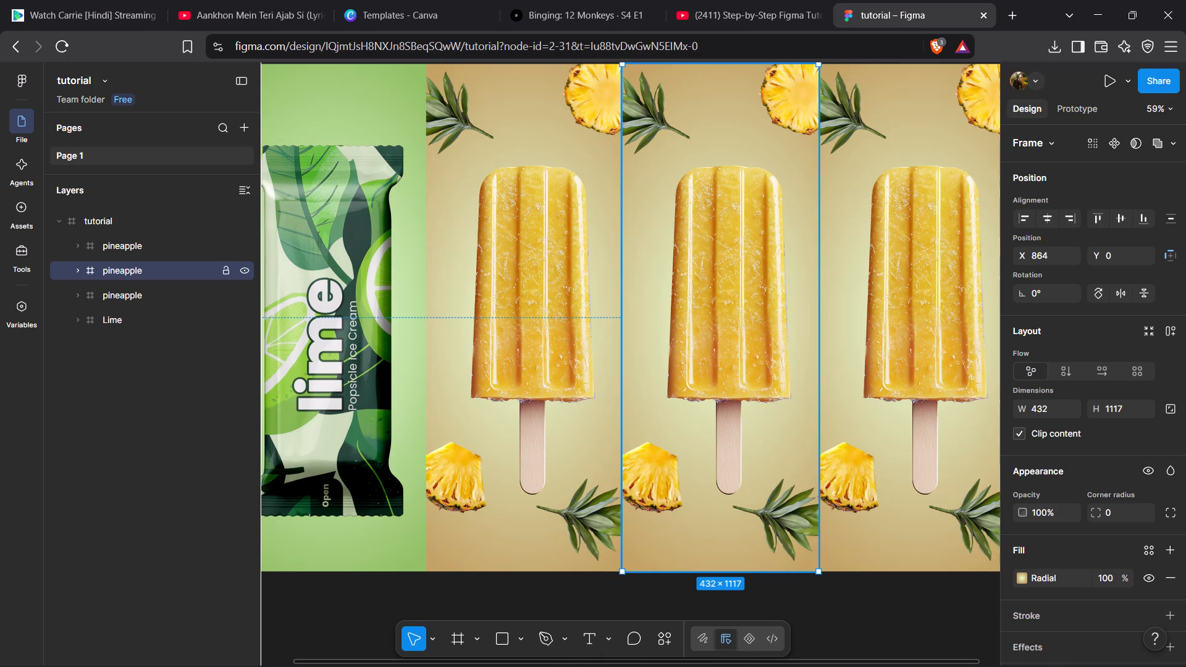
pyautogui.write('GRAPE')
pyautogui.press('Return')
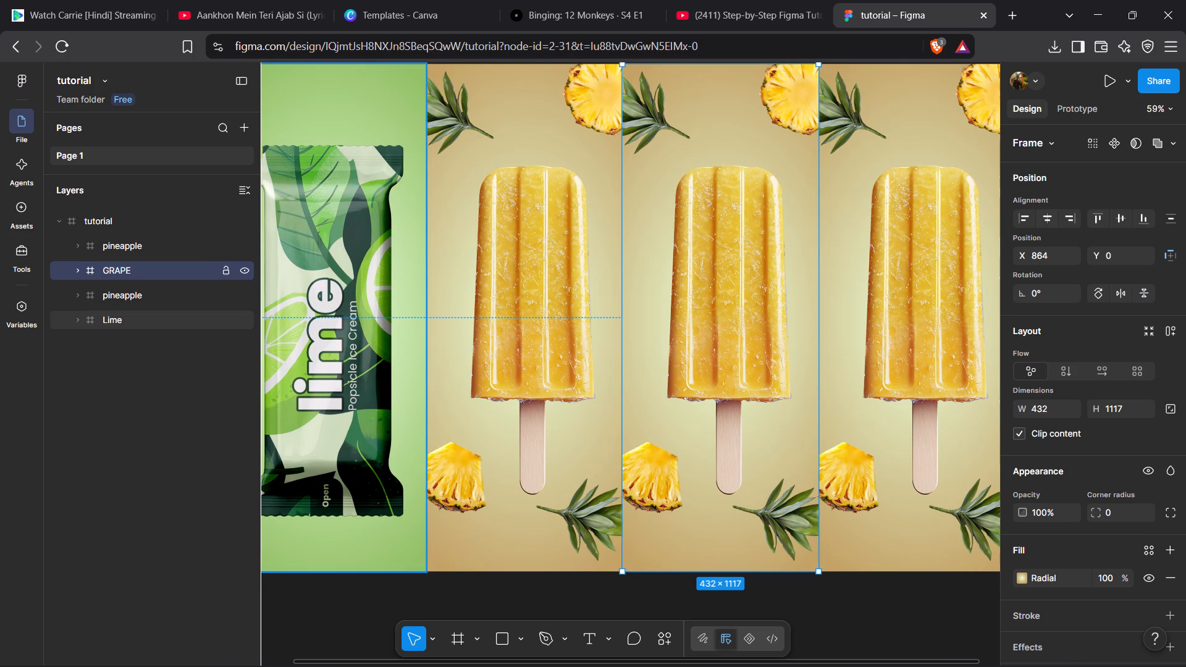
# Unhide the Pineapple Pack 1 layer inside the GRAPE frame and delete it, keeping the pineapple ice cream image.
pyautogui.click(74, 269)
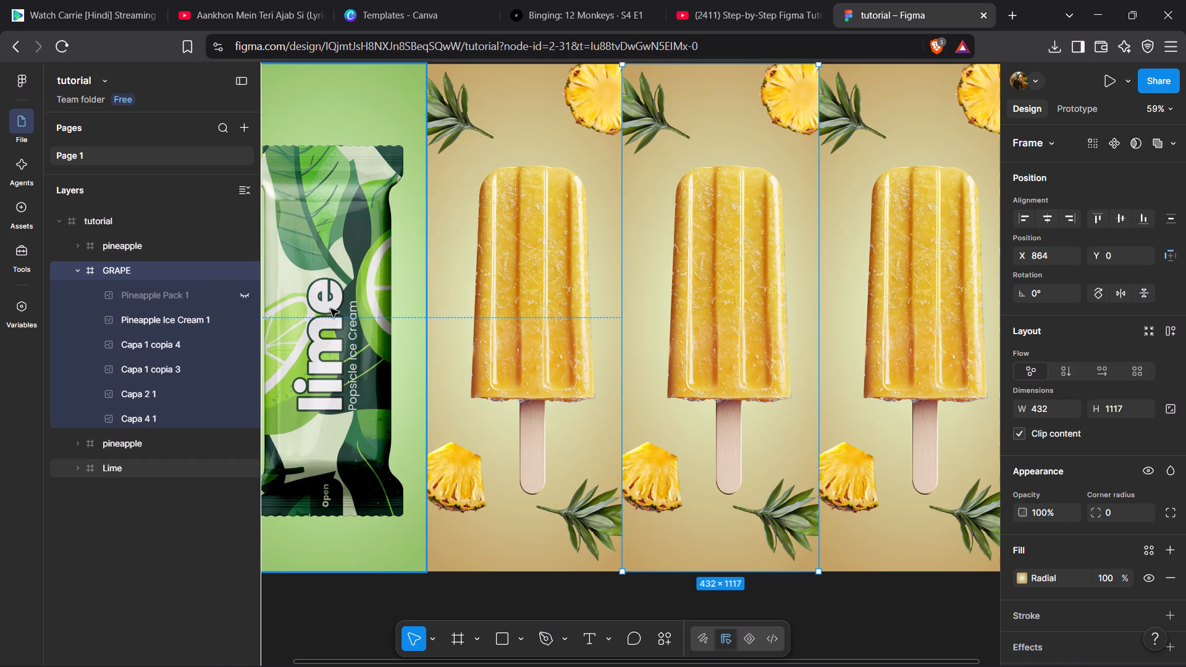
pyautogui.click(729, 323)
pyautogui.click(729, 323)
pyautogui.click(204, 319)
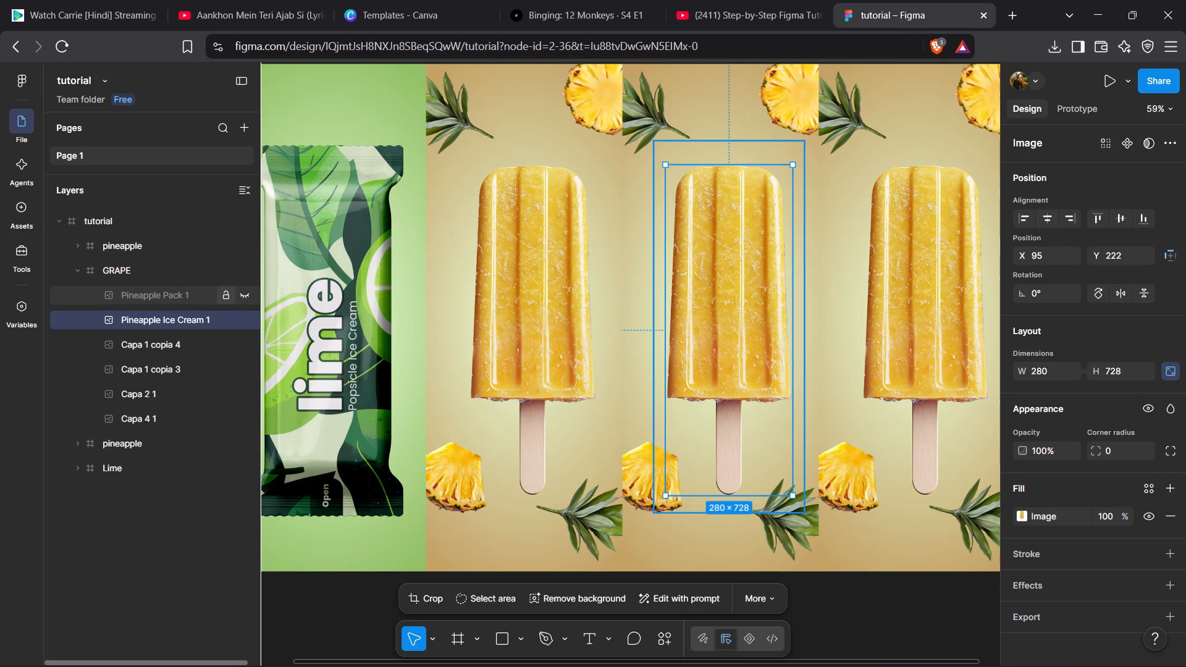
pyautogui.click(250, 297)
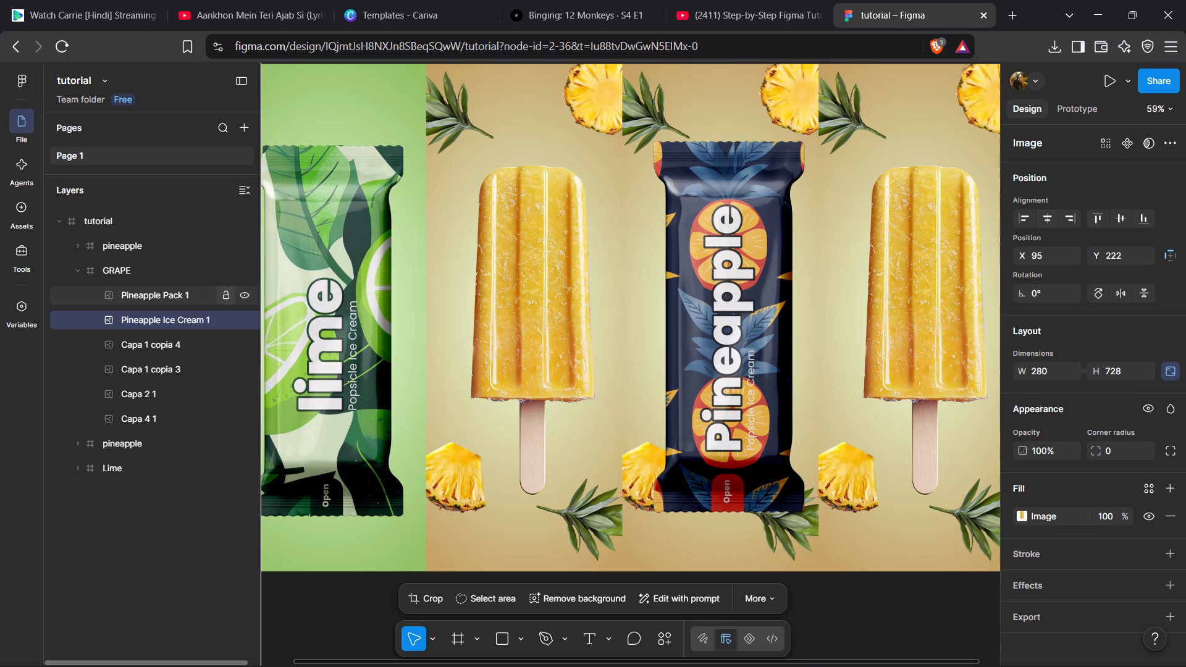
pyautogui.press('Delete')
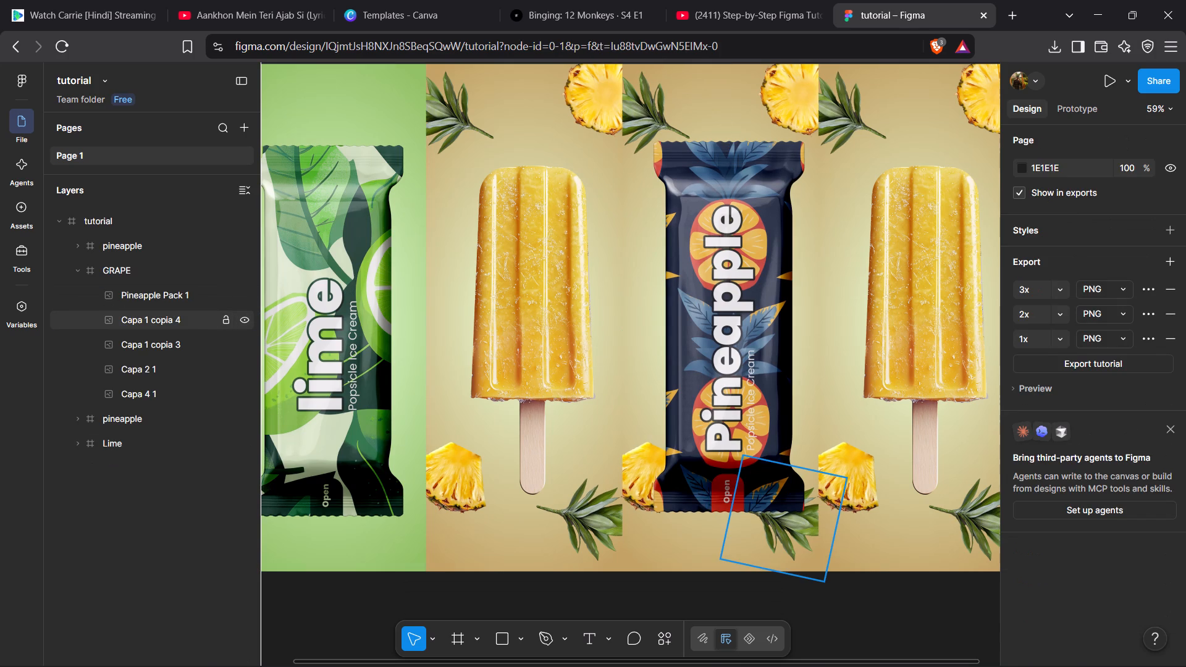
pyautogui.hotkey('ctrl', 'z')
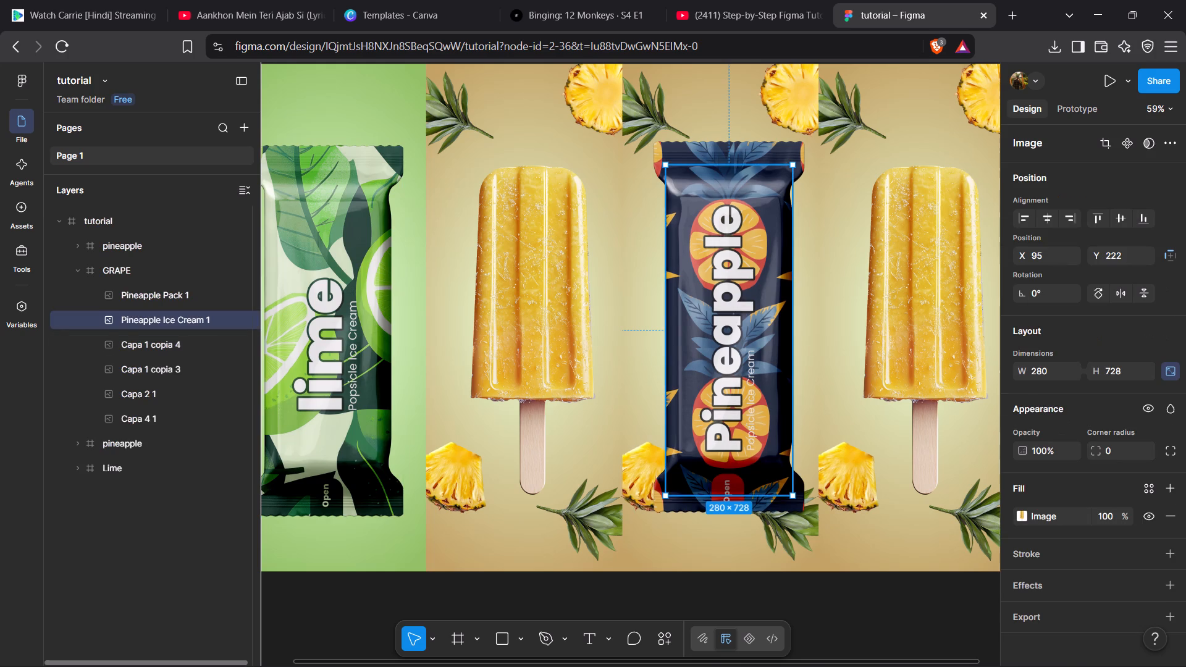
pyautogui.click(149, 285)
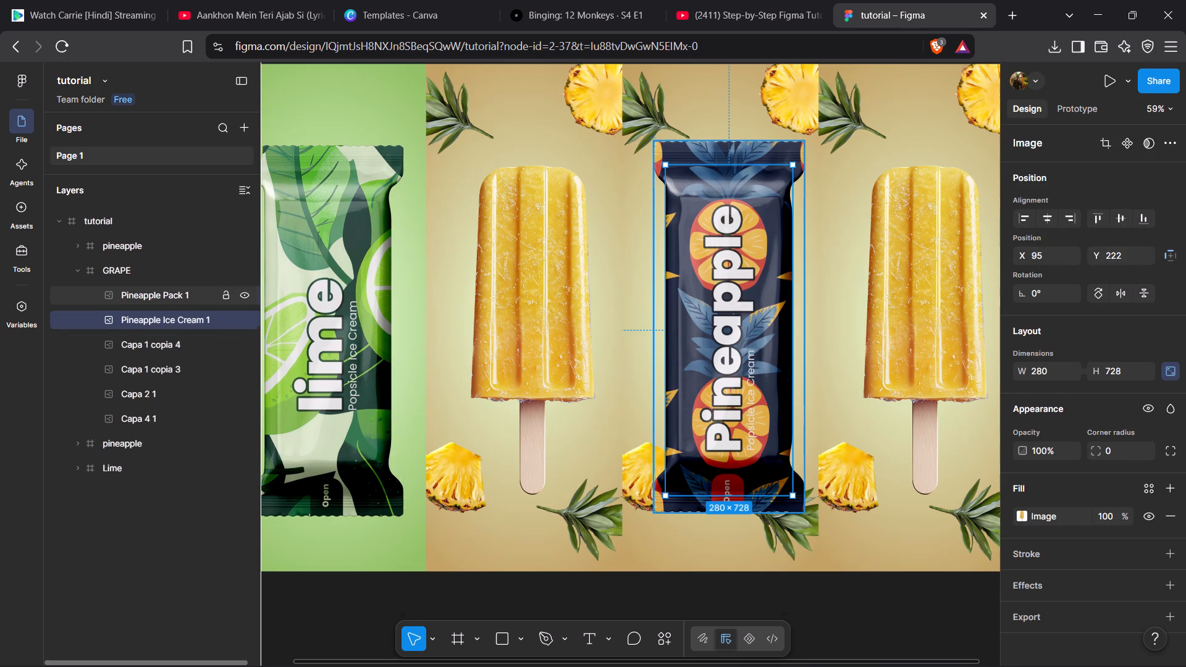
pyautogui.press('Delete')
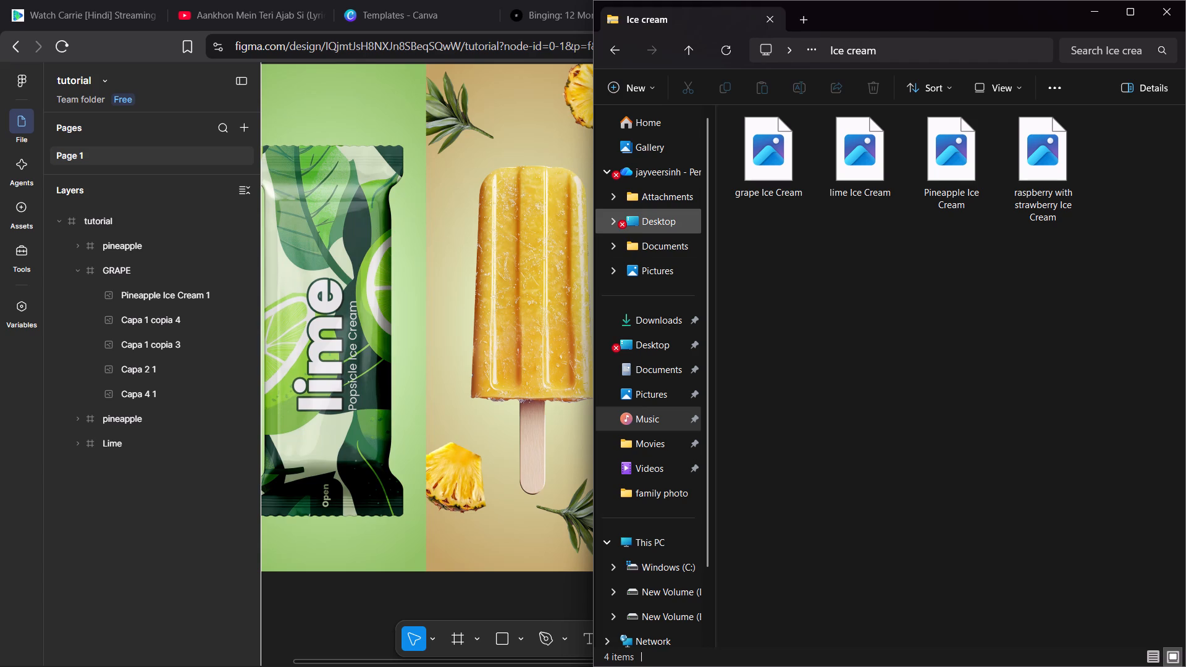
# Place the grape Ice Cream image and the Grape Pack image from their asset folders onto the pineapple frame beside the lime one.
pyautogui.moveTo(772, 164); pyautogui.dragTo(771, 164)
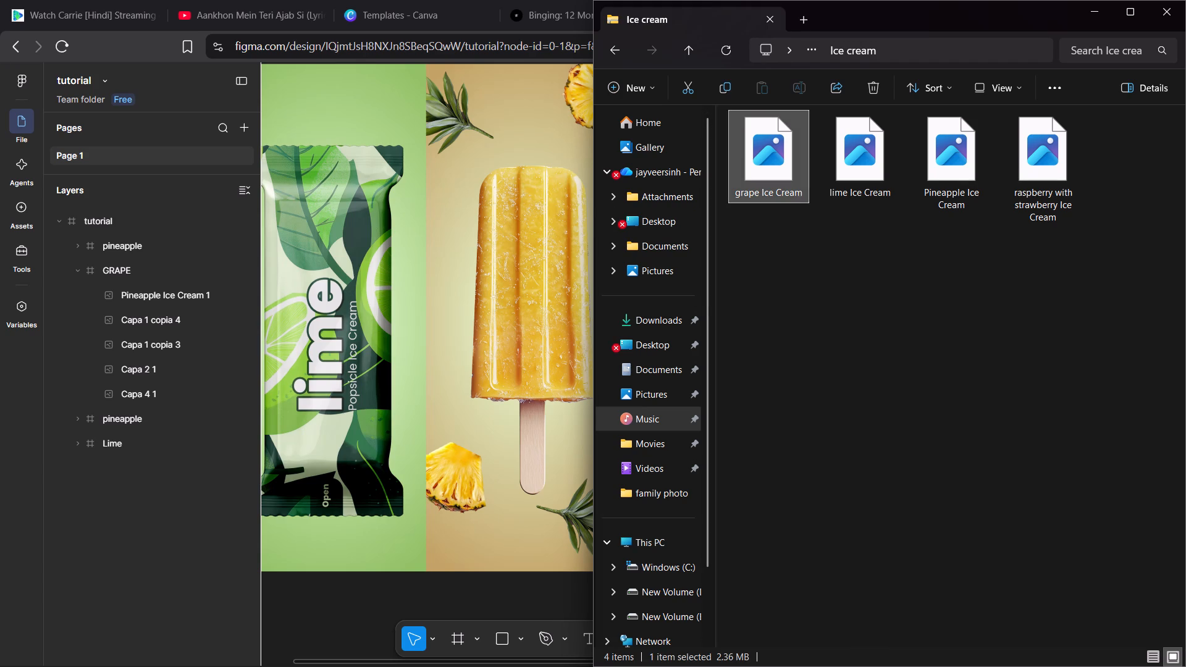
pyautogui.moveTo(771, 164); pyautogui.dragTo(466, 295)
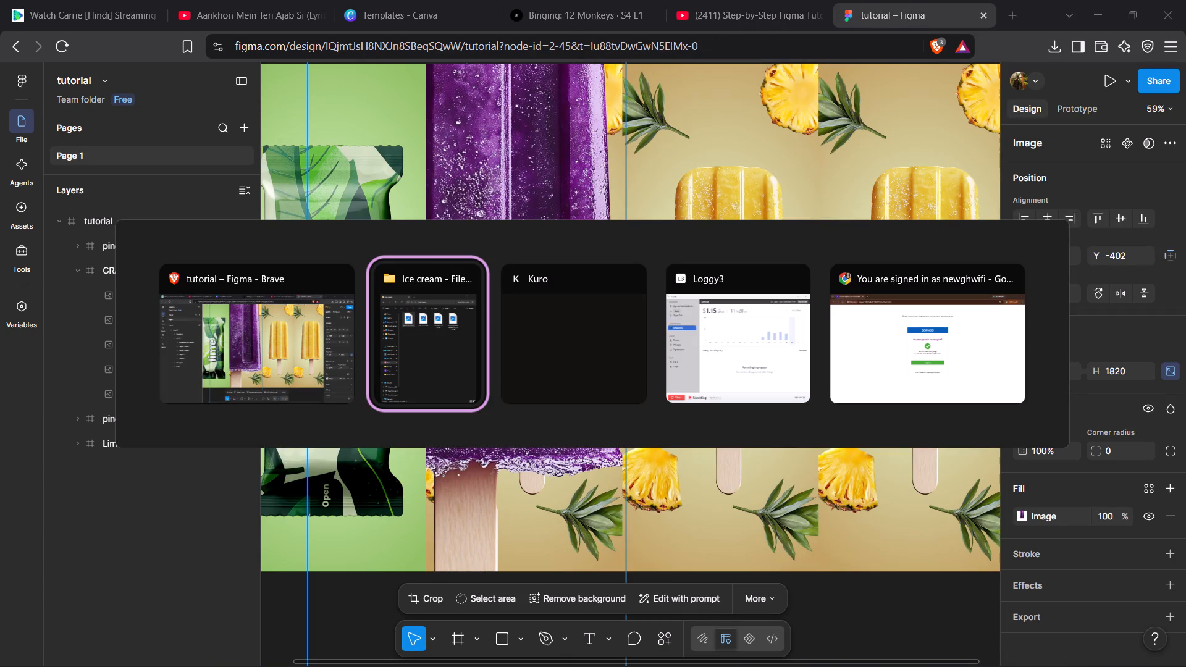
pyautogui.press('BackSpace')
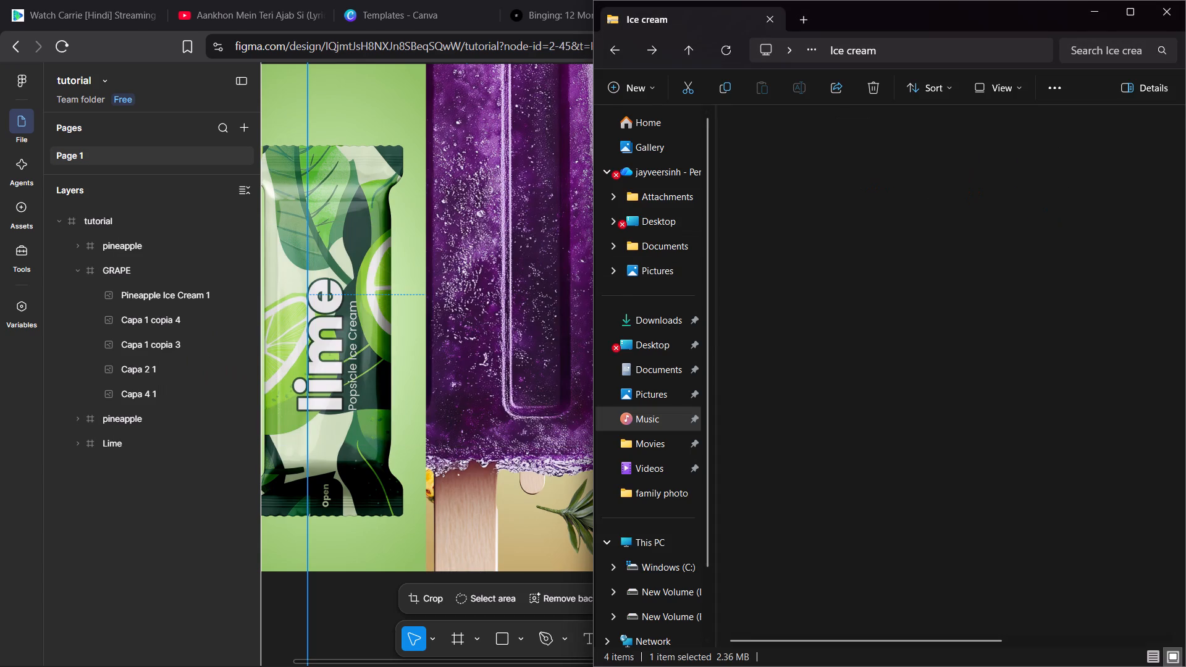
pyautogui.doubleClick(755, 188)
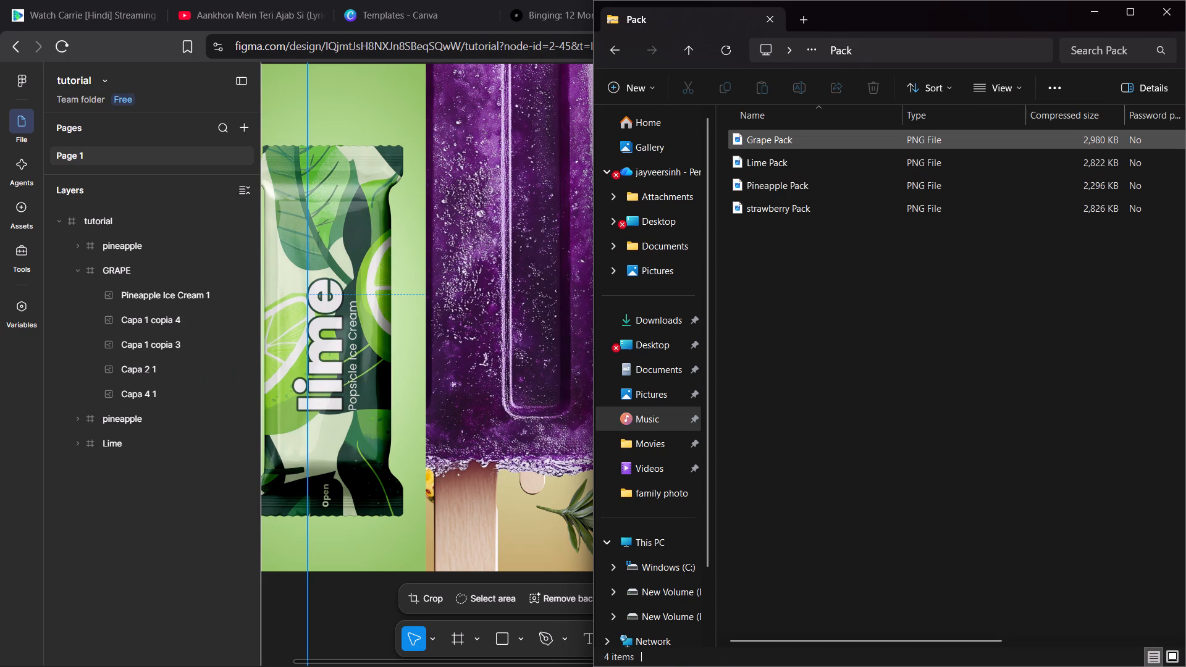
pyautogui.moveTo(788, 143); pyautogui.dragTo(438, 285)
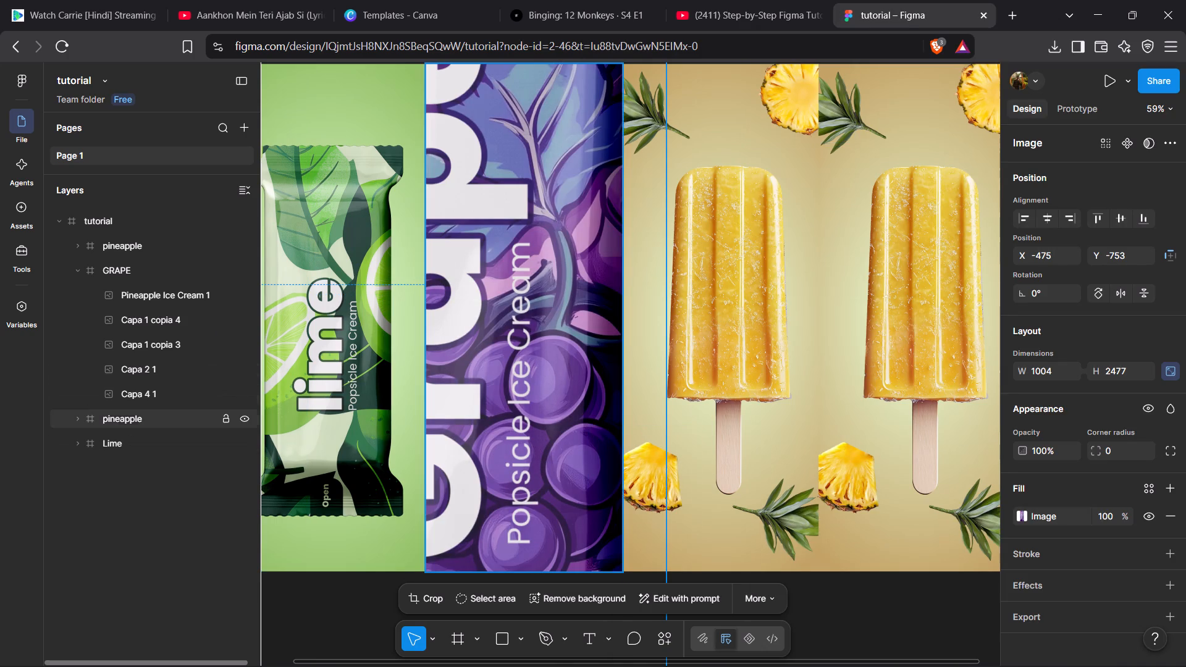
# Check the size of the Lime frame's Pack, and move the Grape Pack 1 layer from the pineapple frame to the top of the GRAPE frame.
pyautogui.click(159, 422)
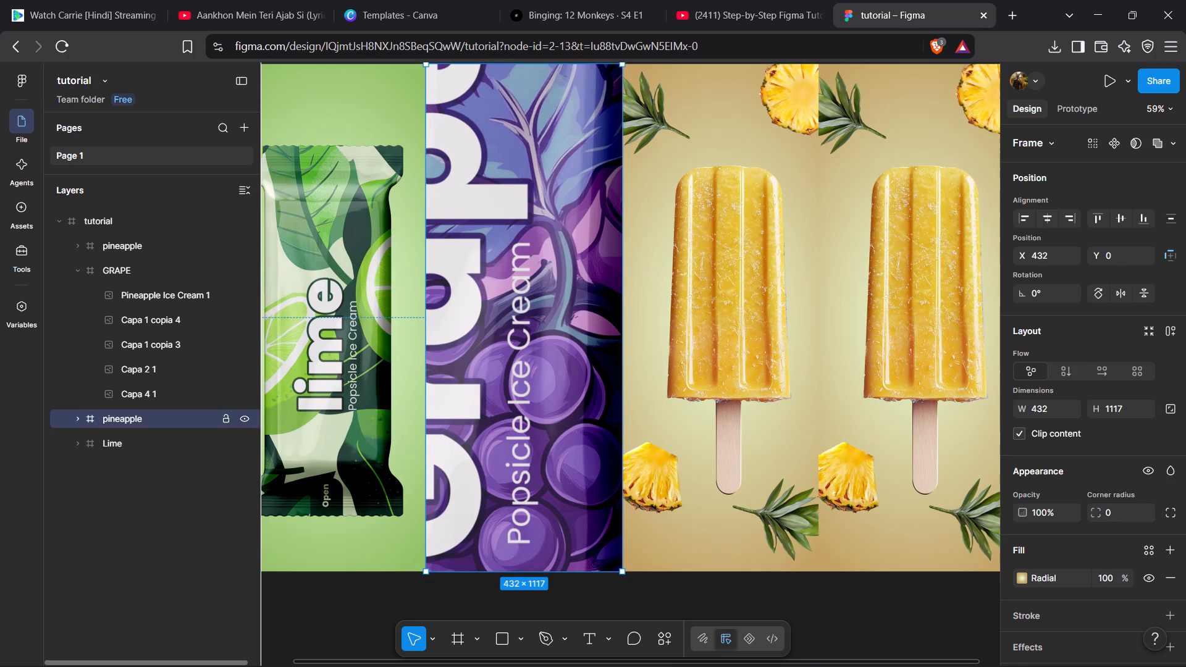
pyautogui.click(74, 417)
pyautogui.click(74, 417)
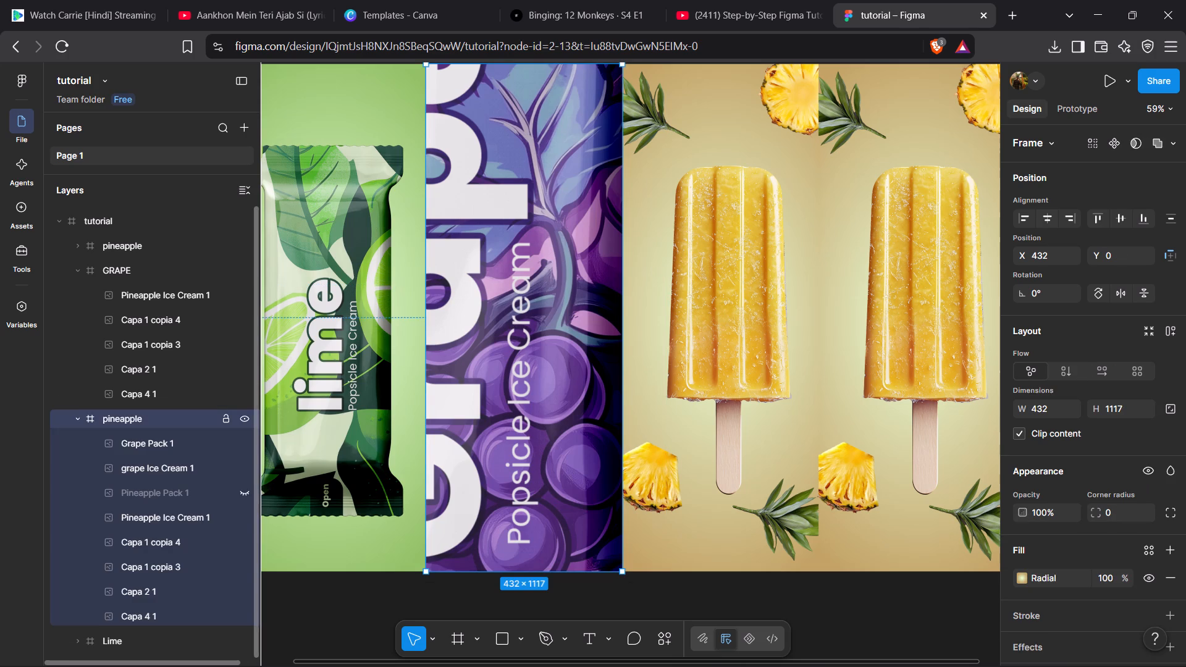
pyautogui.scroll(-1, 74, 417)
pyautogui.click(72, 445)
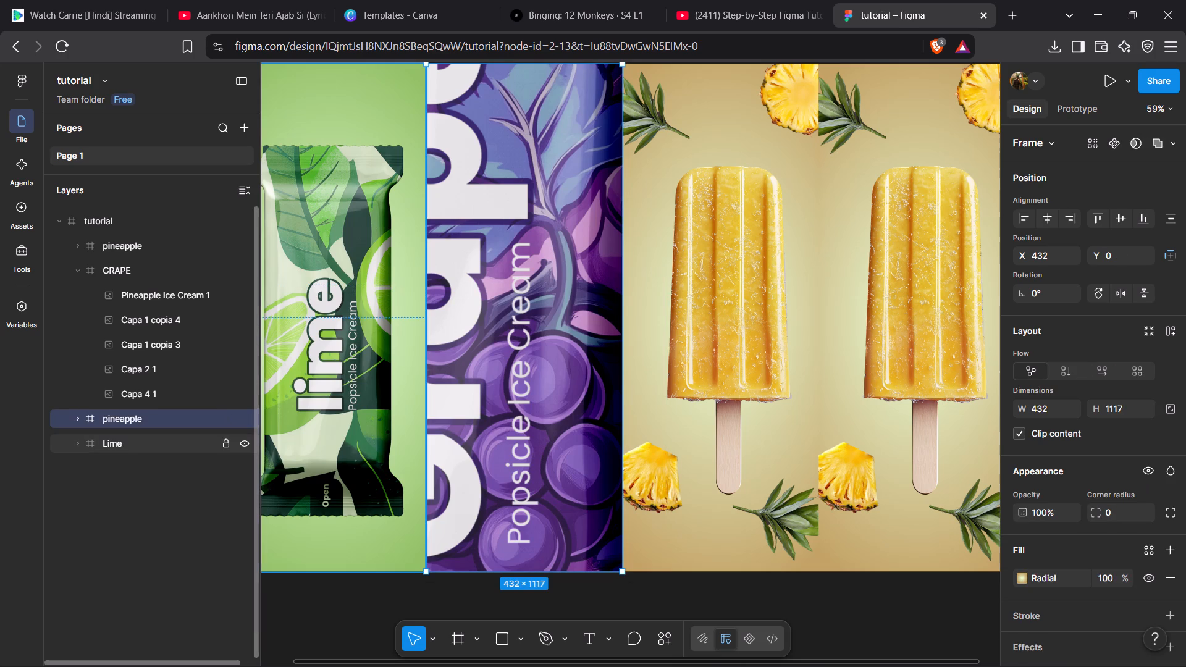
pyautogui.click(130, 469)
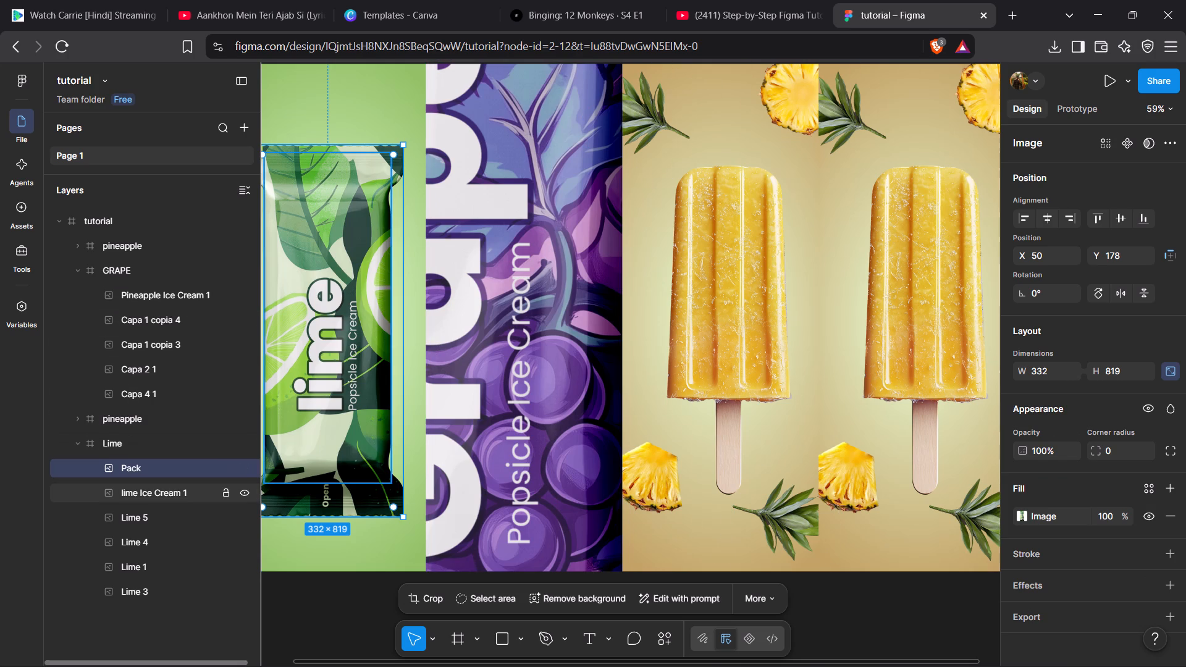
pyautogui.click(545, 323)
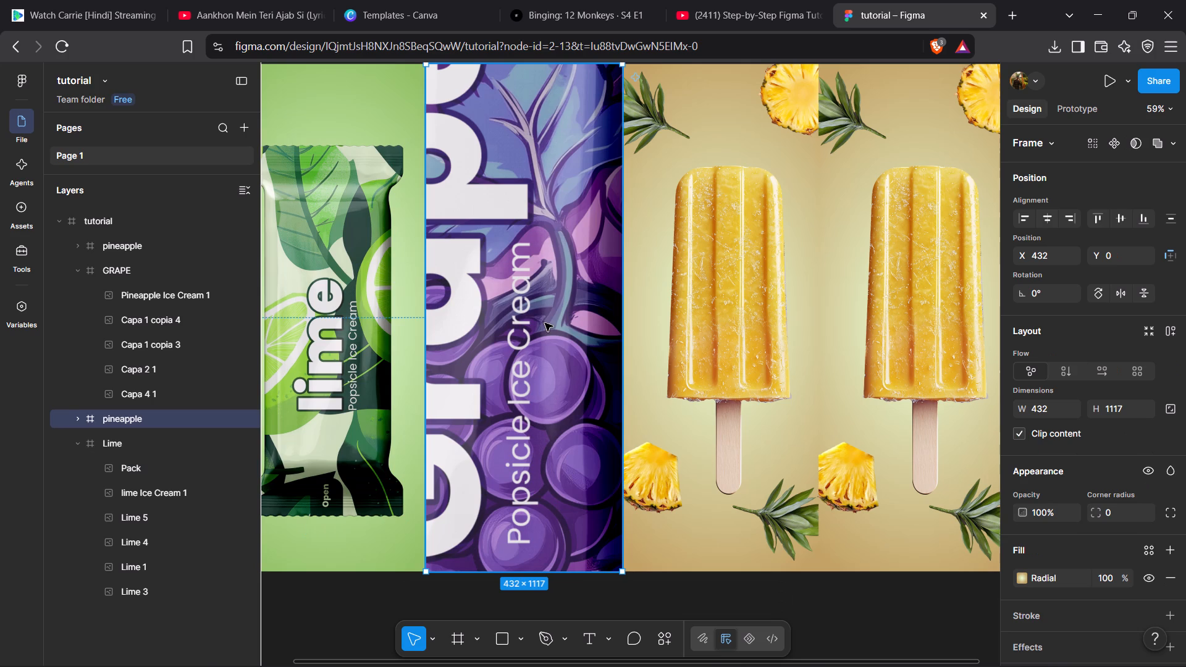
pyautogui.click(75, 417)
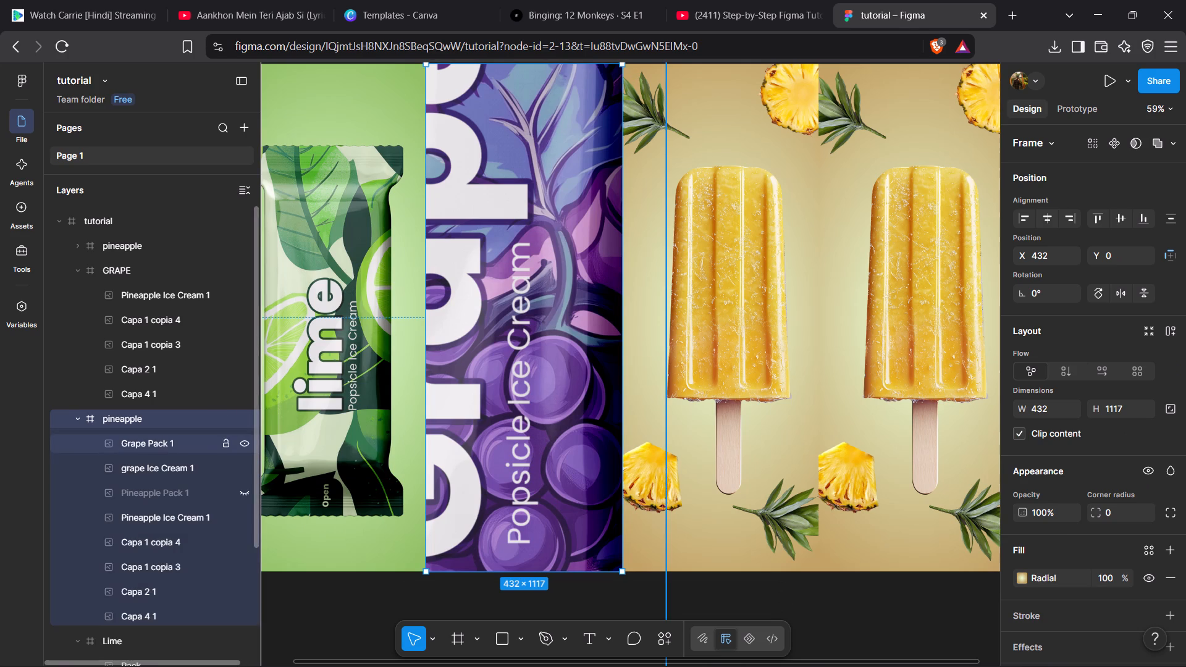
pyautogui.moveTo(84, 443); pyautogui.dragTo(83, 344)
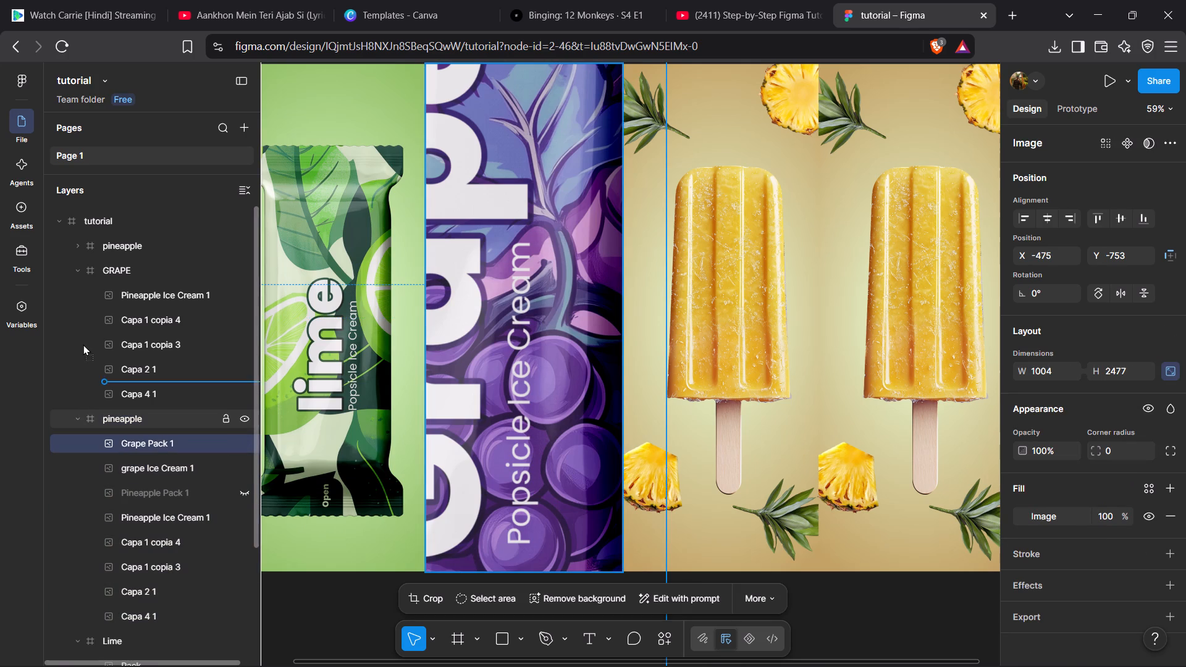
pyautogui.moveTo(83, 344); pyautogui.dragTo(88, 294)
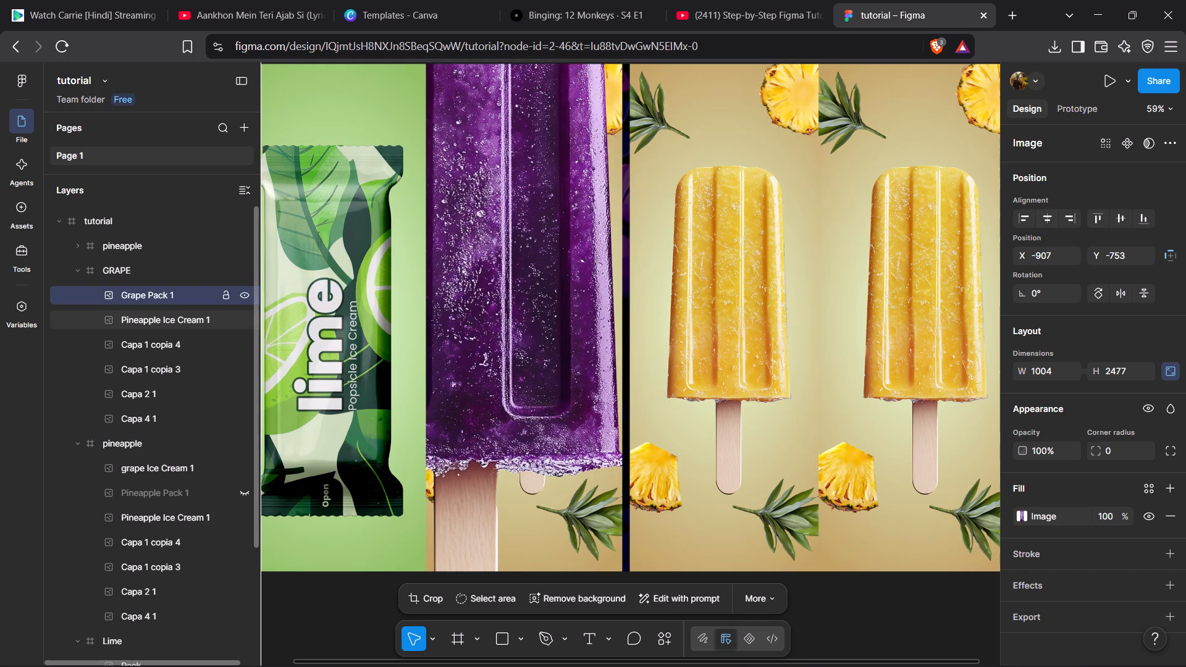
# Set the width of the Grape Pack 1 image in the GRAPE frame to 332, keeping its proportions.
pyautogui.click(158, 301)
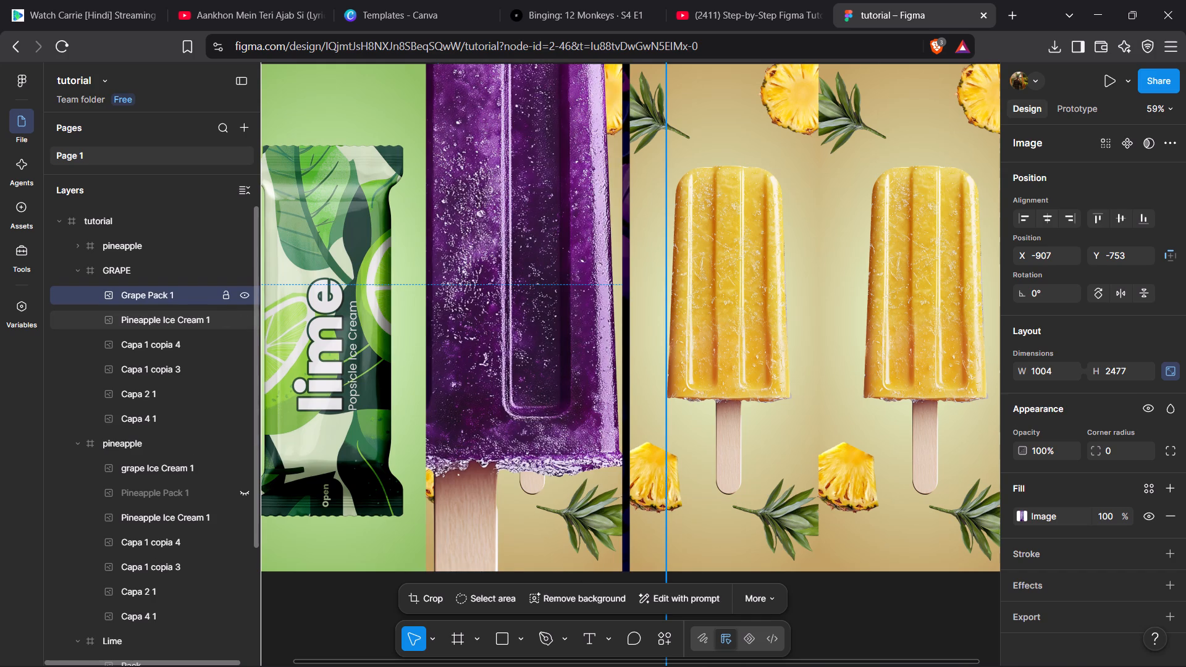
pyautogui.click(162, 296)
pyautogui.click(204, 296)
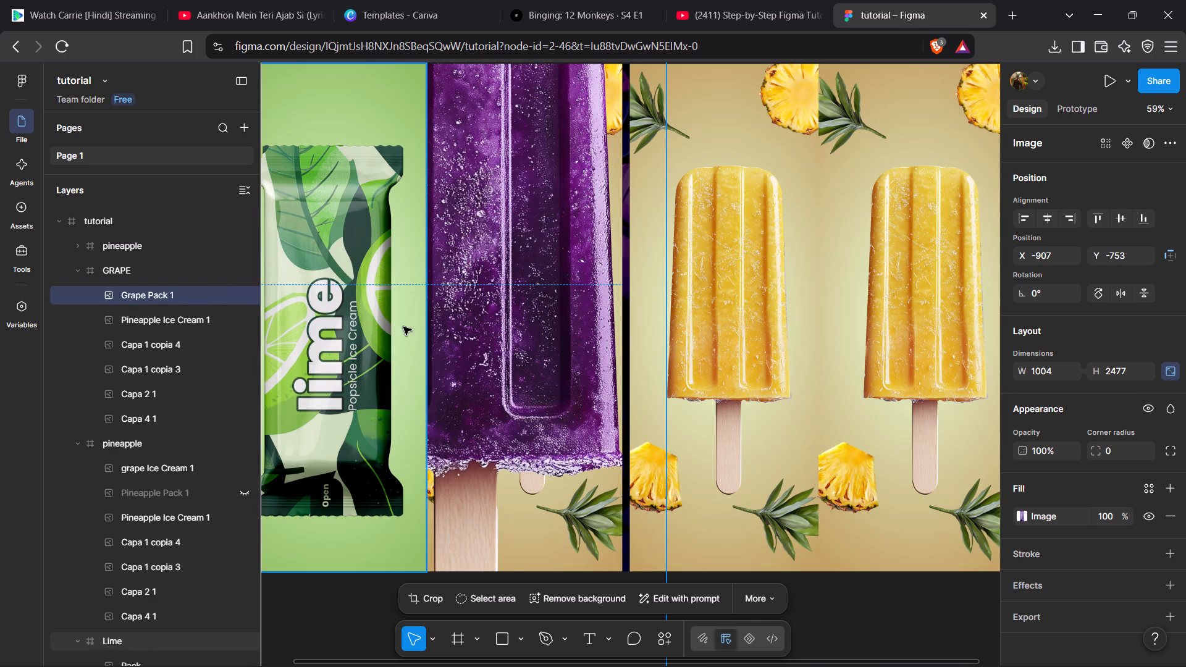
pyautogui.click(1053, 371)
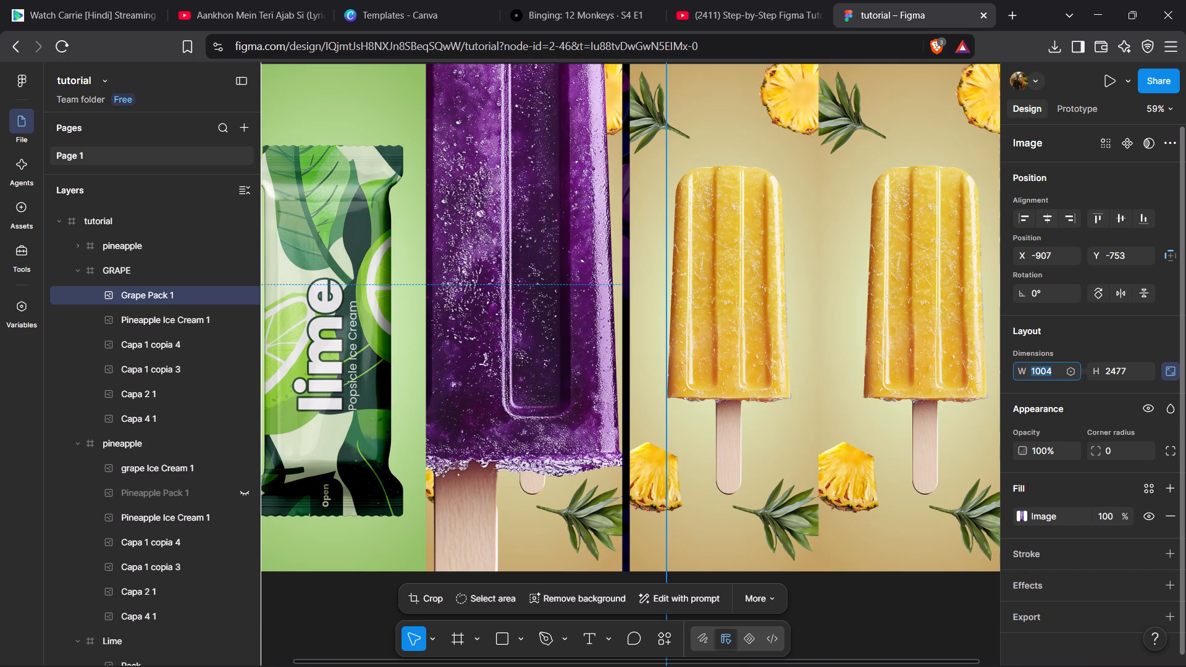
pyautogui.write('32')
pyautogui.press('3')
pyautogui.press('Return')
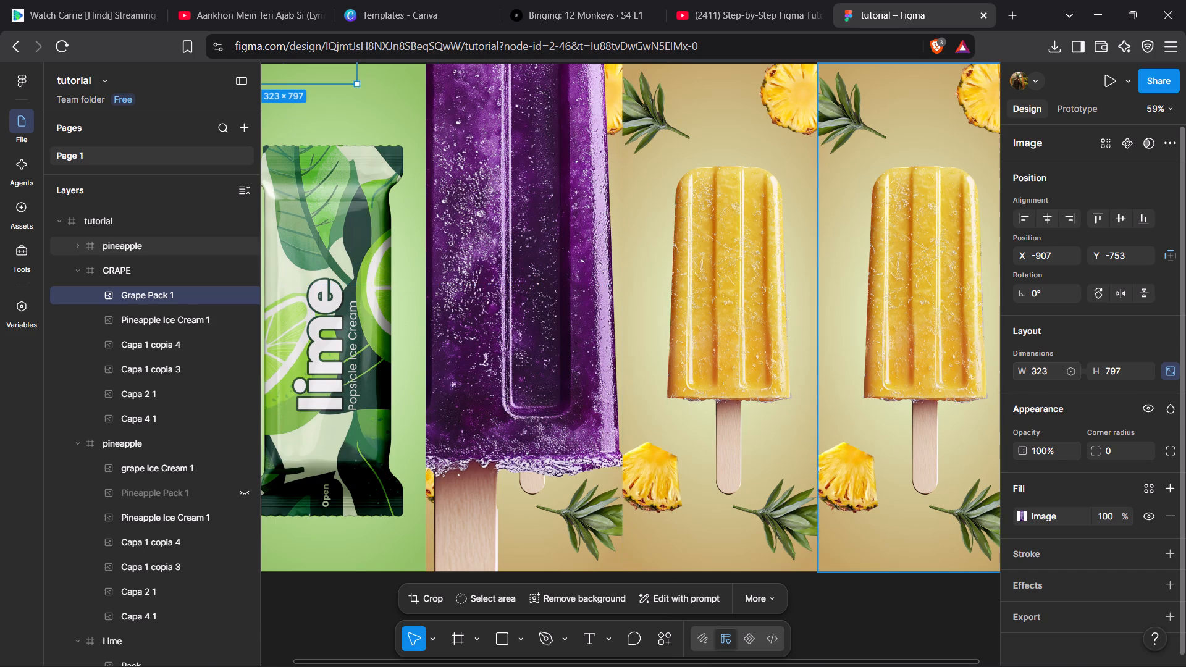
pyautogui.click(1043, 362)
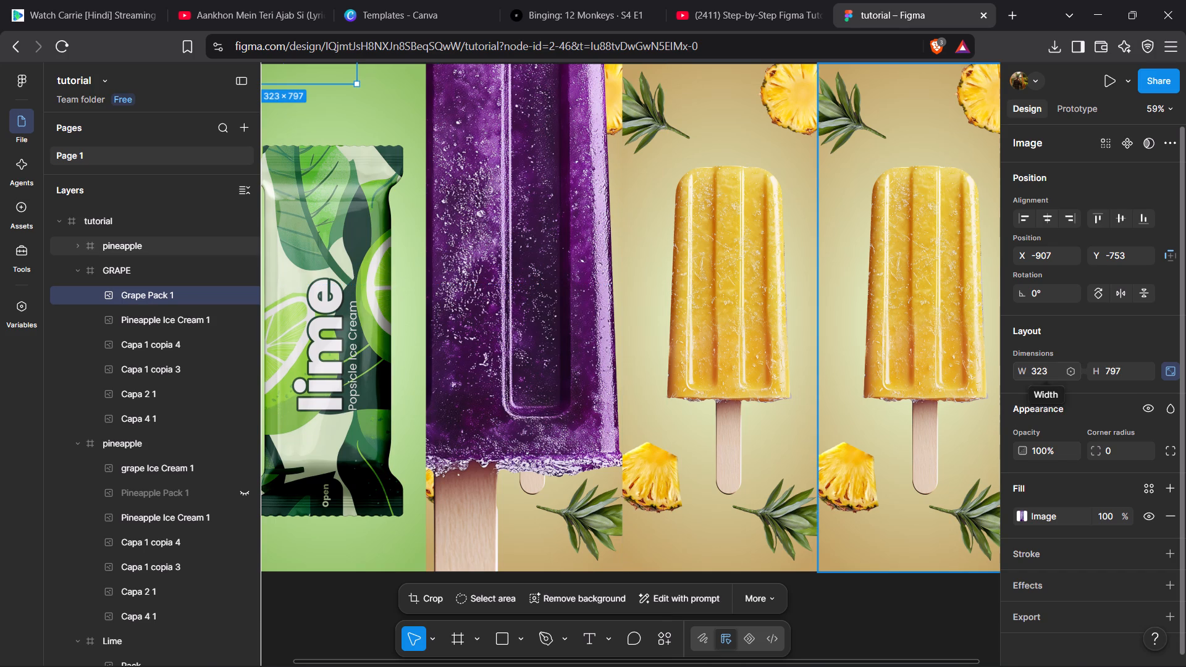
pyautogui.click(1045, 366)
pyautogui.write('332')
pyautogui.press('Return')
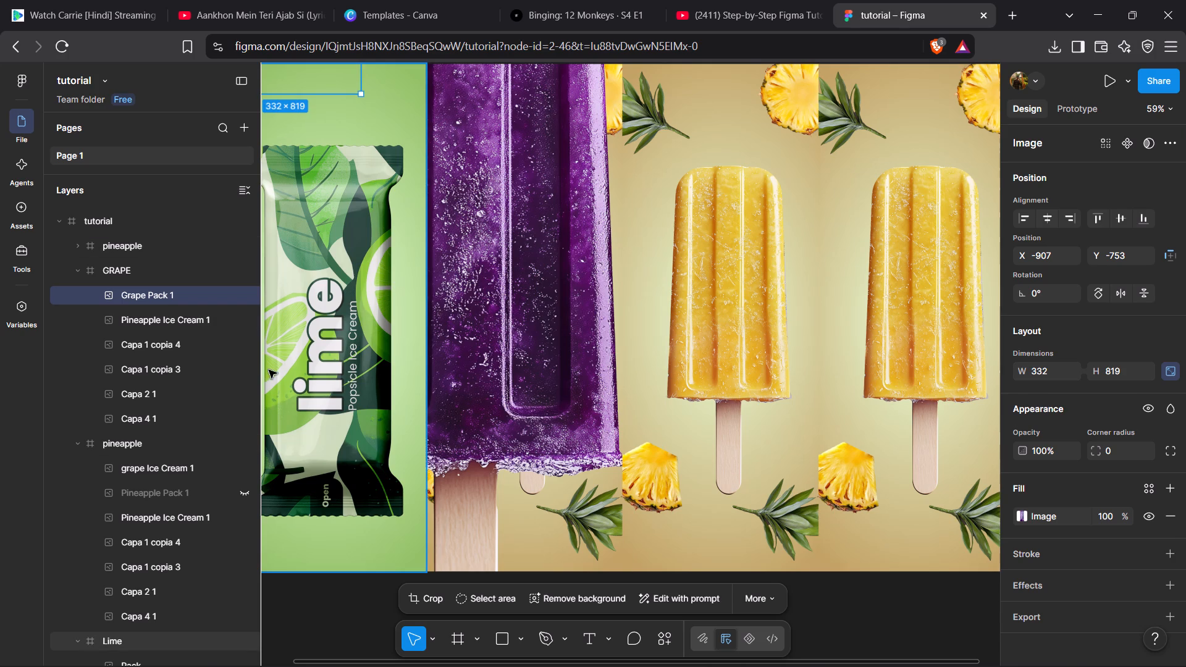
# Replace Pineapple Ice Cream 1 in the GRAPE frame with the grape Ice Cream 1 layer, placed just below Grape Pack 1.
pyautogui.click(170, 316)
pyautogui.press('Delete')
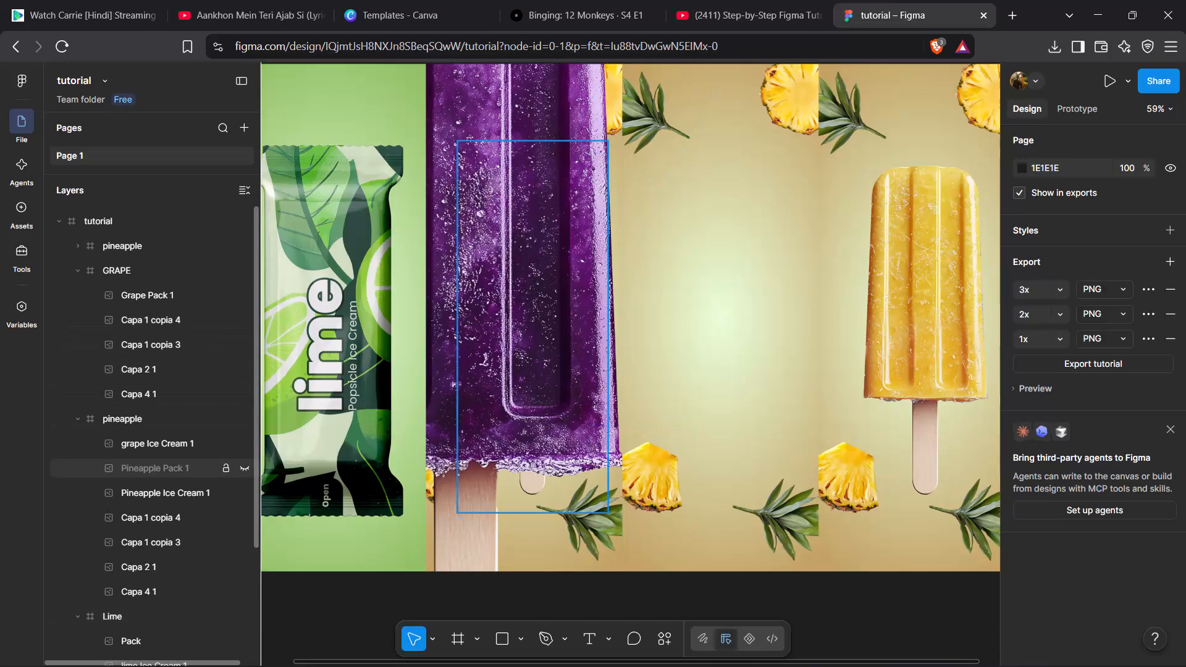
pyautogui.moveTo(136, 442); pyautogui.dragTo(133, 430)
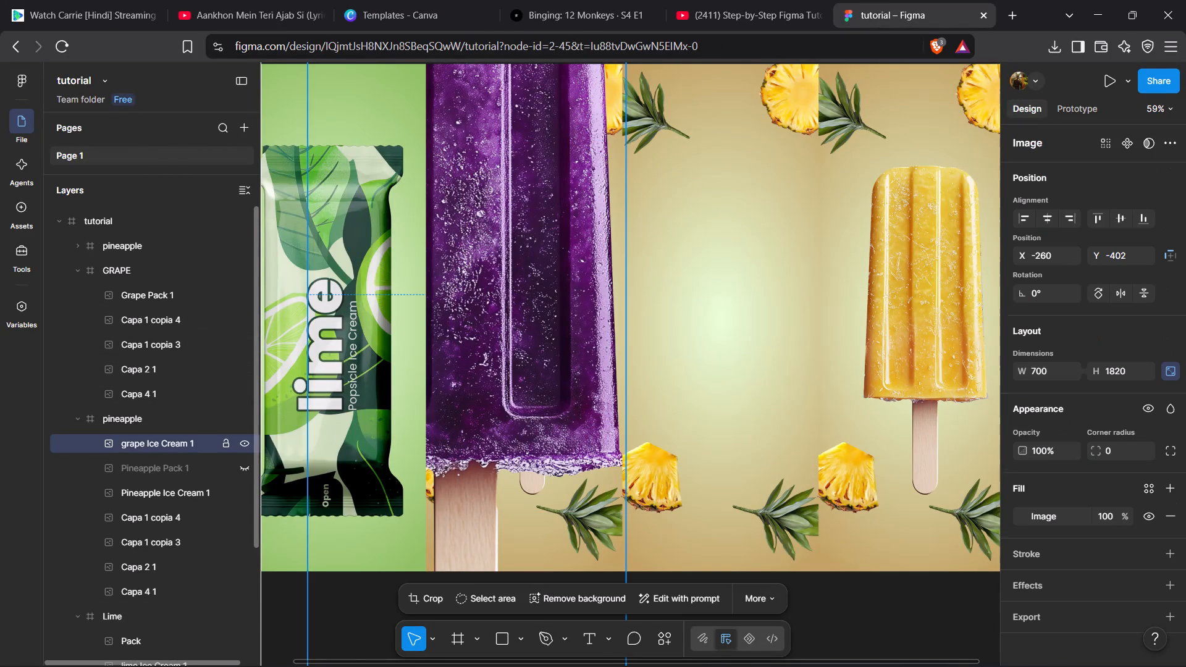
pyautogui.moveTo(133, 430); pyautogui.dragTo(118, 317)
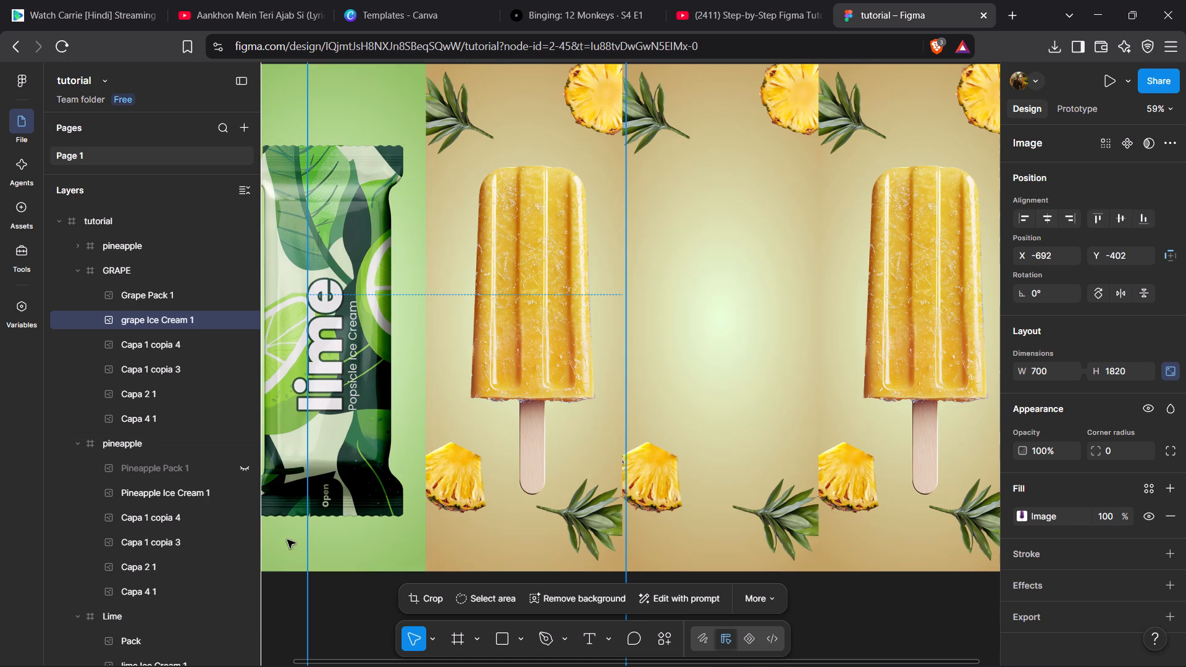
# Check the size of Pineapple Ice Cream 1 and set the grape Ice Cream 1 width to 280 to match, keeping its proportions.
pyautogui.click(185, 498)
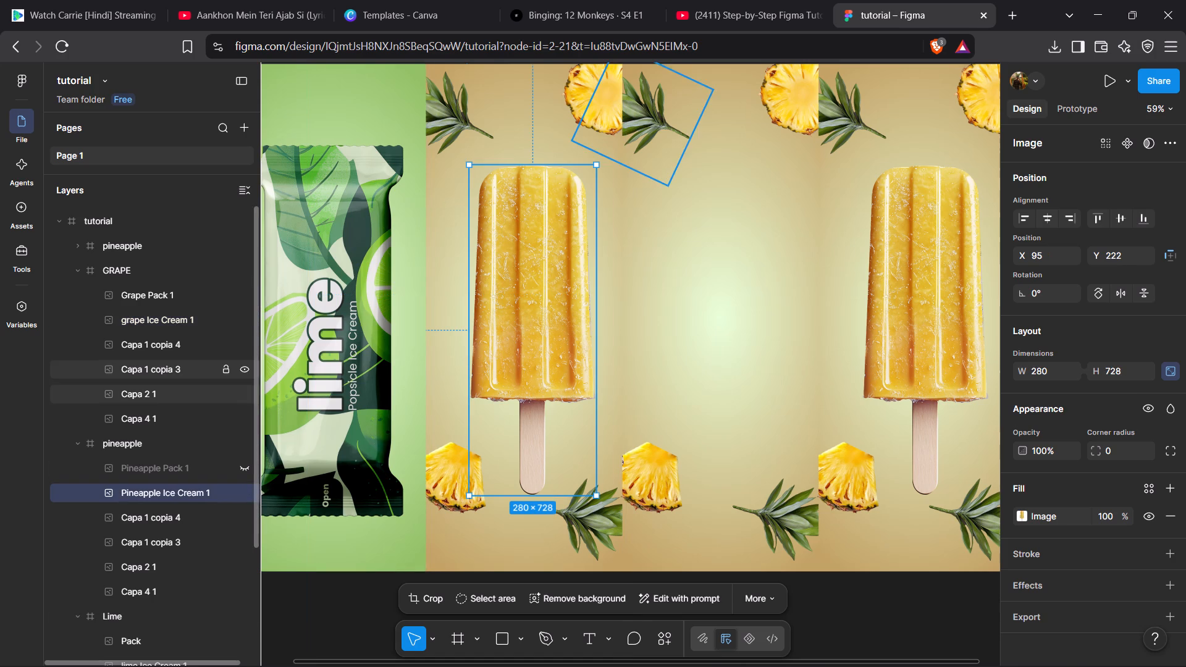
pyautogui.click(153, 312)
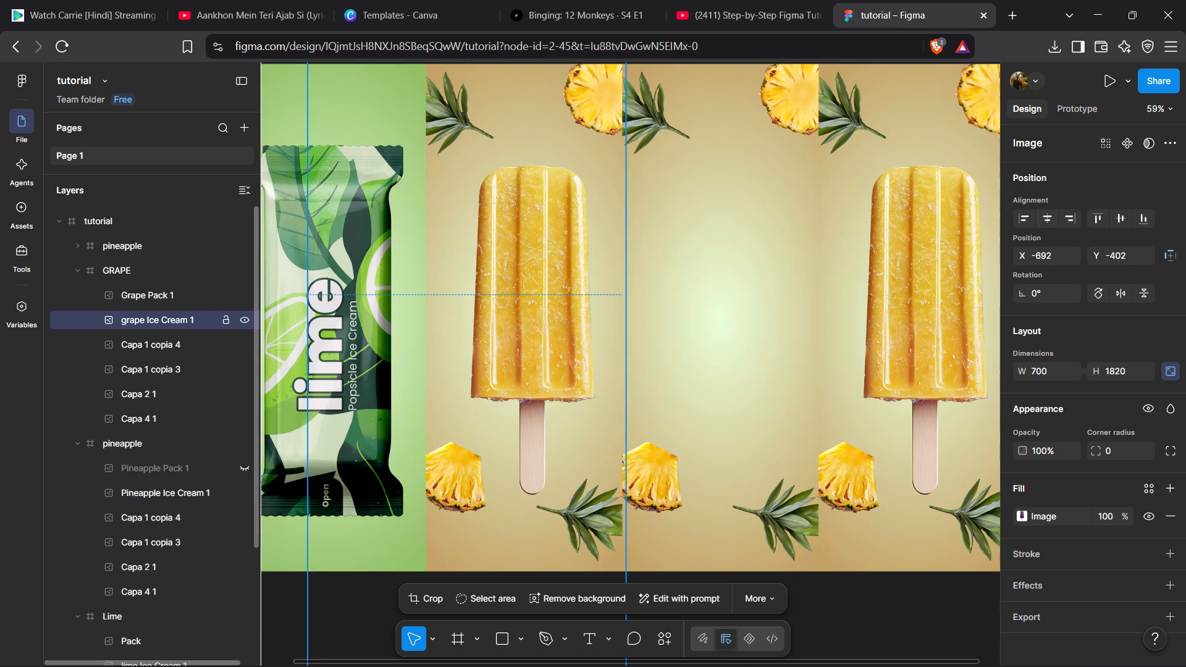
pyautogui.write('280')
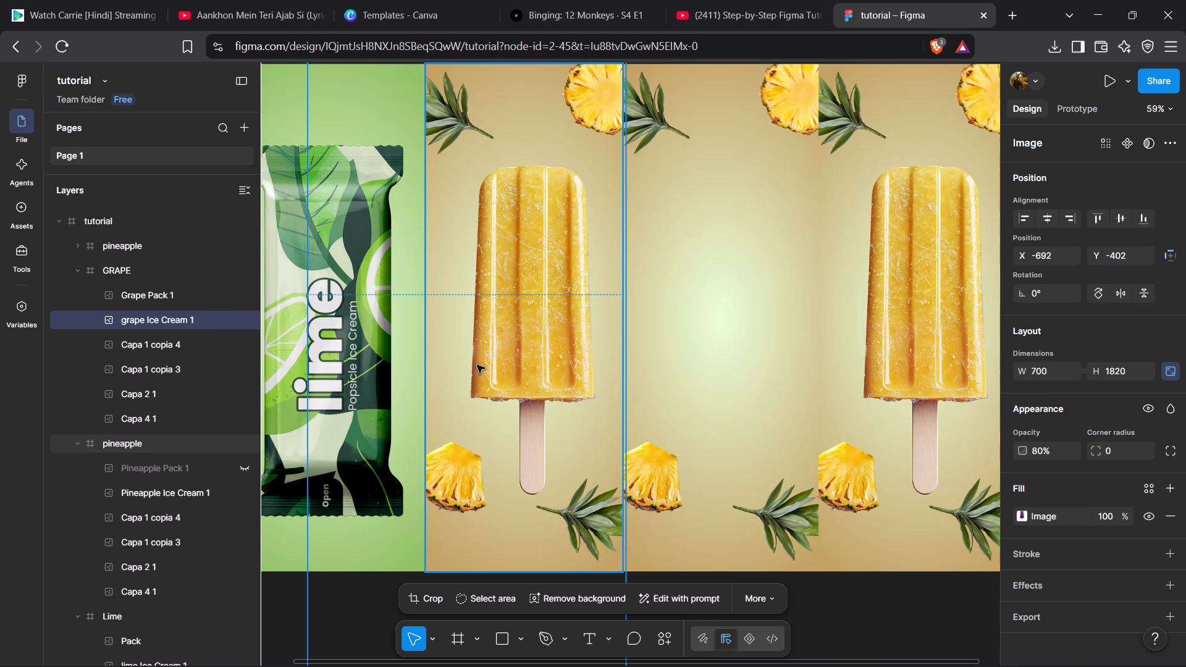
pyautogui.click(1052, 372)
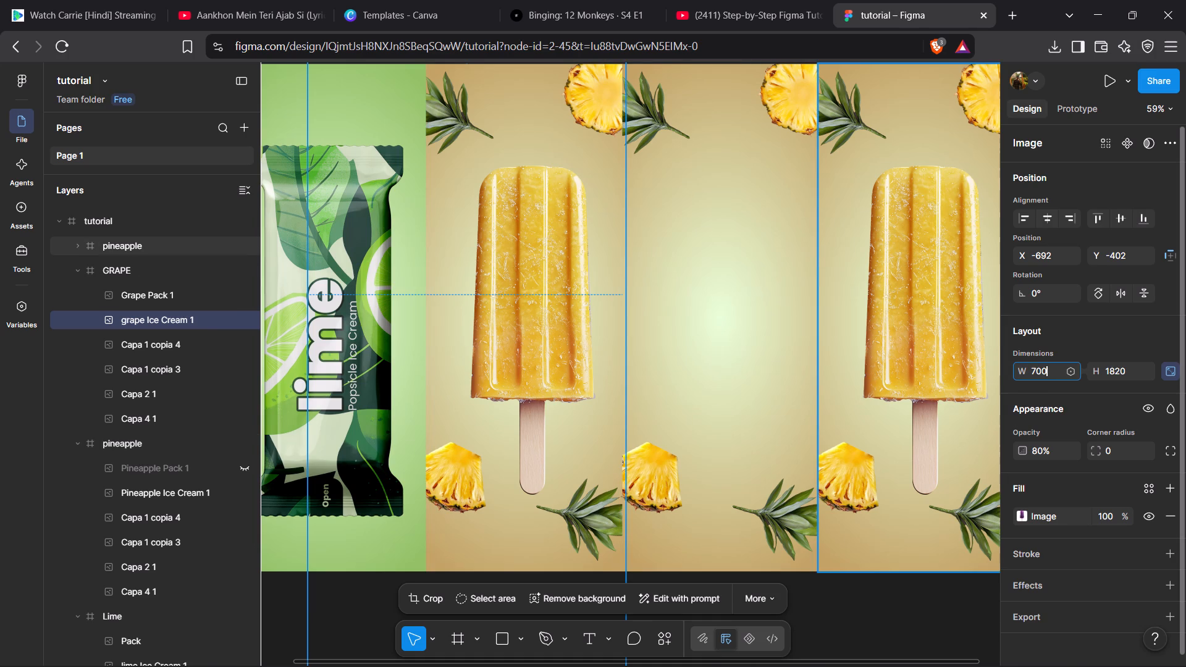
pyautogui.write('280')
pyautogui.press('Return')
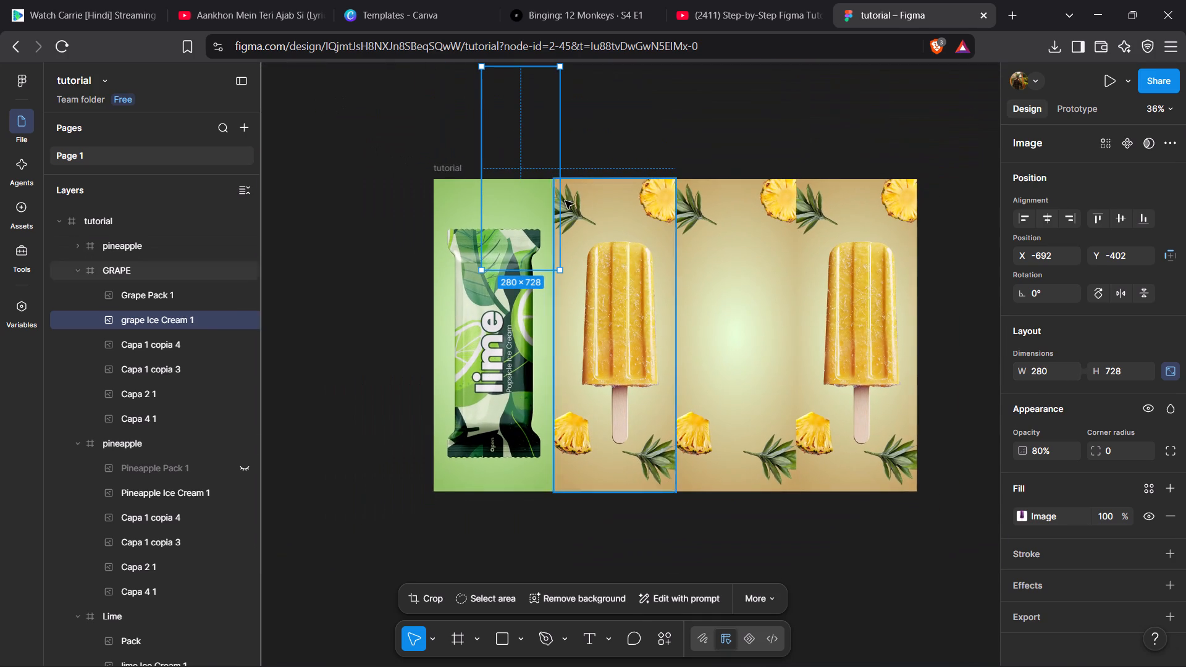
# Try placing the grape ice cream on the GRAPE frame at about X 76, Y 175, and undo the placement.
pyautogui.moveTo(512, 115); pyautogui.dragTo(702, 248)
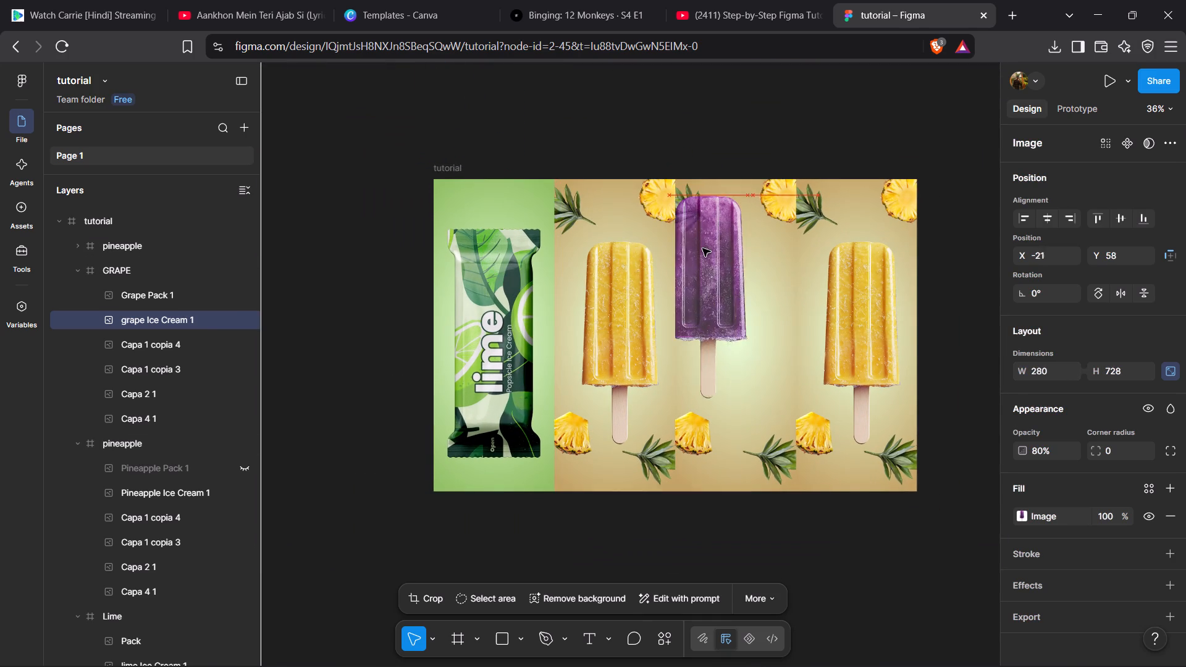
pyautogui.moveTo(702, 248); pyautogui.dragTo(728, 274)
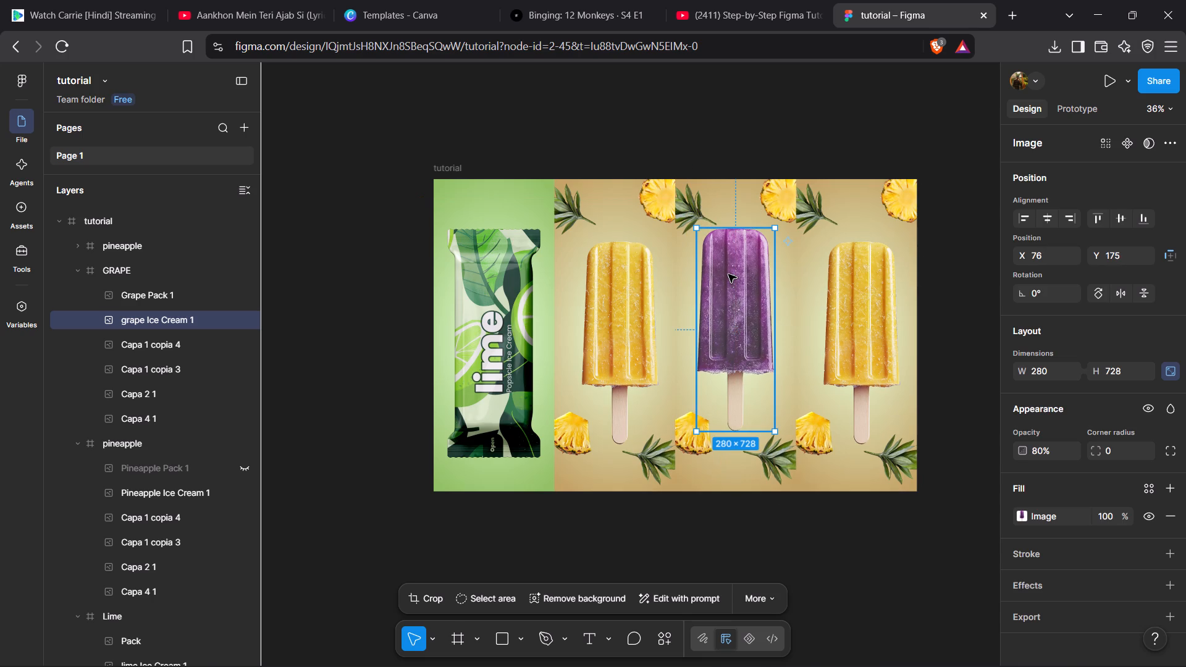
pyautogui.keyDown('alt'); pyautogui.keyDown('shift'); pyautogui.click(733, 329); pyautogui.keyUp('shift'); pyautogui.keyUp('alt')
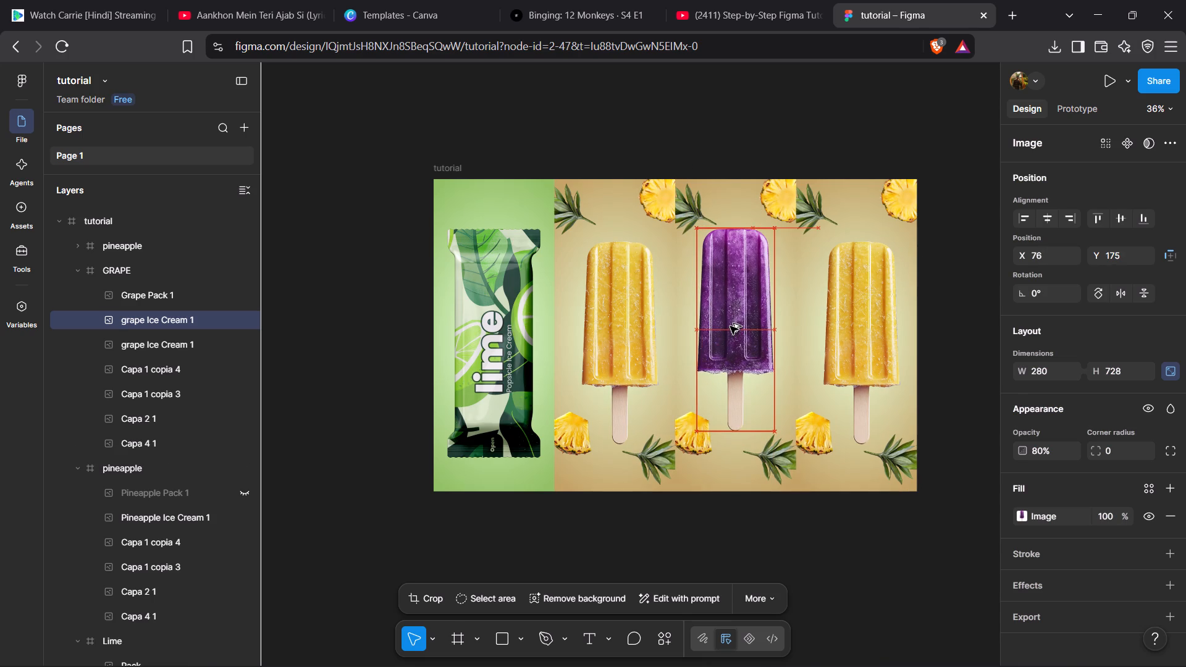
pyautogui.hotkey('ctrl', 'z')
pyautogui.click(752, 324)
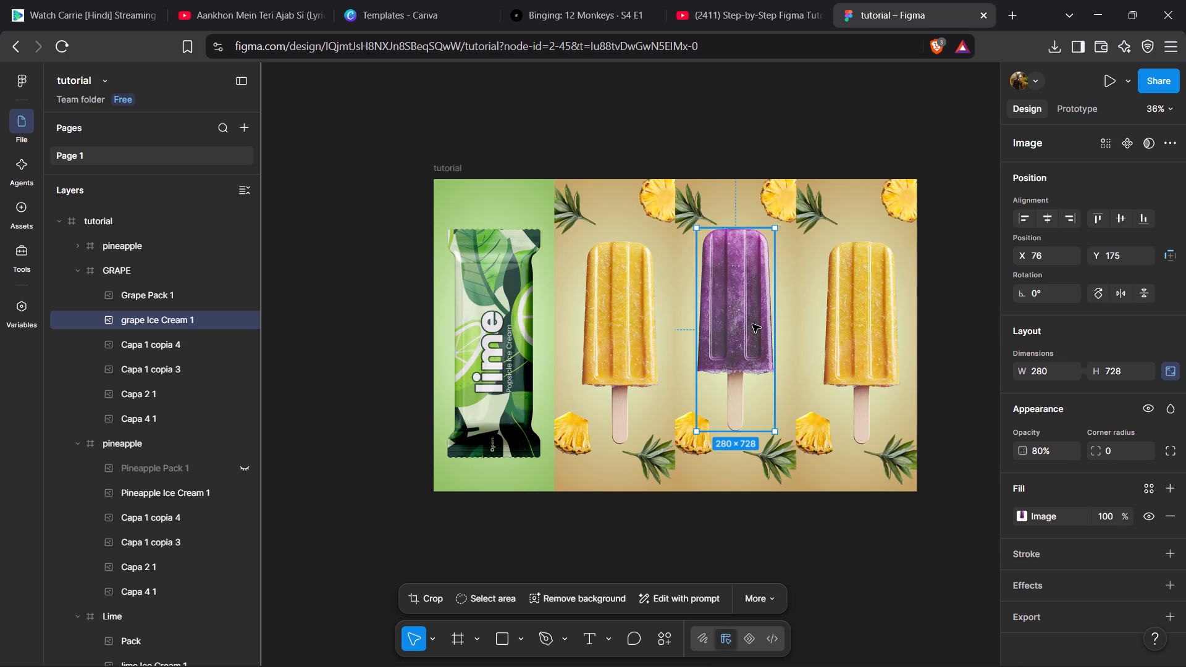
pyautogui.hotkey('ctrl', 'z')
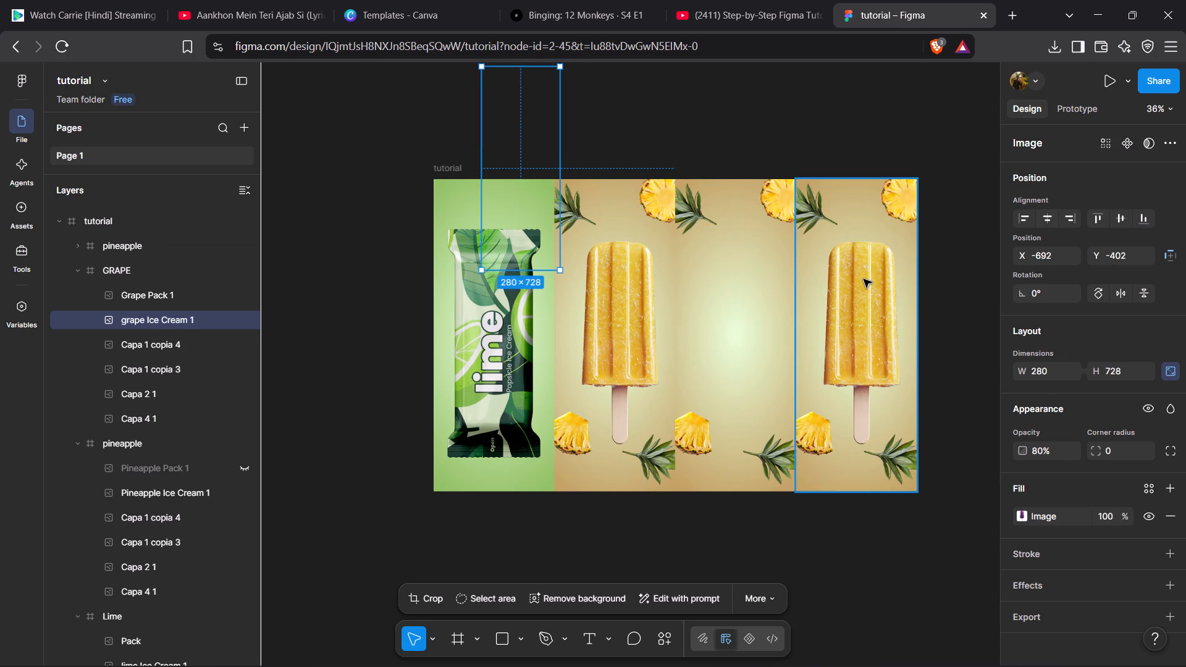
# Move the grape ice cream image onto the GRAPE frame, horizontally centred at X 76 and Y 195.
pyautogui.moveTo(539, 117); pyautogui.dragTo(616, 191)
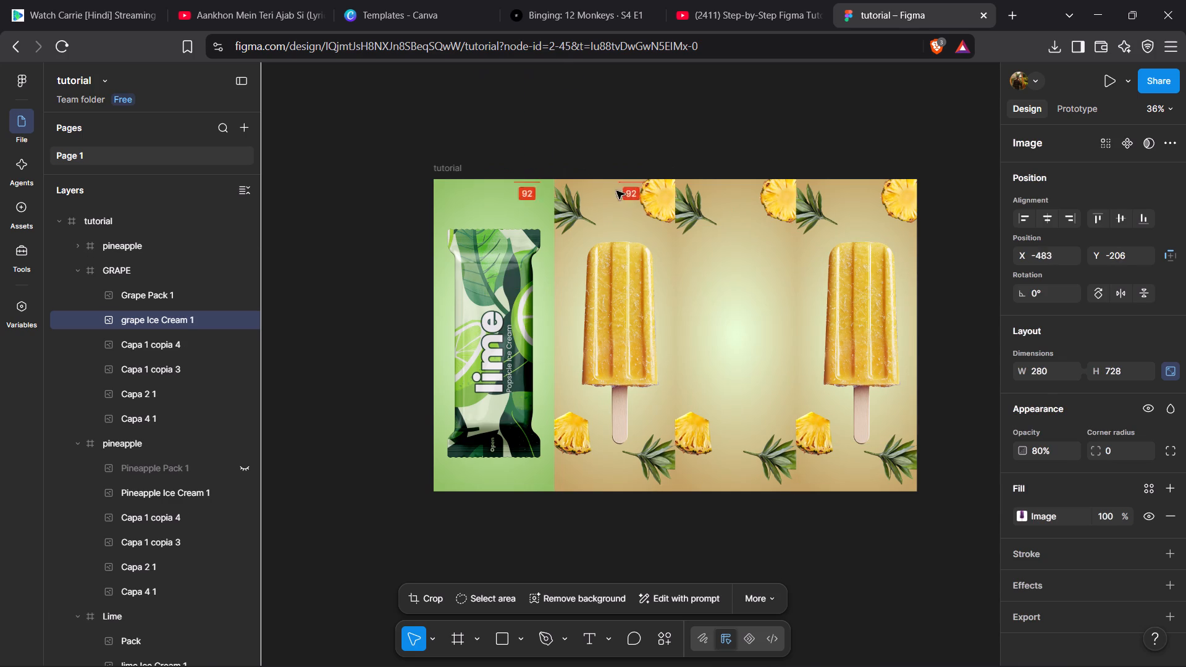
pyautogui.moveTo(616, 191); pyautogui.dragTo(753, 280)
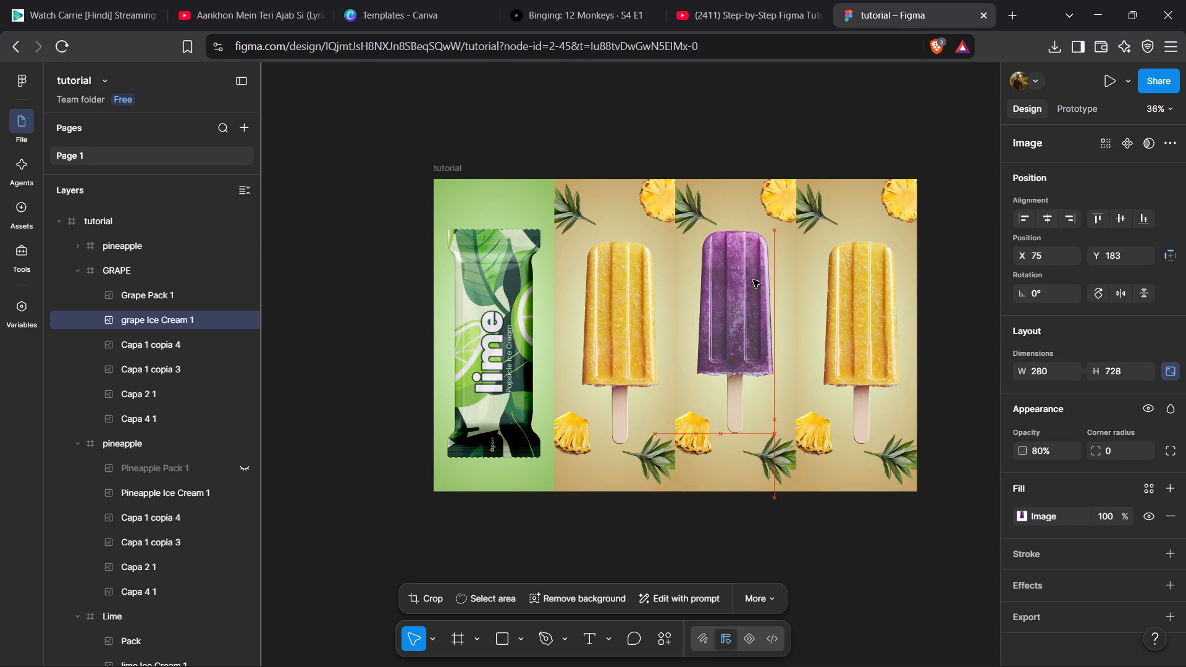
pyautogui.moveTo(753, 280); pyautogui.dragTo(756, 285)
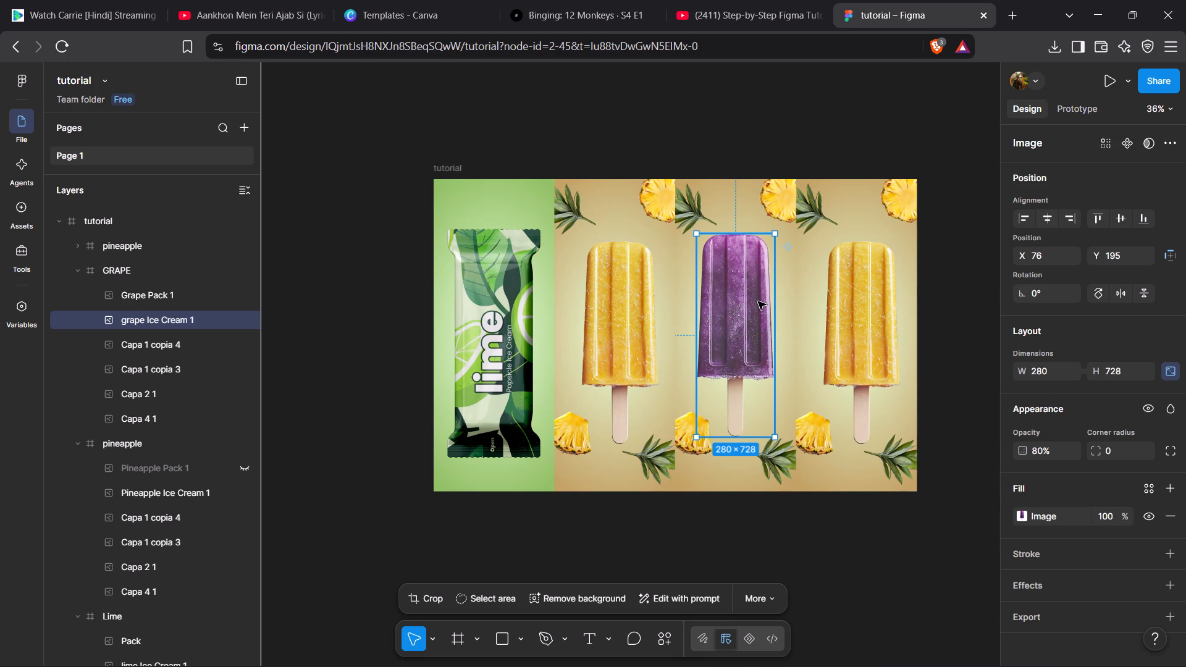
# Move the Grape Pack 1 image over the grape ice cream in the GRAPE frame, at X 63 and Y 149.
pyautogui.click(133, 295)
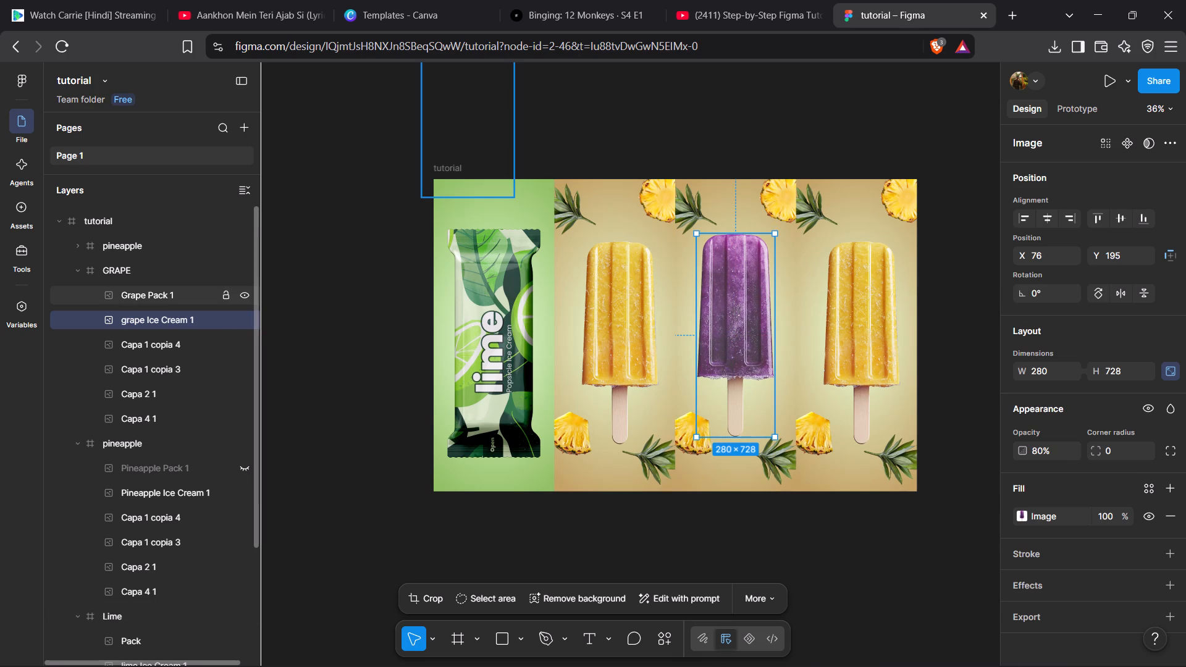
pyautogui.moveTo(467, 121); pyautogui.dragTo(591, 225)
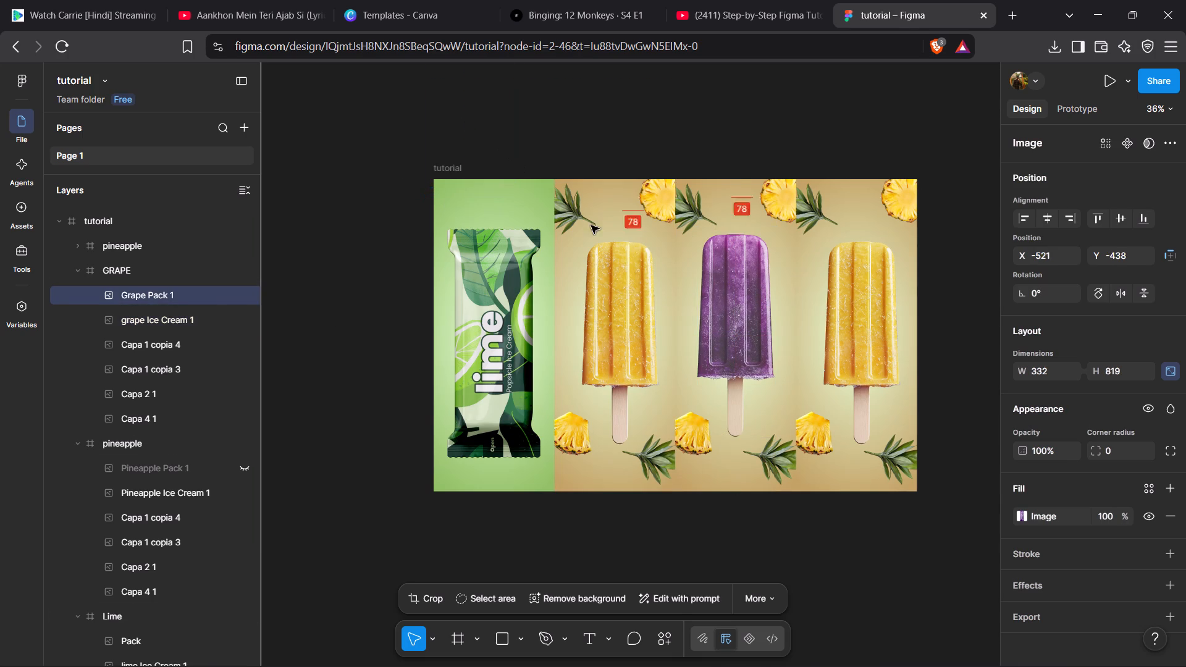
pyautogui.moveTo(591, 225); pyautogui.dragTo(739, 348)
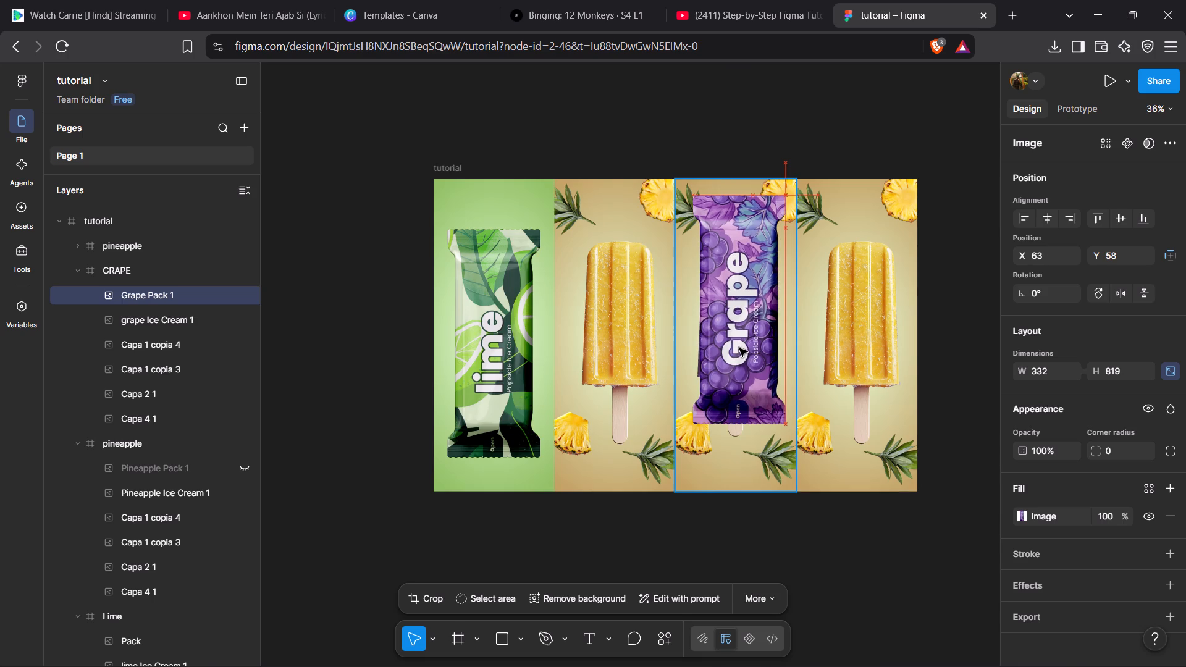
pyautogui.moveTo(739, 348); pyautogui.dragTo(740, 370)
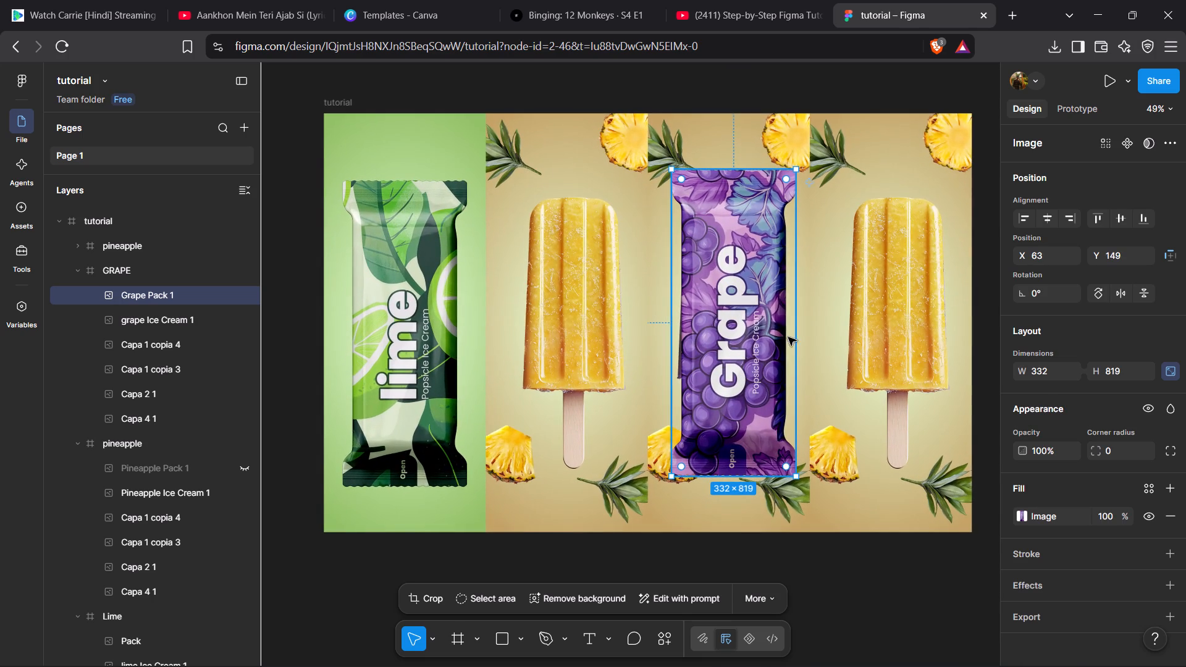
pyautogui.click(746, 265)
# Hide the Grape Pack 1 layer in the GRAPE frame, leaving the grape ice cream layer visible.
pyautogui.click(857, 193)
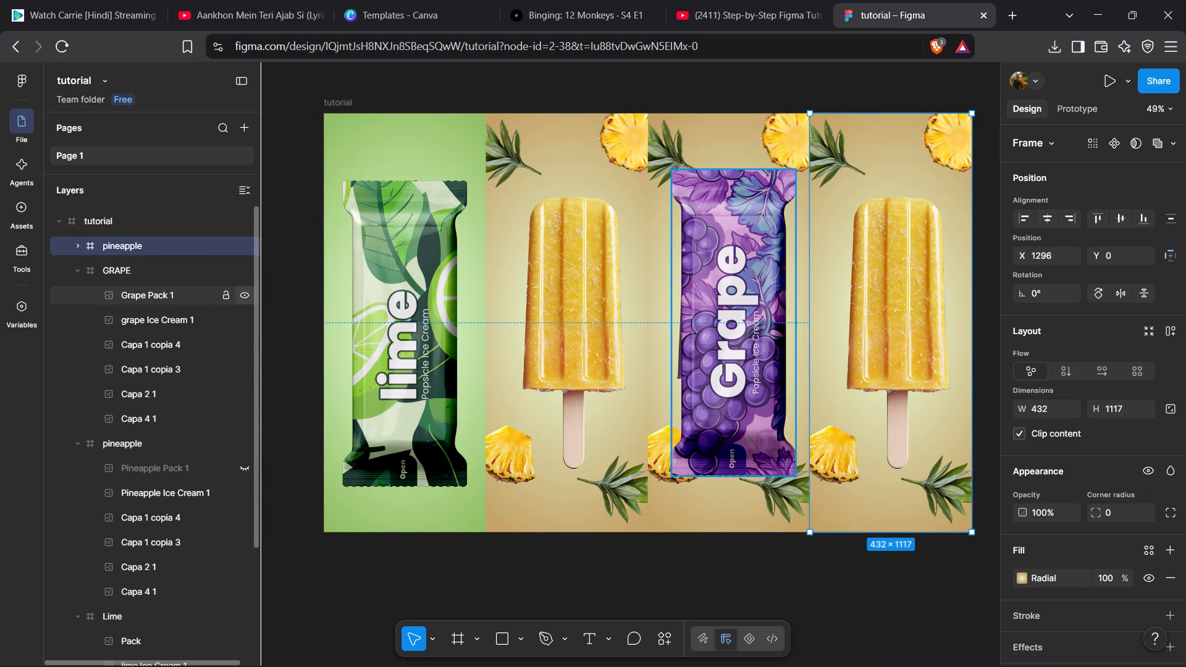
pyautogui.click(245, 296)
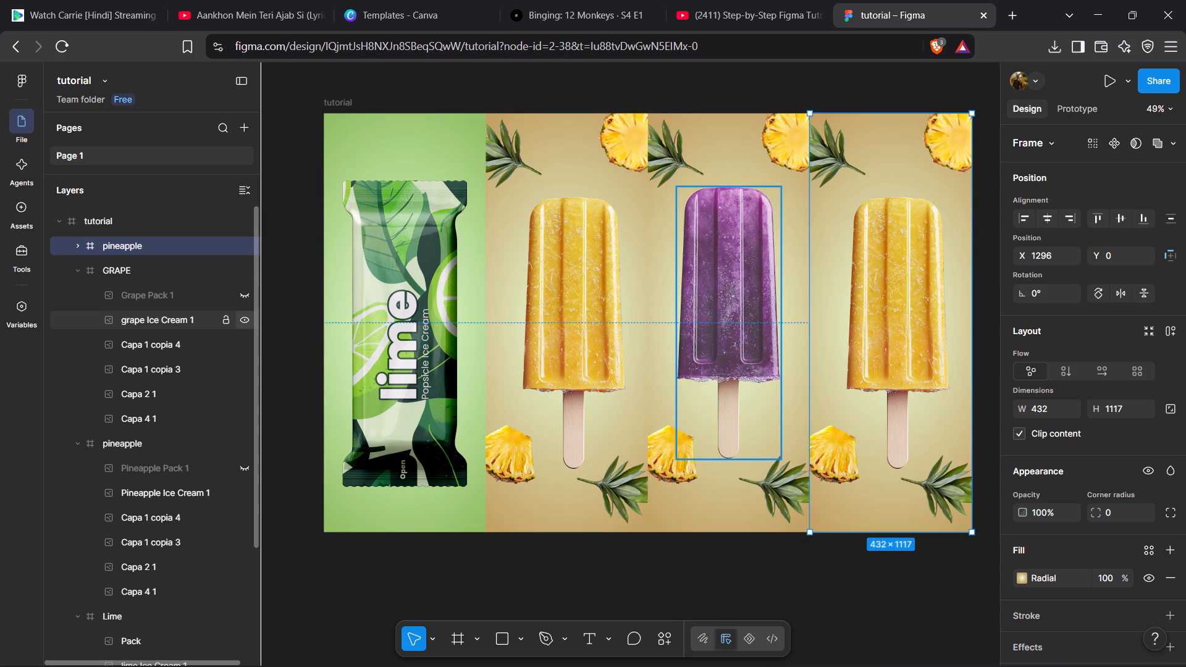
pyautogui.click(242, 319)
pyautogui.click(242, 319)
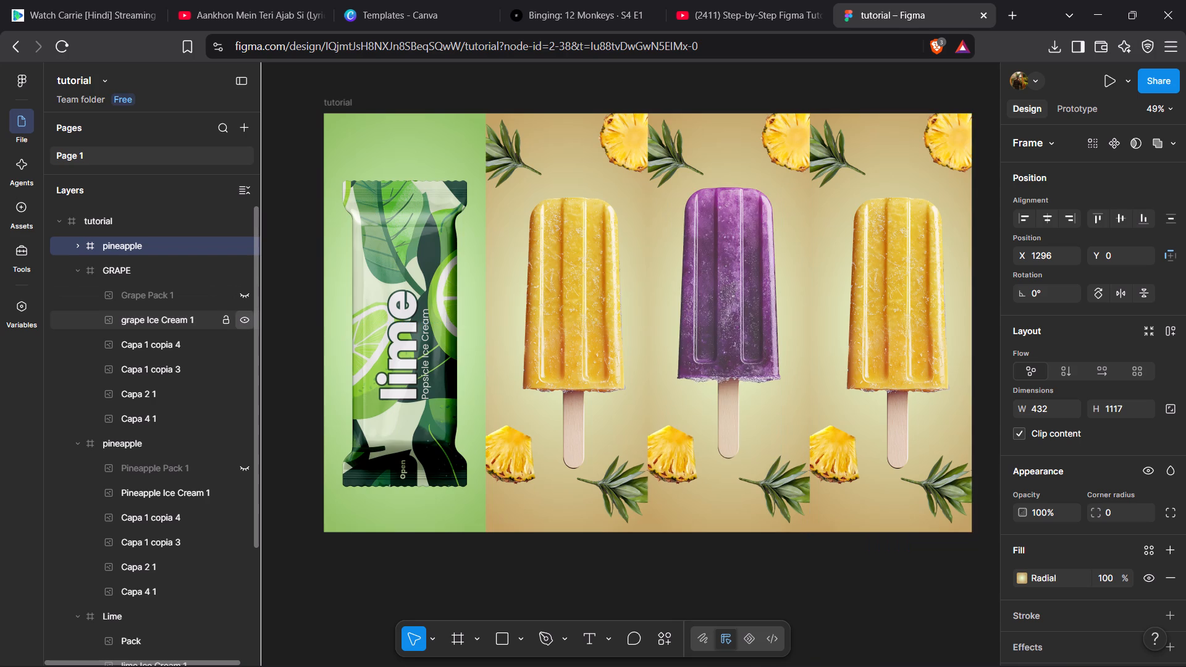
# Move the Pineapple Ice Cream 1 image in the second frame to X 76, Y 195, matching the grape ice cream's placement.
pyautogui.click(724, 281)
pyautogui.click(724, 281)
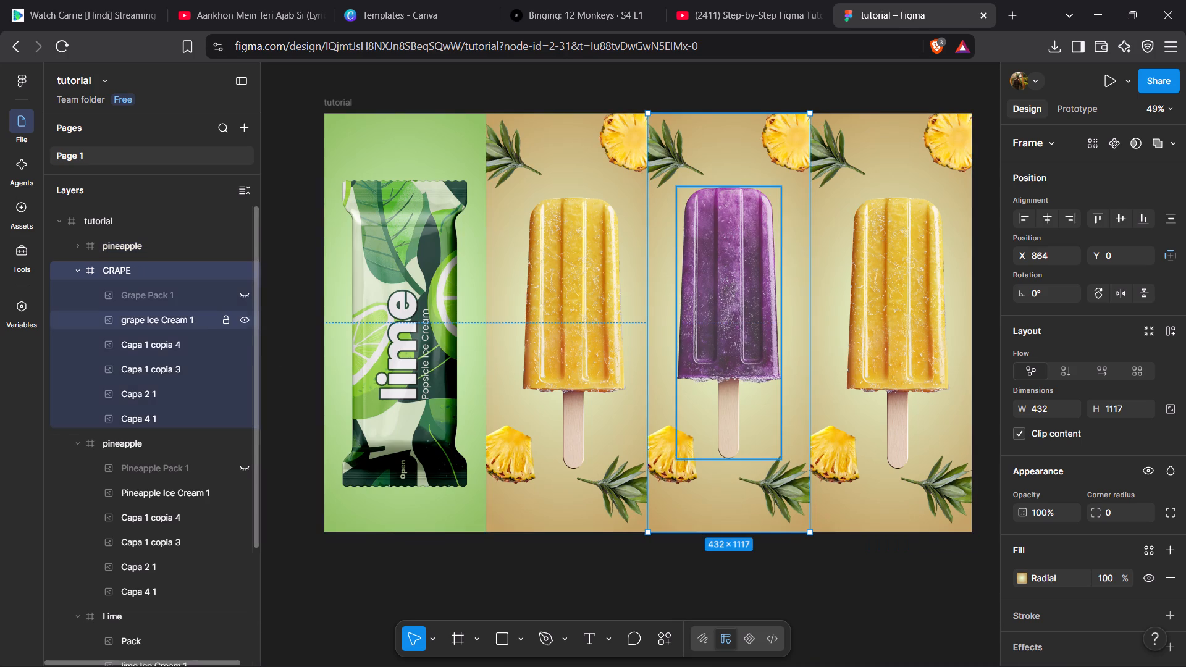
pyautogui.click(183, 316)
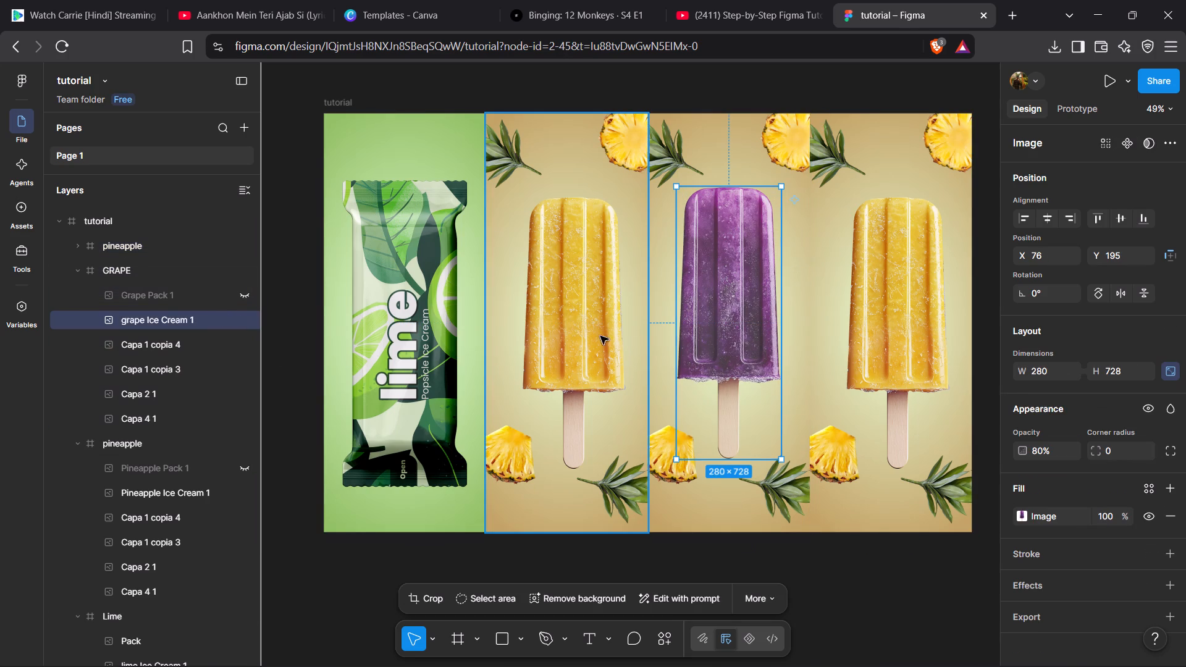
pyautogui.click(573, 344)
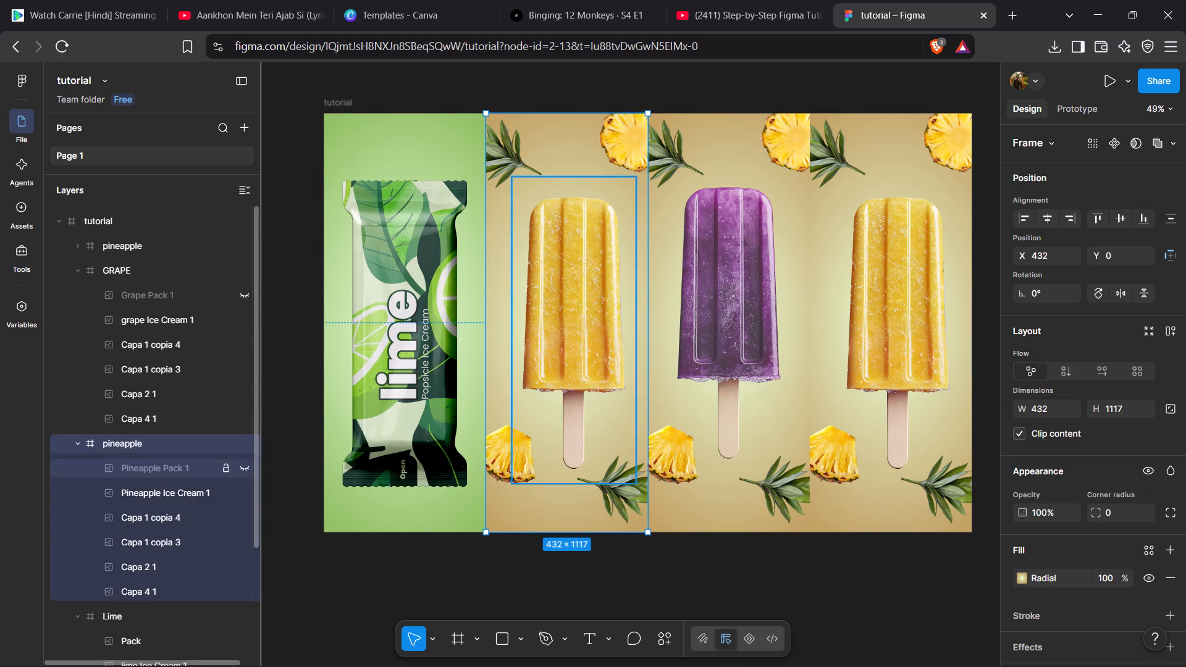
pyautogui.click(188, 489)
pyautogui.moveTo(564, 361); pyautogui.dragTo(560, 353)
pyautogui.click(560, 353)
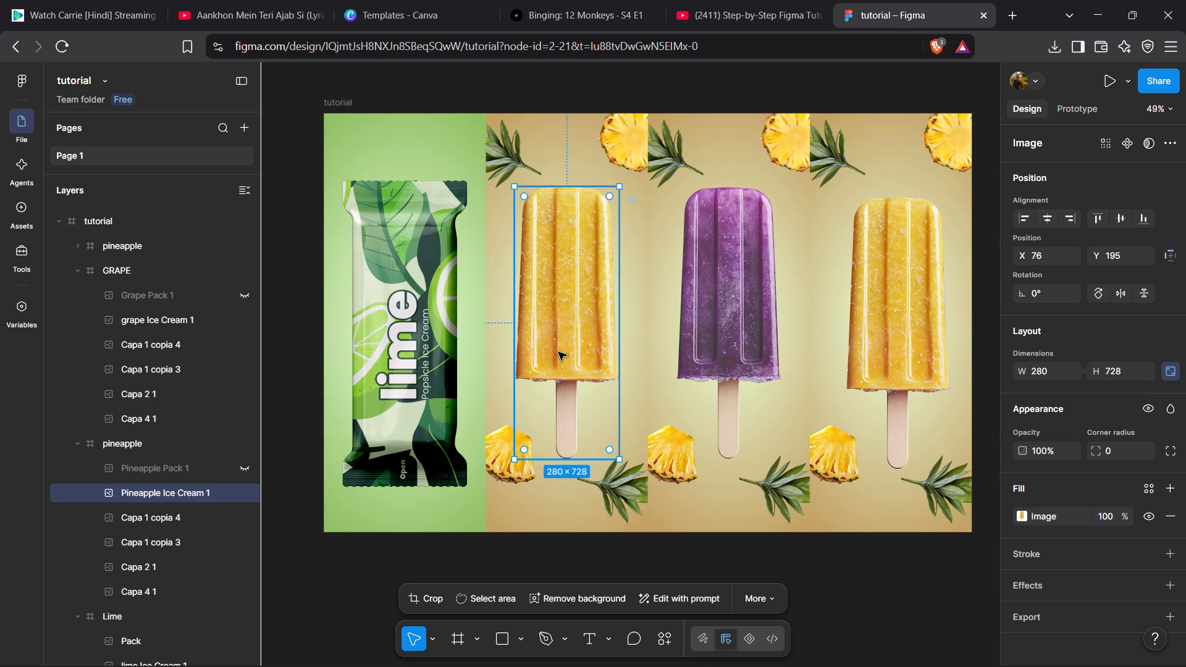
pyautogui.click(858, 596)
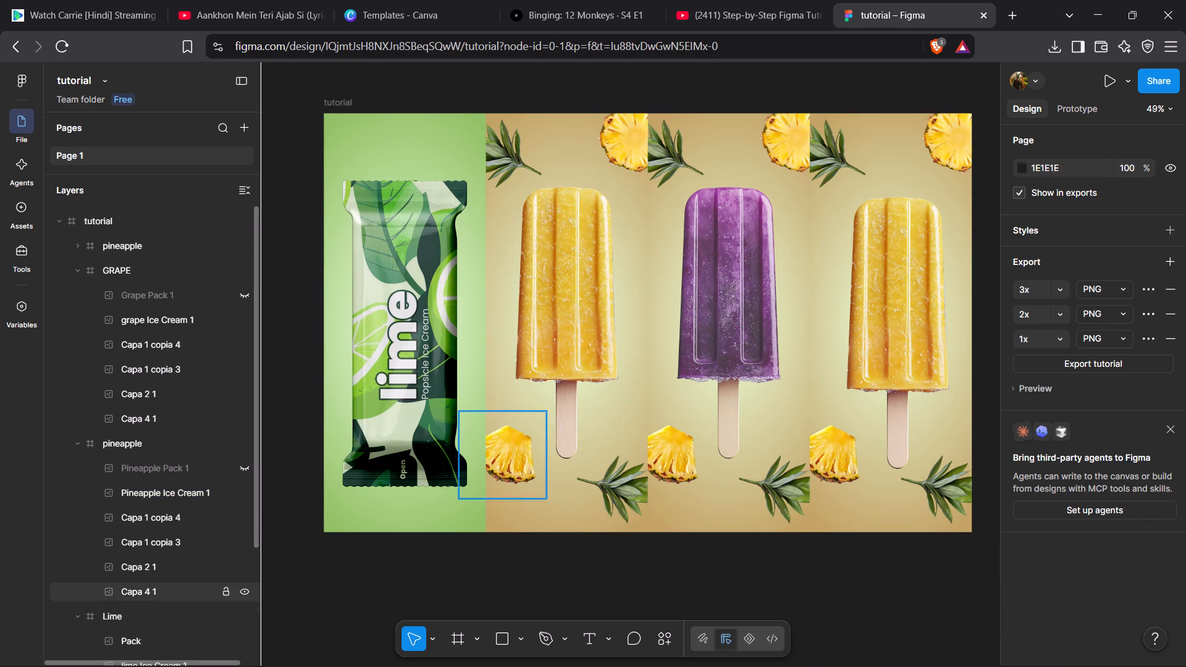
# Hide the Pack layer in the Lime frame.
pyautogui.scroll(-1, 200, 608)
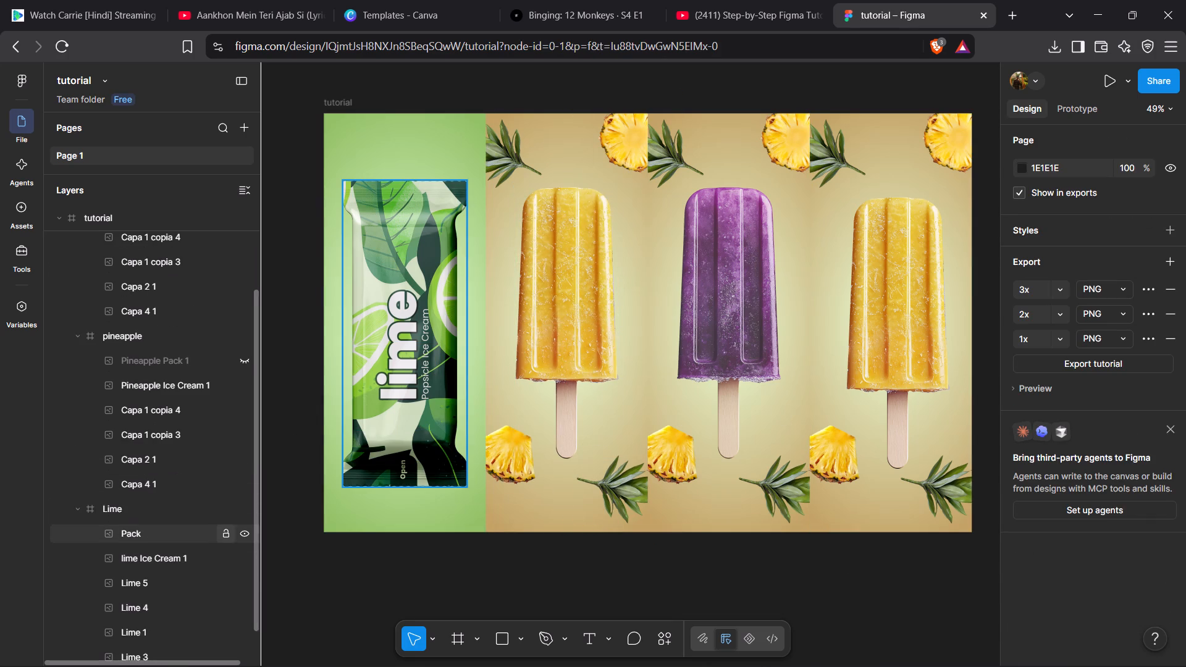
pyautogui.click(245, 534)
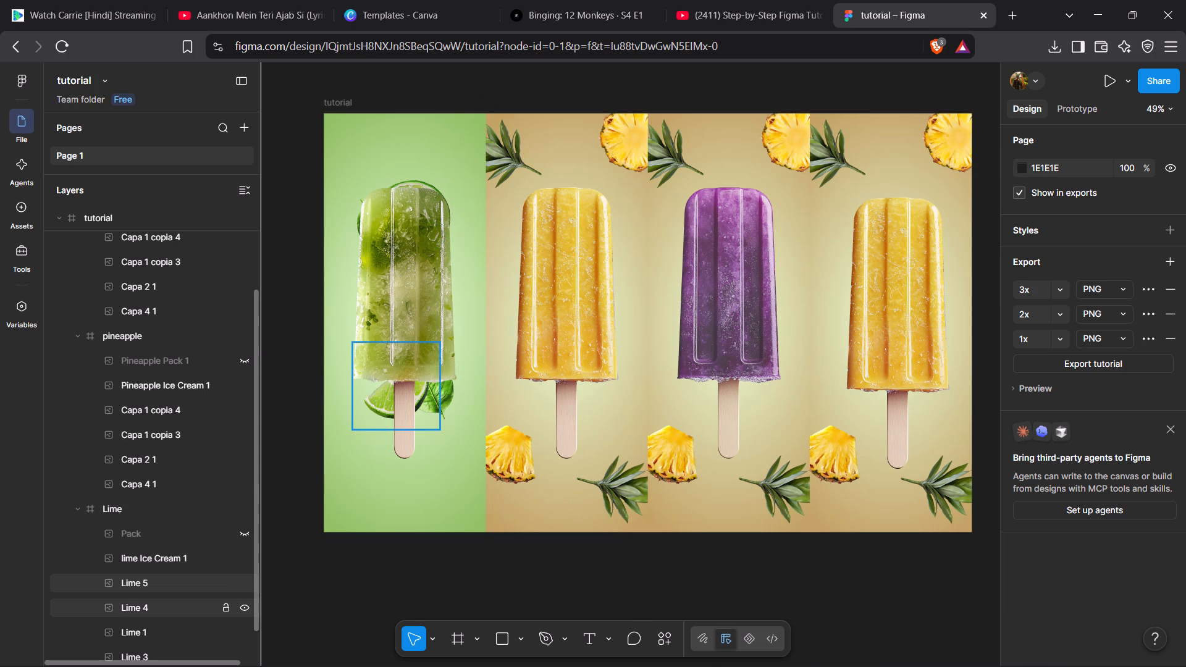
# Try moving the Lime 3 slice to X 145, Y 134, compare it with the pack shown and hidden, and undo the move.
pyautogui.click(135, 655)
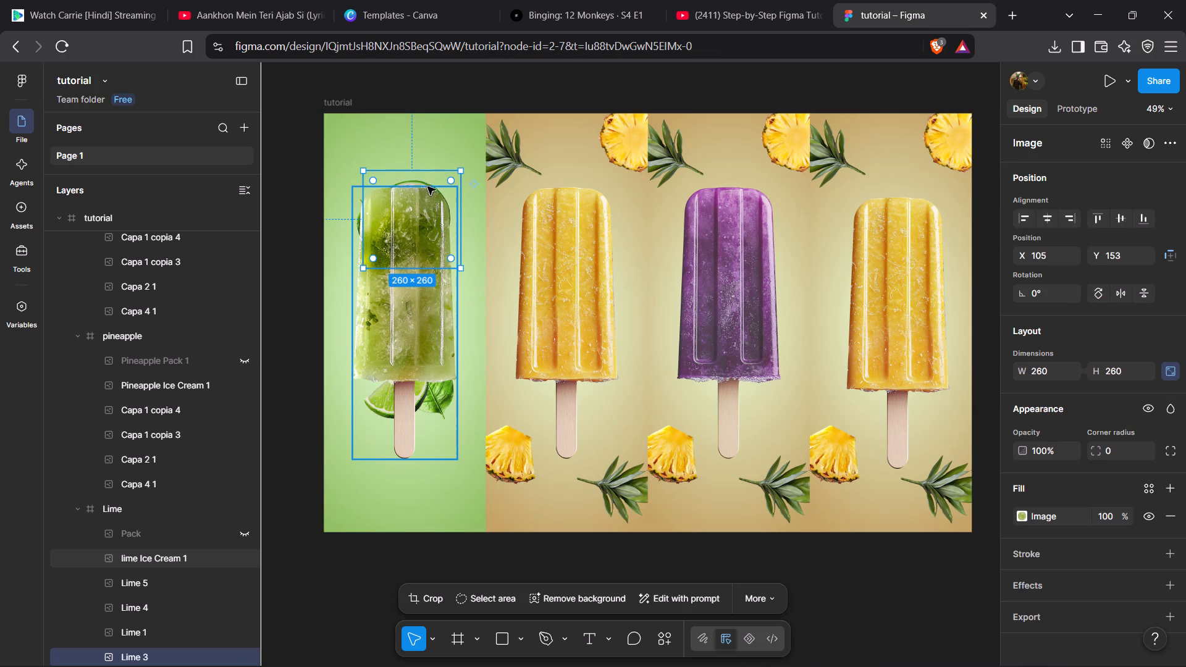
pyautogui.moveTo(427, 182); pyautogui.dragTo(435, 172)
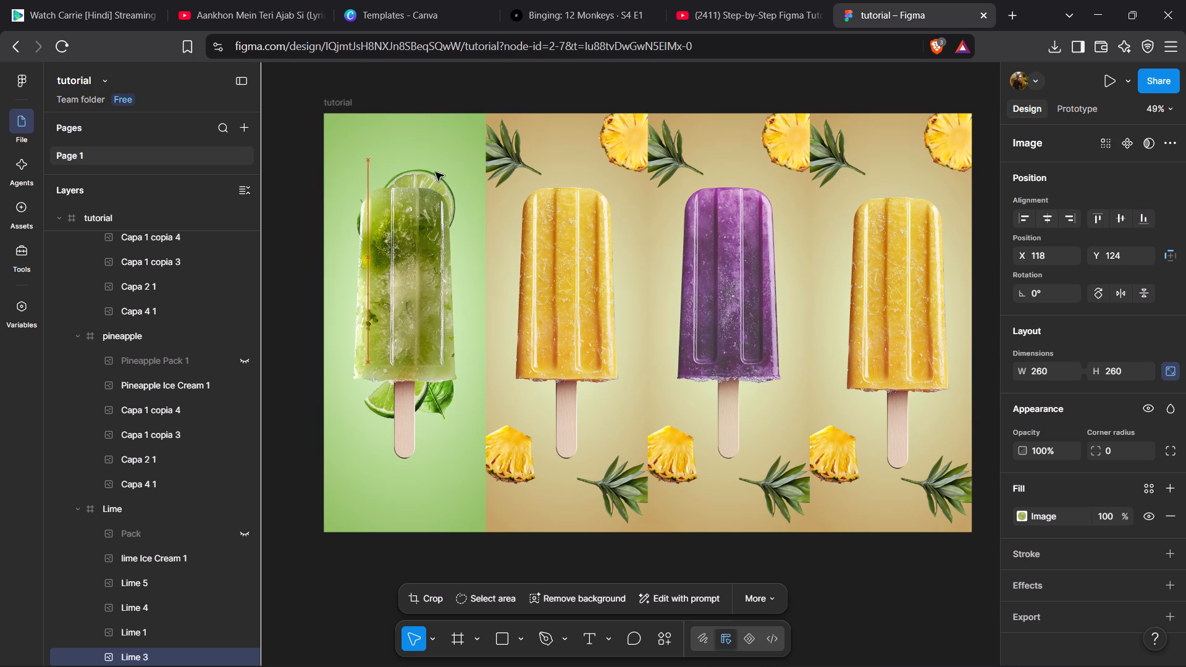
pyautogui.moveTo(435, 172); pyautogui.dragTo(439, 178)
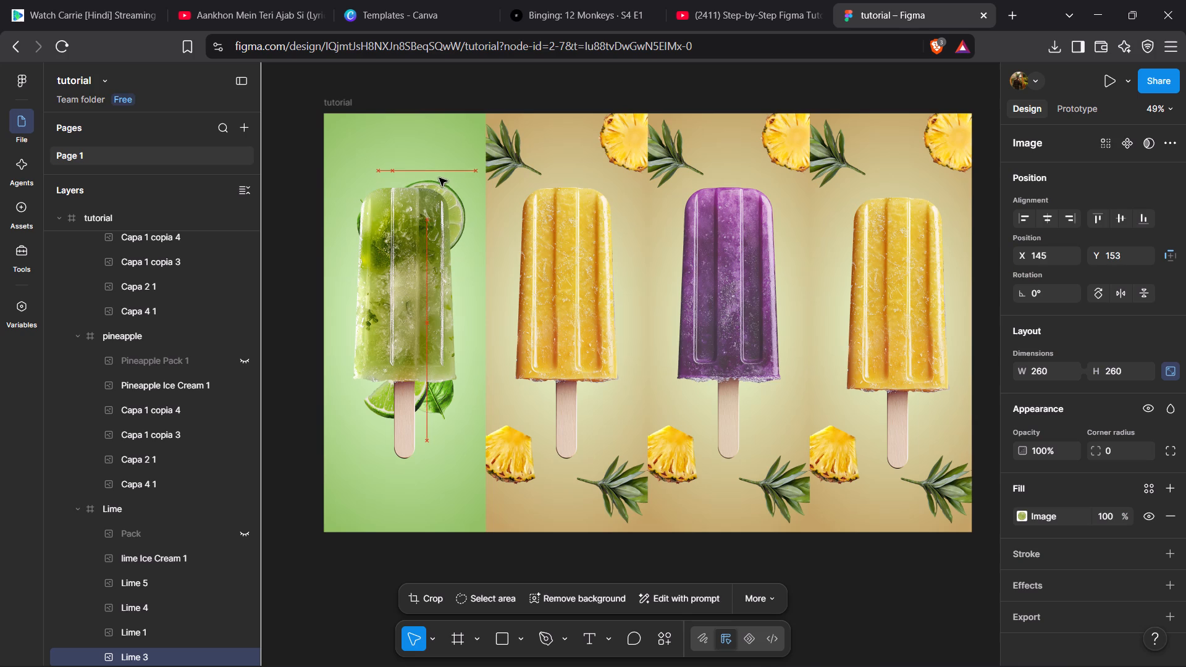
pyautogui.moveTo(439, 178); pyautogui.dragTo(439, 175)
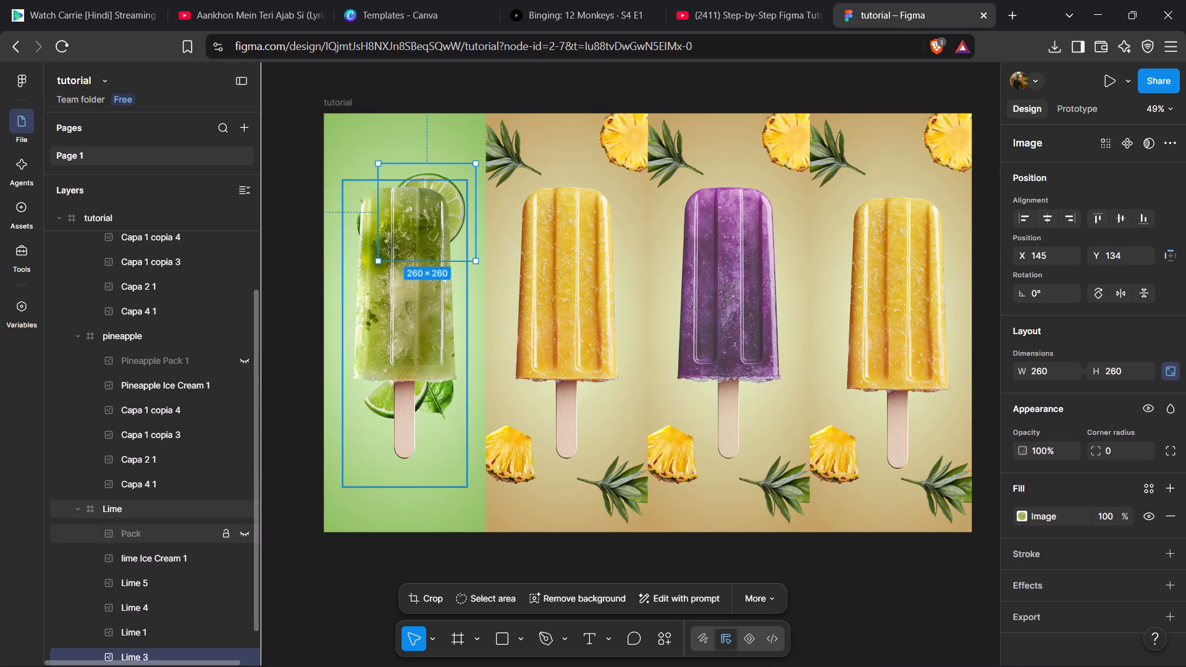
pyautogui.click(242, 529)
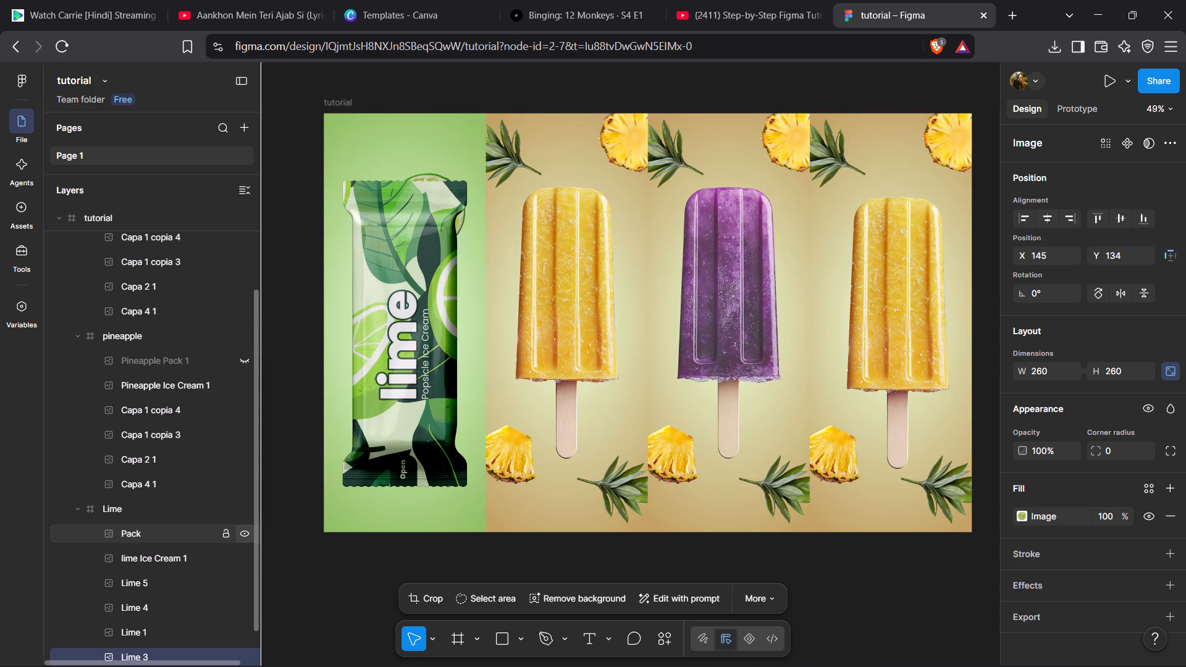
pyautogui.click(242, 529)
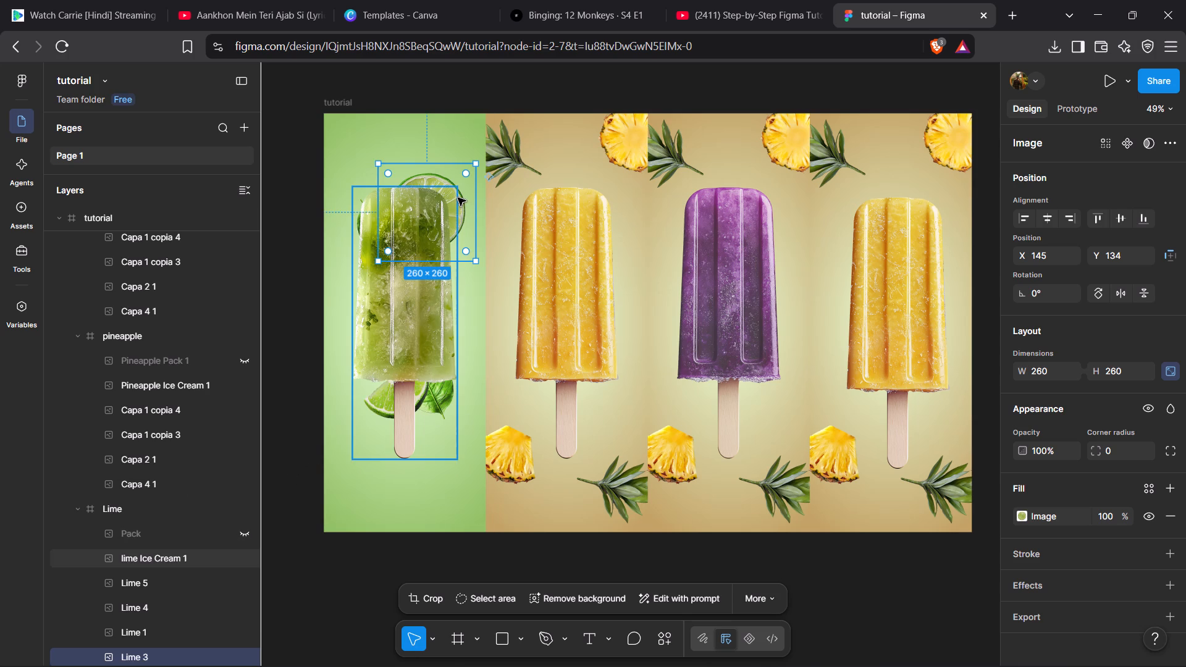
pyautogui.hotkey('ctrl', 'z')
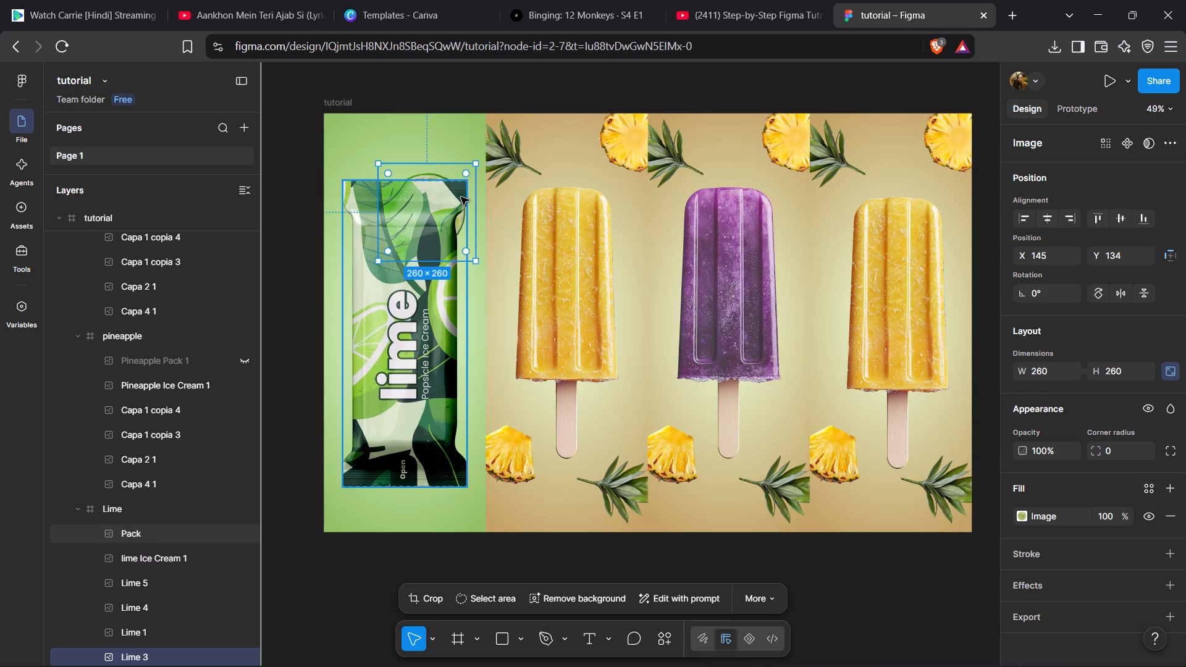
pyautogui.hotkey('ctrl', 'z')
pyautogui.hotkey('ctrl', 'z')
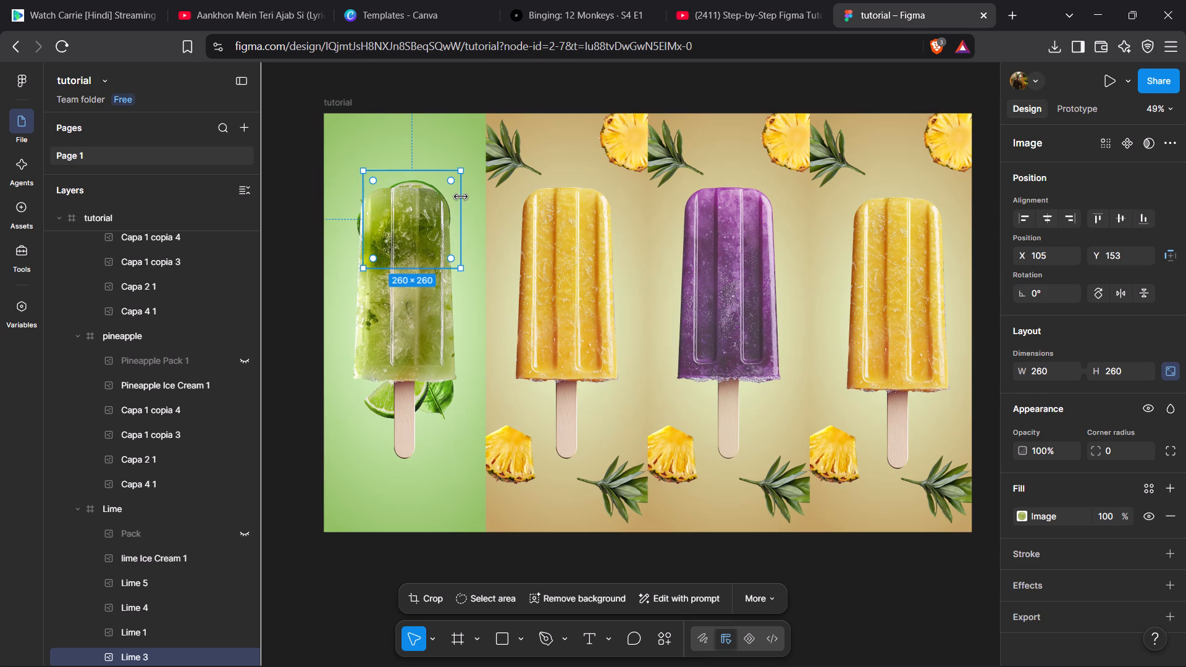
# Move the Lime 3 slice to X 118, Y 139, check it against the pack, leave the pack hidden and collapse the Lime frame's layers.
pyautogui.moveTo(430, 178); pyautogui.dragTo(431, 177)
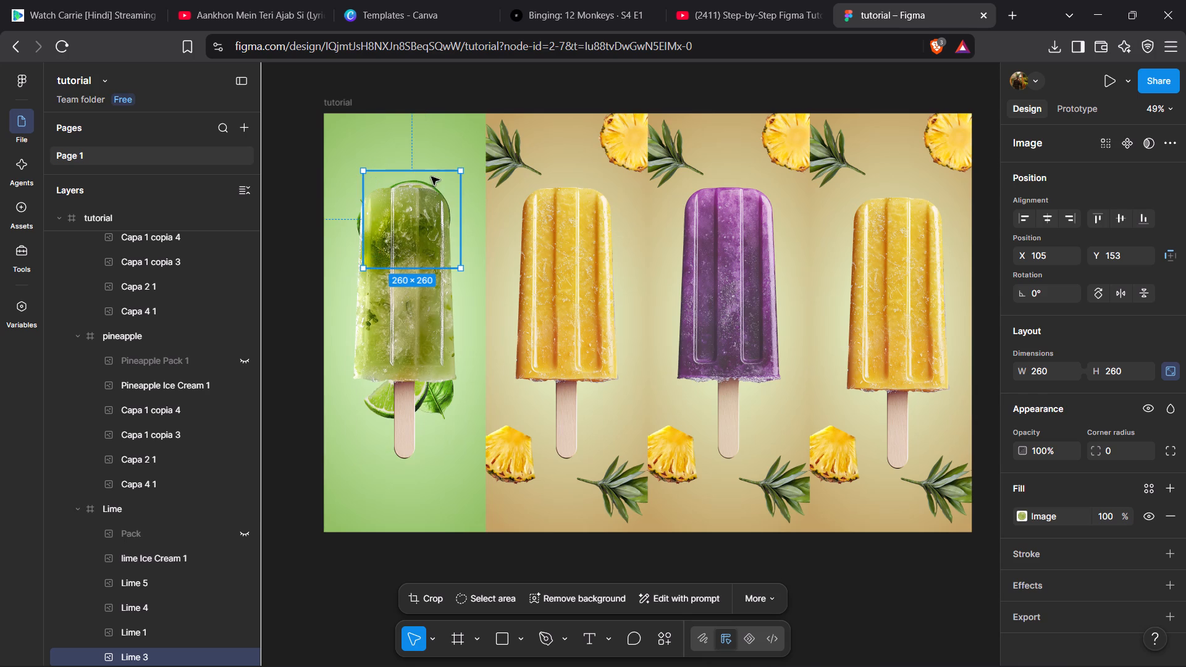
pyautogui.moveTo(431, 177); pyautogui.dragTo(432, 172)
pyautogui.click(445, 127)
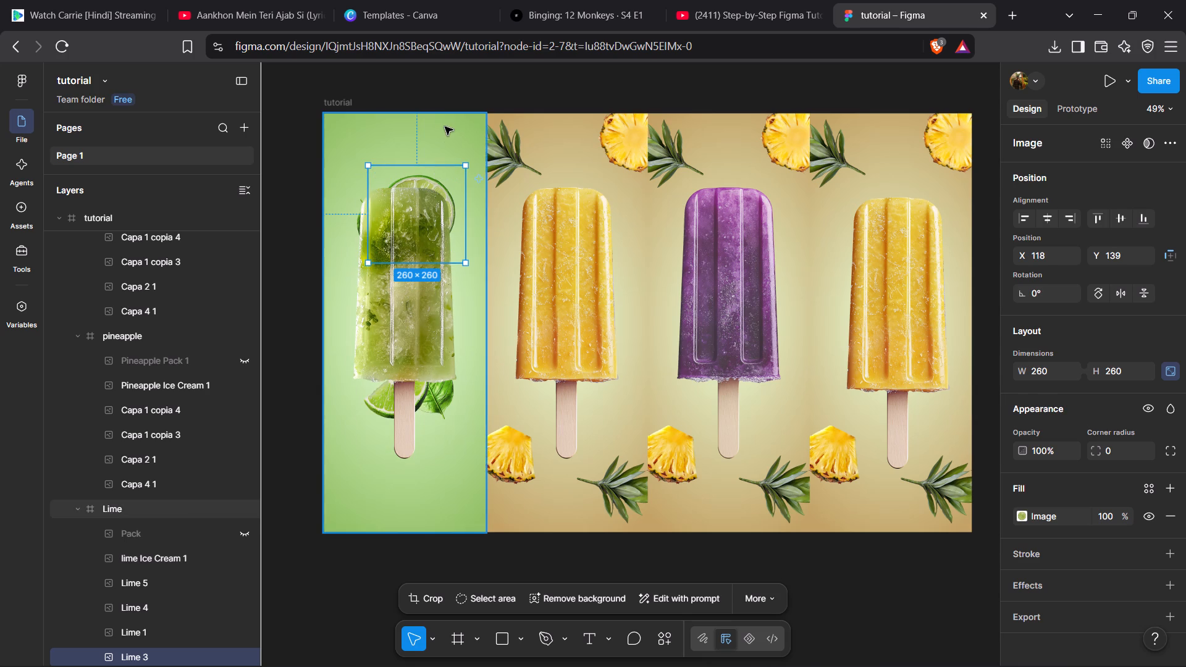
pyautogui.click(238, 537)
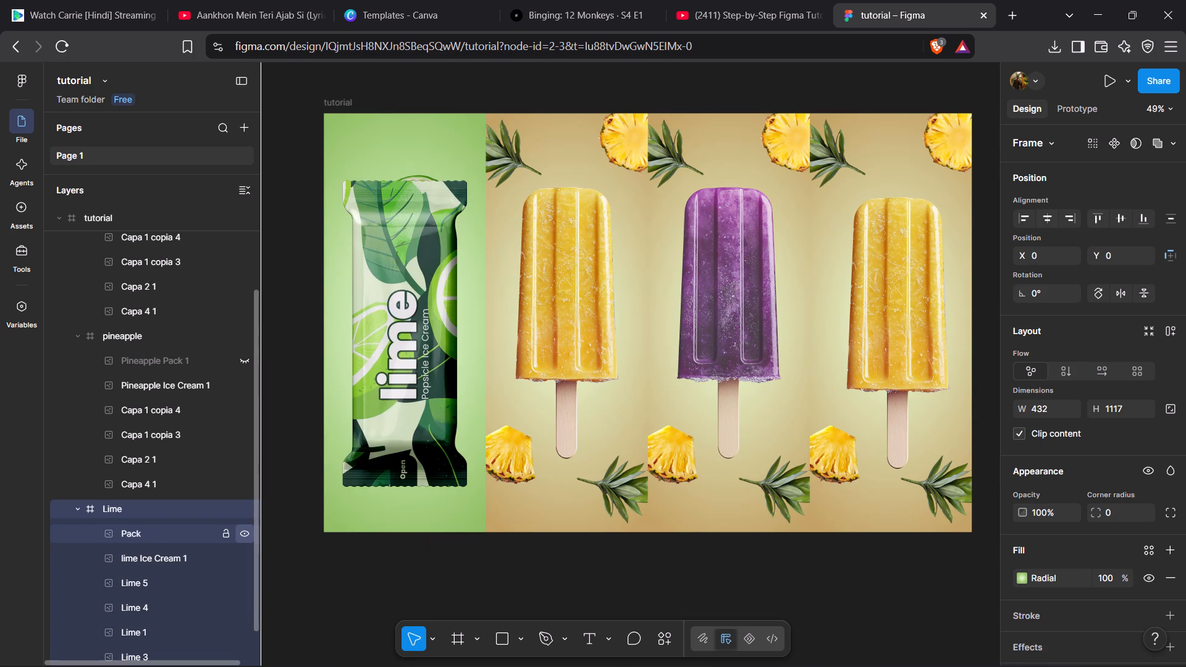
pyautogui.click(238, 537)
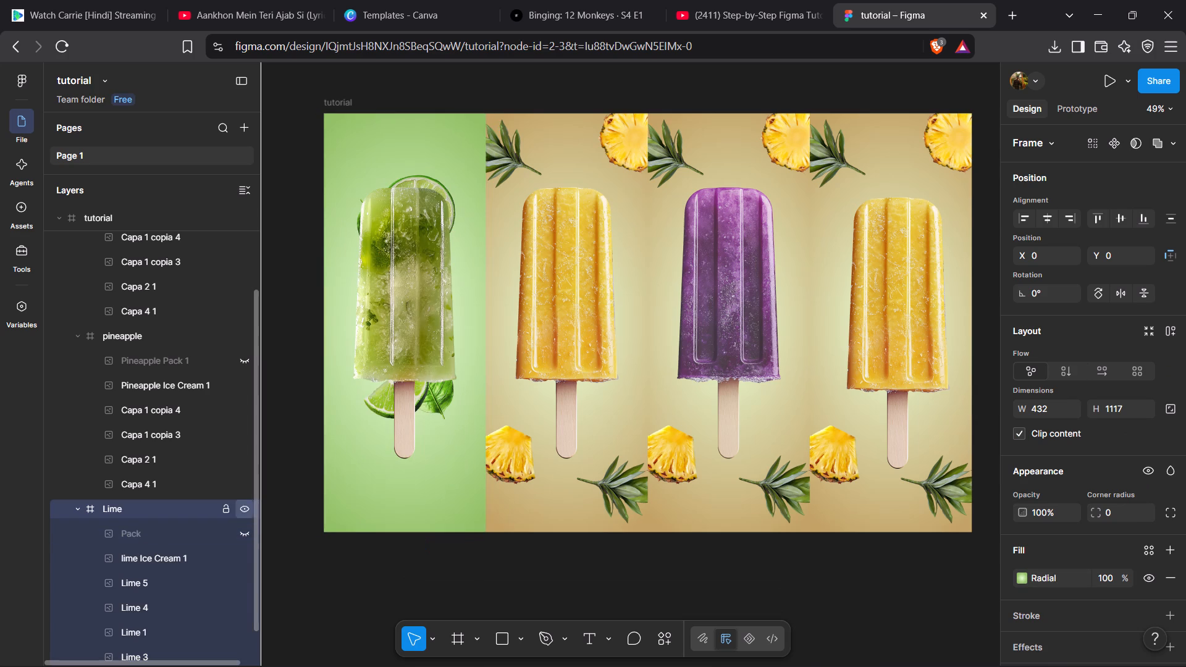
pyautogui.click(74, 505)
pyautogui.hscroll(1, 80, 501)
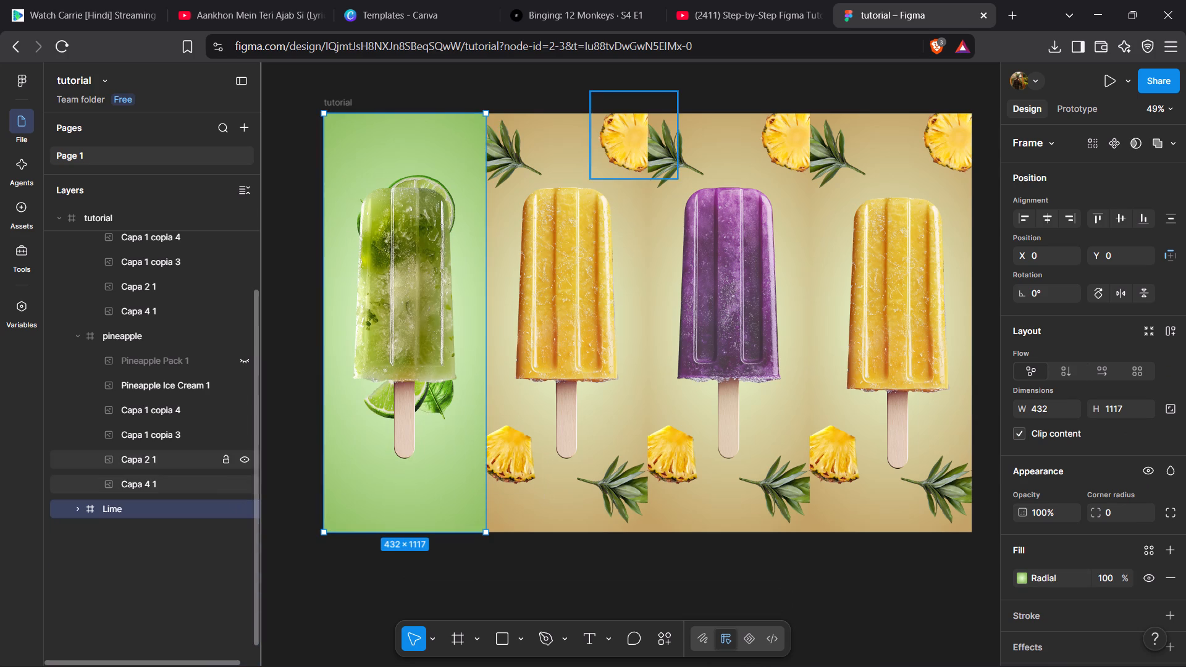
pyautogui.click(385, 625)
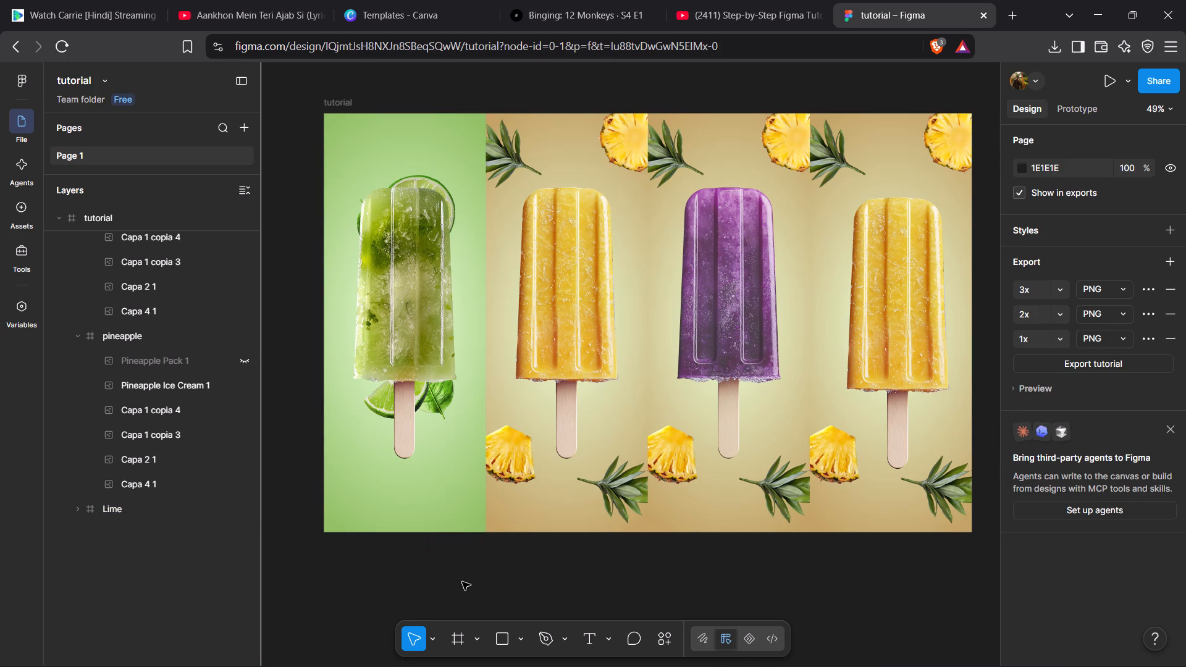
# Delete the leftover pineapple and leaf images Capa 1 copia 4, Capa 1 copia 3, Capa 2 1 and Capa 4 1 from the GRAPE frame.
pyautogui.click(687, 446)
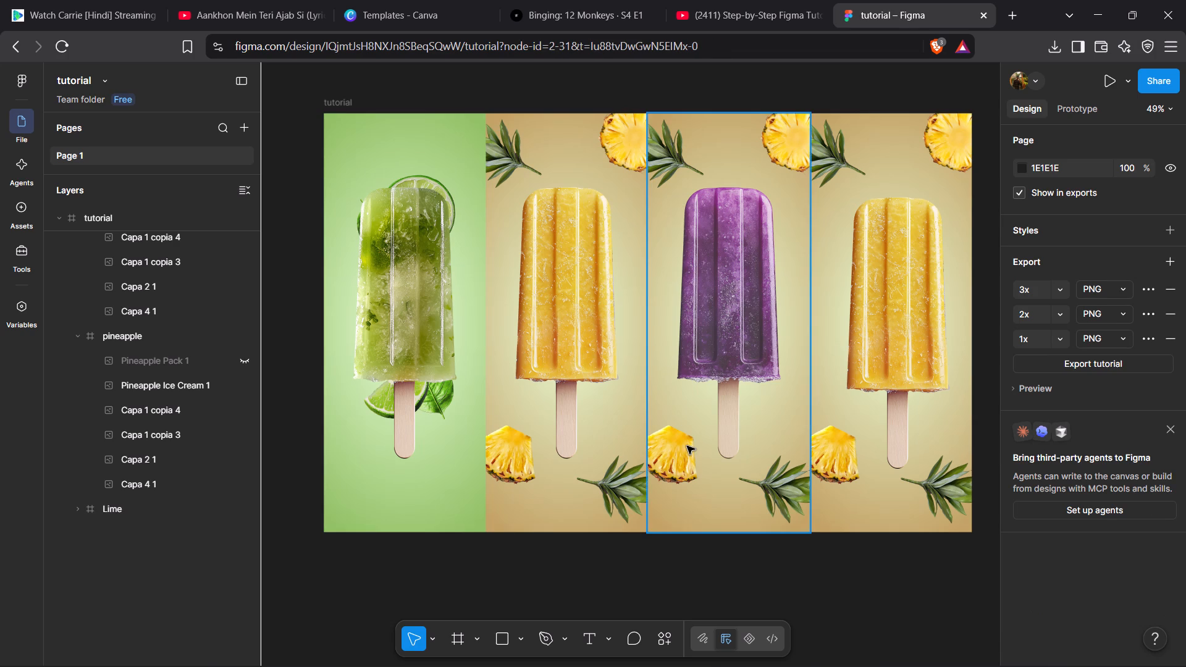
pyautogui.click(687, 446)
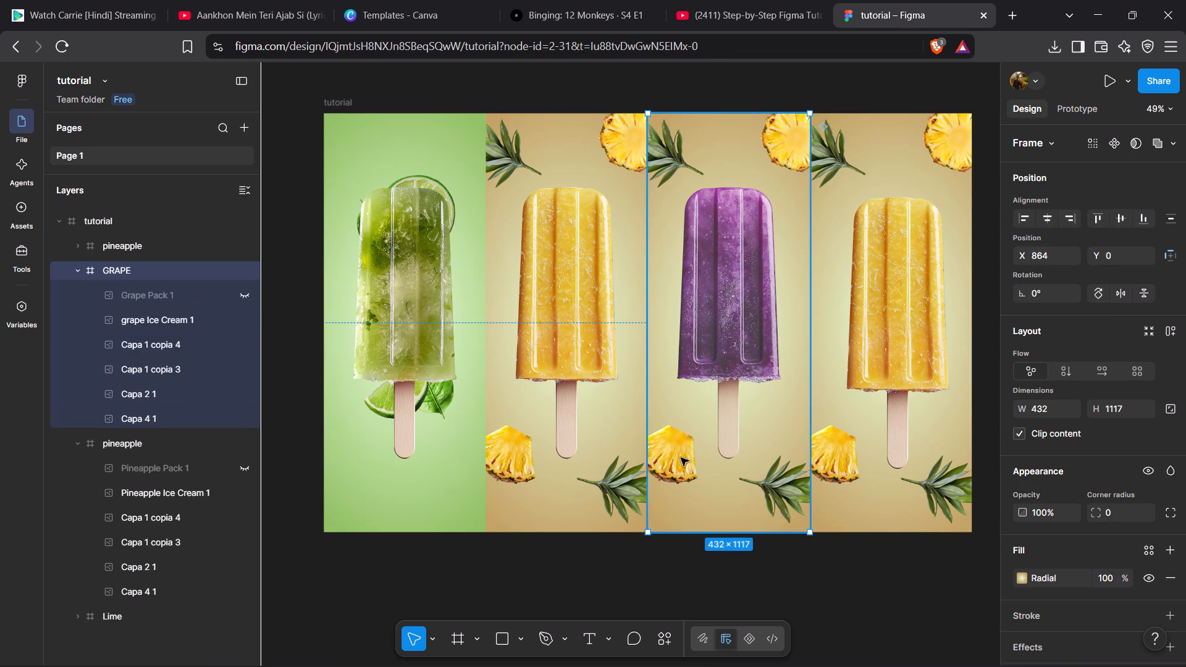
pyautogui.click(681, 458)
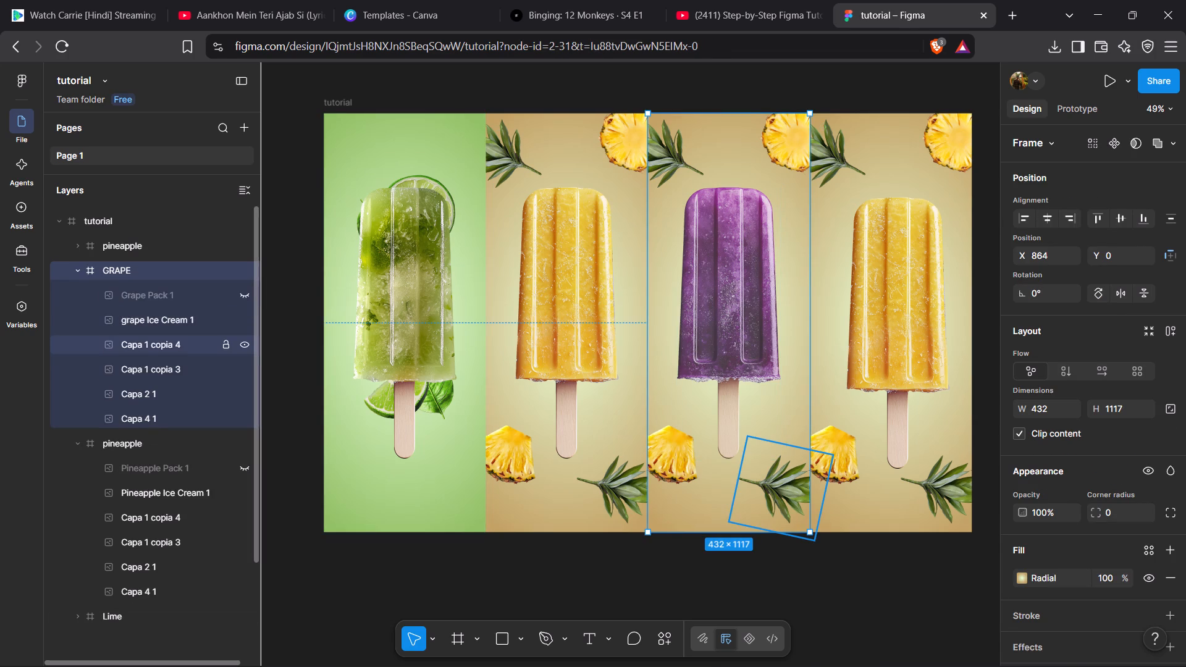
pyautogui.click(166, 350)
pyautogui.press('Delete')
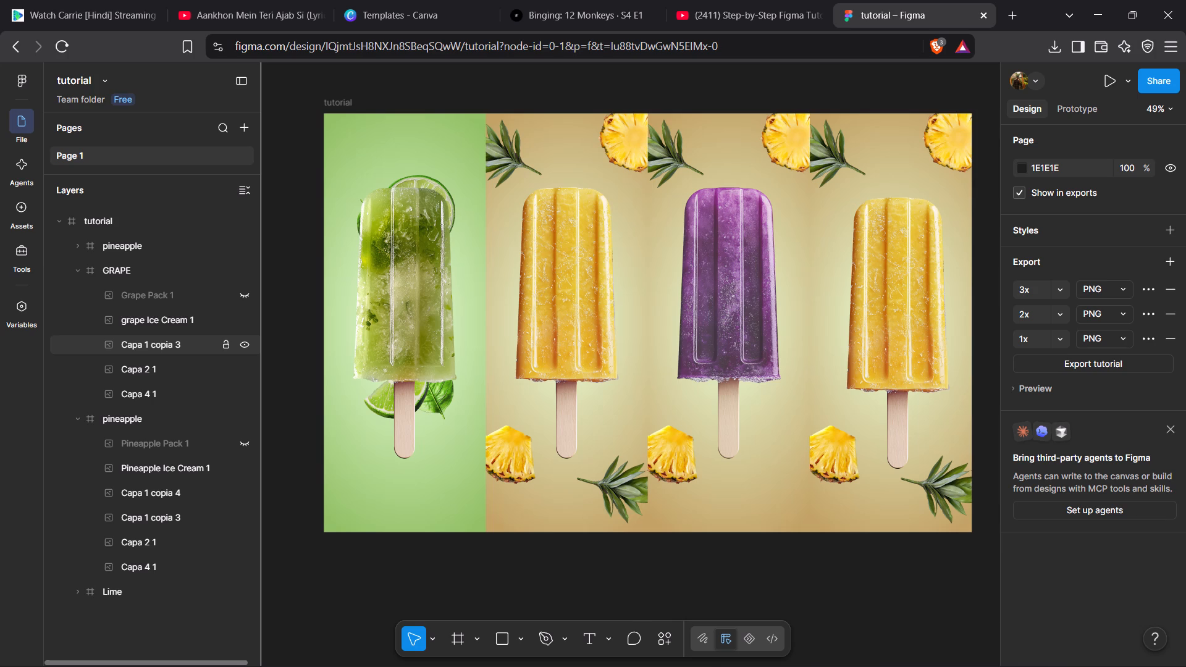
pyautogui.click(166, 350)
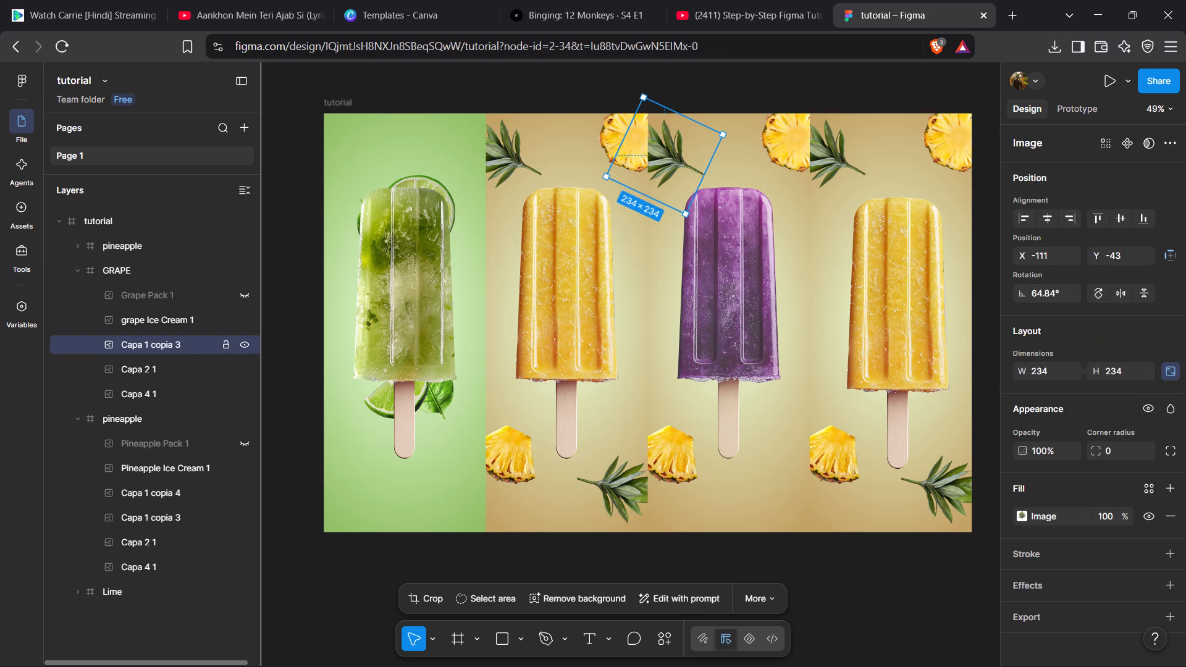
pyautogui.press('Delete')
pyautogui.click(159, 337)
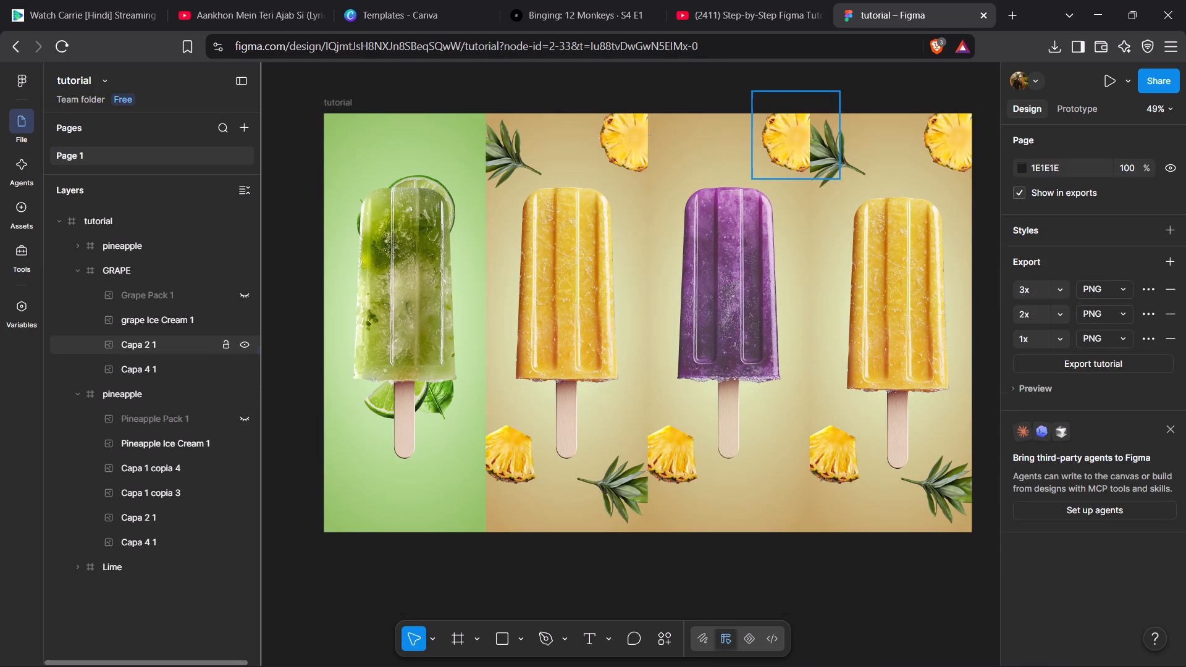
pyautogui.press('Delete')
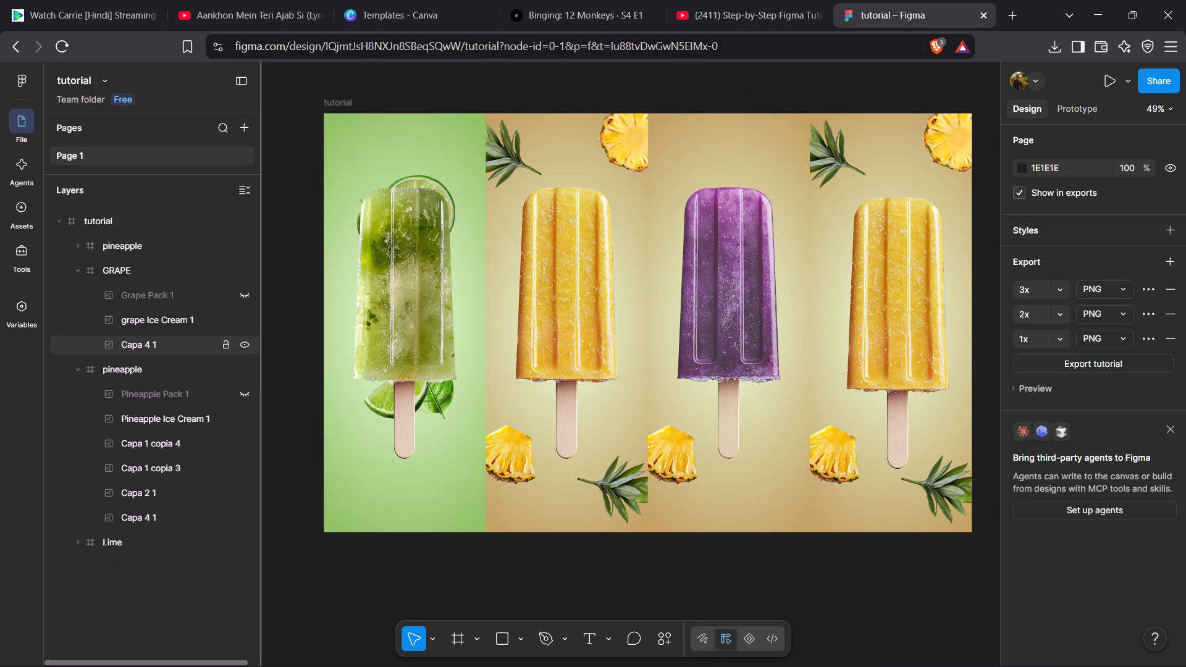
pyautogui.click(158, 345)
pyautogui.press('Delete')
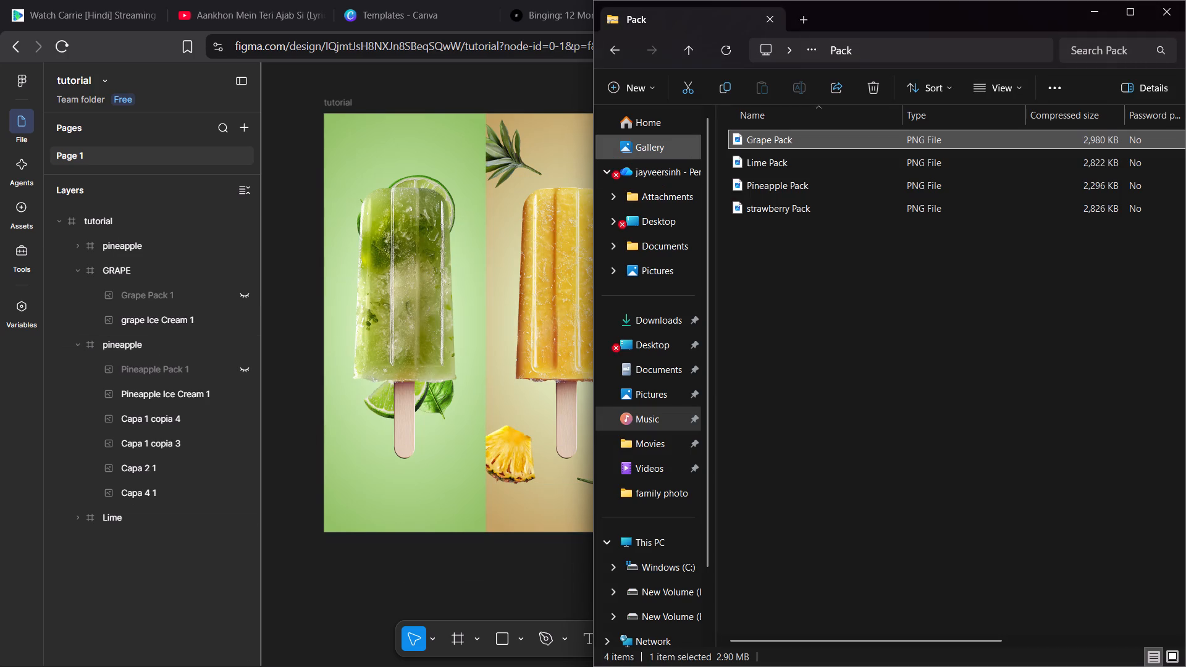
# Switch to File Explorer and open the Elements folder in Figma Prototype Assets (Ice Cream).
pyautogui.press('BackSpace')
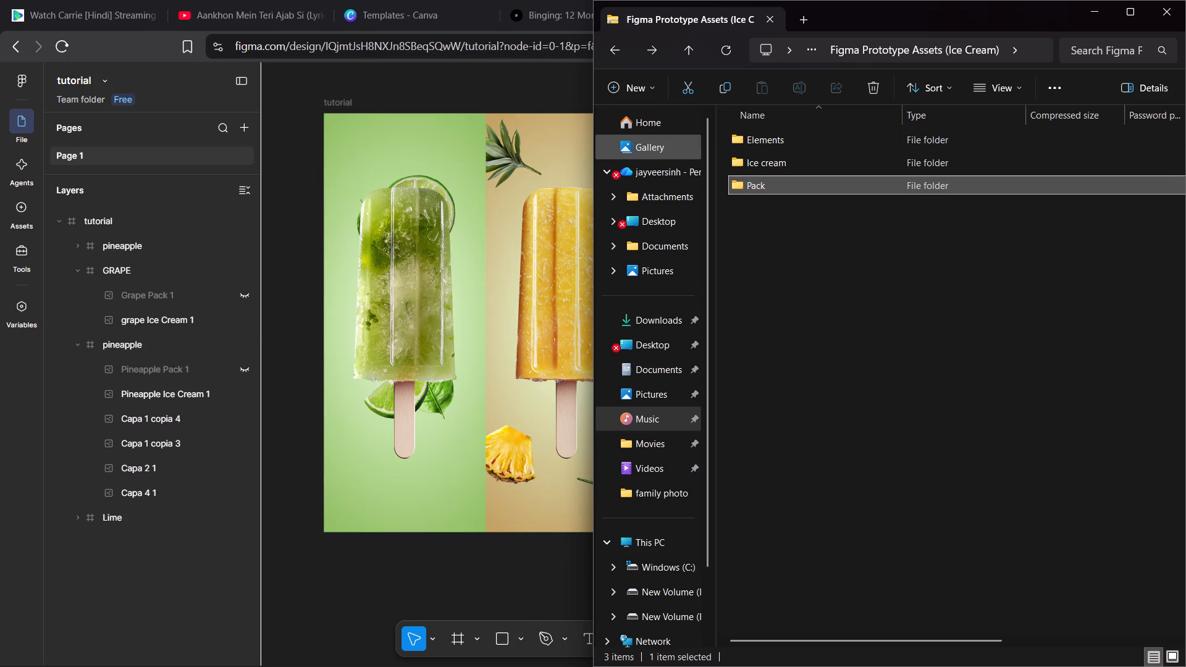
pyautogui.doubleClick(794, 130)
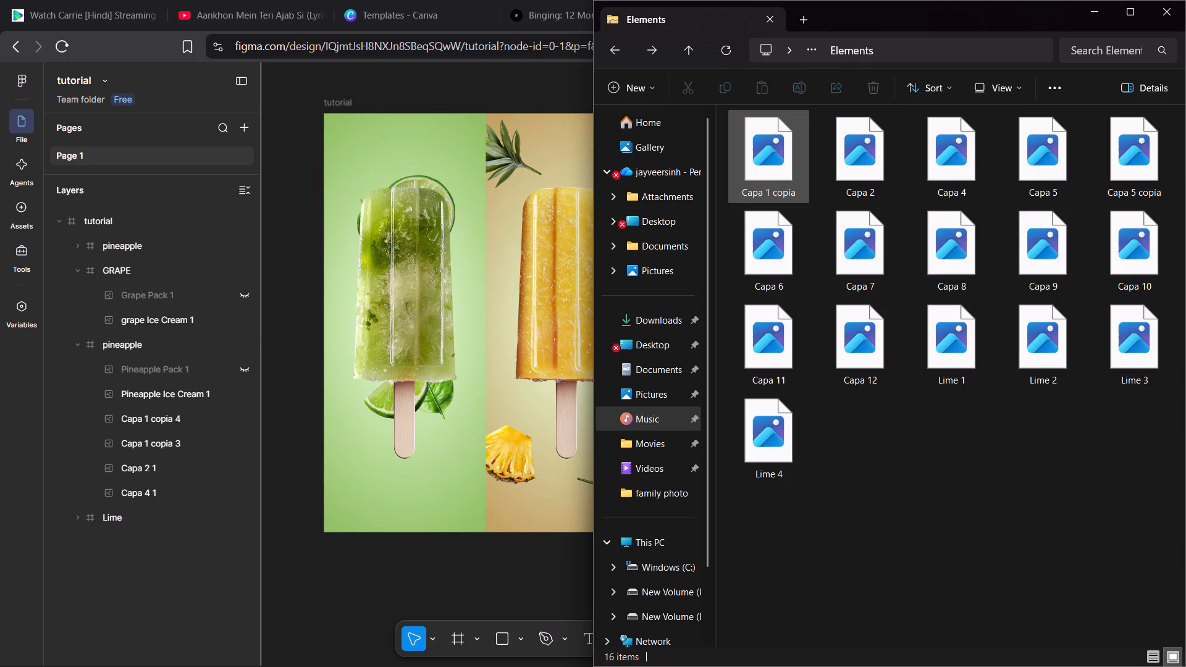
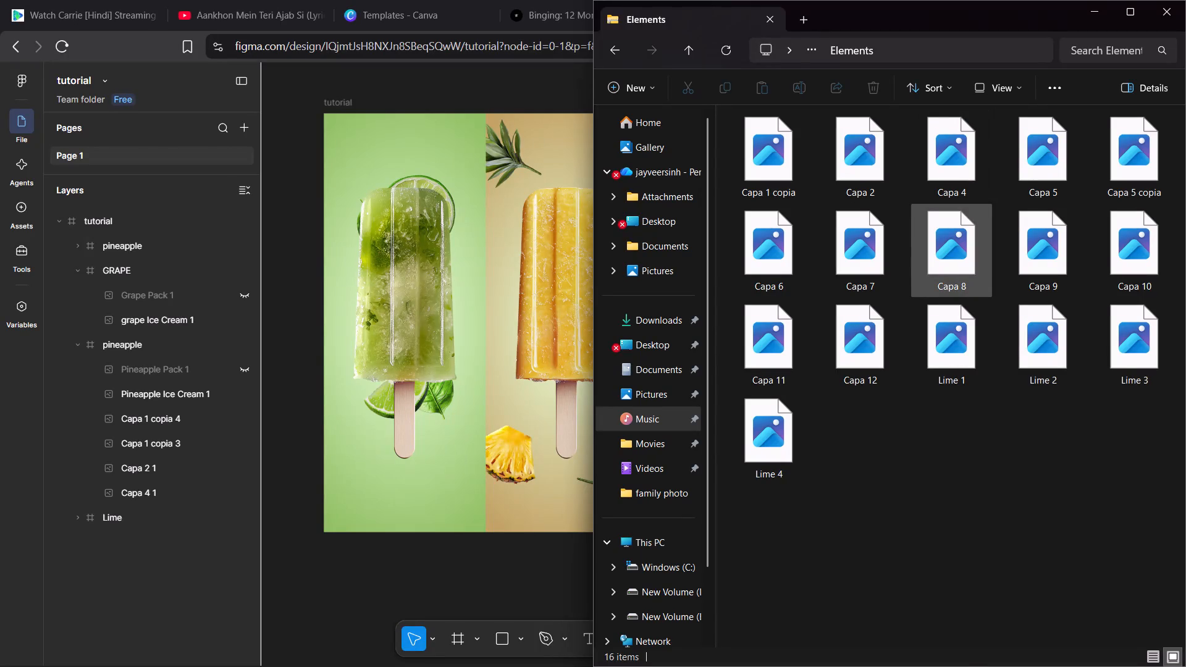
# Import the Capa 8 leaf image from the Elements folder, size it 234 × 234, and put its layer in the GRAPE frame.
pyautogui.moveTo(948, 247); pyautogui.dragTo(710, 279)
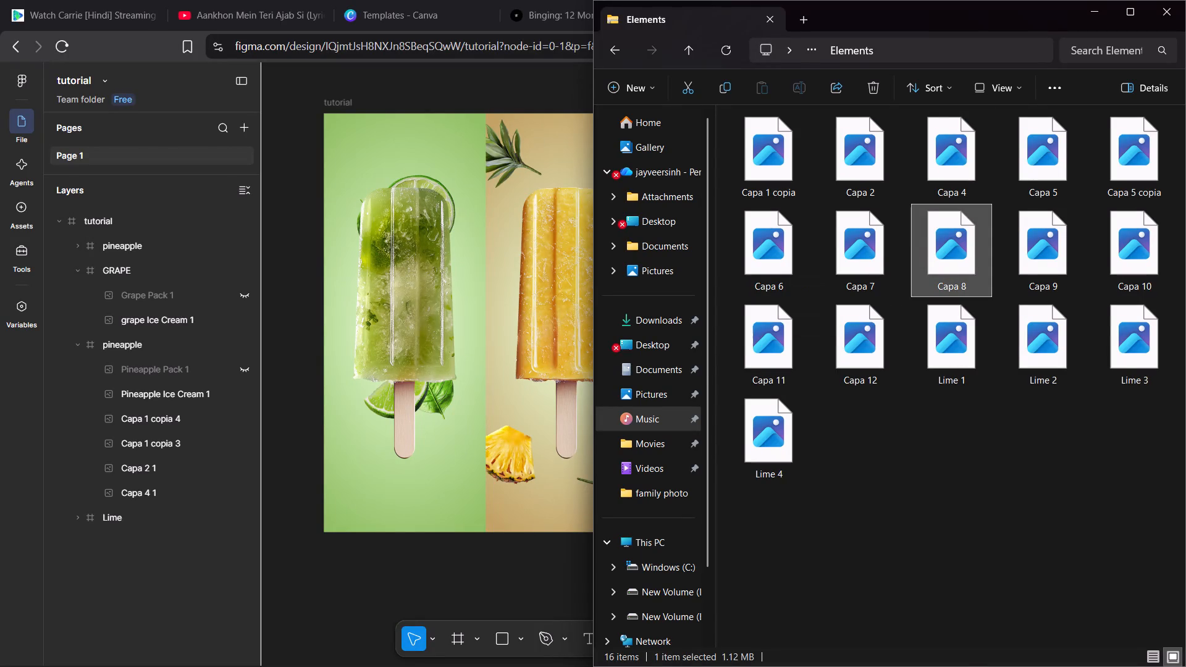
pyautogui.moveTo(710, 279); pyautogui.dragTo(497, 322)
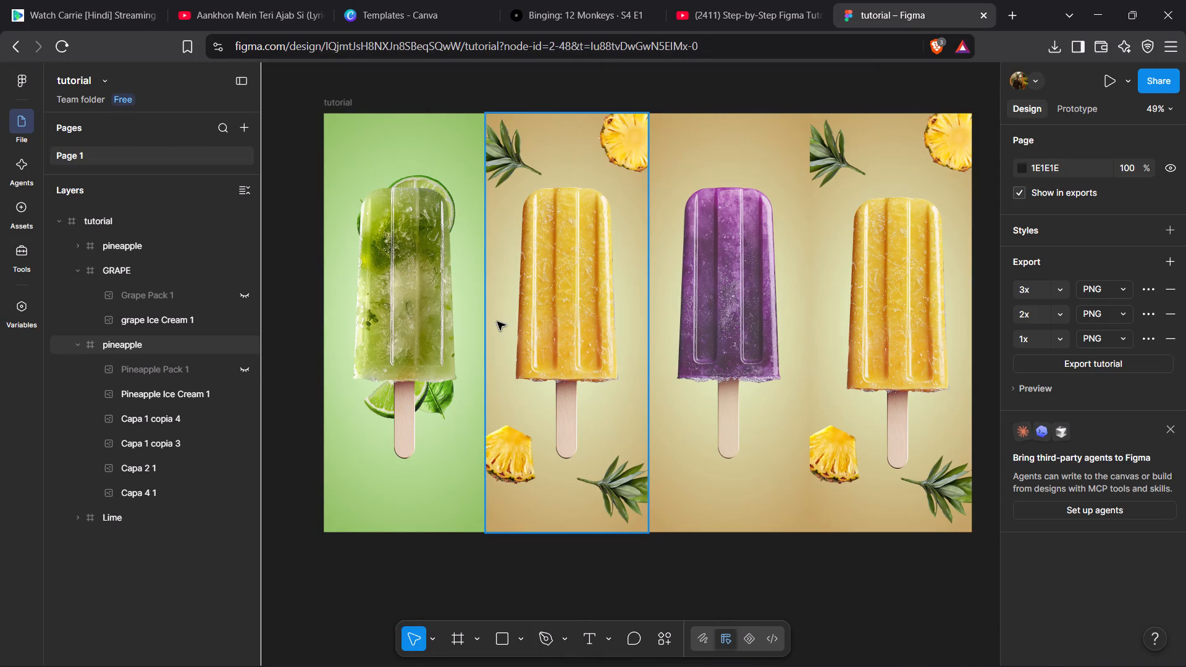
pyautogui.click(1046, 370)
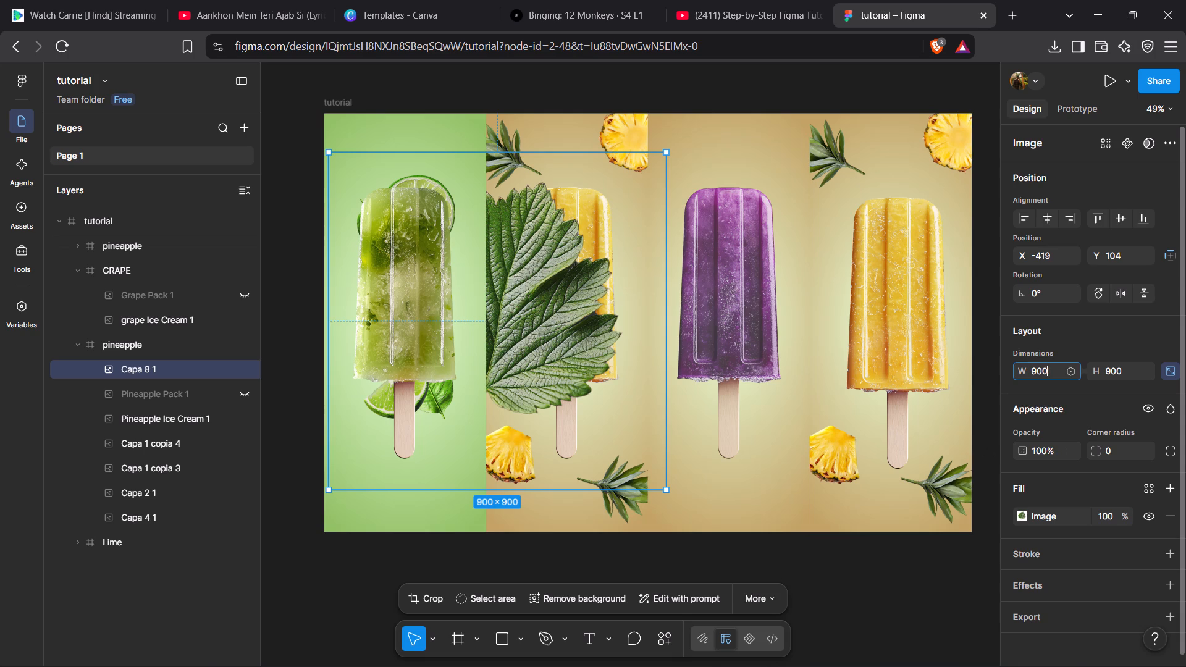
pyautogui.write('234')
pyautogui.press('Return')
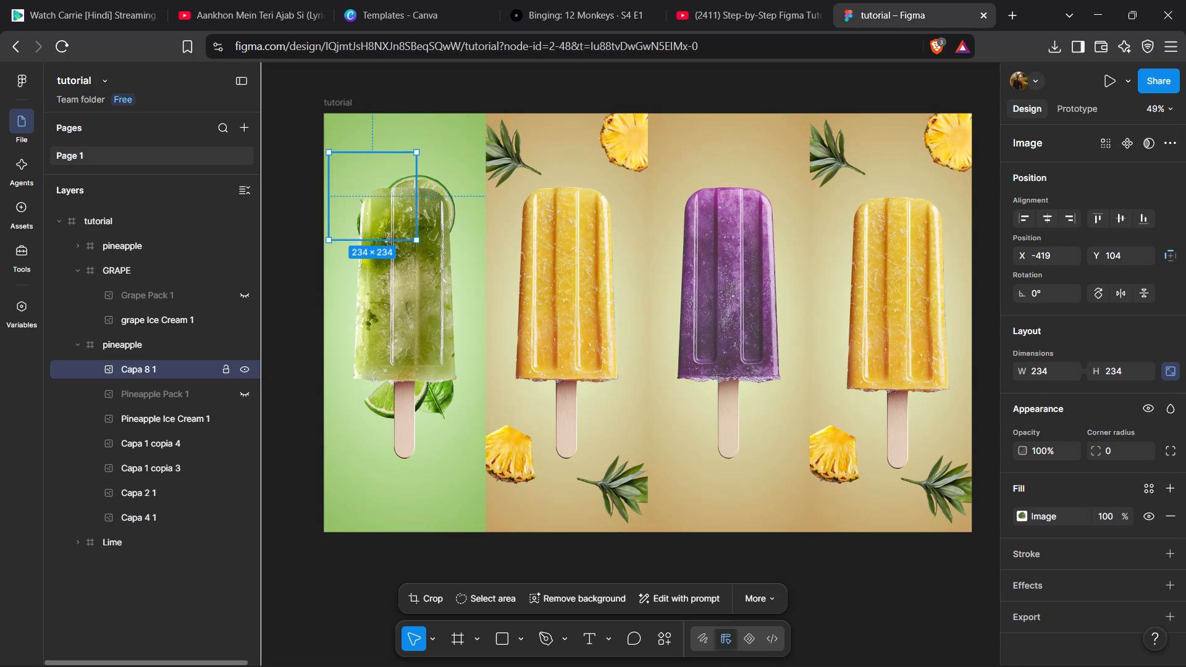
pyautogui.moveTo(86, 369); pyautogui.dragTo(83, 327)
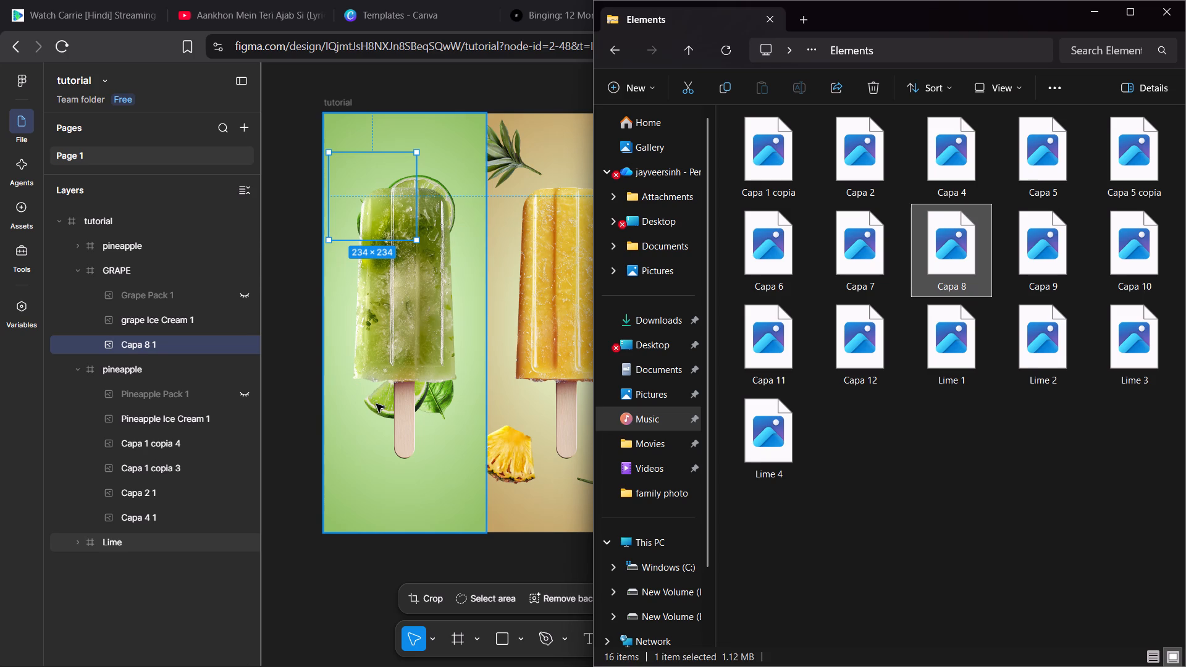
# Import the Capa 9 grape image from the Elements folder into the design and set its size to 234 × 234.
pyautogui.moveTo(1062, 235); pyautogui.dragTo(523, 434)
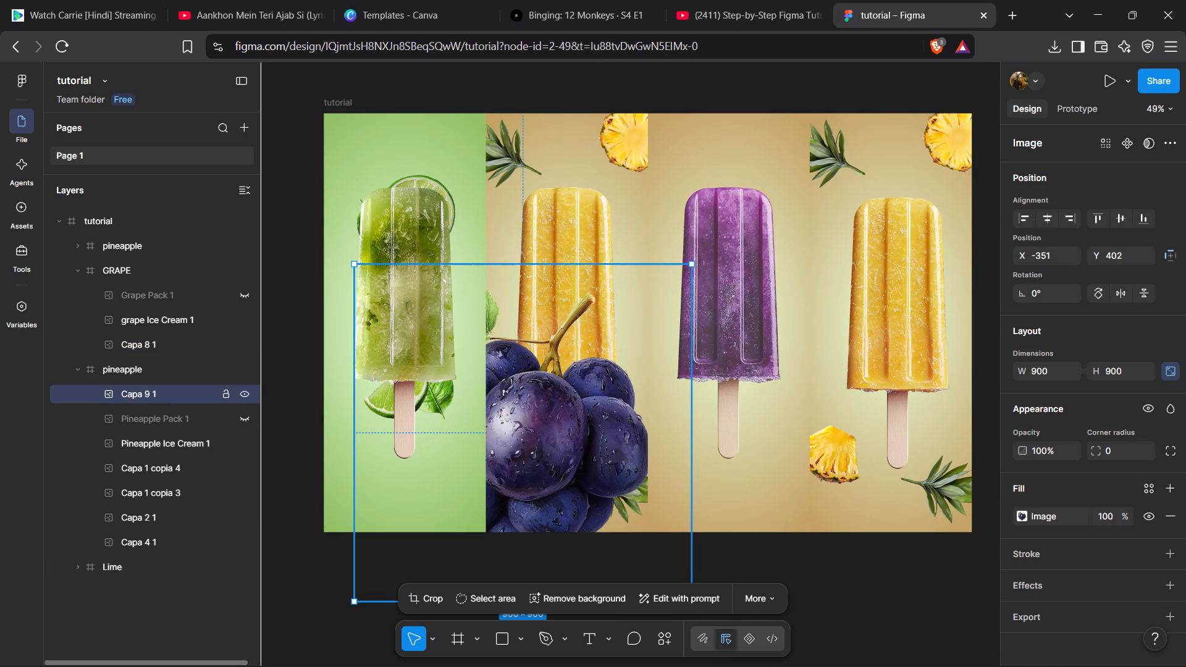
pyautogui.click(1056, 371)
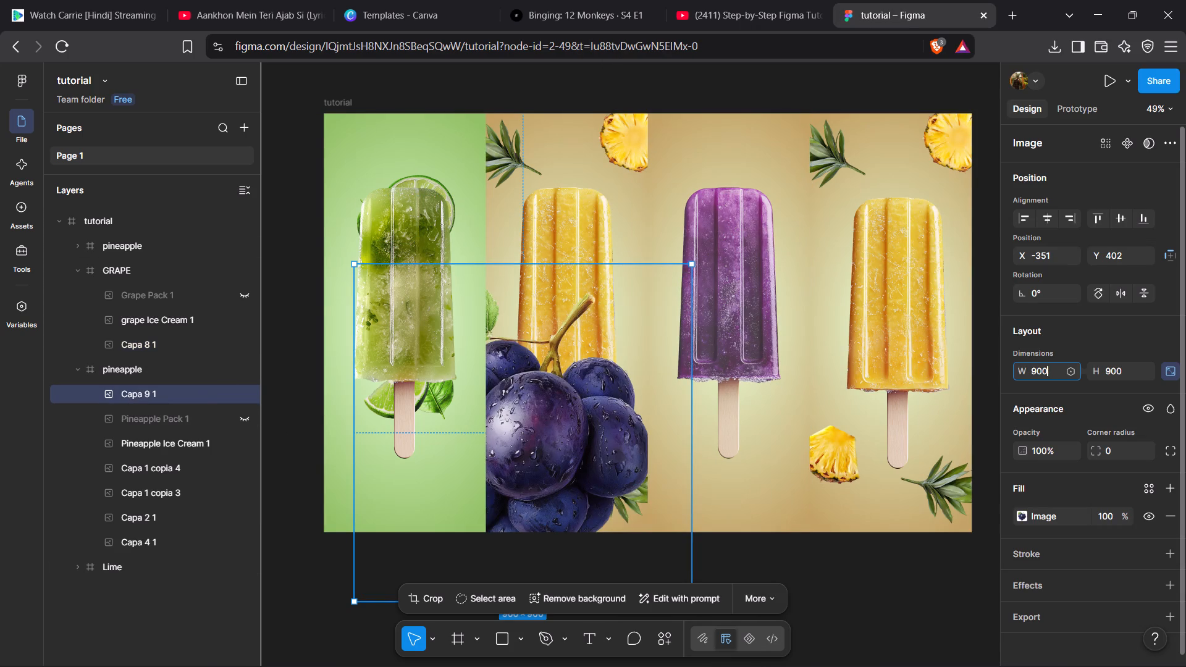
pyautogui.write('234')
pyautogui.press('Return')
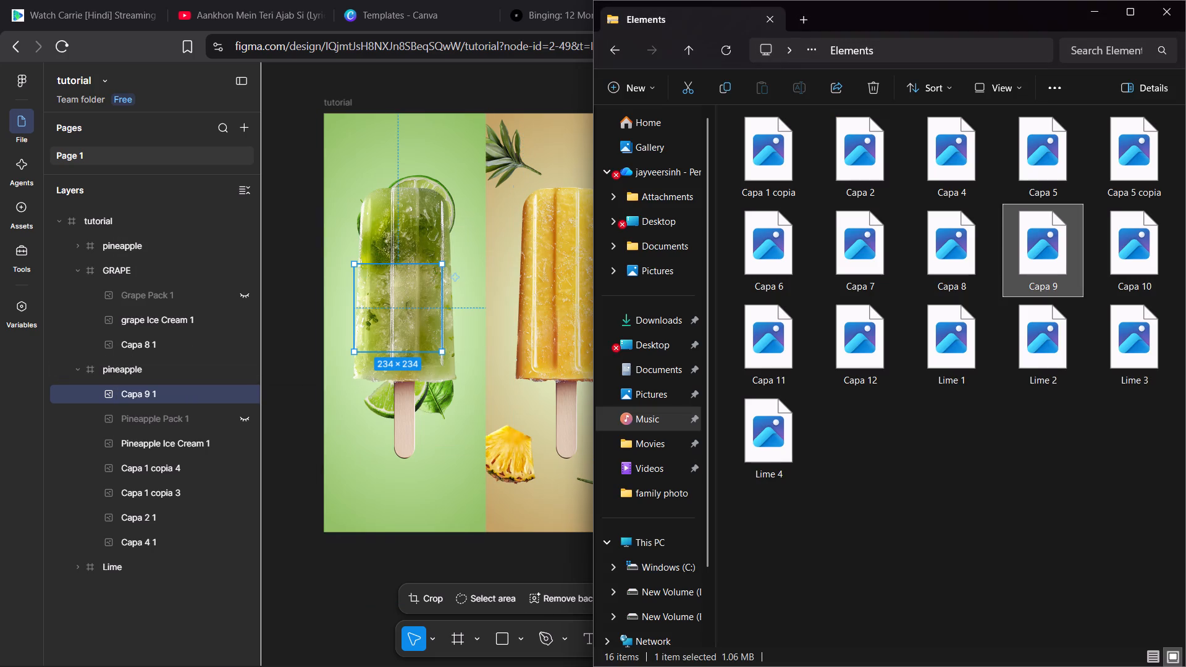
# Preview and import the Capa 10 grape image at 234 × 234, placing it over the purple popsicle's stick in the GRAPE frame.
pyautogui.doubleClick(1112, 254)
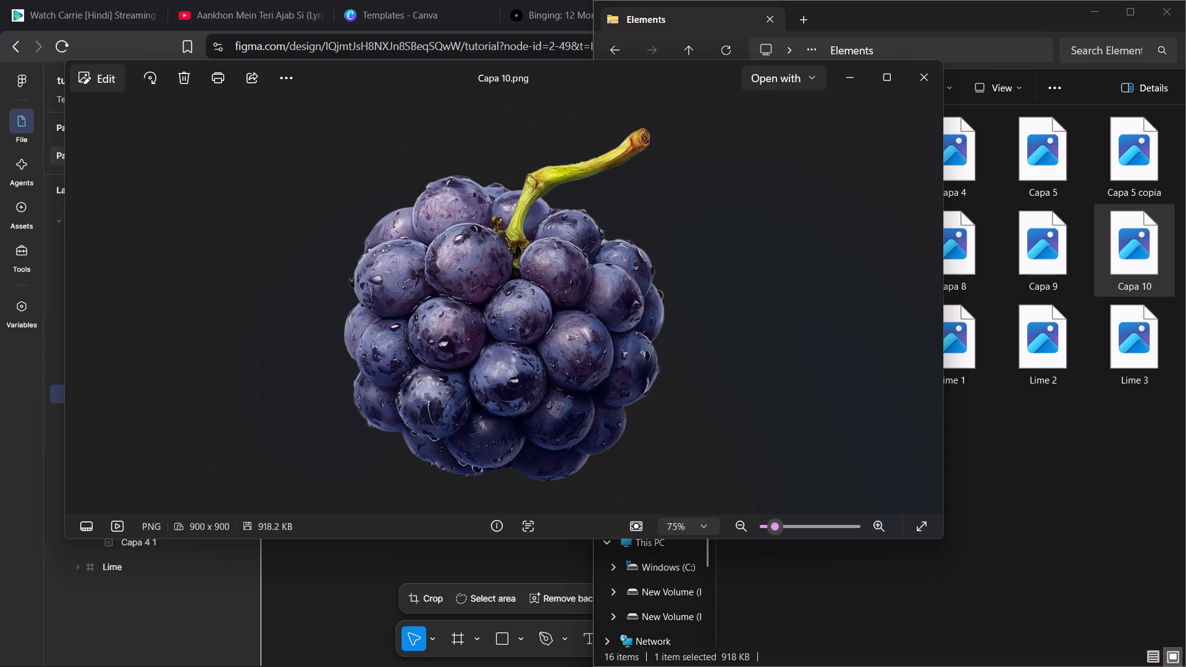
pyautogui.click(928, 79)
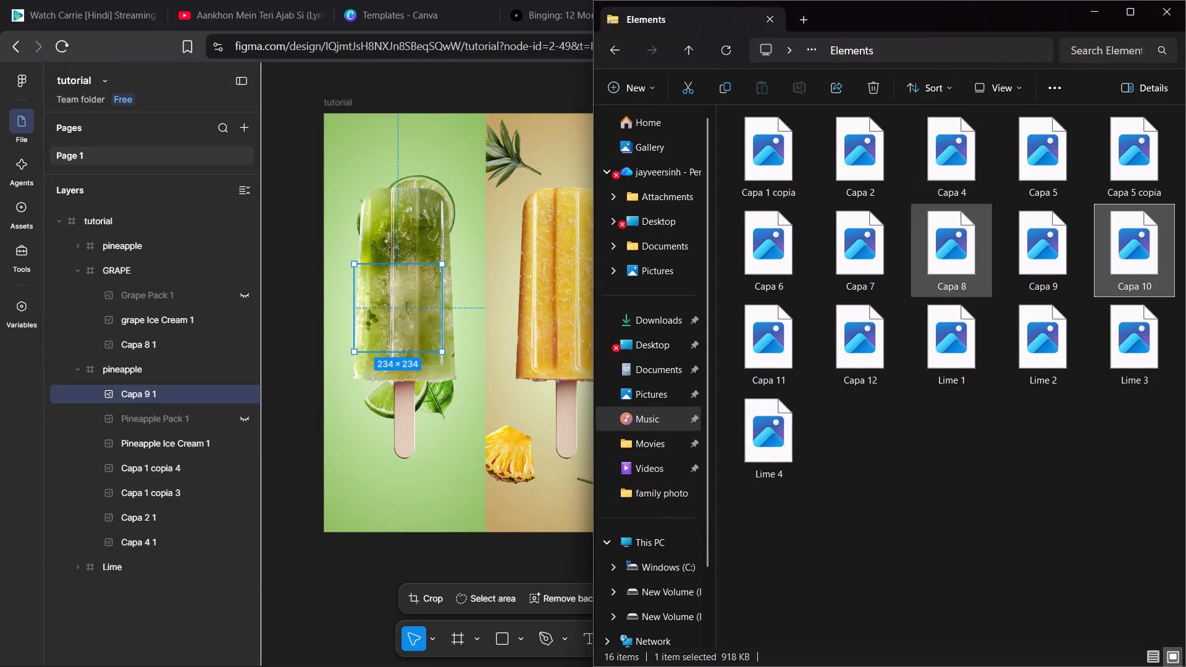
pyautogui.moveTo(1128, 252); pyautogui.dragTo(602, 482)
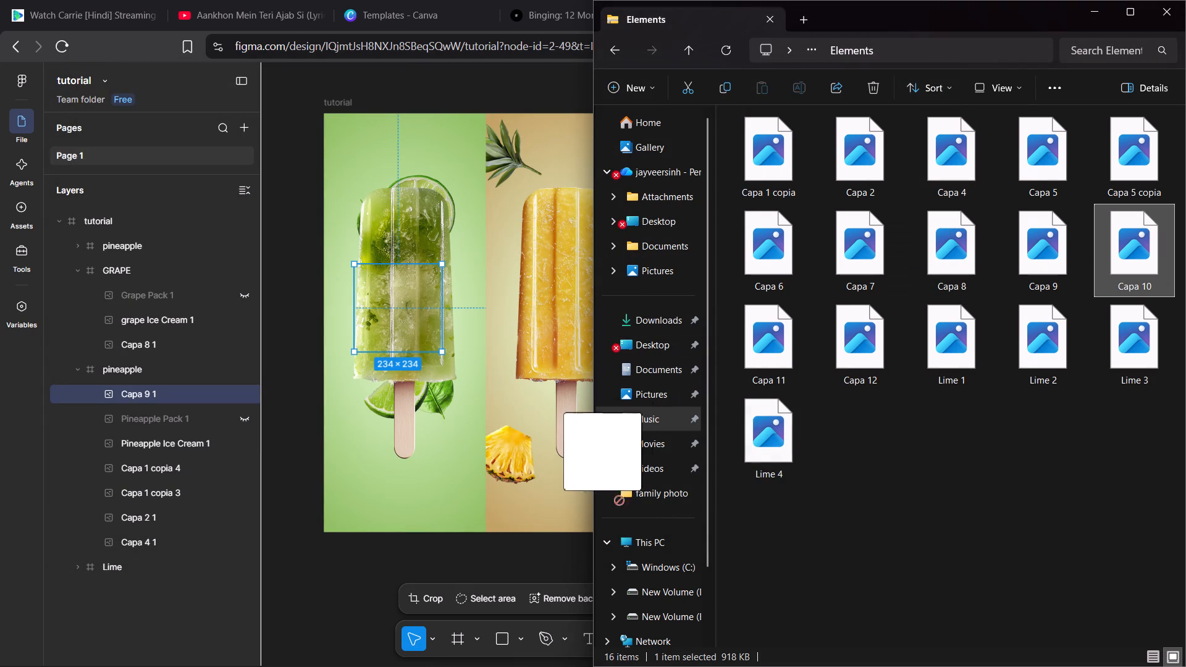
pyautogui.moveTo(602, 482); pyautogui.dragTo(542, 514)
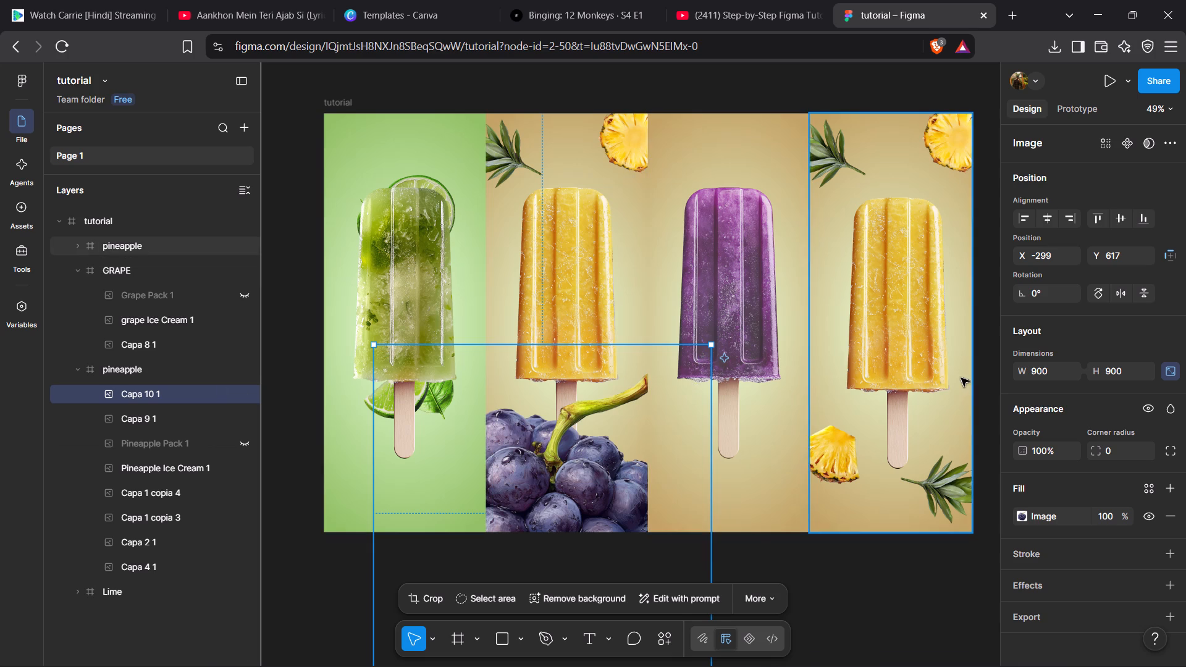
pyautogui.click(1043, 378)
pyautogui.write('23')
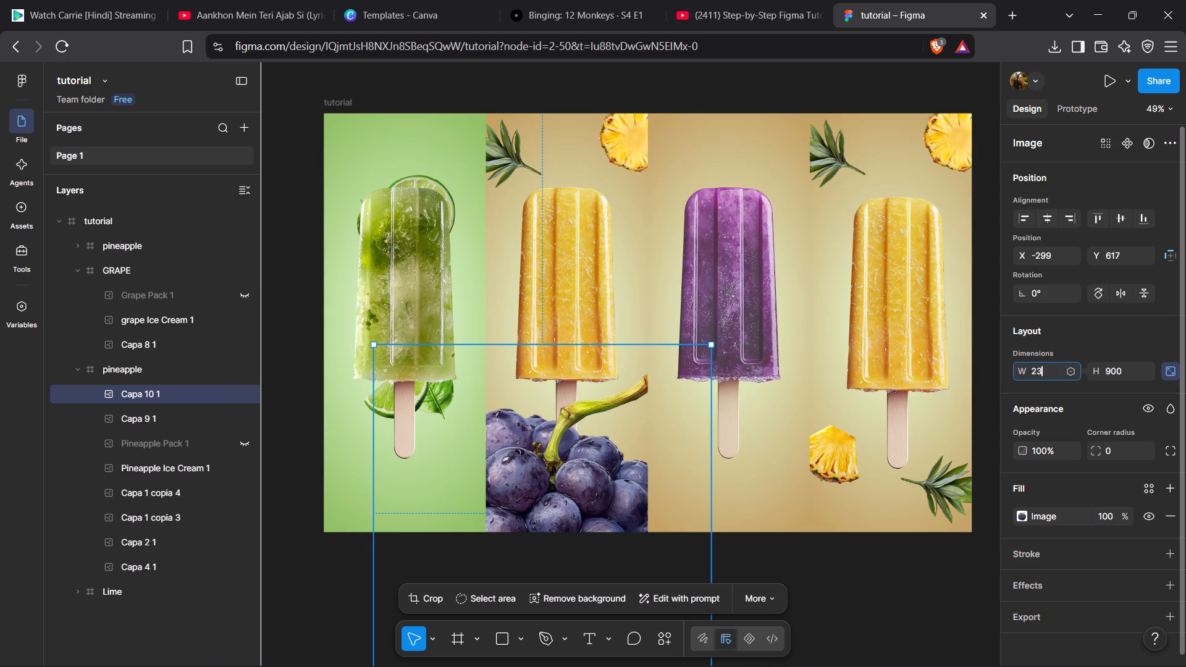
pyautogui.press('4')
pyautogui.press('Return')
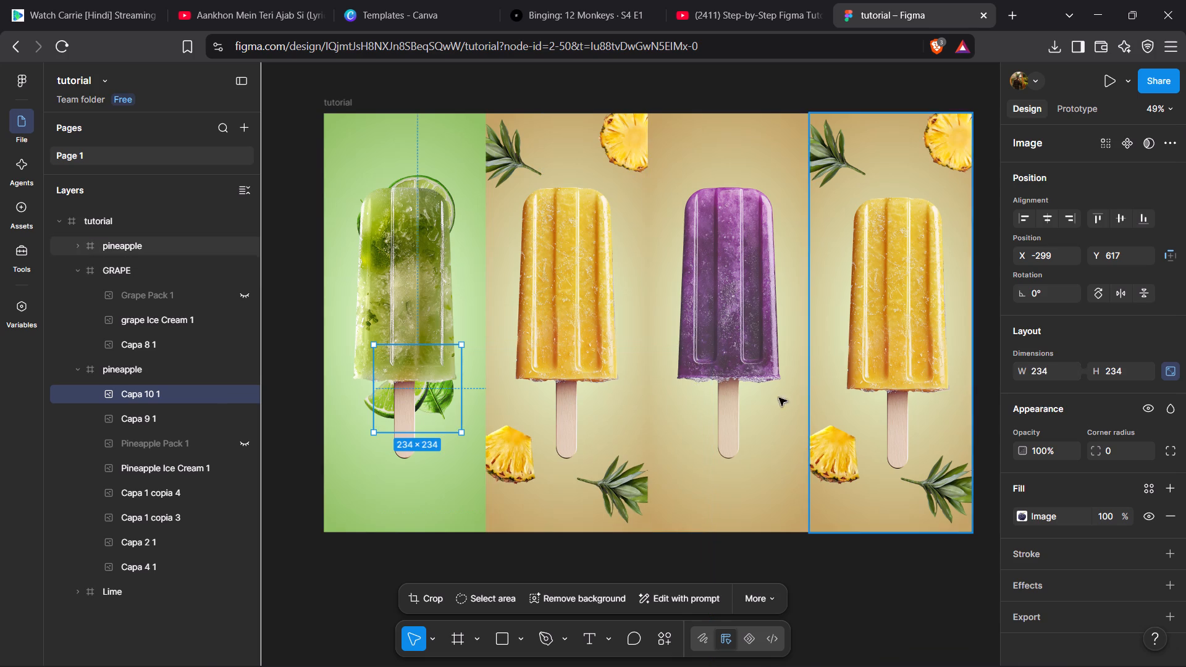
pyautogui.moveTo(440, 414); pyautogui.dragTo(653, 386)
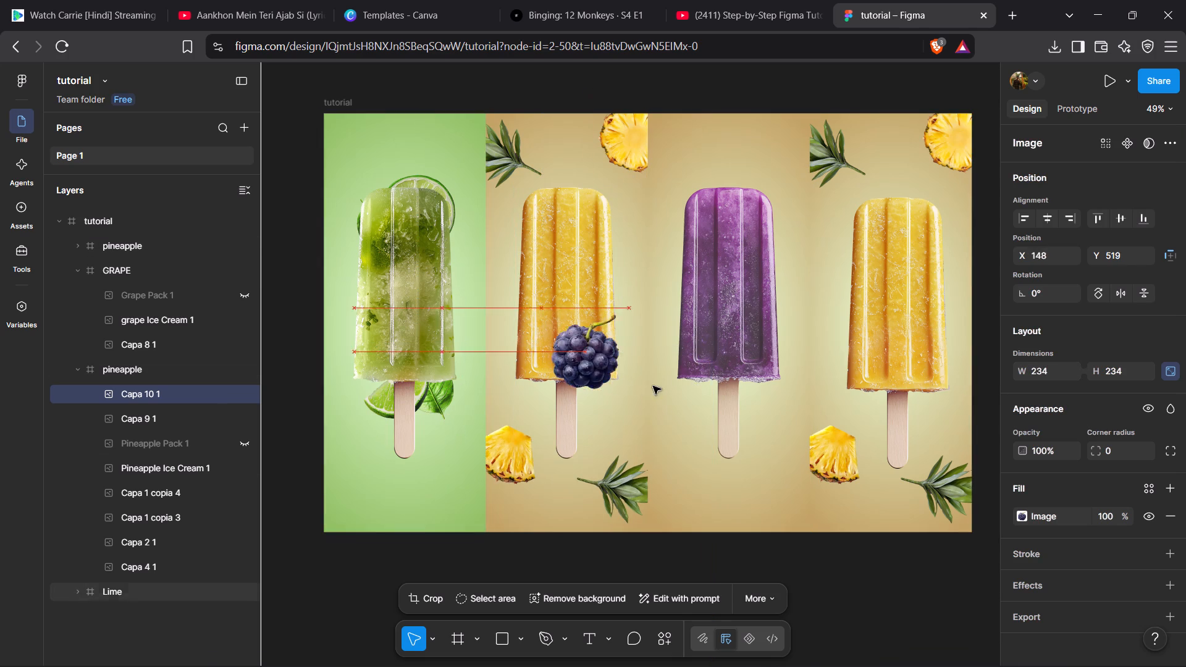
pyautogui.moveTo(653, 386); pyautogui.dragTo(742, 468)
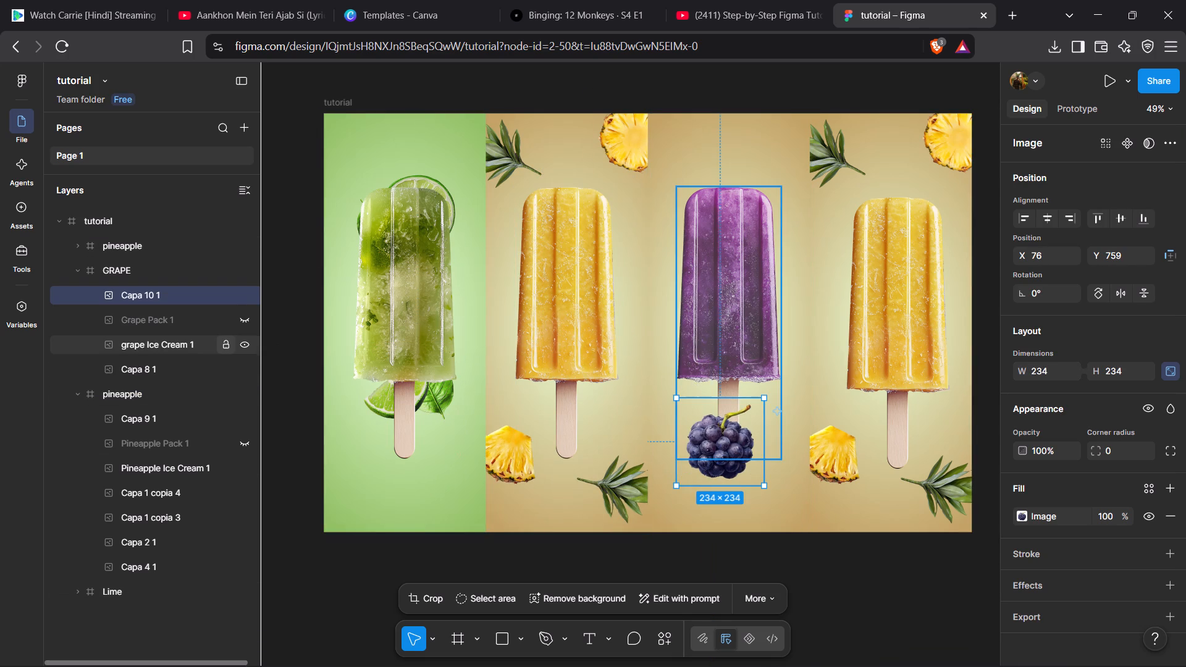
# Move the Capa 9 grape cluster into the GRAPE frame over the purple popsicle's top, at about X 122, Y 35.
pyautogui.moveTo(164, 417); pyautogui.dragTo(157, 356)
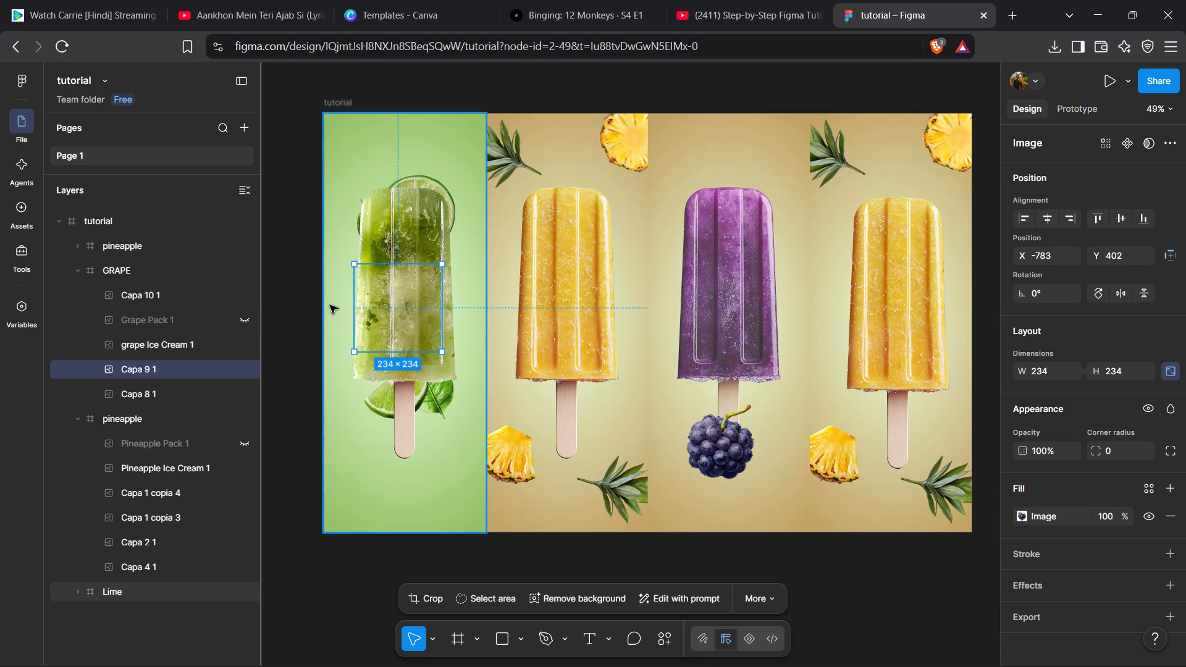
pyautogui.moveTo(405, 321); pyautogui.dragTo(613, 293)
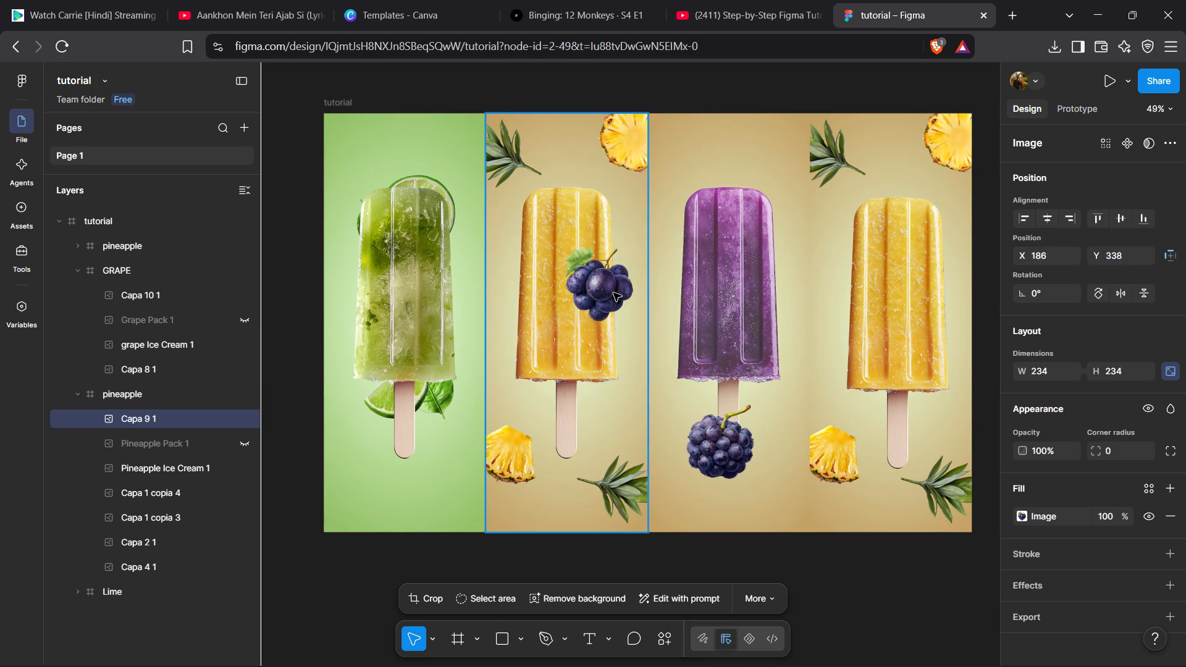
pyautogui.moveTo(613, 293); pyautogui.dragTo(746, 184)
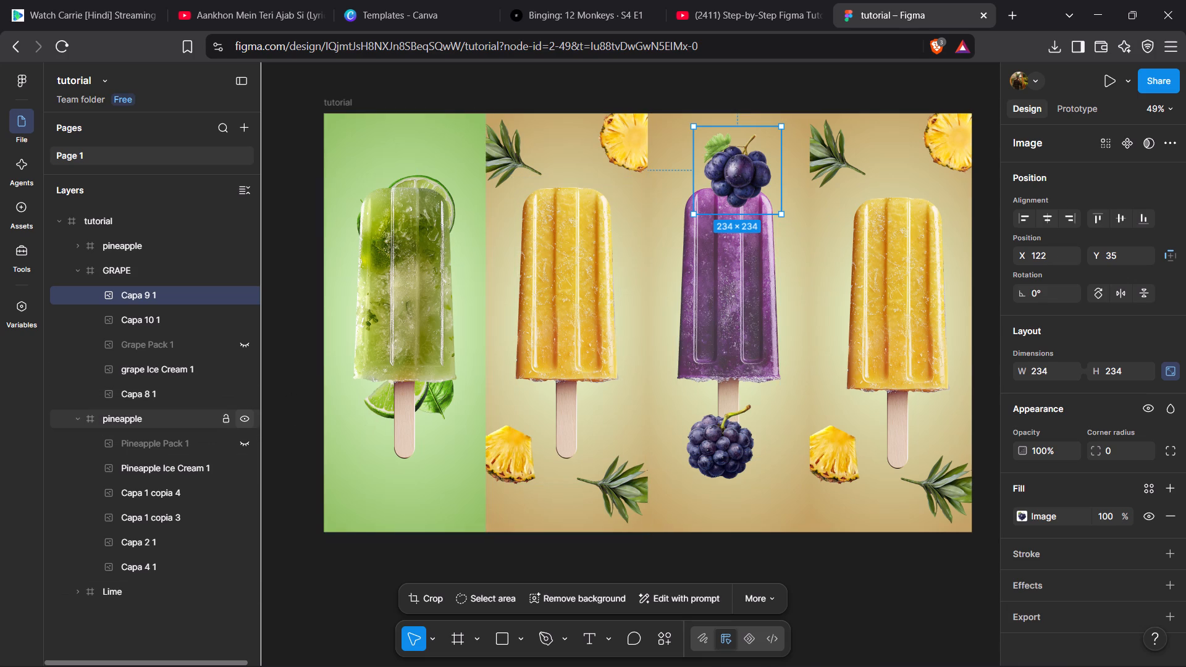
# Move the Capa 8 leaf onto the upper left edge of the purple popsicle, inside the GRAPE frame.
pyautogui.click(179, 391)
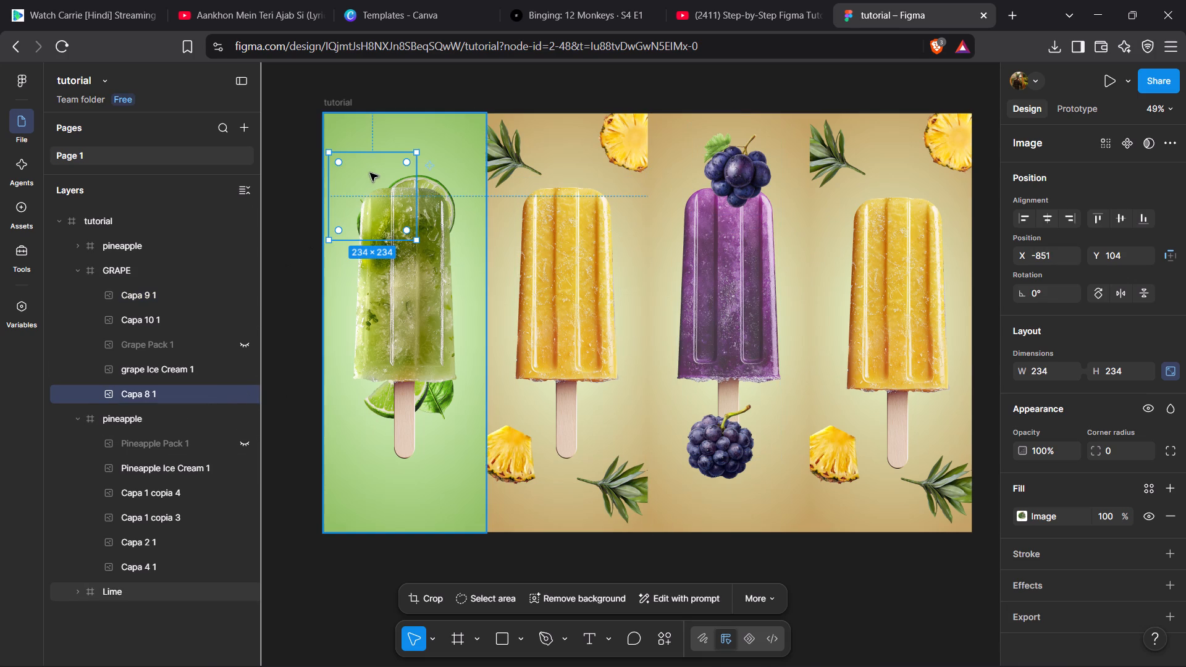
pyautogui.moveTo(371, 172); pyautogui.dragTo(682, 232)
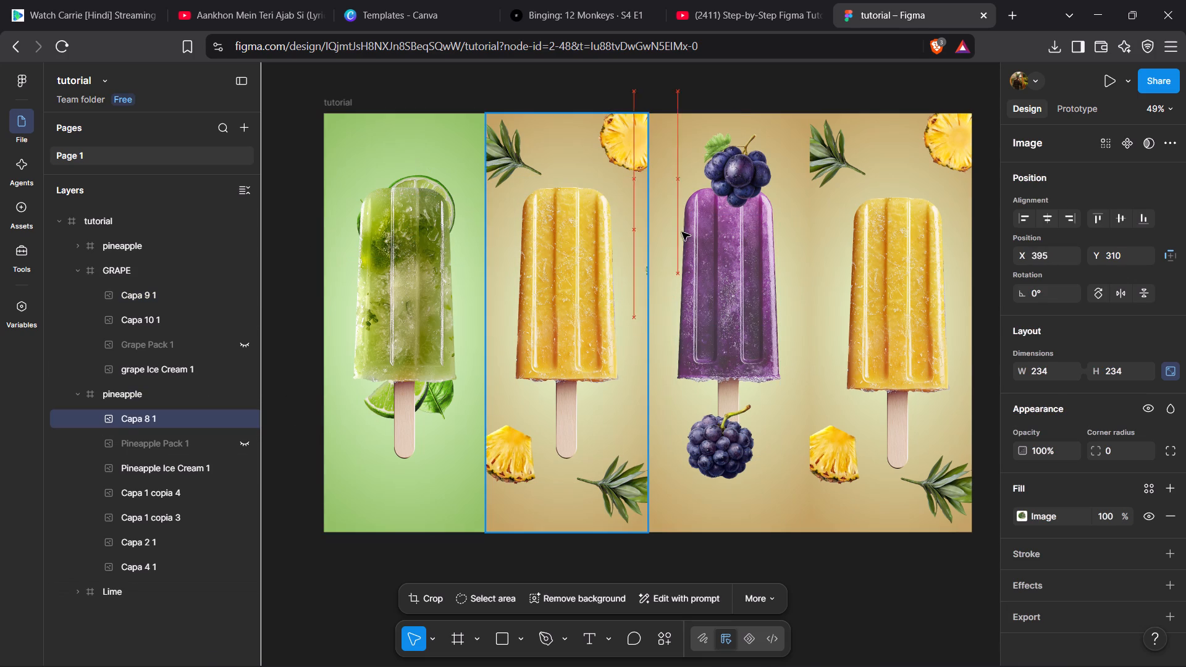
pyautogui.moveTo(682, 232); pyautogui.dragTo(680, 210)
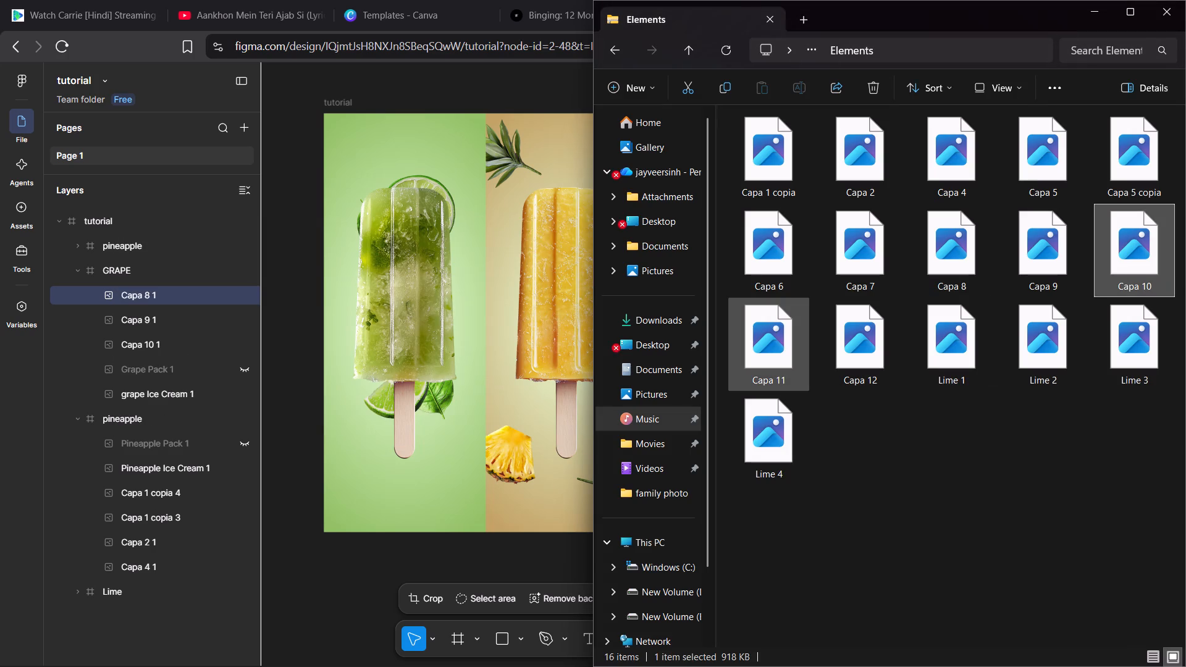
# Import the Capa 11 grape image at 234 × 234 and place it on the purple popsicle's lower left edge, about X 5, Y 559.
pyautogui.moveTo(761, 333); pyautogui.dragTo(547, 383)
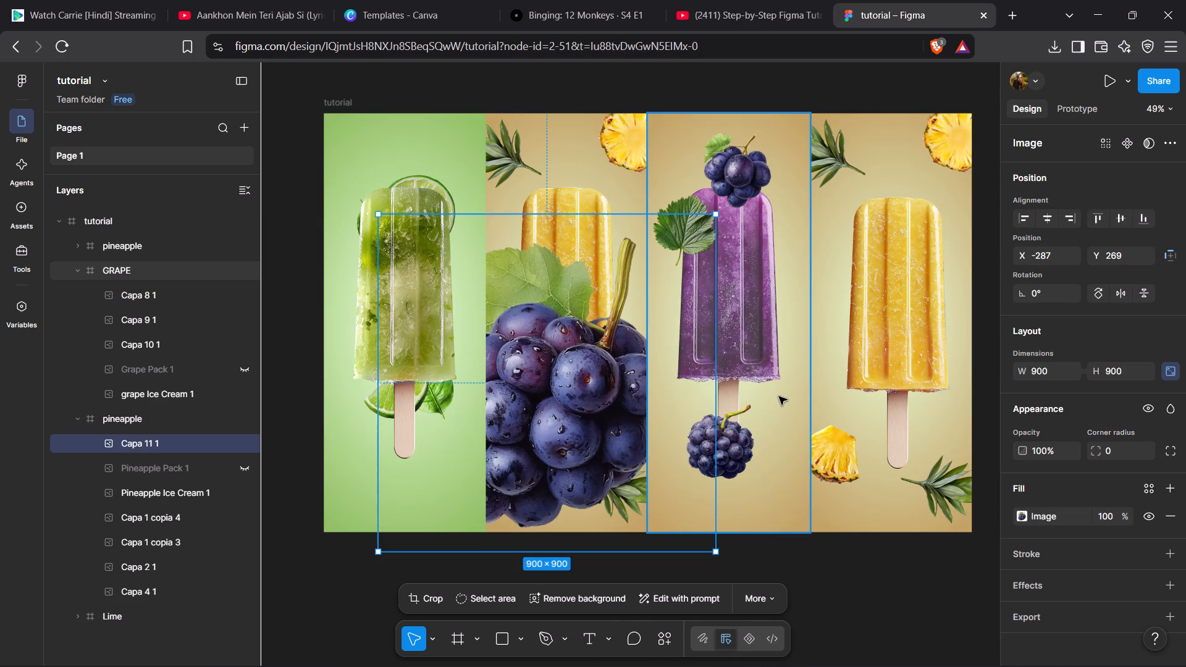
pyautogui.hscroll(1, 791, 396)
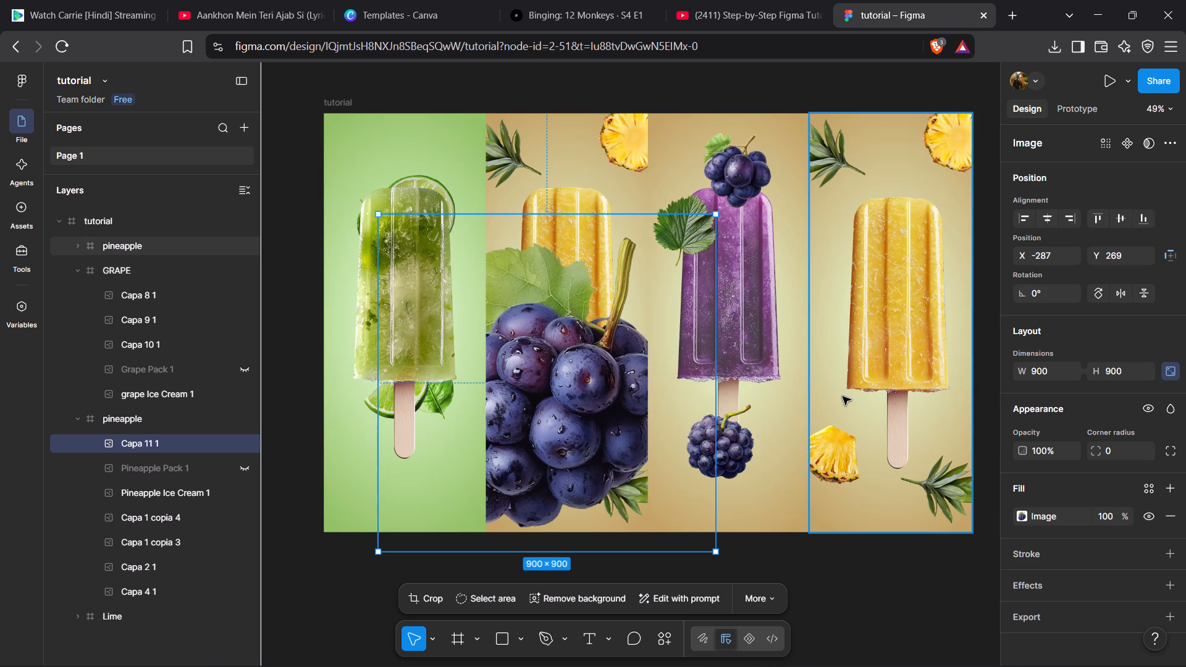
pyautogui.hscroll(1, 843, 396)
pyautogui.click(1051, 371)
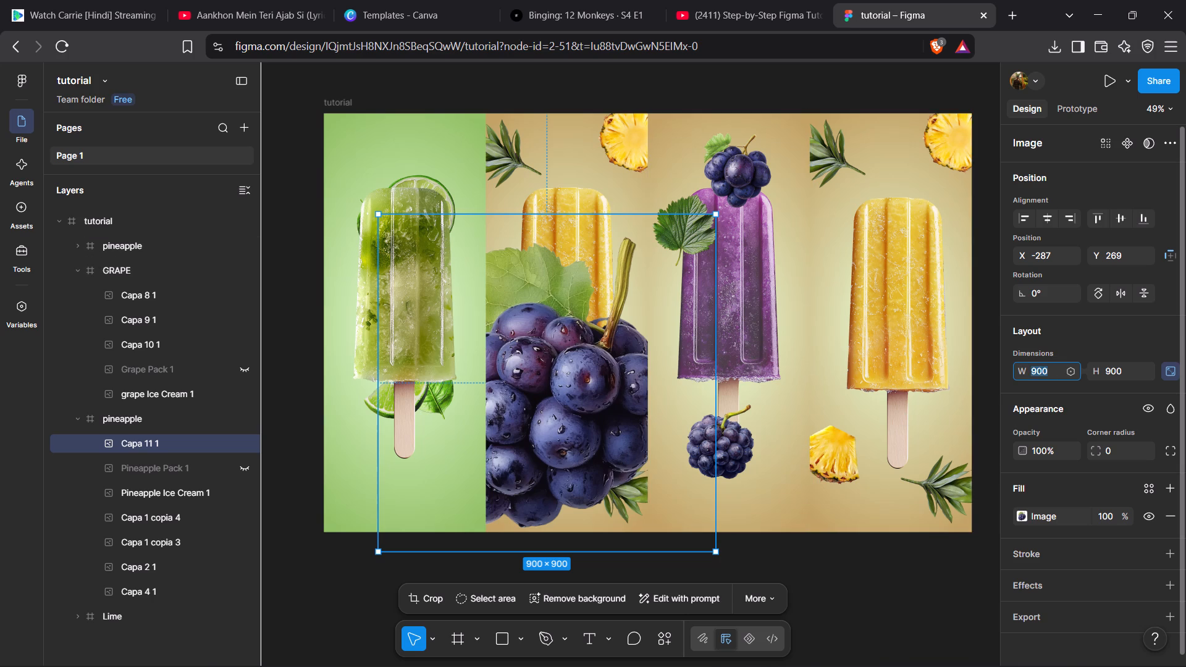
pyautogui.write('234')
pyautogui.press('Return')
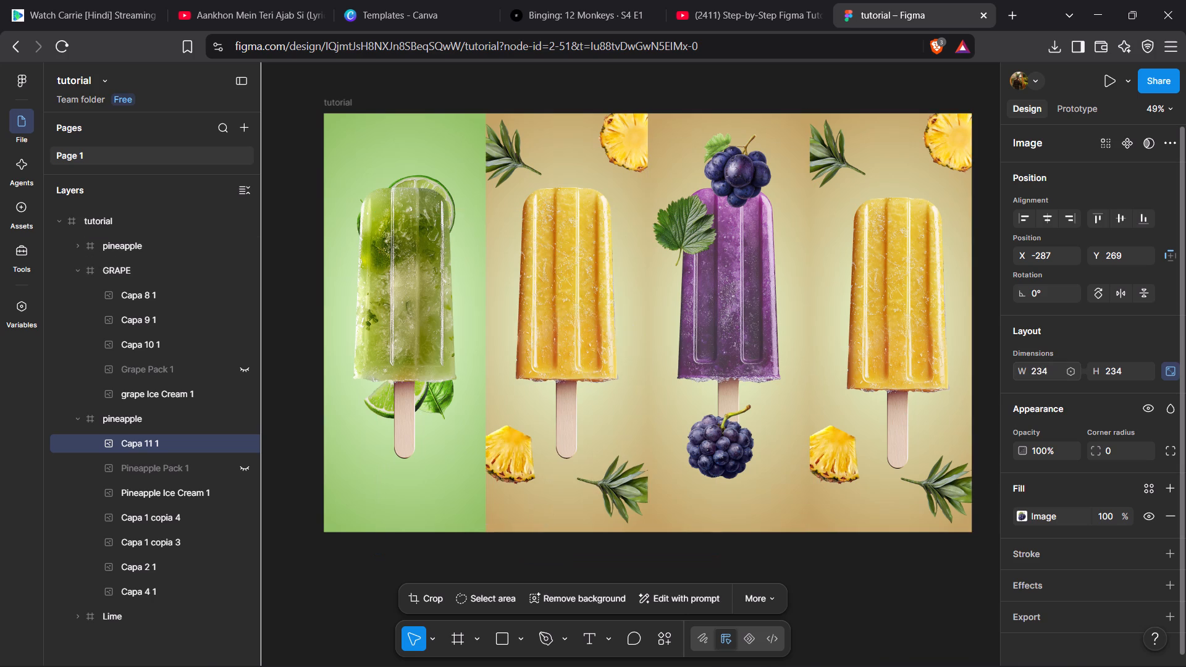
pyautogui.moveTo(434, 274); pyautogui.dragTo(688, 375)
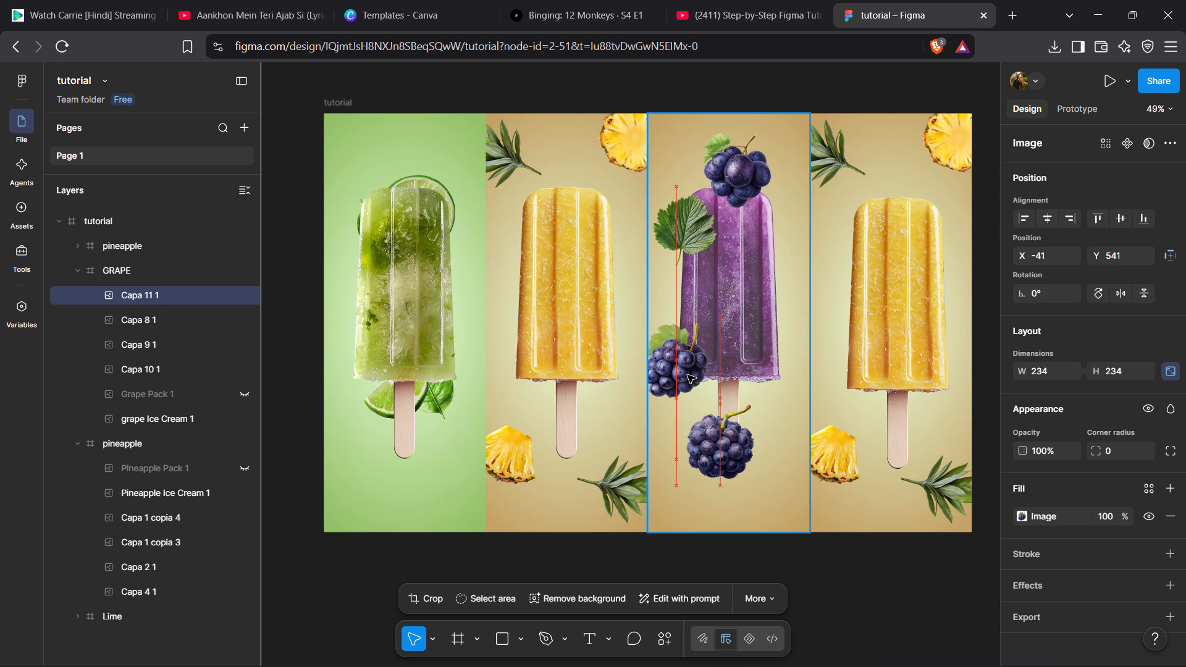
pyautogui.moveTo(688, 375); pyautogui.dragTo(708, 383)
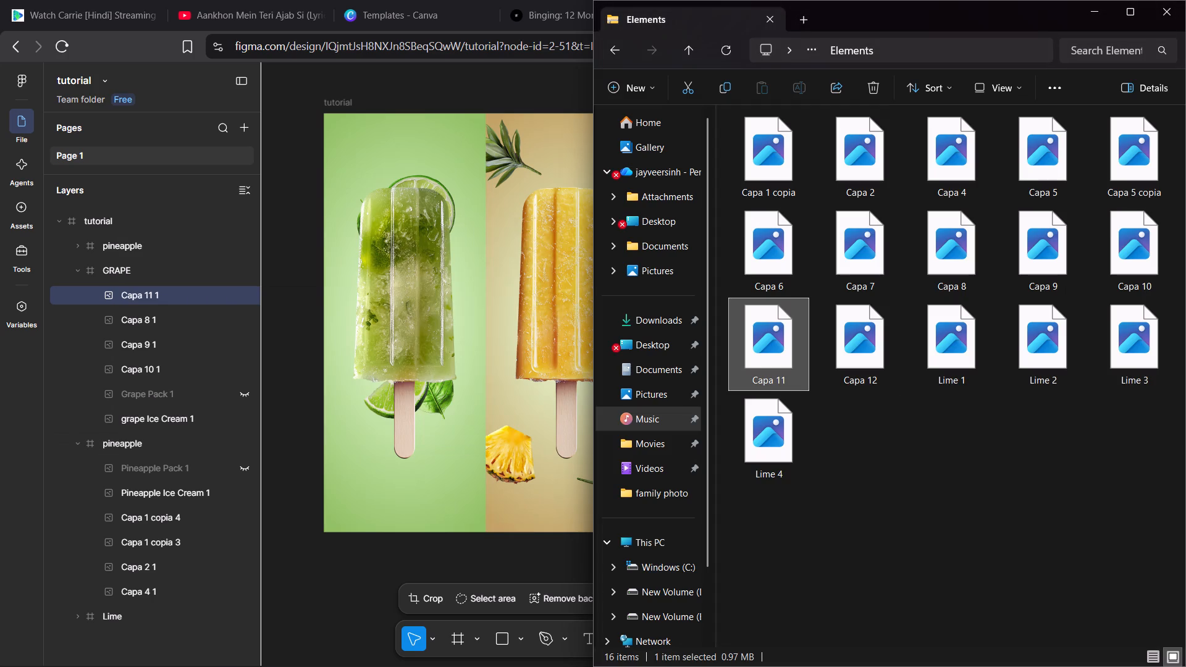
# Import a second copy of the Capa 11 grape image and set its size to 234 × 234.
pyautogui.moveTo(763, 332); pyautogui.dragTo(521, 398)
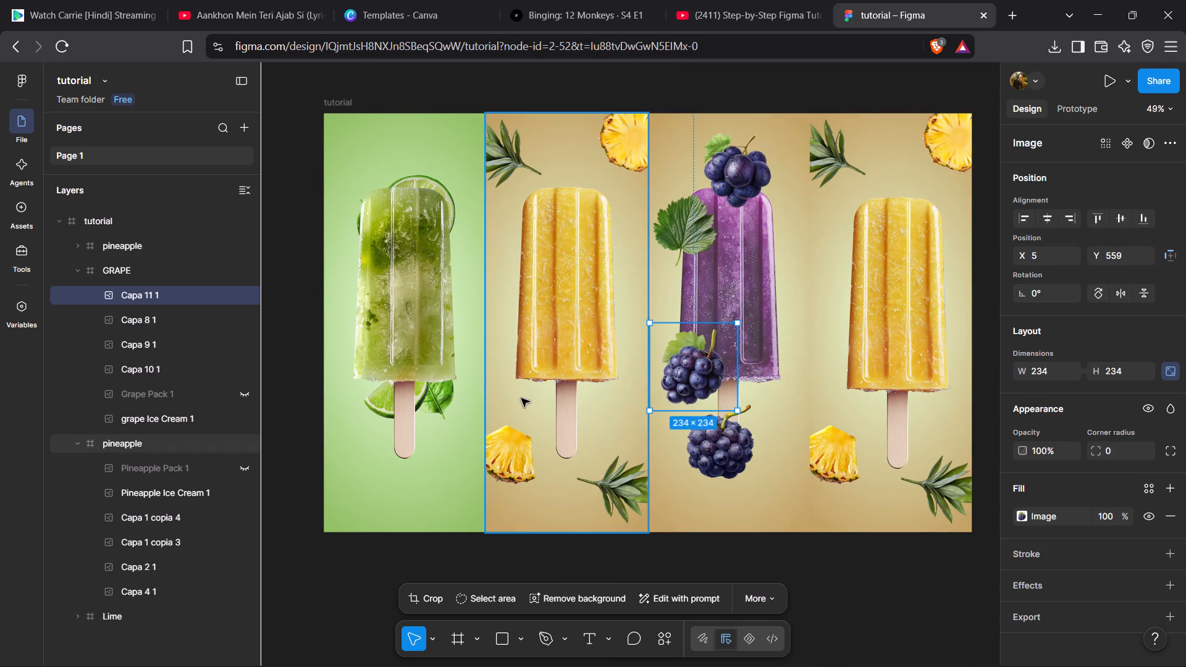
pyautogui.click(1050, 366)
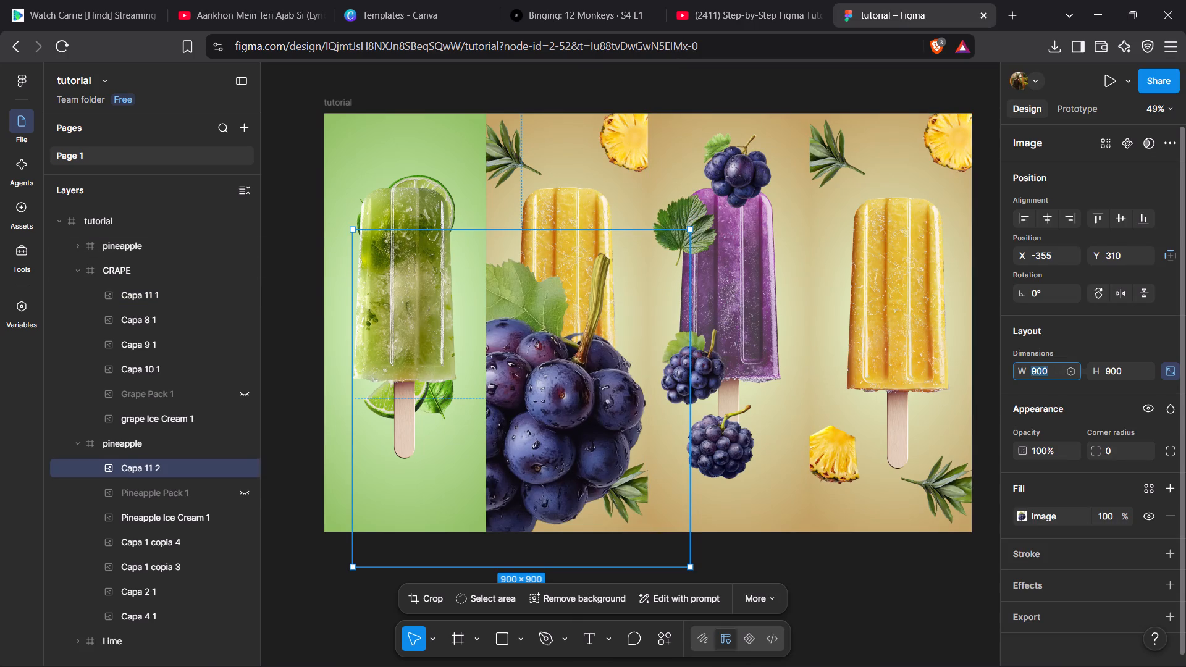
pyautogui.write('234')
pyautogui.press('Return')
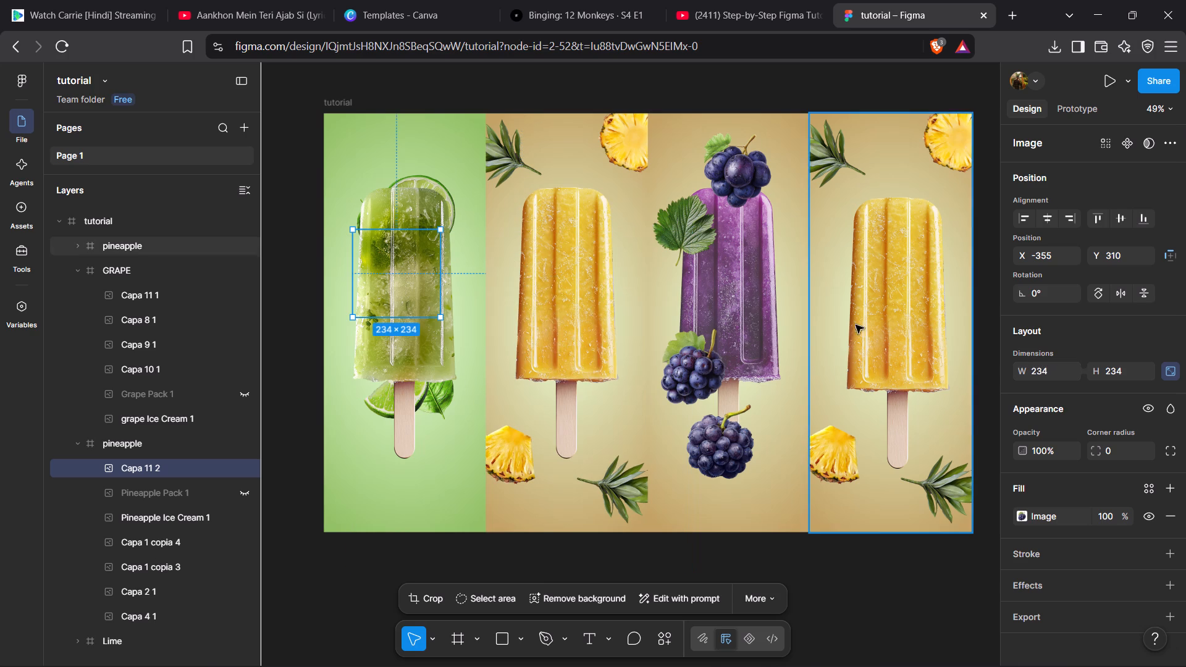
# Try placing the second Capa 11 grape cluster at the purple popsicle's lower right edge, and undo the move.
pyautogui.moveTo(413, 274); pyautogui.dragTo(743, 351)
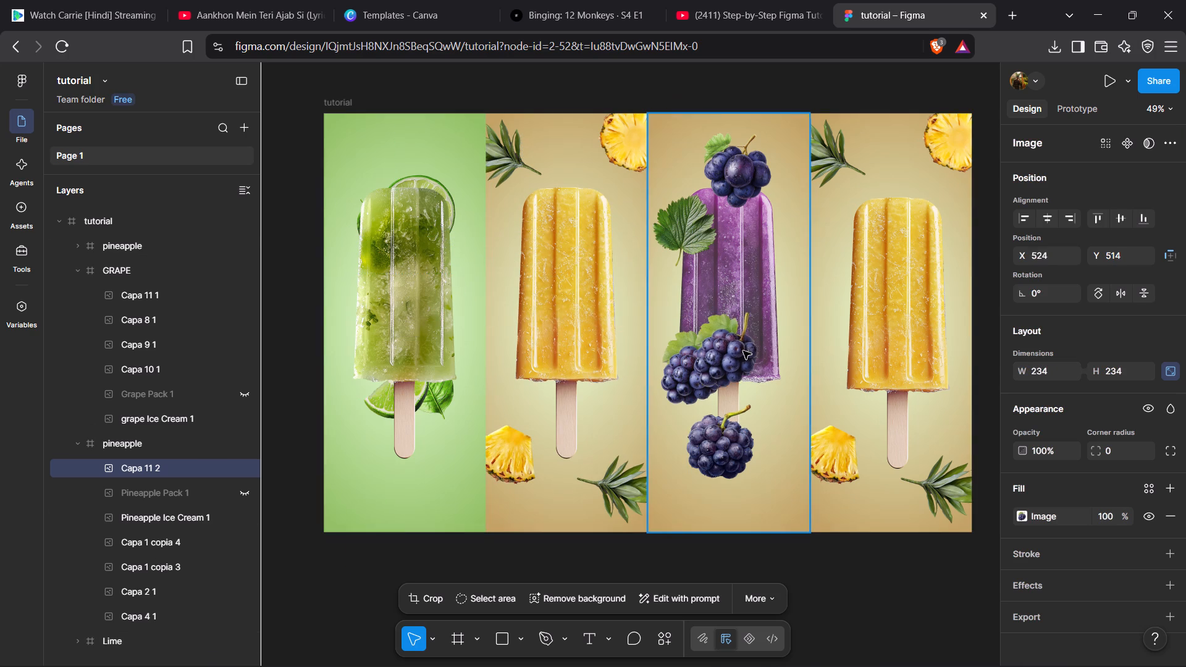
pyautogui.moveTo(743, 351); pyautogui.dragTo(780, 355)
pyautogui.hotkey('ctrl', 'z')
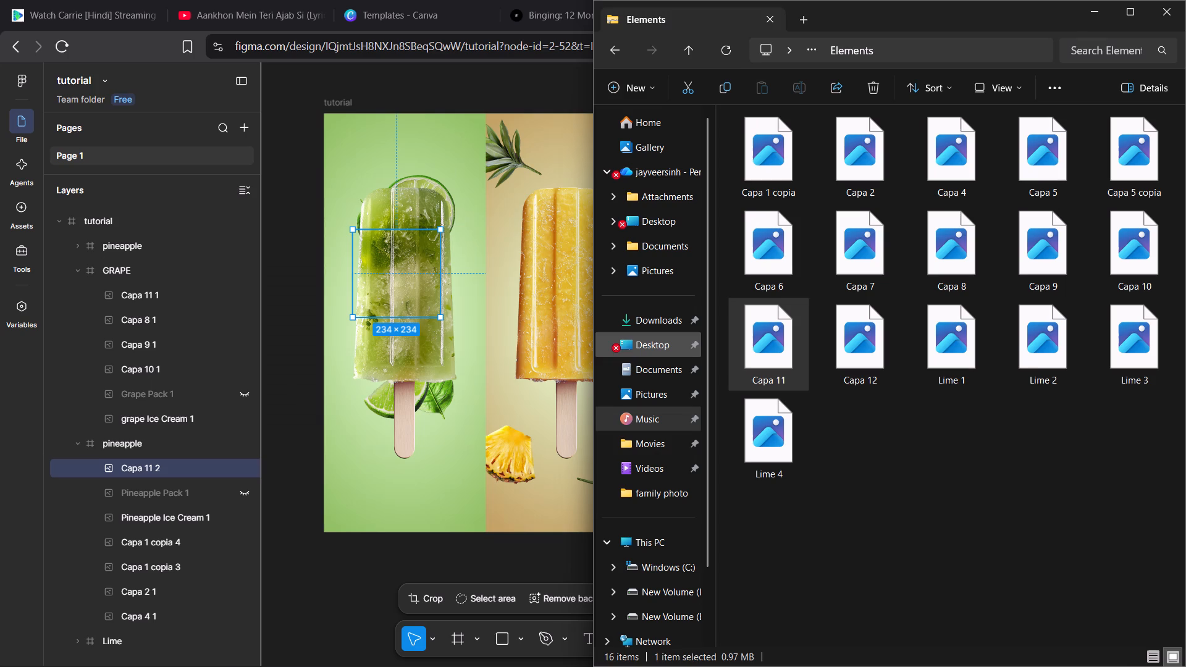
# Import the Capa 12 leaf image at 234 × 234 and place it on the purple popsicle's lower right edge, about X 216, Y 571.
pyautogui.moveTo(858, 371); pyautogui.dragTo(615, 365)
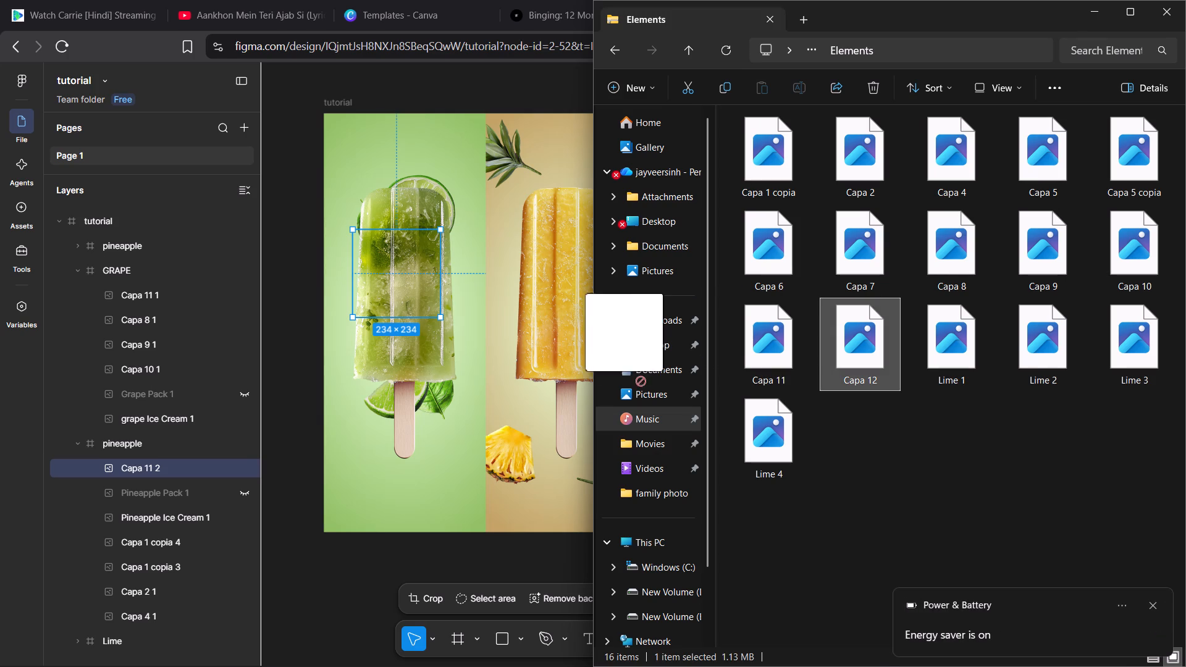
pyautogui.moveTo(615, 365); pyautogui.dragTo(498, 393)
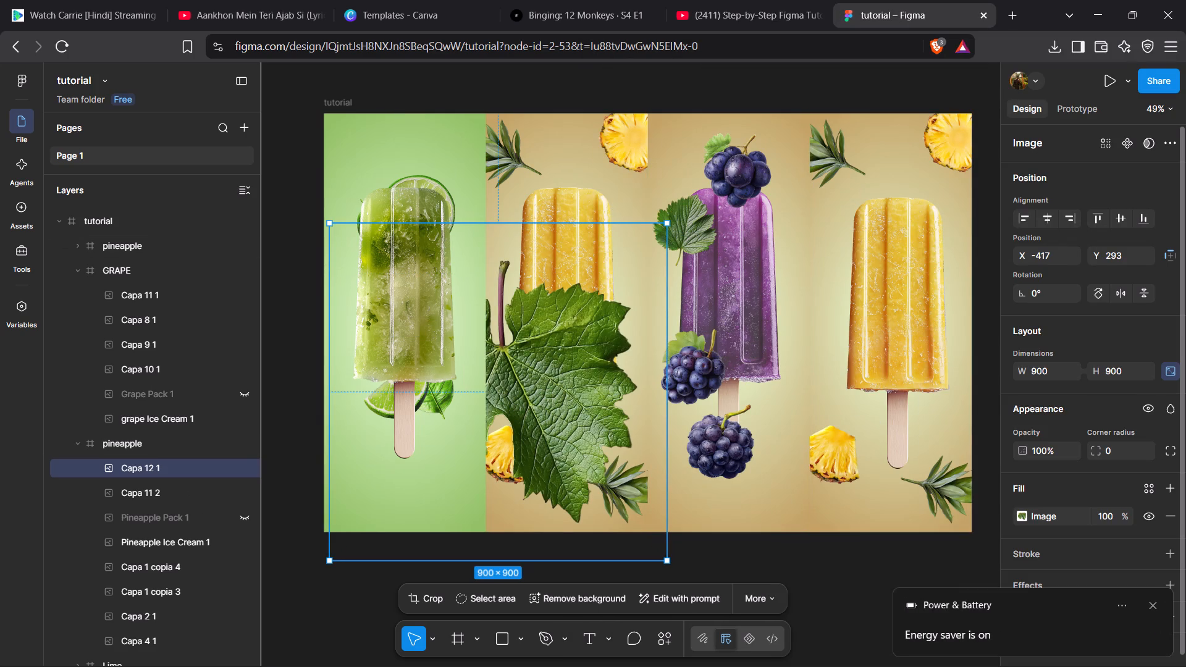
pyautogui.click(1038, 374)
pyautogui.write('234')
pyautogui.press('Return')
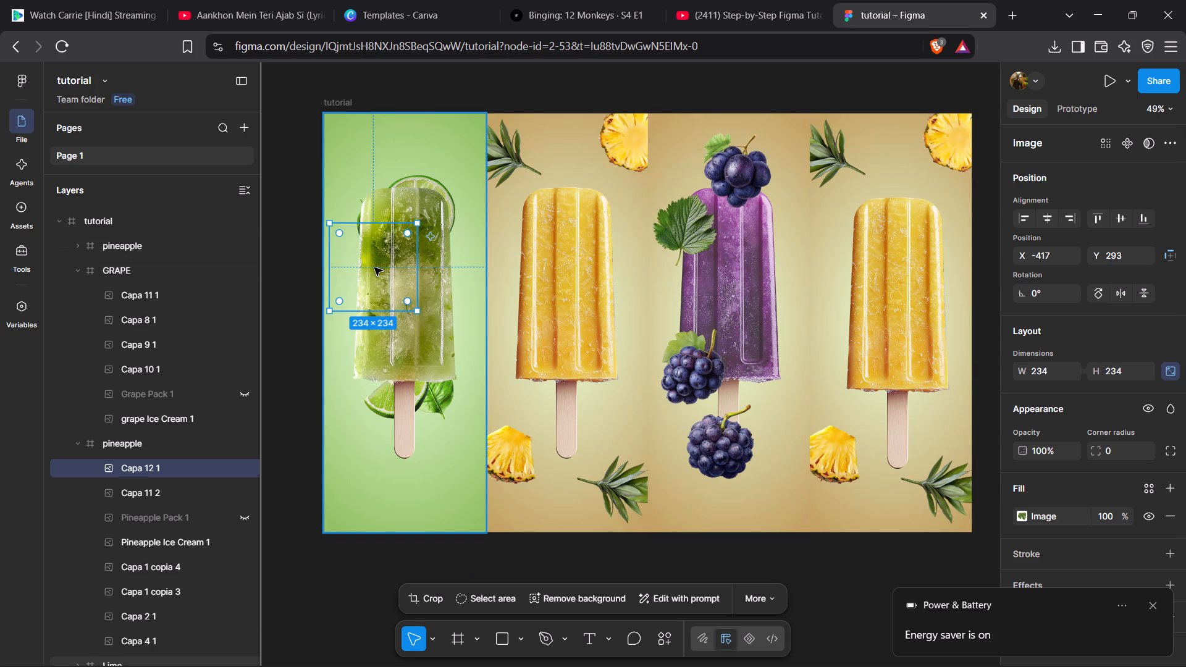
pyautogui.moveTo(374, 267); pyautogui.dragTo(772, 371)
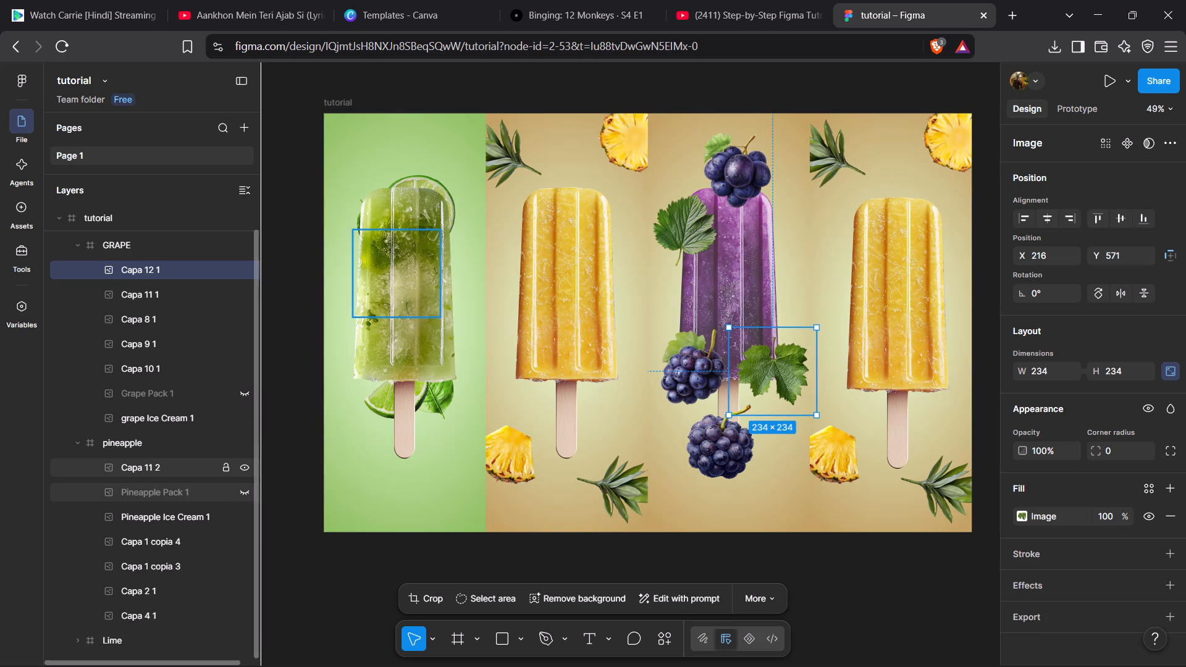
# Try the second Capa 11 grape cluster at the purple popsicle's left edge, about X 0, Y 337, and delete it.
pyautogui.click(158, 464)
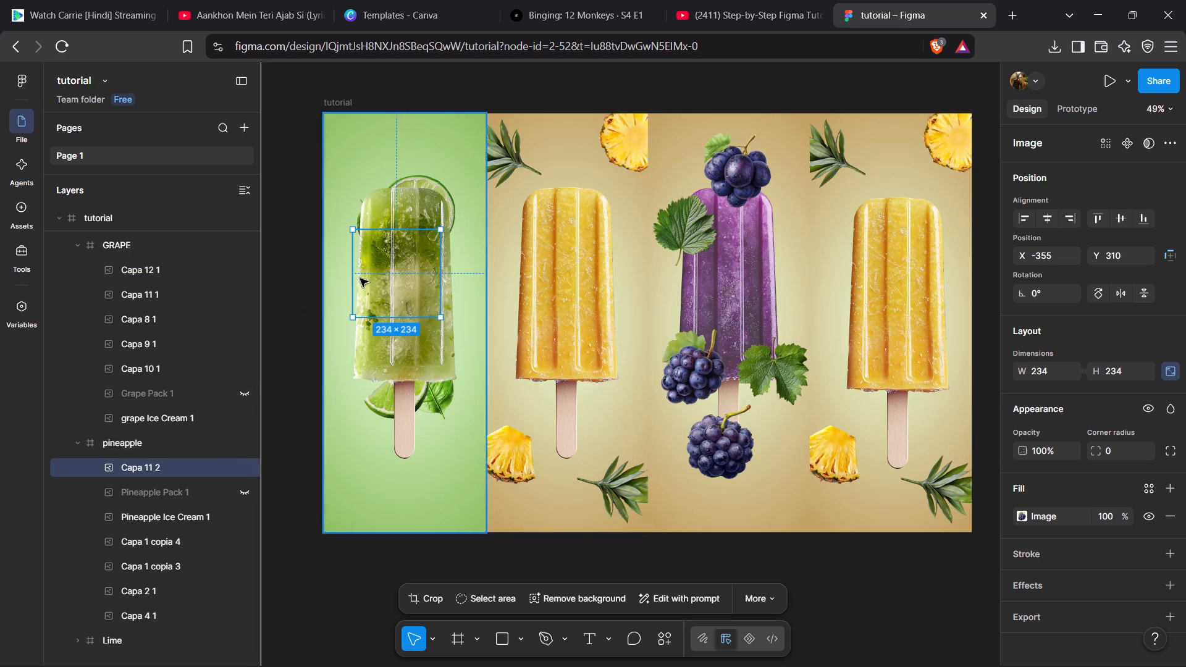
pyautogui.moveTo(424, 261); pyautogui.dragTo(697, 268)
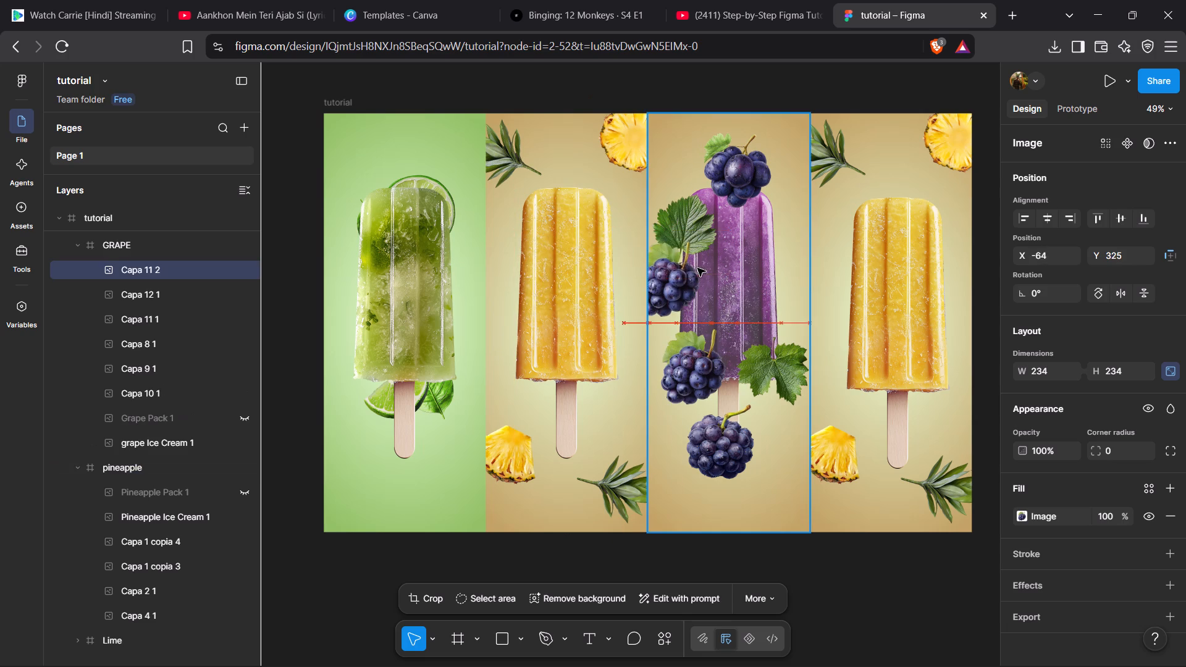
pyautogui.moveTo(697, 268); pyautogui.dragTo(719, 275)
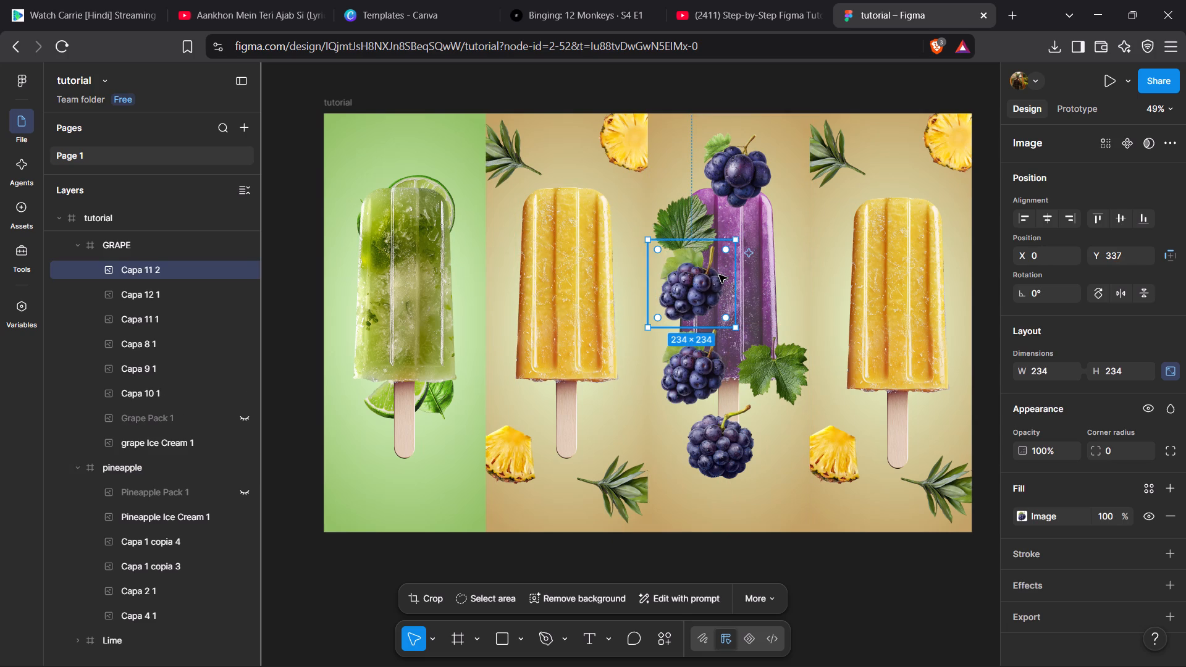
pyautogui.press('Delete')
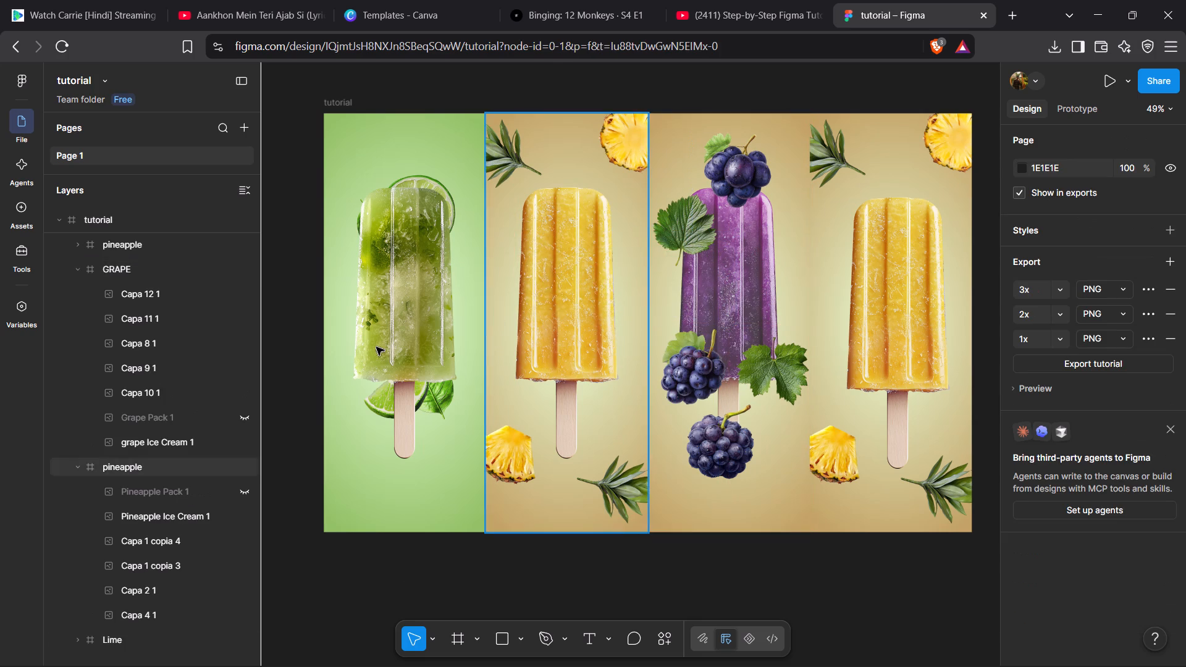
# Reorder the GRAPE layers so Grape Pack 1 is topmost, followed by grape Ice Cream 1, above all the Capa images.
pyautogui.moveTo(90, 442); pyautogui.dragTo(91, 325)
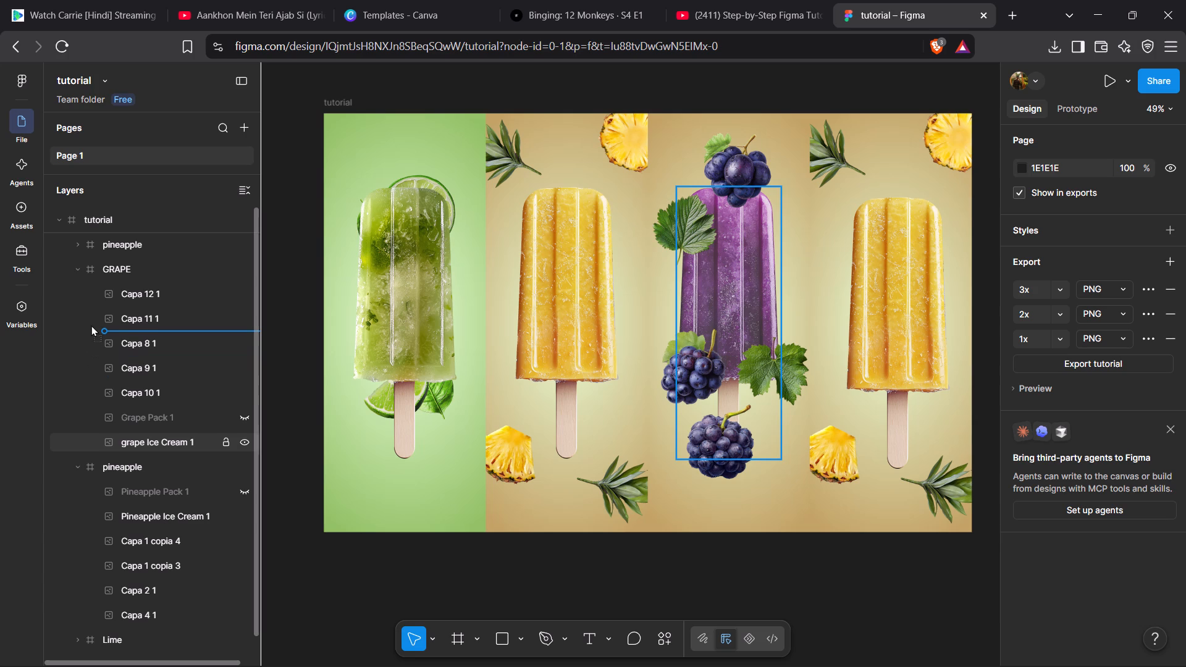
pyautogui.moveTo(91, 325); pyautogui.dragTo(93, 310)
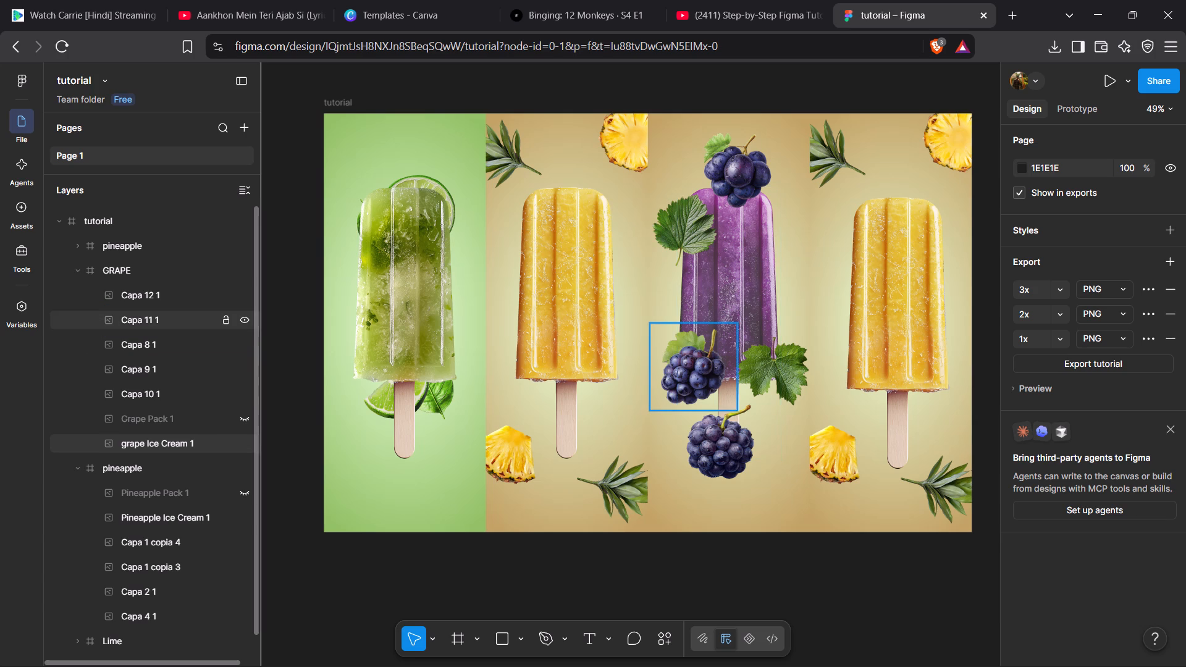
pyautogui.moveTo(76, 446); pyautogui.dragTo(88, 315)
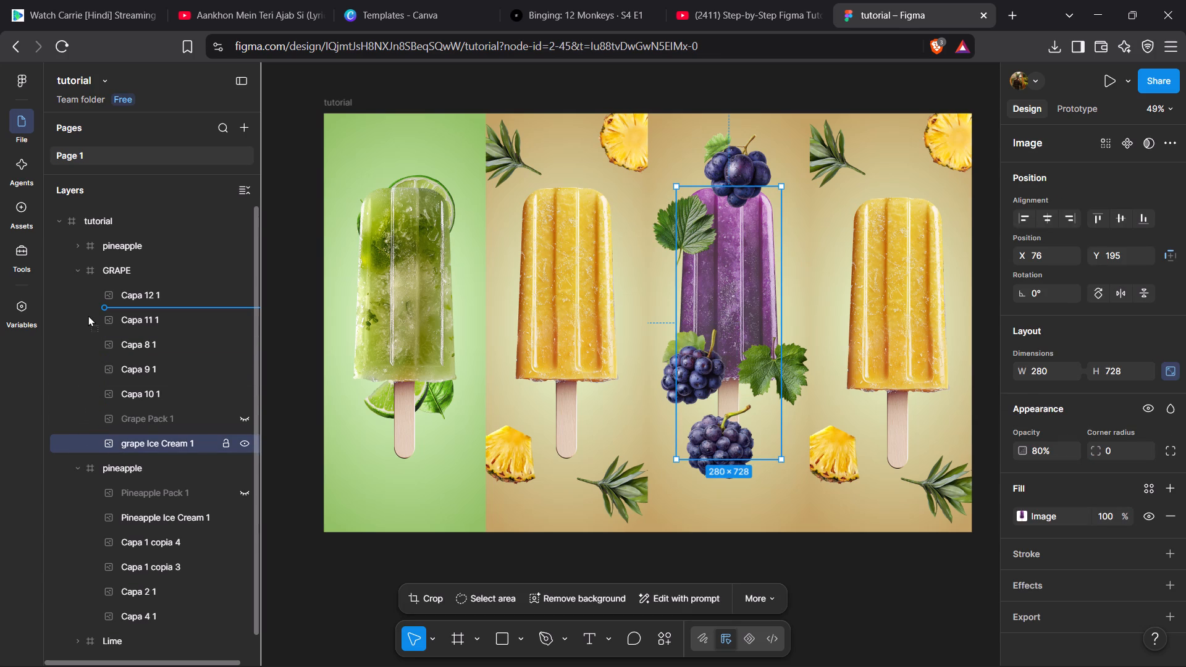
pyautogui.moveTo(88, 315); pyautogui.dragTo(88, 313)
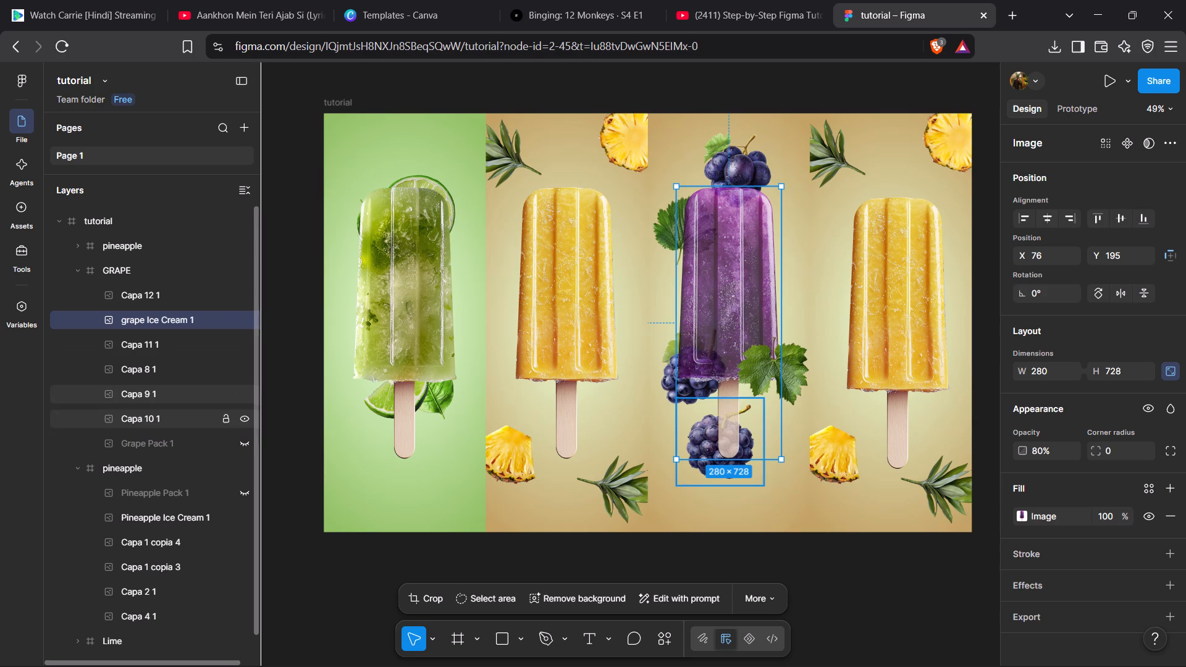
pyautogui.moveTo(81, 447); pyautogui.dragTo(81, 296)
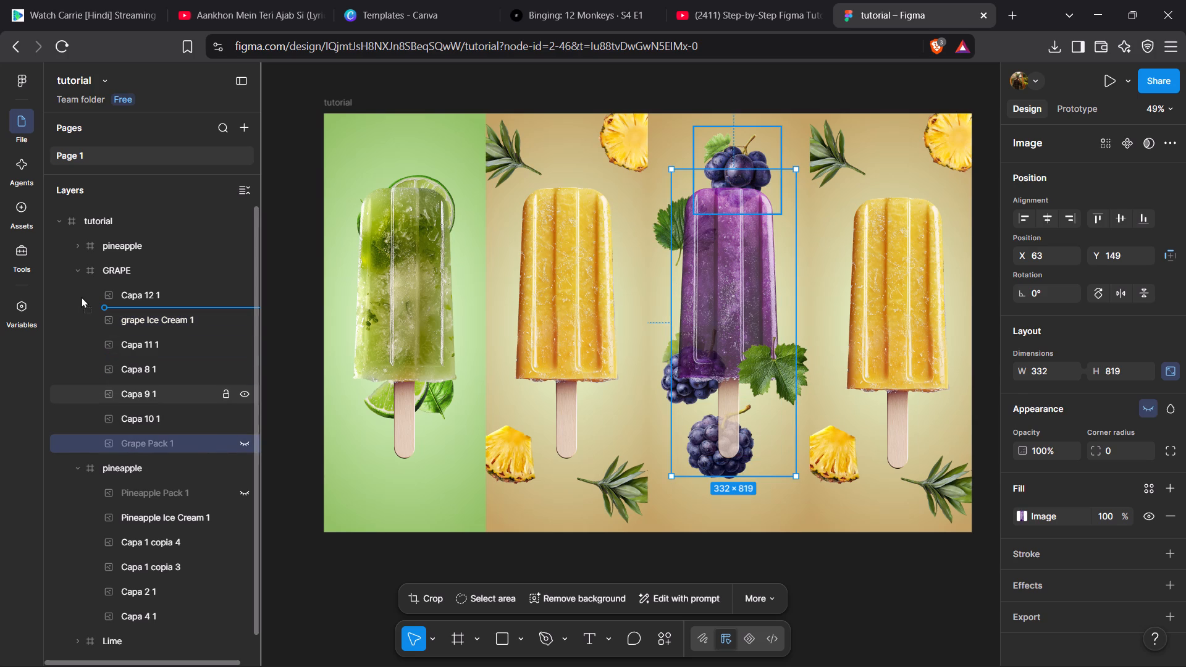
pyautogui.moveTo(81, 296); pyautogui.dragTo(82, 289)
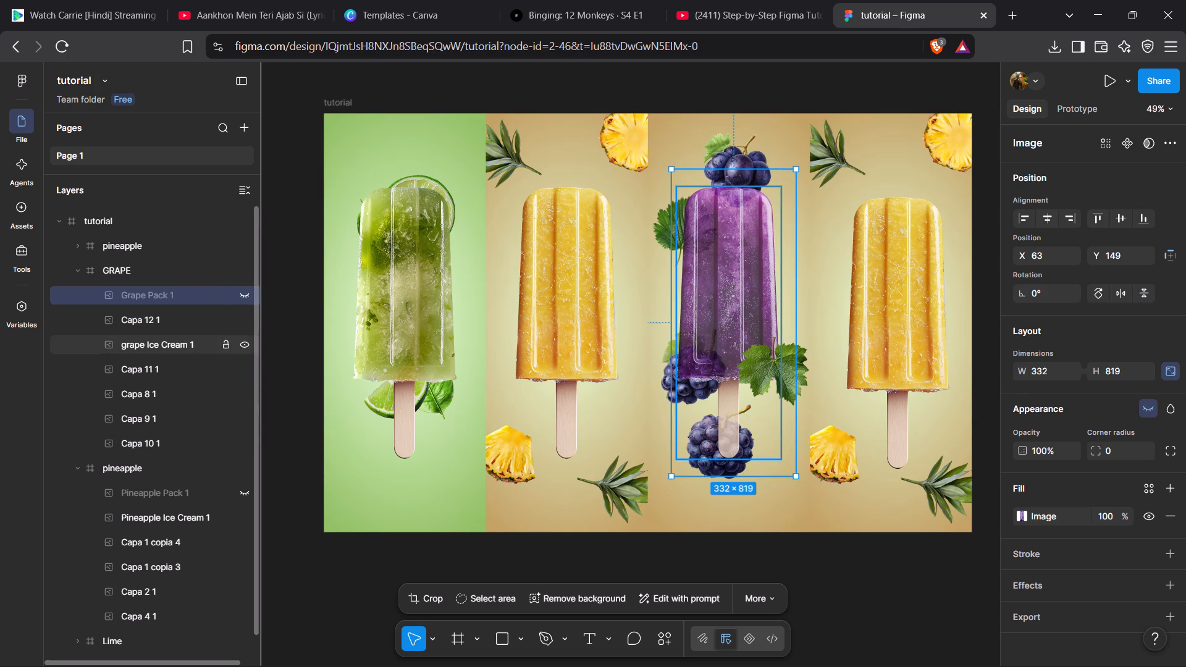
pyautogui.moveTo(79, 321); pyautogui.dragTo(78, 369)
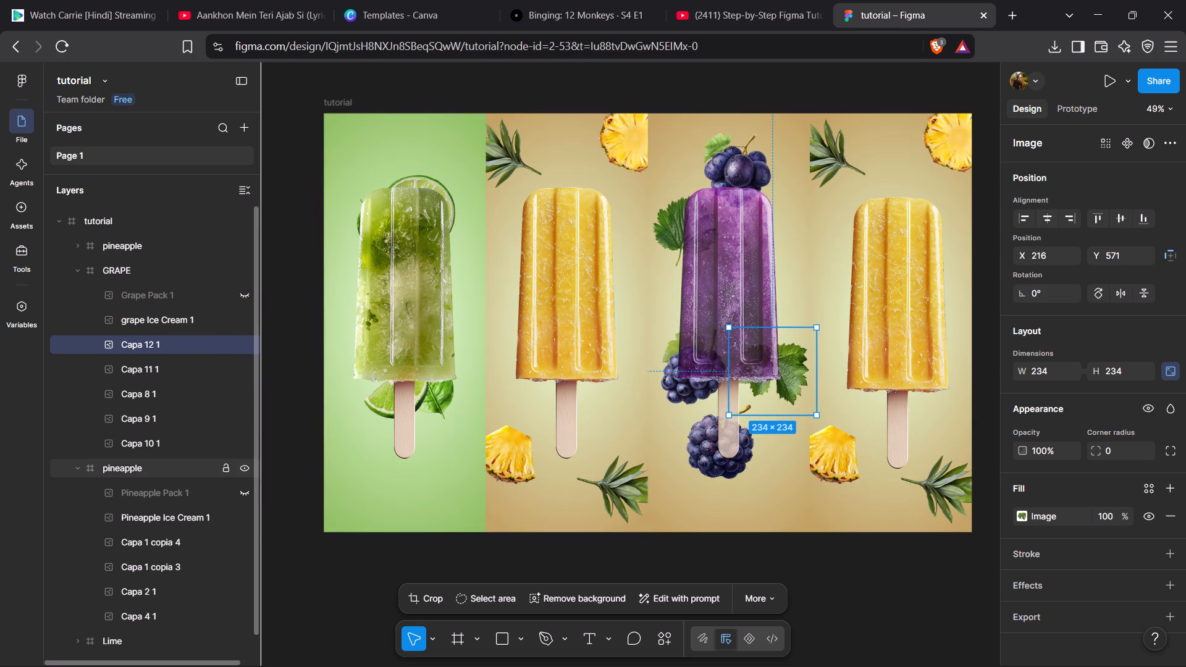
# Hide the grape Ice Cream 1 layer and move the Capa 12 leaf to about X 158, Y 397 and Capa 11 grapes to X 76, Y 579.
pyautogui.click(242, 319)
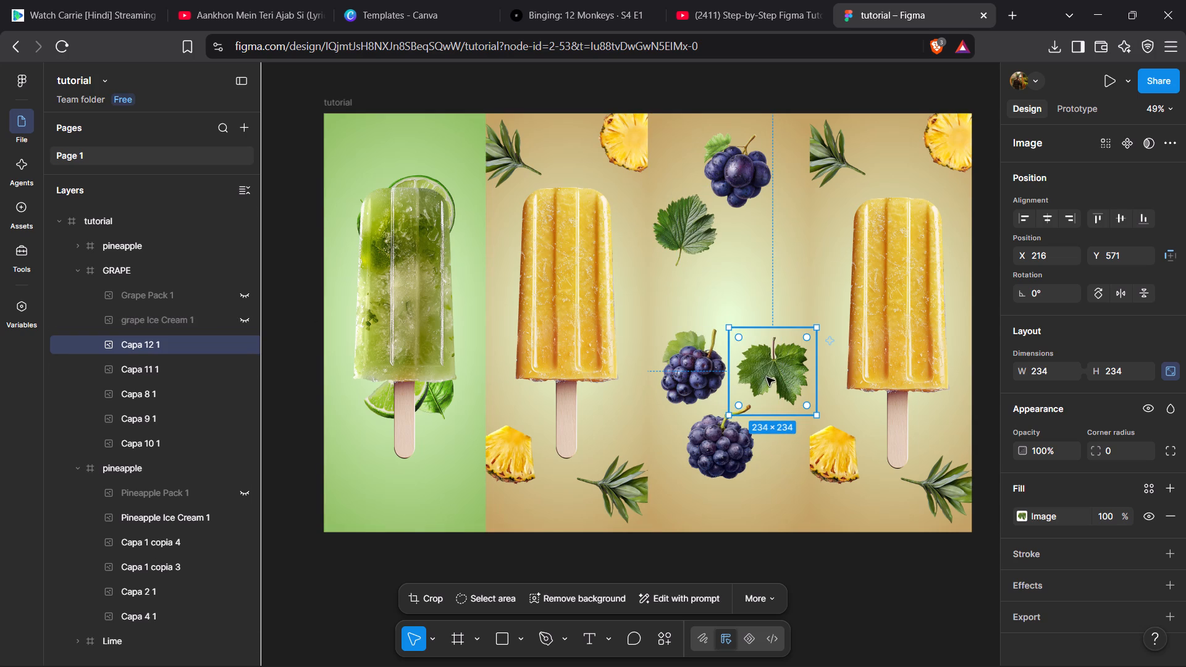
pyautogui.moveTo(767, 377); pyautogui.dragTo(745, 316)
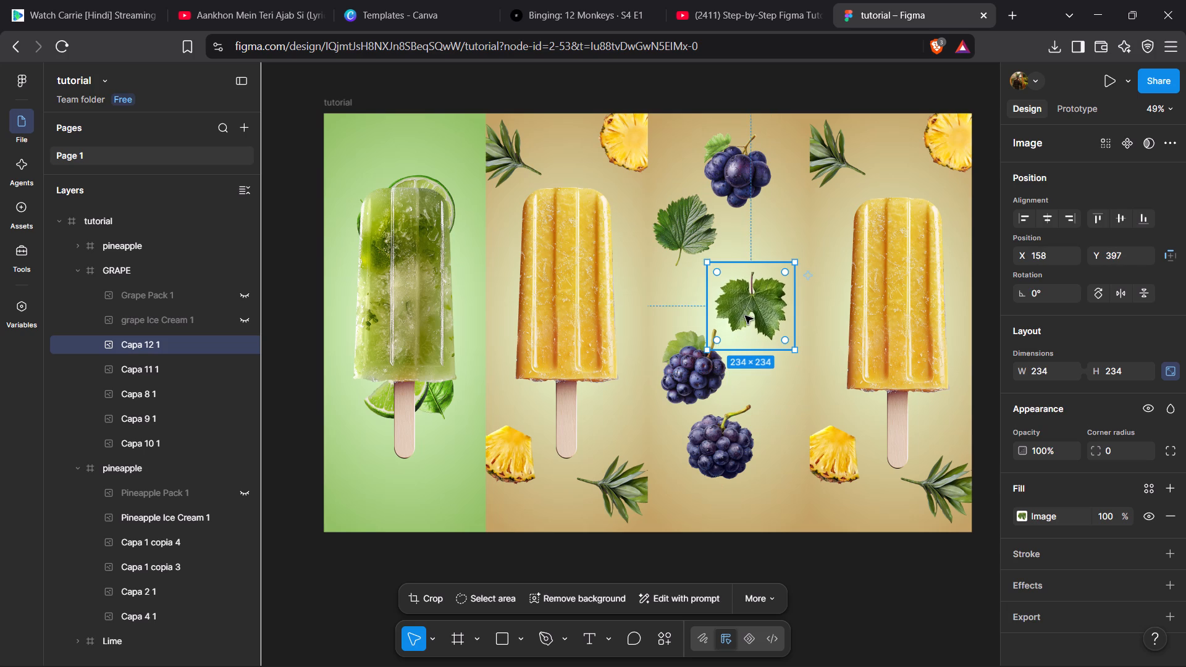
pyautogui.moveTo(694, 384); pyautogui.dragTo(706, 390)
pyautogui.moveTo(706, 390); pyautogui.dragTo(710, 397)
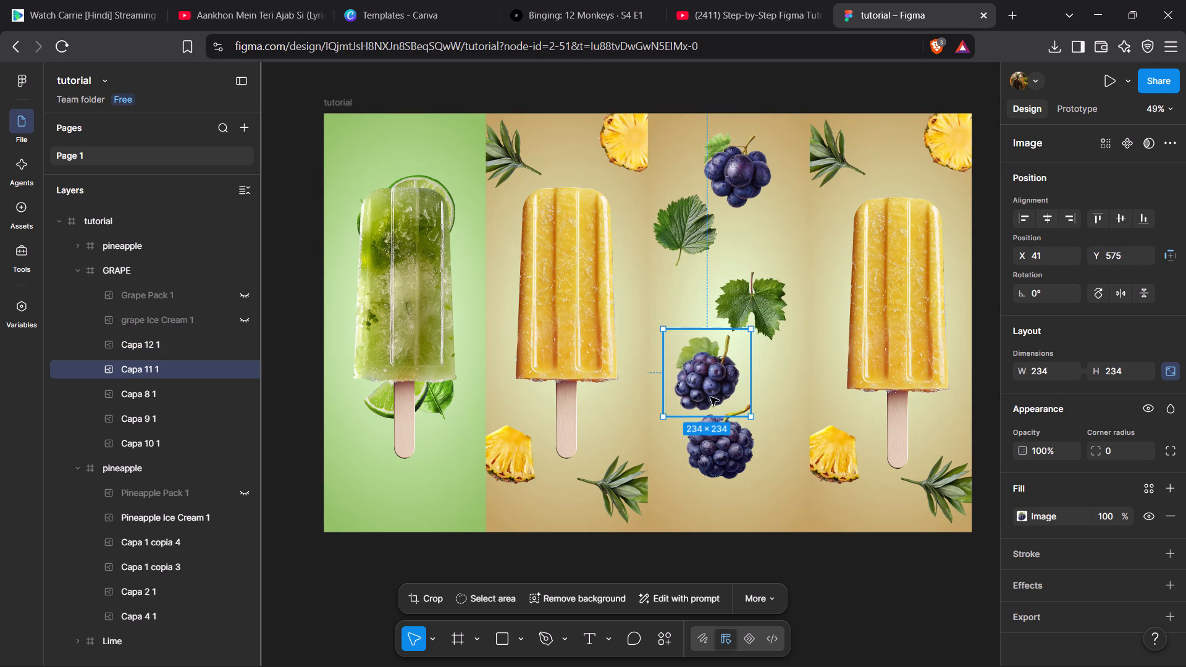
pyautogui.moveTo(710, 397); pyautogui.dragTo(717, 392)
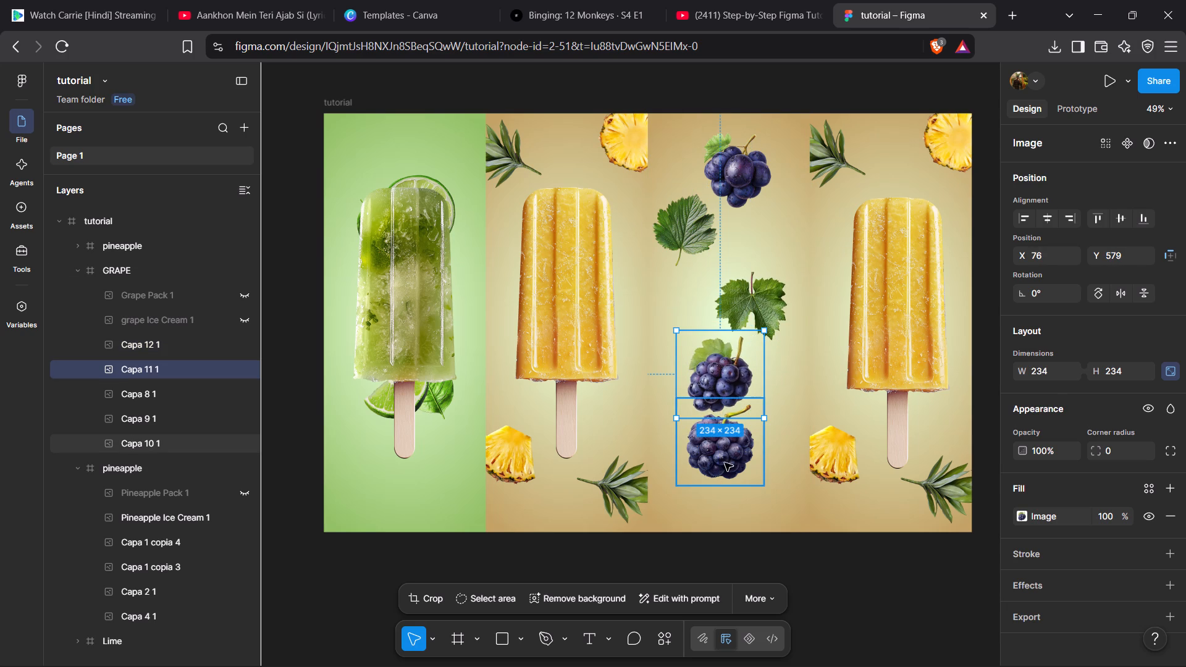
# Move the Capa 10 grape cluster into the GRAPE frame's bottom right corner, about X 253, Y 915.
pyautogui.moveTo(725, 464); pyautogui.dragTo(771, 477)
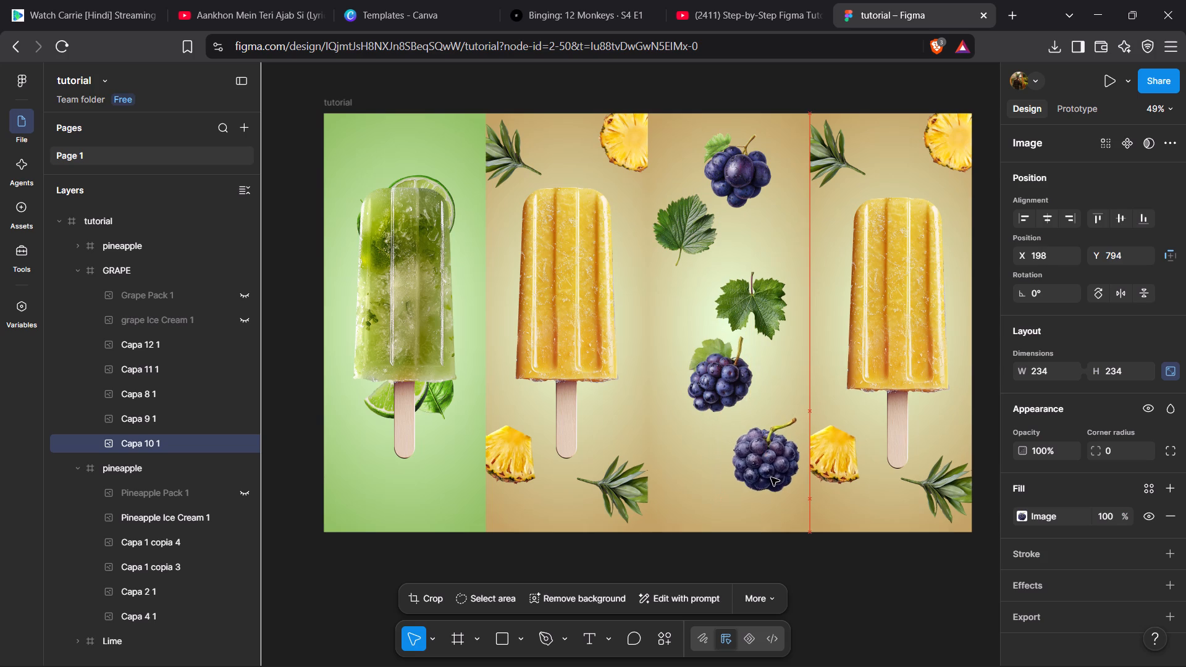
pyautogui.moveTo(771, 477); pyautogui.dragTo(792, 527)
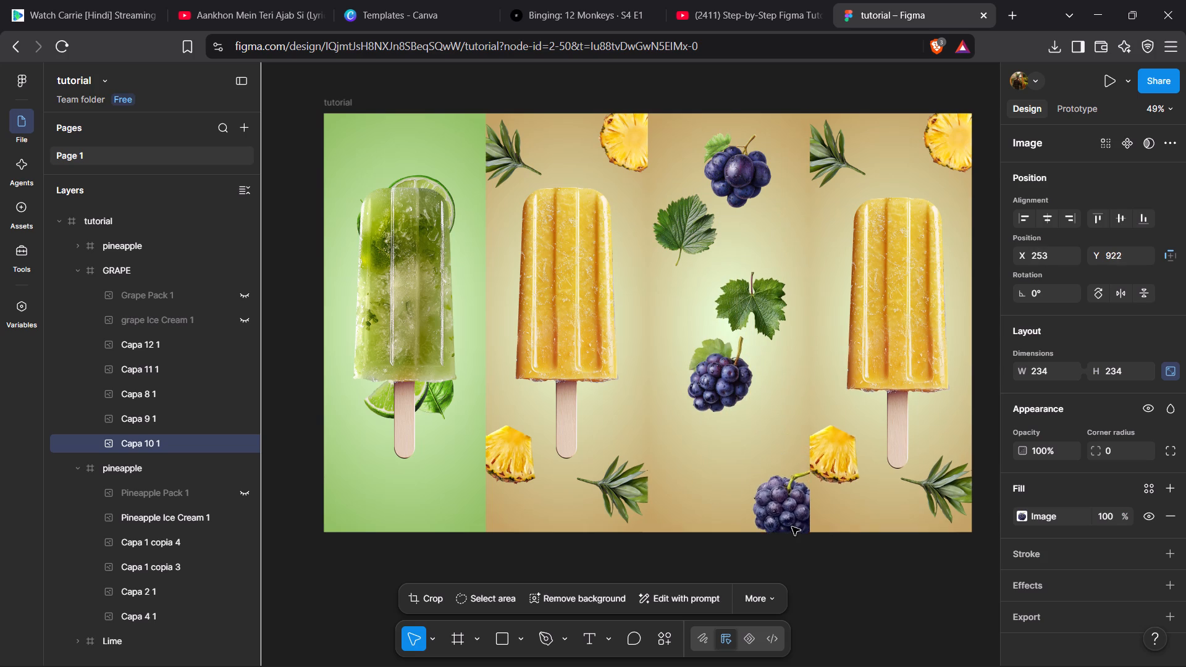
pyautogui.moveTo(792, 527); pyautogui.dragTo(791, 522)
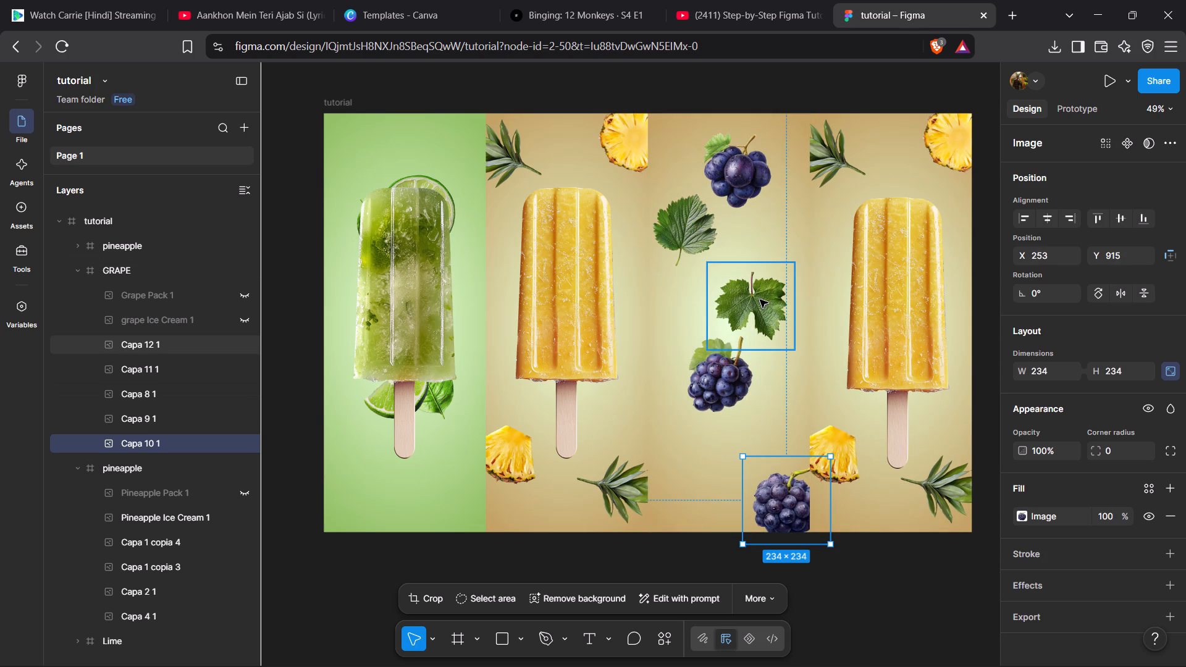
# Duplicate the Capa 12 leaf and place the copy partly cropped by the GRAPE frame's lower left edge, about X -93, Y 722.
pyautogui.keyDown('alt'); pyautogui.moveTo(760, 300); pyautogui.dragTo(698, 456); pyautogui.keyUp('alt')
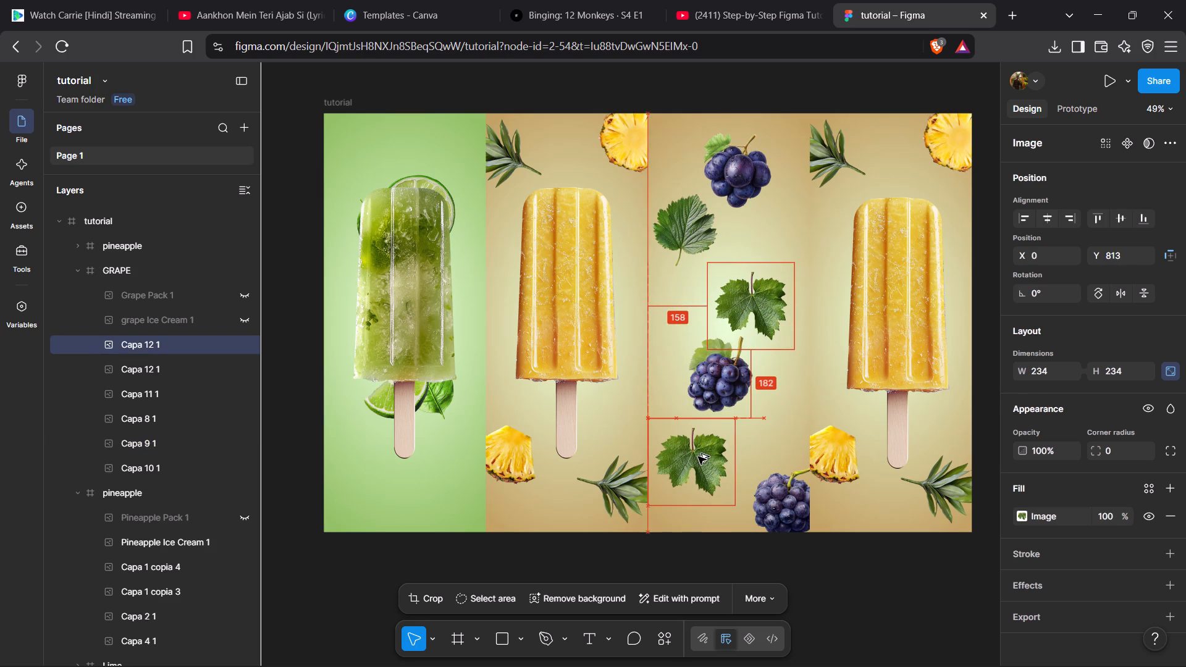
pyautogui.keyDown('alt'); pyautogui.moveTo(698, 456); pyautogui.dragTo(688, 448); pyautogui.keyUp('alt')
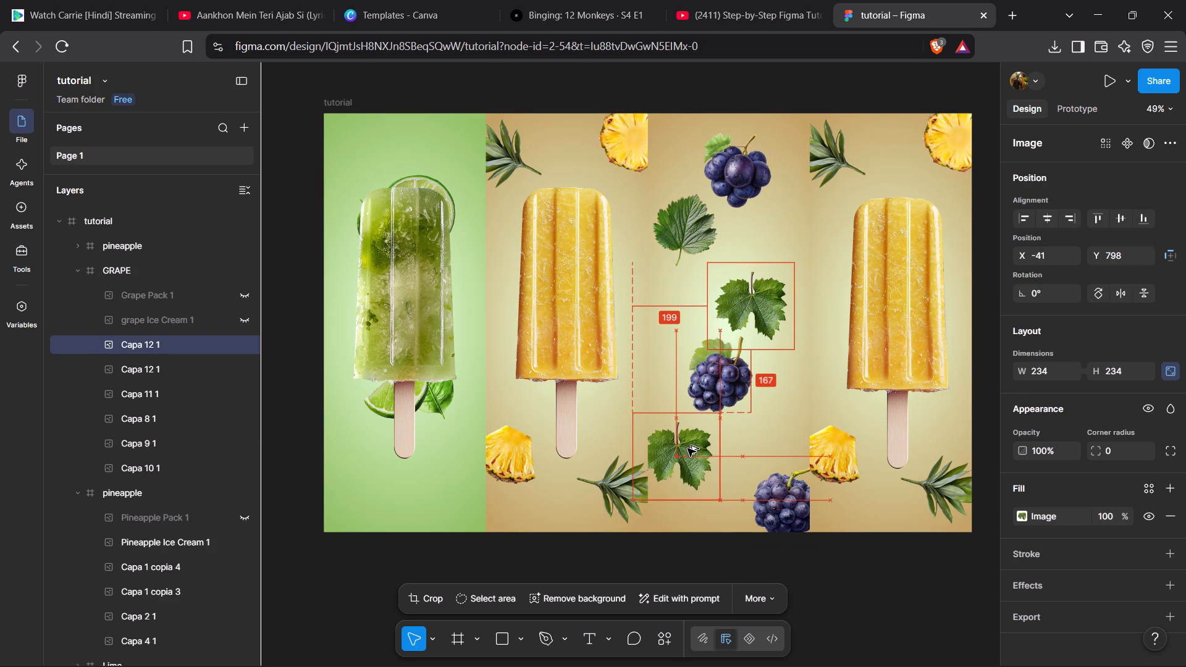
pyautogui.keyDown('alt'); pyautogui.moveTo(688, 448); pyautogui.dragTo(667, 422); pyautogui.keyUp('alt')
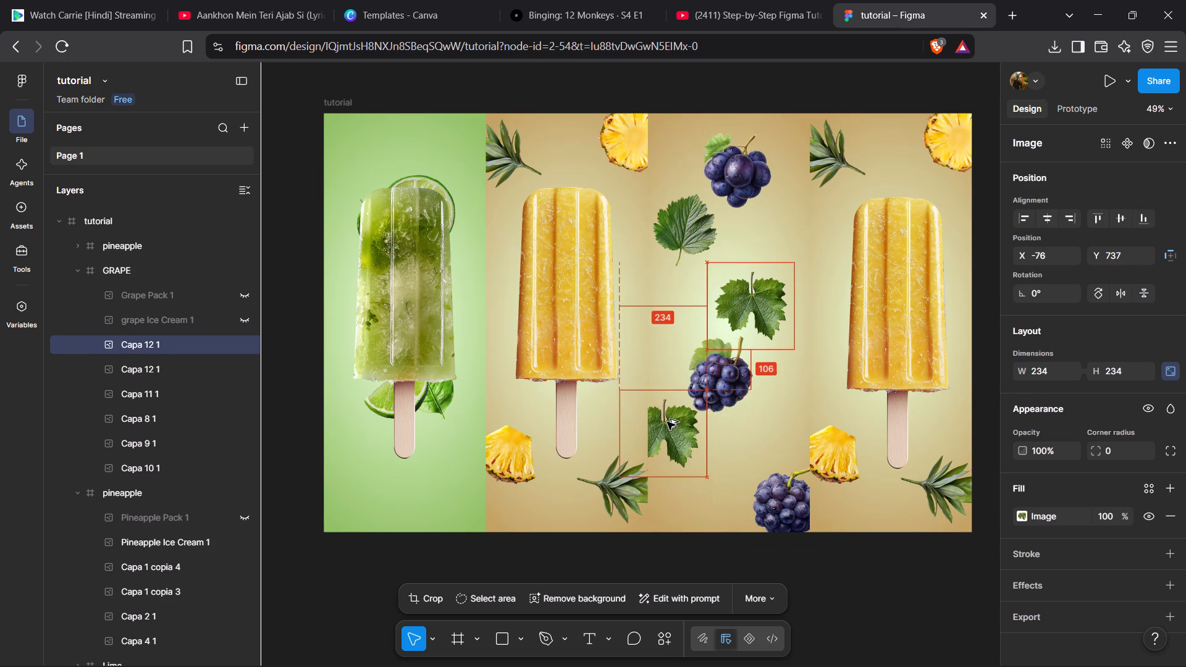
pyautogui.keyDown('alt'); pyautogui.moveTo(667, 422); pyautogui.dragTo(665, 421); pyautogui.keyUp('alt')
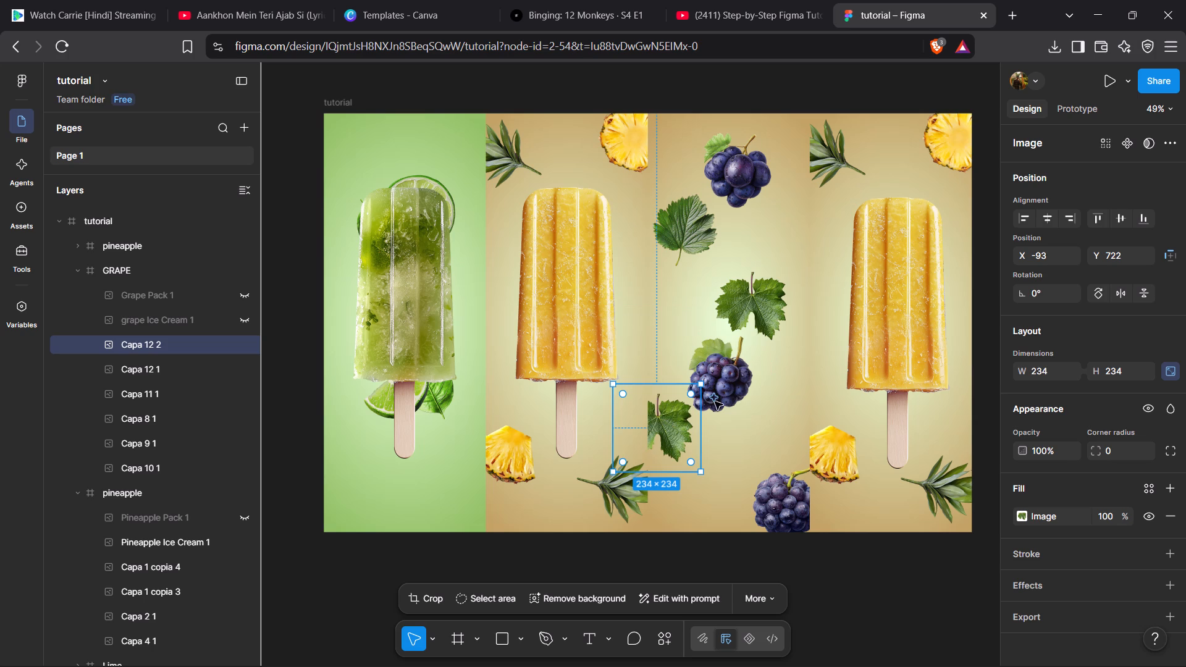
# Move the Capa 11 grapes to about X 99, Y 559 and the Capa 9 grapes past the GRAPE frame's top edge, about X 136, Y -84.
pyautogui.moveTo(734, 377); pyautogui.dragTo(741, 369)
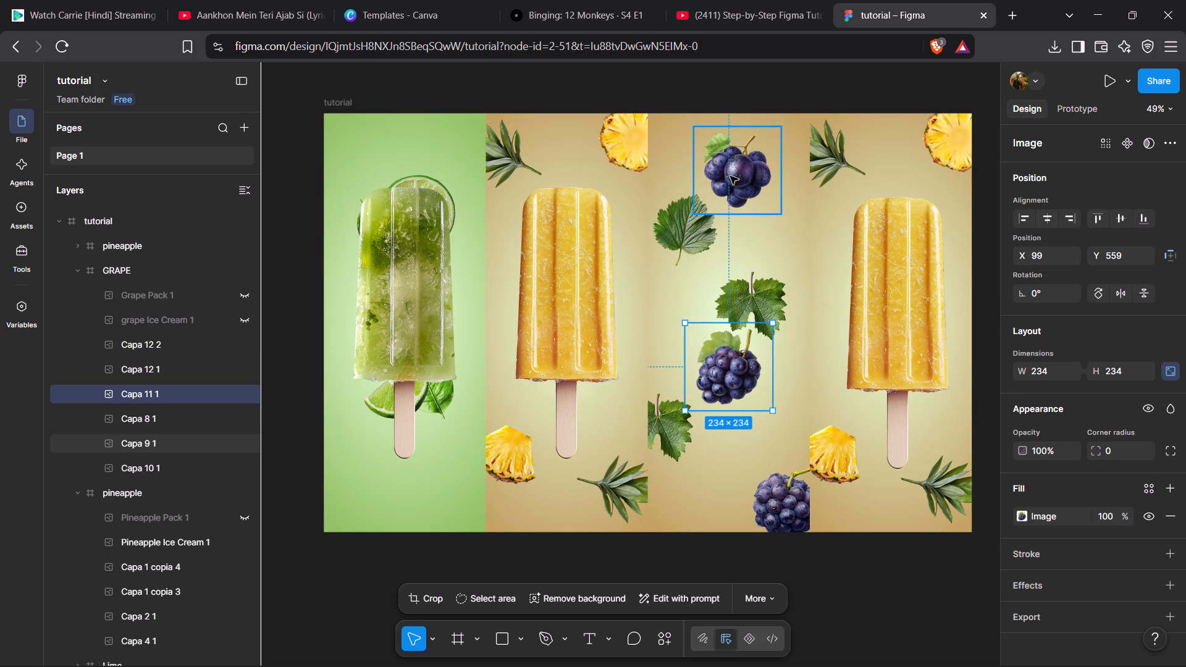
pyautogui.moveTo(730, 176); pyautogui.dragTo(733, 132)
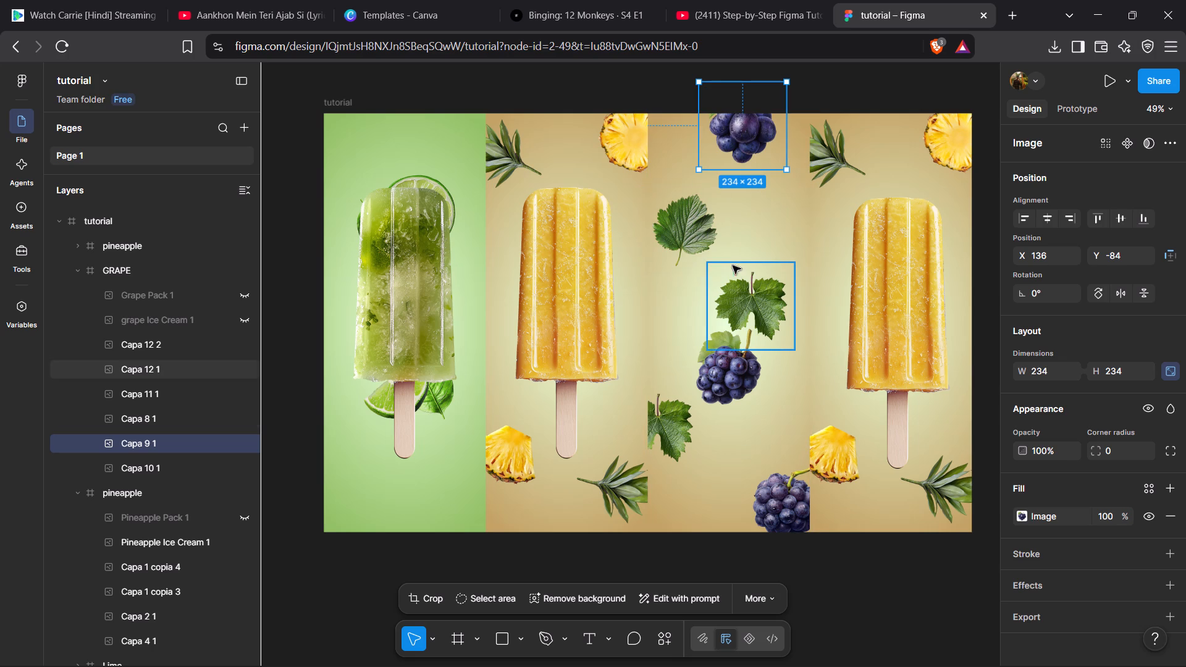
# Rotate the Capa 8 leaf to about -83° and move it up near the GRAPE frame's upper left, about X -32, Y 101.
pyautogui.click(696, 233)
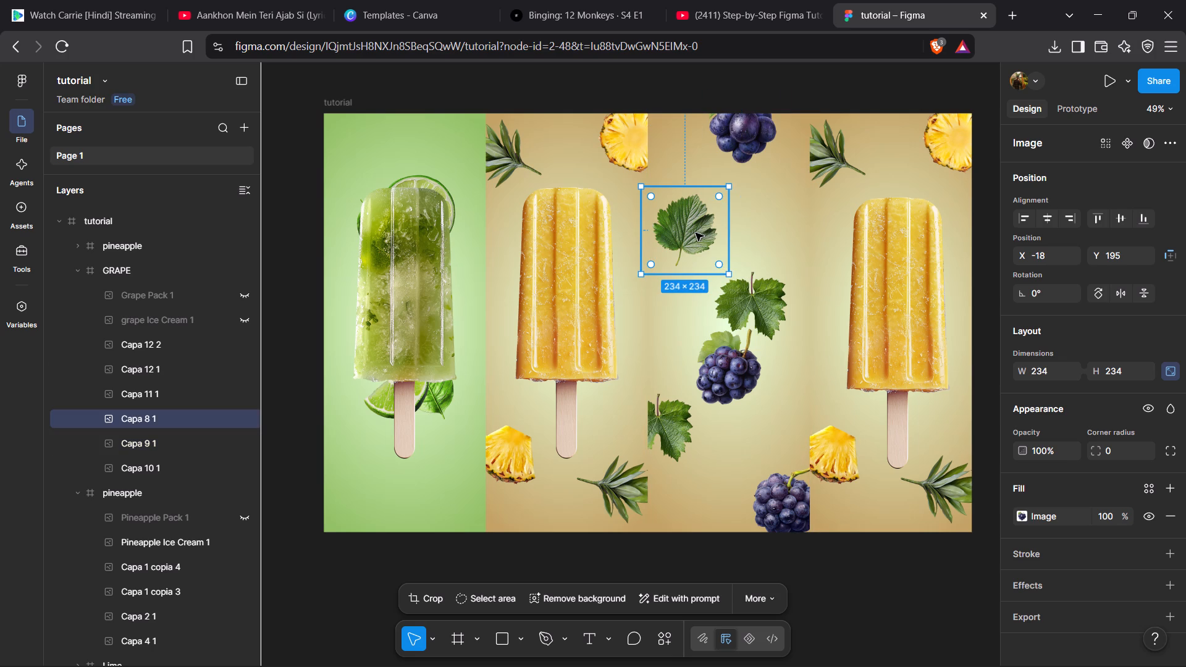
pyautogui.moveTo(733, 279); pyautogui.dragTo(691, 274)
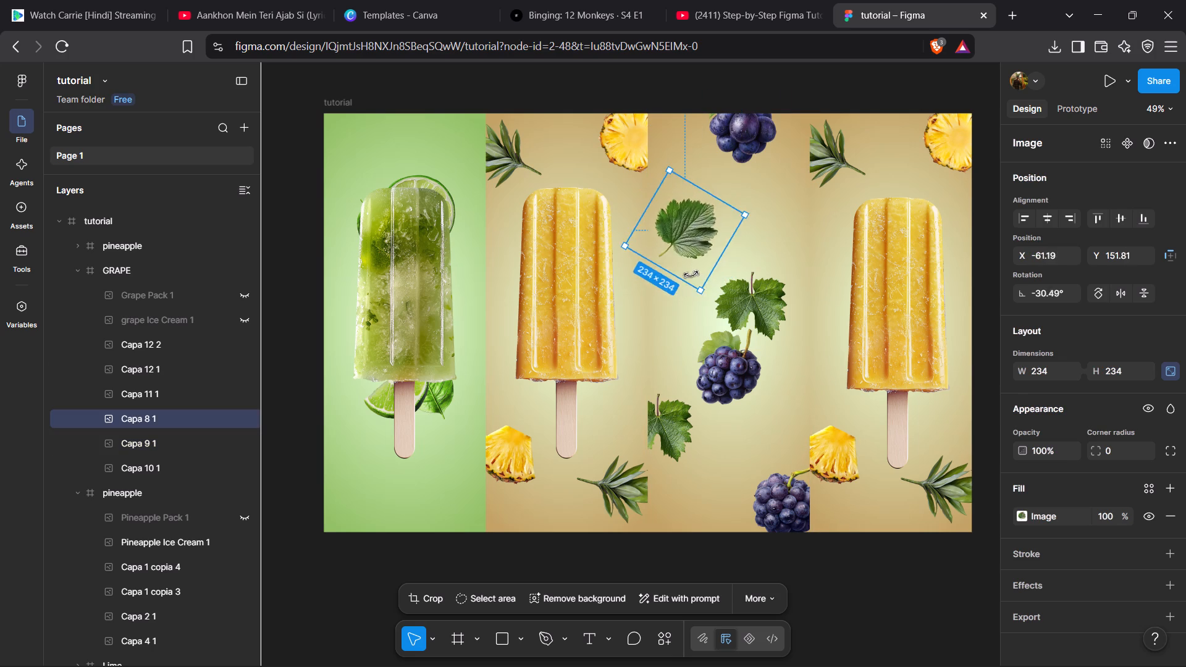
pyautogui.moveTo(691, 274); pyautogui.dragTo(663, 258)
pyautogui.moveTo(690, 229); pyautogui.dragTo(691, 199)
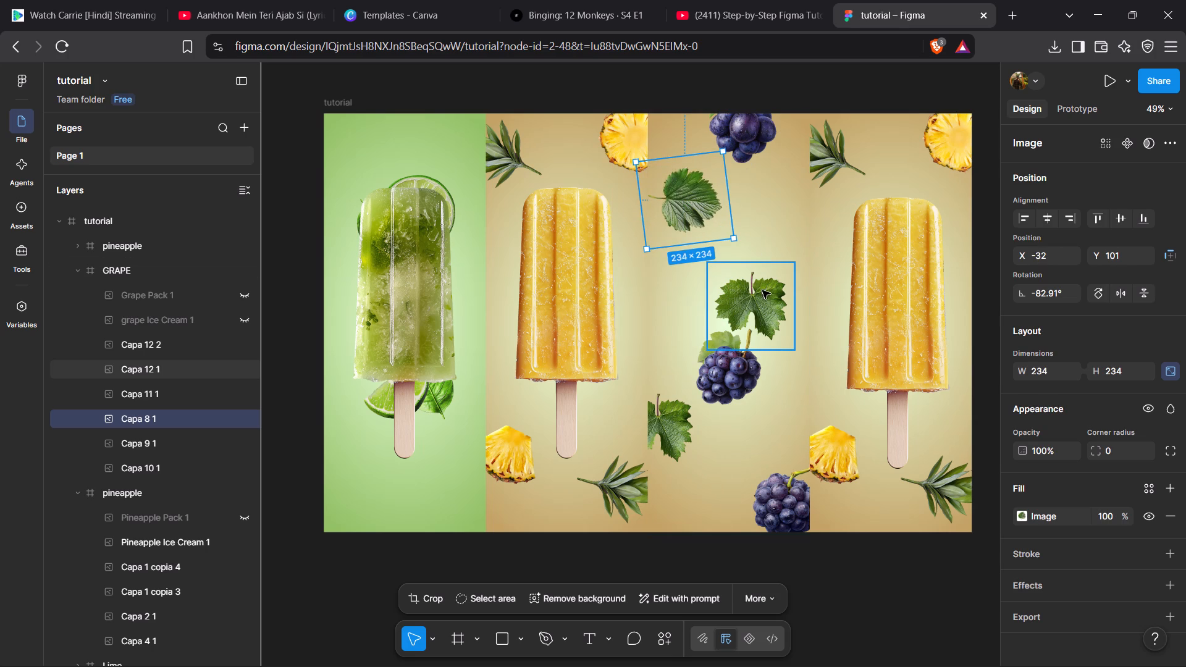
# Rotate the original Capa 12 leaf to about -25.5° and move it so the GRAPE frame's right edge crops it.
pyautogui.click(762, 295)
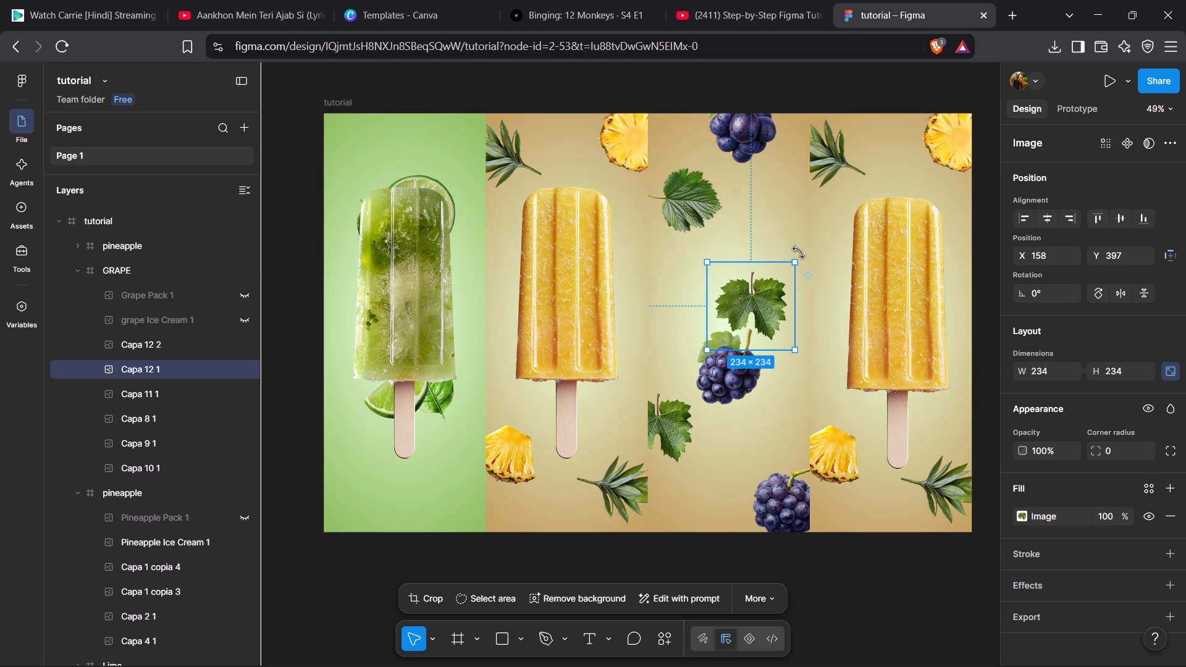
pyautogui.moveTo(798, 254); pyautogui.dragTo(826, 275)
pyautogui.moveTo(752, 293); pyautogui.dragTo(783, 296)
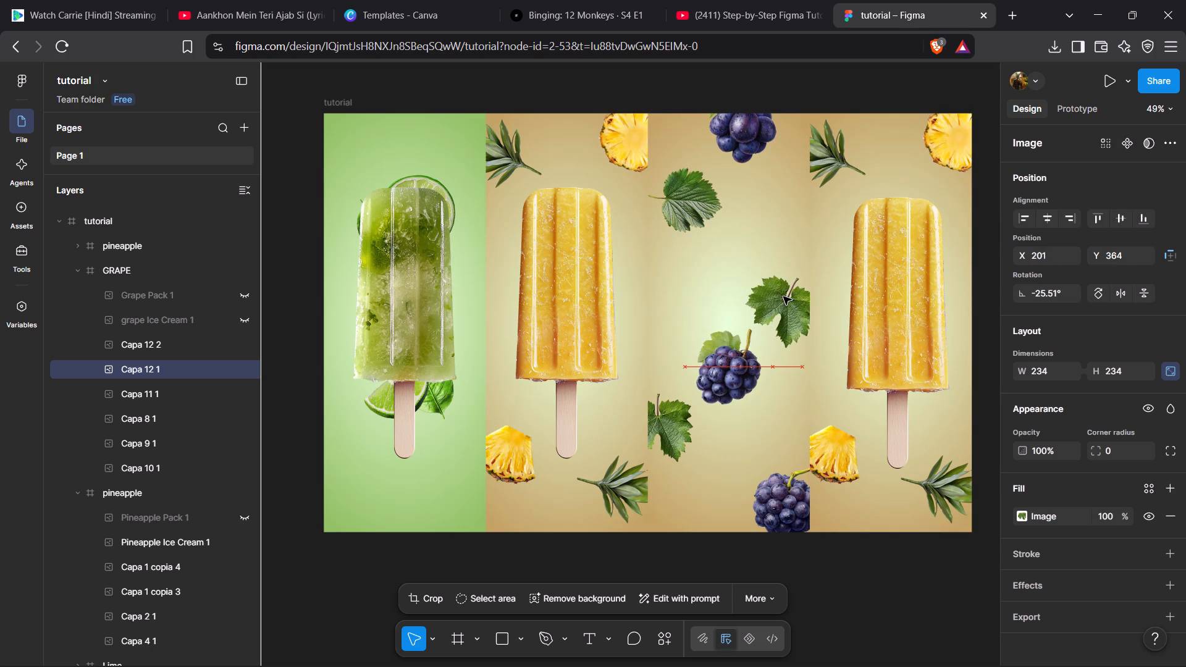
pyautogui.moveTo(783, 296); pyautogui.dragTo(792, 296)
# Move the Capa 11 grapes behind the popsicle's lower half, about X 68, Y 488, and show the grape Ice Cream 1 layer again.
pyautogui.moveTo(718, 379); pyautogui.dragTo(707, 354)
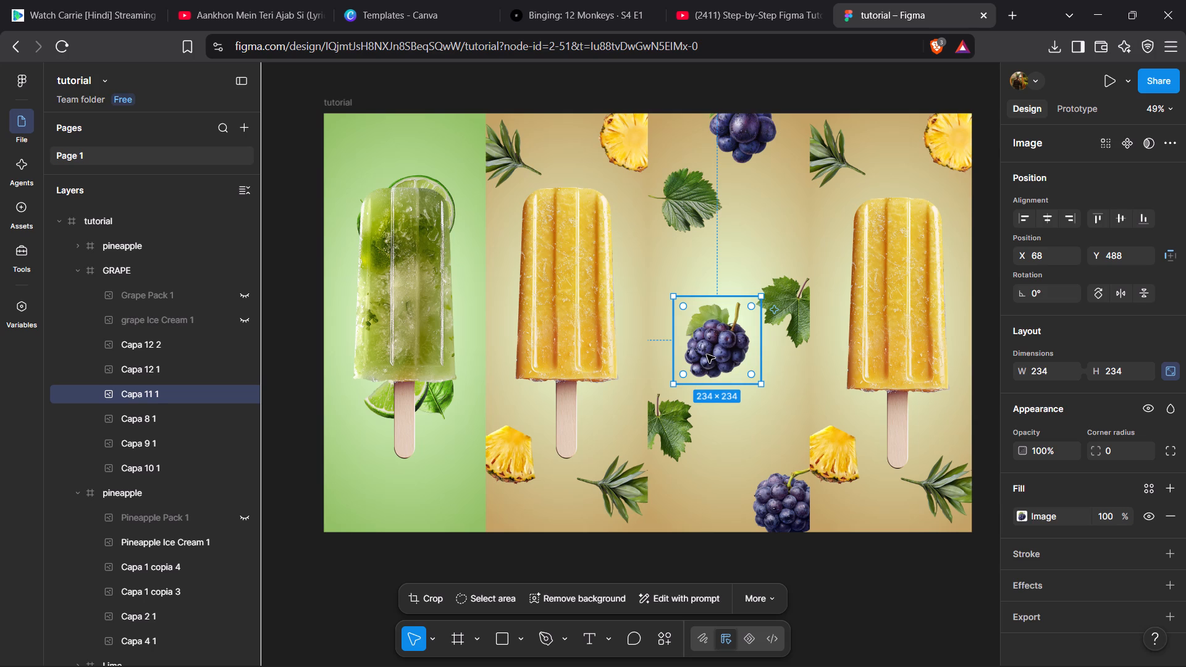
pyautogui.click(242, 323)
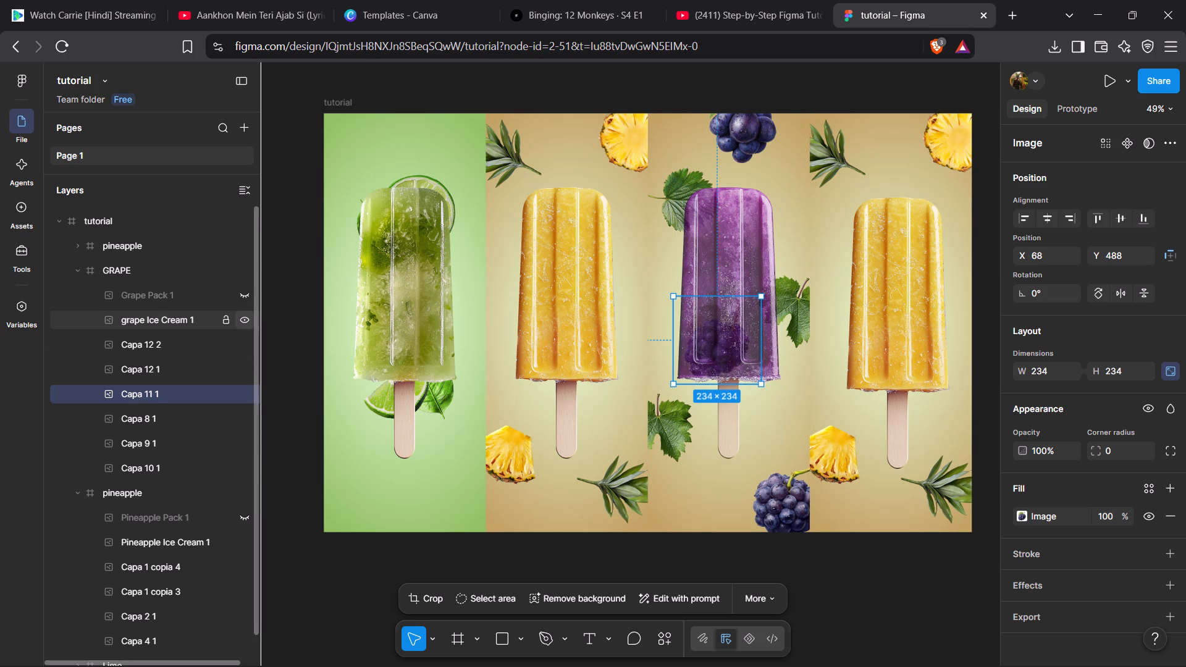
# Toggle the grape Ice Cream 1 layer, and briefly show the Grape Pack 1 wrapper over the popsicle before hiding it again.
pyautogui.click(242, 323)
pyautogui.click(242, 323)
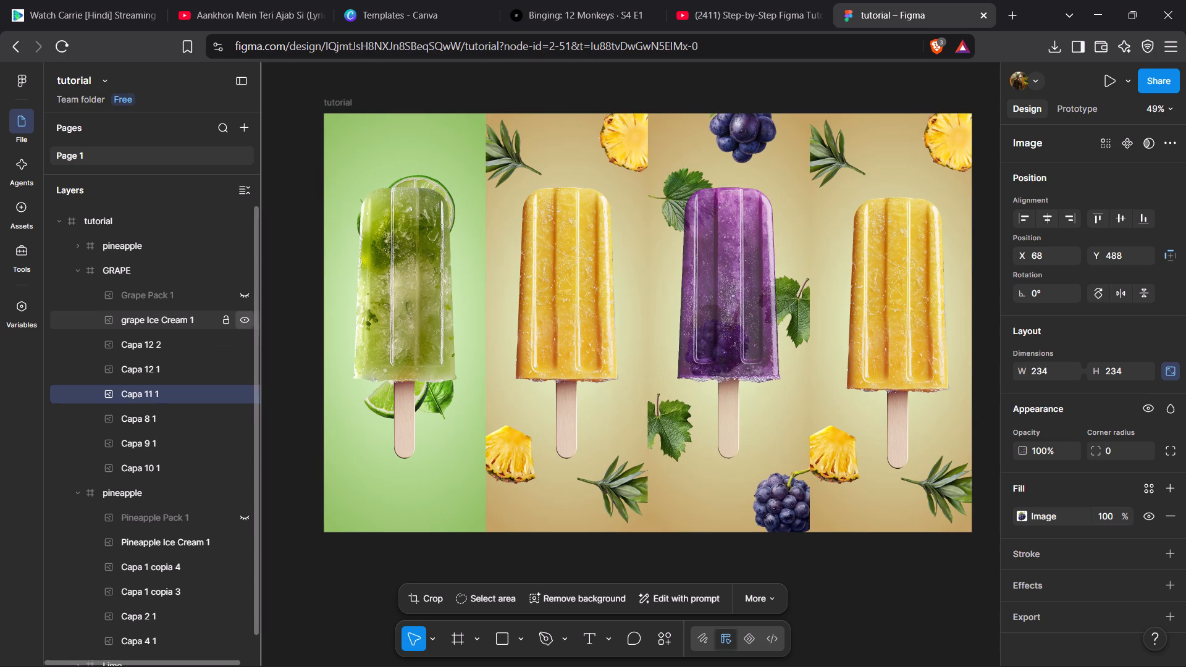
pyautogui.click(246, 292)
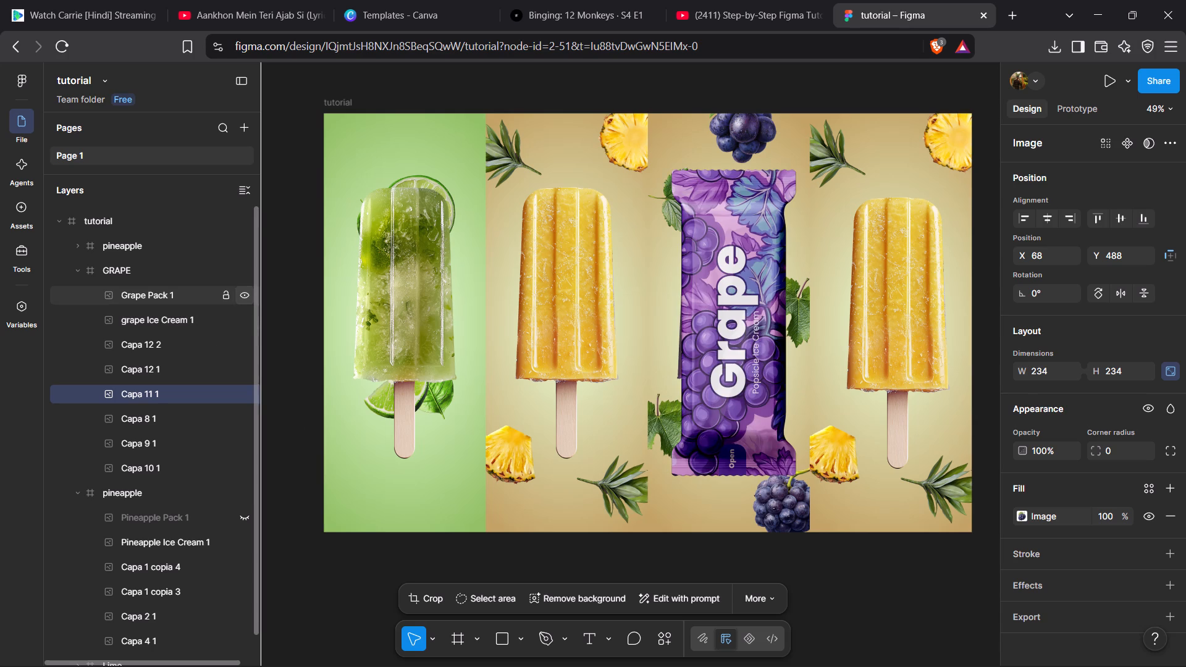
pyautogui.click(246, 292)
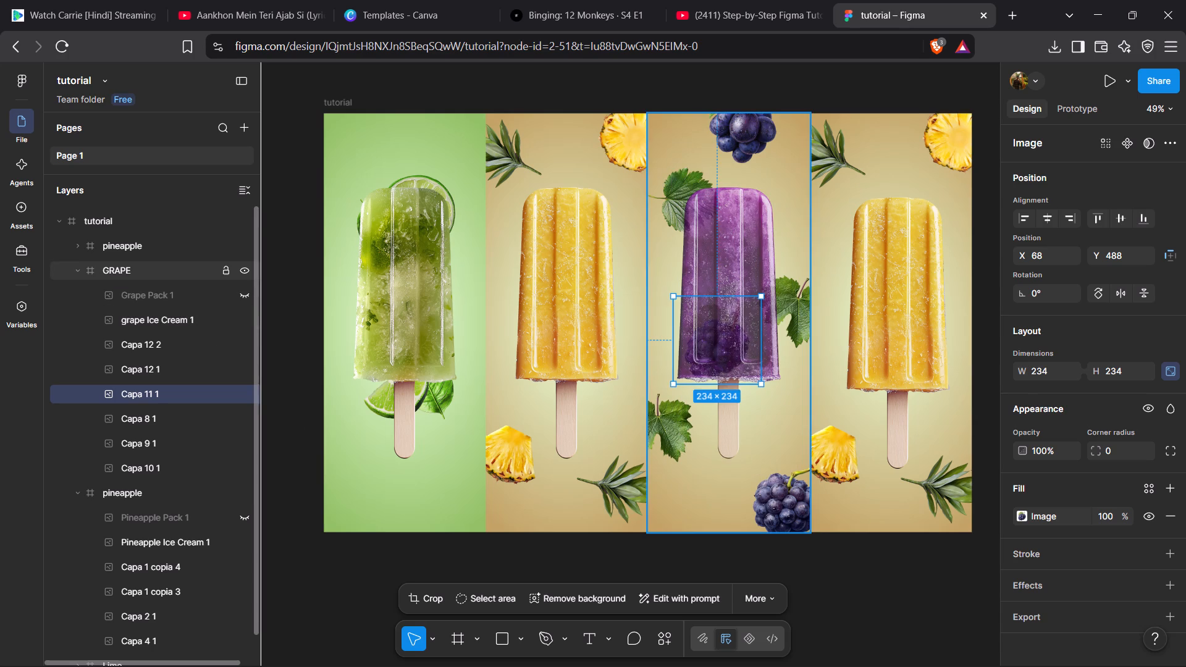
# Recolour the outer (100%) stop of the GRAPE frame's radial gradient fill to pinkish purple C164BE.
pyautogui.click(143, 268)
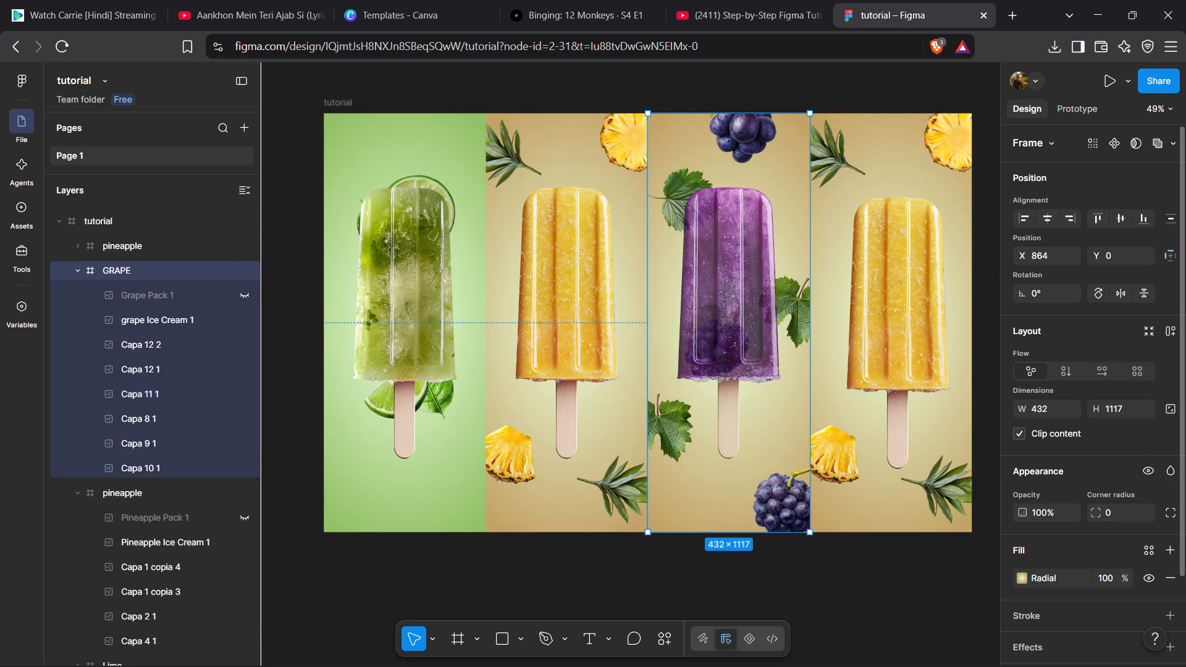
pyautogui.click(1043, 578)
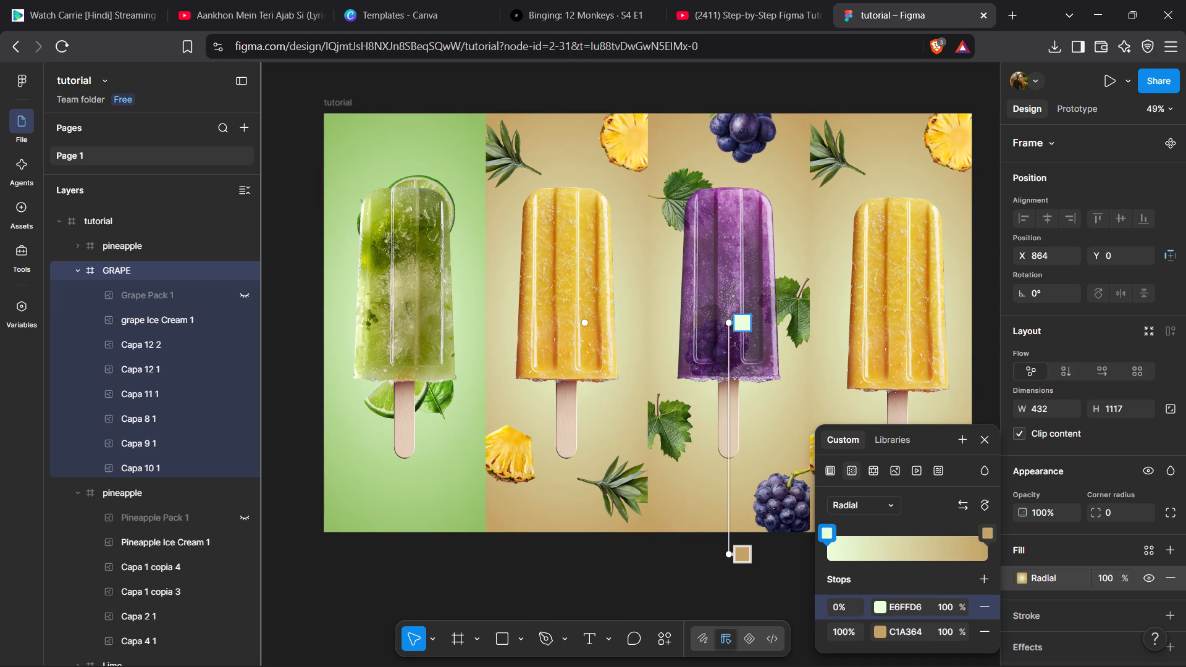
pyautogui.click(987, 536)
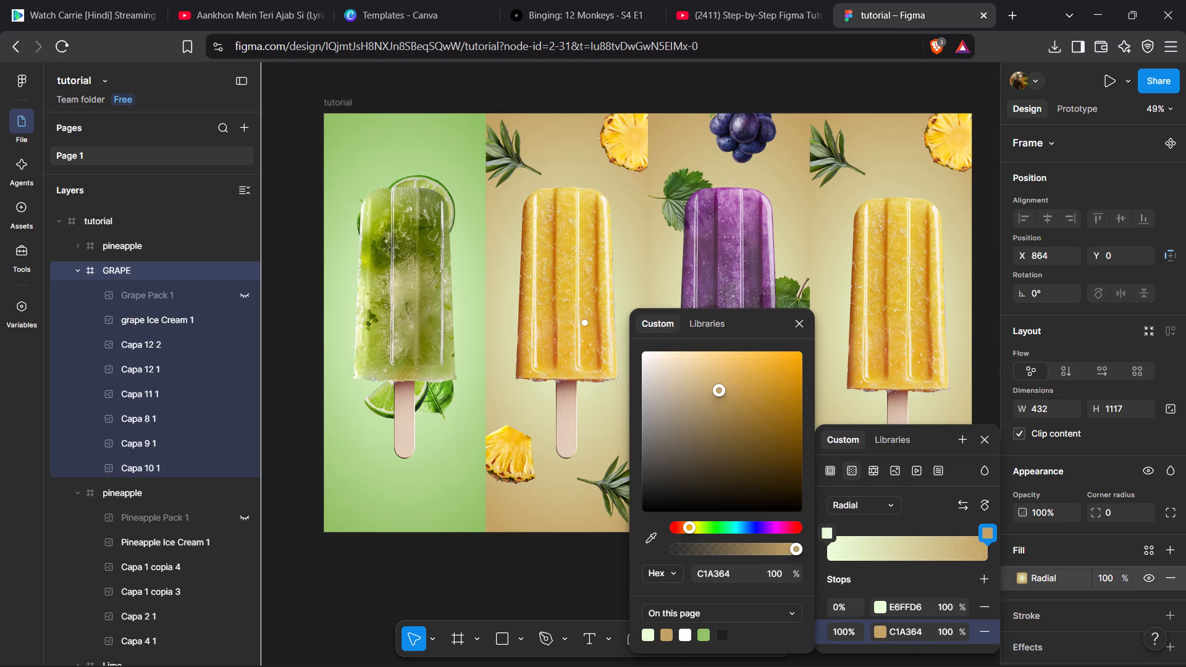
pyautogui.moveTo(692, 524); pyautogui.dragTo(747, 529)
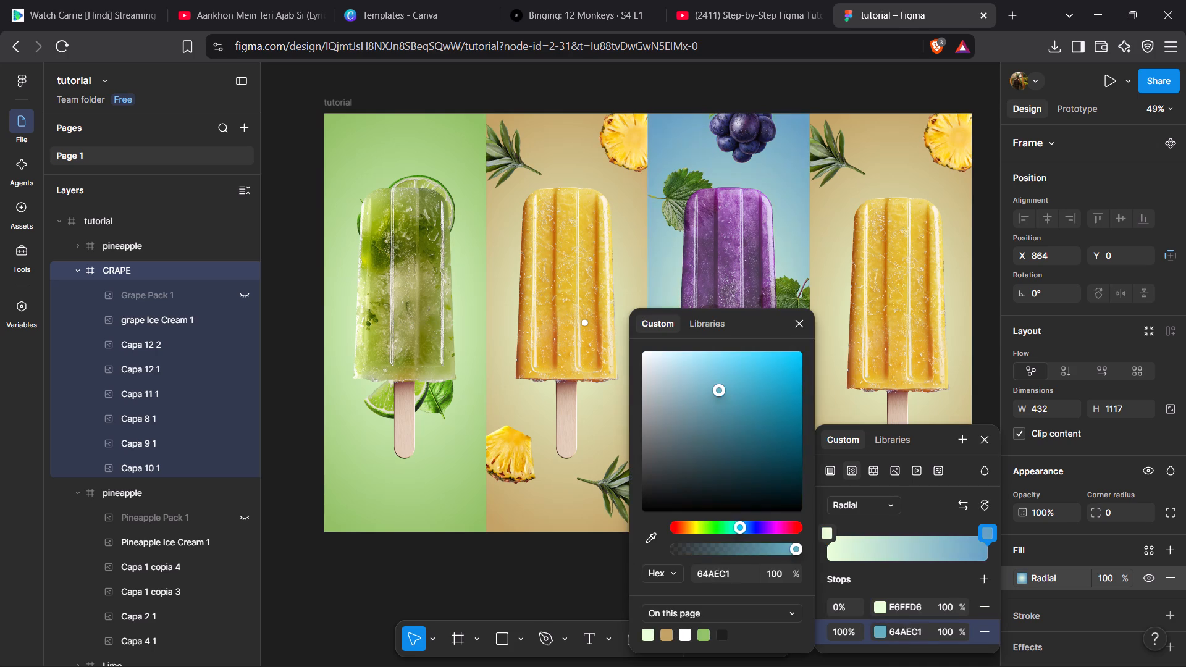
pyautogui.moveTo(747, 529); pyautogui.dragTo(757, 529)
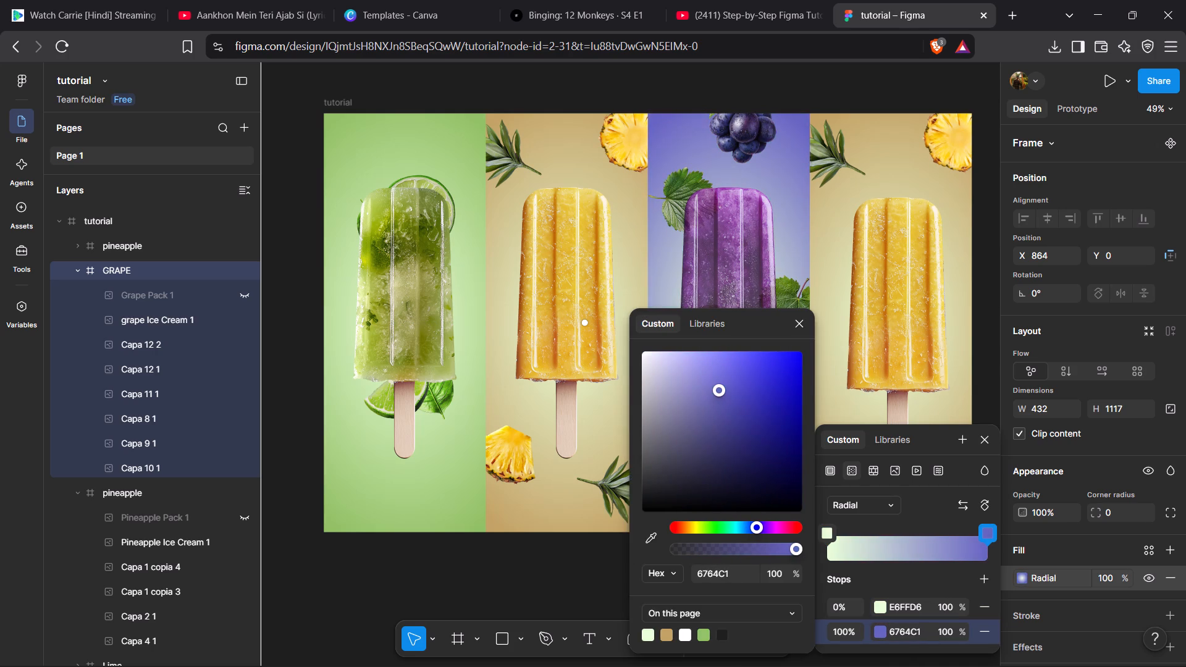
pyautogui.moveTo(757, 529); pyautogui.dragTo(746, 529)
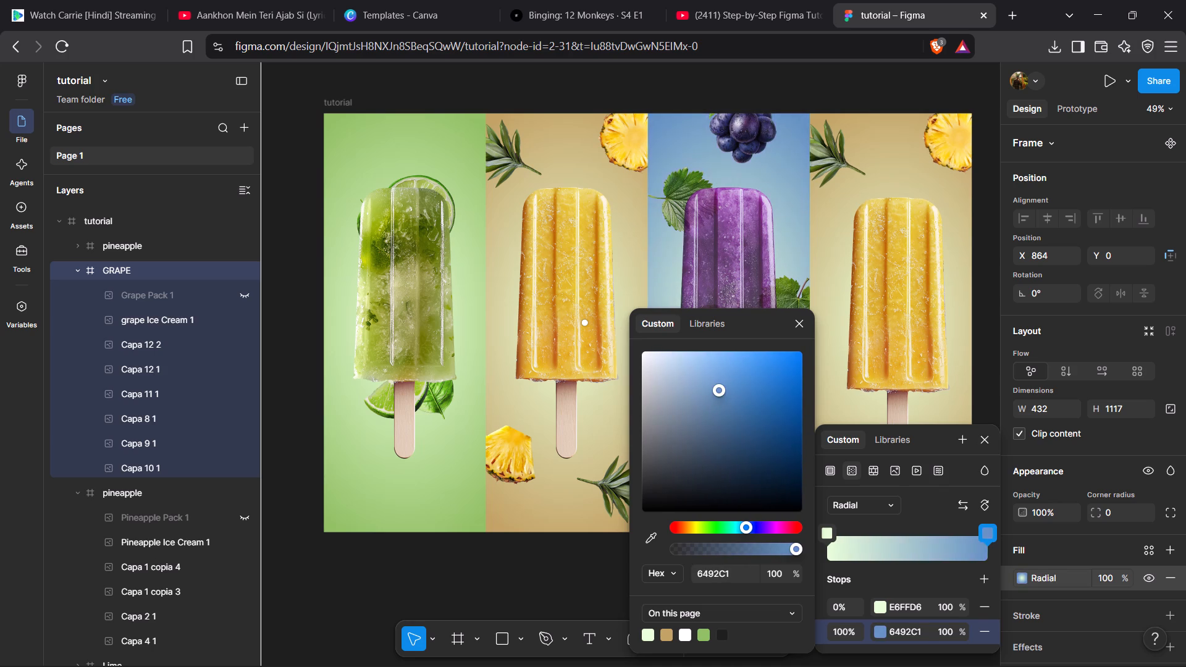
pyautogui.moveTo(746, 529); pyautogui.dragTo(756, 527)
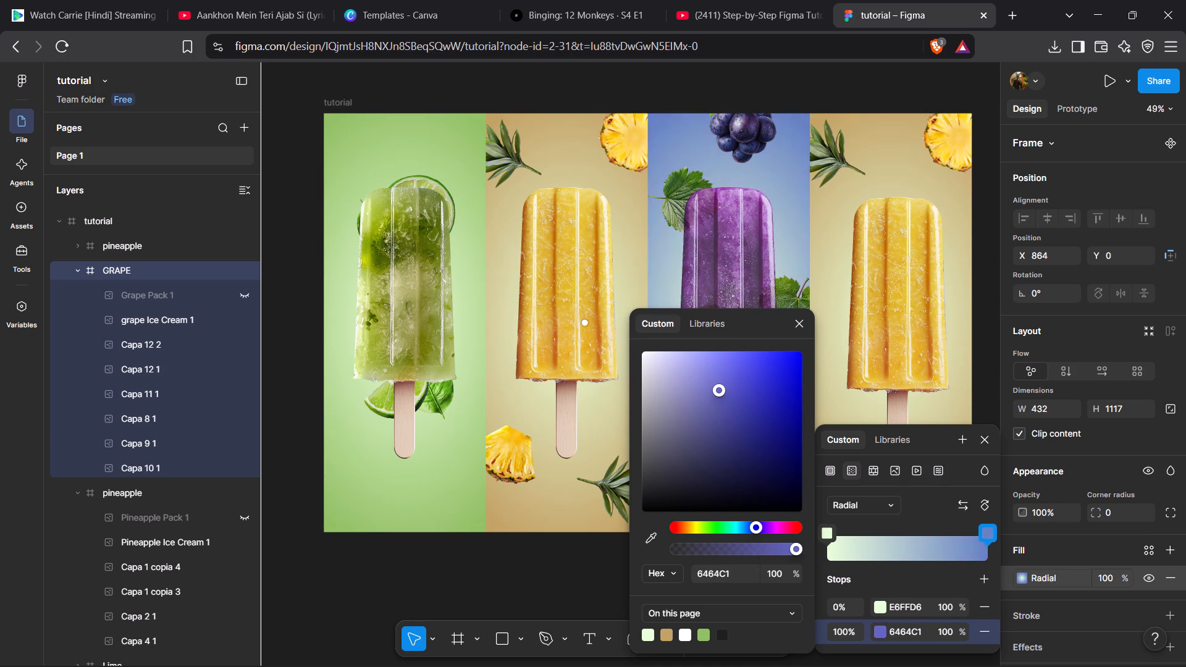
pyautogui.moveTo(756, 527); pyautogui.dragTo(772, 529)
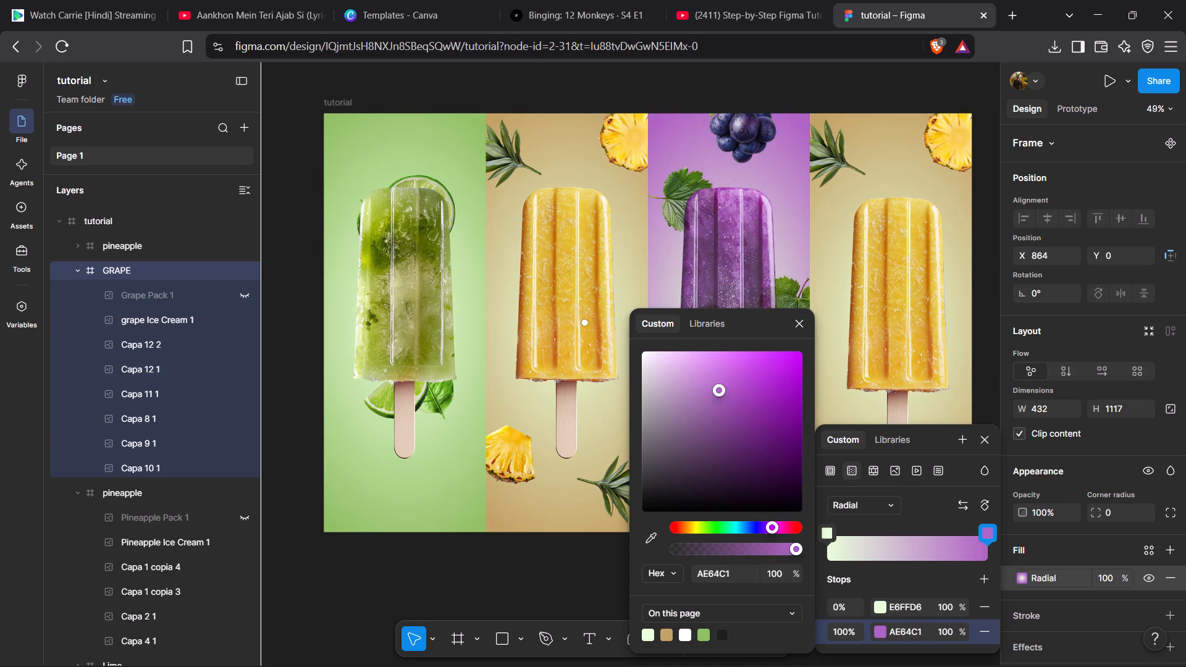
pyautogui.moveTo(772, 529); pyautogui.dragTo(773, 529)
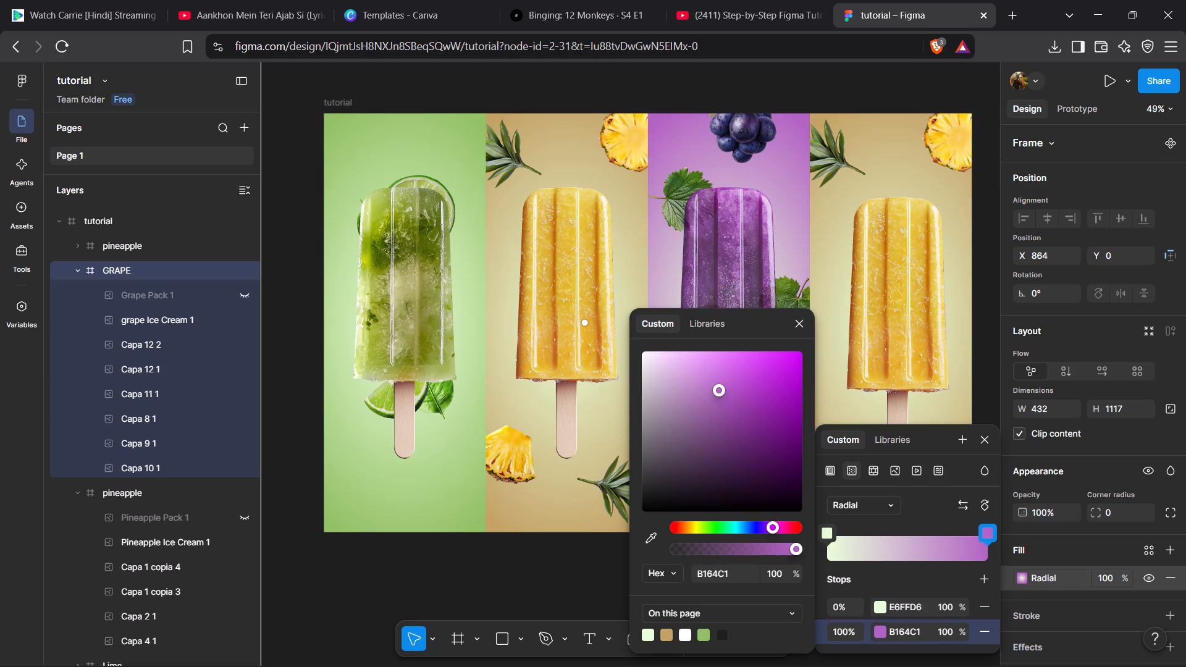
pyautogui.click(773, 526)
pyautogui.click(589, 584)
pyautogui.click(589, 584)
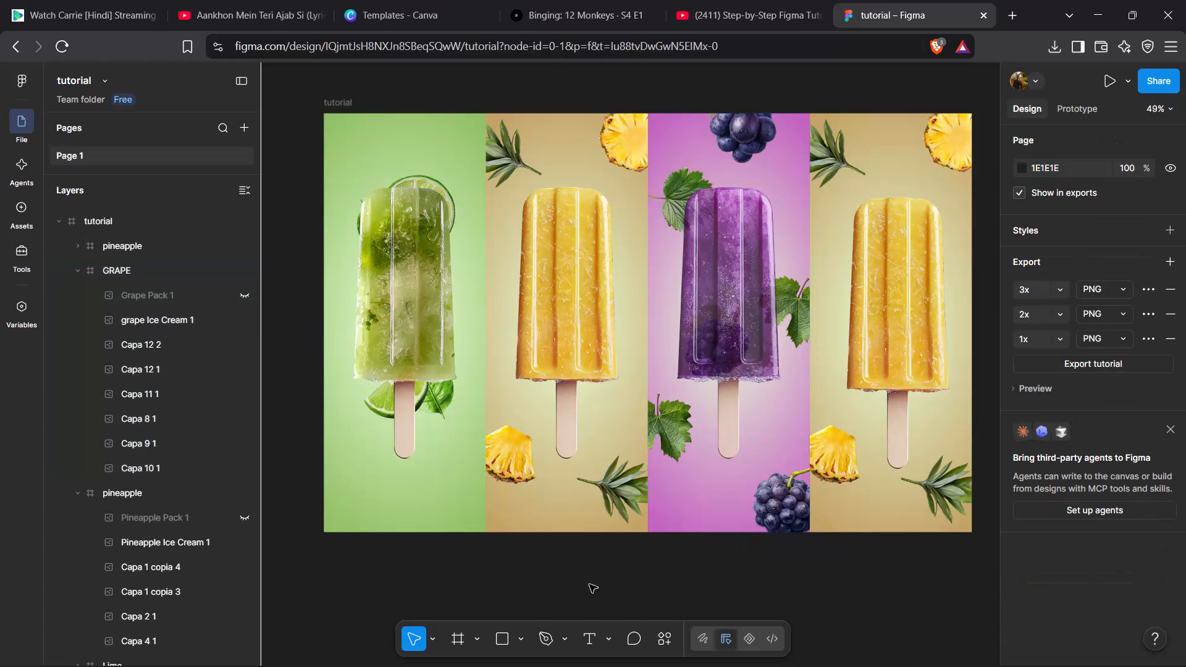
# Show the Grape Pack 1 wrapper over the popsicle in the GRAPE frame and select that layer.
pyautogui.click(243, 297)
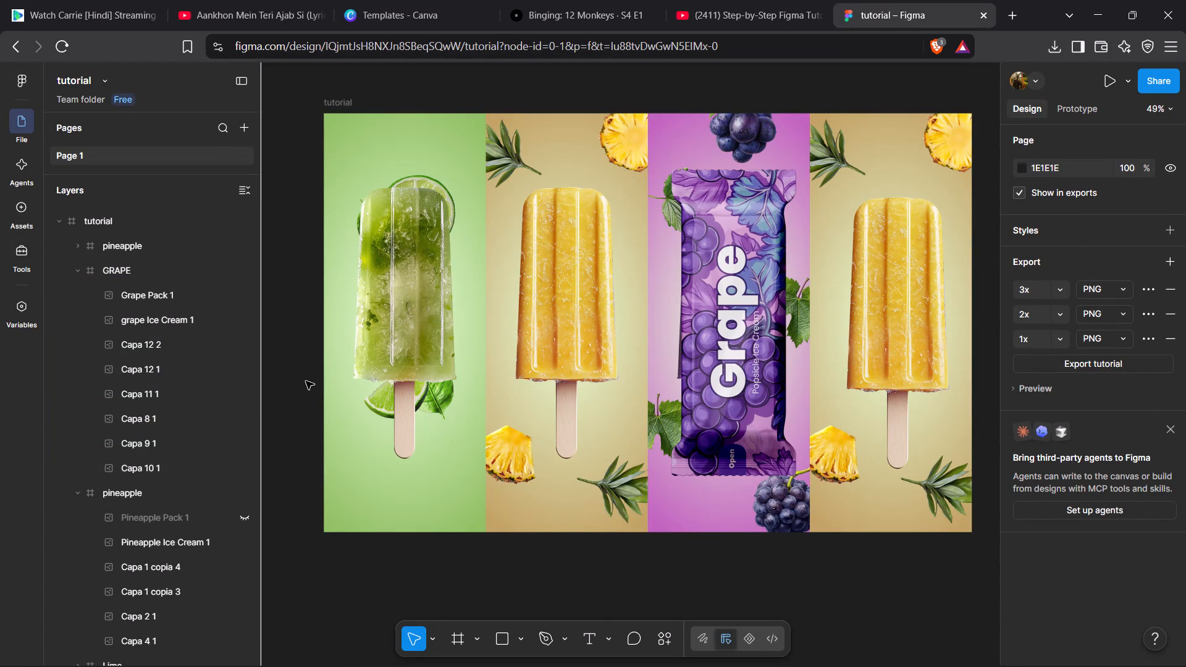
pyautogui.click(364, 584)
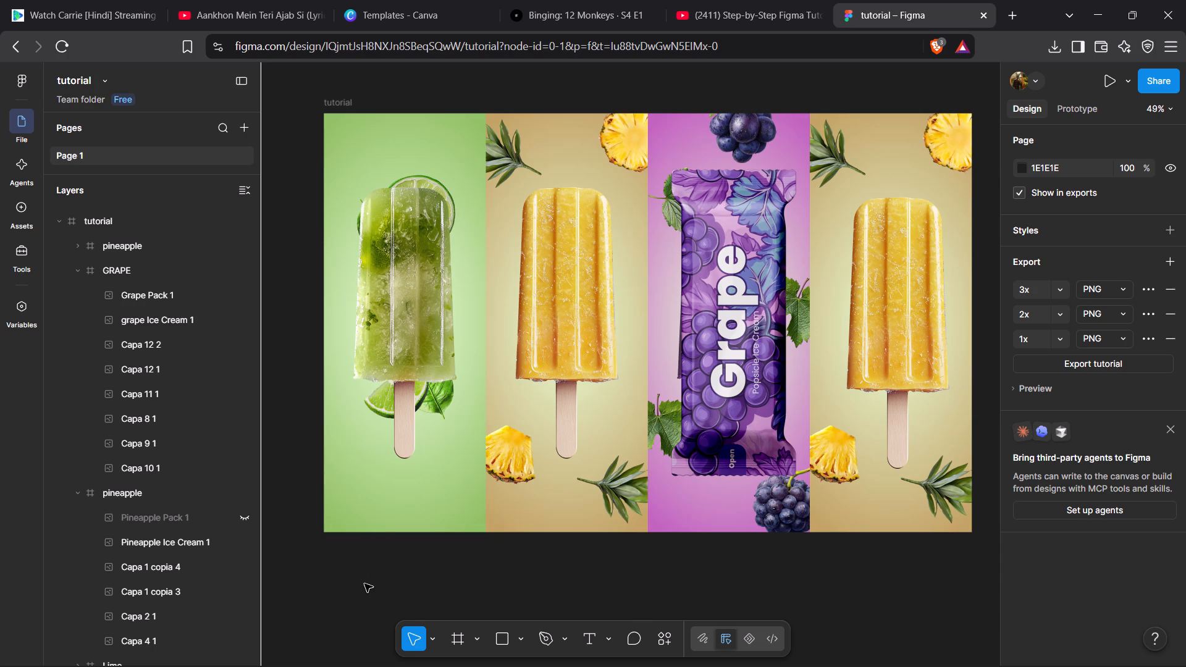
pyautogui.click(741, 313)
pyautogui.click(741, 313)
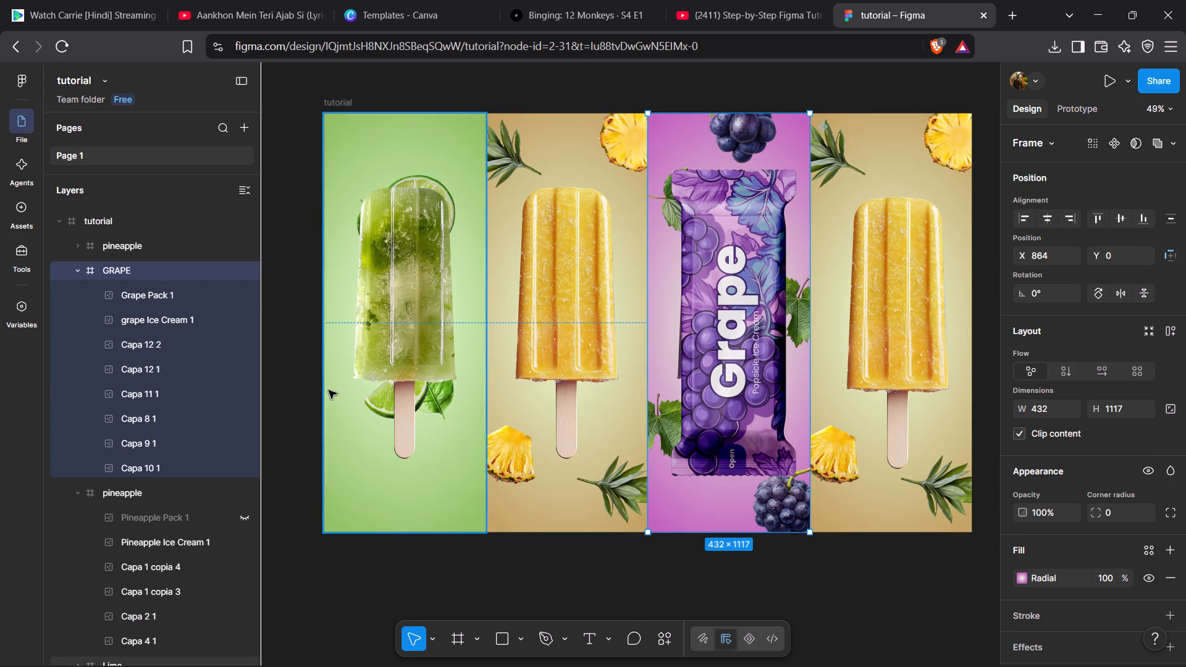
pyautogui.click(169, 293)
# Rename the duplicate pineapple frame beside the GRAPE frame as STAWBERRY.
pyautogui.click(131, 243)
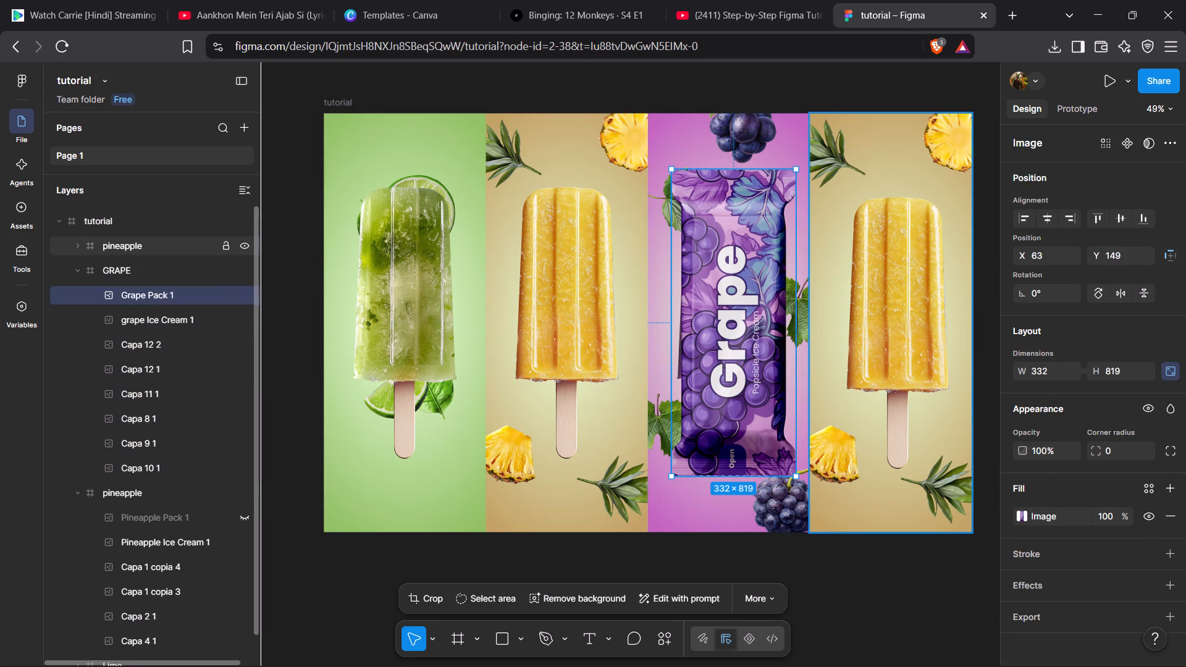
pyautogui.doubleClick(131, 243)
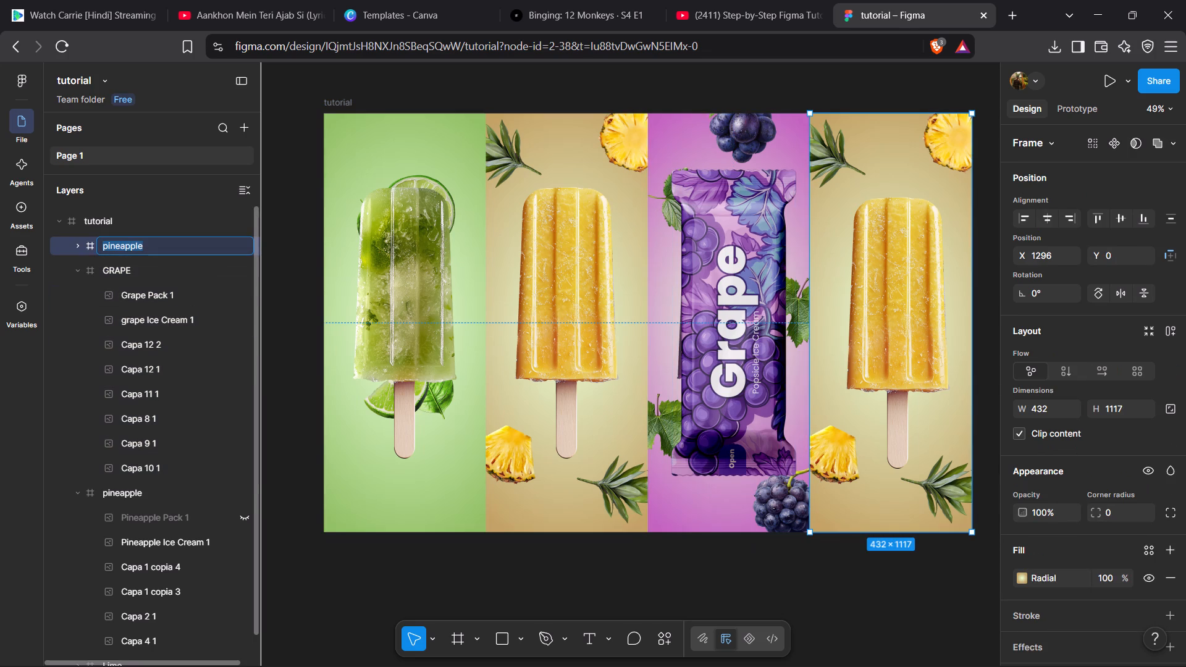
pyautogui.write('ST')
pyautogui.press('a')
pyautogui.write('WBERRY')
pyautogui.press('Return')
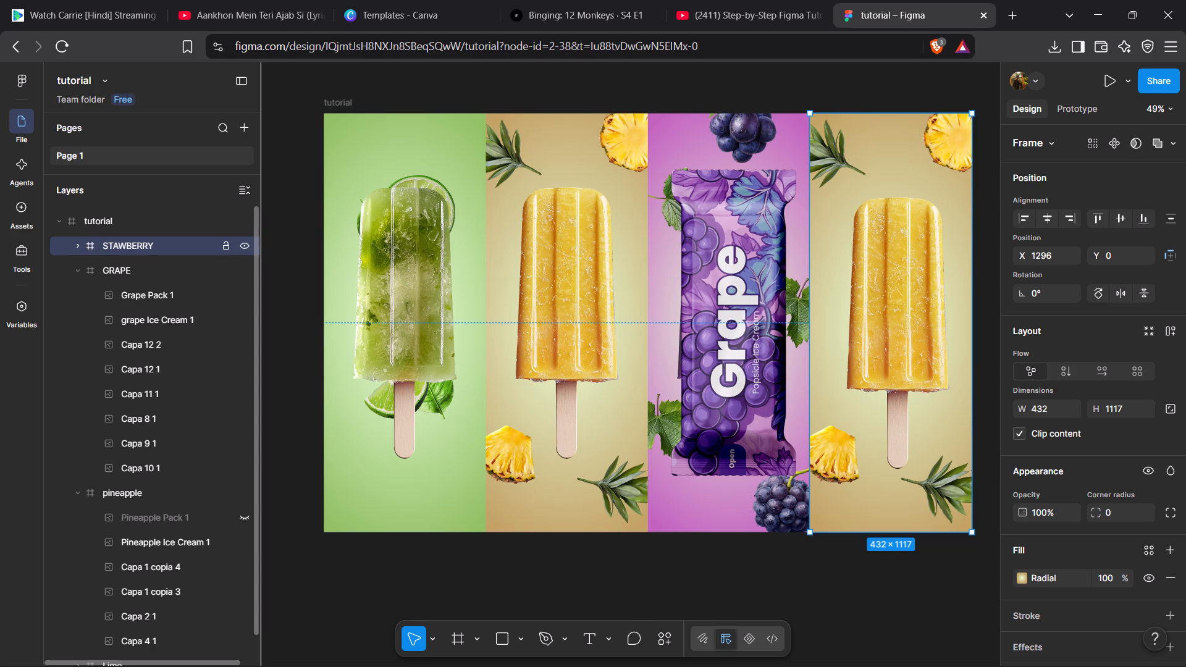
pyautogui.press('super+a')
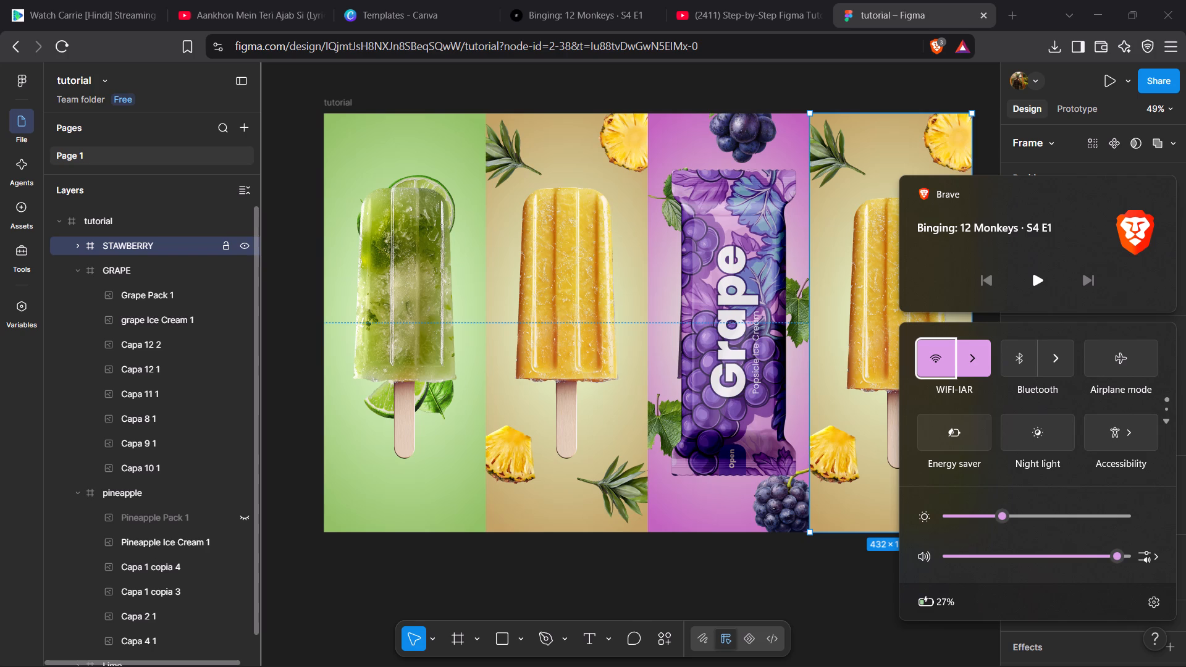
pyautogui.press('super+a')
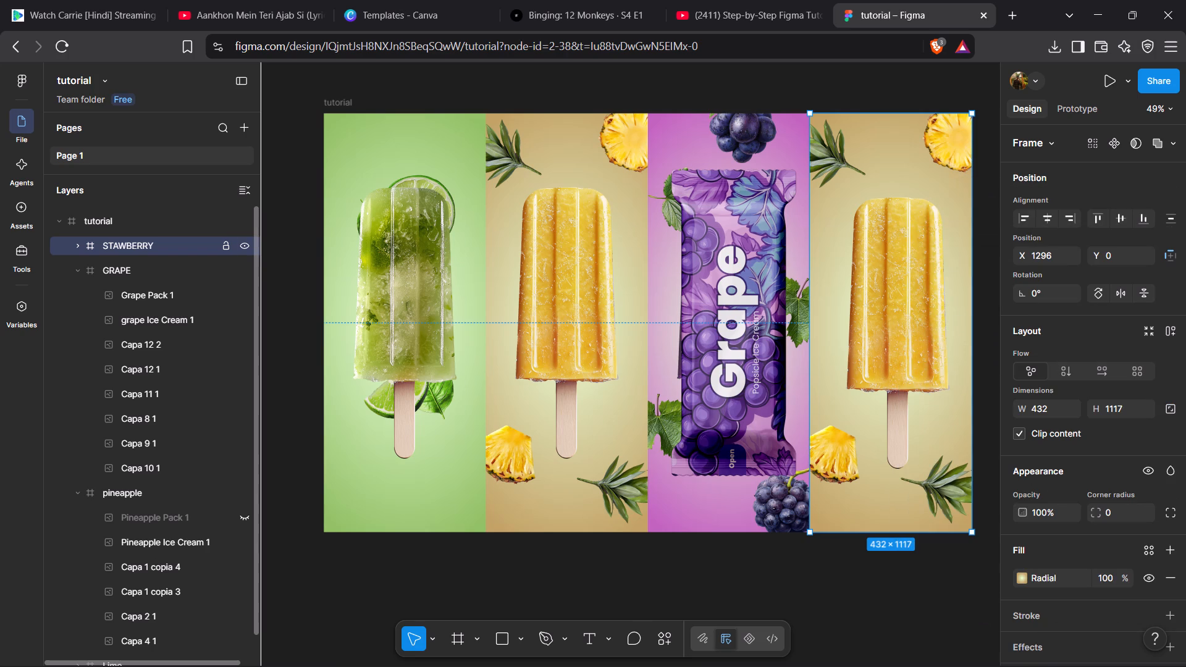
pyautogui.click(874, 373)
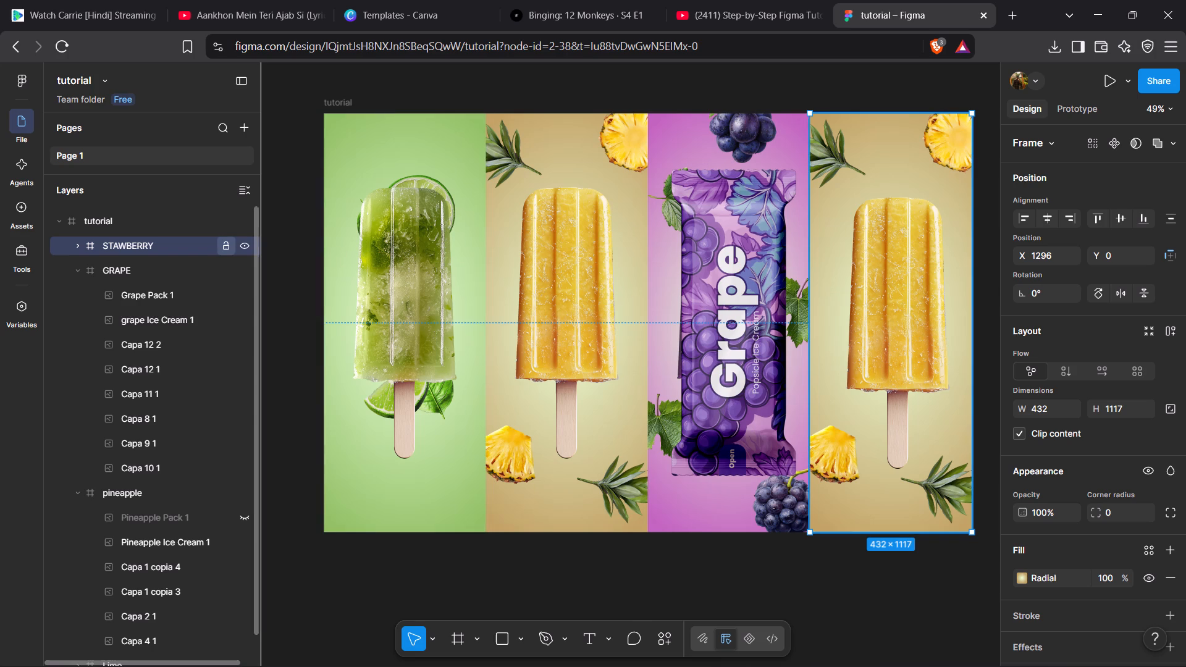
# Expand the STAWBERRY frame, unhide its Pineapple Pack 1 wrapper image and delete it.
pyautogui.click(65, 242)
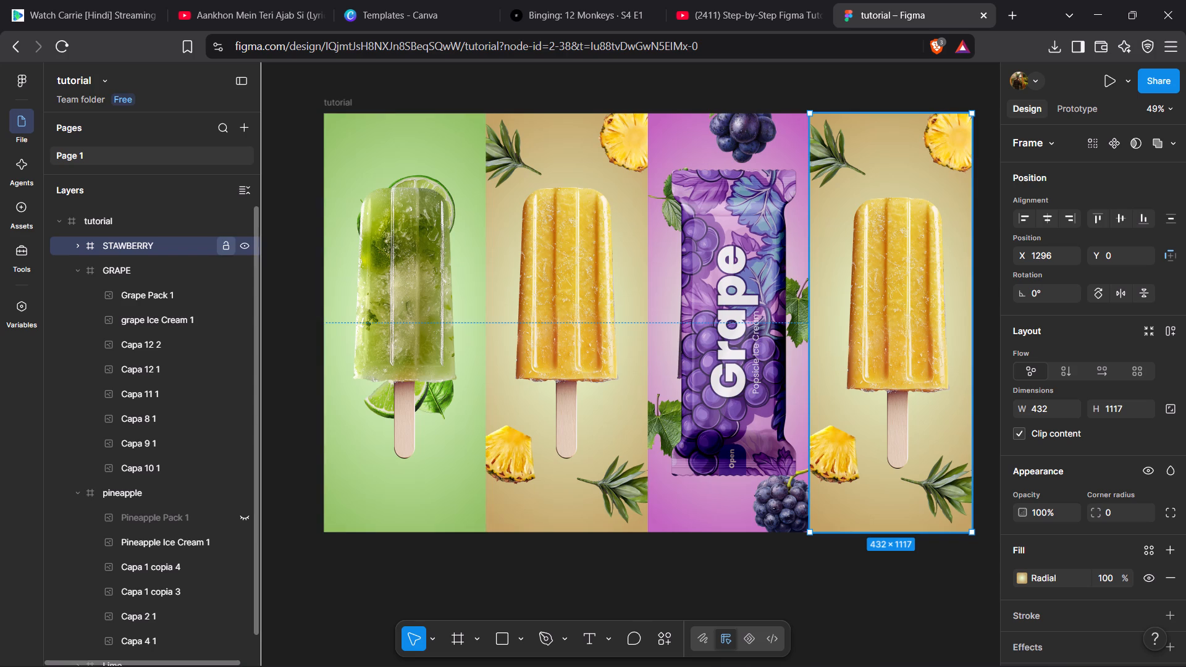
pyautogui.click(79, 244)
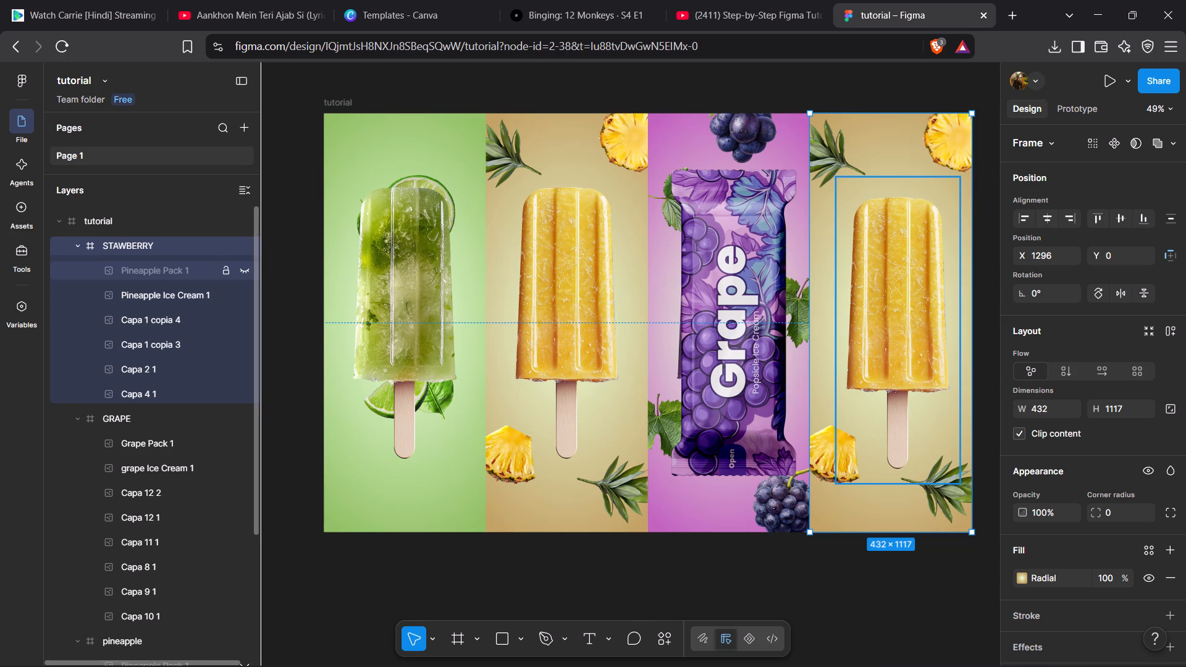
pyautogui.click(246, 273)
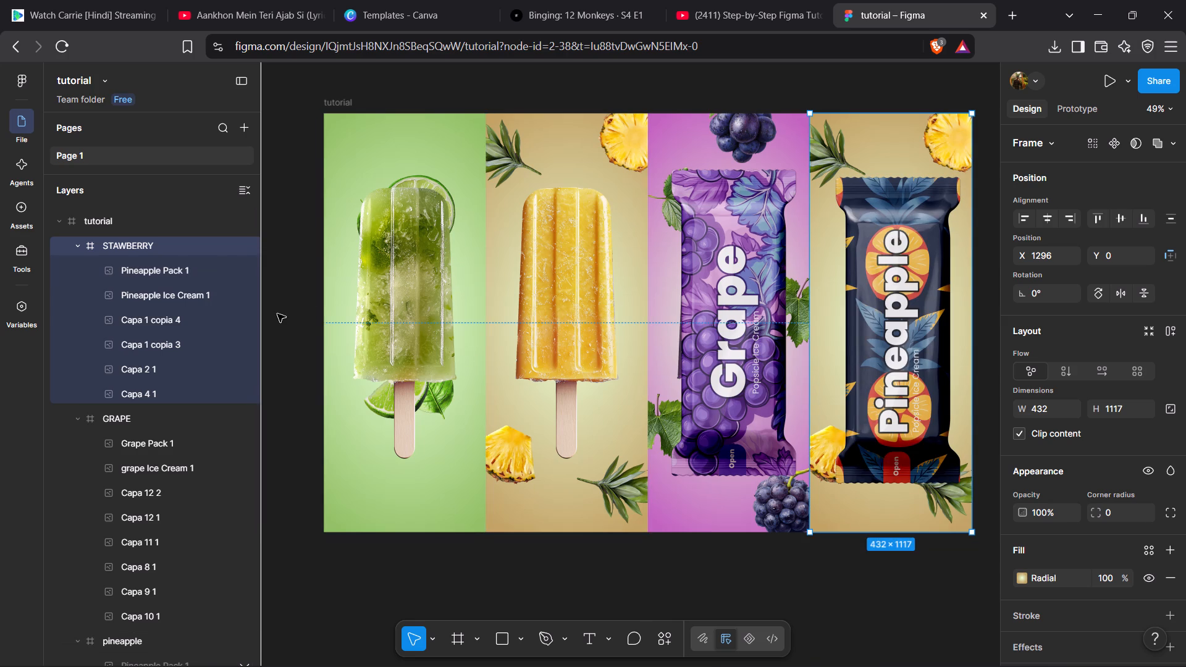
pyautogui.click(170, 269)
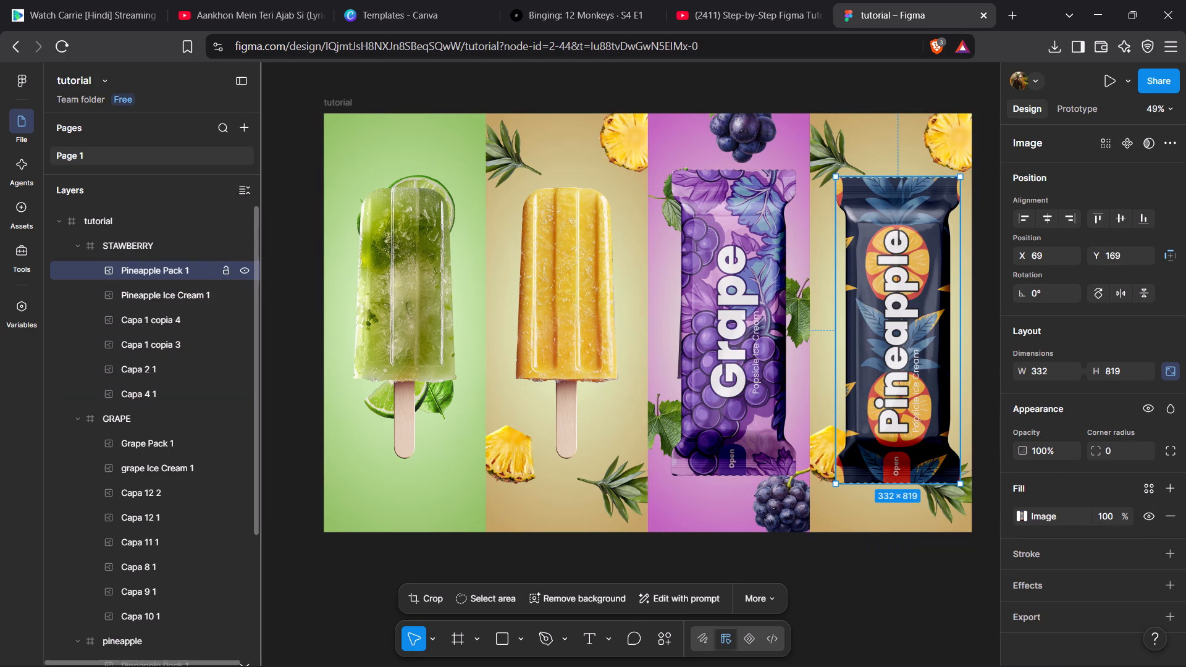
pyautogui.press('Delete')
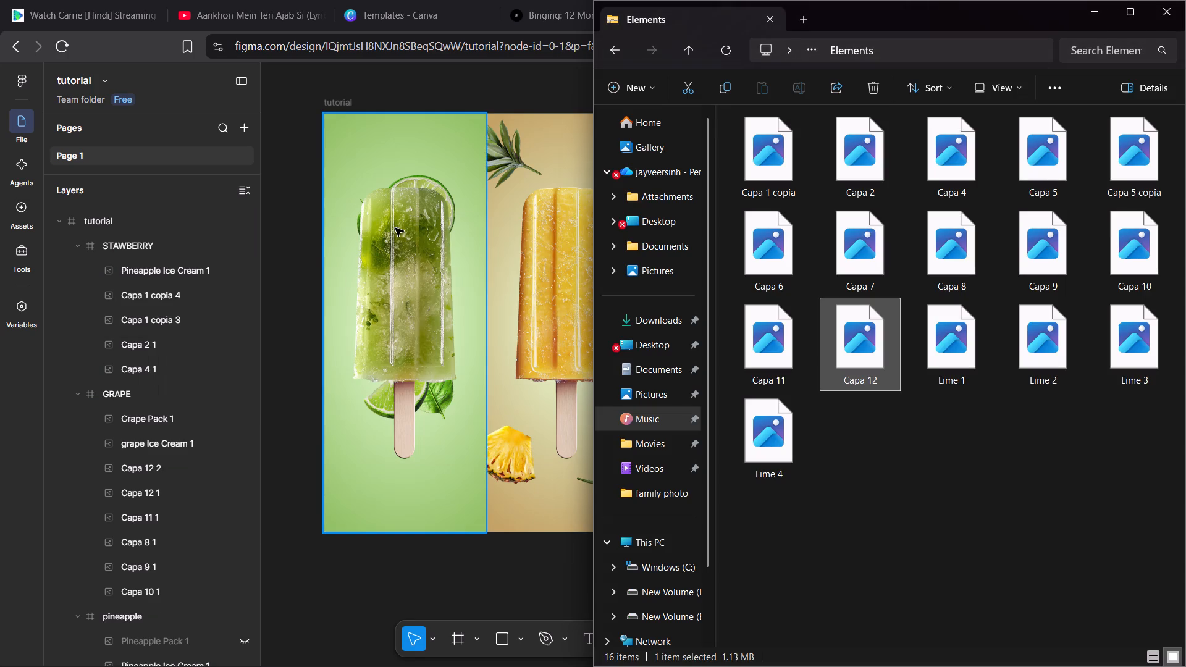
# In File Explorer, preview the strawberry Pack image from the Pack folder and place it on the Figma canvas over the pineapple frame.
pyautogui.press('BackSpace')
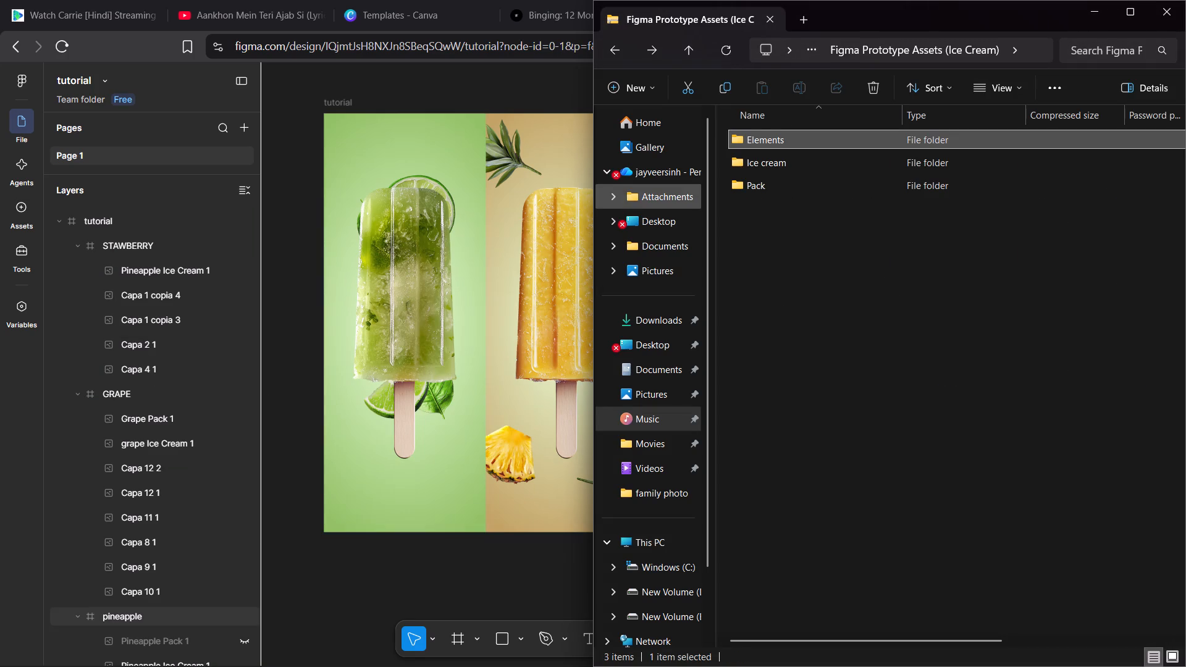
pyautogui.doubleClick(764, 190)
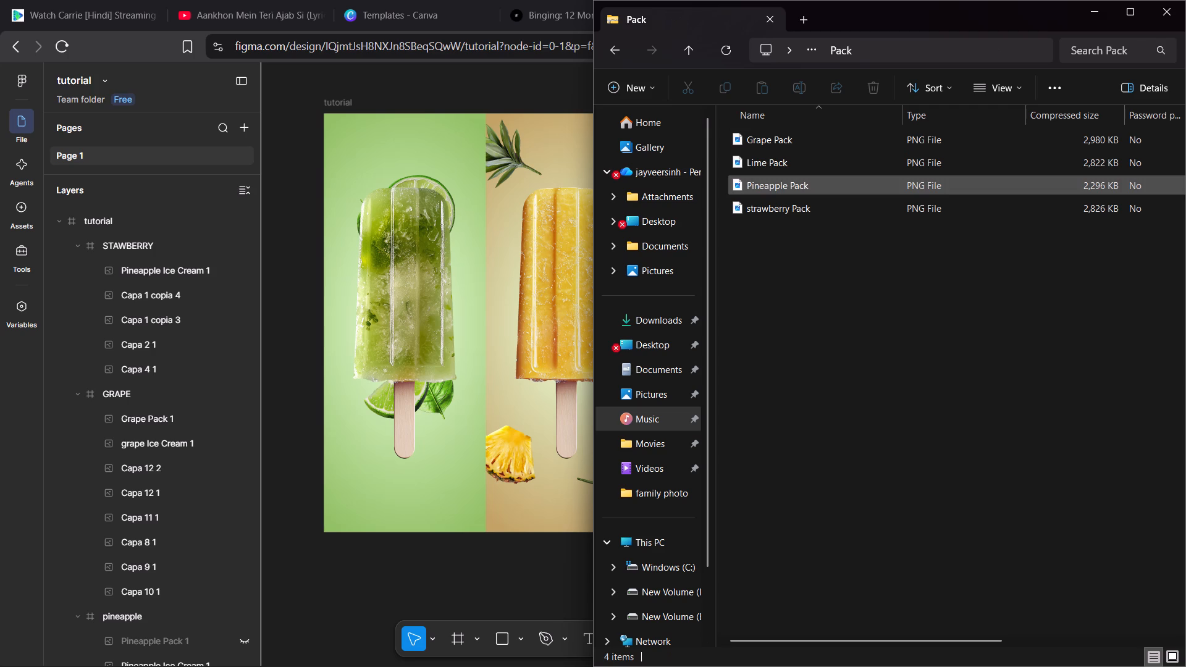
pyautogui.doubleClick(790, 214)
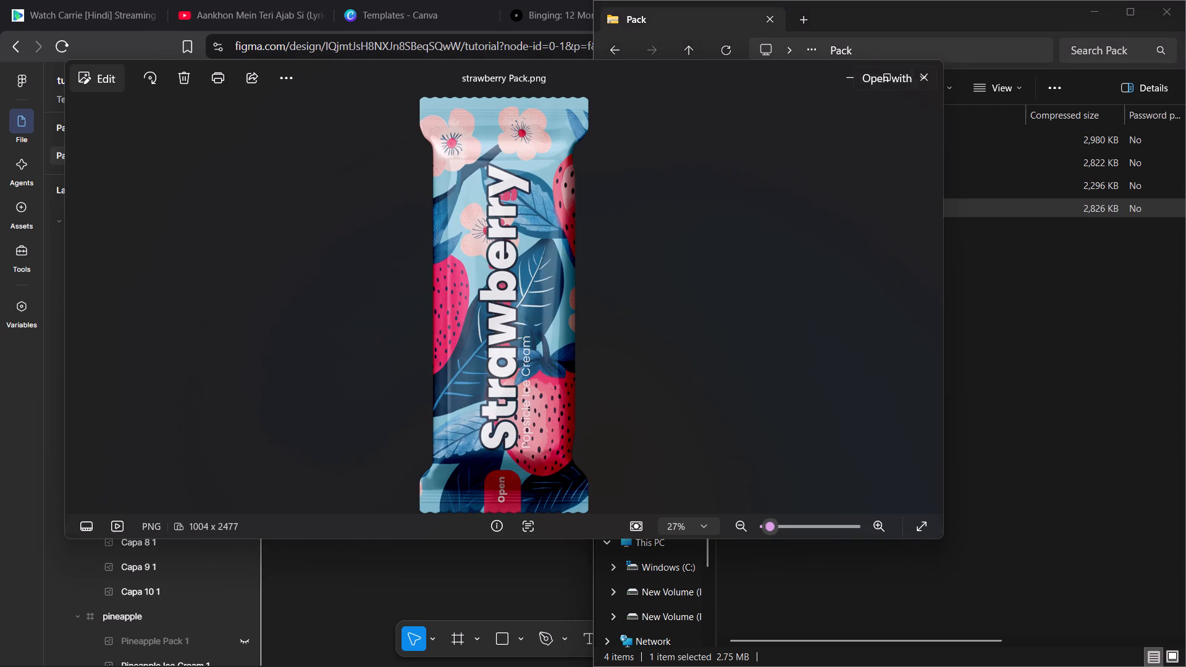
pyautogui.click(920, 80)
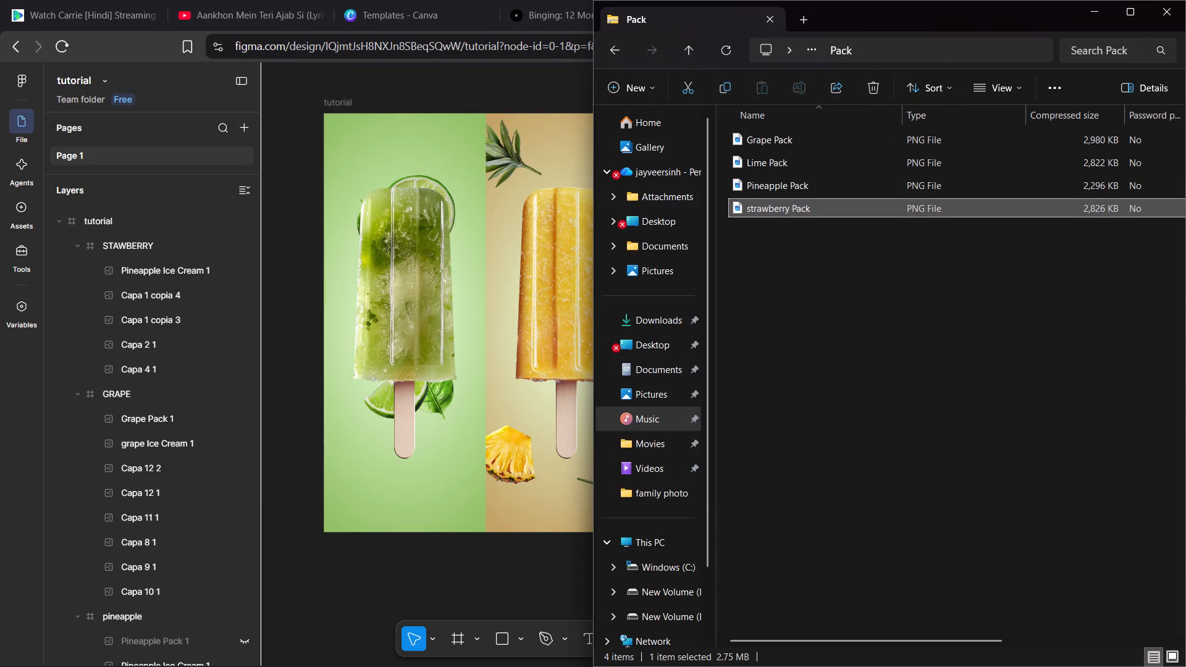
pyautogui.moveTo(851, 211); pyautogui.dragTo(500, 259)
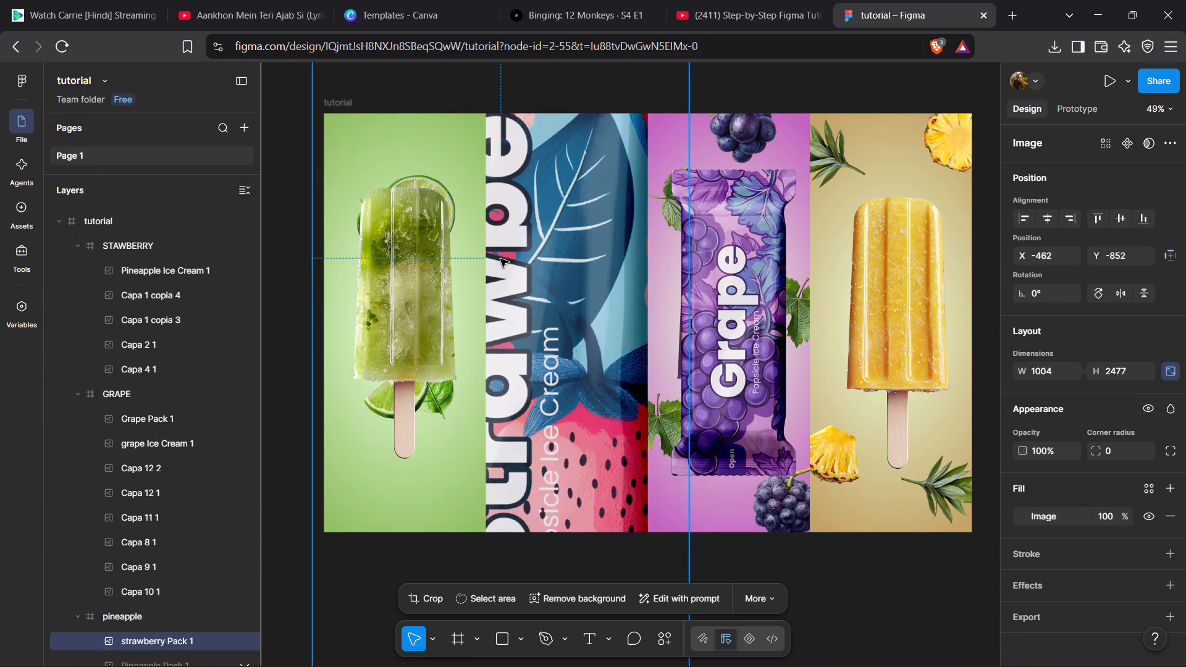
# Set the strawberry Pack 1 image's width to 332 with its proportions locked.
pyautogui.click(1046, 369)
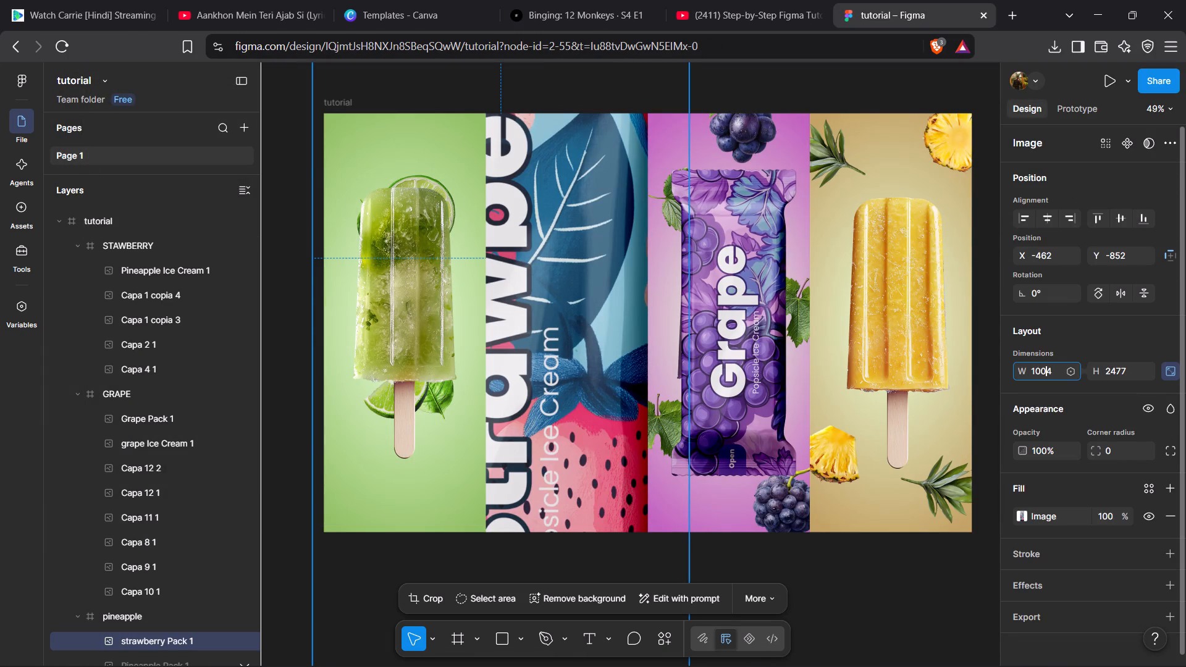
pyautogui.write('330')
pyautogui.press('BackSpace')
pyautogui.press('2')
pyautogui.press('Return')
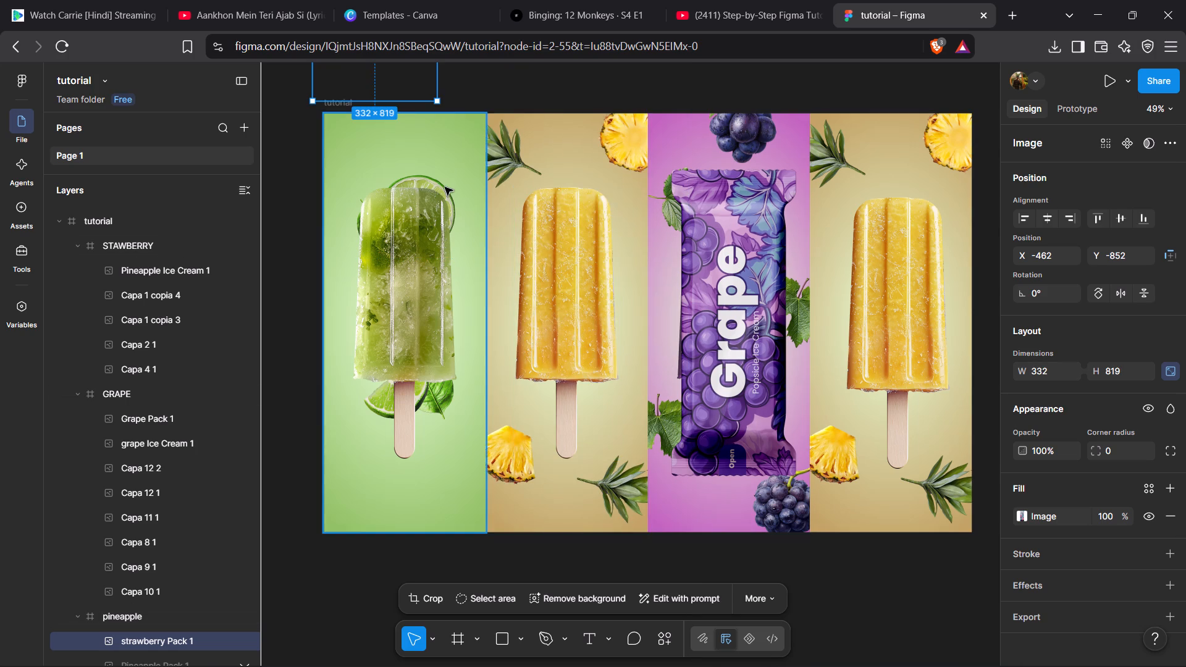
# Move the strawberry Pack 1 wrapper into the STAWBERRY frame over its popsicle, at about X 63, Y 131.
pyautogui.moveTo(395, 82); pyautogui.dragTo(728, 304)
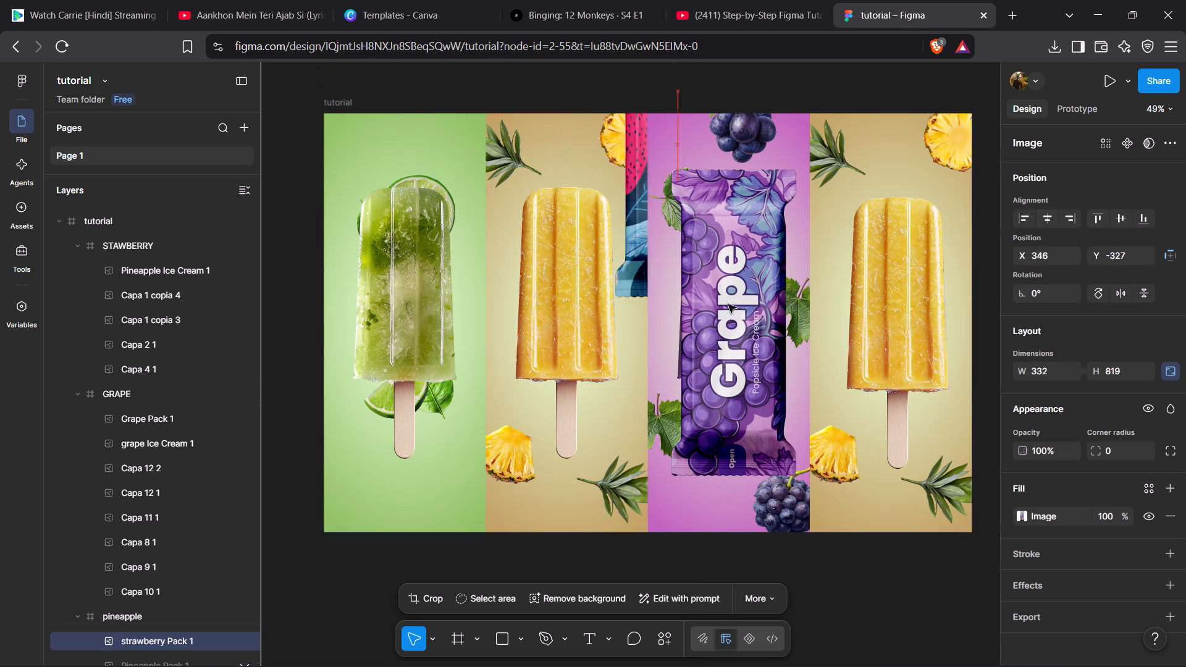
pyautogui.moveTo(728, 304); pyautogui.dragTo(912, 424)
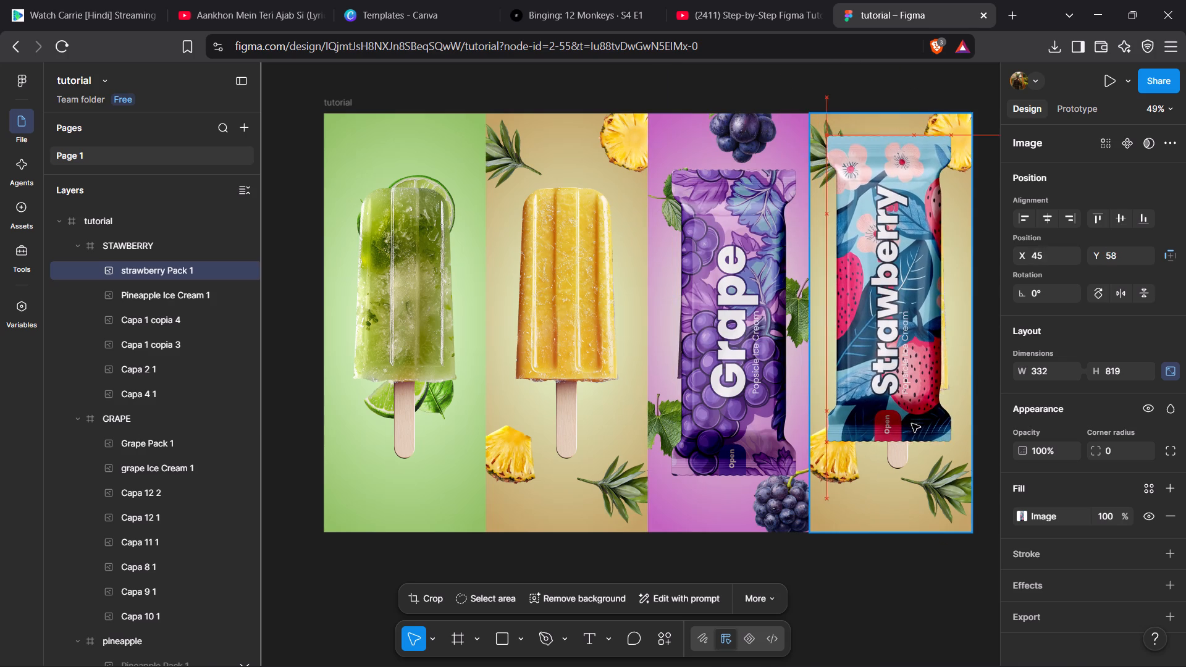
pyautogui.moveTo(912, 424); pyautogui.dragTo(917, 453)
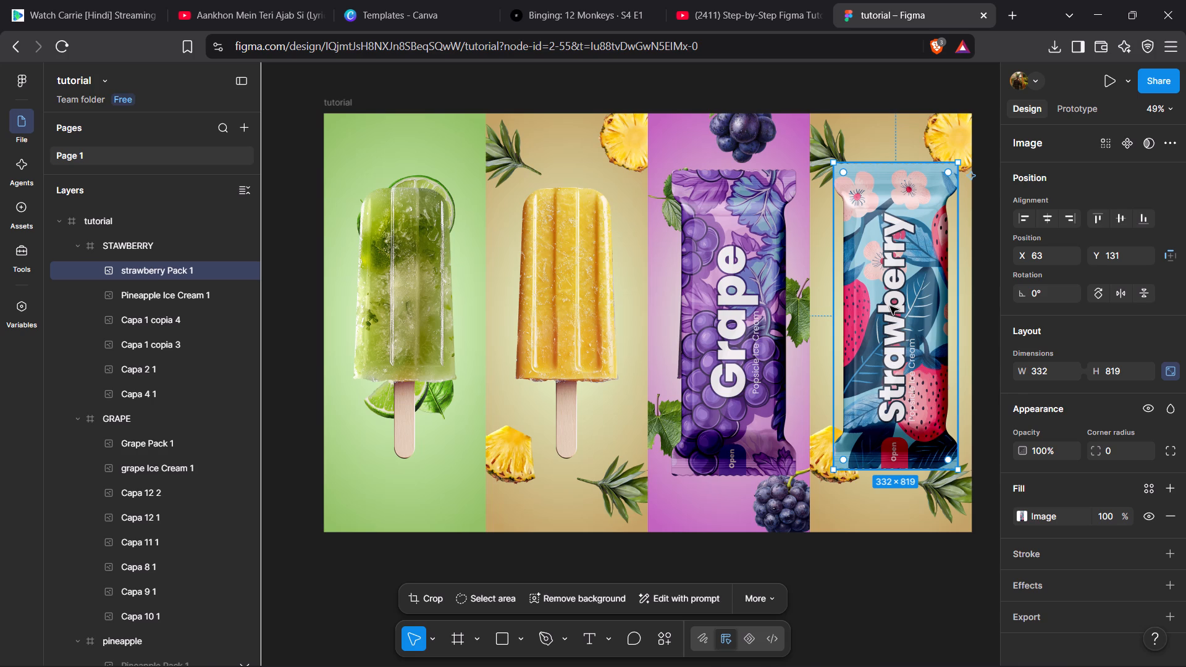
# Hide the strawberry Pack 1 wrapper and delete the Pineapple Ice Cream 1 image from the STAWBERRY frame.
pyautogui.click(245, 269)
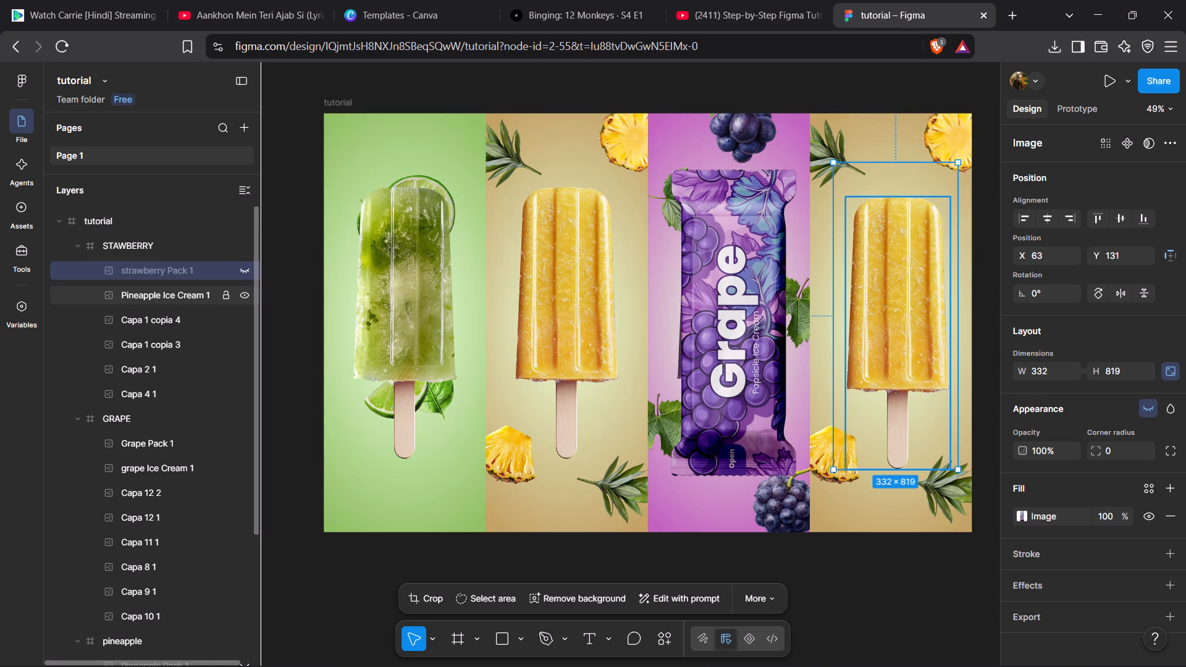
pyautogui.click(175, 296)
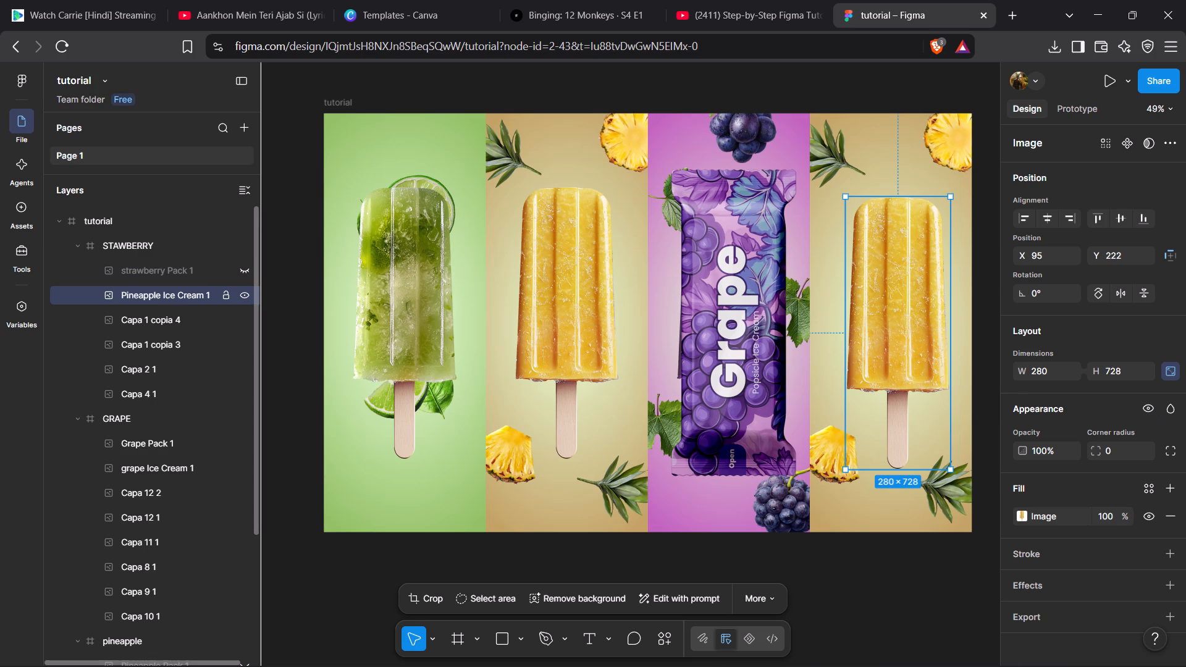
pyautogui.press('Delete')
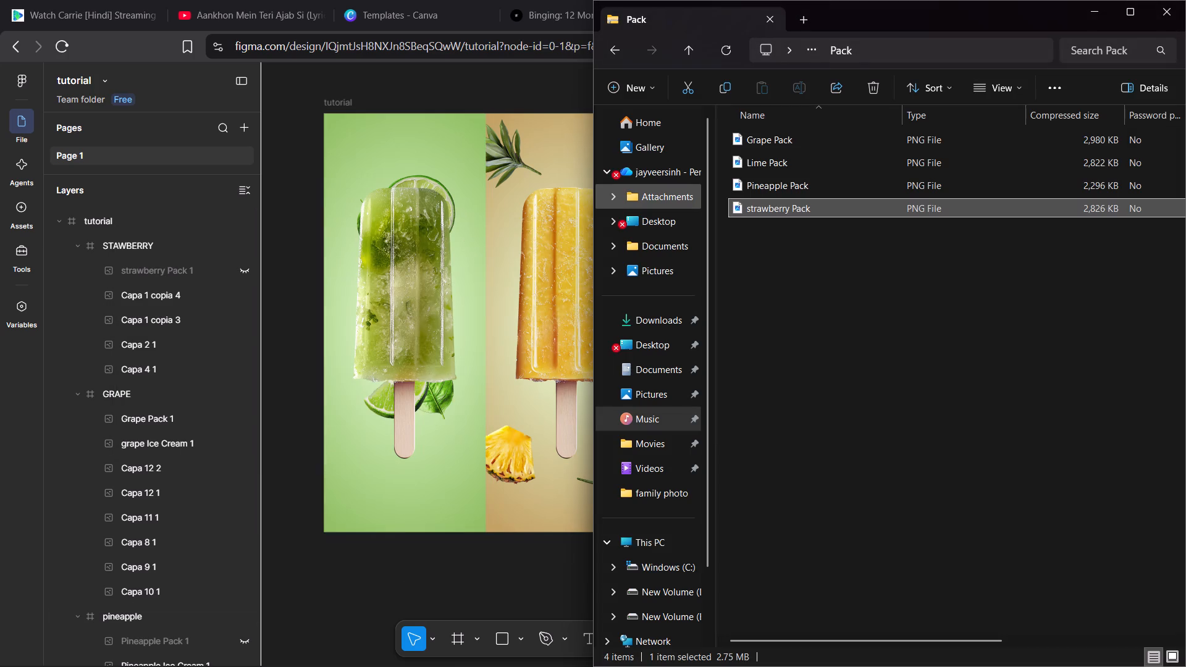
# In File Explorer, open the Ice cream folder and place the raspberry with strawberry Ice Cream image on the Figma canvas.
pyautogui.press('BackSpace')
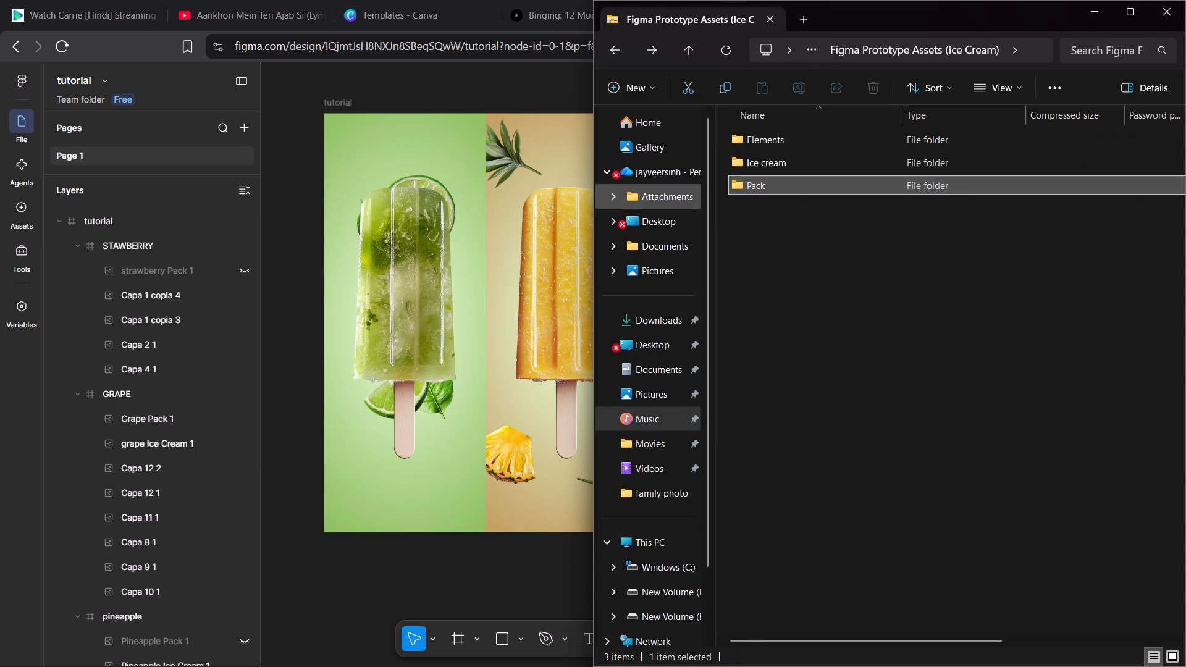
pyautogui.doubleClick(813, 158)
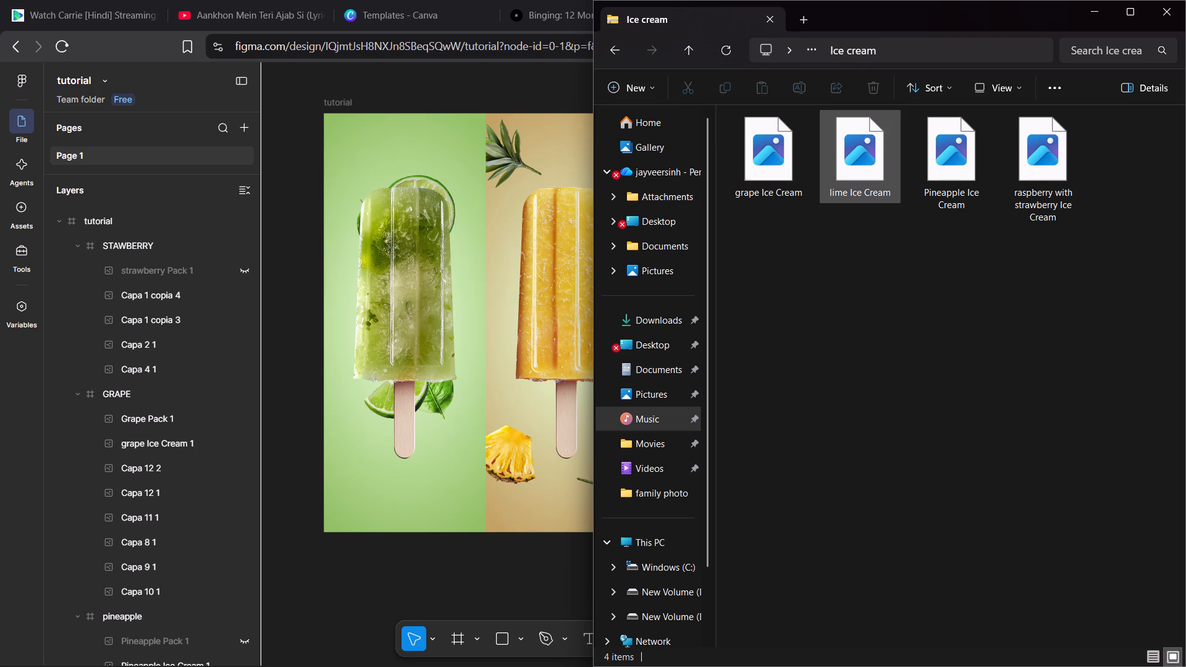
pyautogui.moveTo(1031, 158); pyautogui.dragTo(471, 298)
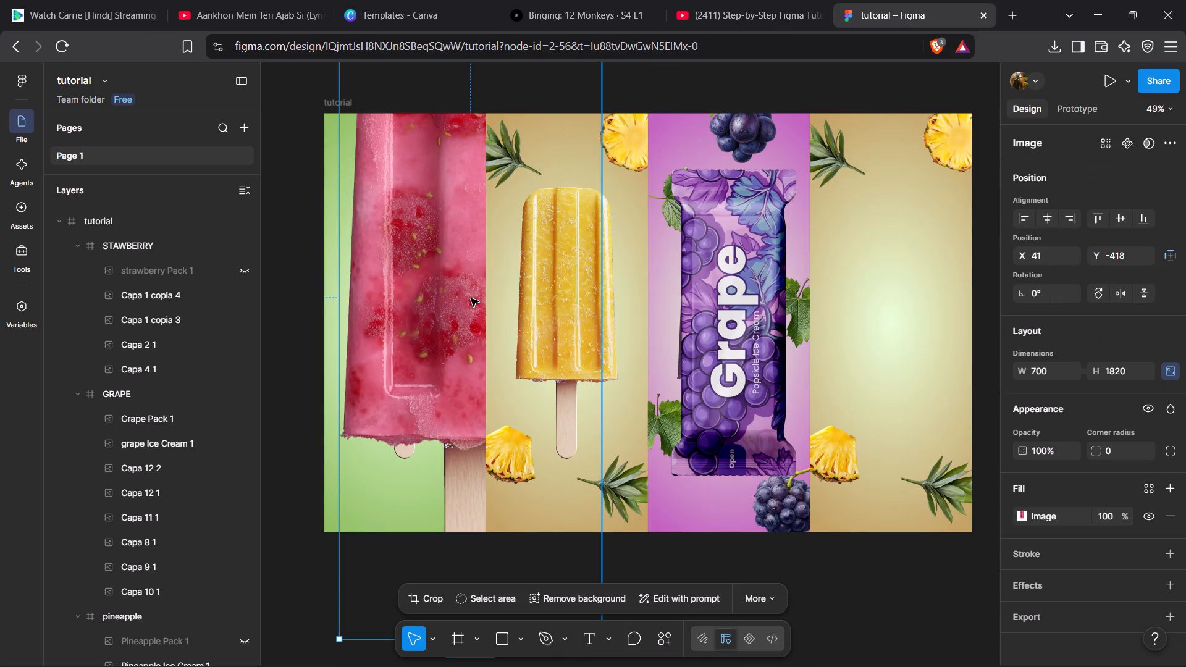
# Check the grape Ice Cream 1 size and set the raspberry with strawberry Ice Cream image's width to 280 with proportions locked.
pyautogui.click(133, 445)
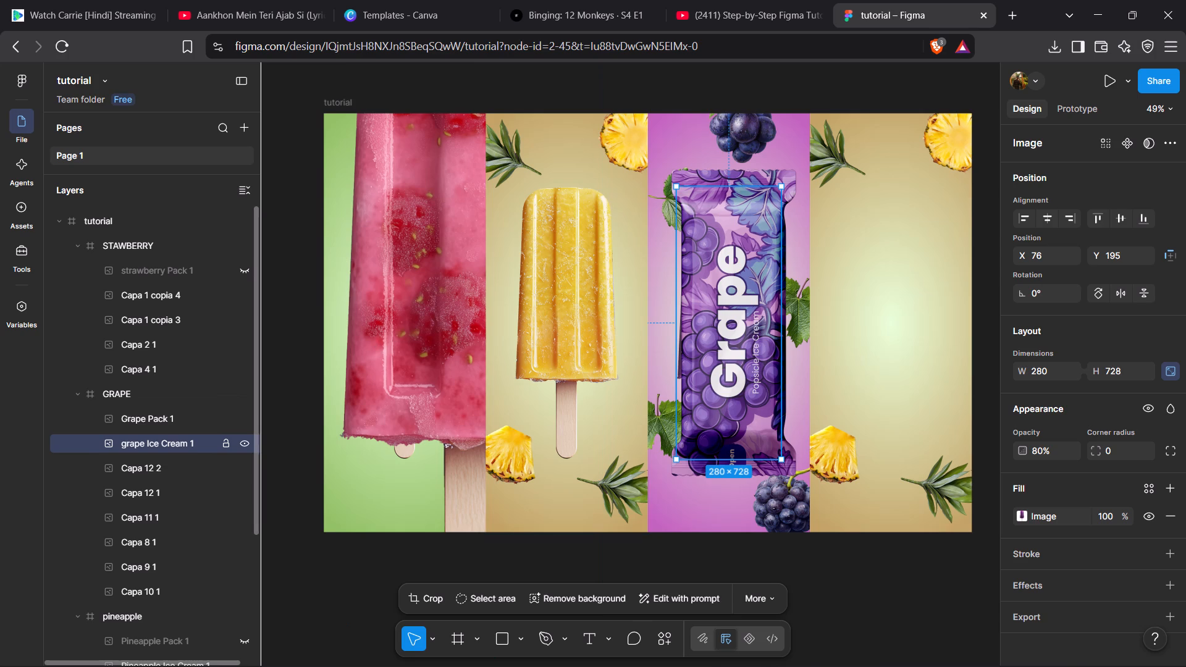
pyautogui.click(142, 443)
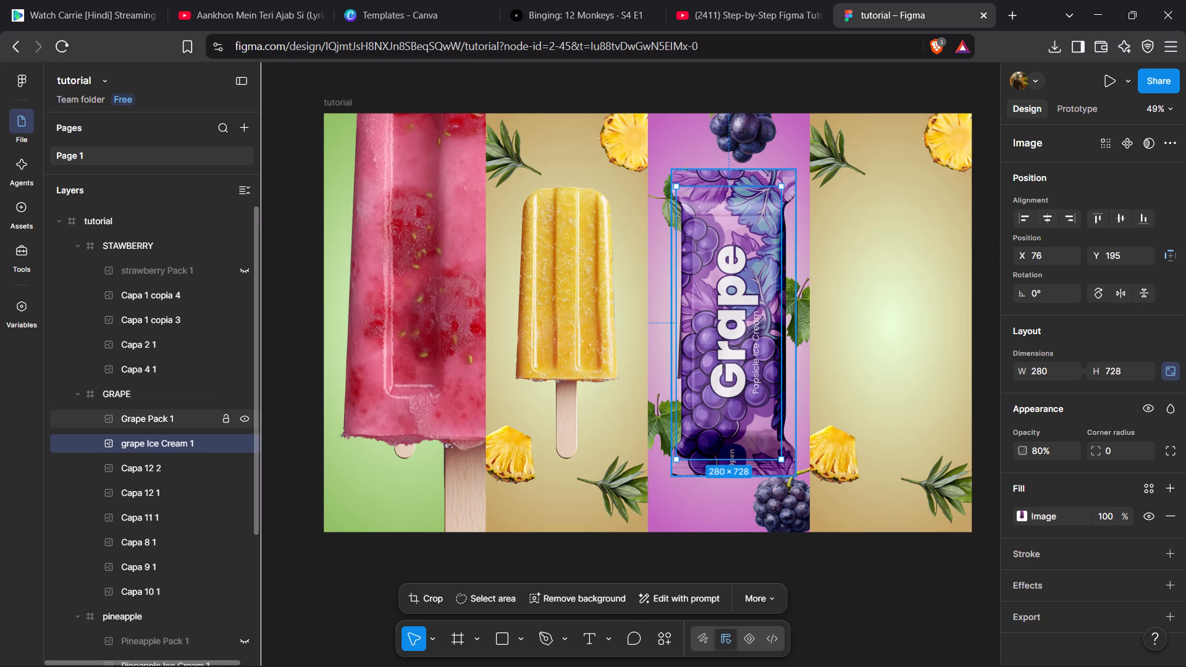
pyautogui.click(380, 292)
pyautogui.click(458, 195)
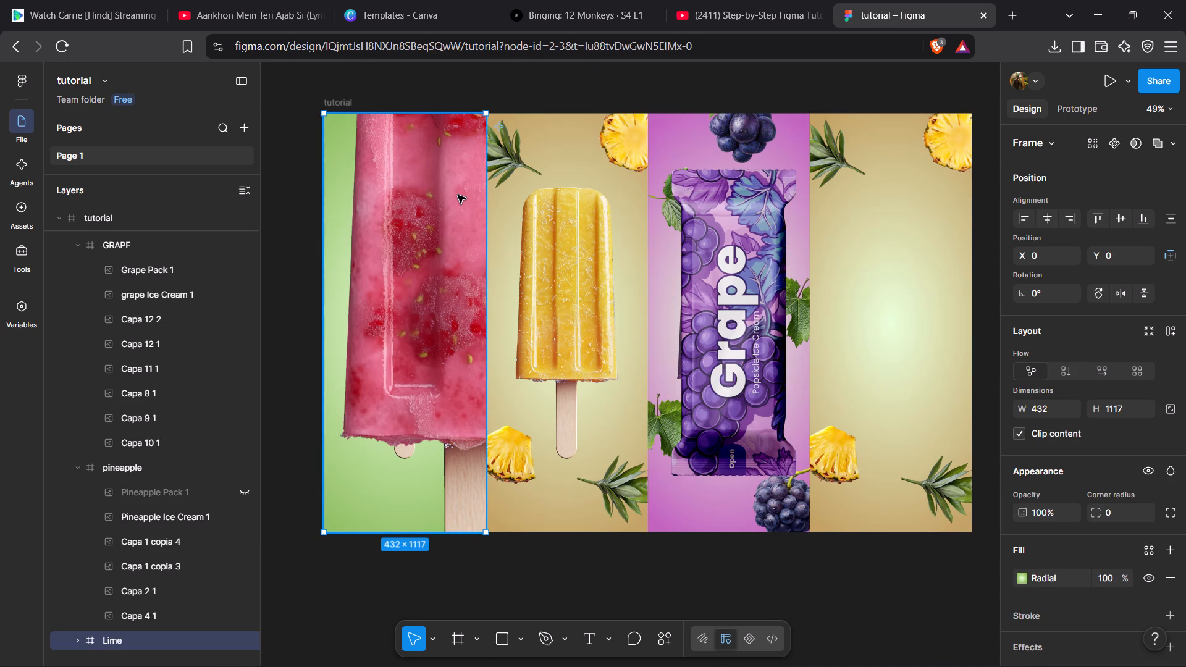
pyautogui.scroll(-5, 174, 421)
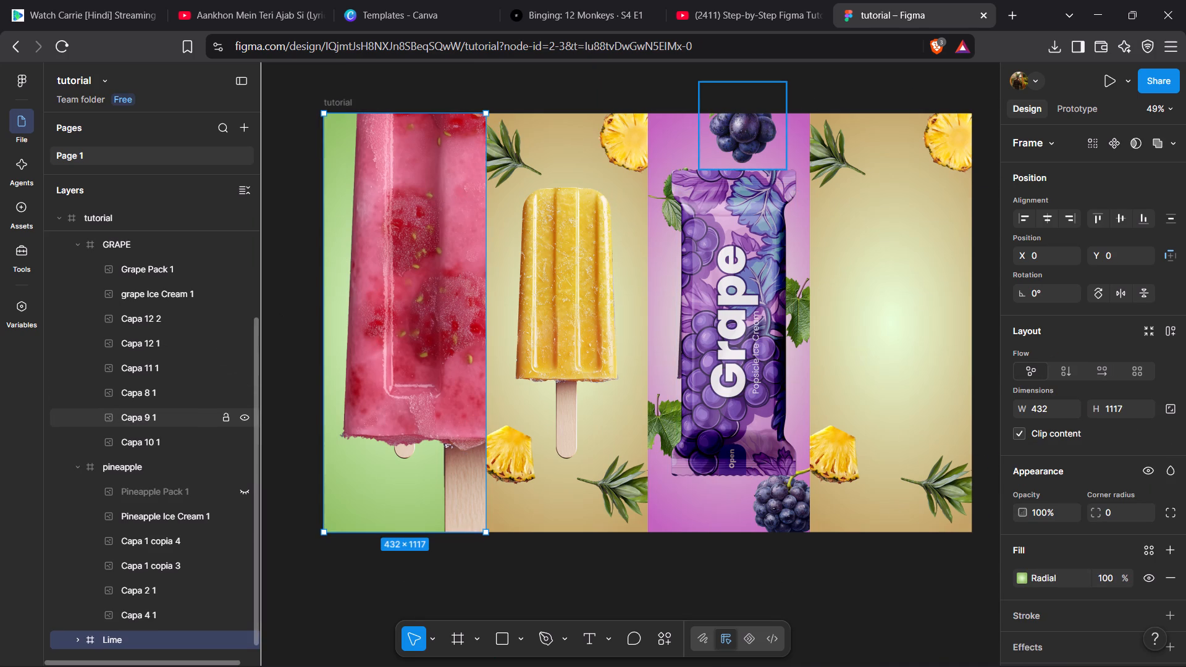
pyautogui.scroll(-1, 174, 421)
pyautogui.click(74, 639)
pyautogui.scroll(-1, 103, 558)
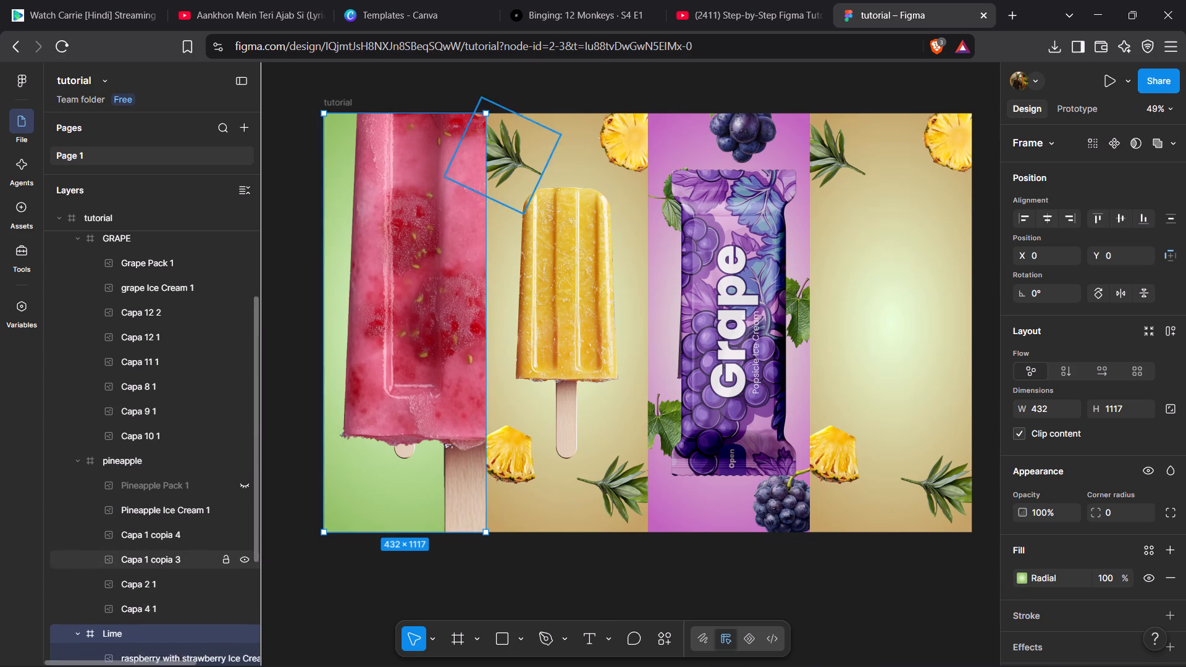
pyautogui.scroll(-1, 103, 558)
pyautogui.click(156, 522)
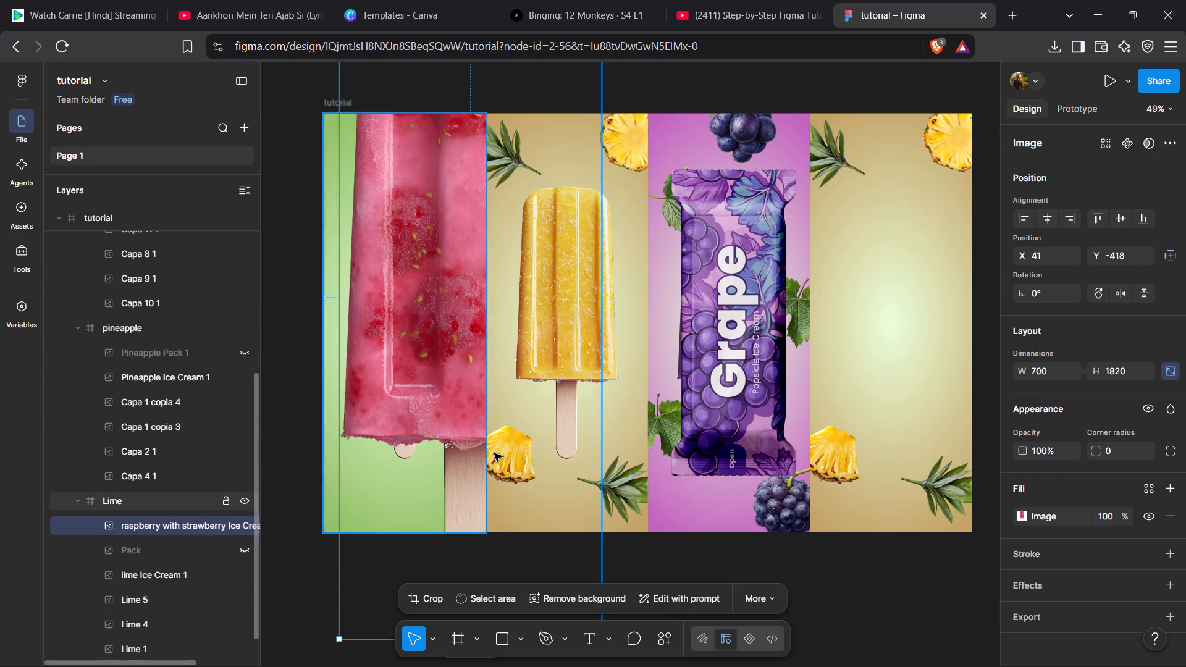
pyautogui.click(1040, 371)
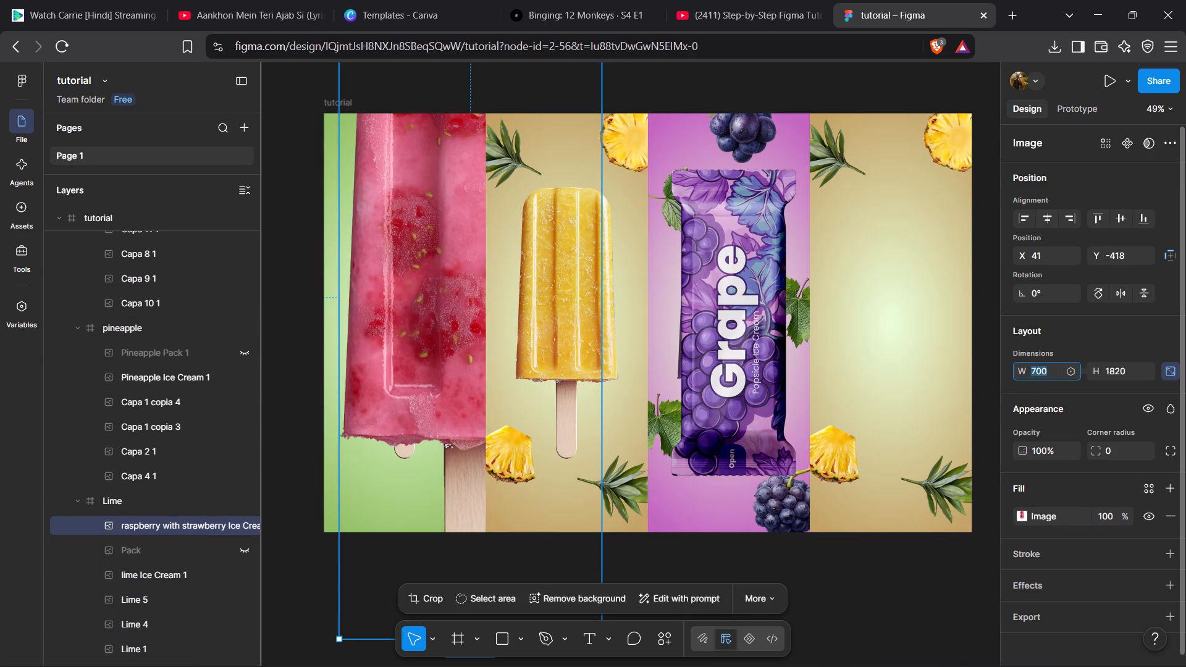
pyautogui.write('280')
pyautogui.press('Return')
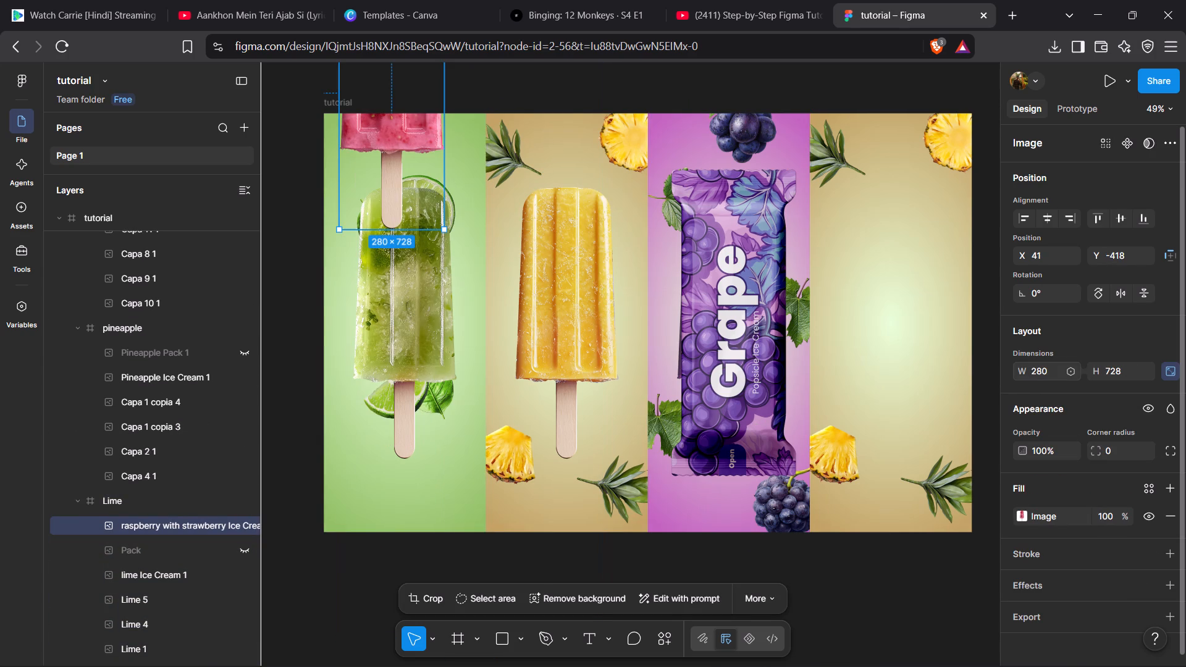
# Move the raspberry popsicle into the STAWBERRY frame at X 76, Y 195, hiding Grape Pack 1 to align it with the grape popsicle.
pyautogui.moveTo(403, 133); pyautogui.dragTo(901, 335)
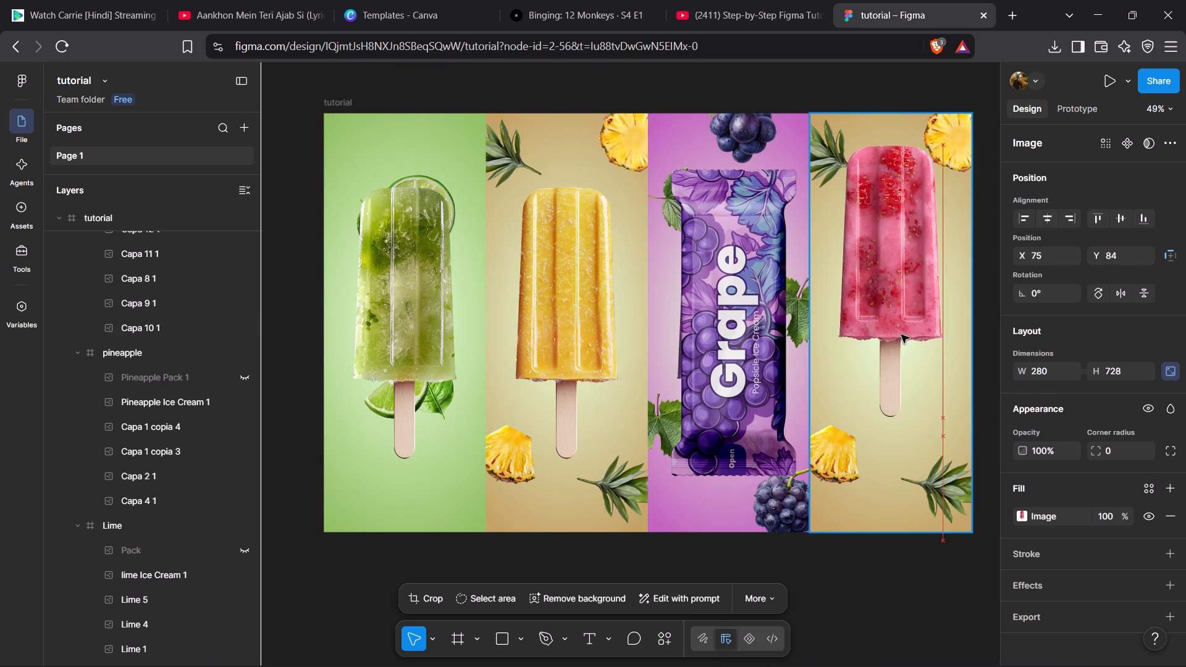
pyautogui.moveTo(901, 335); pyautogui.dragTo(905, 341)
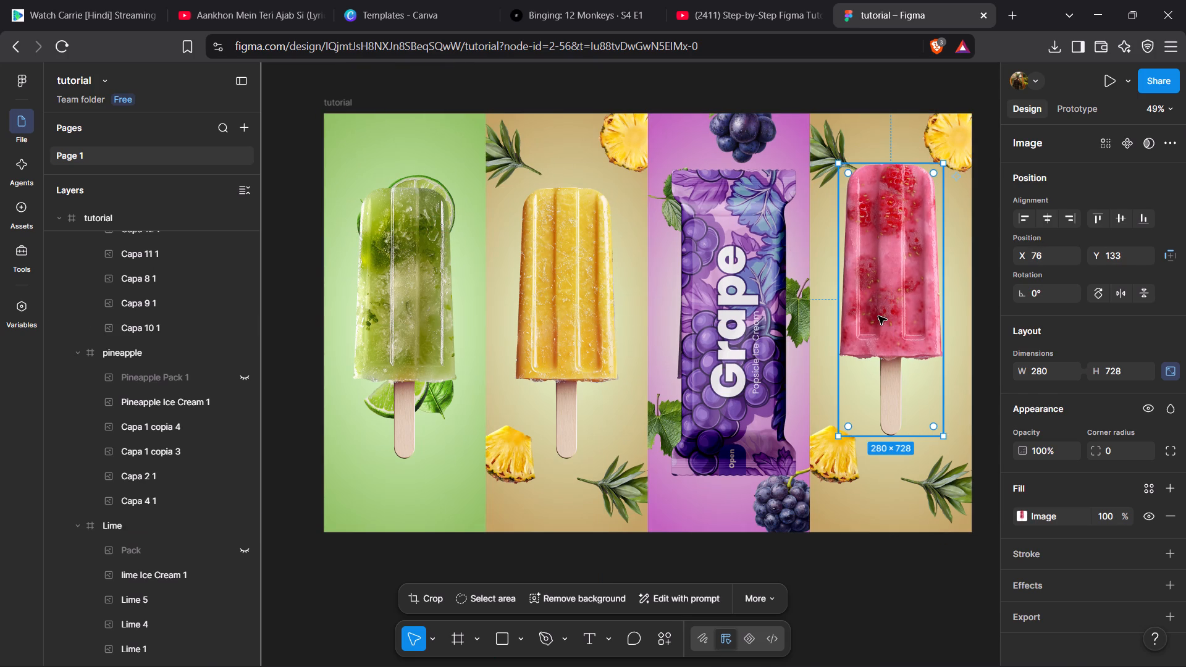
pyautogui.moveTo(894, 304); pyautogui.dragTo(896, 316)
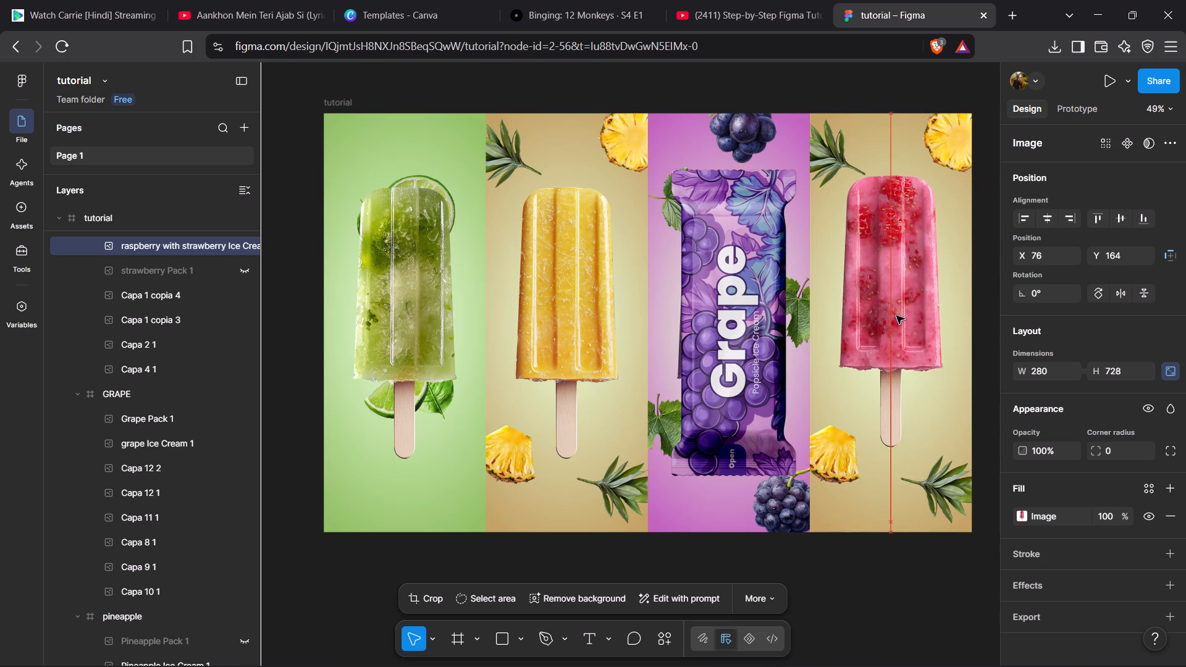
pyautogui.moveTo(896, 316); pyautogui.dragTo(899, 319)
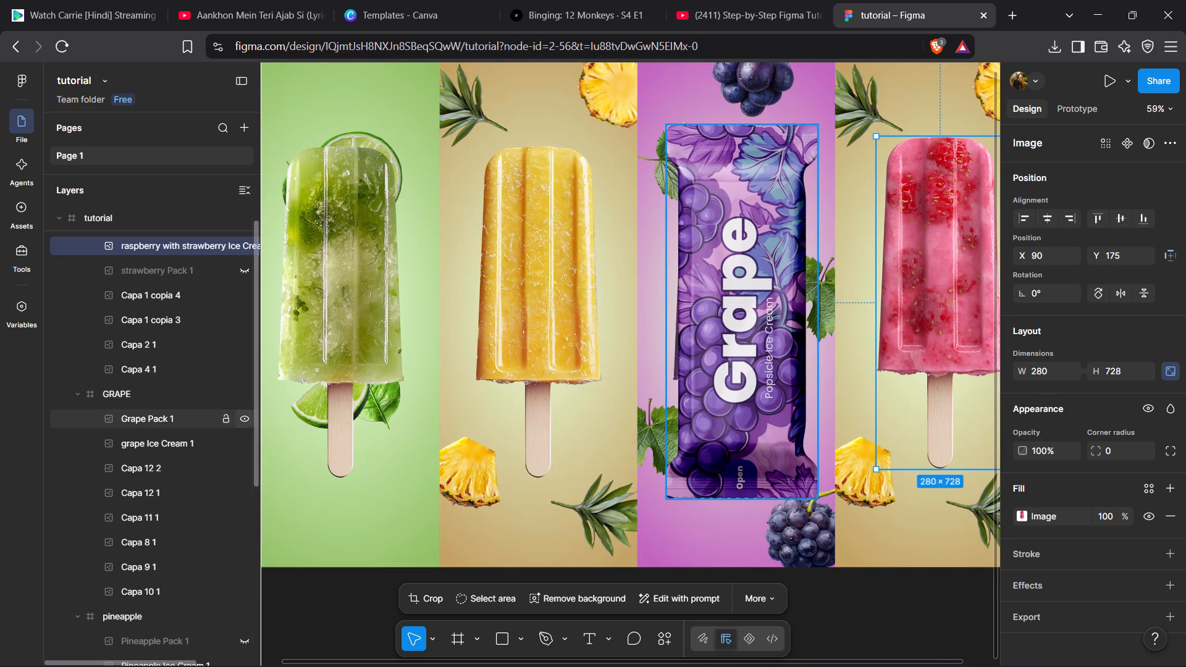
pyautogui.click(243, 414)
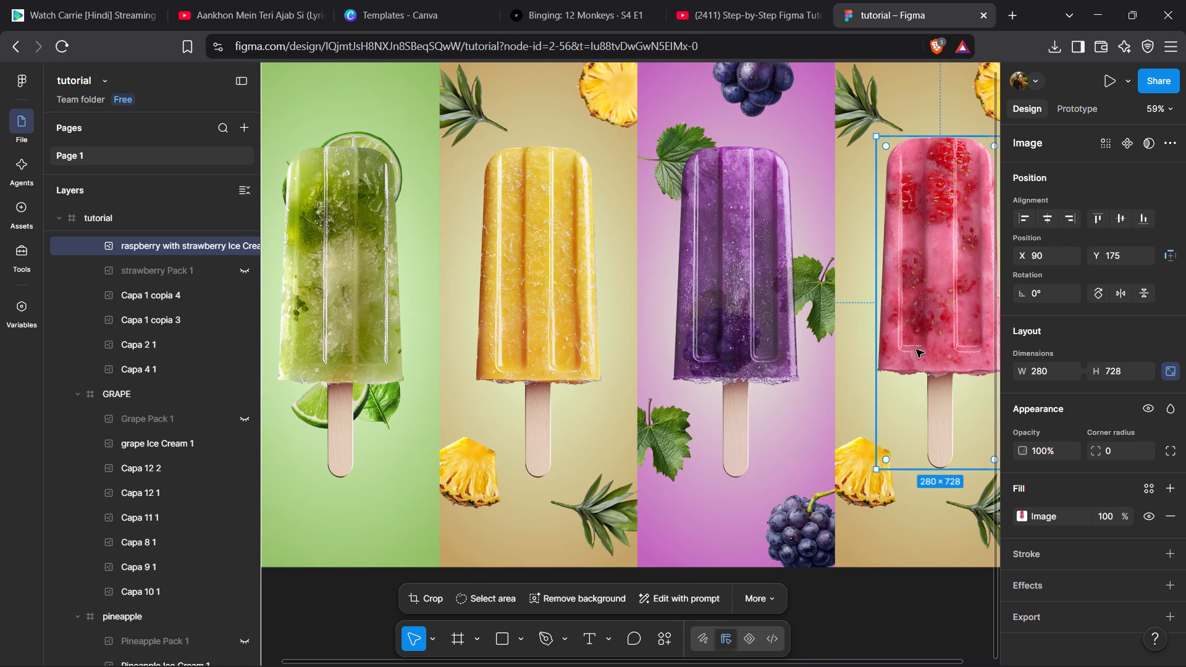
pyautogui.moveTo(920, 348); pyautogui.dragTo(919, 355)
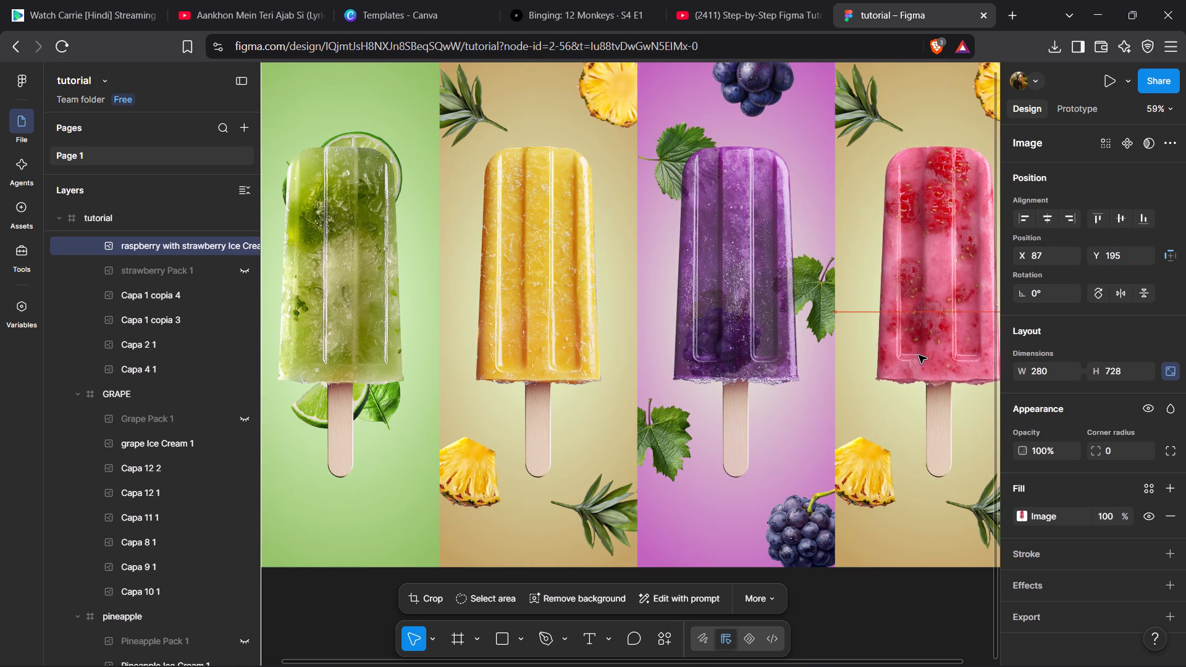
pyautogui.moveTo(919, 355); pyautogui.dragTo(917, 355)
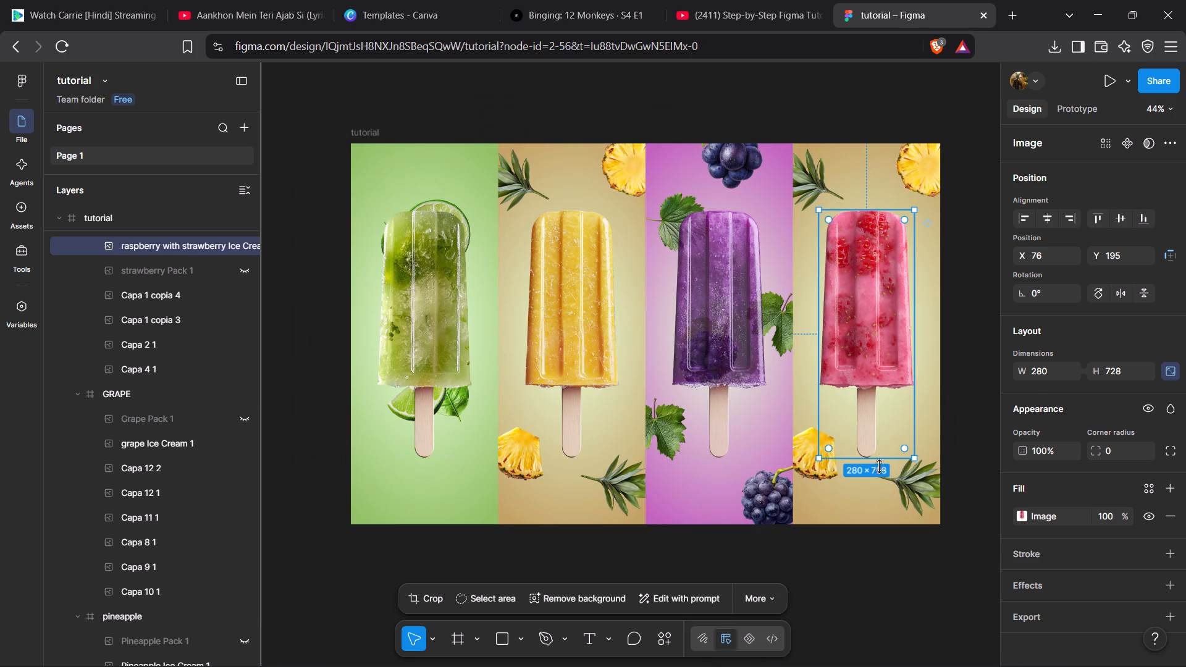
# Reorder the raspberry with strawberry Ice Cream layer directly below strawberry Pack 1 in the STAWBERRY frame.
pyautogui.scroll(1, 138, 274)
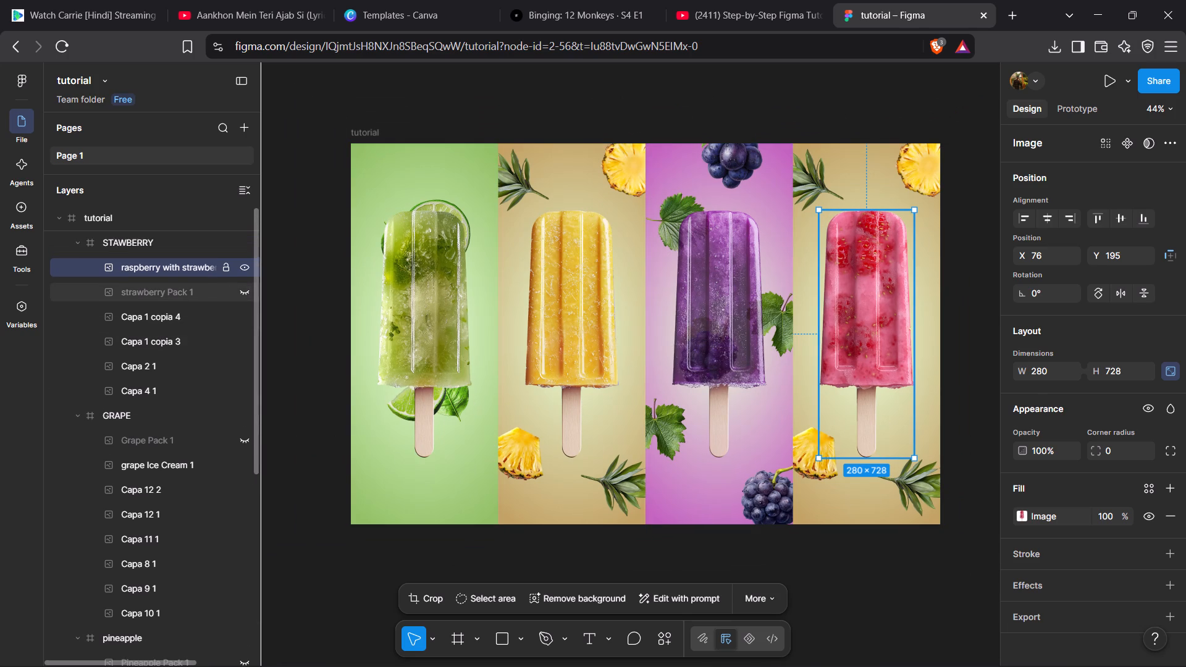
pyautogui.scroll(1, 138, 274)
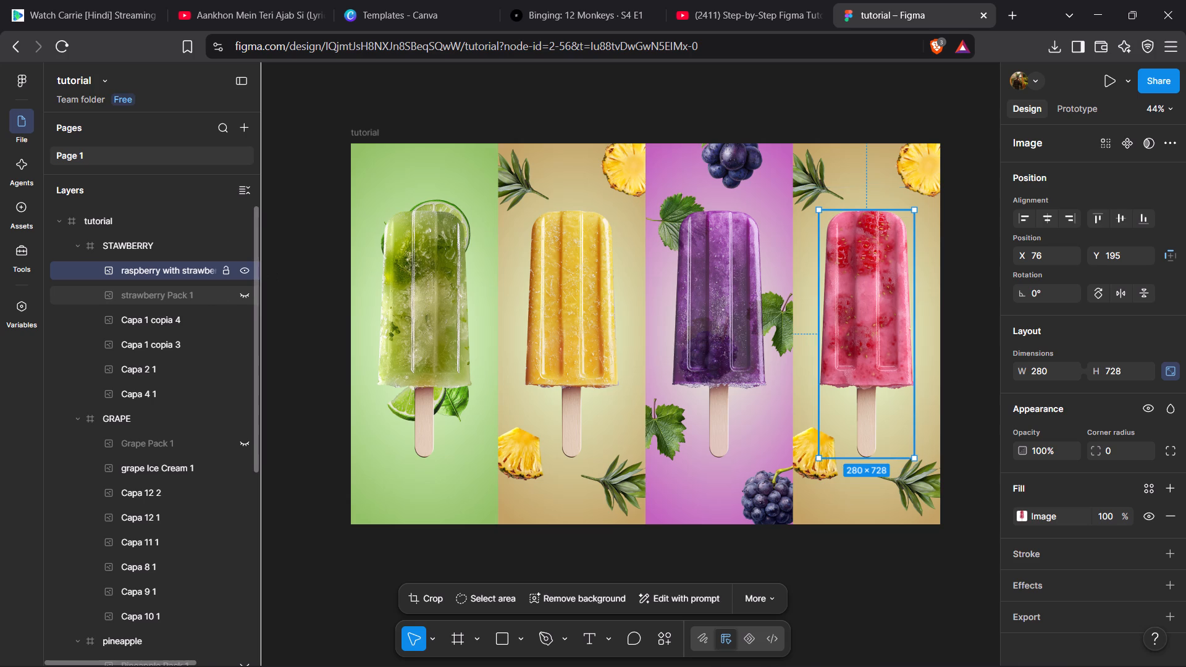
pyautogui.moveTo(74, 269); pyautogui.dragTo(75, 297)
pyautogui.moveTo(75, 297); pyautogui.dragTo(76, 301)
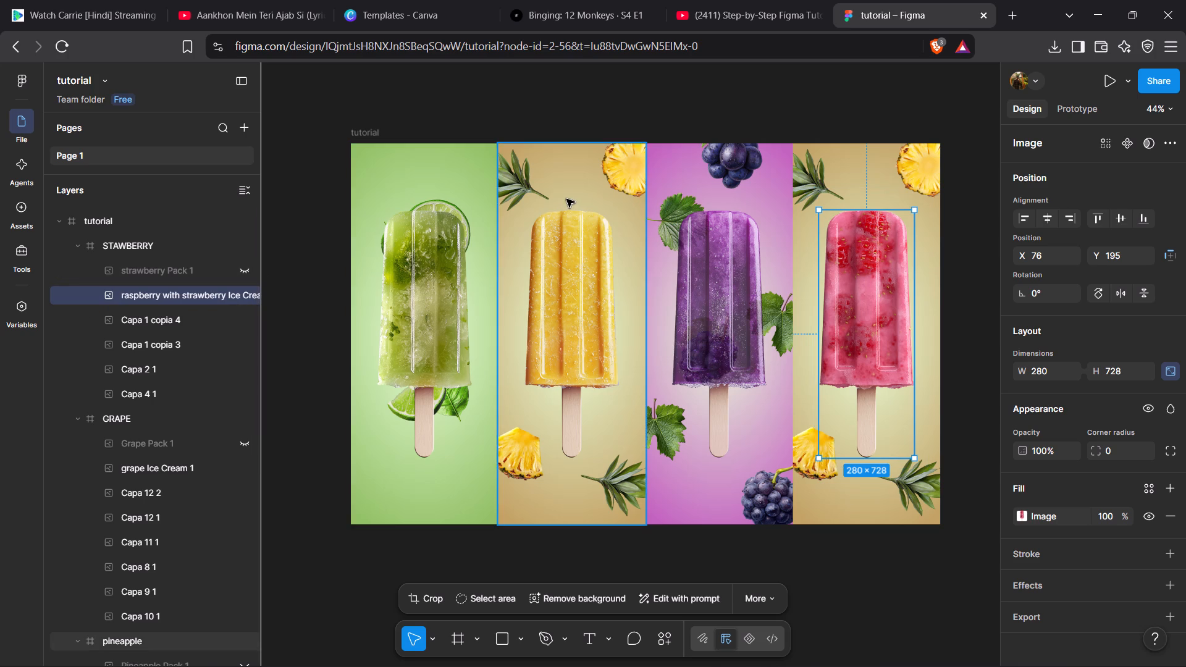
# Unhide the strawberry Pack 1 wrapper and reposition it over the raspberry popsicle at X 50, Y 149.
pyautogui.click(242, 269)
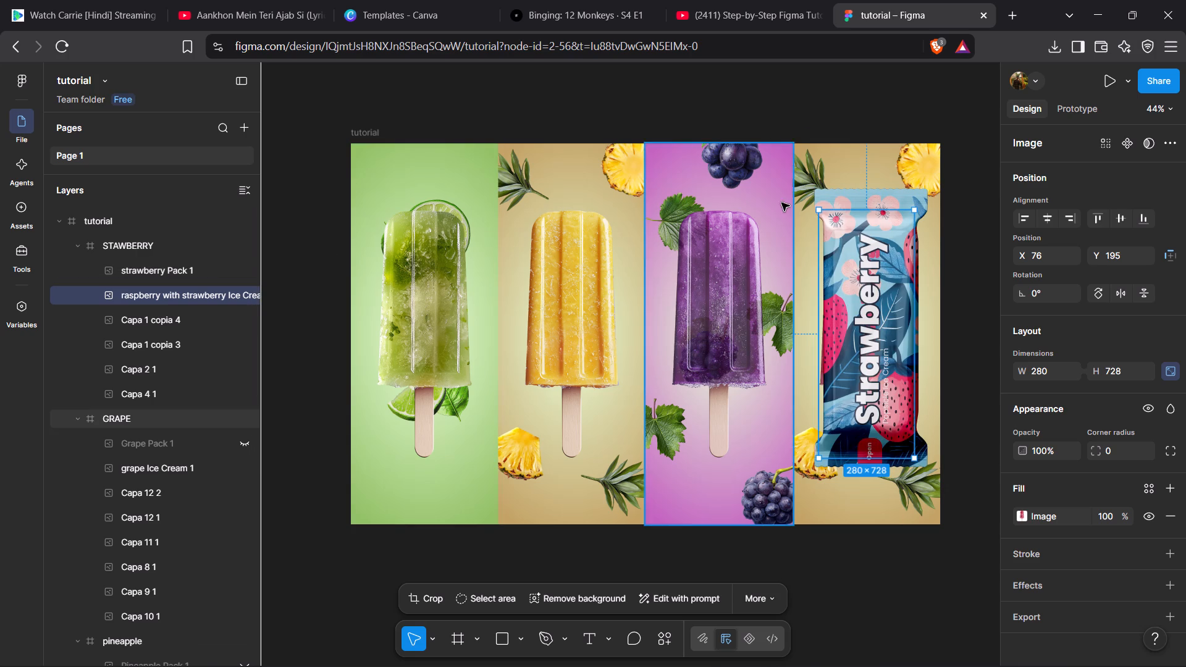
pyautogui.click(878, 198)
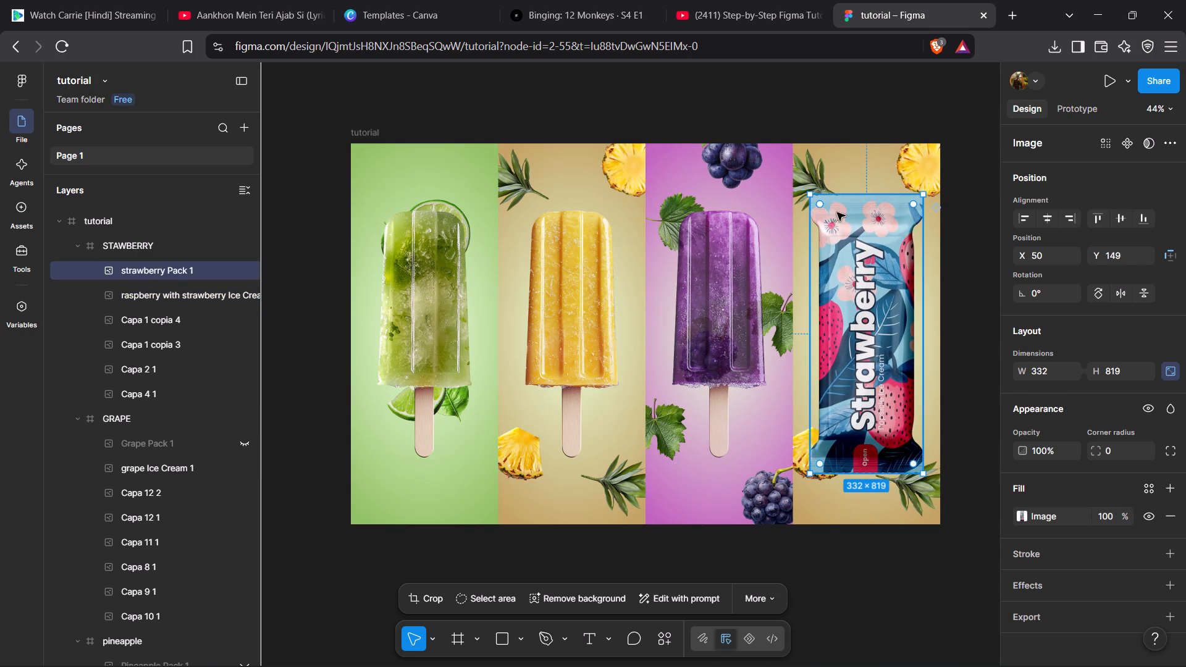
# Unhide the Grape Pack 1 wrapper in the GRAPE frame and select it, undoing any accidental move of the frame.
pyautogui.click(242, 439)
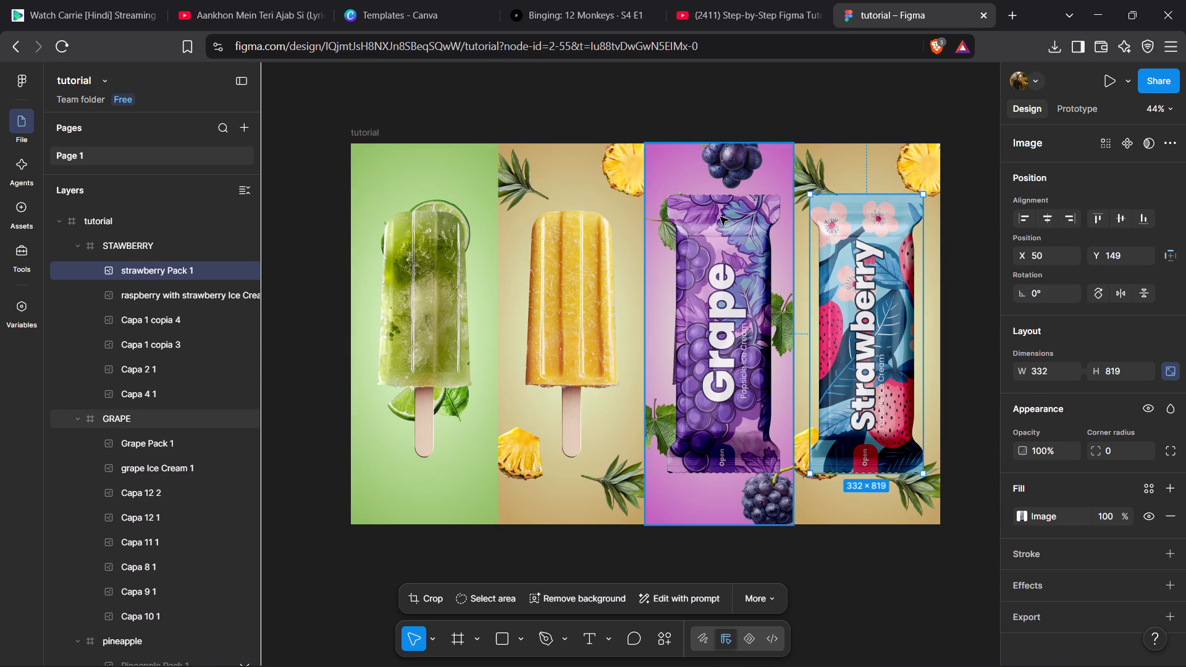
pyautogui.click(728, 211)
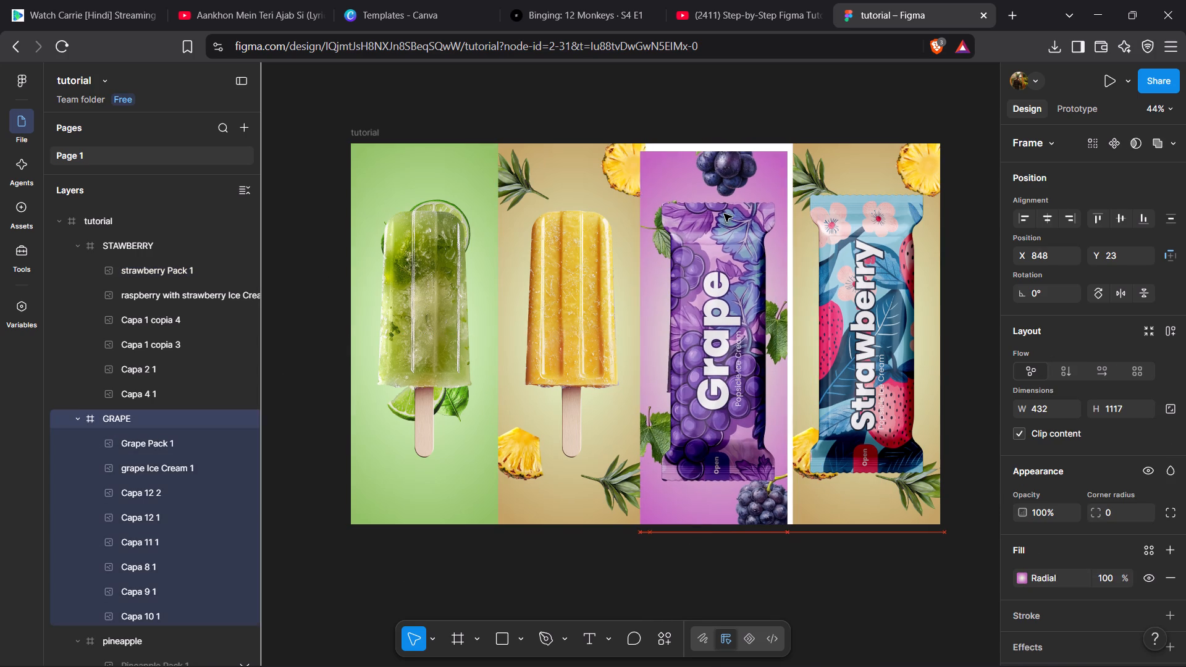
pyautogui.hotkey('ctrl', 'z')
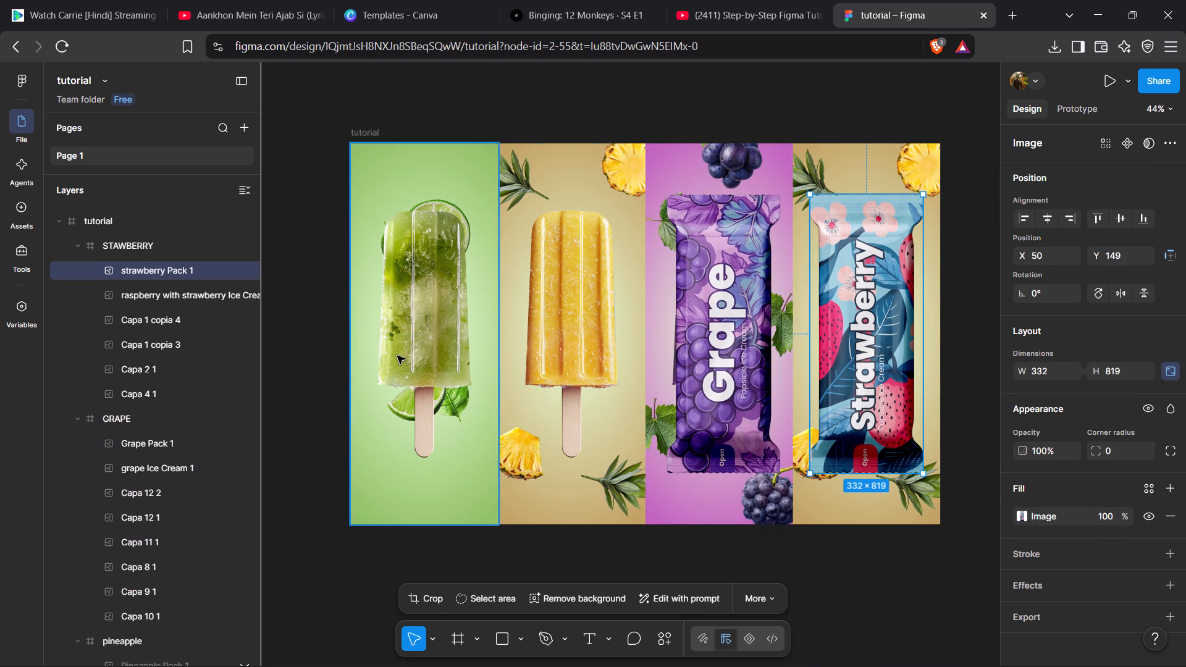
pyautogui.click(186, 436)
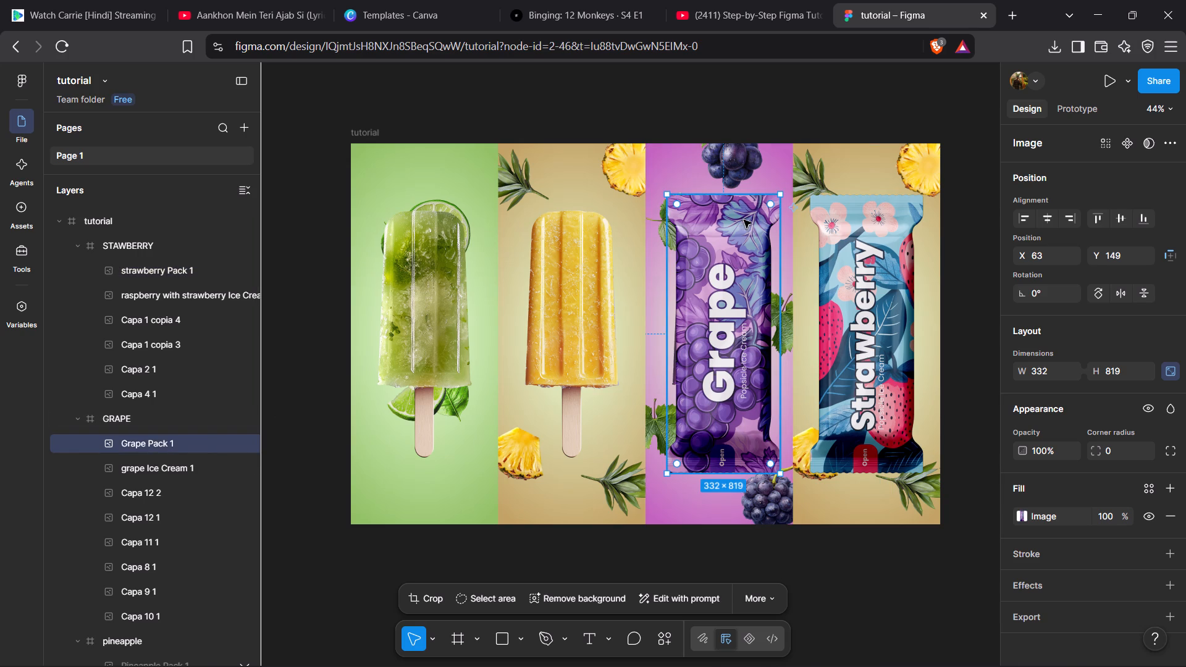
pyautogui.click(726, 246)
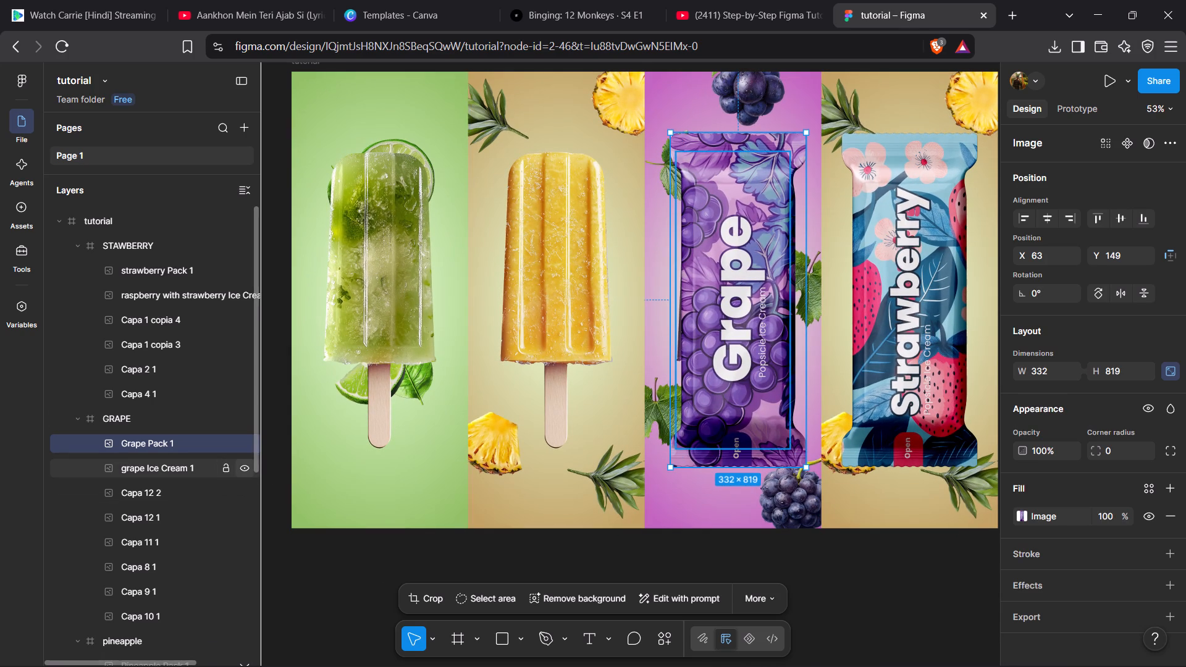
# Compare the grape popsicle and its wrapper by toggling their visibility, leaving grape Ice Cream 1 hidden and Grape Pack 1 shown.
pyautogui.click(243, 468)
pyautogui.click(745, 178)
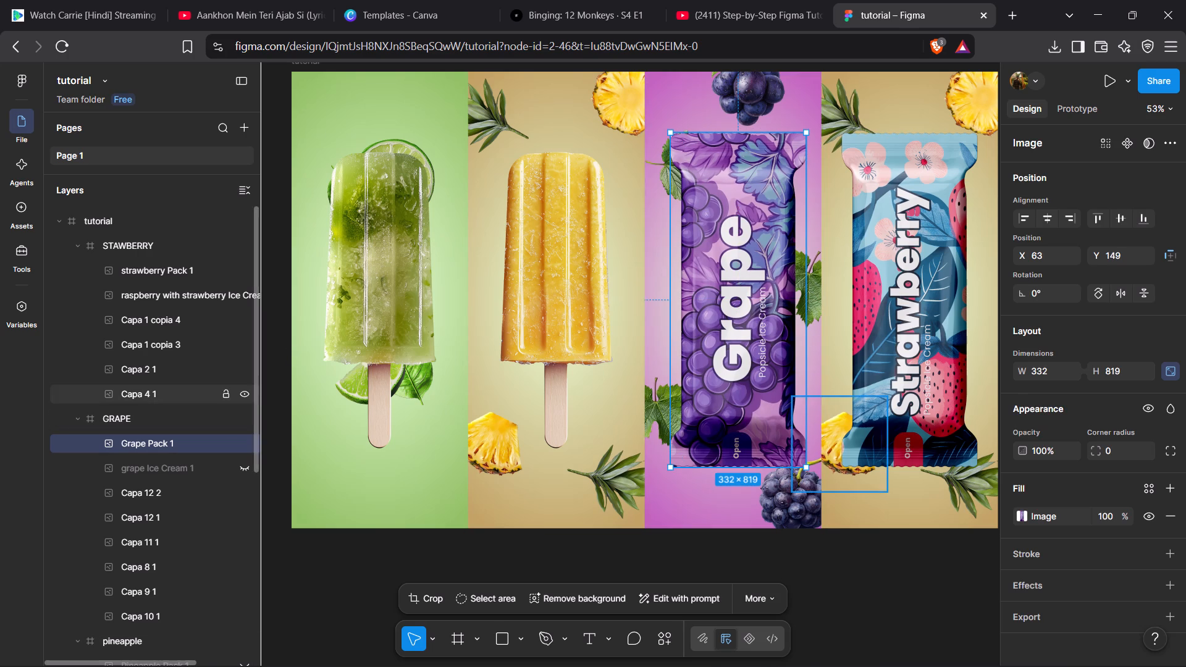
pyautogui.click(240, 446)
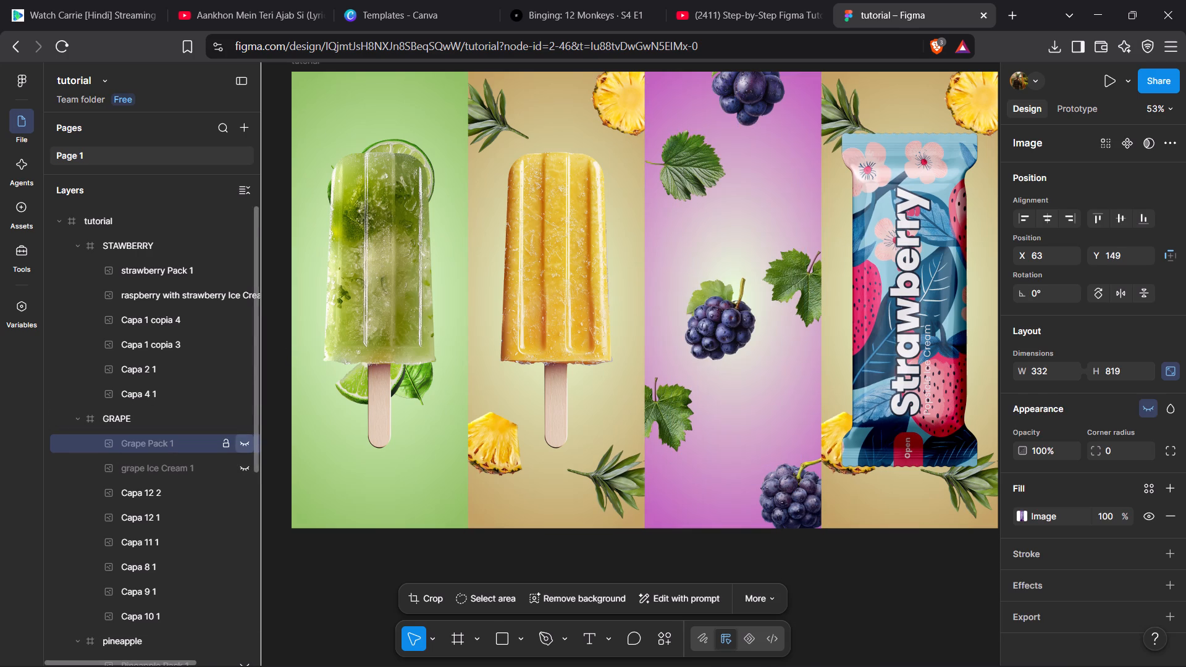
pyautogui.click(243, 463)
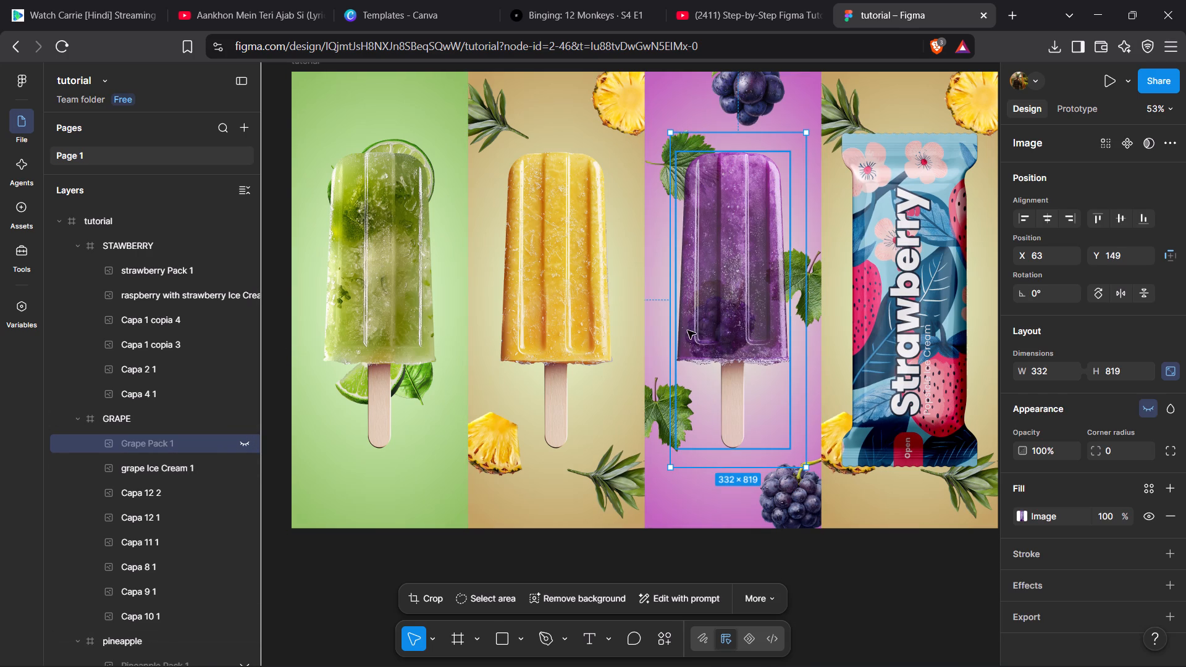
pyautogui.click(728, 302)
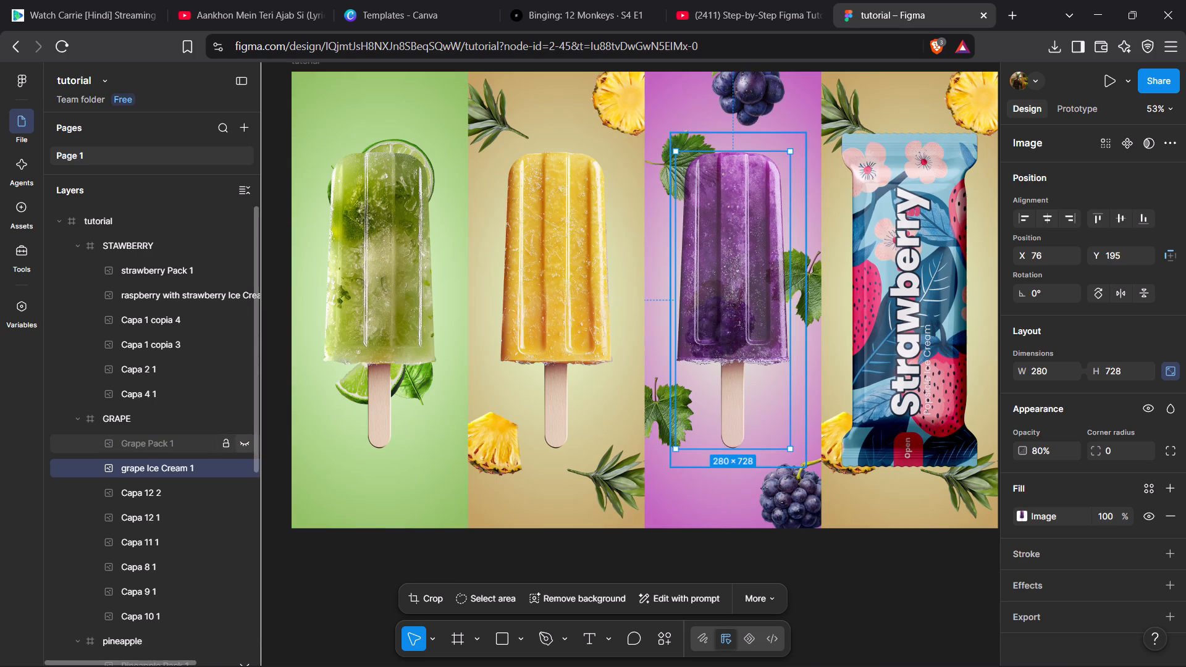
pyautogui.click(243, 465)
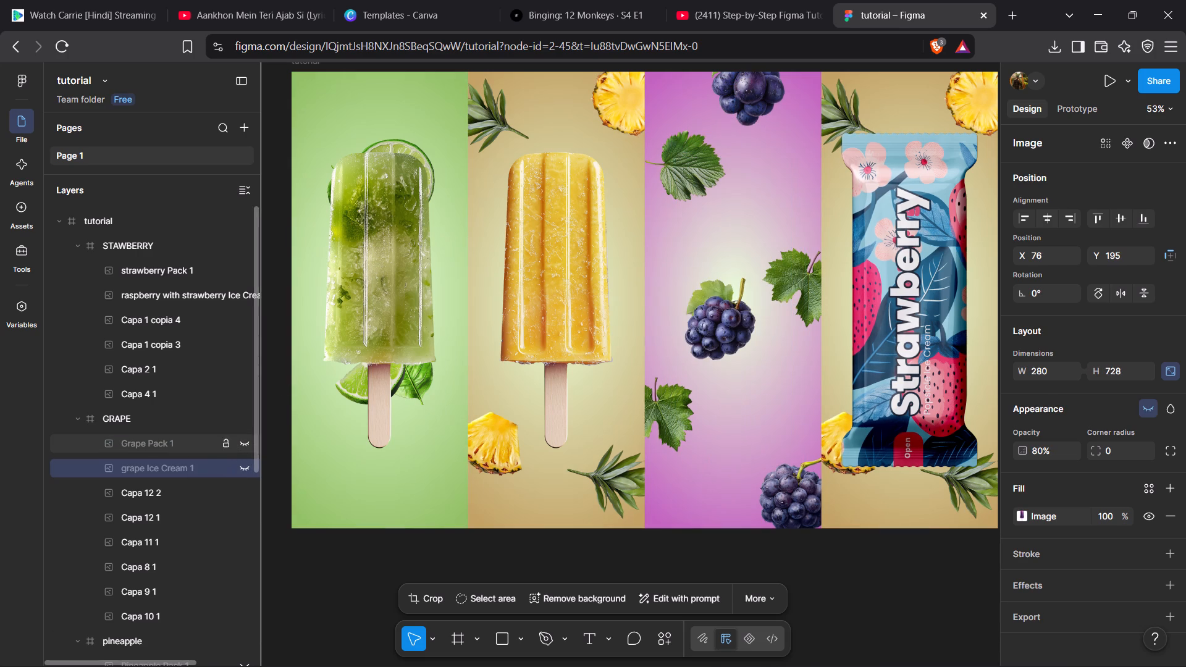
pyautogui.click(244, 443)
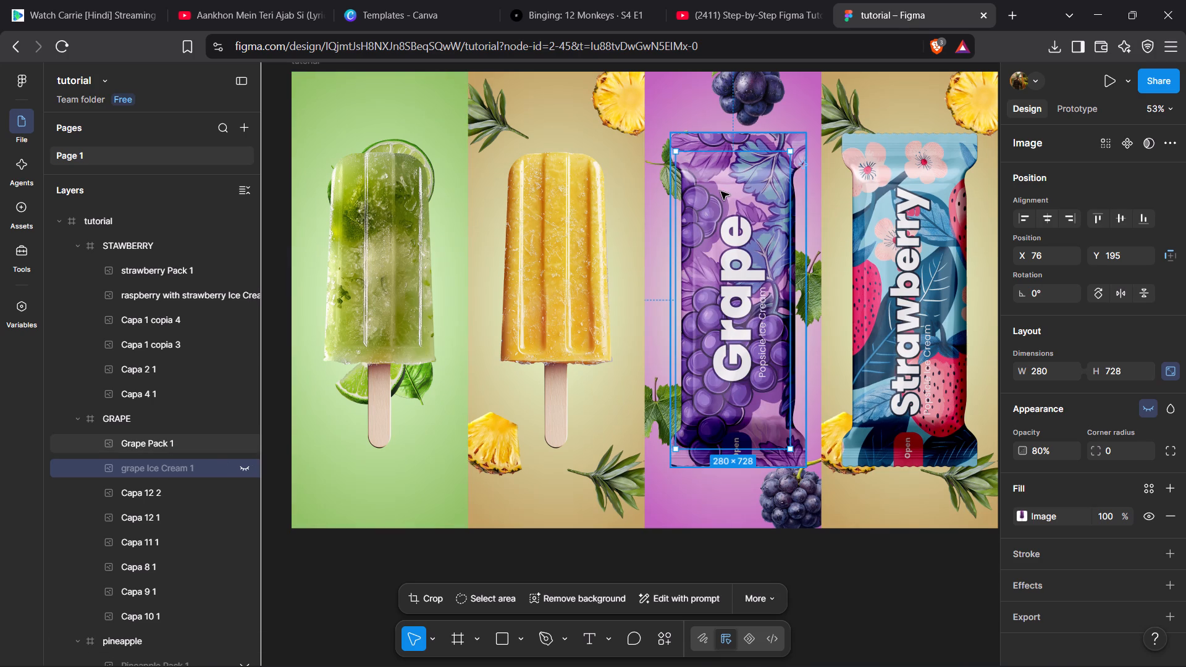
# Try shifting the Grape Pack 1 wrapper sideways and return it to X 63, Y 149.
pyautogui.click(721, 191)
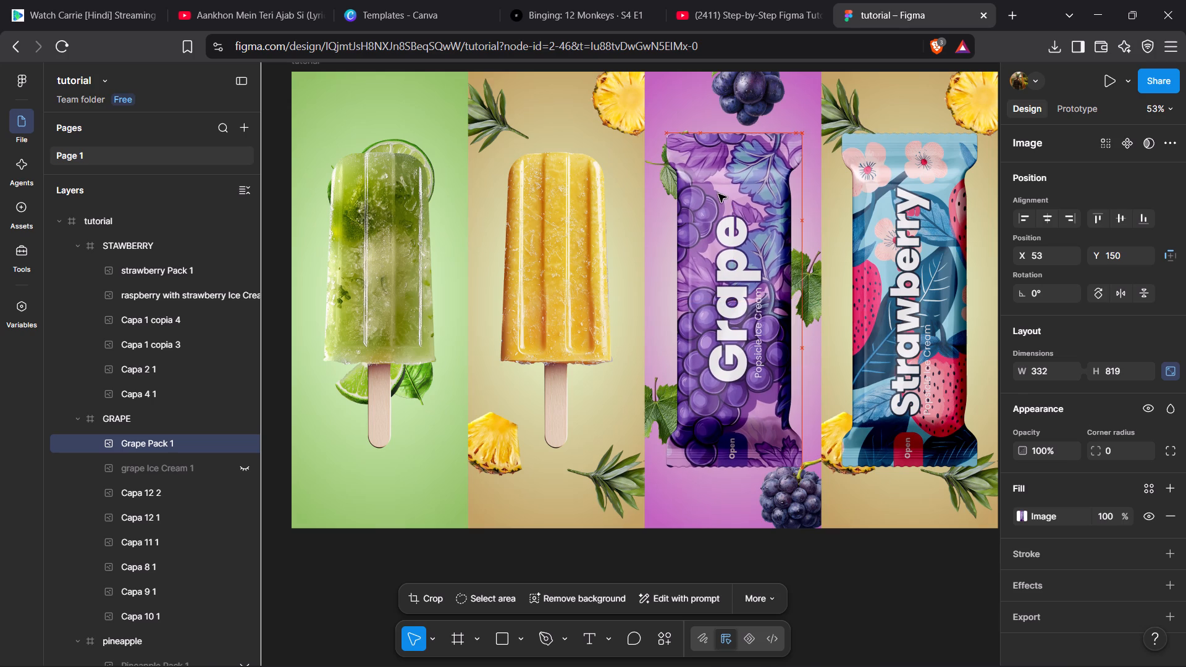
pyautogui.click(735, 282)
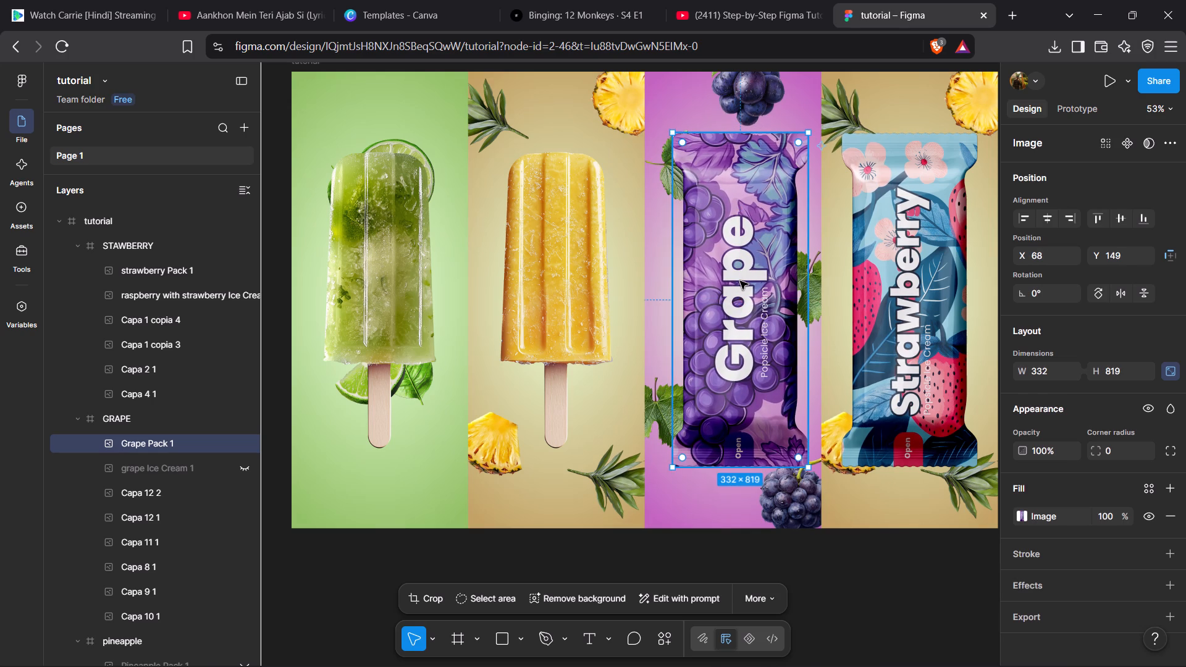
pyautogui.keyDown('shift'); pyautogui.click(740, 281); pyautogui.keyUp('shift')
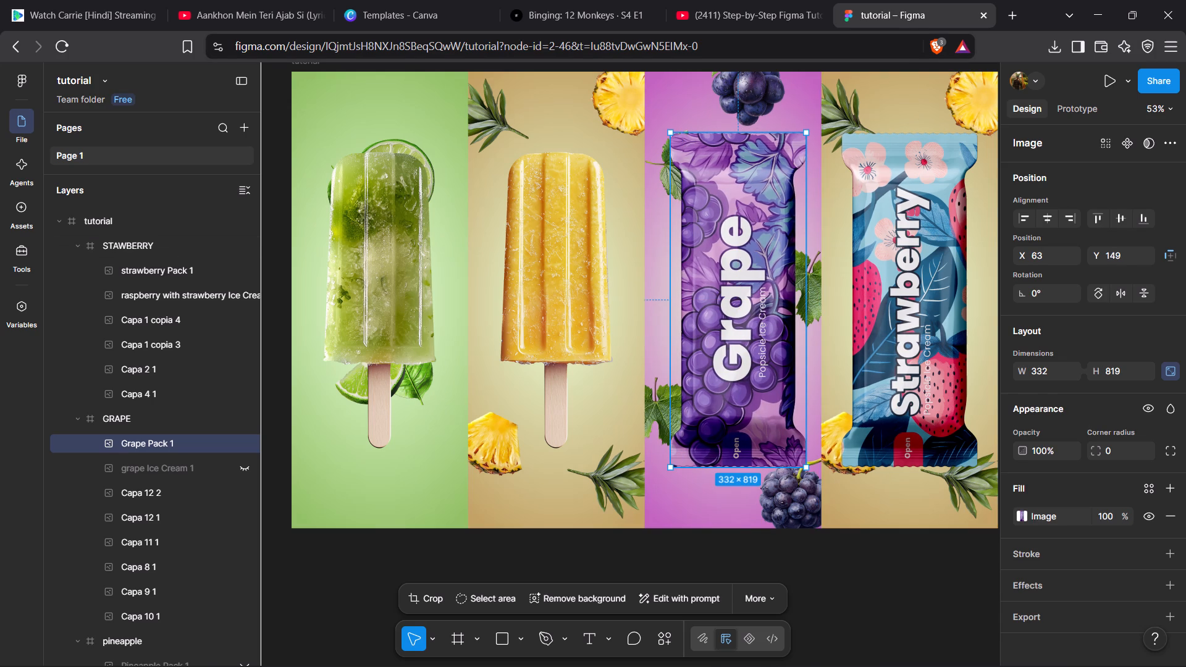
# Delete the pineapple decorations Capa 1 copia 4, Capa 1 copia 3, Capa 2 1 and Capa 4 1 from the STAWBERRY frame.
pyautogui.click(920, 93)
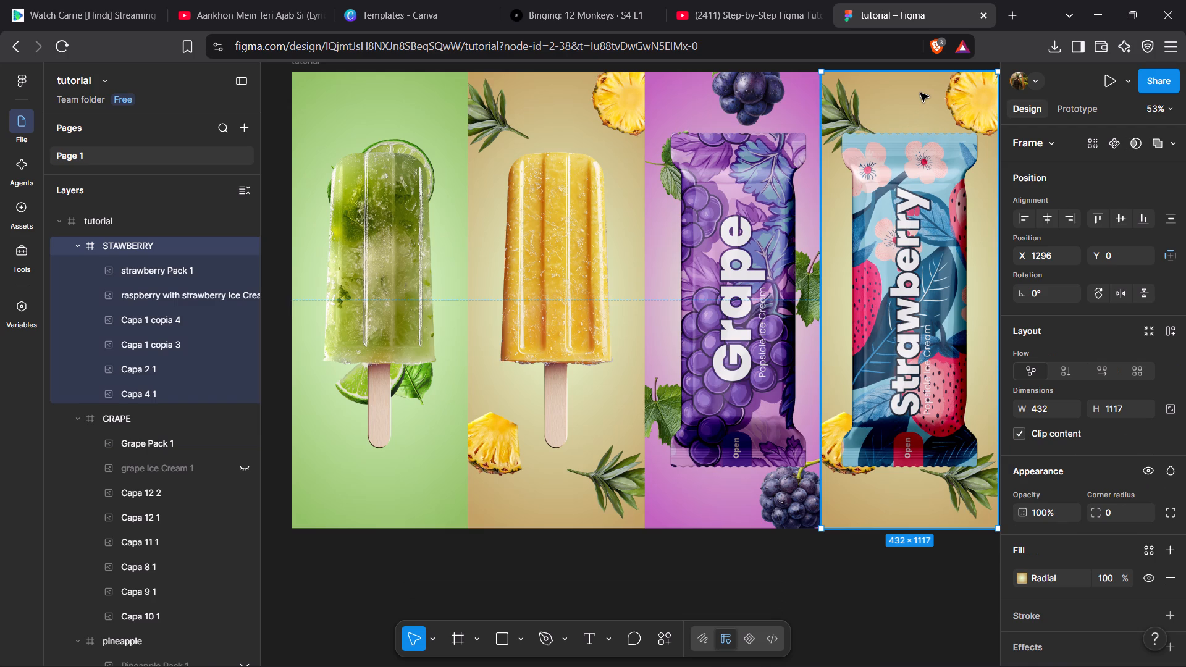
pyautogui.click(173, 327)
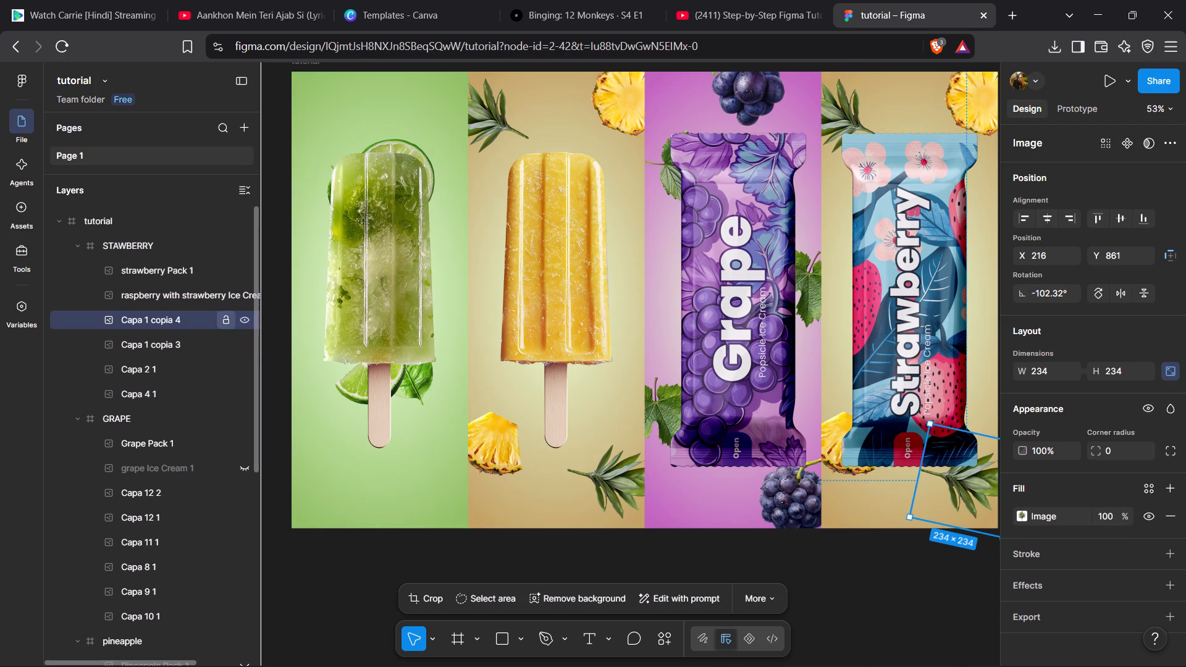
pyautogui.press('Delete')
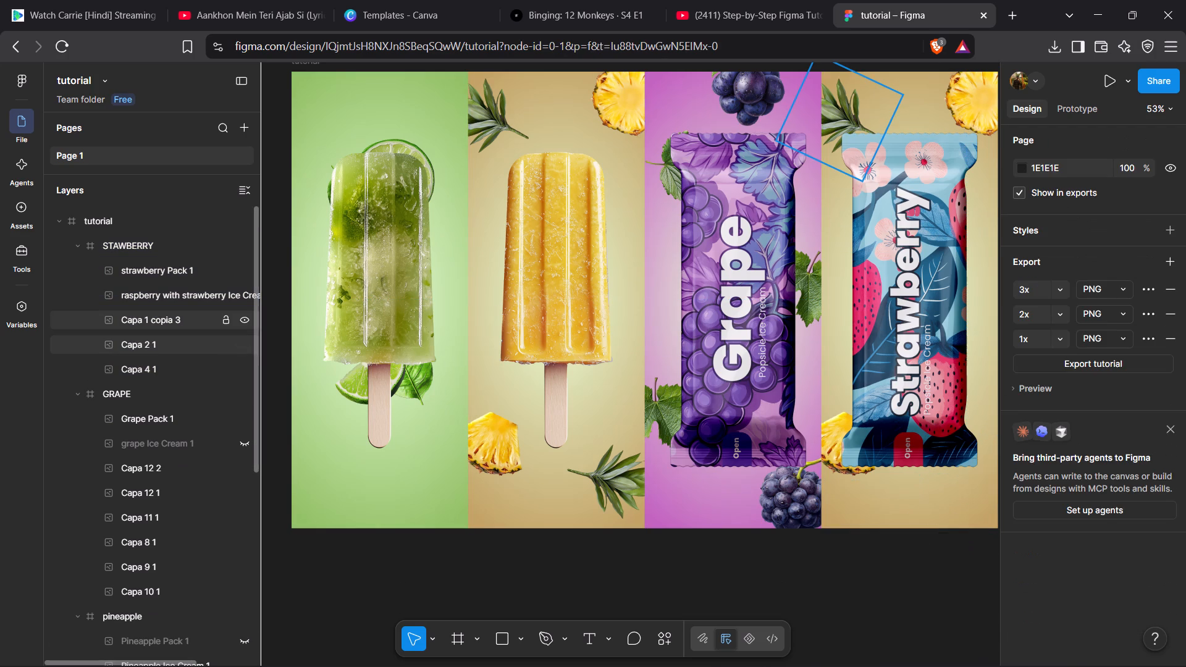
pyautogui.click(193, 324)
pyautogui.press('Delete')
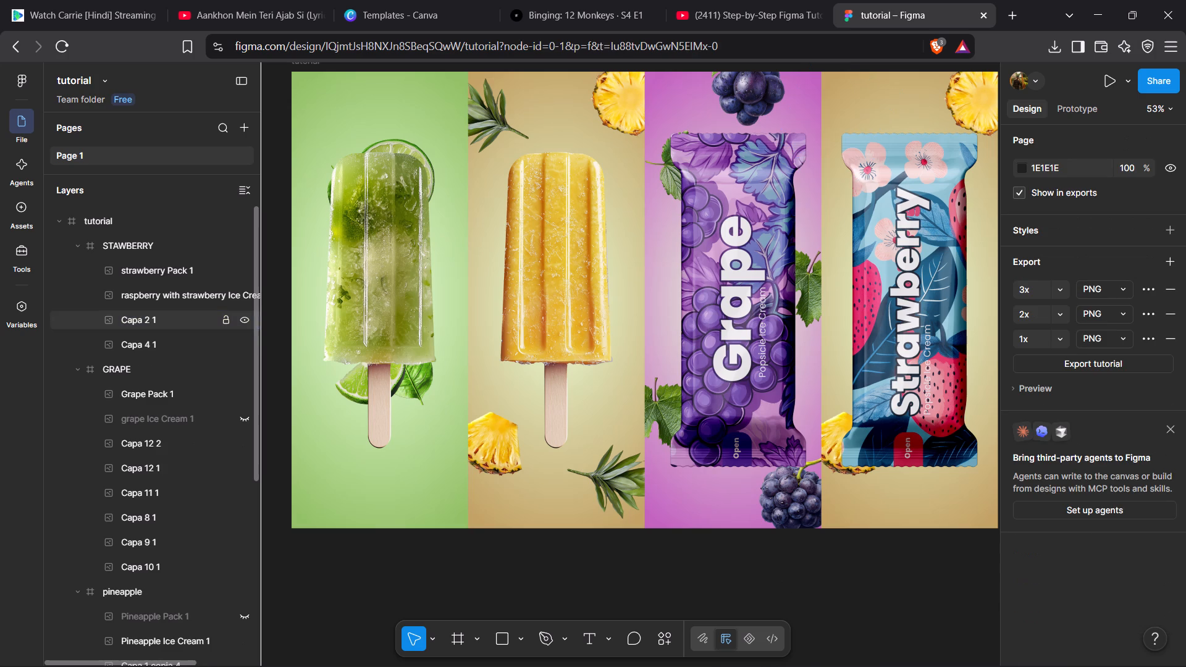
pyautogui.click(157, 312)
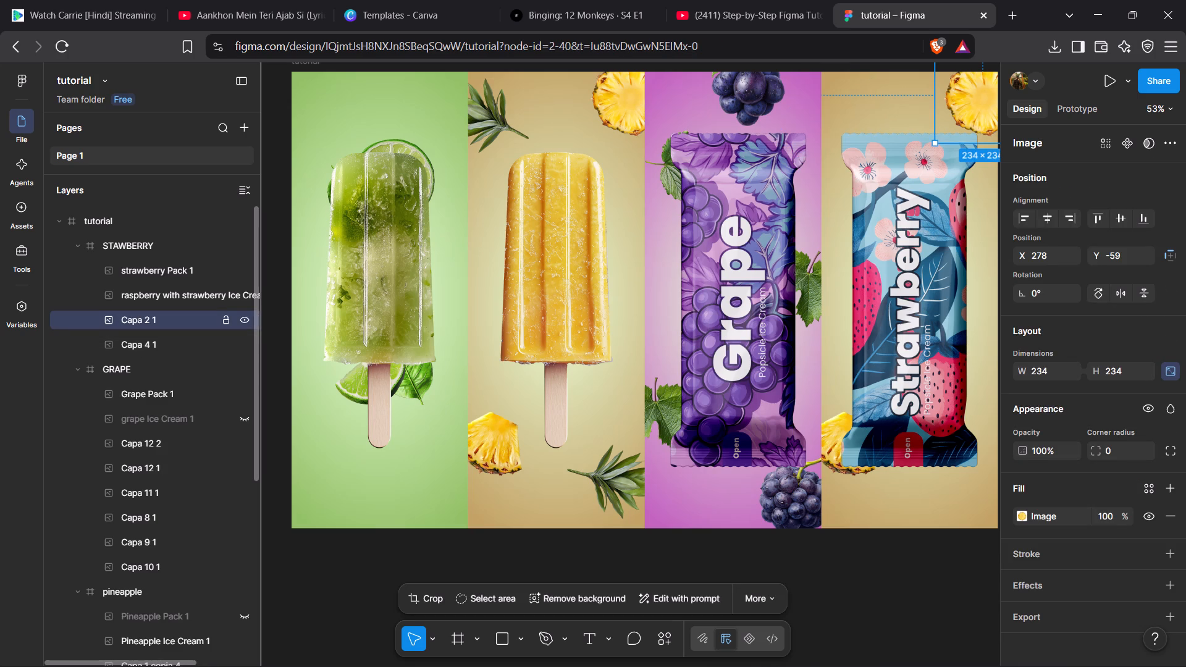
pyautogui.press('Delete')
pyautogui.click(158, 321)
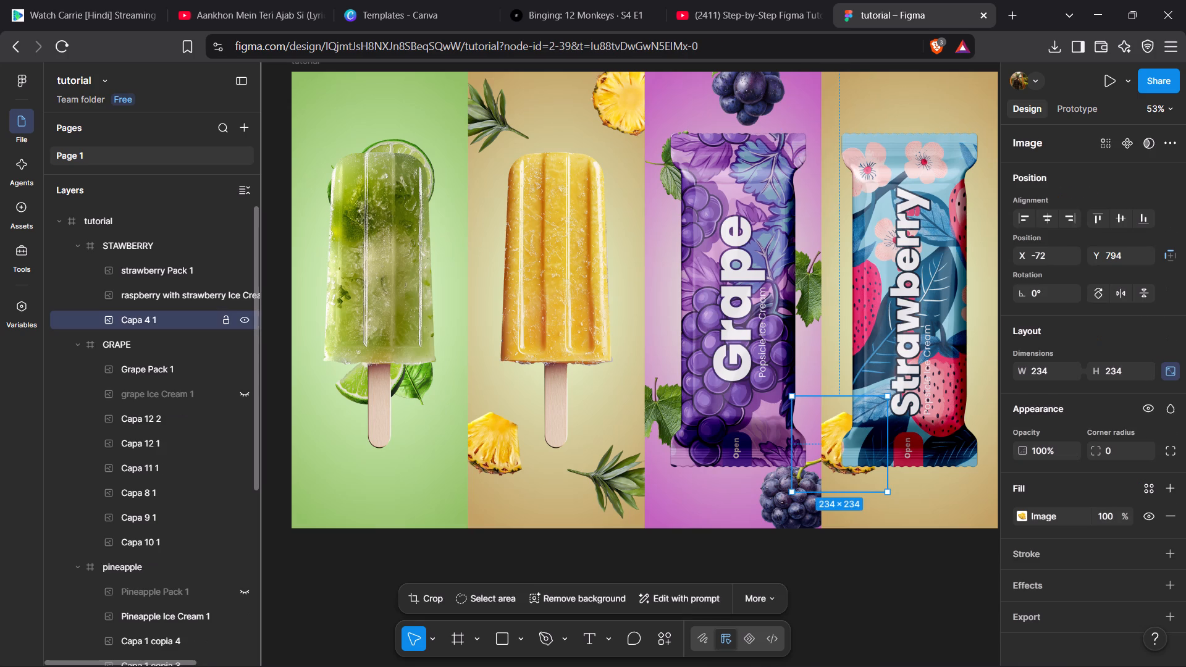
pyautogui.press('Delete')
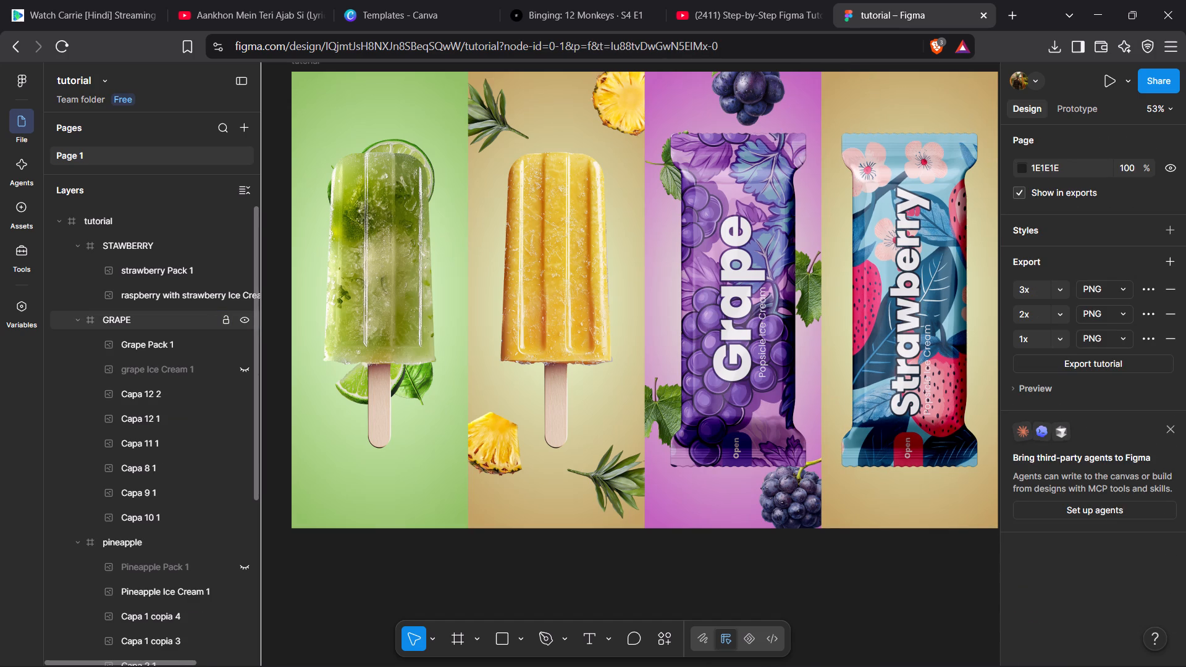
# Switch to File Explorer and go from the Ice cream folder to the Elements folder.
pyautogui.scroll(1, 121, 390)
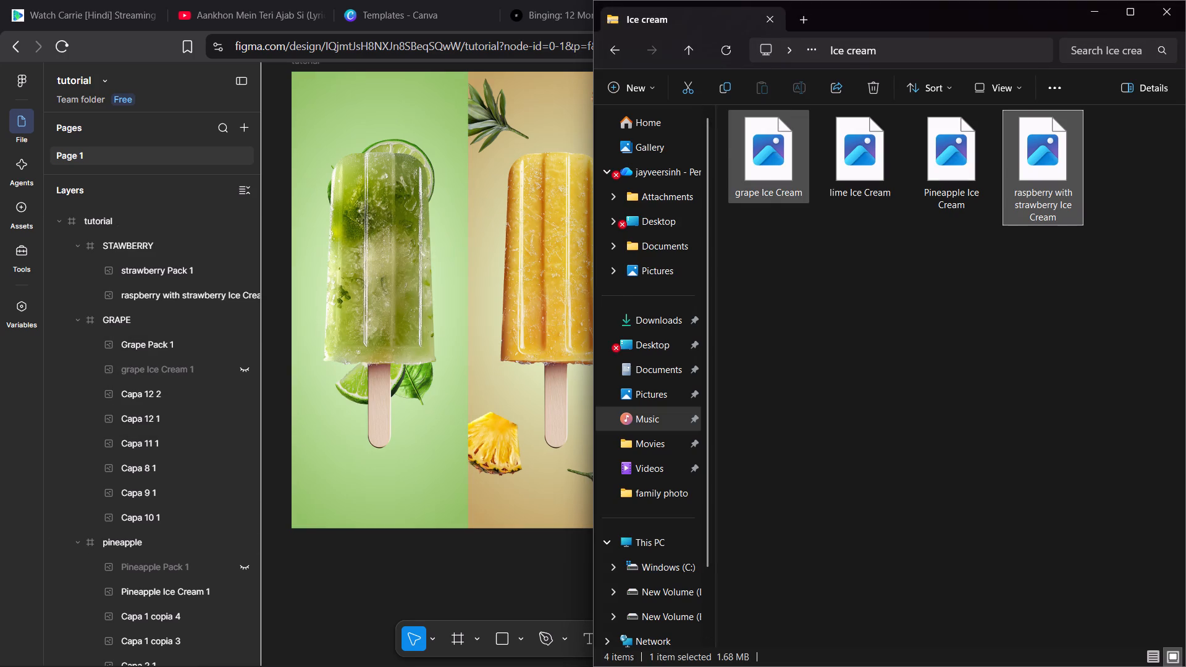
pyautogui.press('BackSpace')
pyautogui.doubleClick(757, 140)
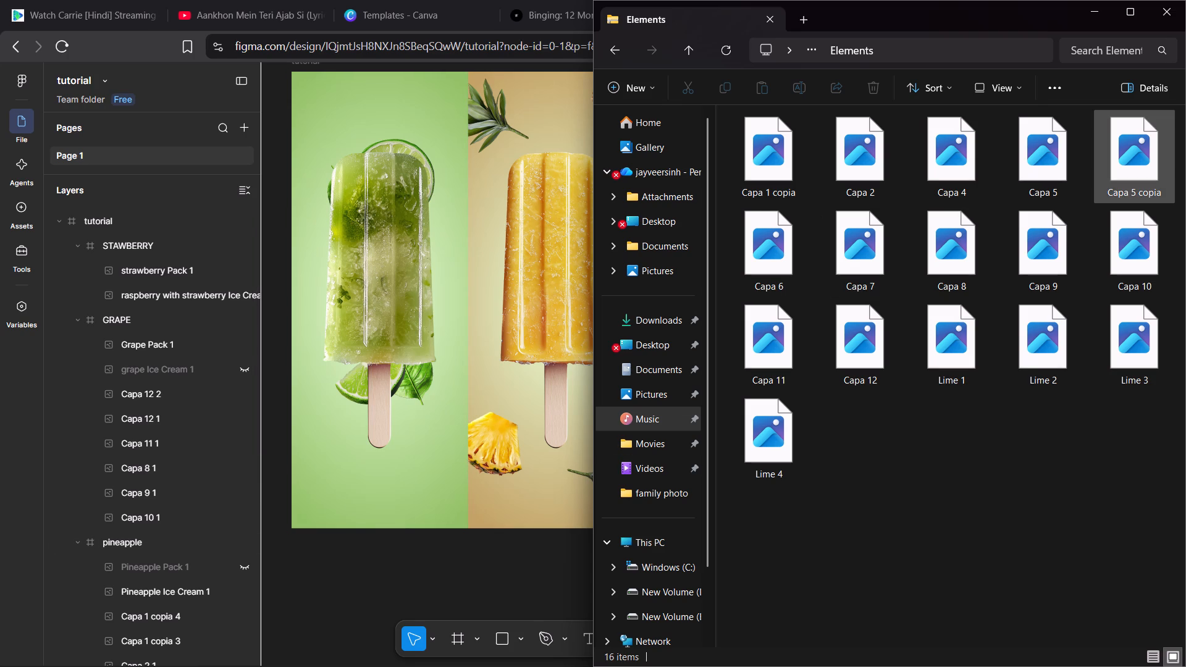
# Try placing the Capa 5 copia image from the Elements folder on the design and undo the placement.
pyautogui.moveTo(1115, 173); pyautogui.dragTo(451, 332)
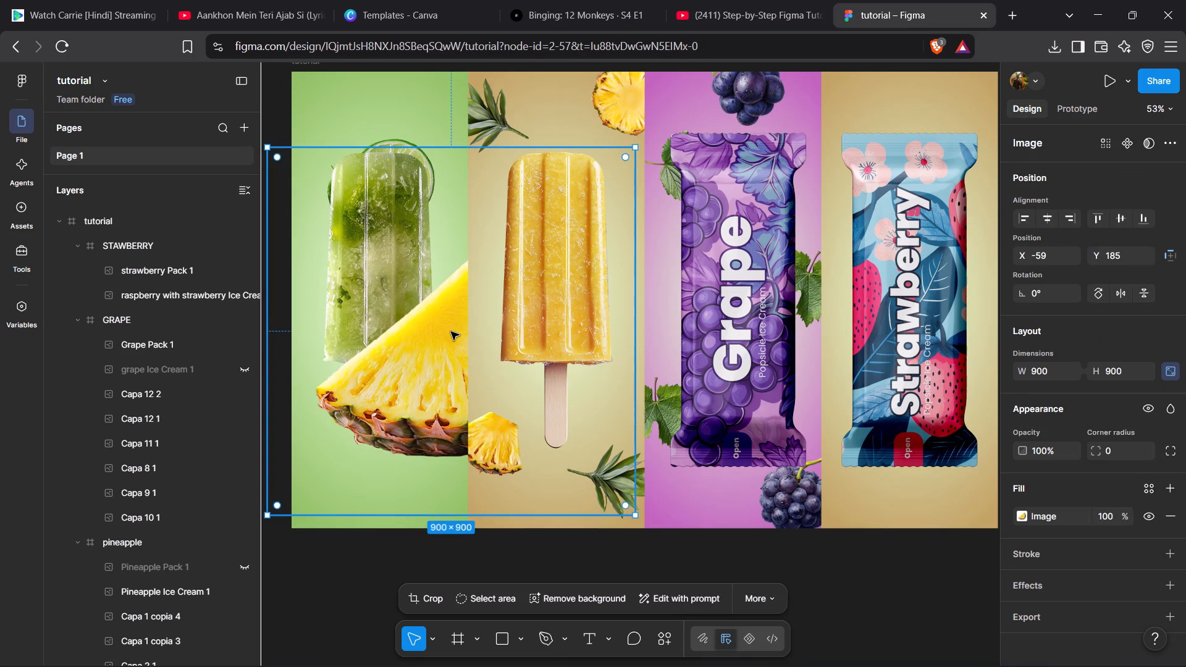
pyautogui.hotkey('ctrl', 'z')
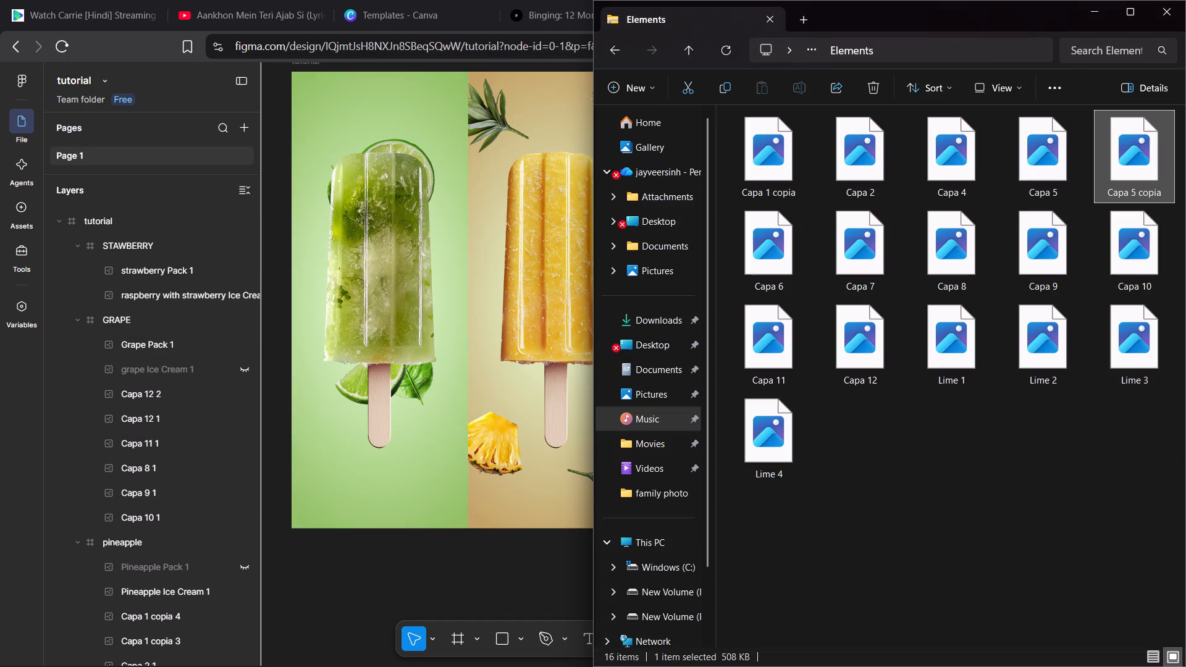
# Import the Capa 5 strawberry image from the Elements folder into the Figma design and set its width to 234.
pyautogui.moveTo(1050, 131); pyautogui.dragTo(671, 251)
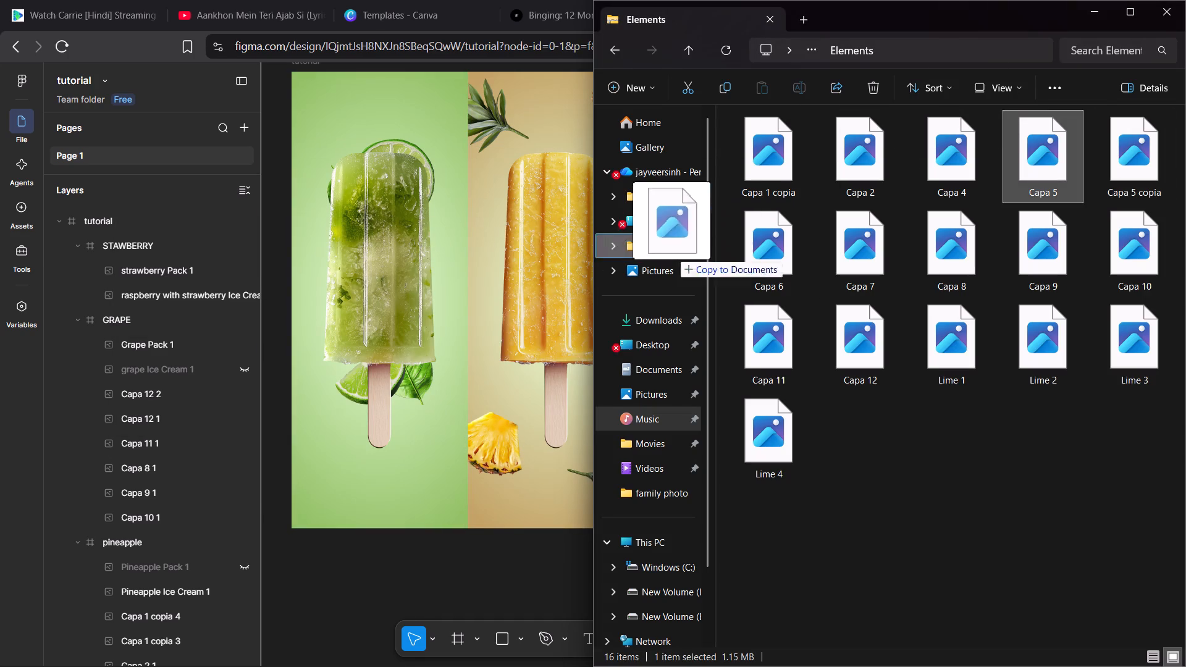
pyautogui.moveTo(671, 251); pyautogui.dragTo(482, 350)
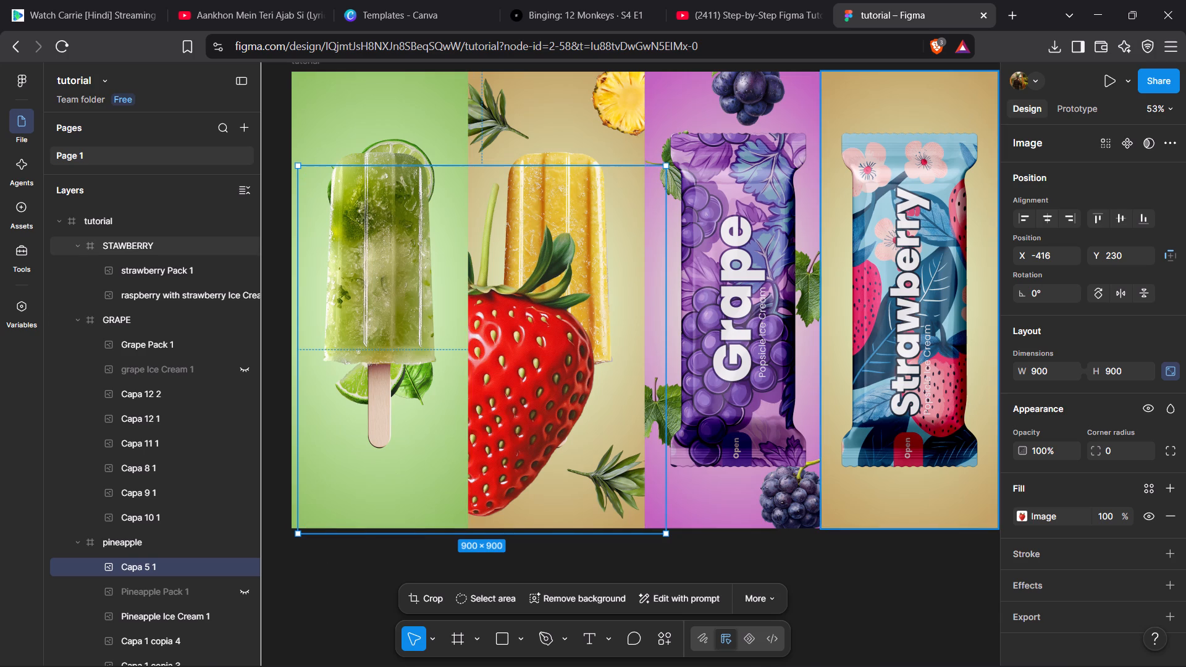
pyautogui.click(1049, 373)
pyautogui.write('234')
pyautogui.press('Return')
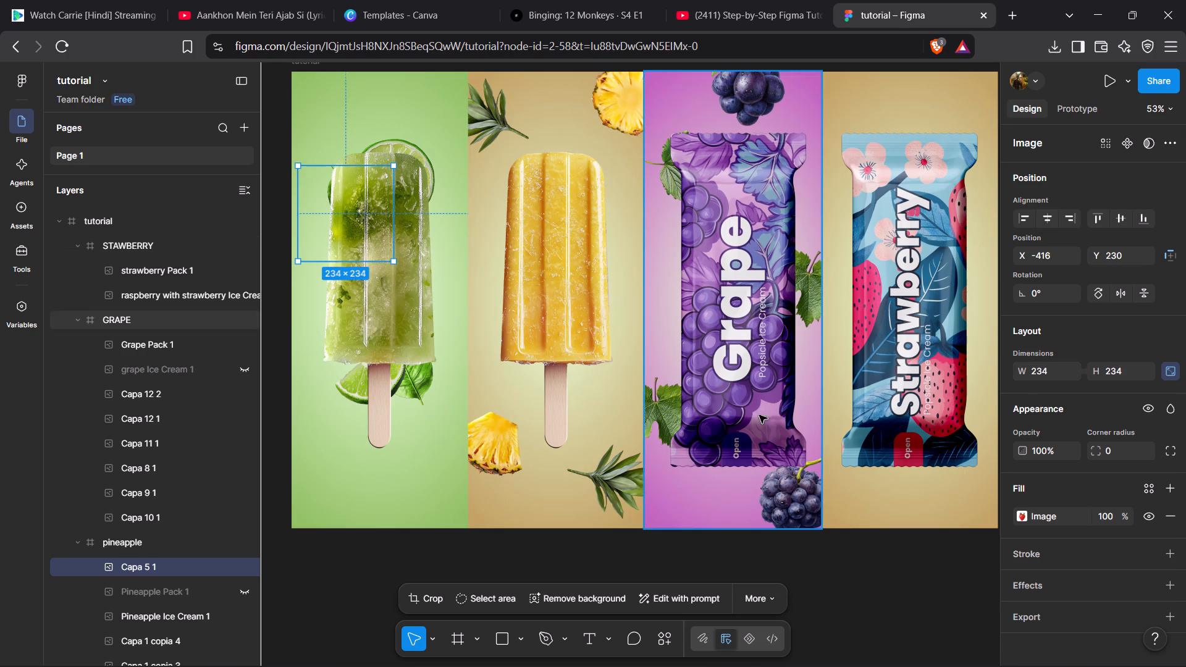
# Move the Capa 5 1 strawberry into the STAWBERRY frame, over the wrapper's top edge at X 31, Y 0.
pyautogui.moveTo(353, 216); pyautogui.dragTo(878, 135)
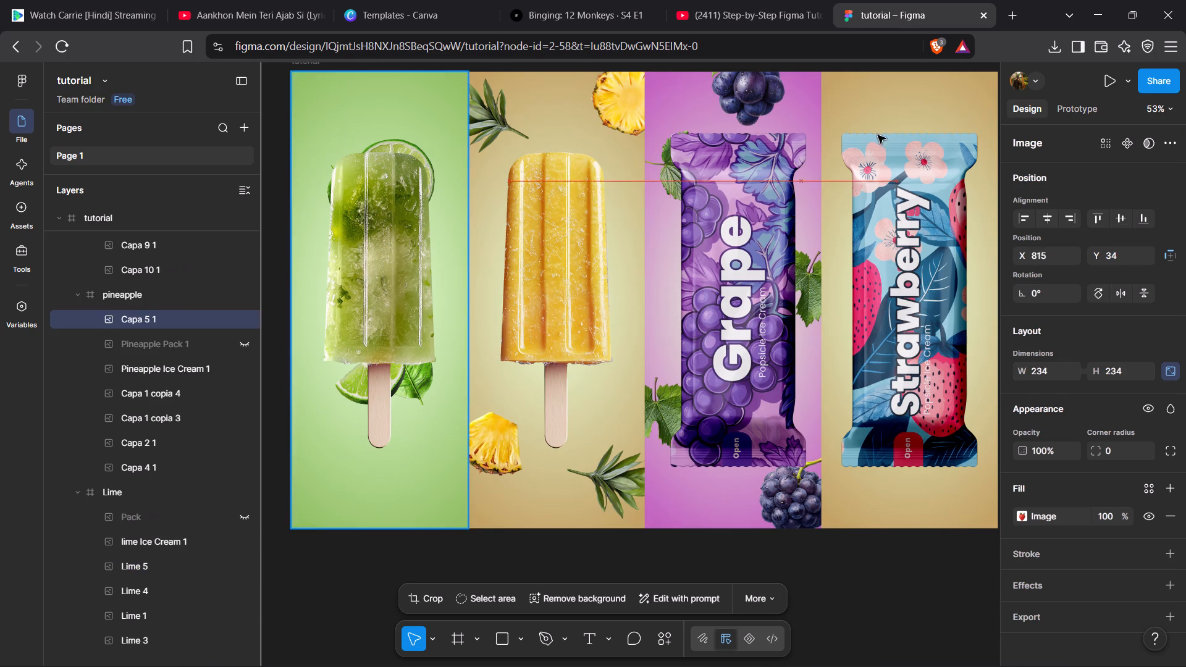
pyautogui.moveTo(878, 135); pyautogui.dragTo(889, 120)
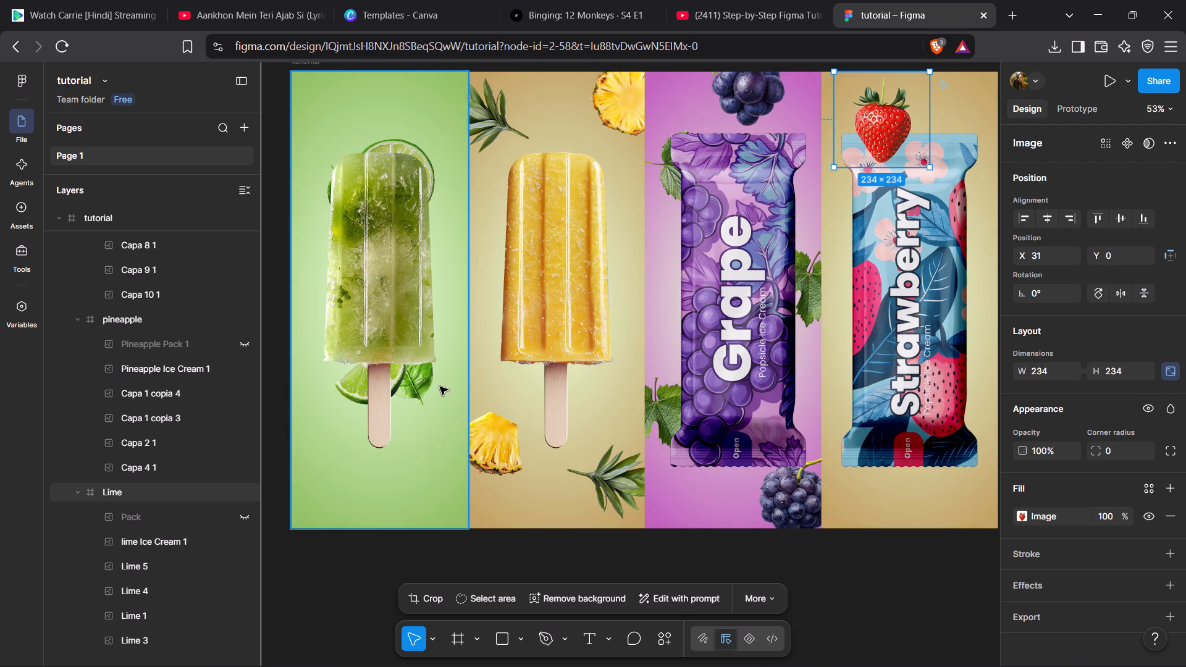
pyautogui.scroll(3, 129, 430)
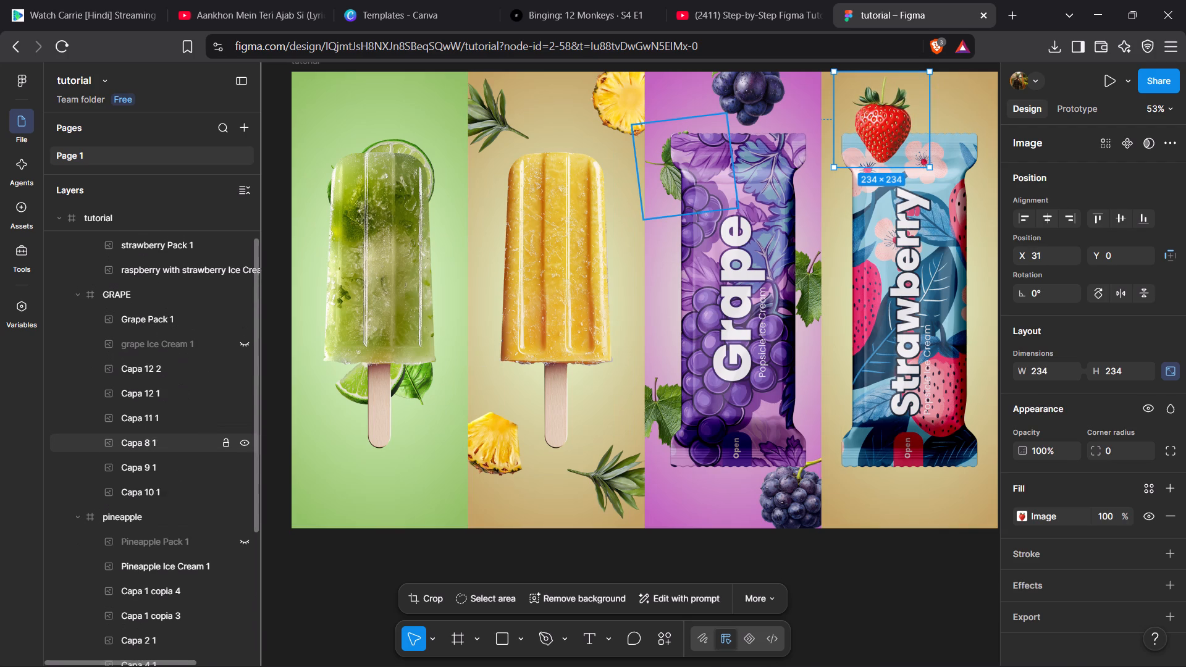
pyautogui.scroll(2, 129, 430)
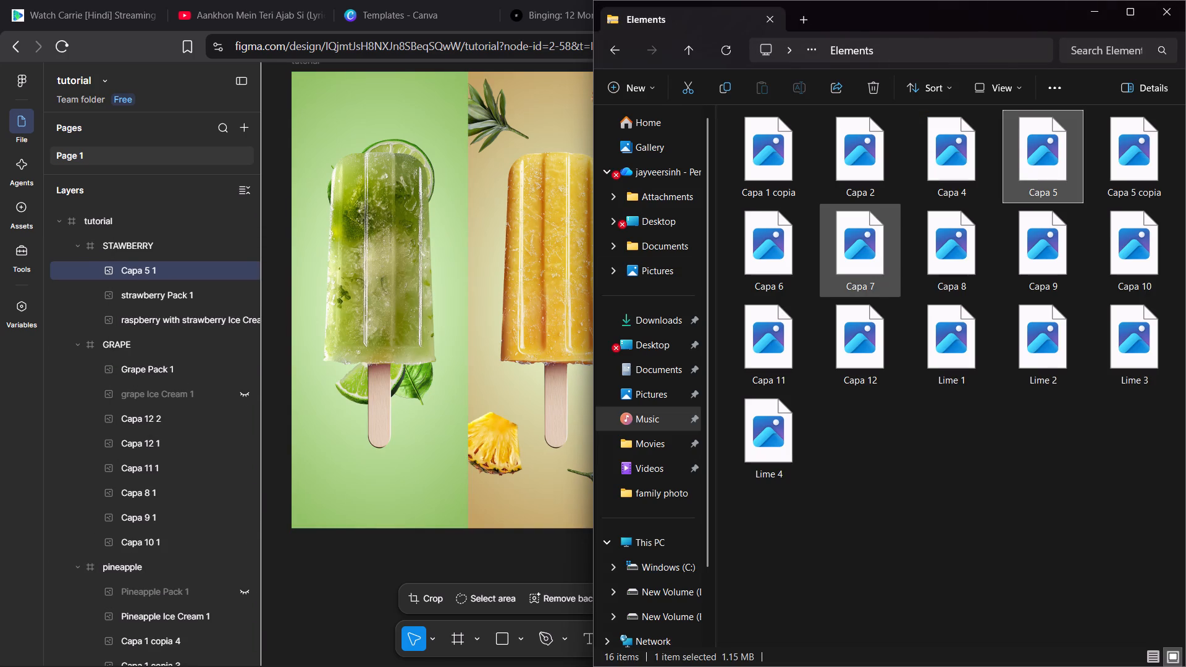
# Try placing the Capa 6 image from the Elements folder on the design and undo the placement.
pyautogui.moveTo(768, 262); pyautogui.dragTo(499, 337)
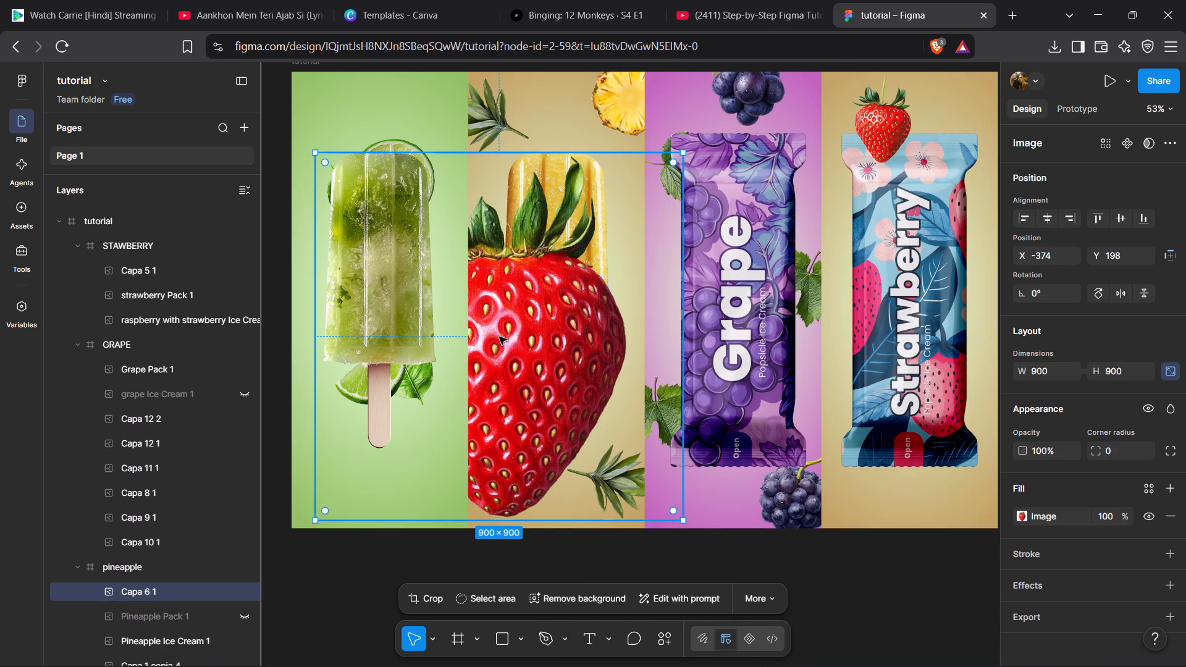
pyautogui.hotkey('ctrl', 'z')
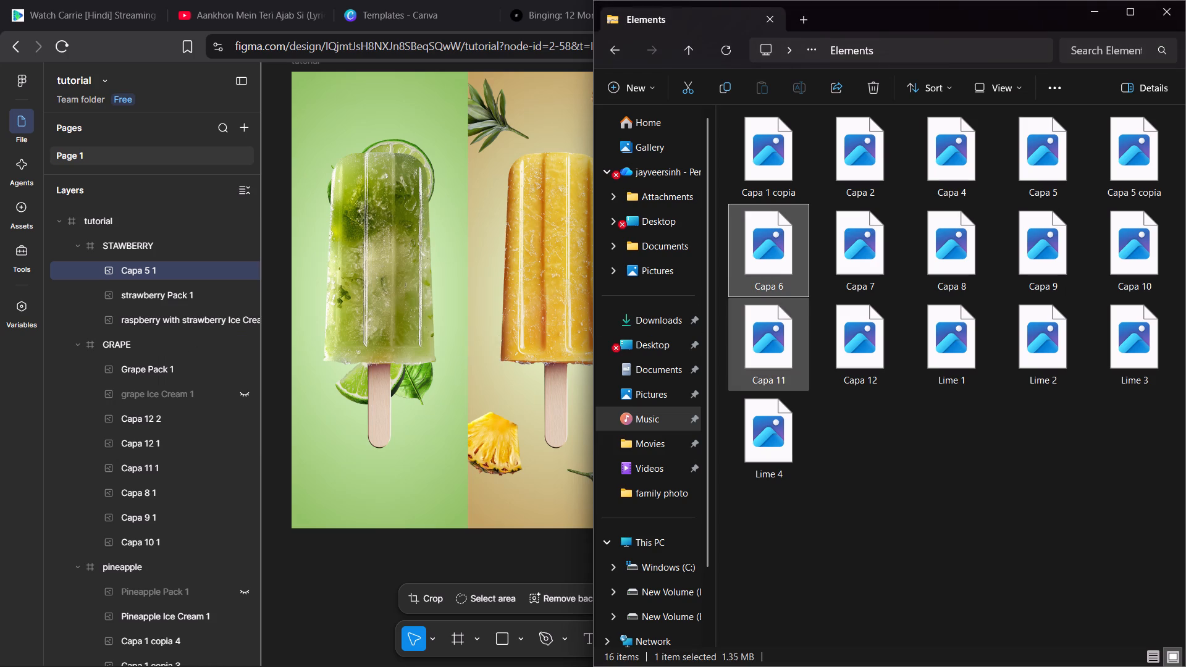
# Place the Capa 7 halved strawberry image from the Elements folder over the Strawberry wrapper's lower edge at a width of 234.
pyautogui.moveTo(852, 252); pyautogui.dragTo(502, 342)
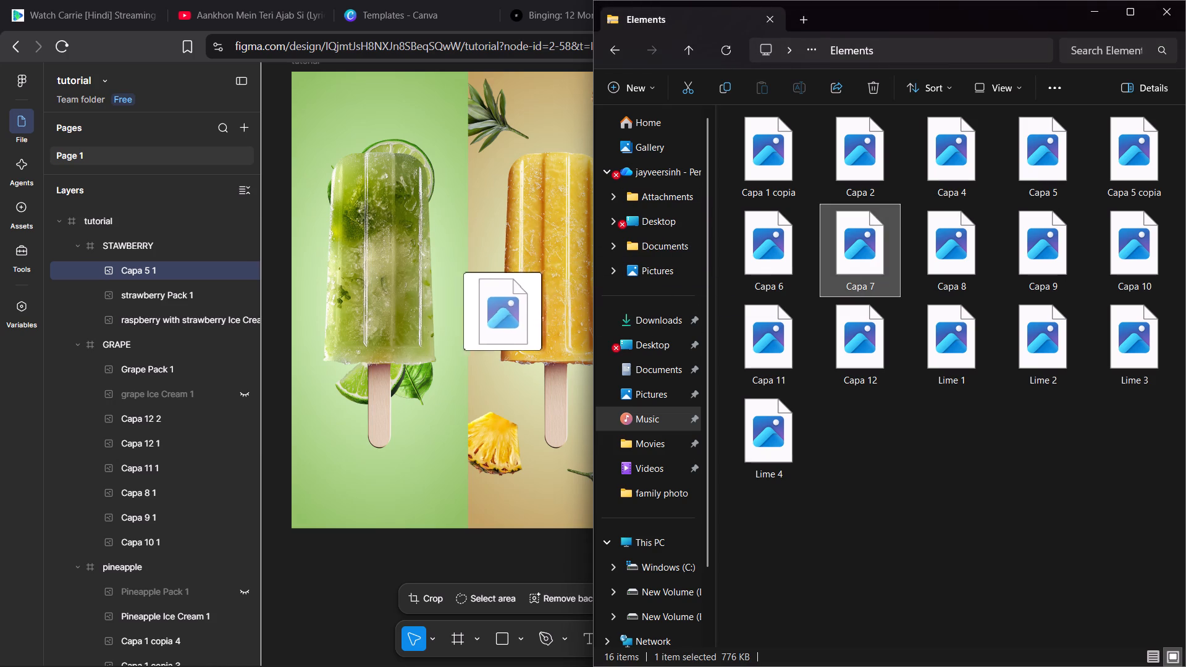
pyautogui.moveTo(502, 342); pyautogui.dragTo(500, 342)
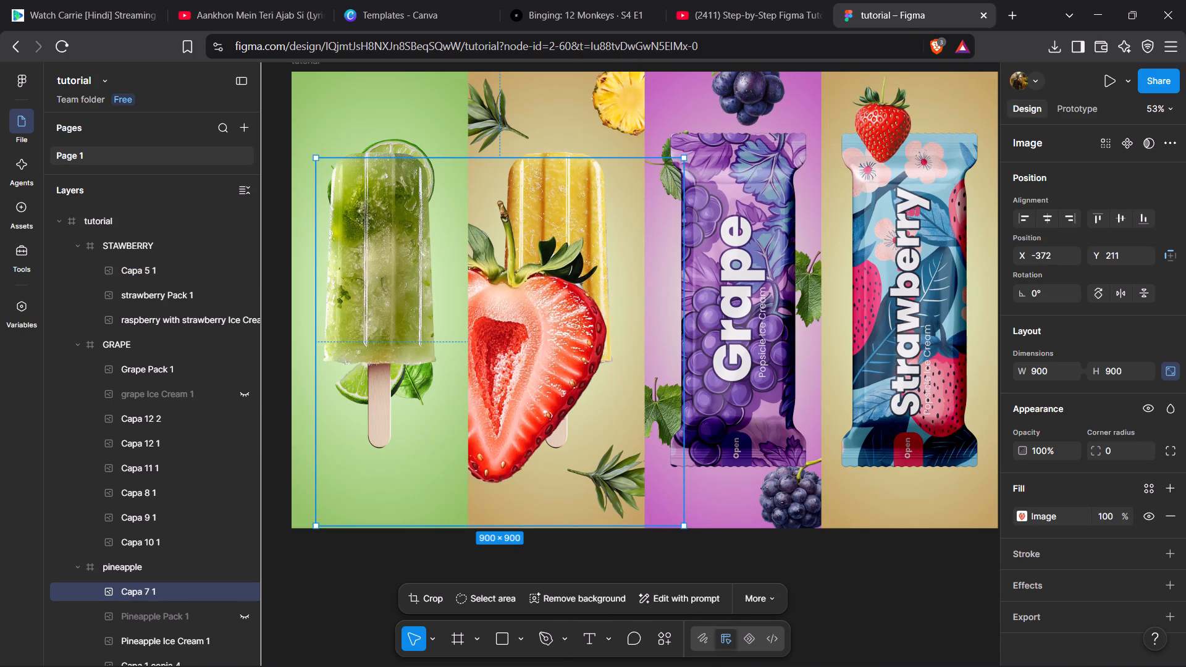
pyautogui.click(1052, 363)
pyautogui.write('234')
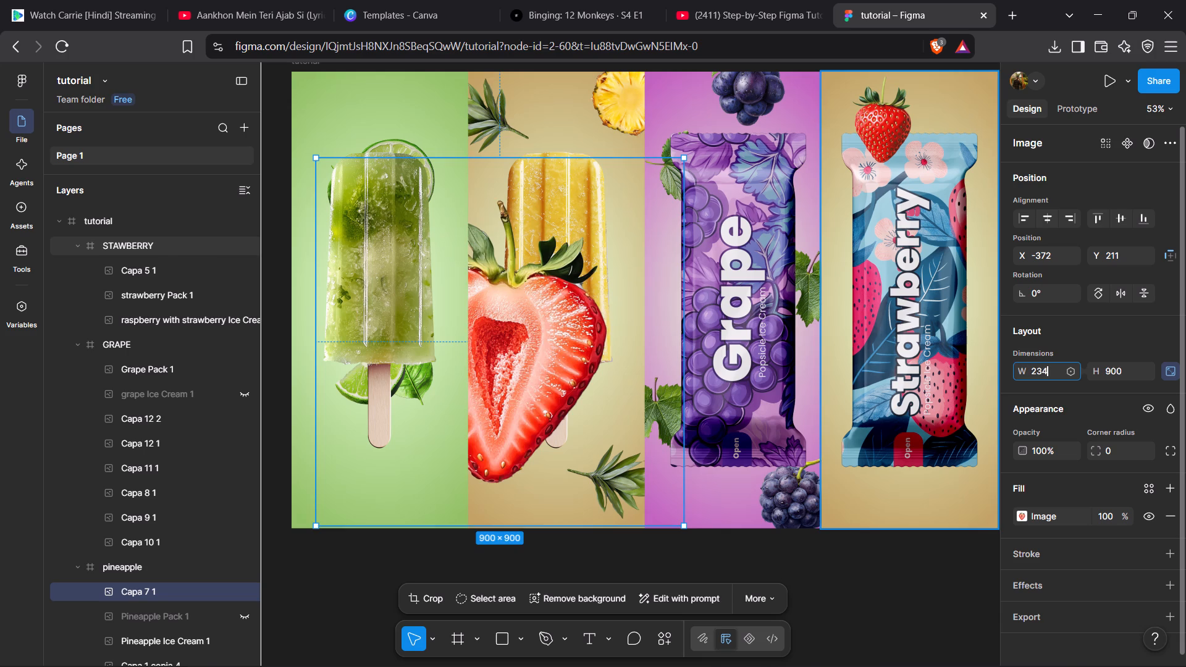
pyautogui.press('Return')
pyautogui.scroll(1, 856, 333)
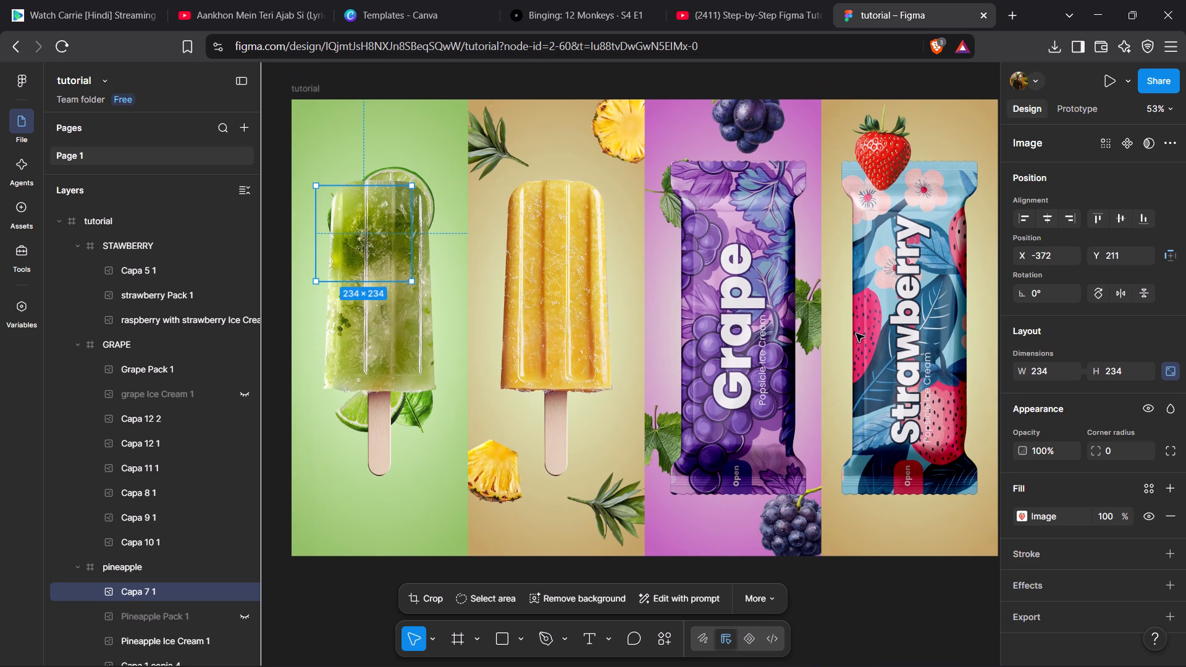
pyautogui.moveTo(375, 238); pyautogui.dragTo(880, 384)
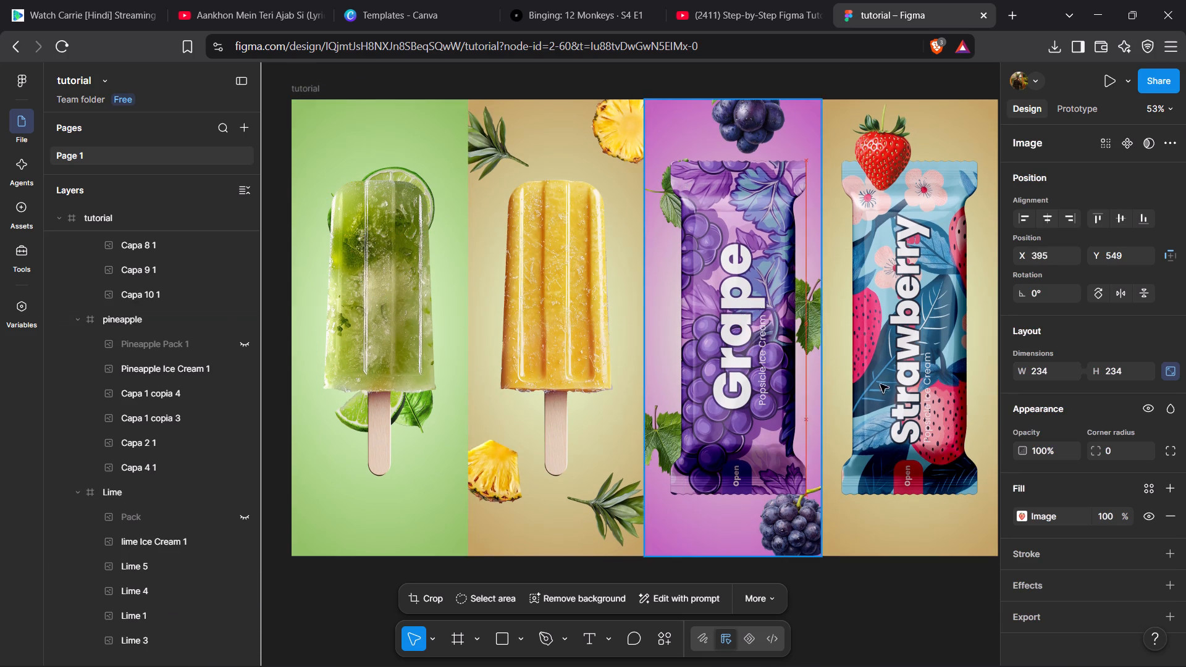
pyautogui.moveTo(880, 384); pyautogui.dragTo(948, 475)
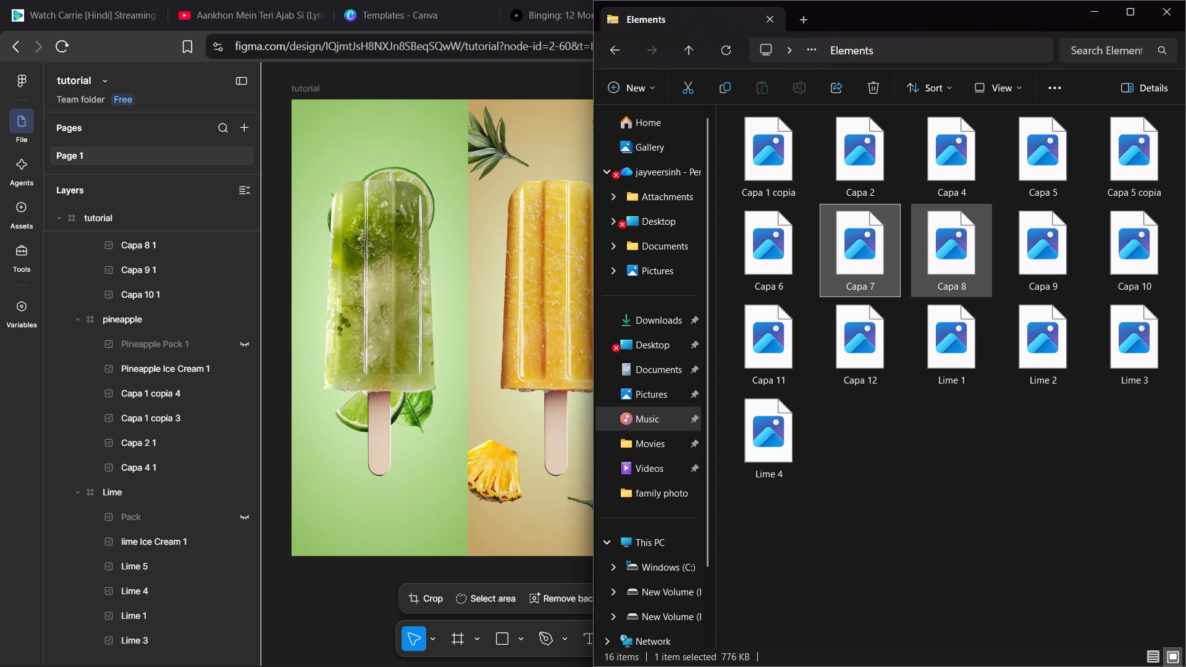
# Place the Capa 8 leaf image from the Elements folder over the Strawberry wrapper at X 184, Y 181 with a width of 234.
pyautogui.moveTo(964, 240); pyautogui.dragTo(461, 350)
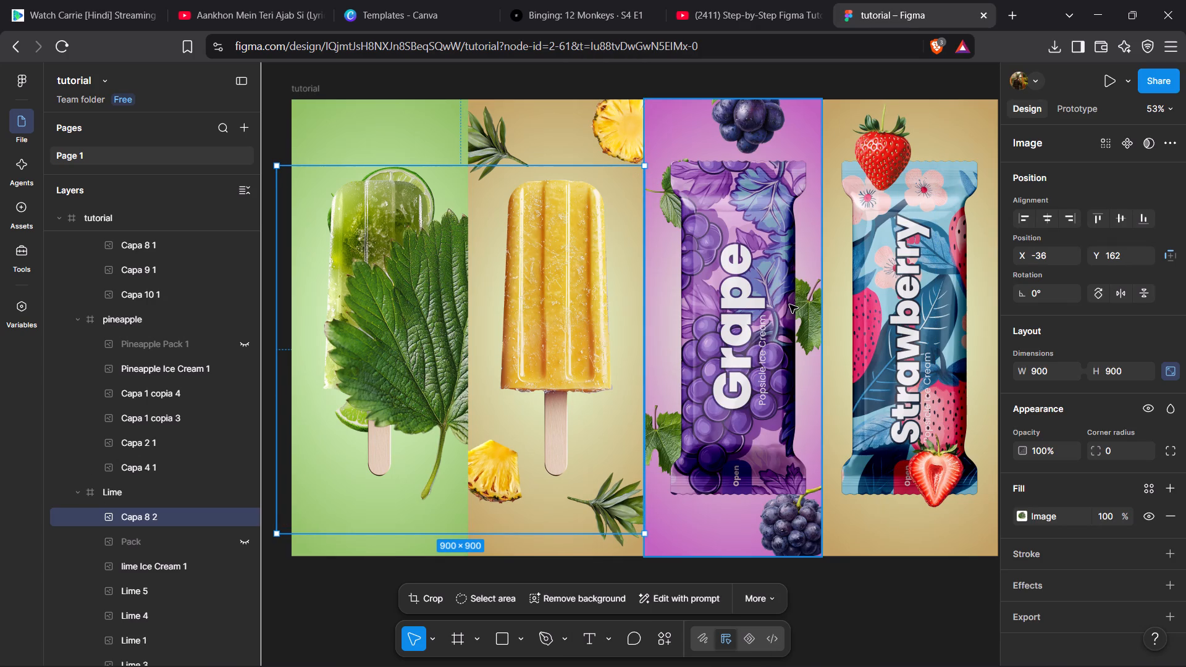
pyautogui.click(1049, 370)
pyautogui.write('234')
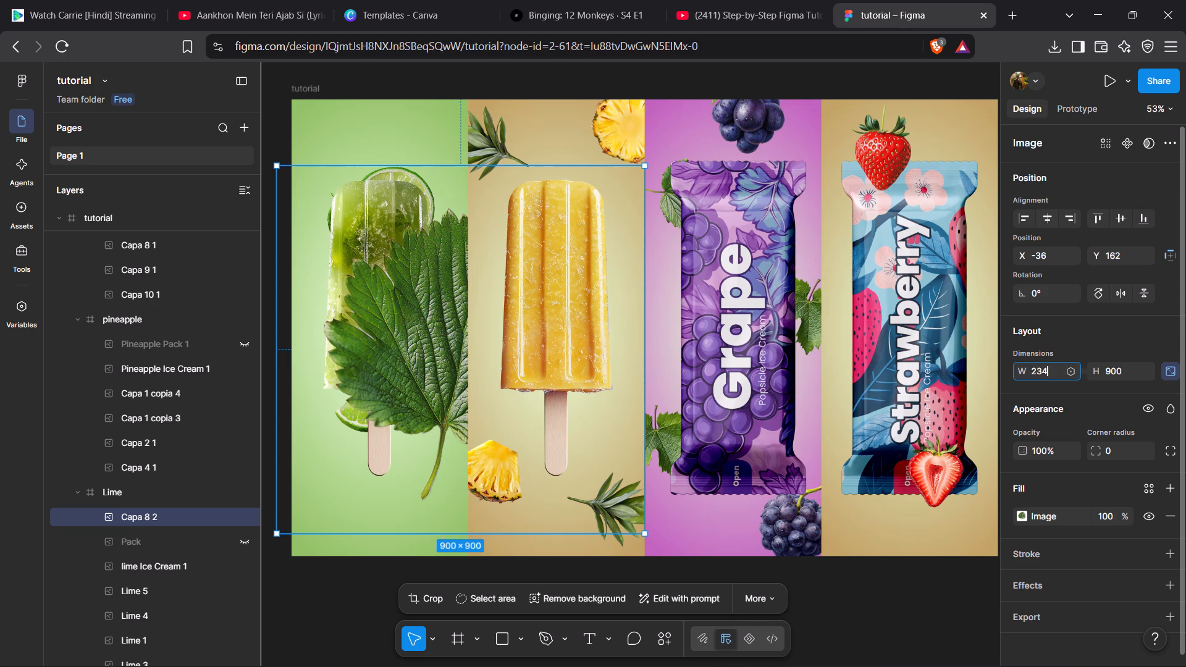
pyautogui.press('Return')
pyautogui.moveTo(324, 216); pyautogui.dragTo(944, 224)
# Collapse the GRAPE, pineapple and Lime frames in the layer list.
pyautogui.scroll(2, 182, 256)
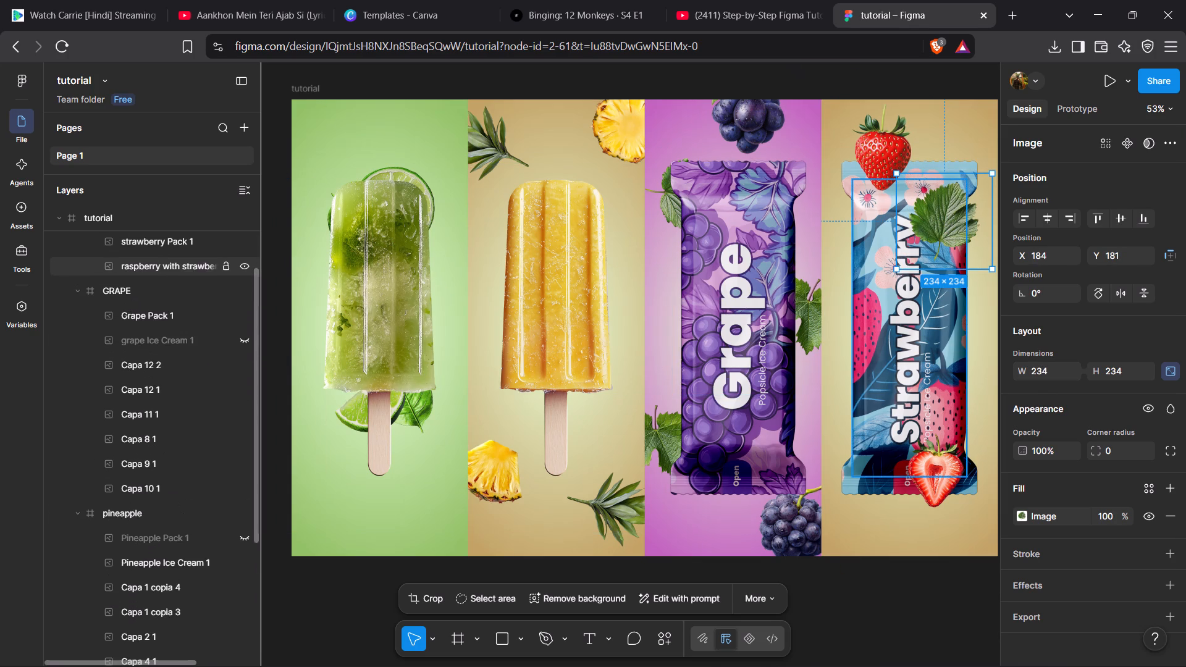
pyautogui.scroll(3, 182, 256)
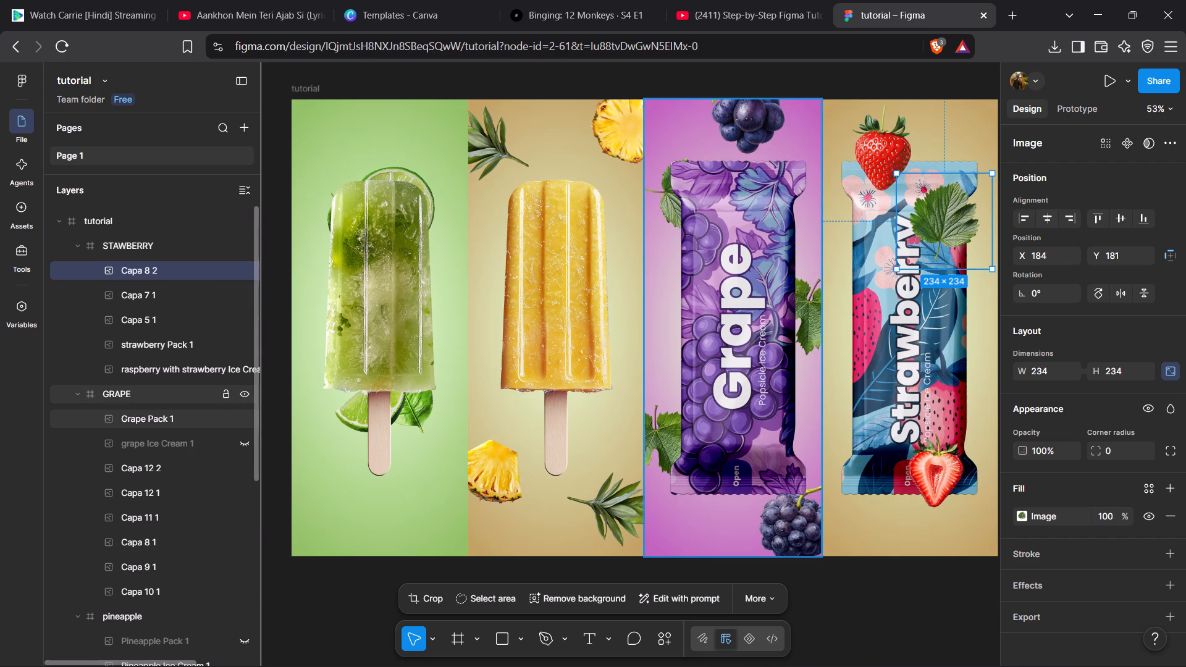
pyautogui.click(75, 397)
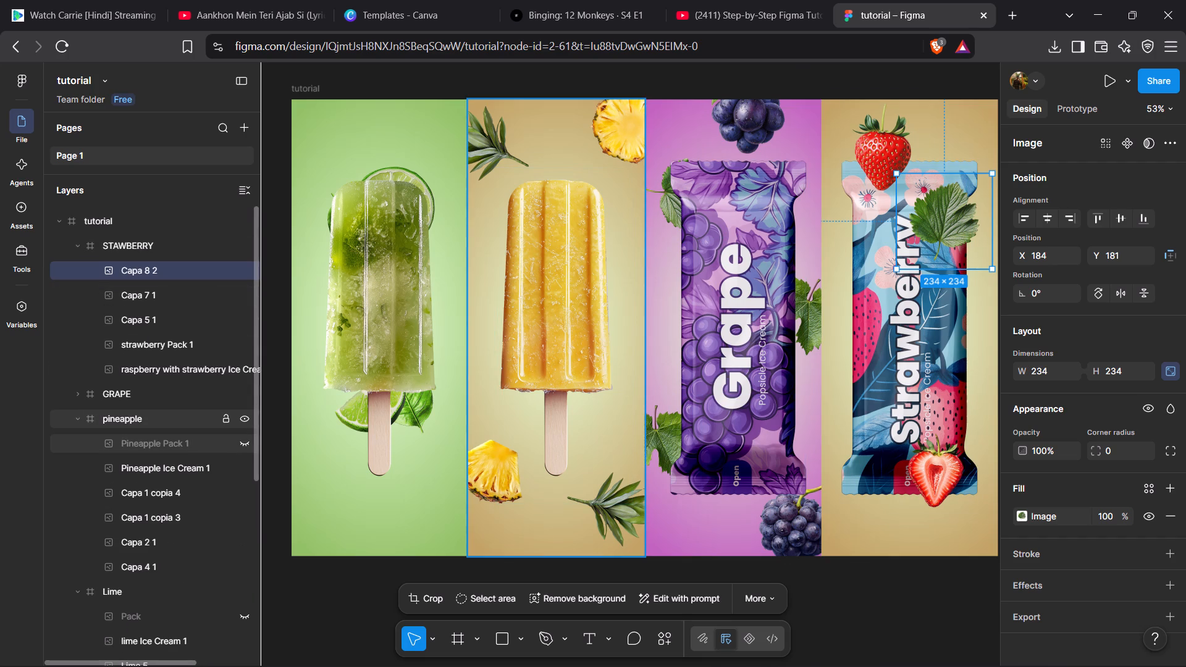
pyautogui.click(70, 426)
pyautogui.click(70, 439)
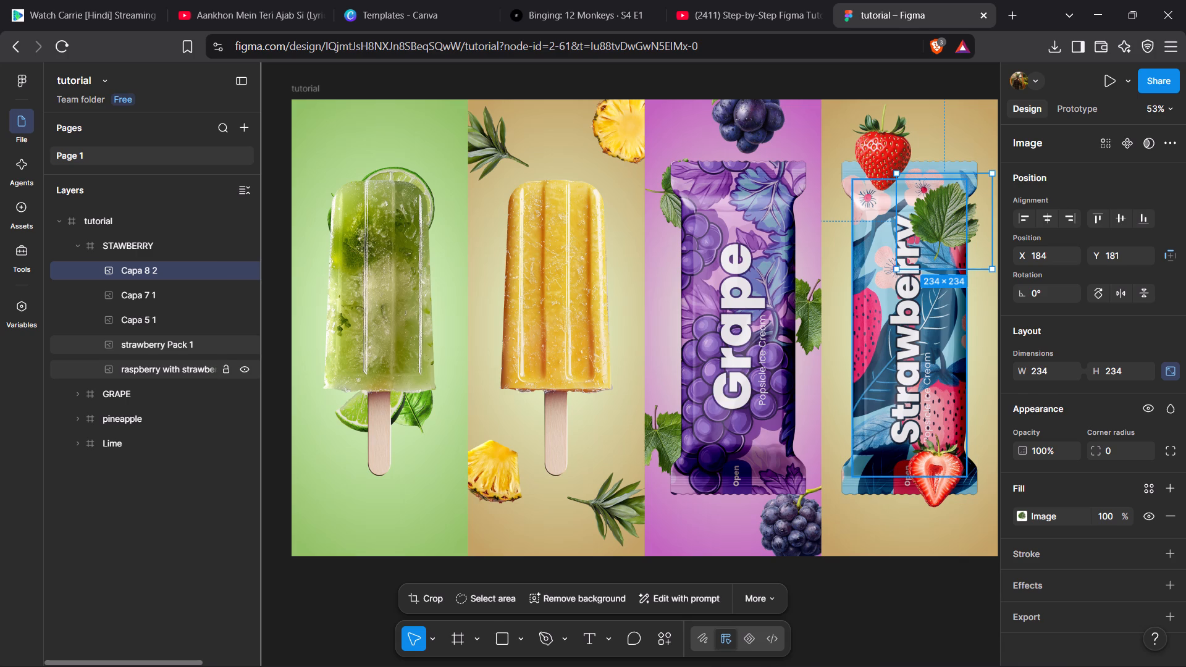
# Reorder the STAWBERRY frame's layers so strawberry Pack 1 and the raspberry popsicle sit above the Capa 8, Capa 7 and Capa 5 decorations.
pyautogui.moveTo(84, 371); pyautogui.dragTo(82, 347)
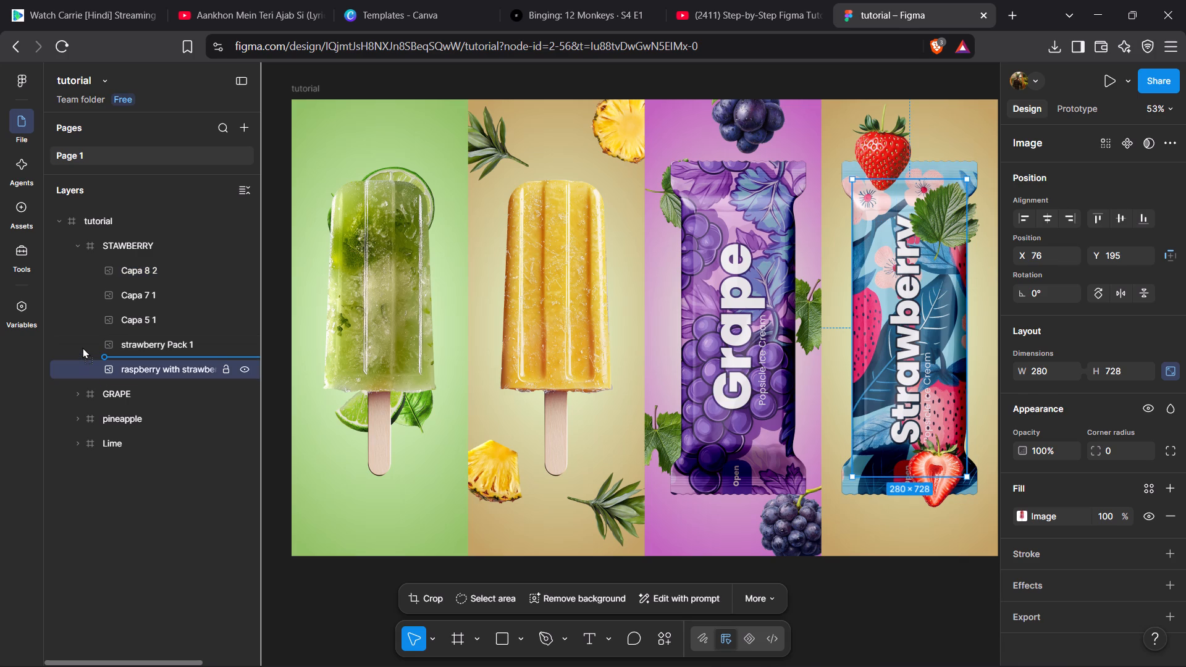
pyautogui.moveTo(82, 347); pyautogui.dragTo(89, 293)
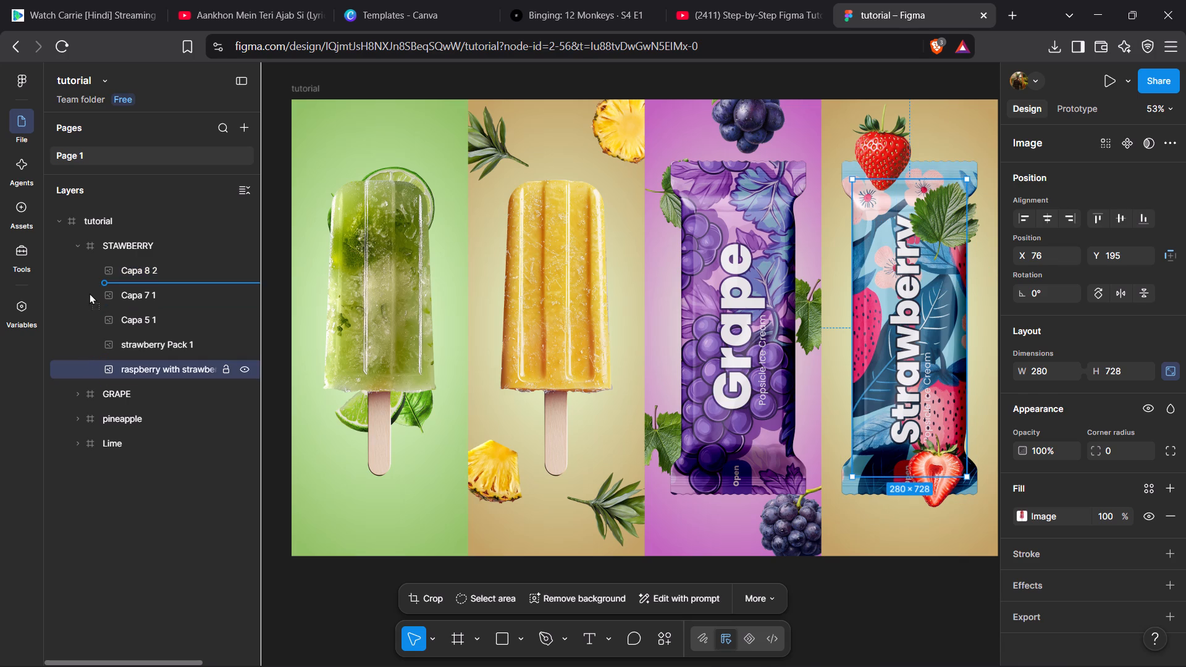
pyautogui.moveTo(89, 293); pyautogui.dragTo(88, 293)
pyautogui.moveTo(79, 366); pyautogui.dragTo(77, 348)
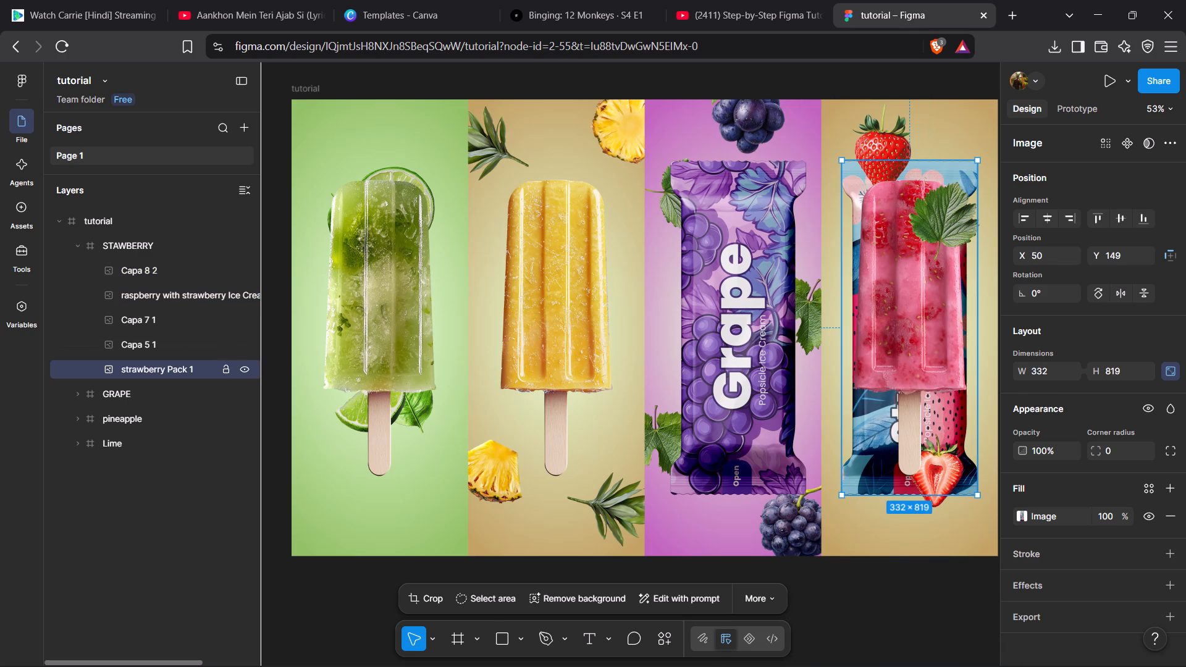
pyautogui.moveTo(77, 348); pyautogui.dragTo(78, 267)
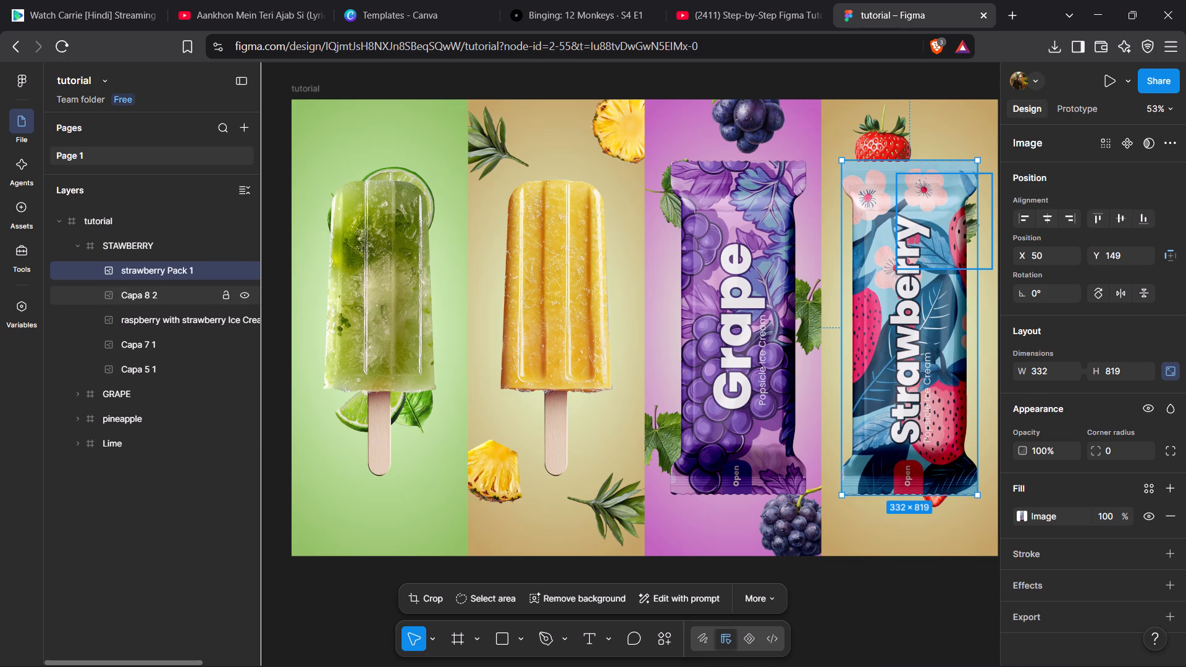
pyautogui.moveTo(64, 295); pyautogui.dragTo(64, 328)
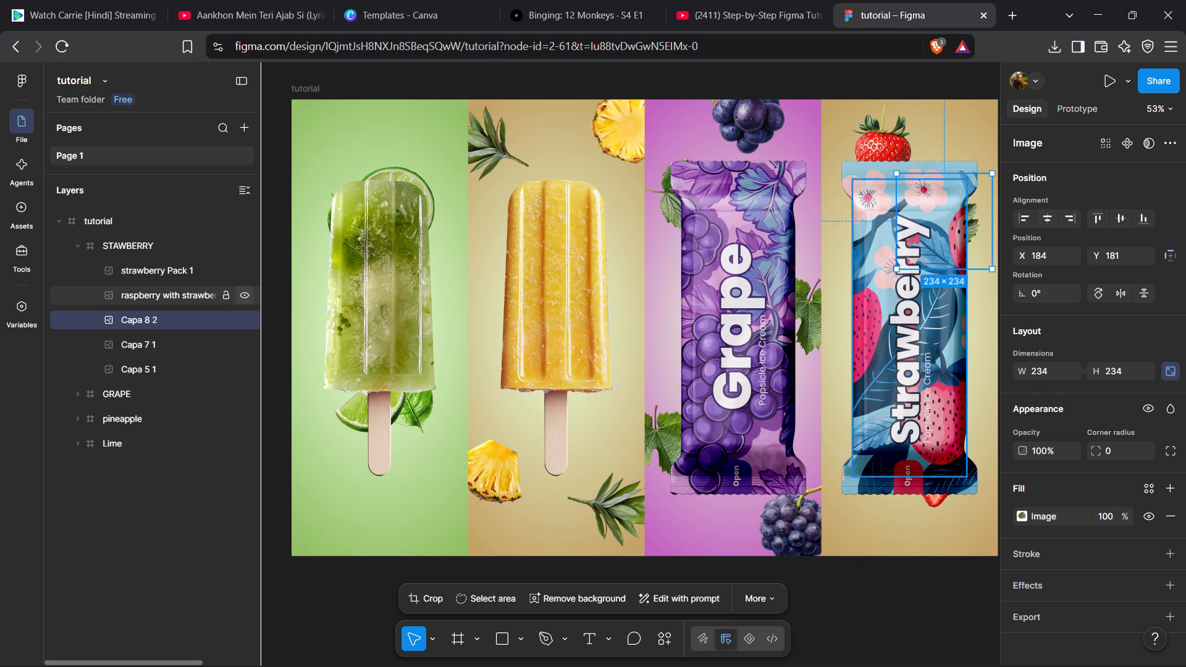
# Hide the raspberry popsicle and strawberry Pack 1 layers in the STAWBERRY frame.
pyautogui.click(247, 298)
pyautogui.click(243, 271)
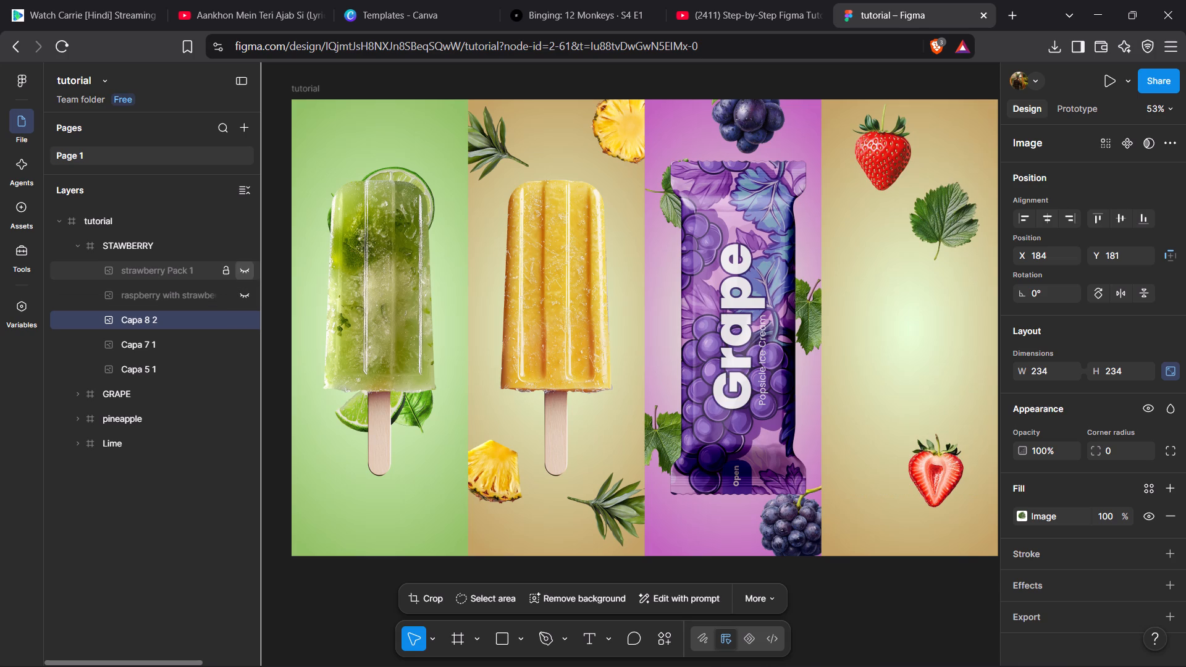
# Rename the raspberry with strawberry popsicle layer as ICE CREAM.
pyautogui.doubleClick(193, 300)
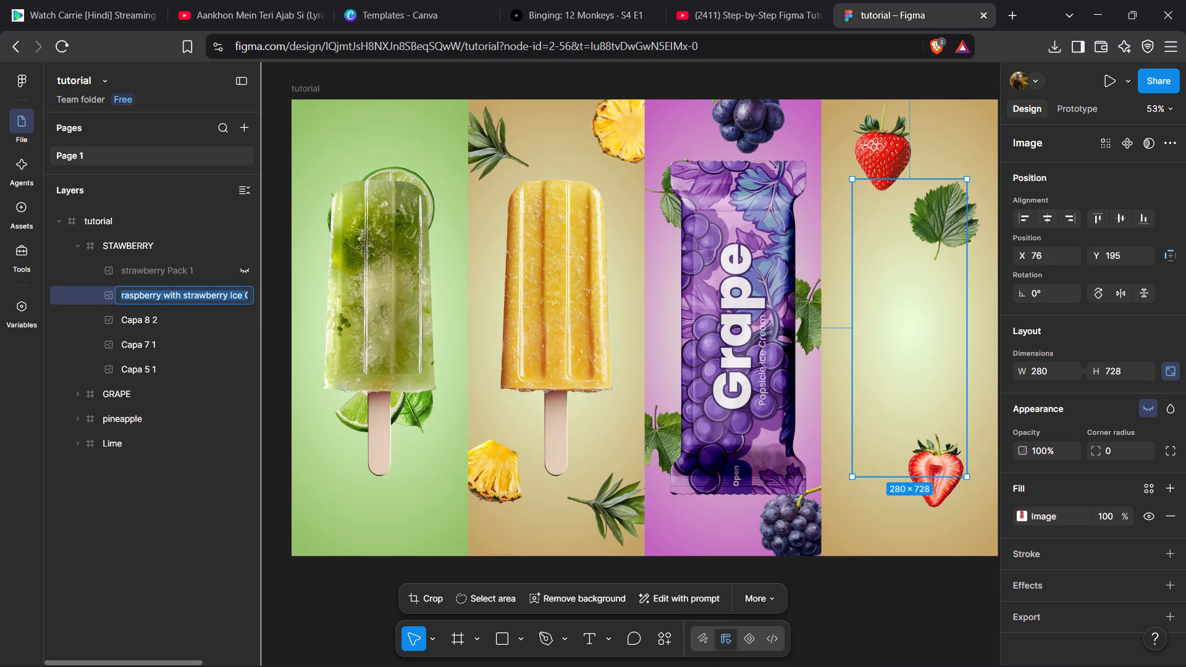
pyautogui.press('i')
pyautogui.write('CE')
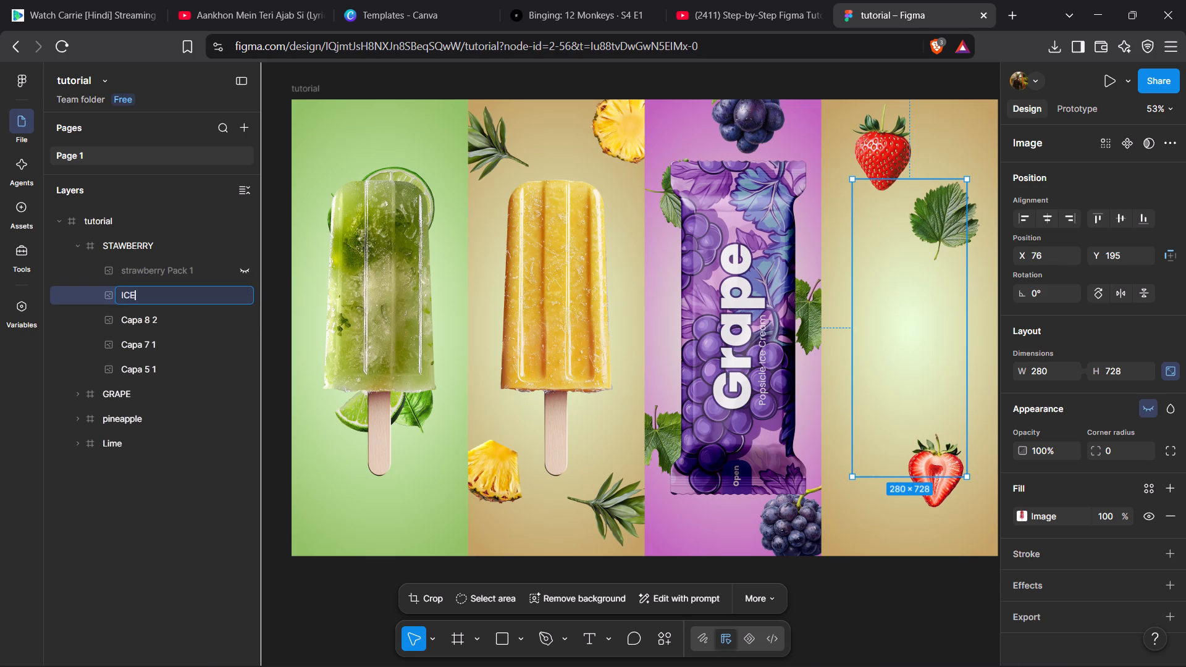
pyautogui.press('space')
pyautogui.write('CREAM')
pyautogui.press('Return')
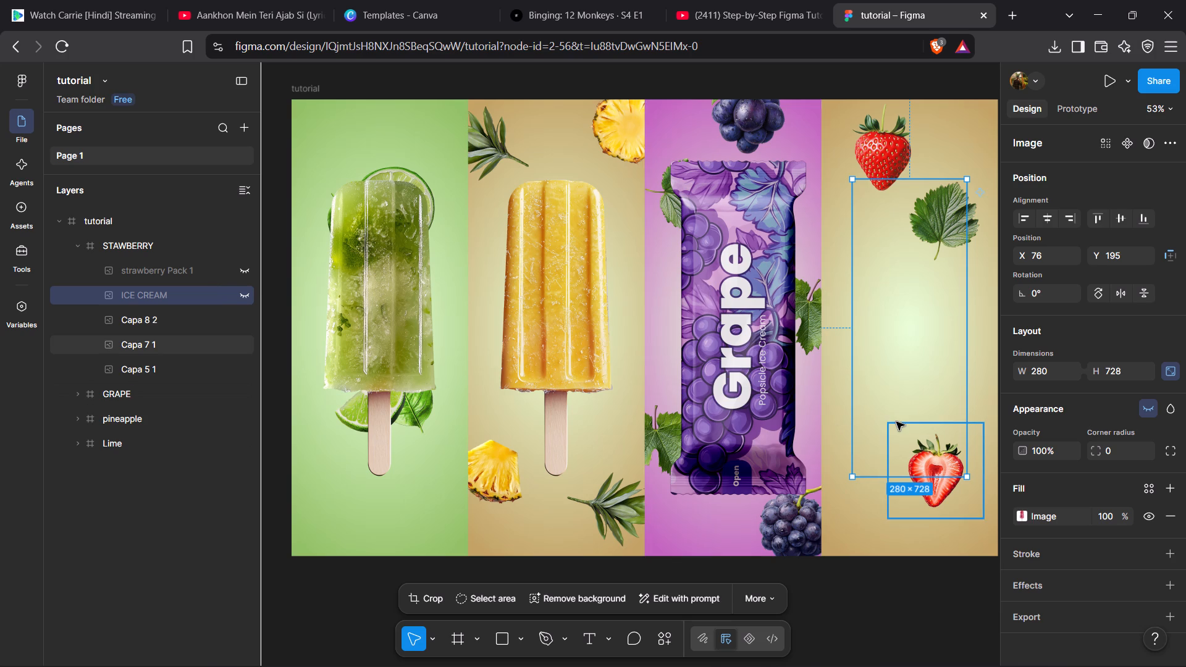
# Move the Capa 7 1 halved strawberry up within the STAWBERRY frame to X 184, Y 624.
pyautogui.hscroll(-2, 896, 422)
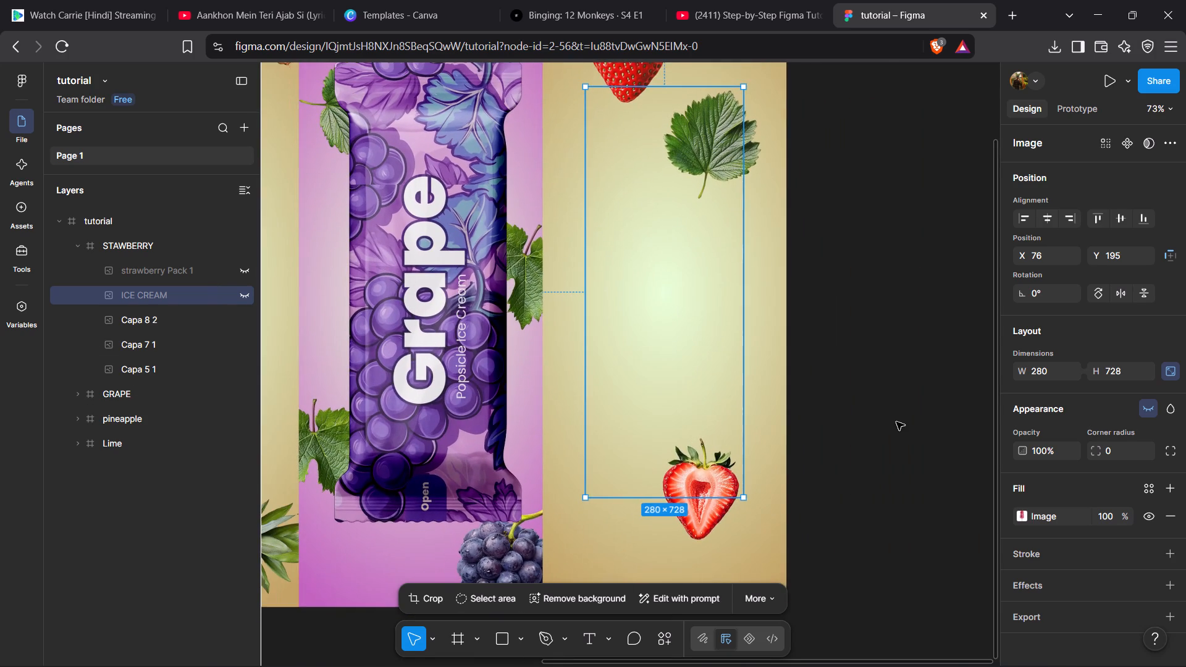
pyautogui.hscroll(1, 896, 422)
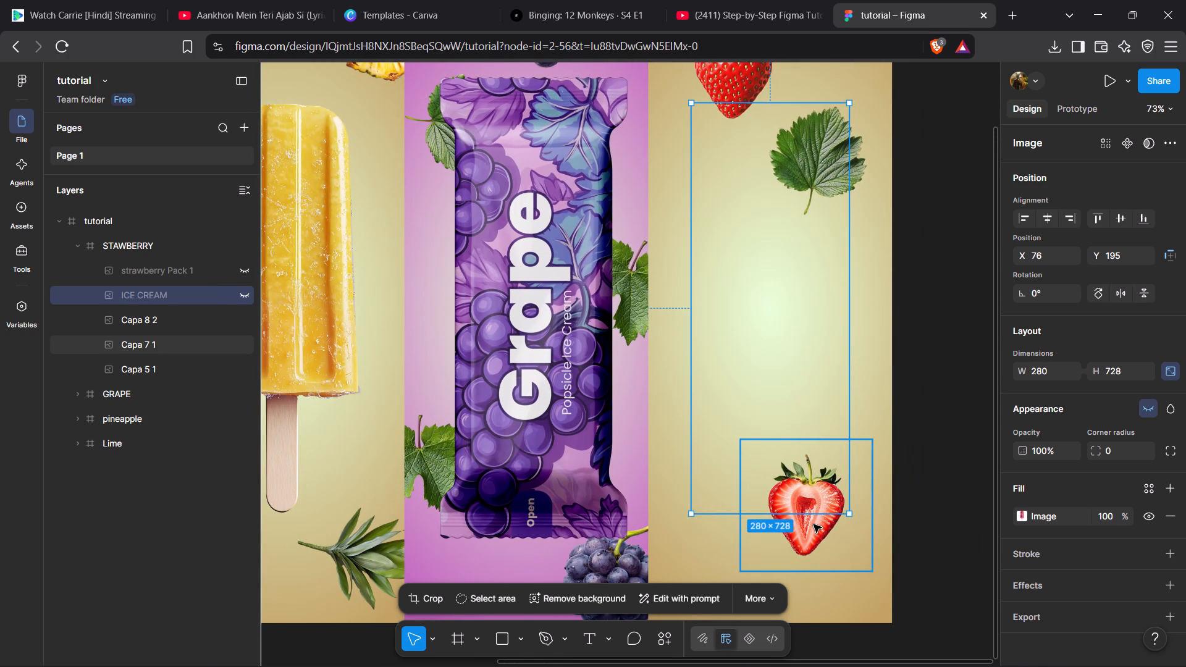
pyautogui.moveTo(814, 524); pyautogui.dragTo(826, 430)
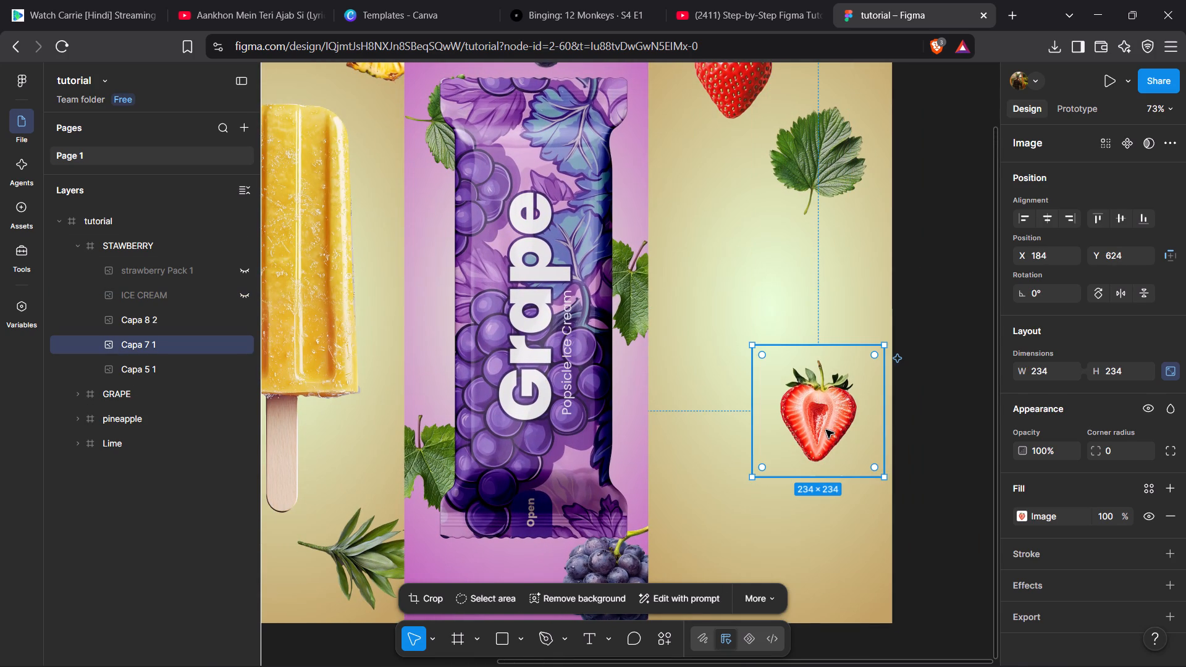
# Duplicate the Capa 8 2 leaf and place the copy beside the halved strawberry at X -18, Y 613.
pyautogui.click(810, 153)
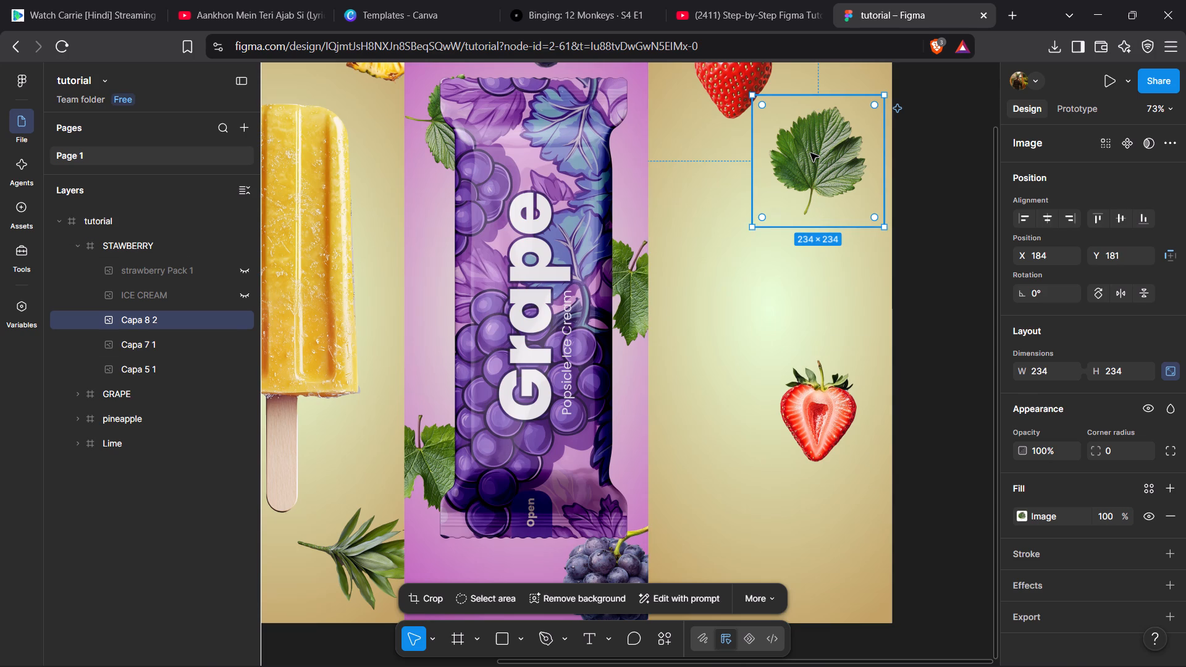
pyautogui.keyDown('alt'); pyautogui.moveTo(810, 153); pyautogui.dragTo(695, 402); pyautogui.keyUp('alt')
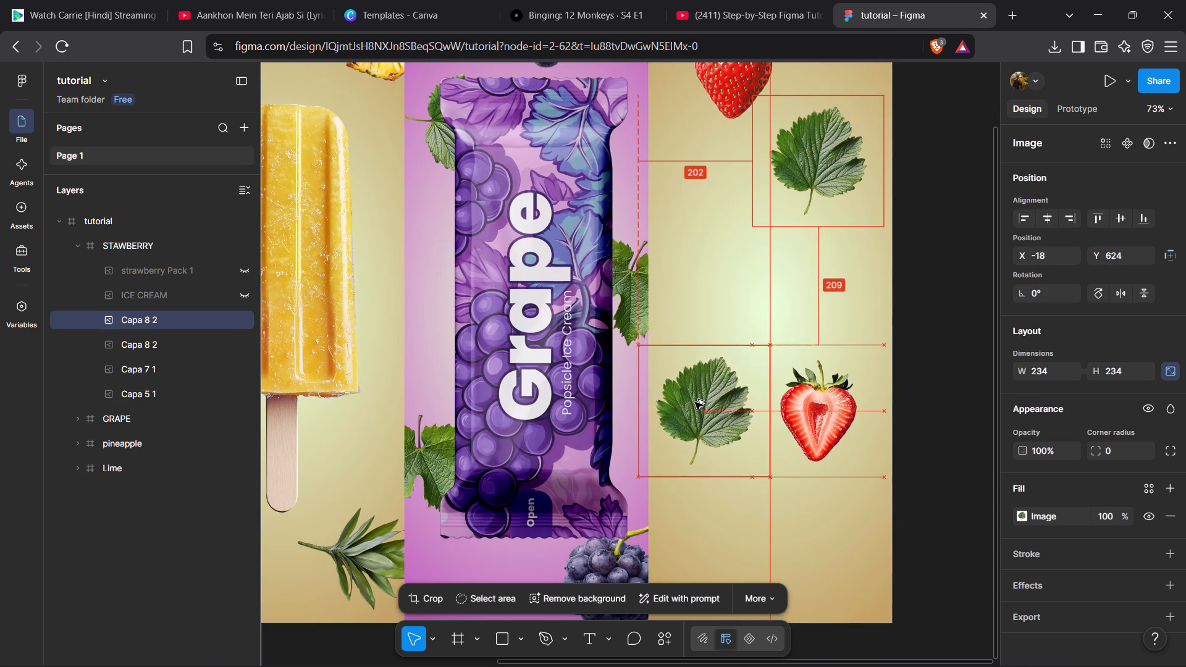
pyautogui.keyDown('alt'); pyautogui.moveTo(695, 402); pyautogui.dragTo(695, 396); pyautogui.keyUp('alt')
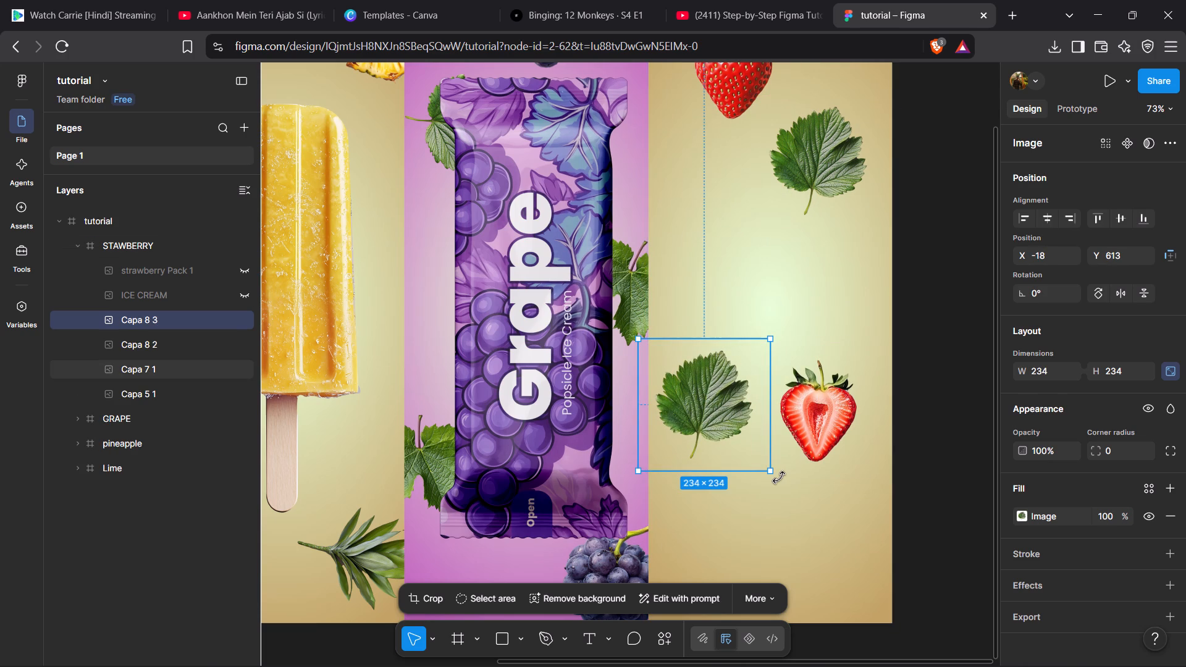
# Rotate the copied leaf to about -27.21° and shift it to the STAWBERRY frame's left edge at X -76, Y 611.
pyautogui.moveTo(779, 477); pyautogui.dragTo(714, 472)
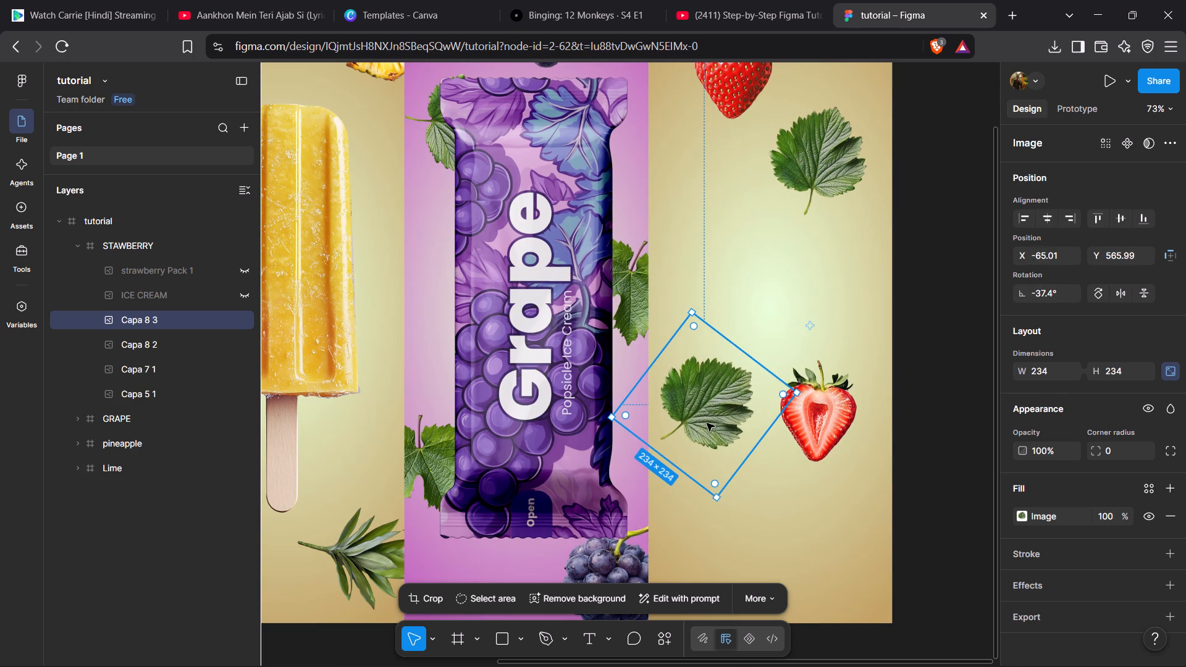
pyautogui.moveTo(704, 412); pyautogui.dragTo(672, 413)
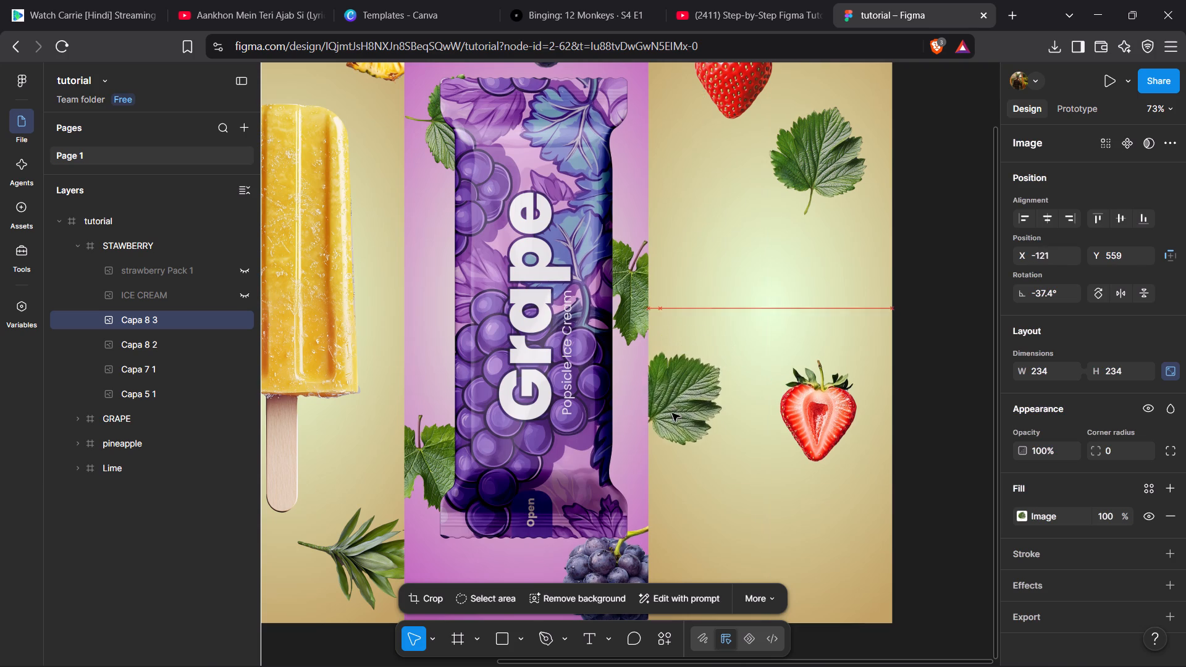
pyautogui.moveTo(672, 413); pyautogui.dragTo(692, 442)
pyautogui.click(704, 536)
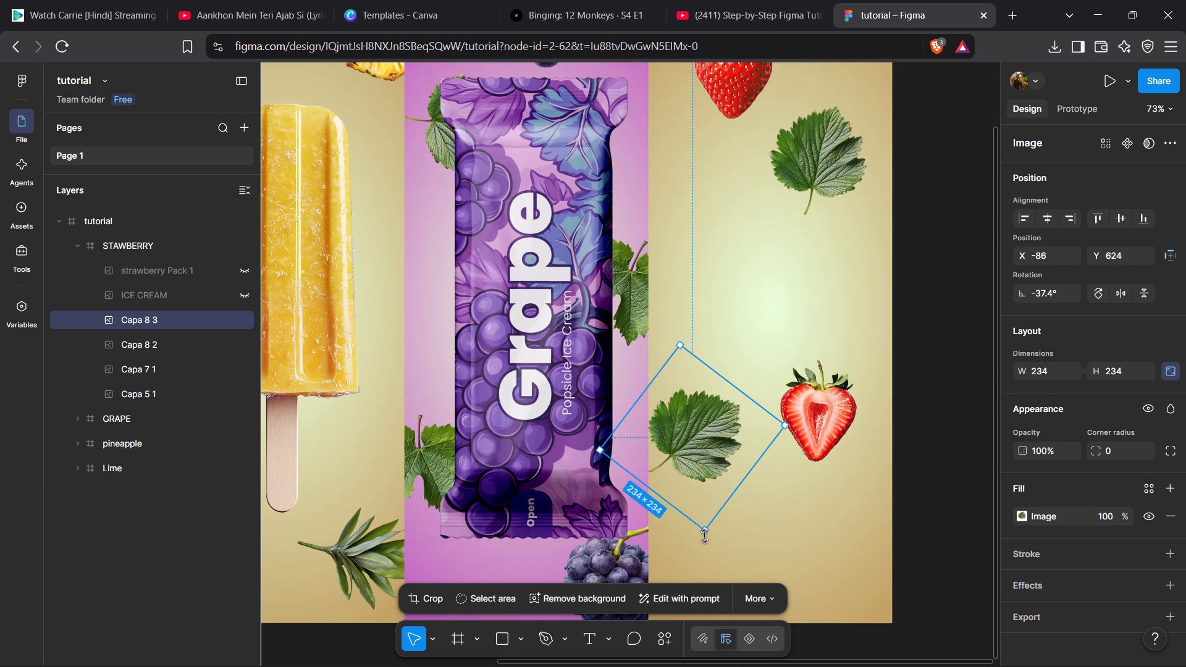
pyautogui.moveTo(710, 536); pyautogui.dragTo(723, 522)
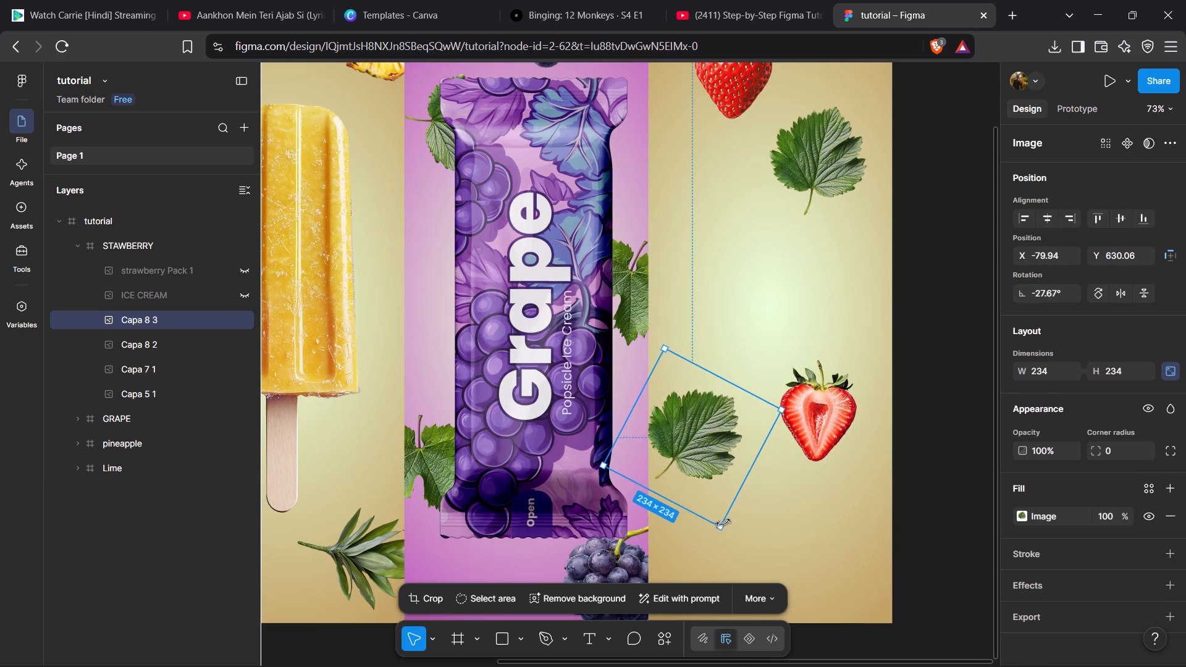
pyautogui.moveTo(723, 522); pyautogui.dragTo(724, 522)
pyautogui.moveTo(704, 454); pyautogui.dragTo(704, 443)
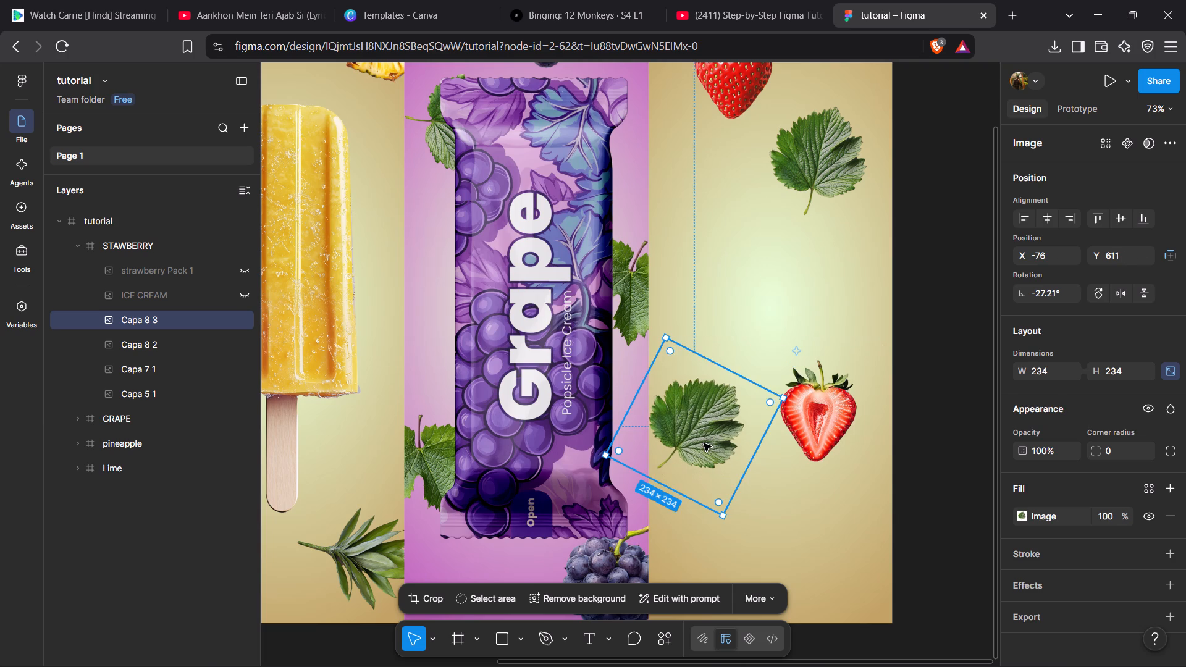
# Rotate the Capa 8 2 leaf to 42.3° and move it to the STAWBERRY frame's upper right edge at X 216, Y 61.
pyautogui.click(867, 201)
pyautogui.moveTo(888, 237); pyautogui.dragTo(893, 229)
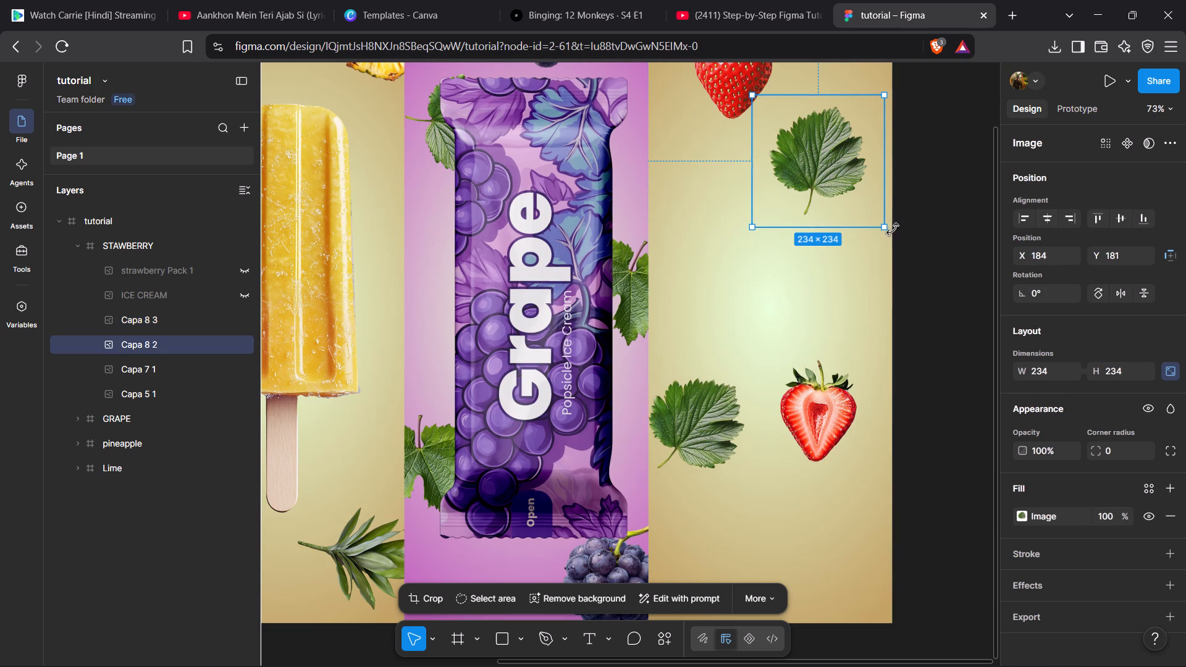
pyautogui.moveTo(893, 229); pyautogui.dragTo(923, 170)
pyautogui.moveTo(814, 162); pyautogui.dragTo(854, 145)
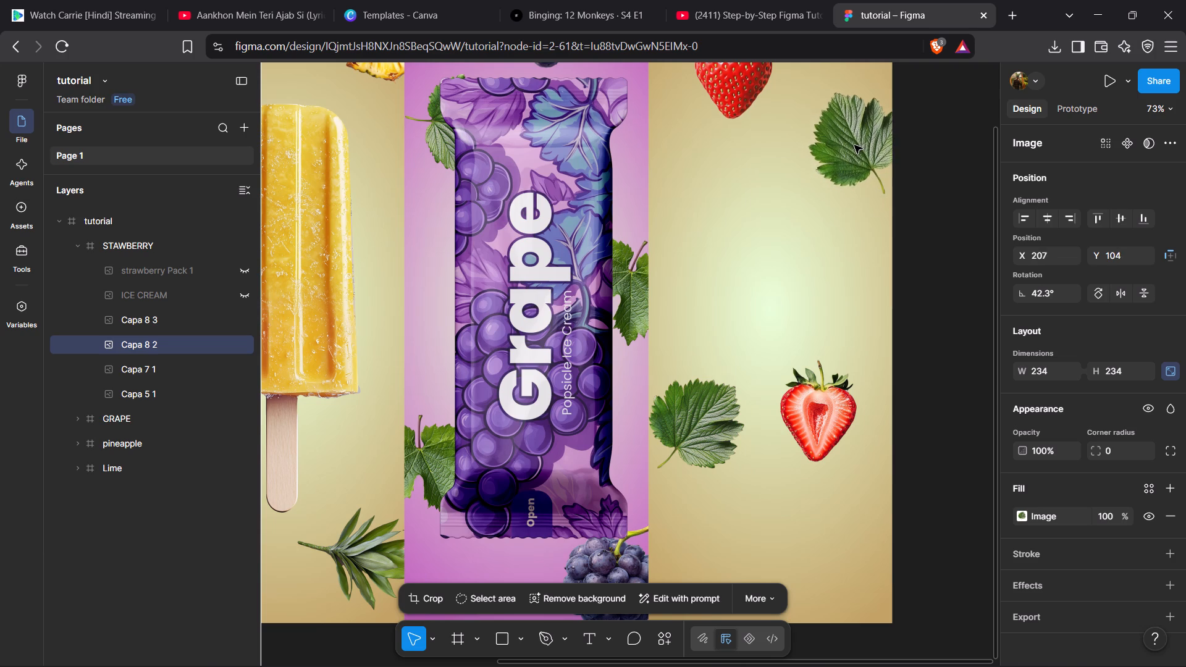
pyautogui.moveTo(854, 145); pyautogui.dragTo(859, 127)
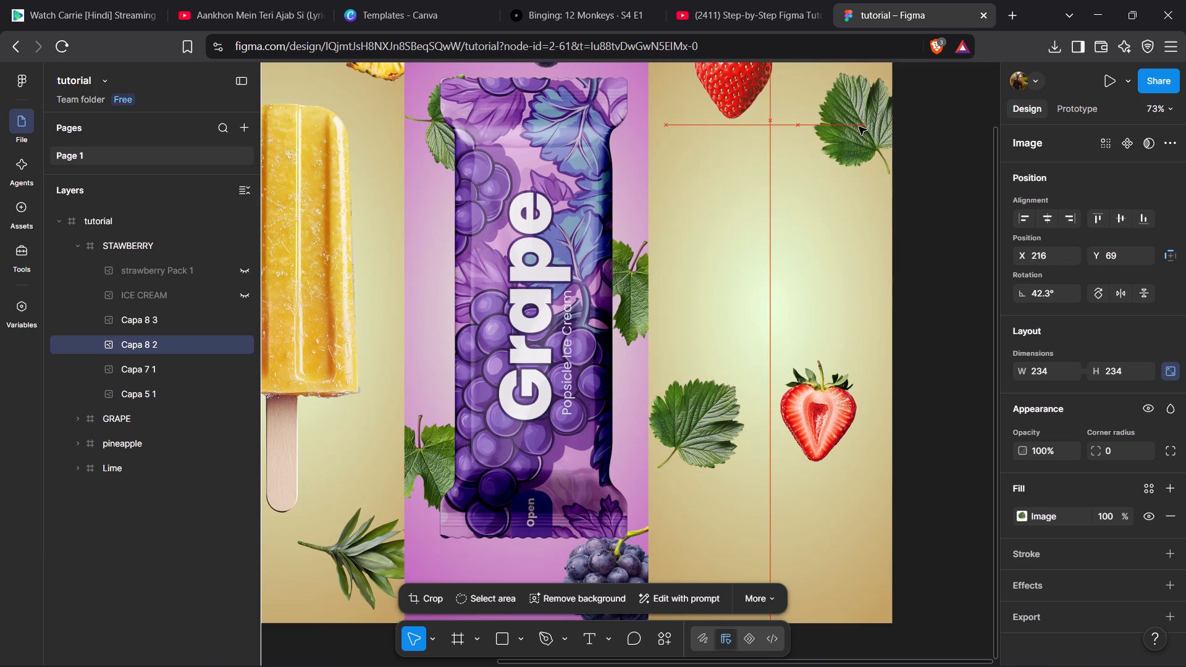
pyautogui.moveTo(859, 127); pyautogui.dragTo(862, 124)
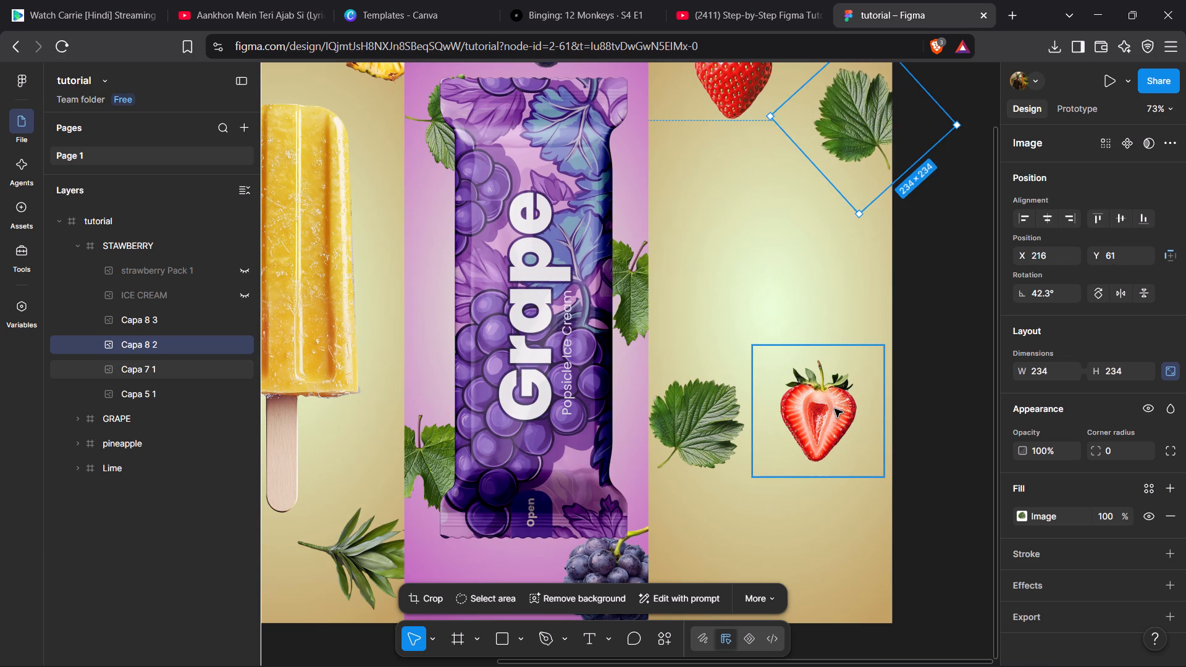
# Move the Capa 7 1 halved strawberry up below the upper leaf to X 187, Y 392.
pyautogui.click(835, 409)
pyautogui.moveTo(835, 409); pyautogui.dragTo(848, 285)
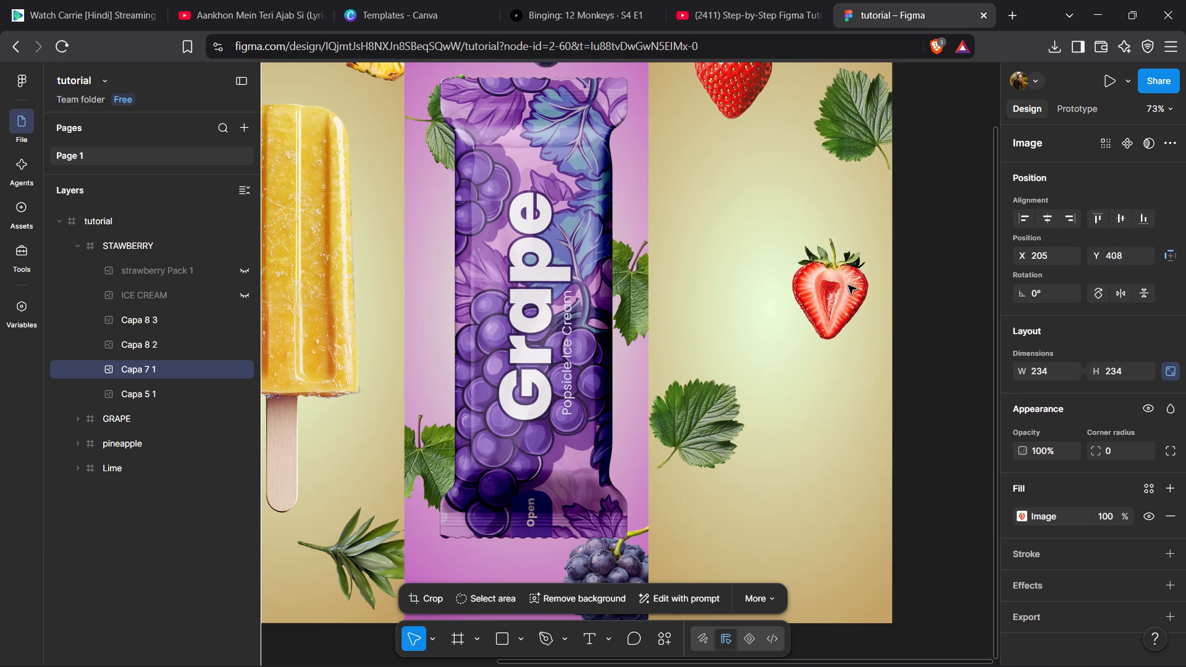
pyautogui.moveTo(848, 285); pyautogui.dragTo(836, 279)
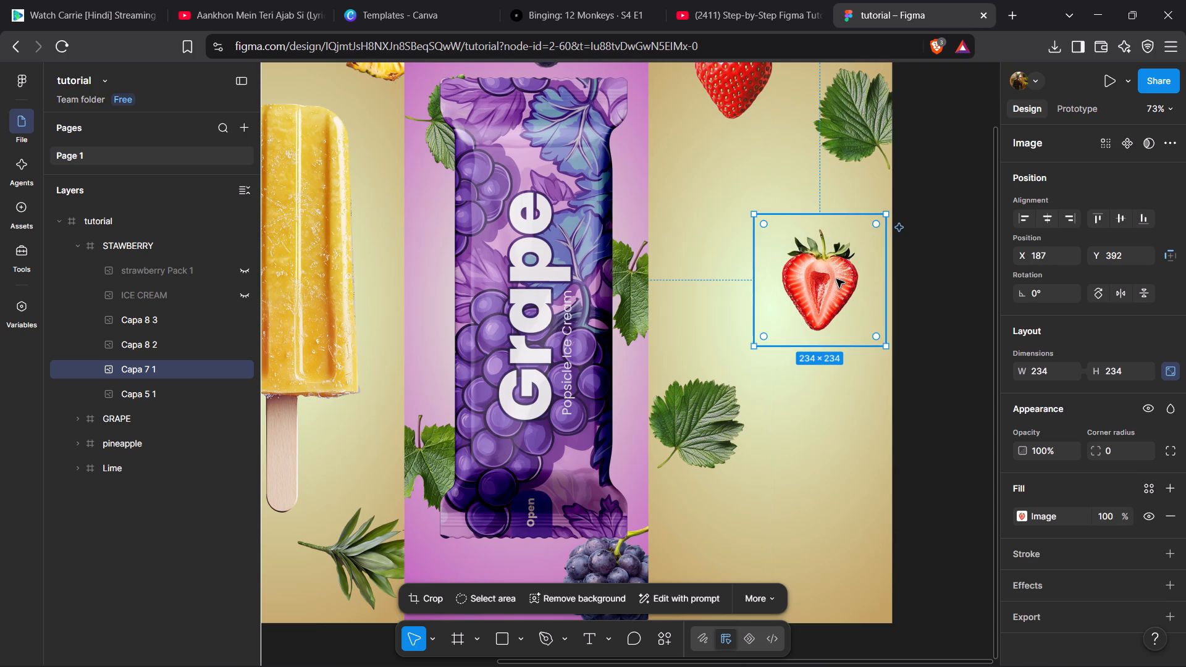
# Move the Capa 5 1 whole strawberry down beside the lower leaf in the STAWBERRY frame to X 82, Y 611.
pyautogui.moveTo(738, 82); pyautogui.dragTo(787, 387)
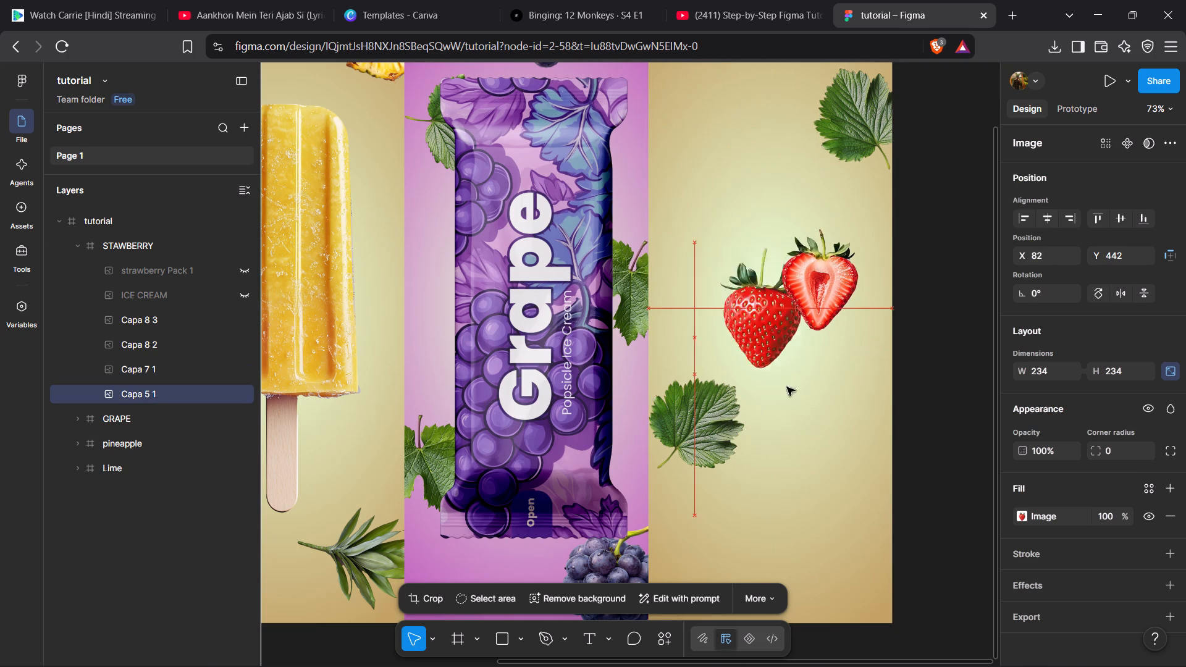
pyautogui.moveTo(787, 387); pyautogui.dragTo(770, 421)
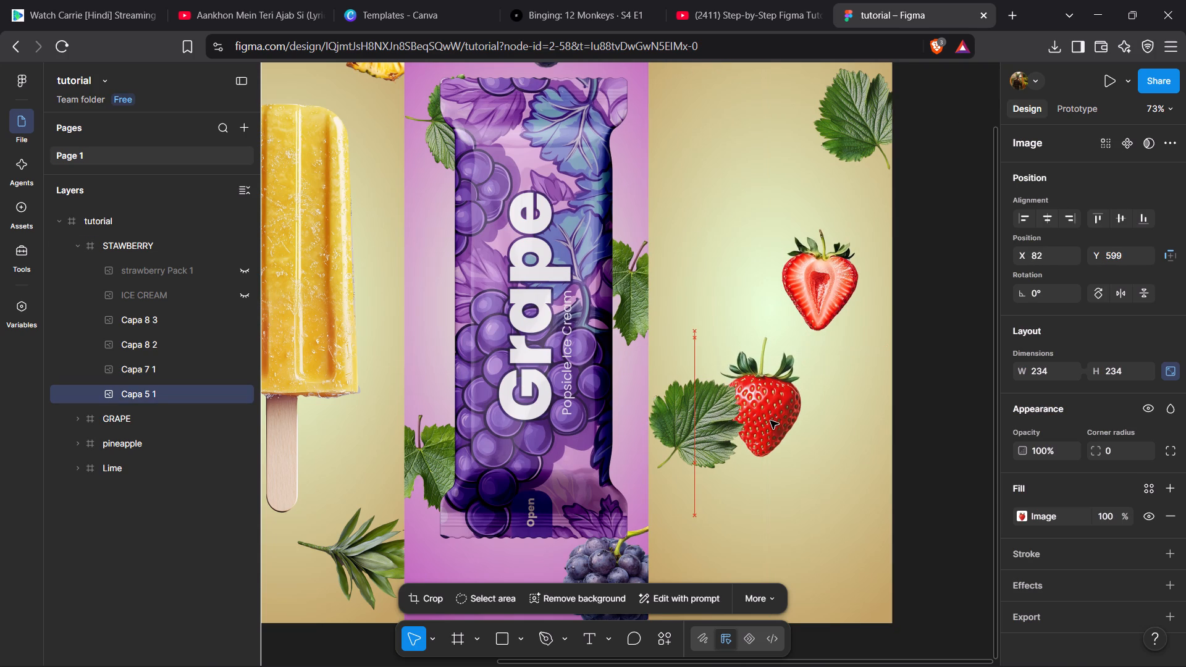
pyautogui.moveTo(770, 421); pyautogui.dragTo(762, 424)
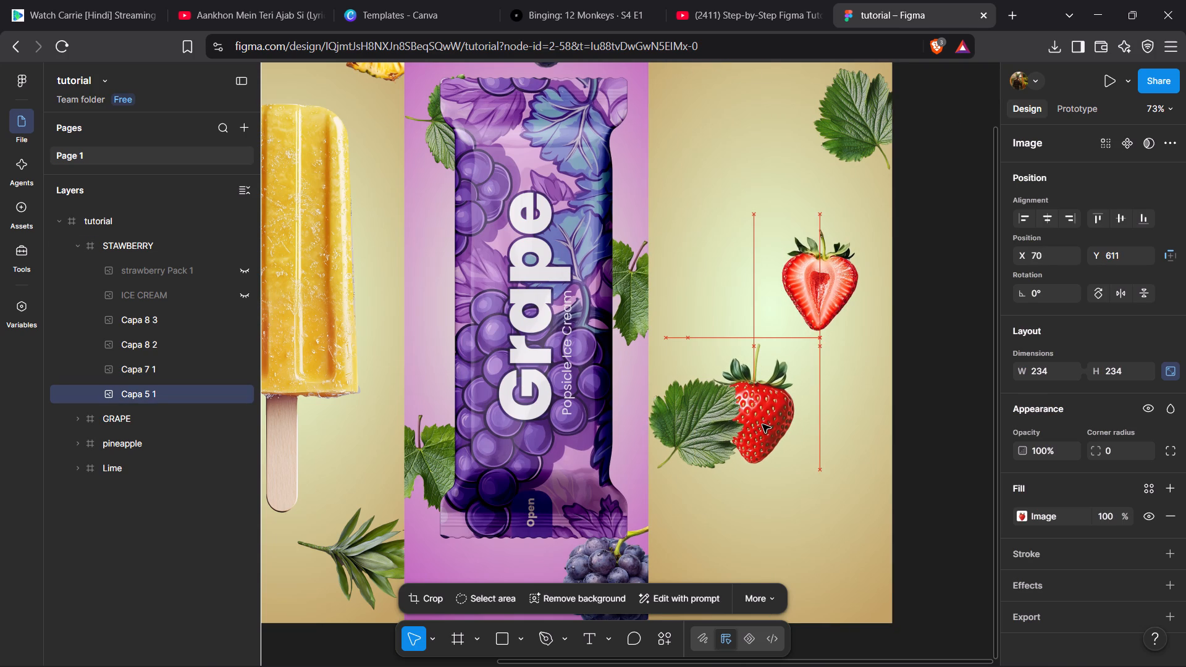
pyautogui.moveTo(762, 424); pyautogui.dragTo(765, 424)
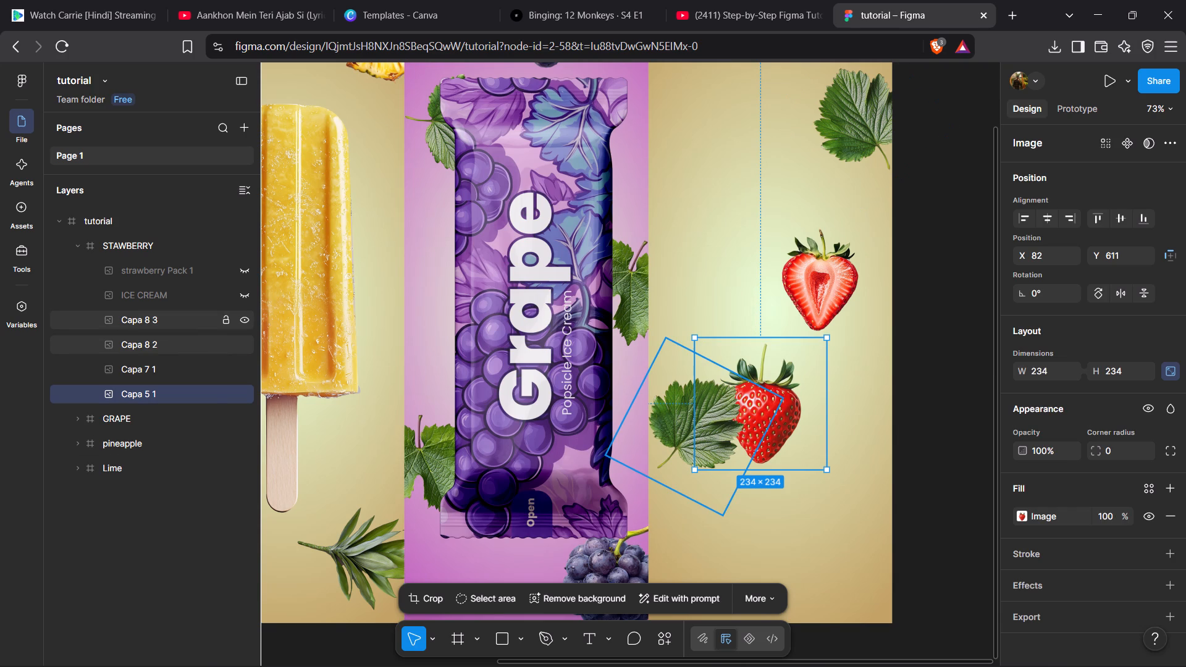
# Reorder the lower leaf layer Capa 8 3 below Capa 5 1 so it sits behind the whole strawberry.
pyautogui.moveTo(176, 323); pyautogui.dragTo(171, 384)
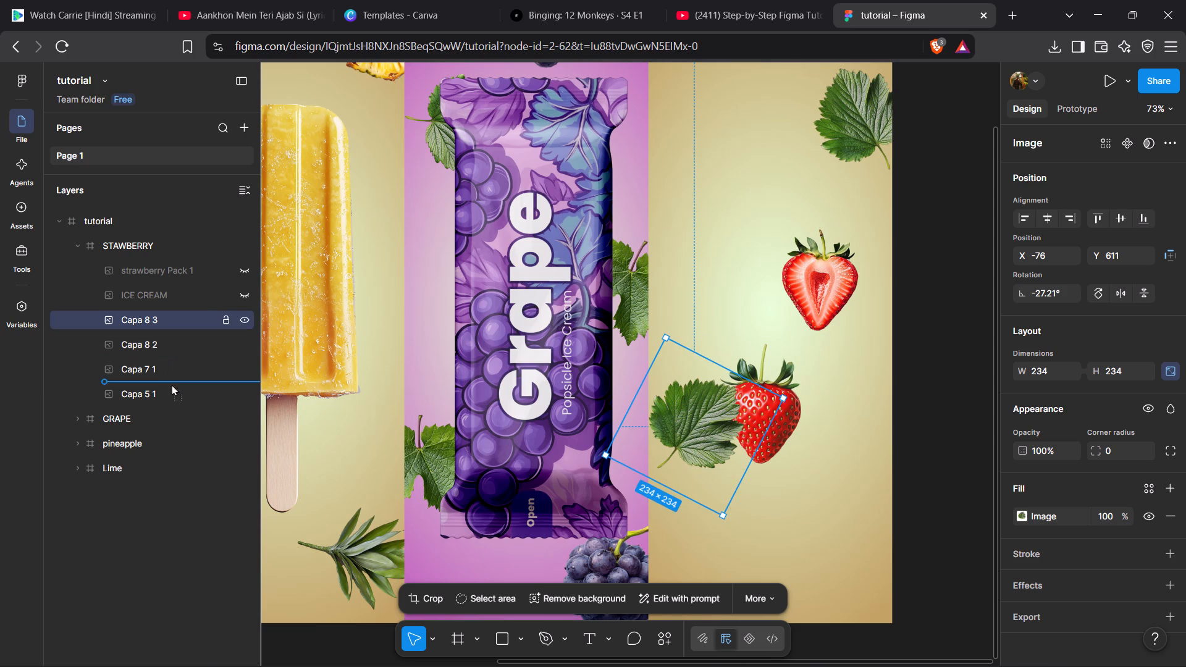
pyautogui.moveTo(171, 384); pyautogui.dragTo(175, 406)
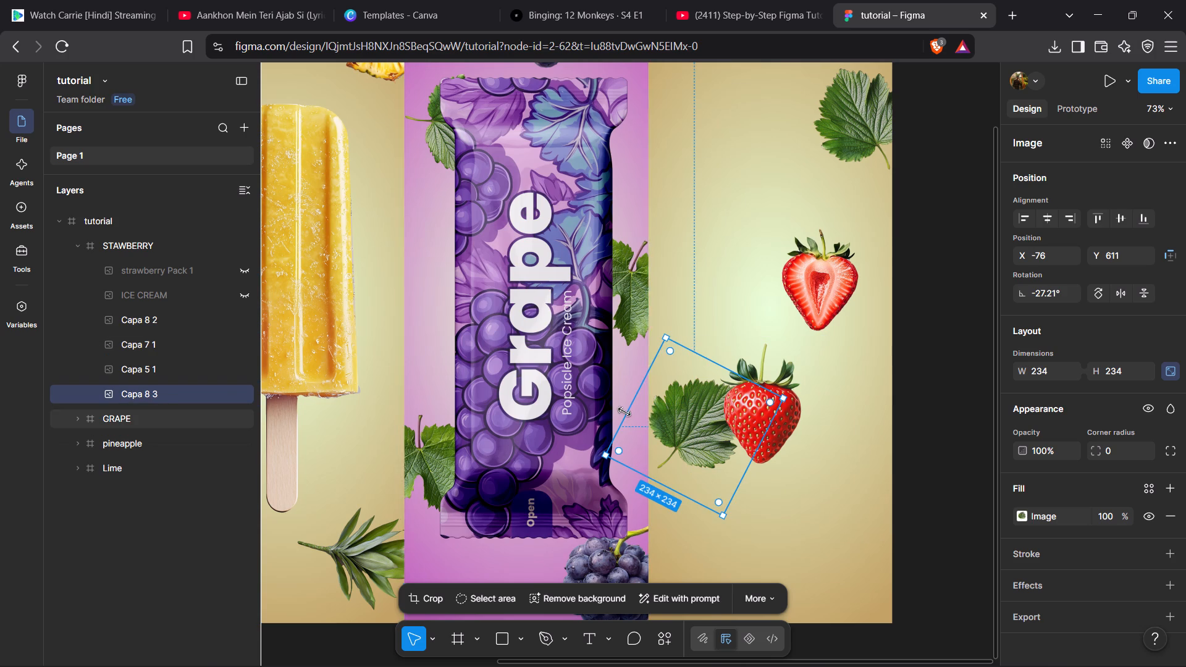
# Move the Capa 5 1 whole strawberry so it overlaps the lower leaf at X 19, Y 559.
pyautogui.moveTo(804, 420); pyautogui.dragTo(793, 426)
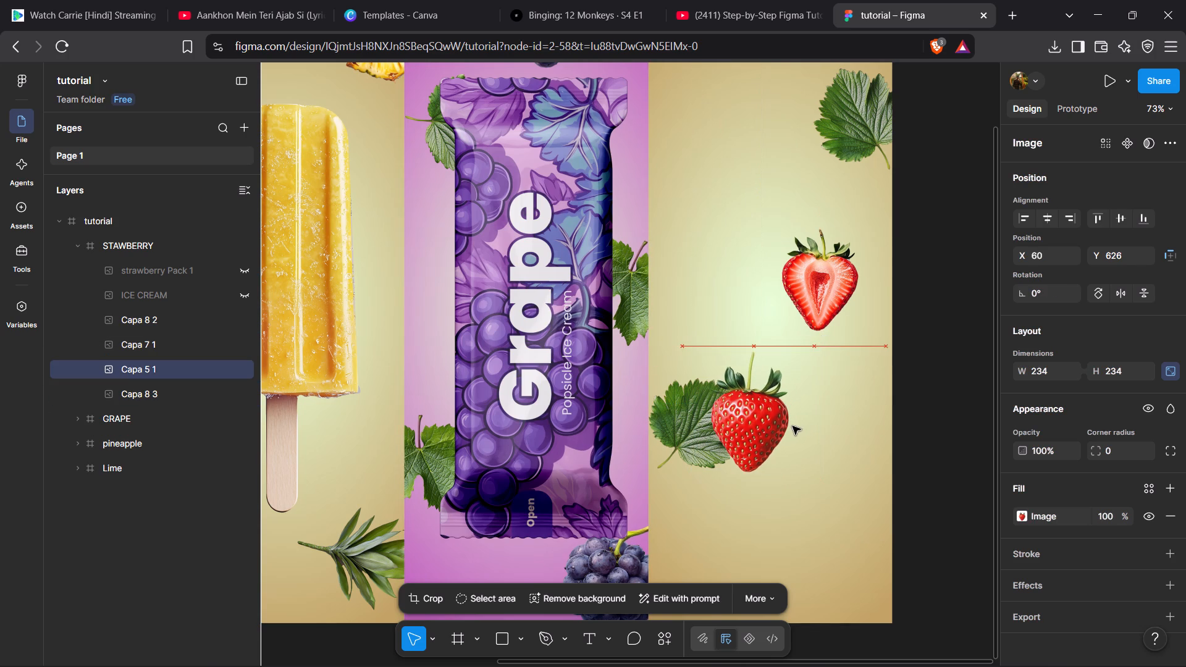
pyautogui.moveTo(793, 426); pyautogui.dragTo(777, 380)
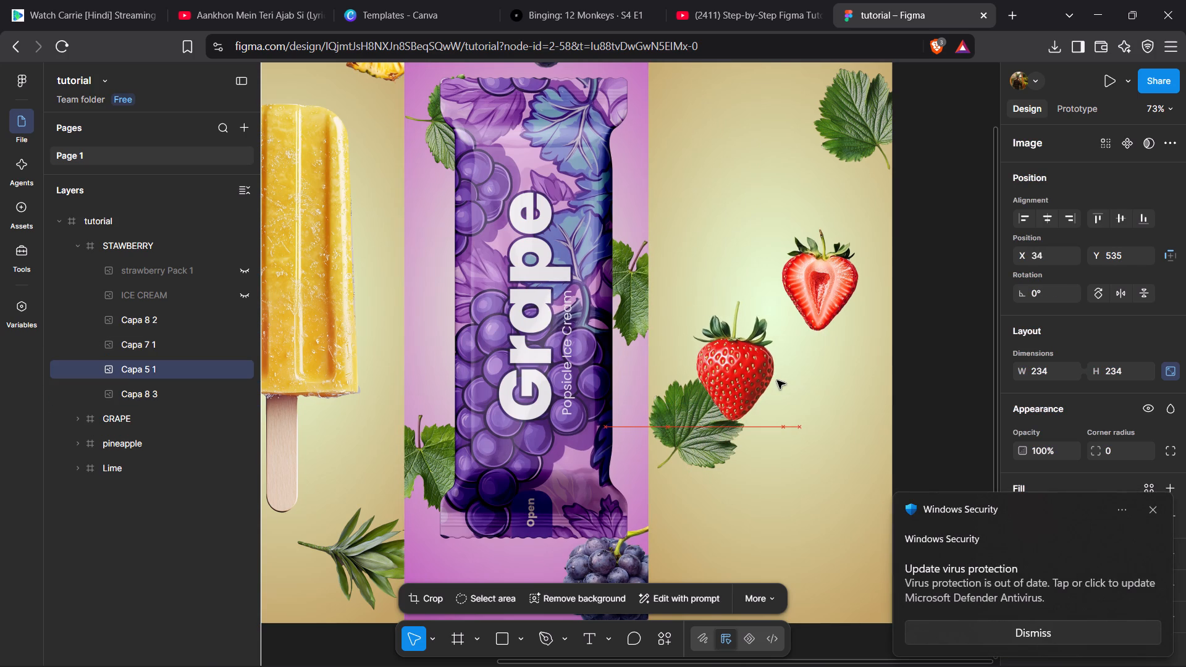
pyautogui.moveTo(777, 380); pyautogui.dragTo(776, 377)
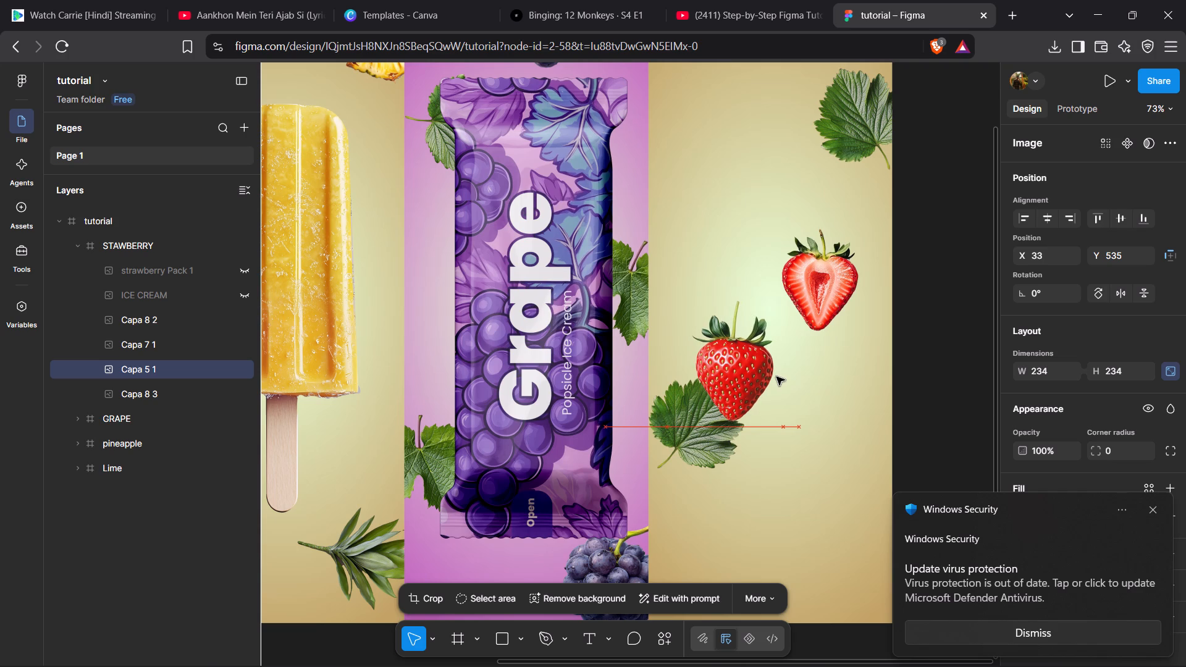
pyautogui.moveTo(776, 377); pyautogui.dragTo(770, 387)
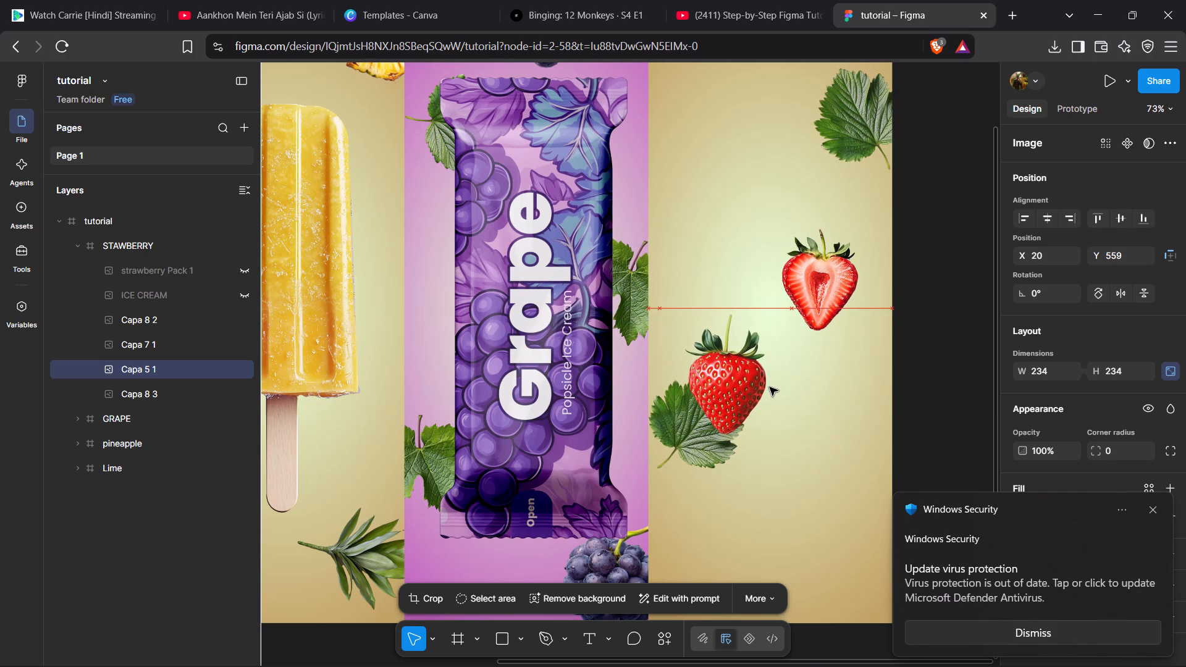
pyautogui.moveTo(770, 387); pyautogui.dragTo(769, 387)
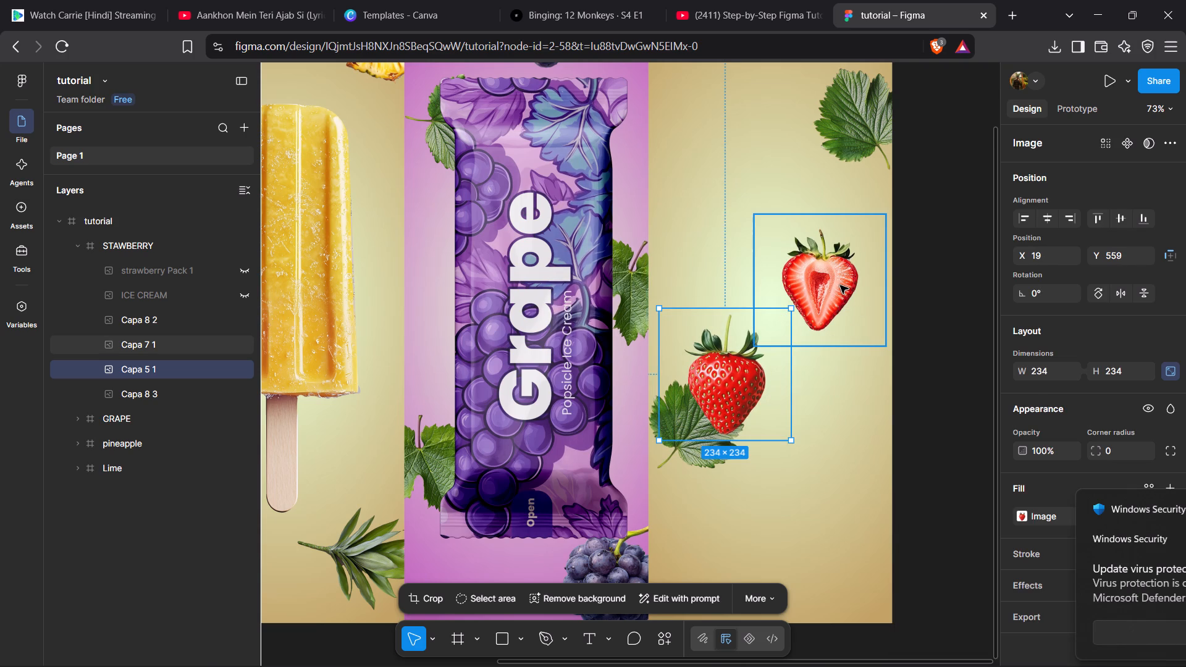
# Duplicate the Capa 7 1 halved strawberry, place the copy in the frame's upper left area and rotate it to -27.15°.
pyautogui.keyDown('alt'); pyautogui.moveTo(846, 278); pyautogui.dragTo(733, 193); pyautogui.keyUp('alt')
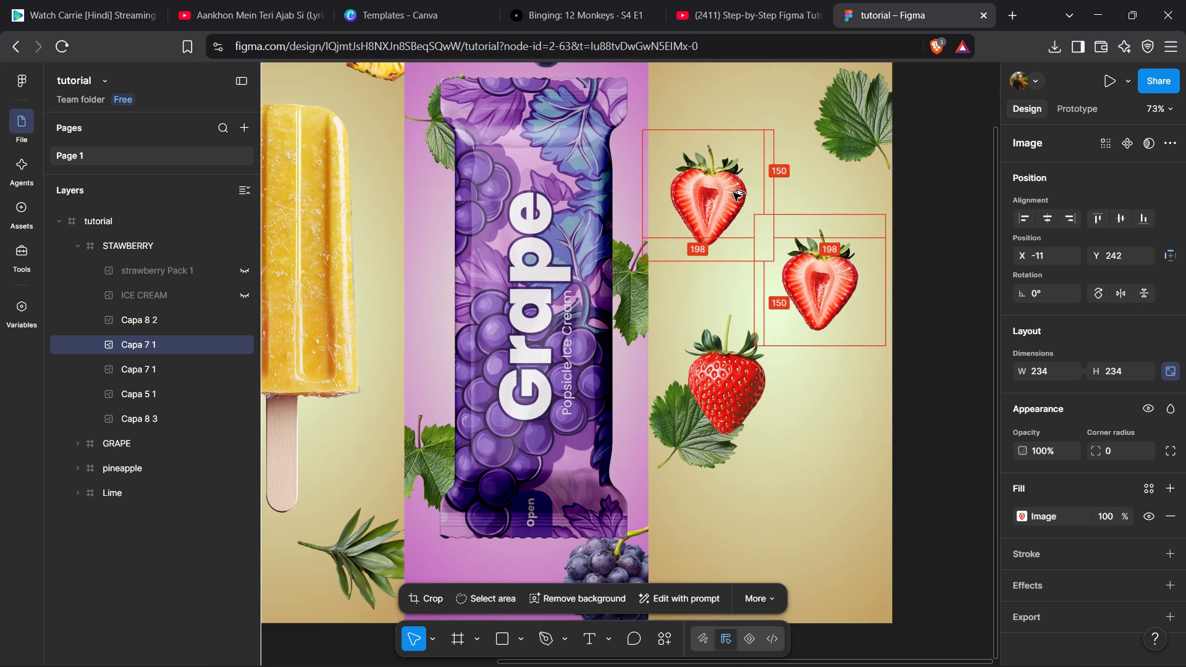
pyautogui.keyDown('alt'); pyautogui.moveTo(733, 193); pyautogui.dragTo(727, 135); pyautogui.keyUp('alt')
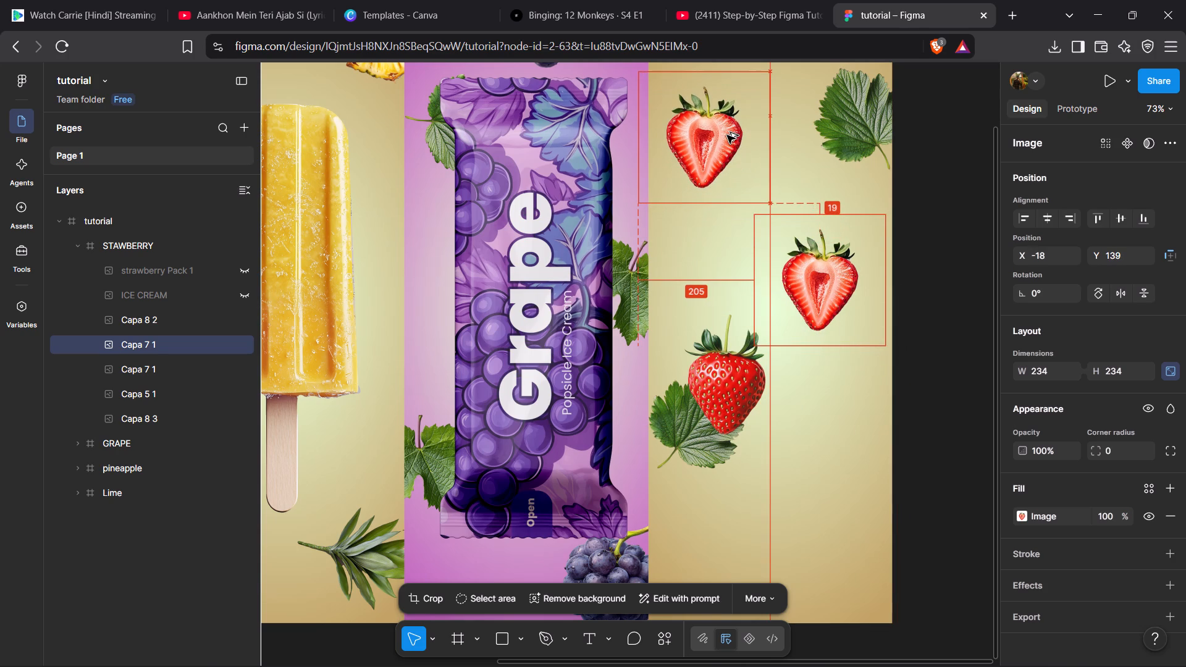
pyautogui.moveTo(777, 208); pyautogui.dragTo(742, 206)
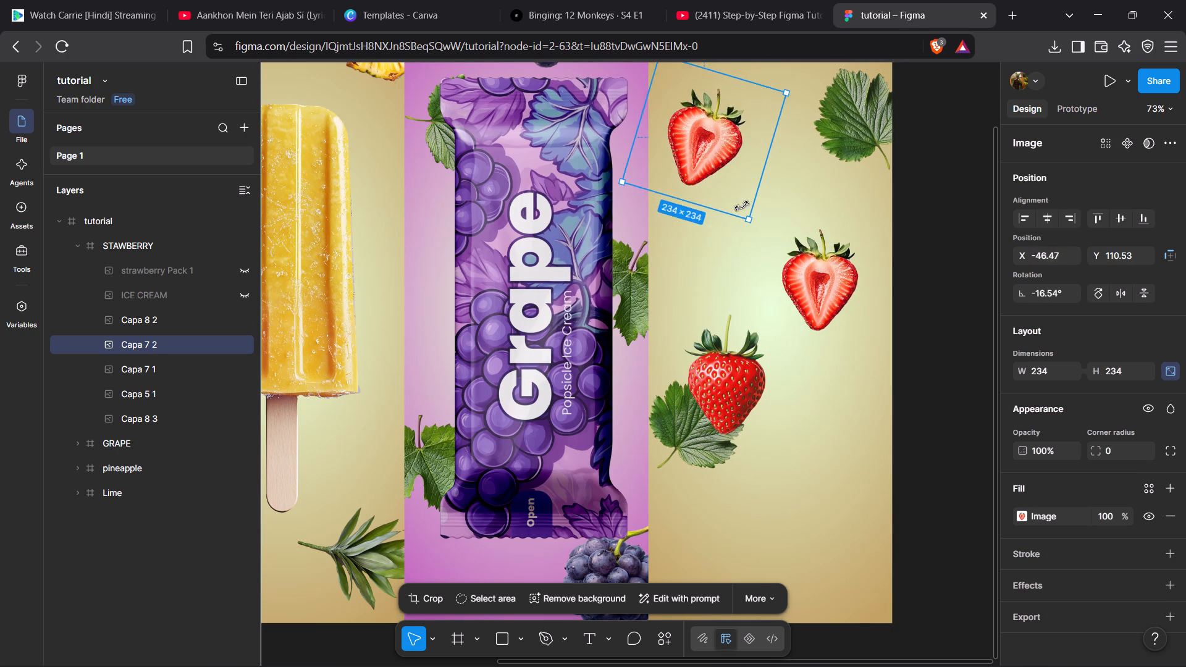
pyautogui.moveTo(742, 206); pyautogui.dragTo(724, 197)
pyautogui.moveTo(717, 158); pyautogui.dragTo(728, 177)
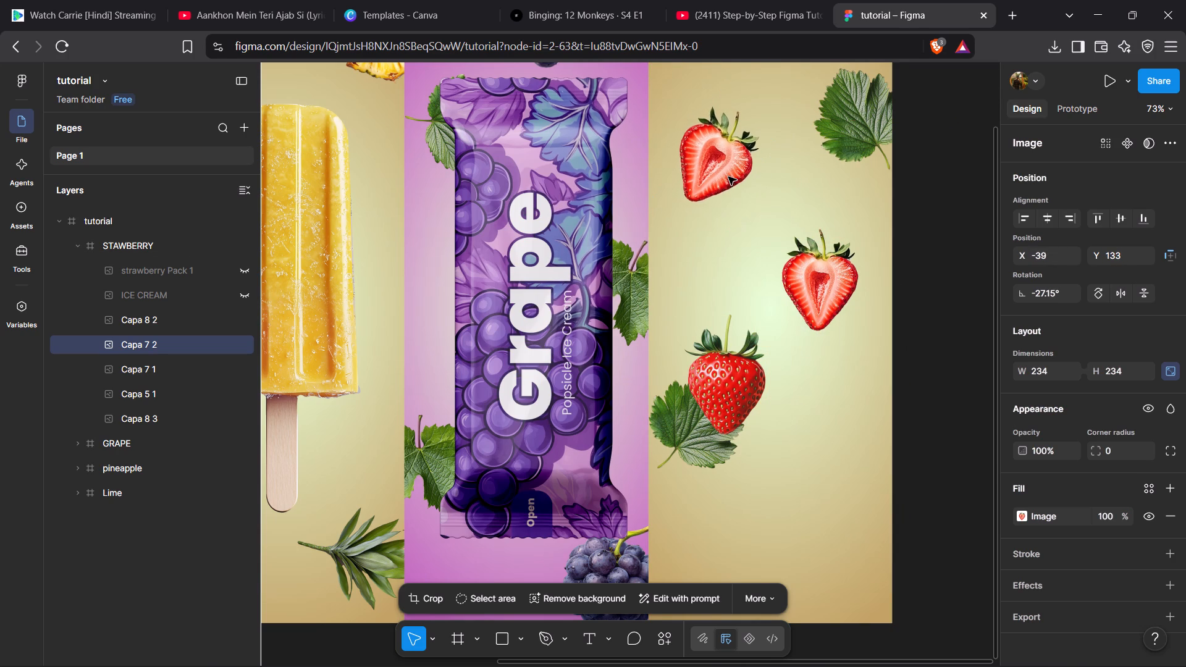
pyautogui.moveTo(728, 177); pyautogui.dragTo(734, 175)
# Rotate the original Capa 7 1 halved strawberry to 18.65° and position it at X 142, Y 420.
pyautogui.click(828, 293)
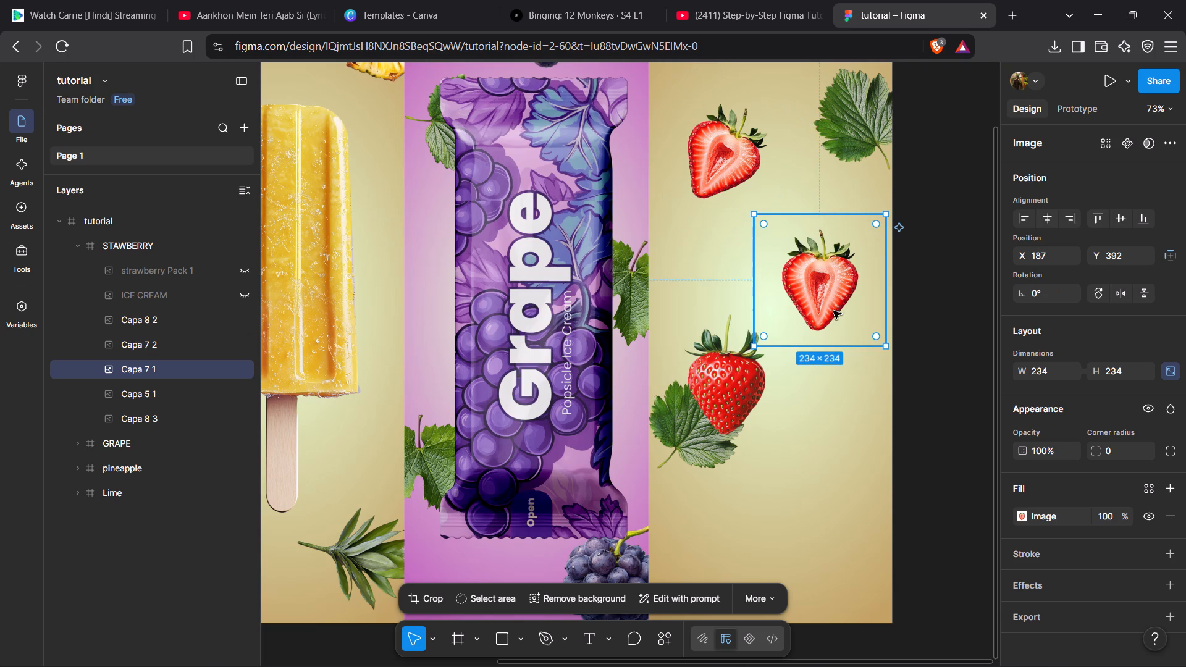
pyautogui.moveTo(835, 313); pyautogui.dragTo(862, 395)
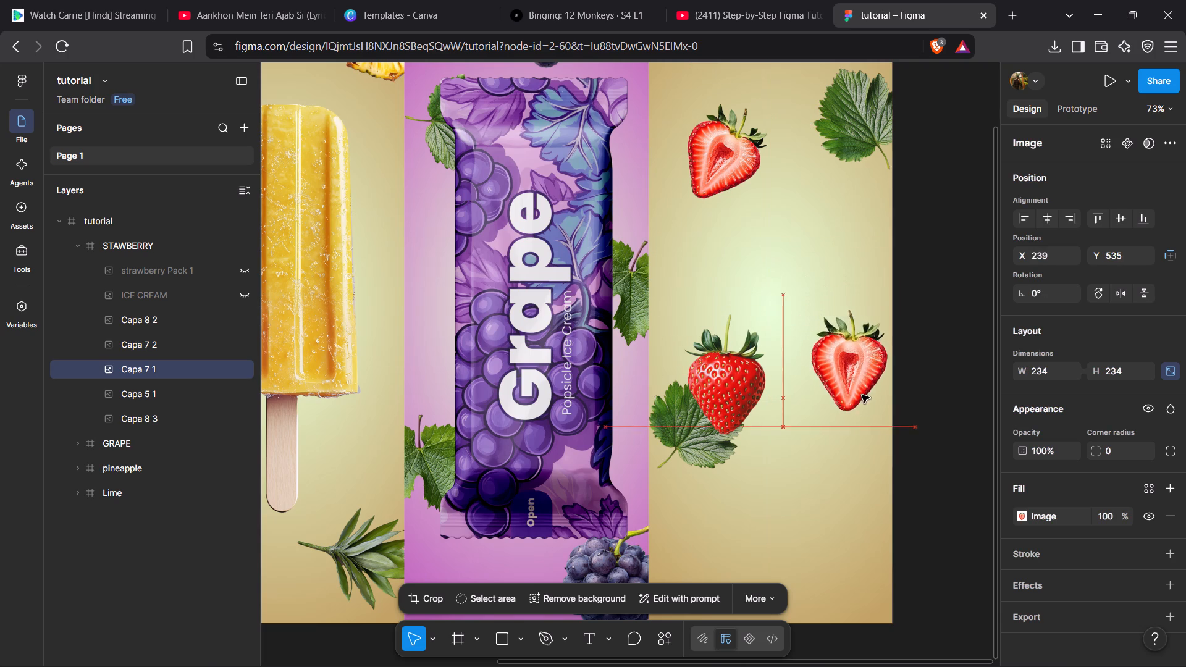
pyautogui.moveTo(862, 395); pyautogui.dragTo(836, 361)
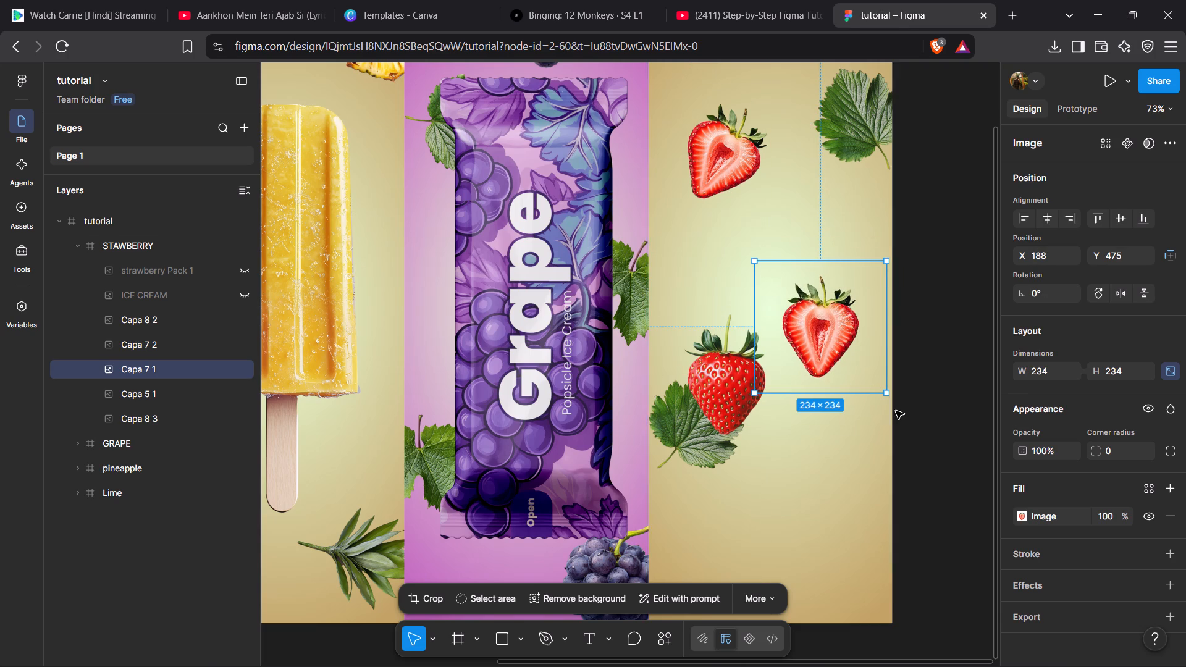
pyautogui.click(884, 400)
pyautogui.moveTo(894, 398); pyautogui.dragTo(907, 368)
pyautogui.moveTo(830, 340); pyautogui.dragTo(822, 327)
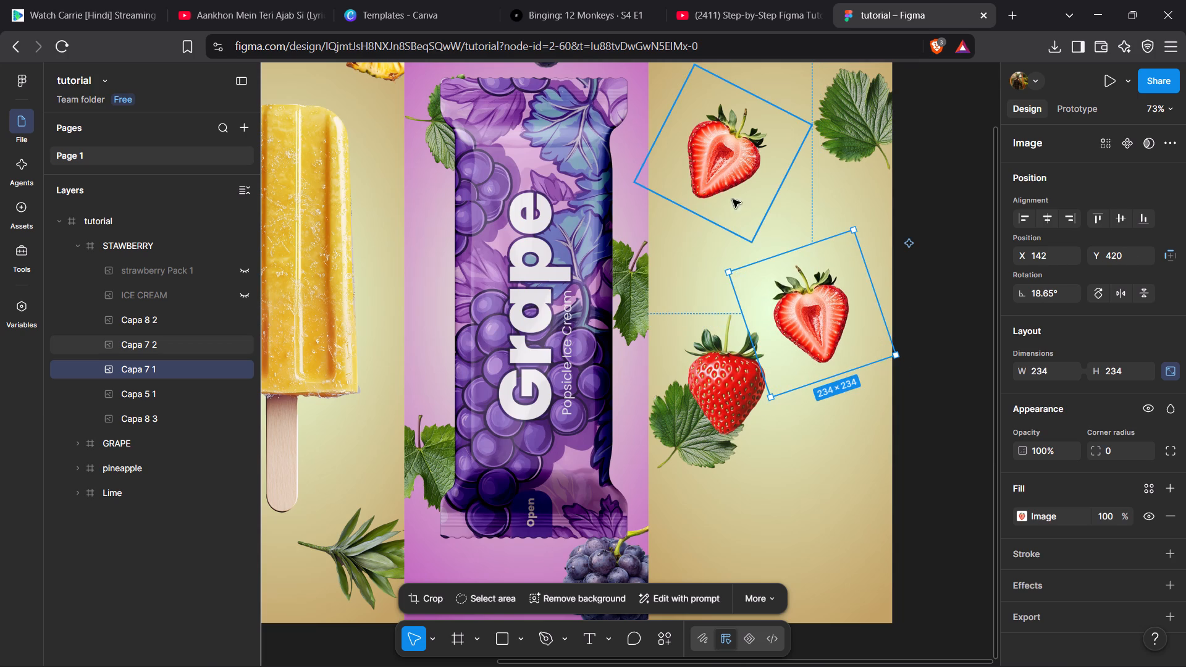
# Move the copied halved strawberry up to X -16, Y 18 near the top of the STAWBERRY frame.
pyautogui.moveTo(723, 171); pyautogui.dragTo(729, 108)
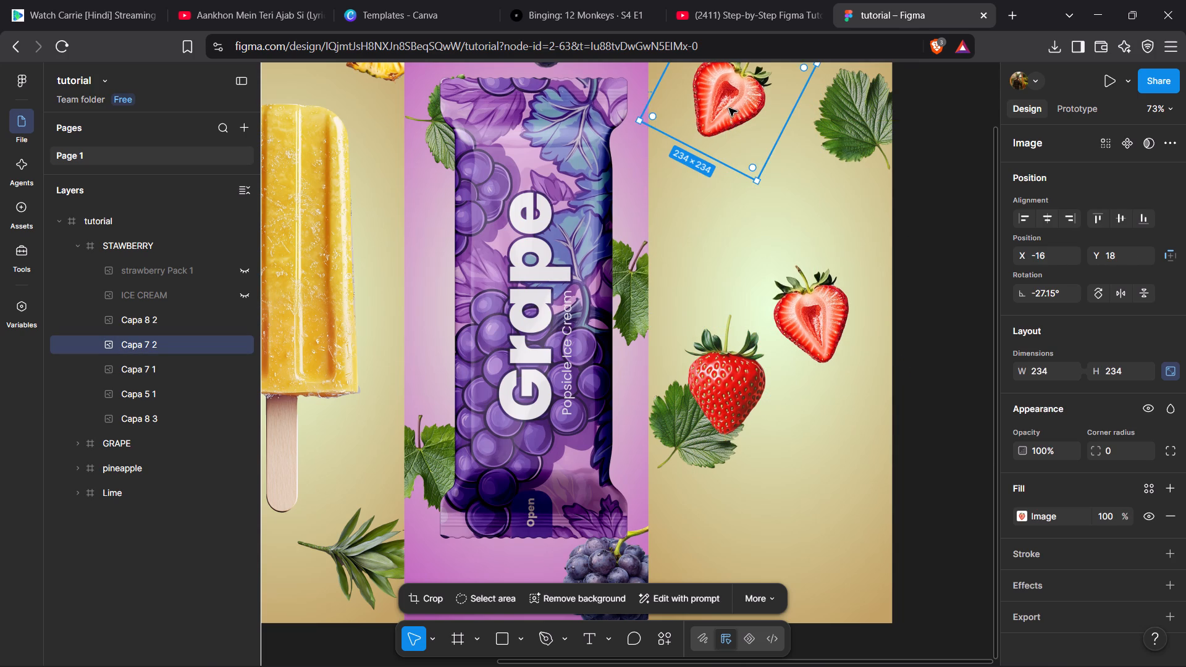
# Nudge the Capa 5 1 whole strawberry slightly down and to the right over the lower leaf.
pyautogui.moveTo(734, 369); pyautogui.dragTo(734, 371)
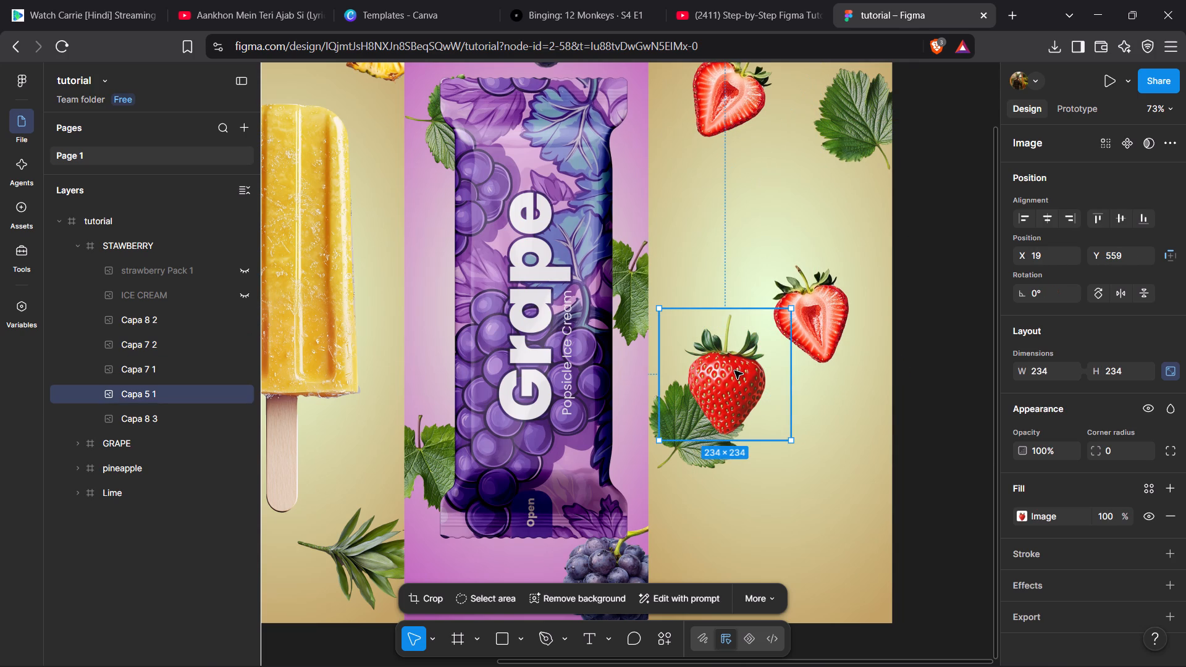
pyautogui.moveTo(734, 371); pyautogui.dragTo(735, 377)
# Move the Capa 7 1 halved strawberry down to the lower right of the STAWBERRY frame at X 151, Y 820.
pyautogui.moveTo(823, 316); pyautogui.dragTo(836, 378)
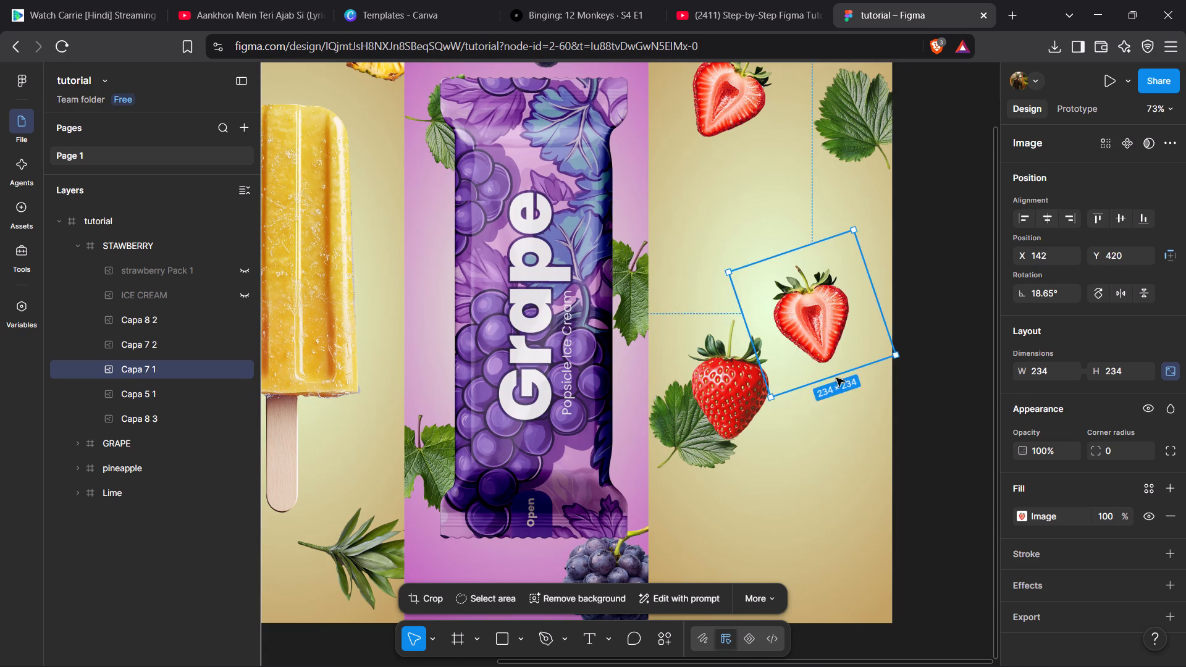
pyautogui.moveTo(836, 378); pyautogui.dragTo(828, 550)
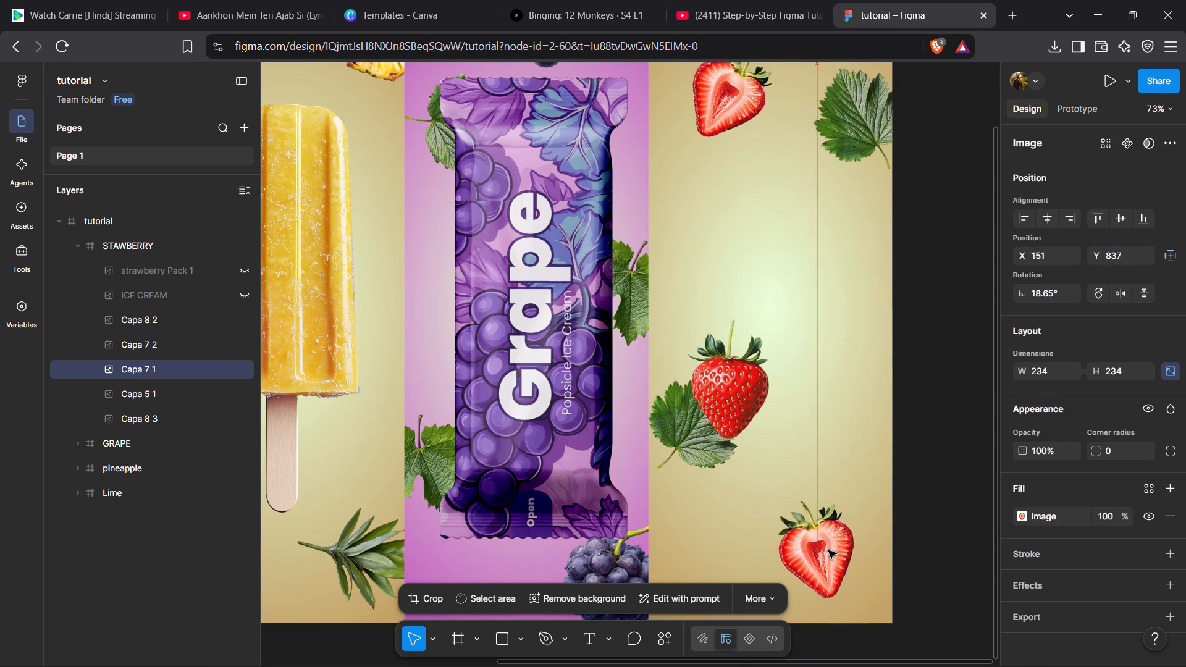
pyautogui.moveTo(828, 550); pyautogui.dragTo(830, 545)
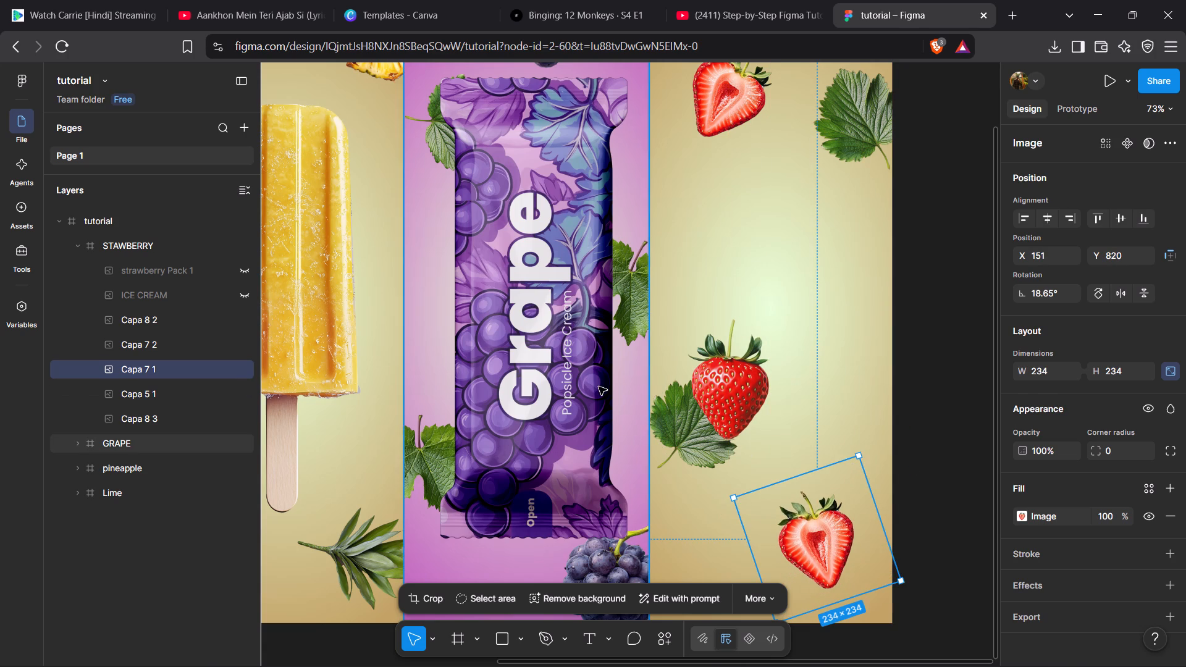
# Show the ICE CREAM layer to check the fruit and leaf arrangement around the popsicle, and hide it again.
pyautogui.click(246, 288)
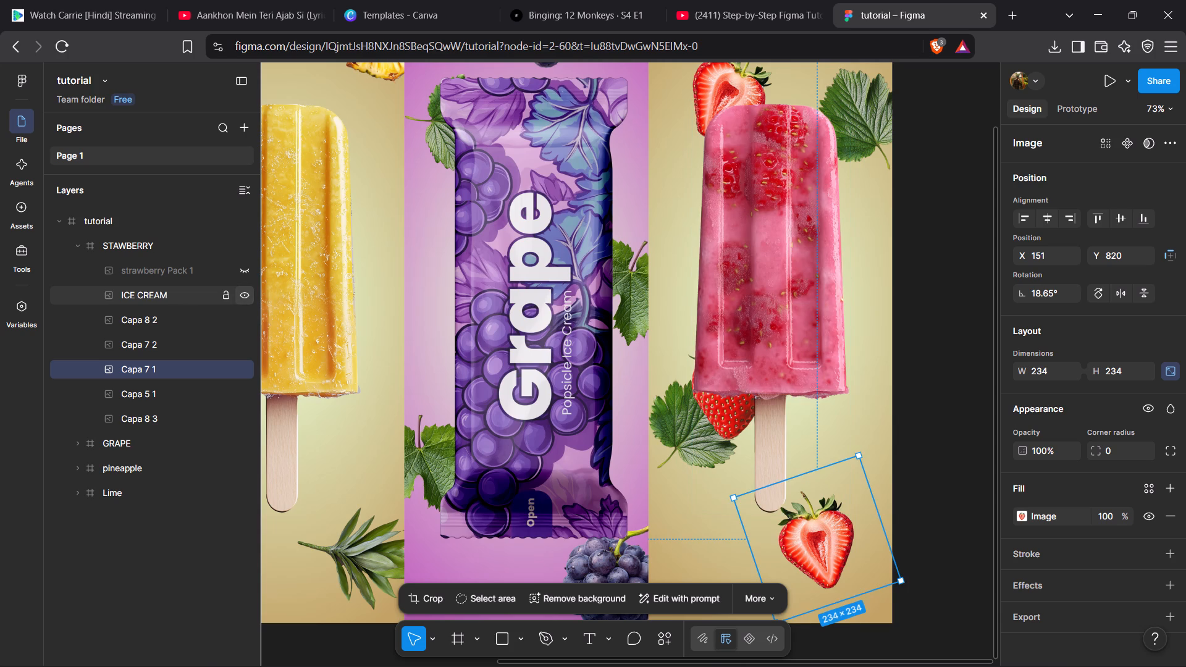
pyautogui.scroll(1, 246, 288)
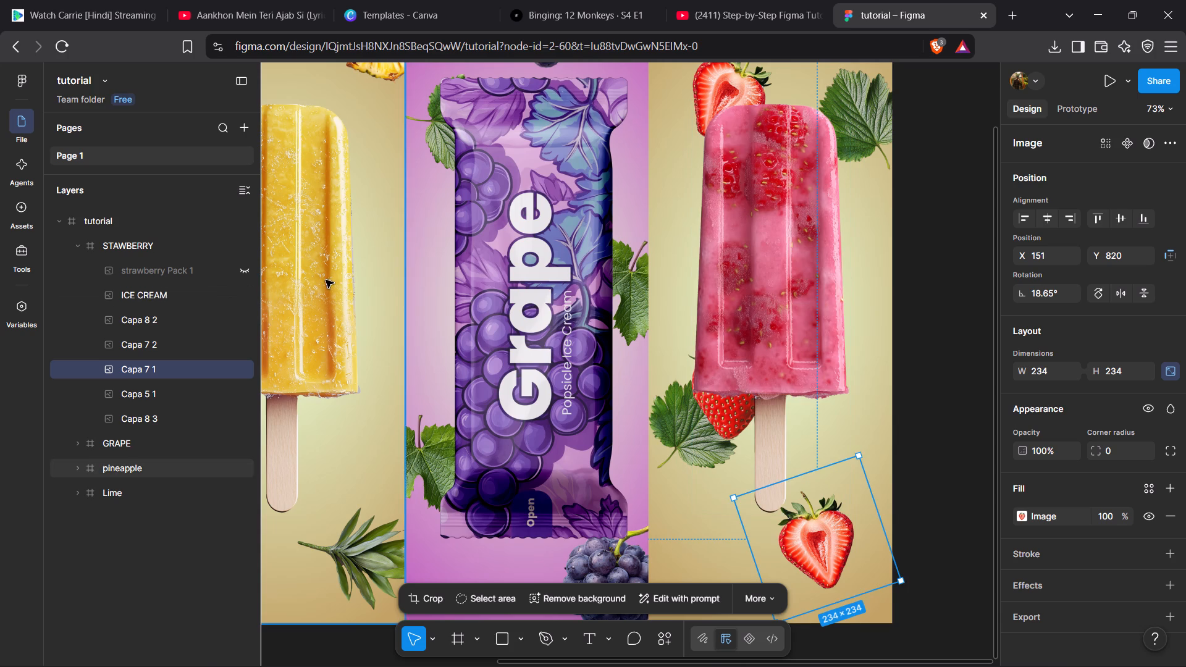
pyautogui.scroll(1, 596, 252)
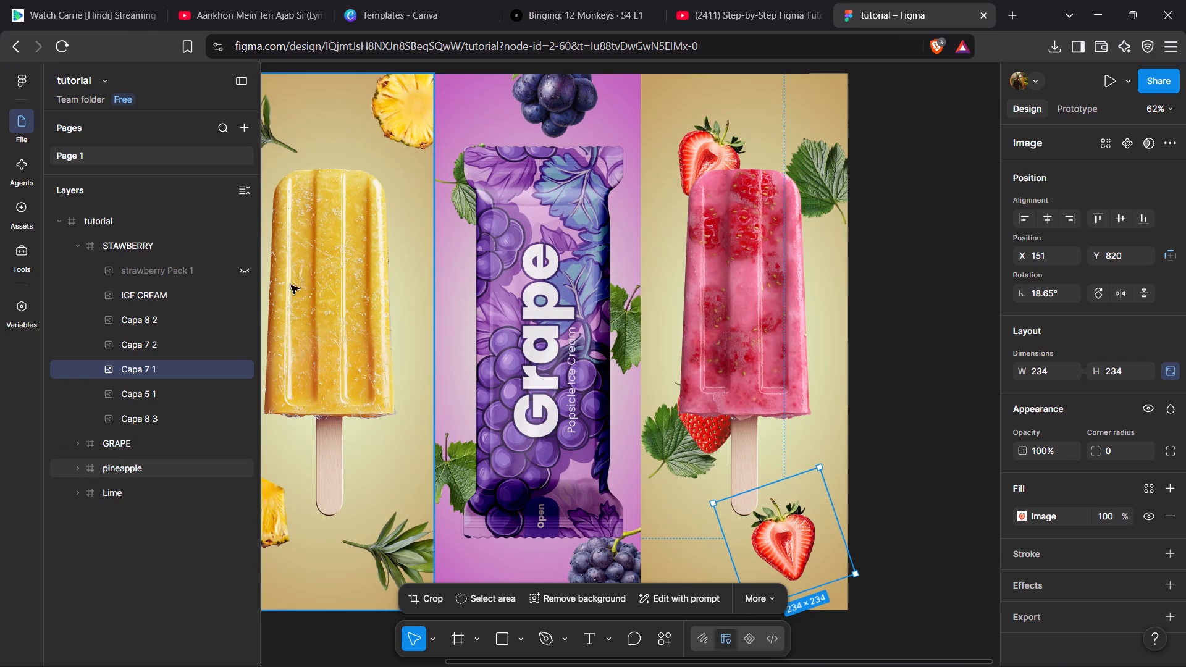
pyautogui.click(243, 298)
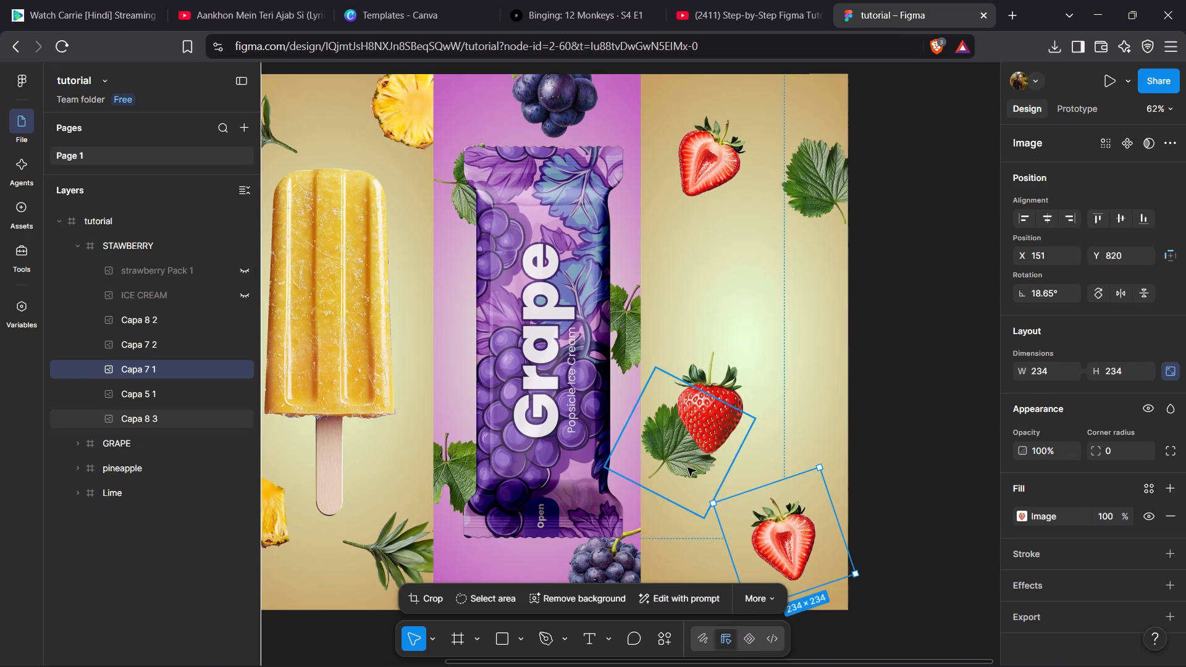
# Move the Capa 5 1 whole strawberry up to the top of the STAWBERRY frame at X 82, Y 18.
pyautogui.moveTo(725, 398); pyautogui.dragTo(696, 485)
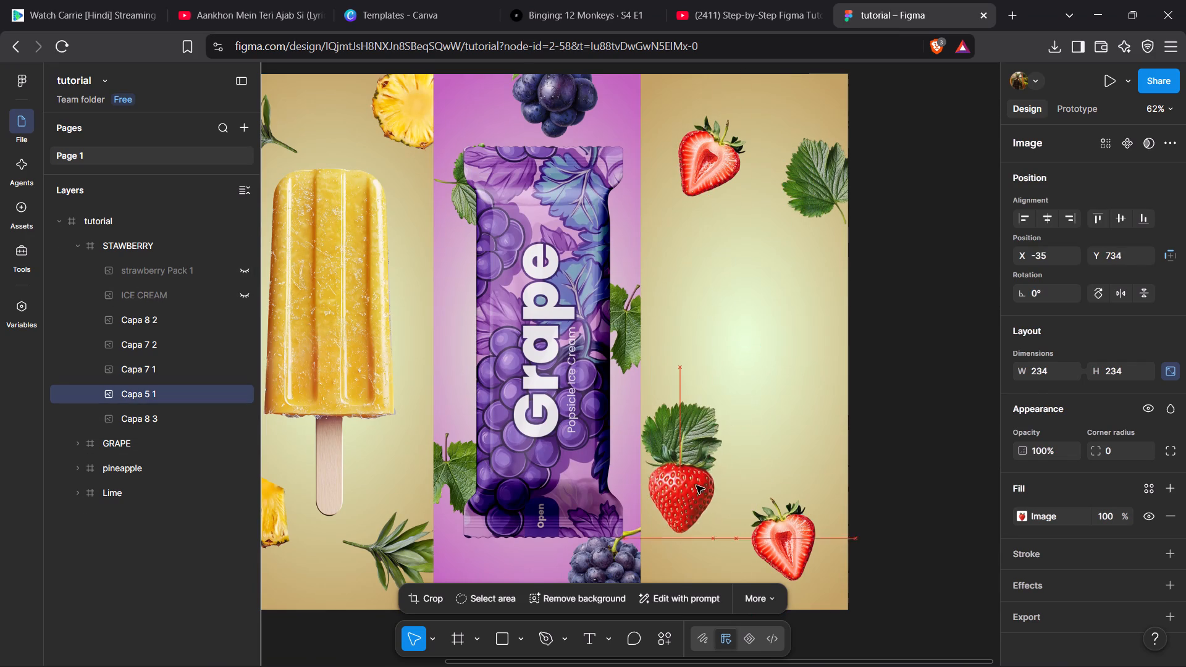
pyautogui.moveTo(696, 485); pyautogui.dragTo(753, 135)
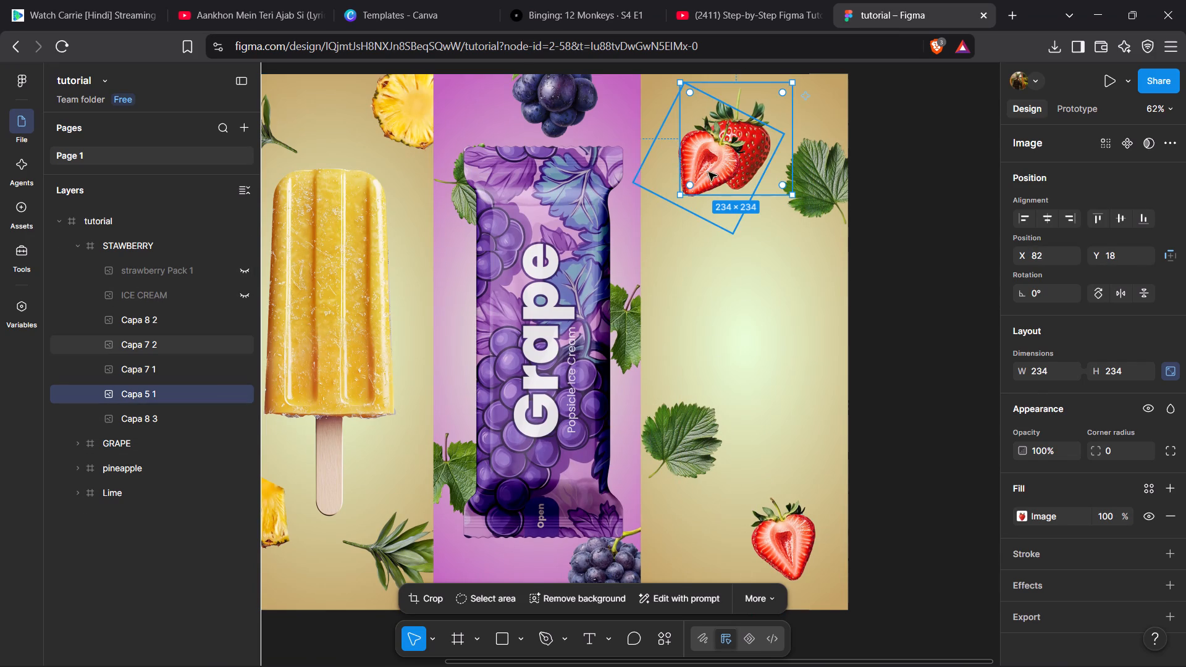
# Delete the copied halved strawberry Capa 7 2 near the top of the STAWBERRY frame.
pyautogui.click(712, 206)
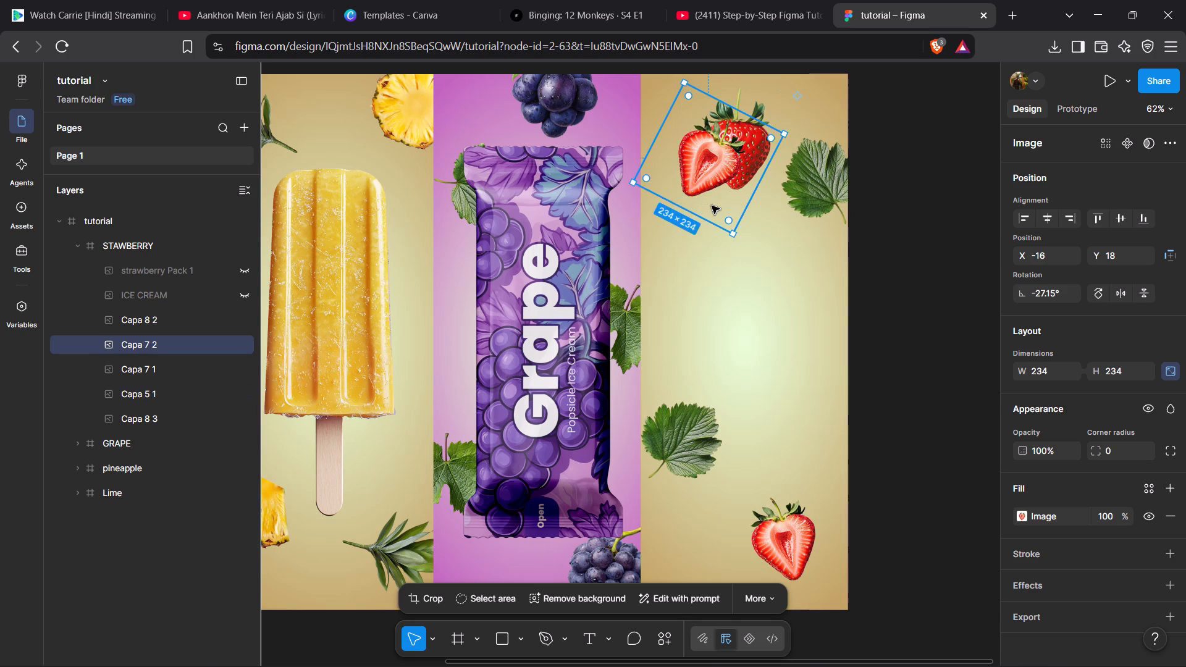
pyautogui.press('Delete')
# Rotate the Capa 5 1 whole strawberry to about -17.09° and place it at X 0, Y 70 in the STAWBERRY frame.
pyautogui.moveTo(735, 154); pyautogui.dragTo(719, 156)
pyautogui.hotkey('ctrl', 'z')
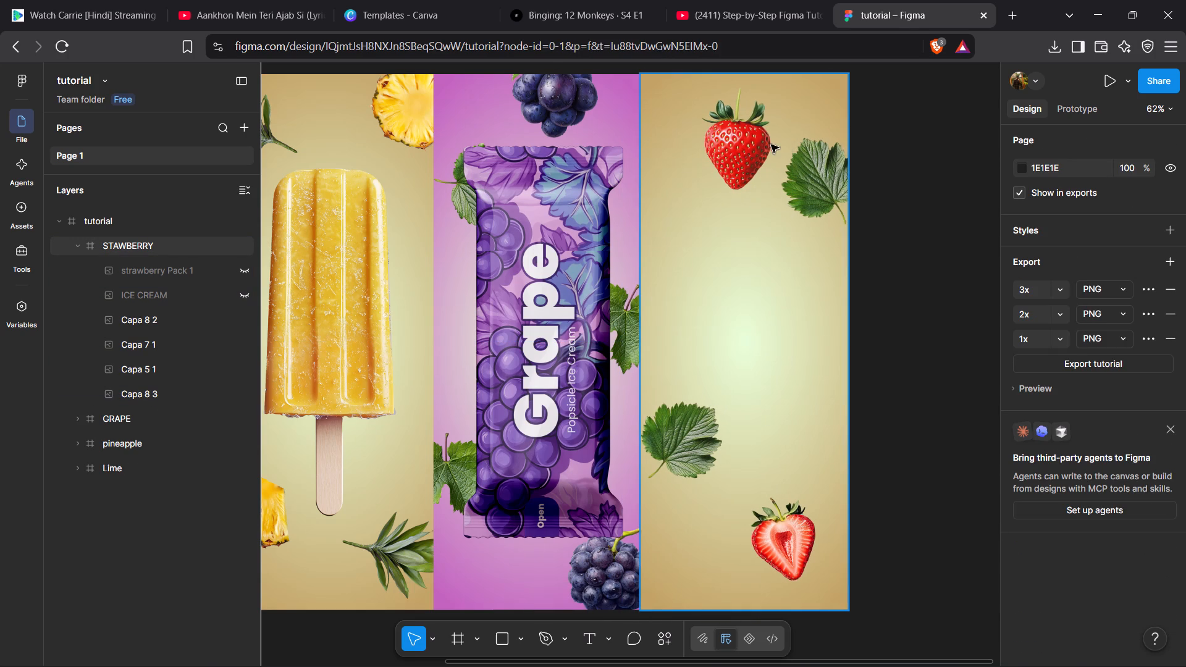
pyautogui.click(734, 153)
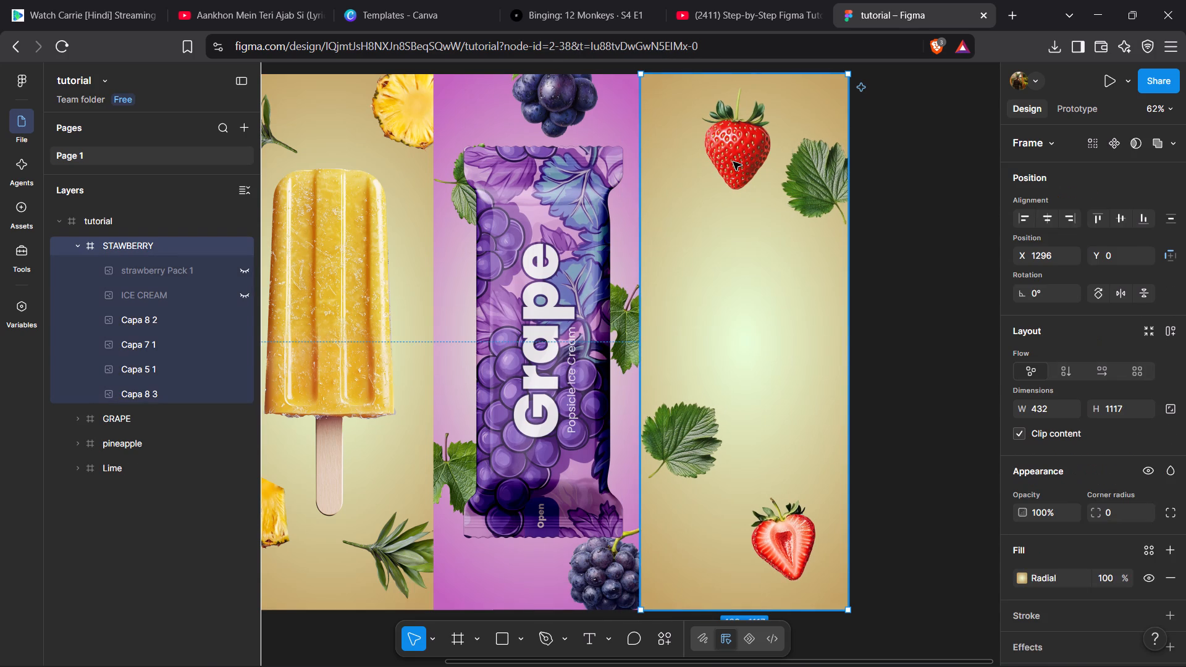
pyautogui.click(733, 162)
pyautogui.click(733, 162)
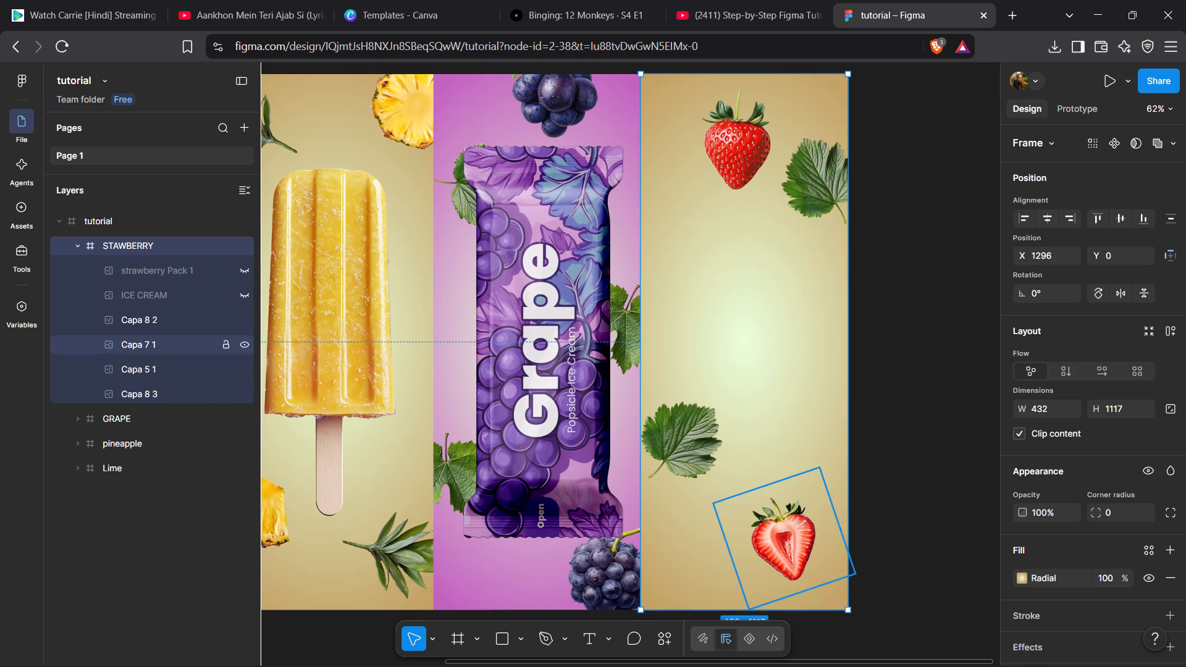
pyautogui.click(166, 372)
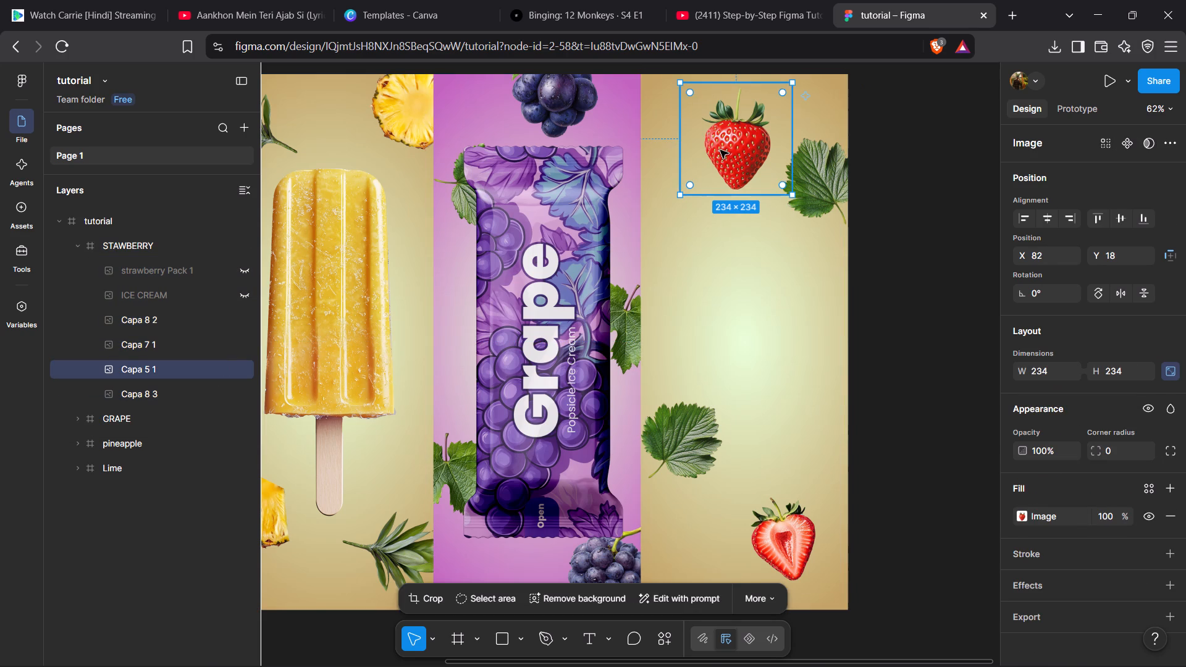
pyautogui.moveTo(743, 153); pyautogui.dragTo(710, 157)
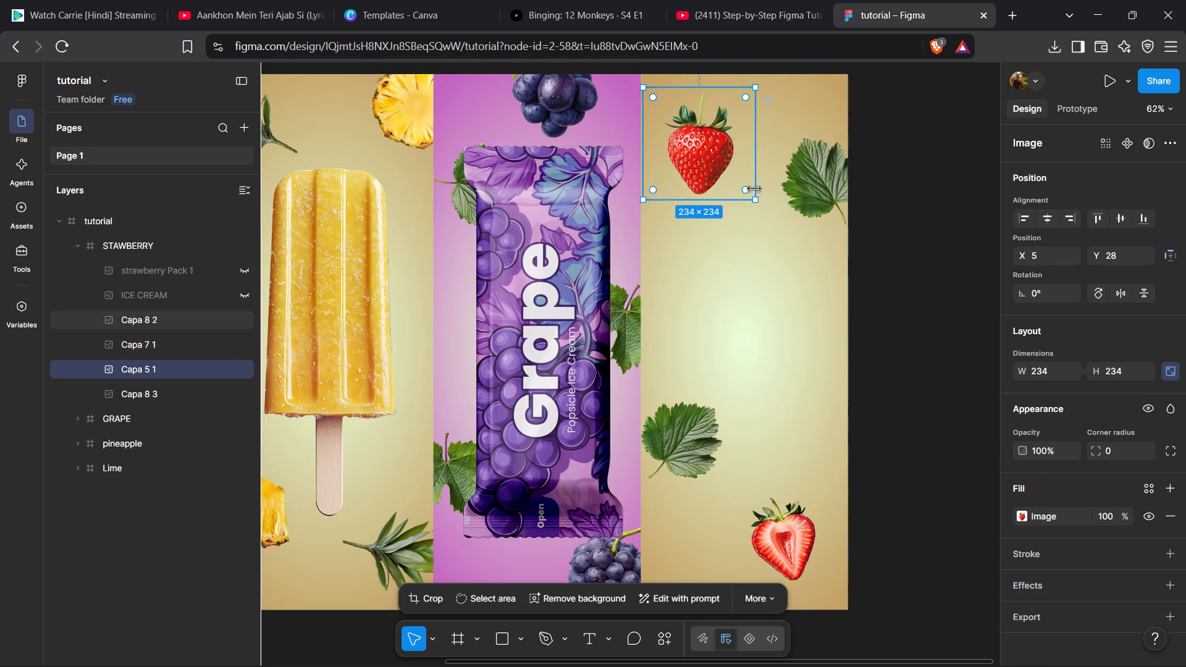
pyautogui.moveTo(762, 205); pyautogui.dragTo(736, 214)
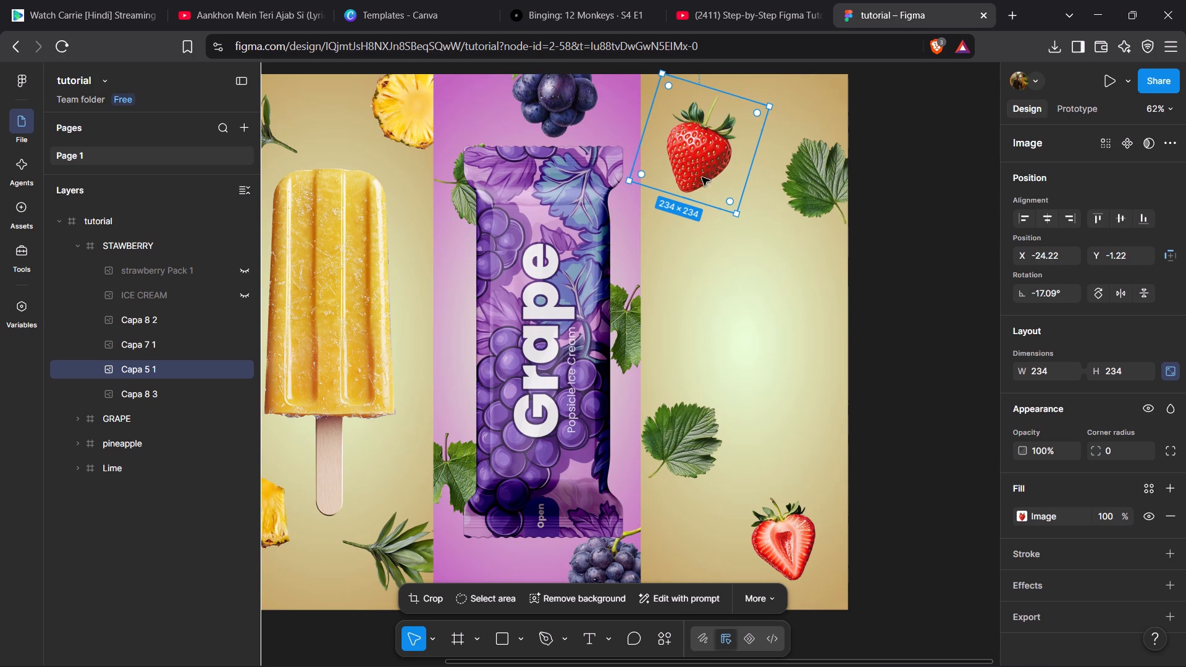
pyautogui.moveTo(689, 151); pyautogui.dragTo(704, 176)
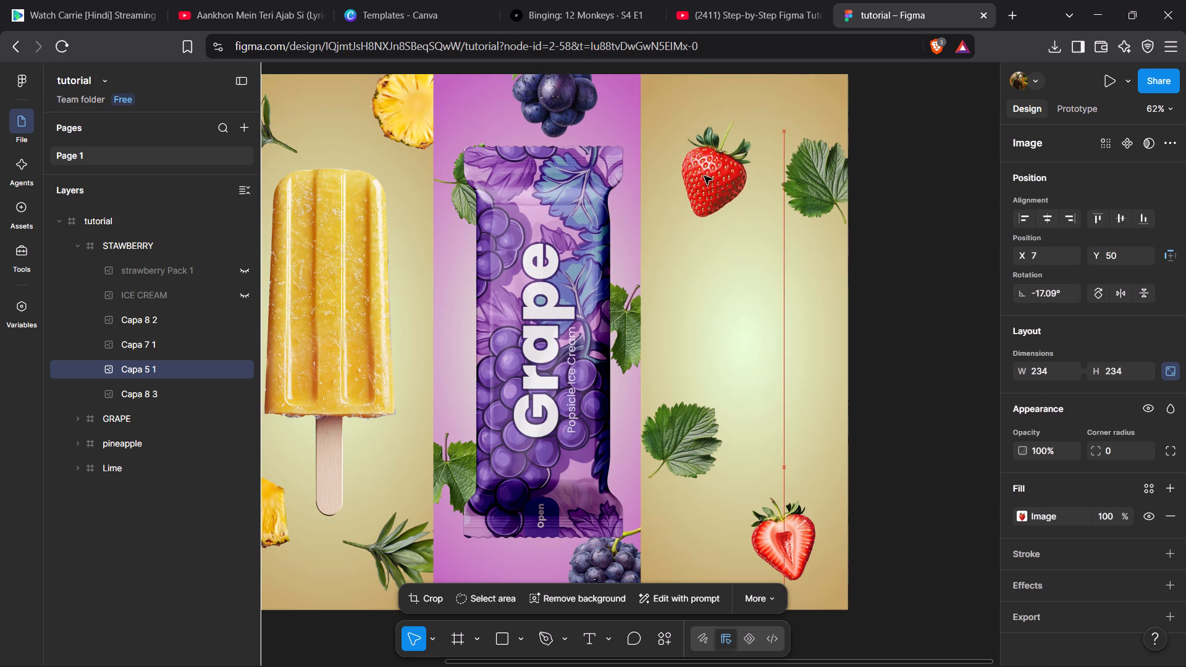
pyautogui.moveTo(704, 176); pyautogui.dragTo(700, 185)
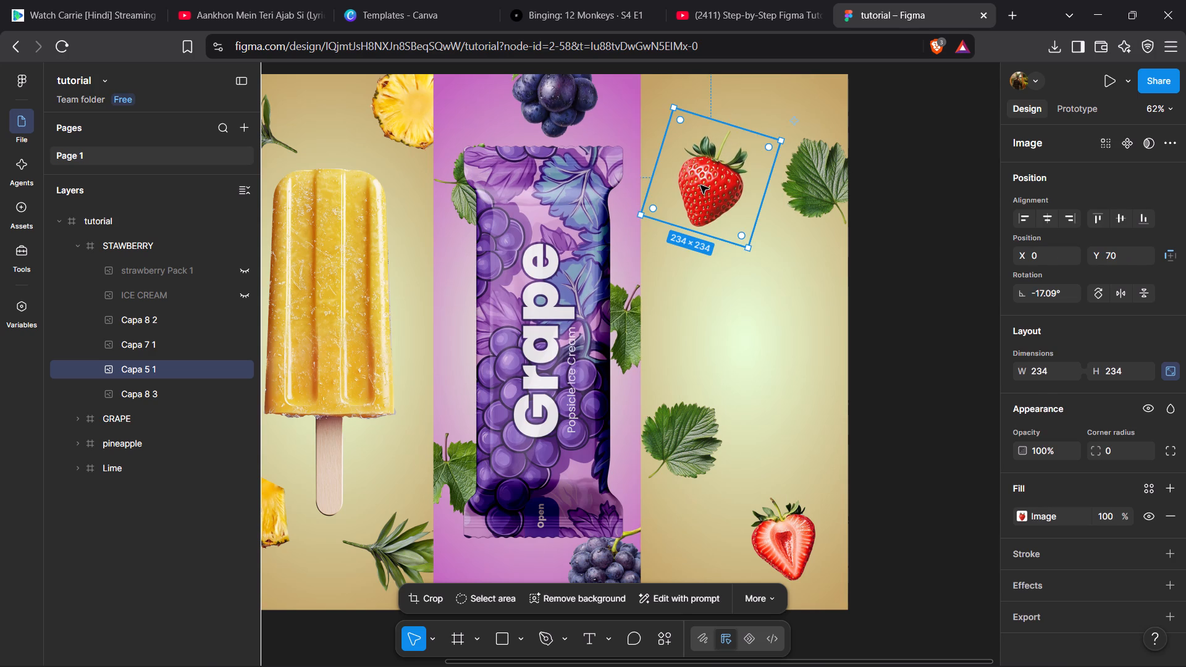
# Show the ICE CREAM layer in the STAWBERRY frame and briefly toggle strawberry Pack 1 to check the arrangement.
pyautogui.click(246, 298)
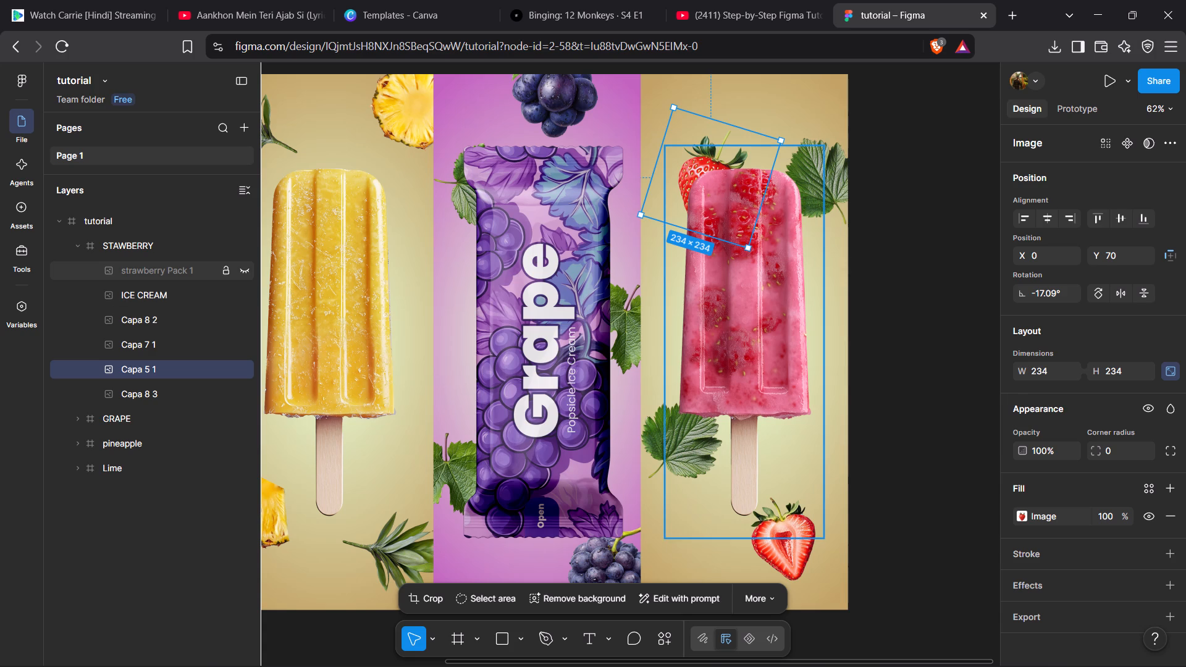
pyautogui.click(240, 275)
pyautogui.click(240, 275)
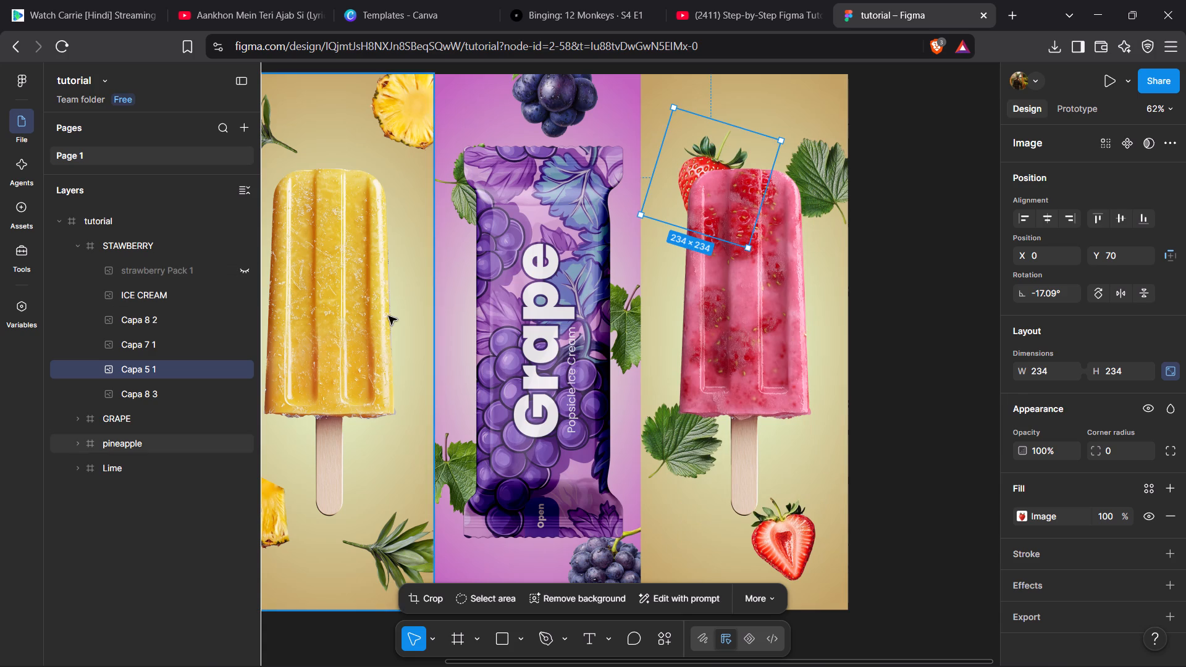
pyautogui.click(917, 346)
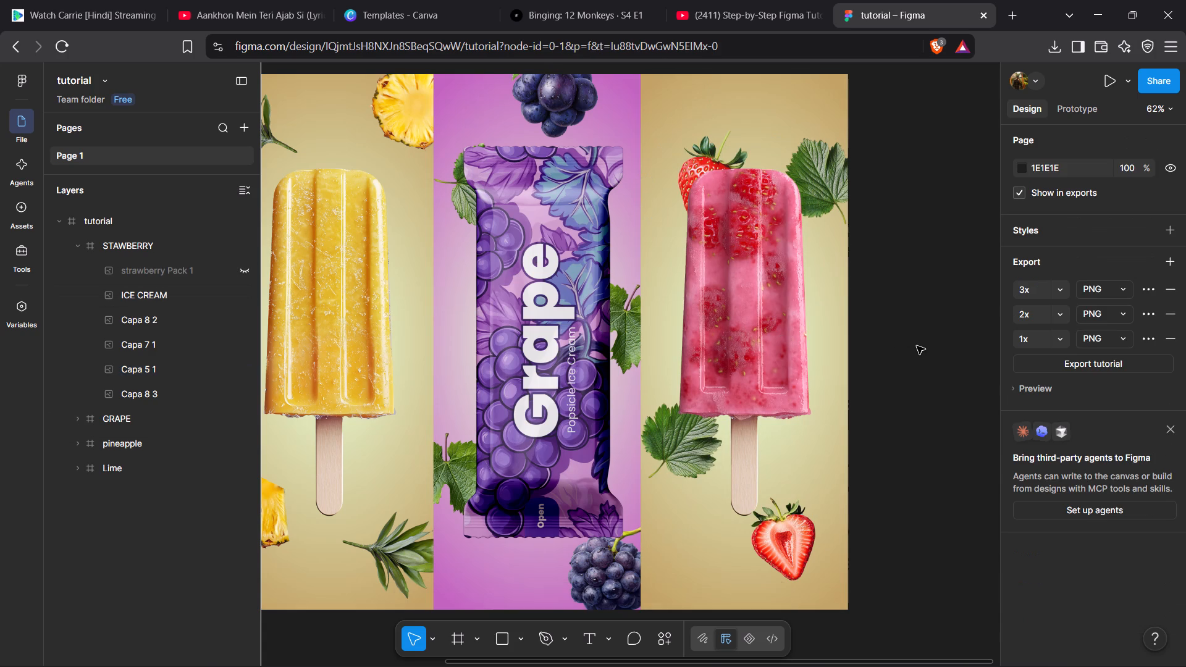
pyautogui.hscroll(1, 720, 388)
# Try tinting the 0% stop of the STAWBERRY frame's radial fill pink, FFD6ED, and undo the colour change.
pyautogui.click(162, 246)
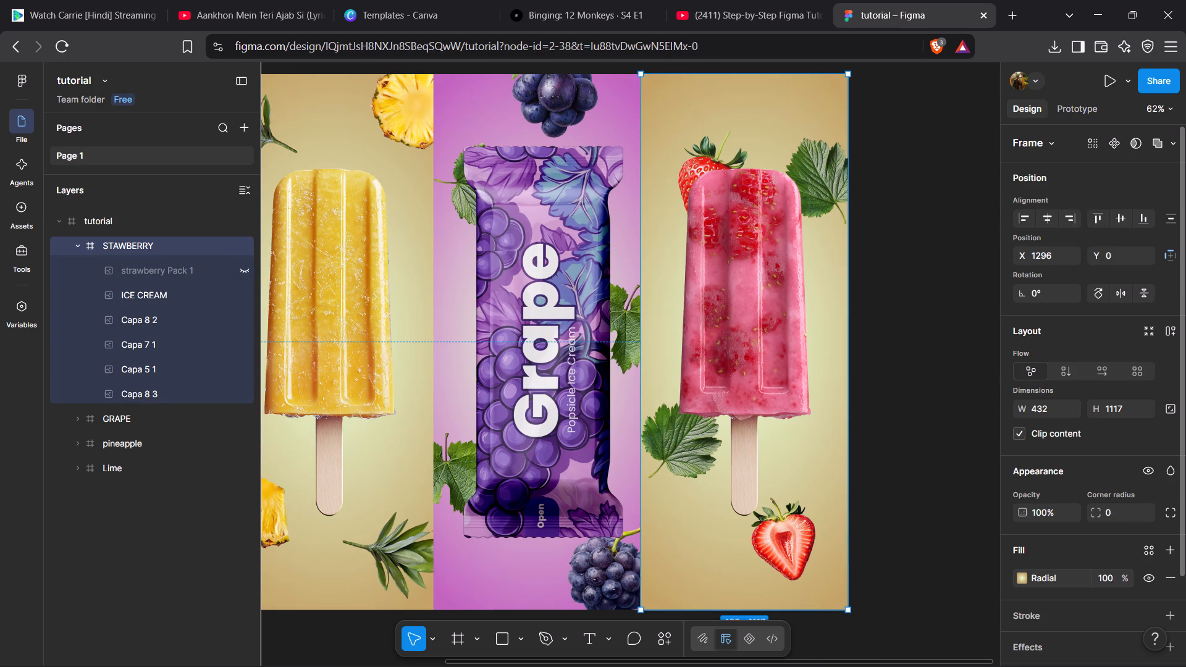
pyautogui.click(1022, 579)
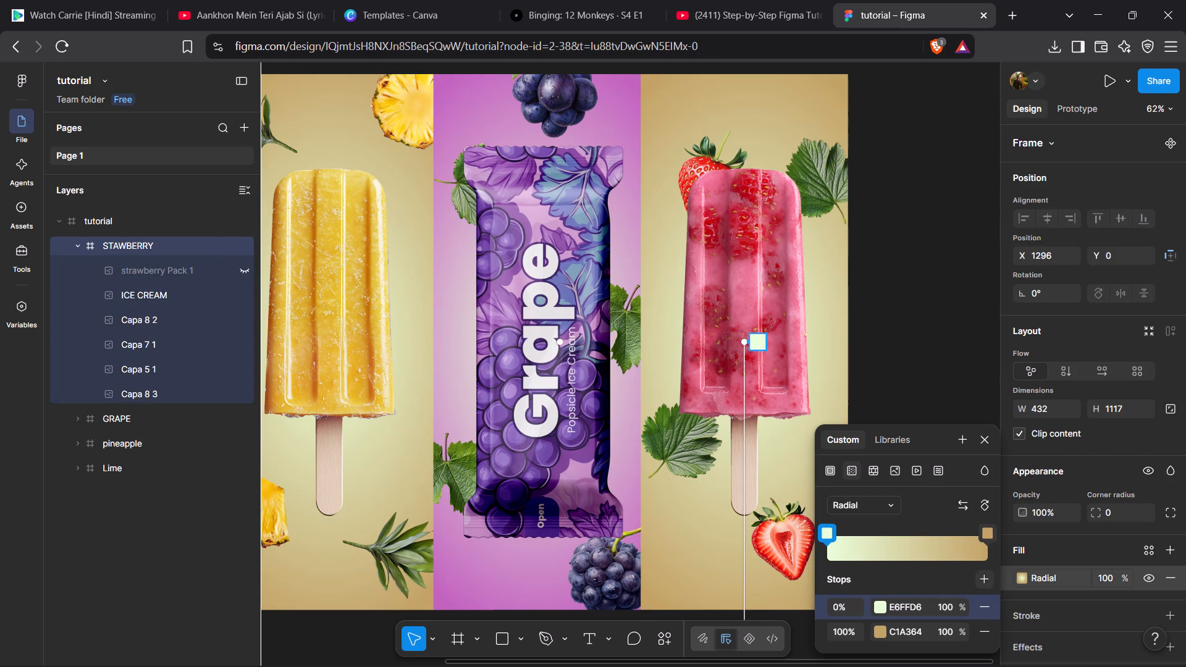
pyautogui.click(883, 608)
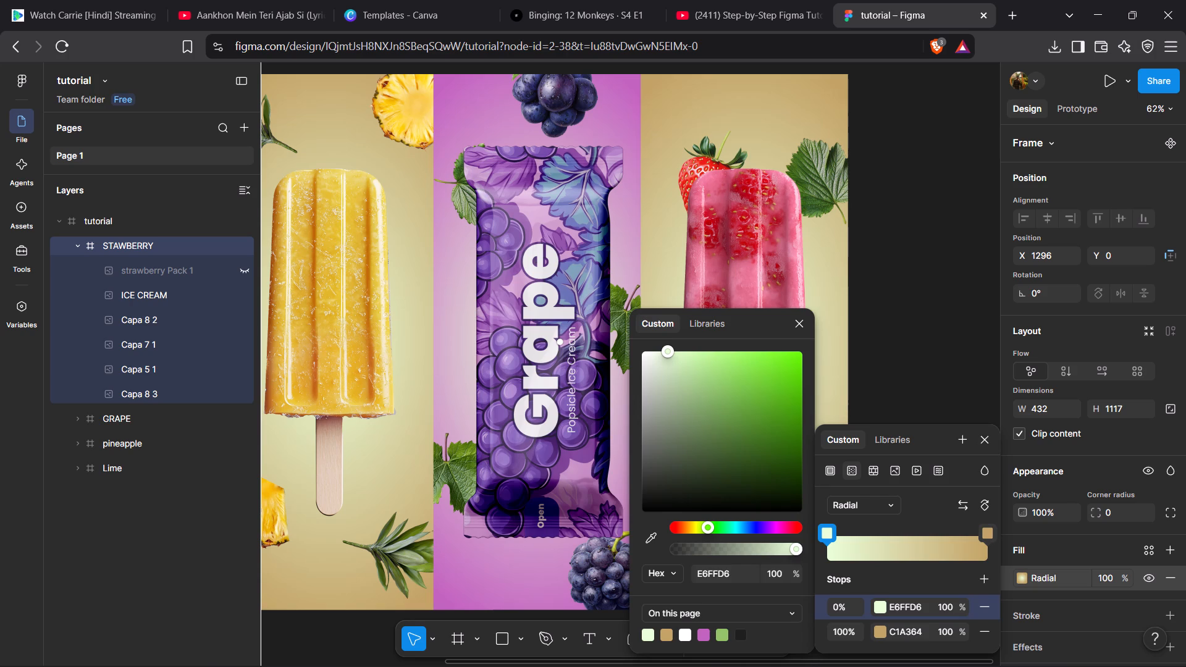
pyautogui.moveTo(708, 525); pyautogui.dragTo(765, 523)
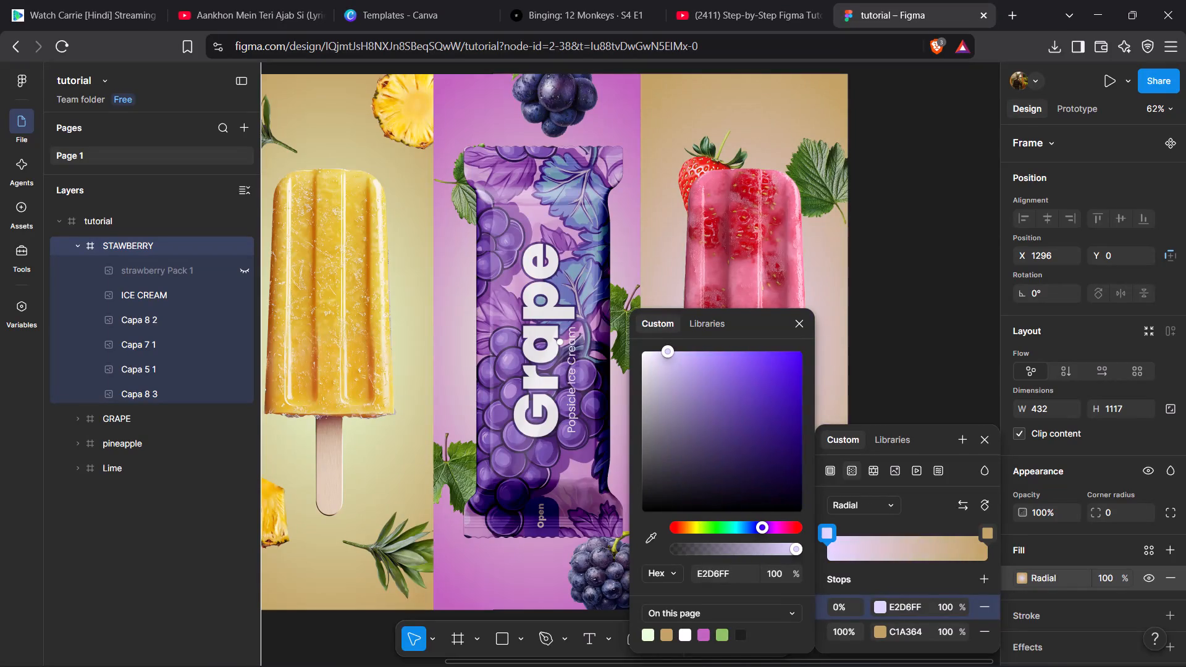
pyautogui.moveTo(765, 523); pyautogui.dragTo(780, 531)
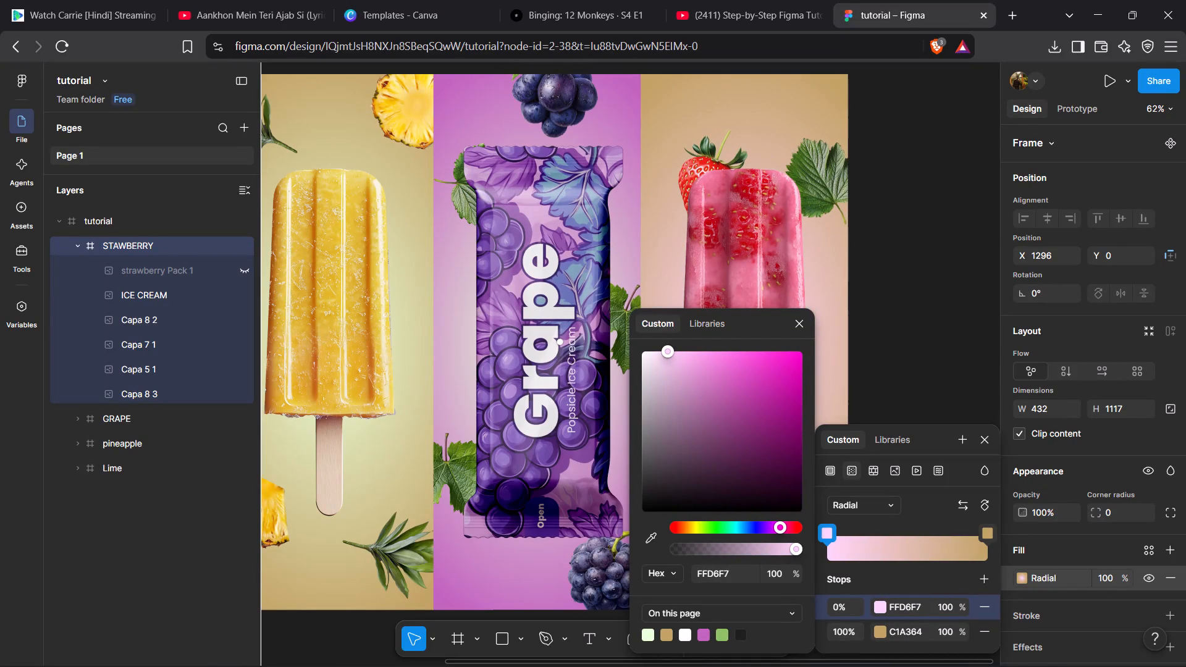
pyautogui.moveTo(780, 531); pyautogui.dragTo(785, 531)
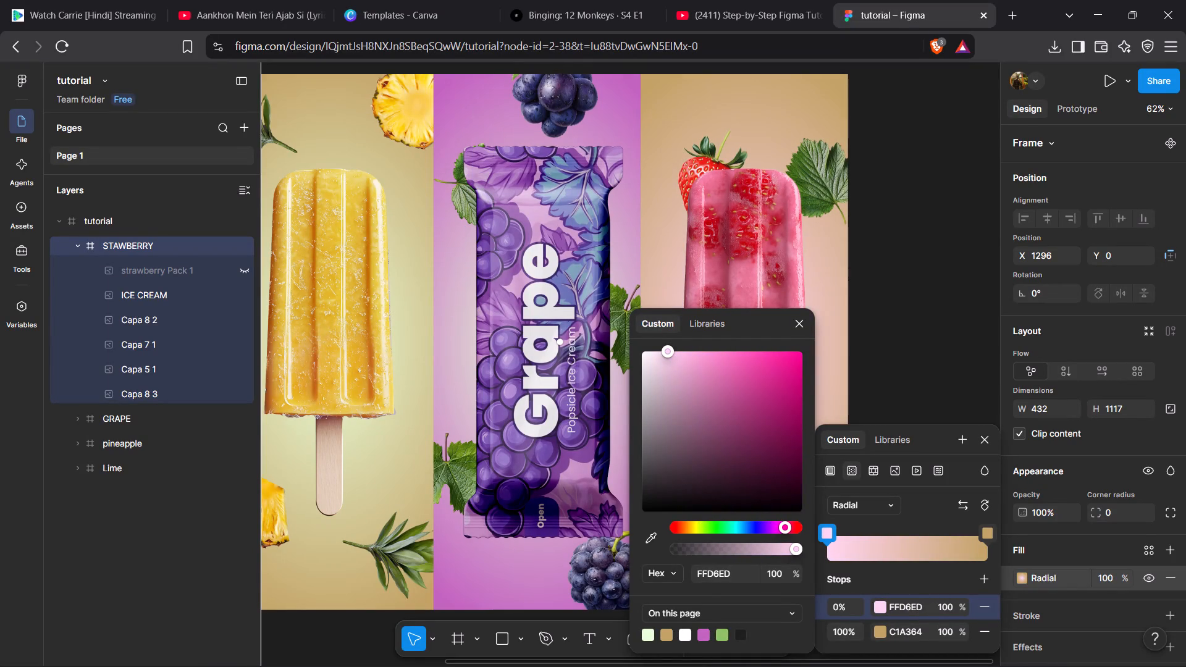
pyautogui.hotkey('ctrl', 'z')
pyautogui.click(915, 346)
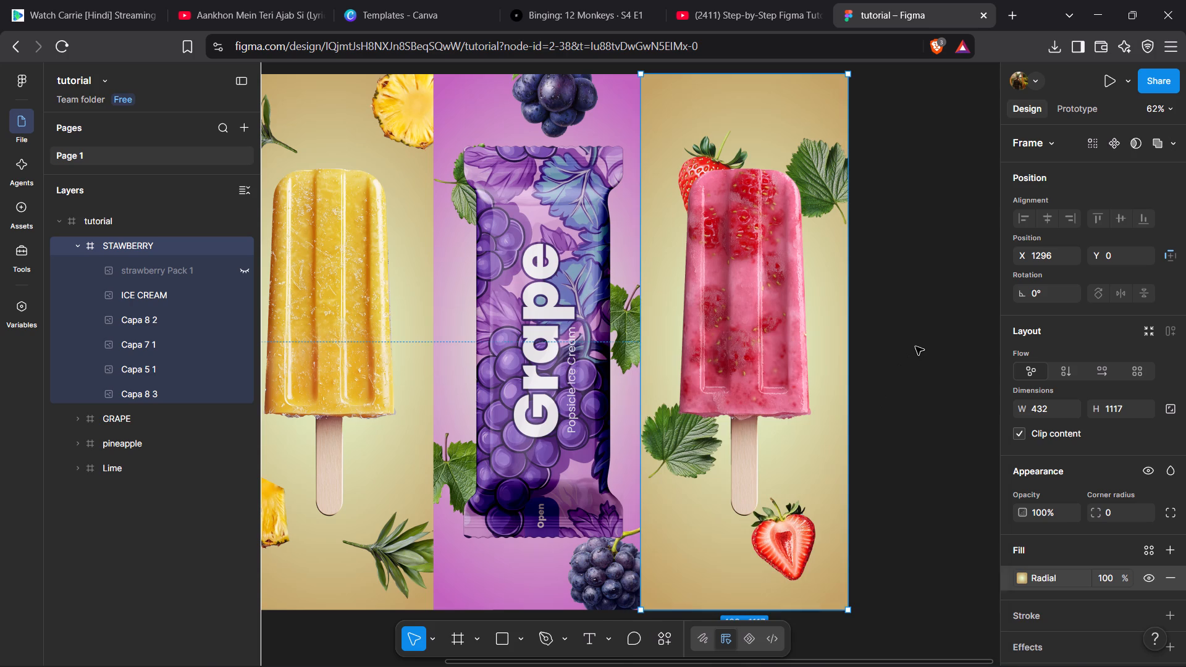
# Set the 100% stop of the STAWBERRY frame's radial gradient fill to the deep pink CC4973.
pyautogui.click(1025, 577)
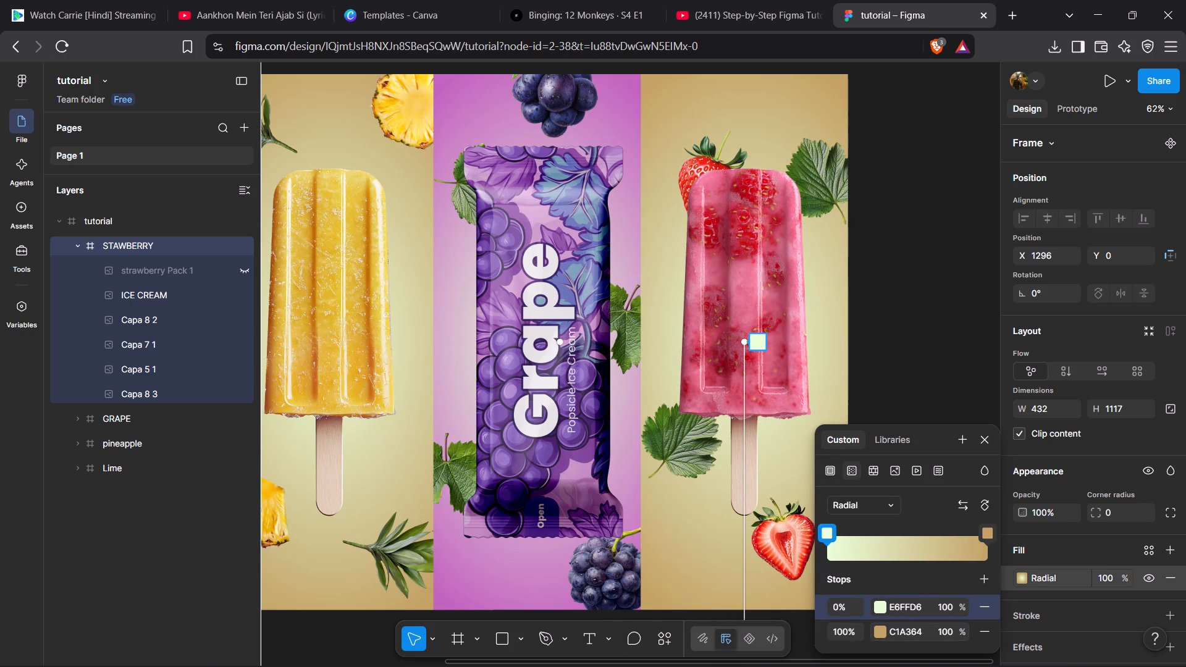
pyautogui.click(883, 634)
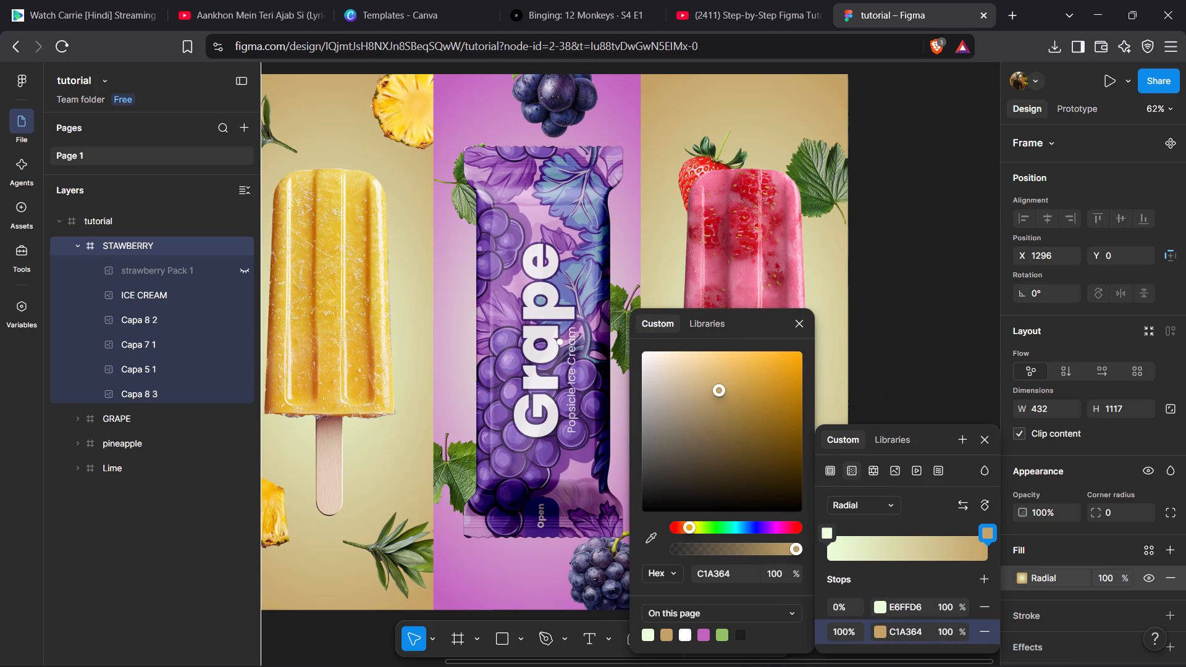
pyautogui.moveTo(689, 527); pyautogui.dragTo(730, 536)
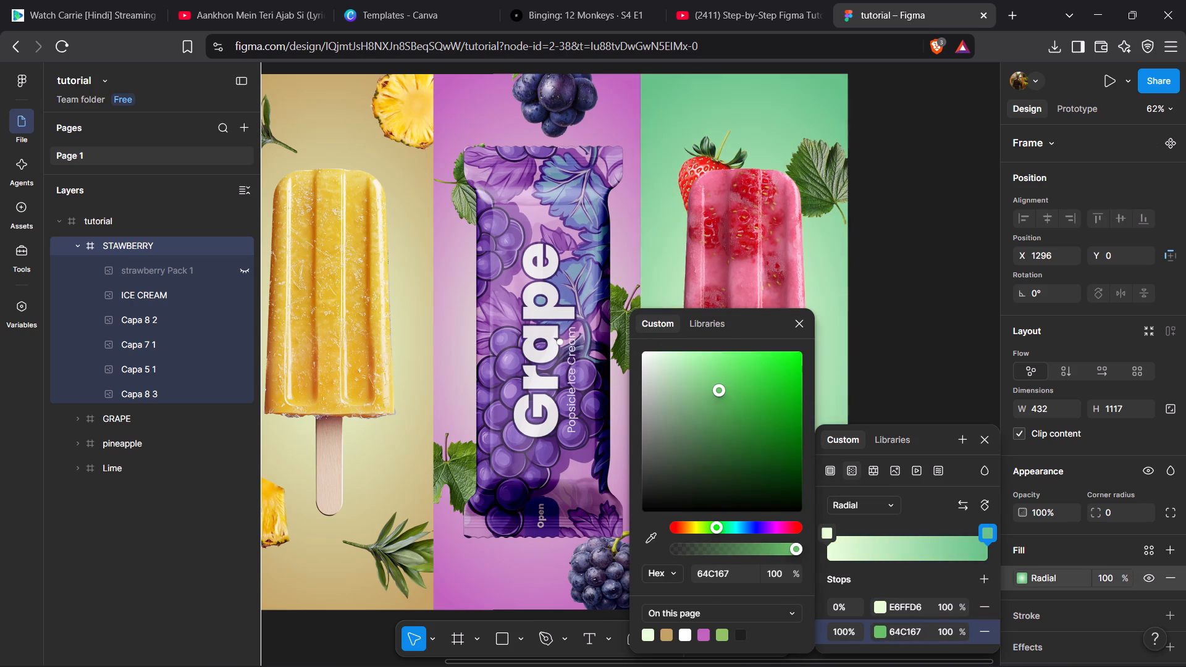
pyautogui.moveTo(730, 536); pyautogui.dragTo(776, 541)
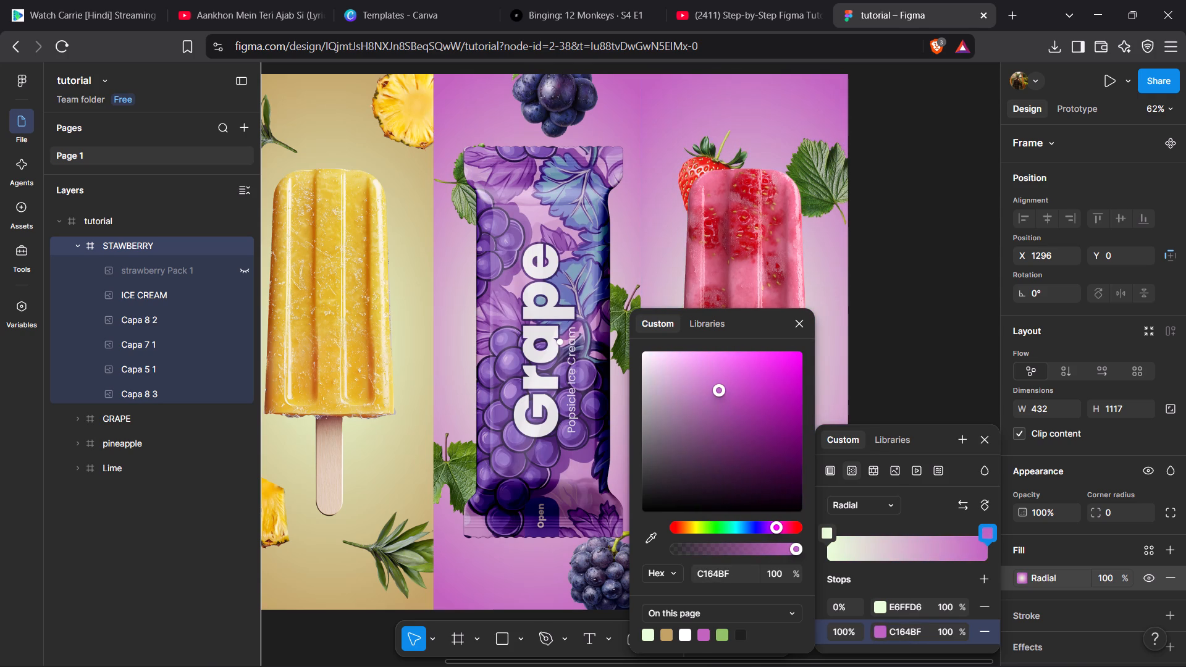
pyautogui.moveTo(776, 541); pyautogui.dragTo(780, 534)
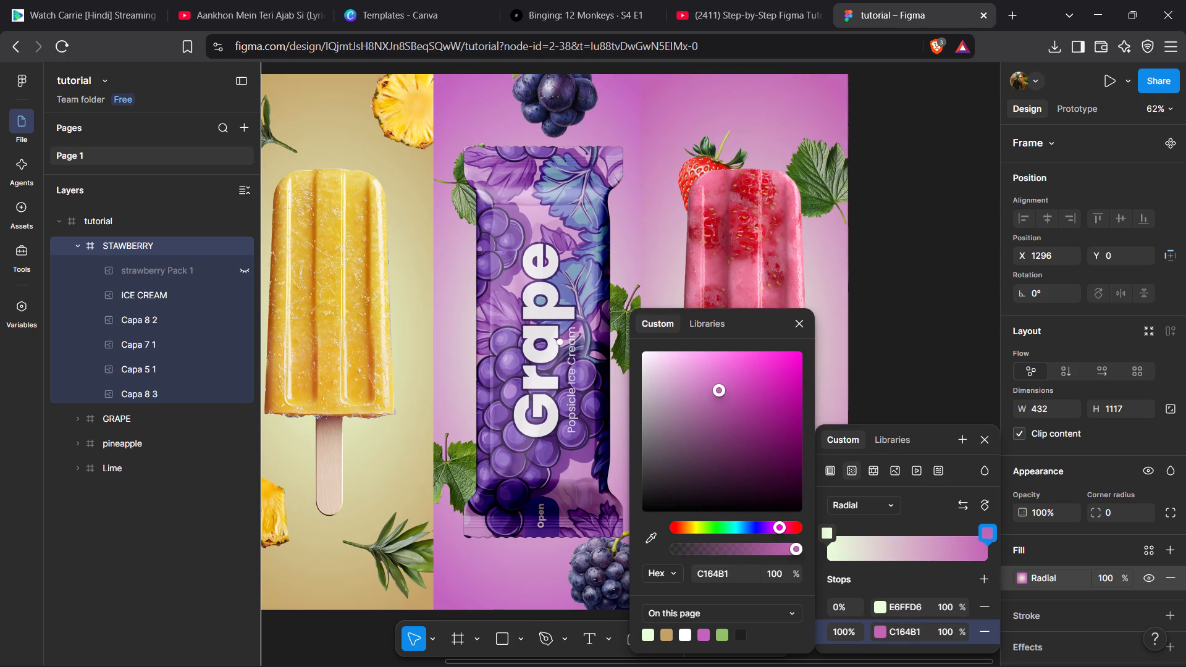
pyautogui.moveTo(780, 534); pyautogui.dragTo(791, 532)
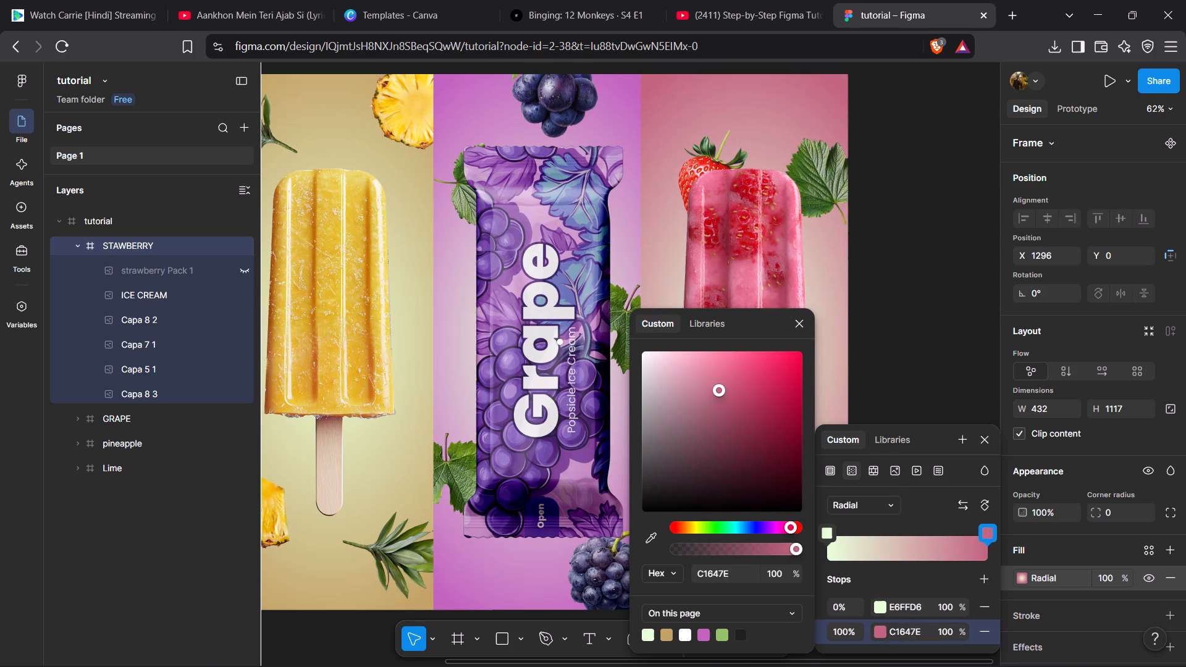
pyautogui.moveTo(791, 532); pyautogui.dragTo(790, 532)
pyautogui.moveTo(720, 387); pyautogui.dragTo(724, 379)
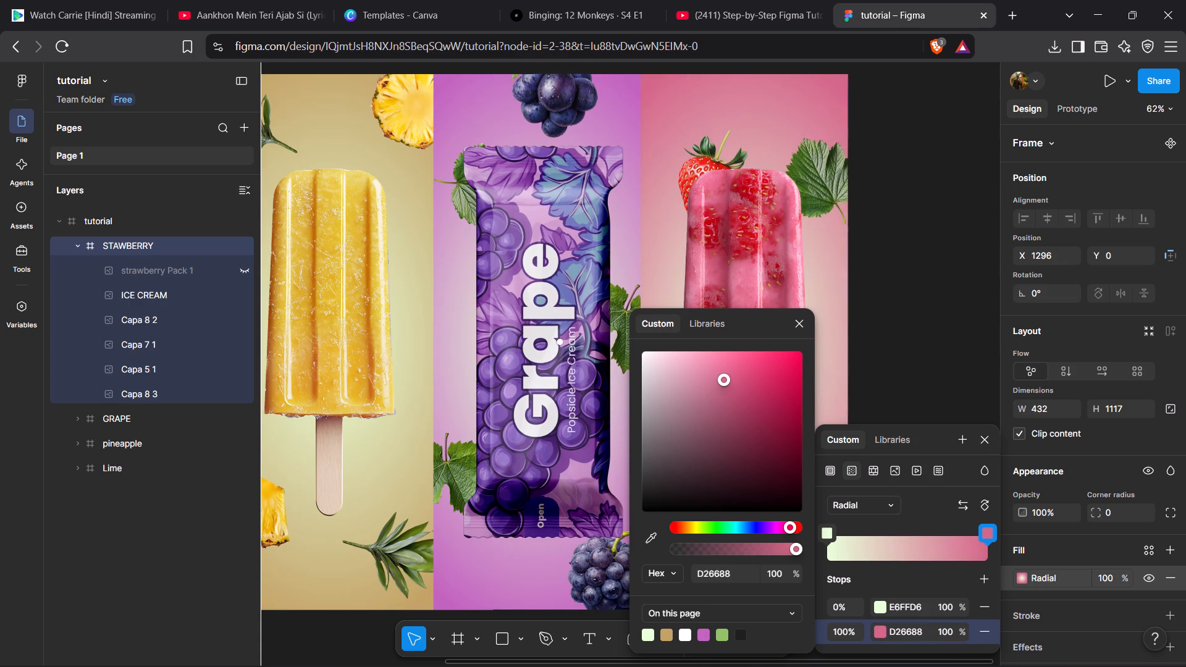
pyautogui.moveTo(724, 379); pyautogui.dragTo(744, 383)
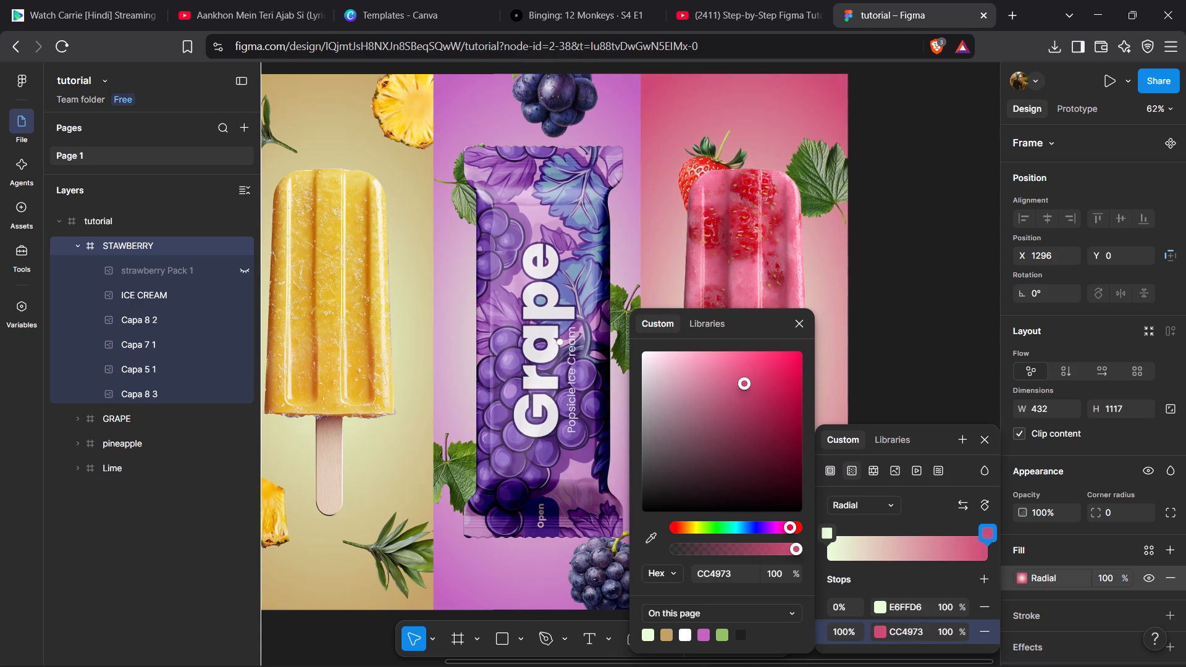
pyautogui.click(907, 319)
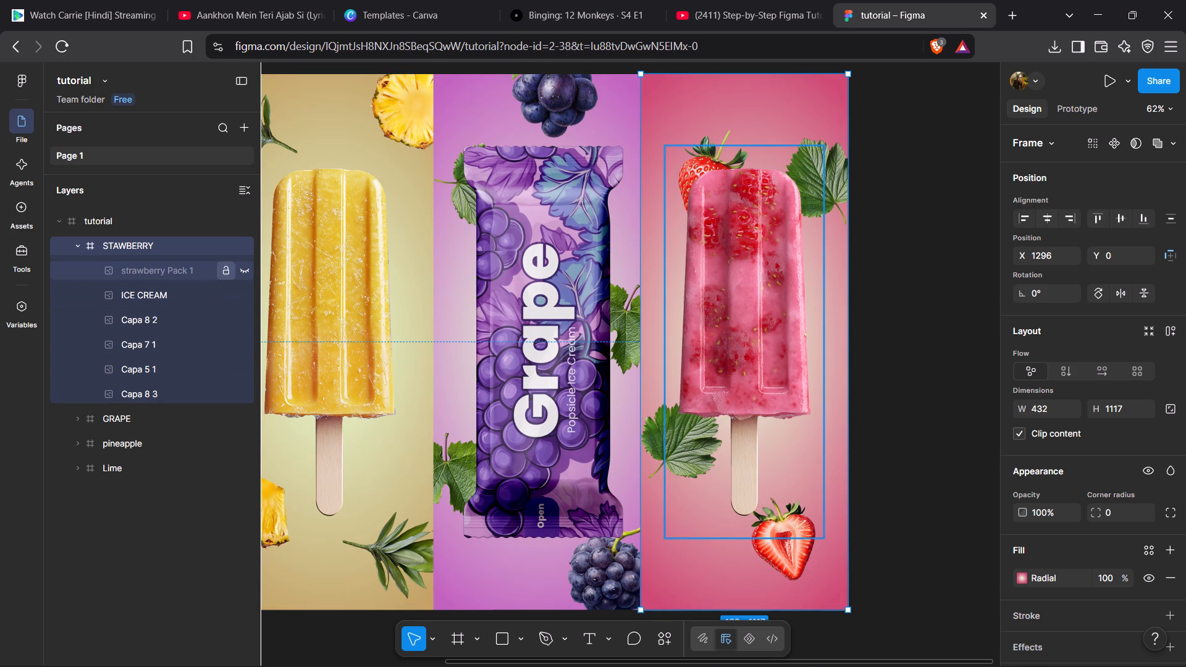
# Show the strawberry Pack 1 wrapper layer and collapse the STAWBERRY frame's layers.
pyautogui.click(238, 272)
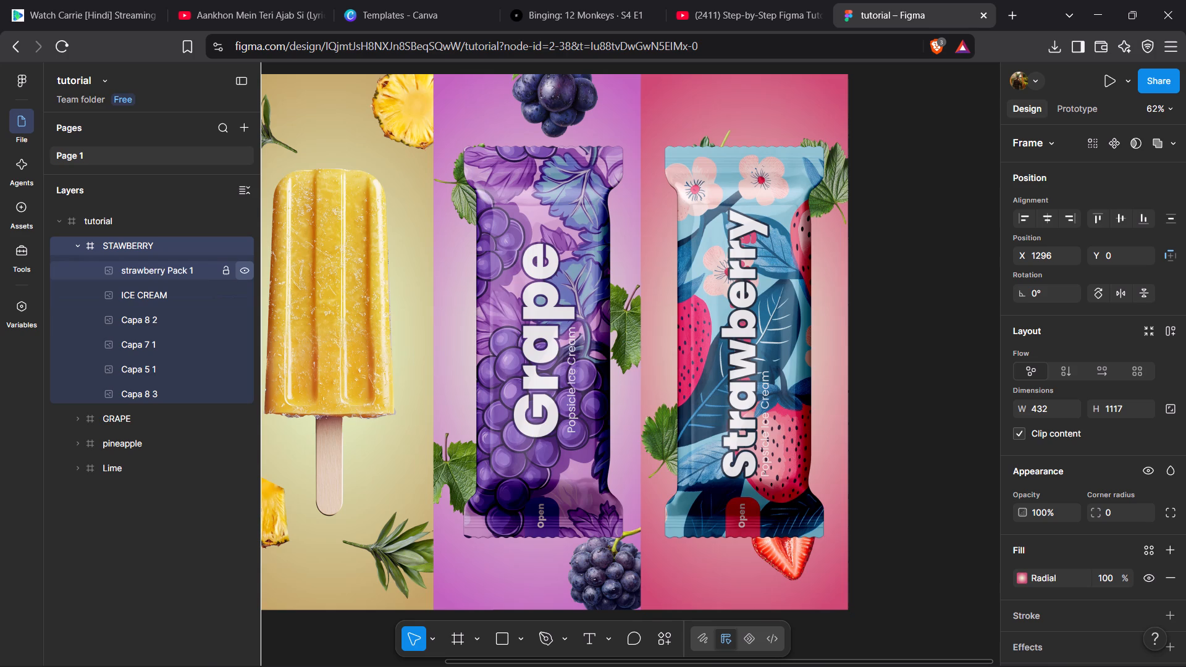
pyautogui.click(71, 245)
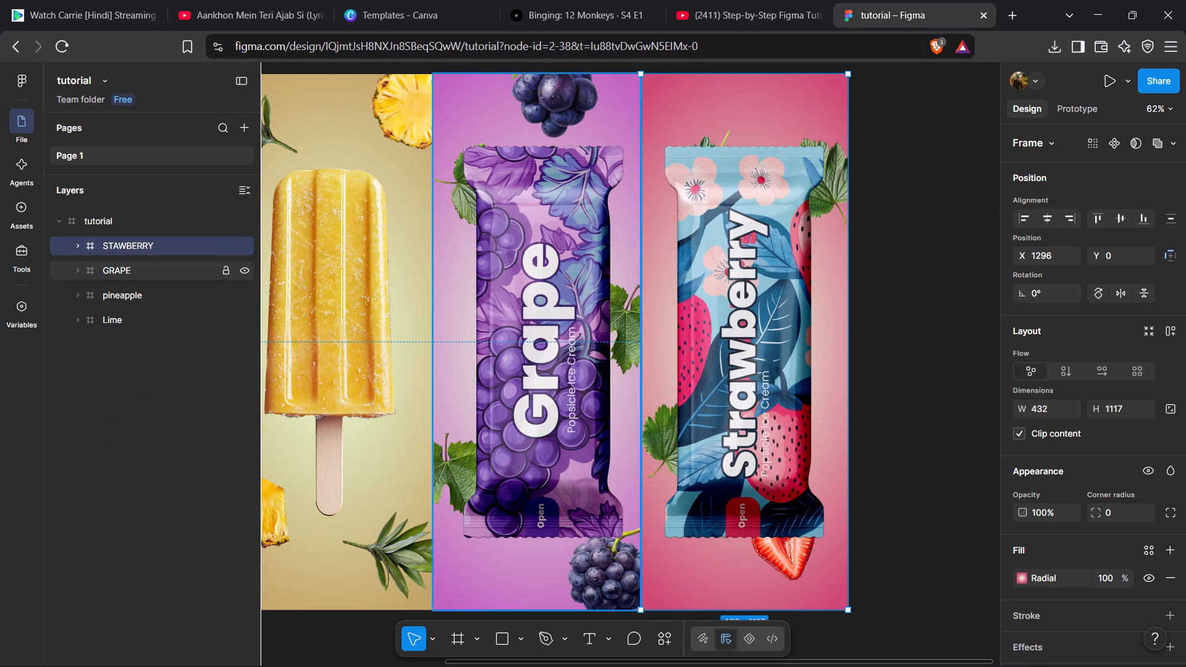
# Show the Pineapple Pack 1 wrapper layer in the pineapple frame, collapse its layers and clear the selection.
pyautogui.click(70, 300)
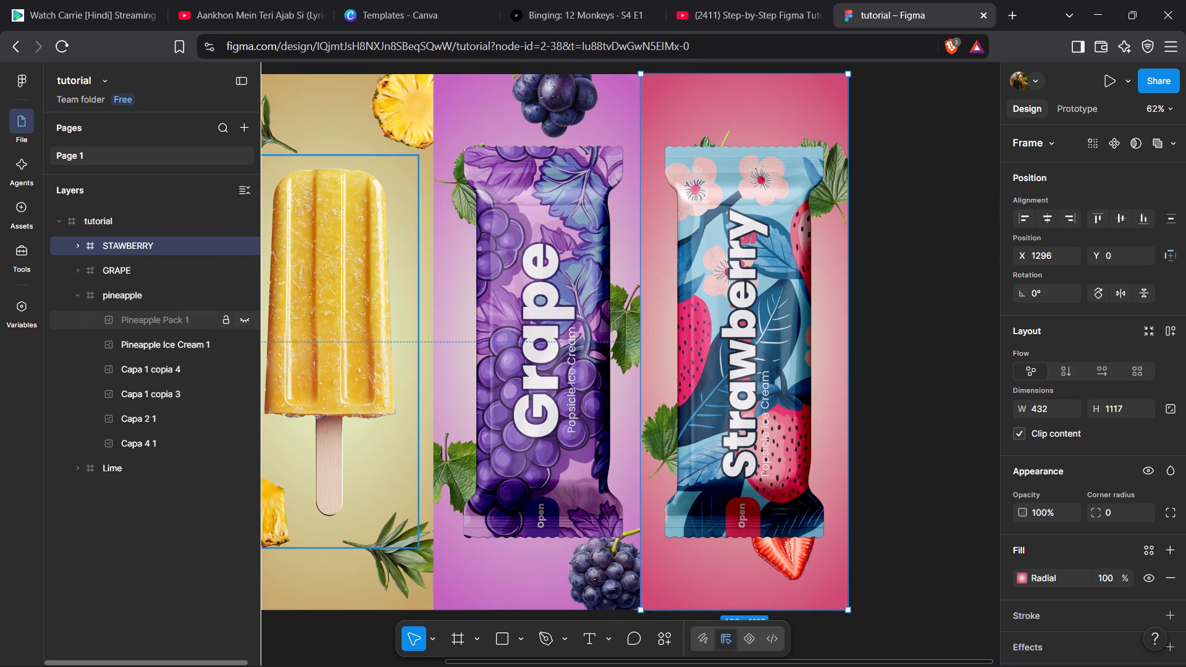
pyautogui.click(243, 321)
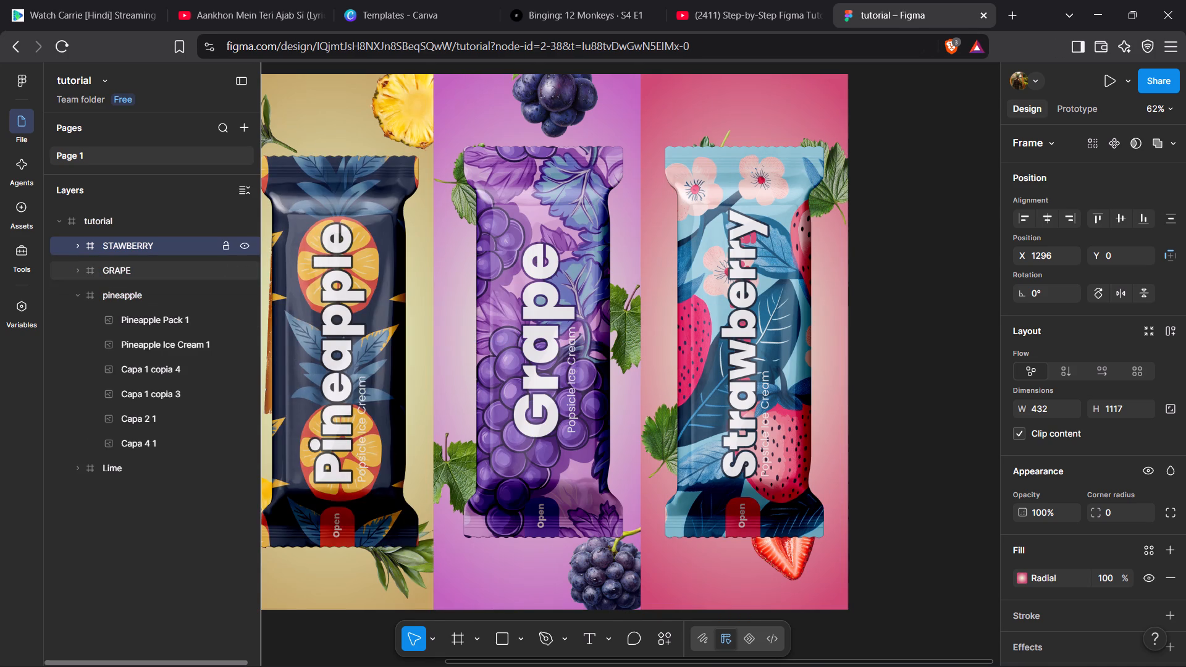
pyautogui.click(75, 297)
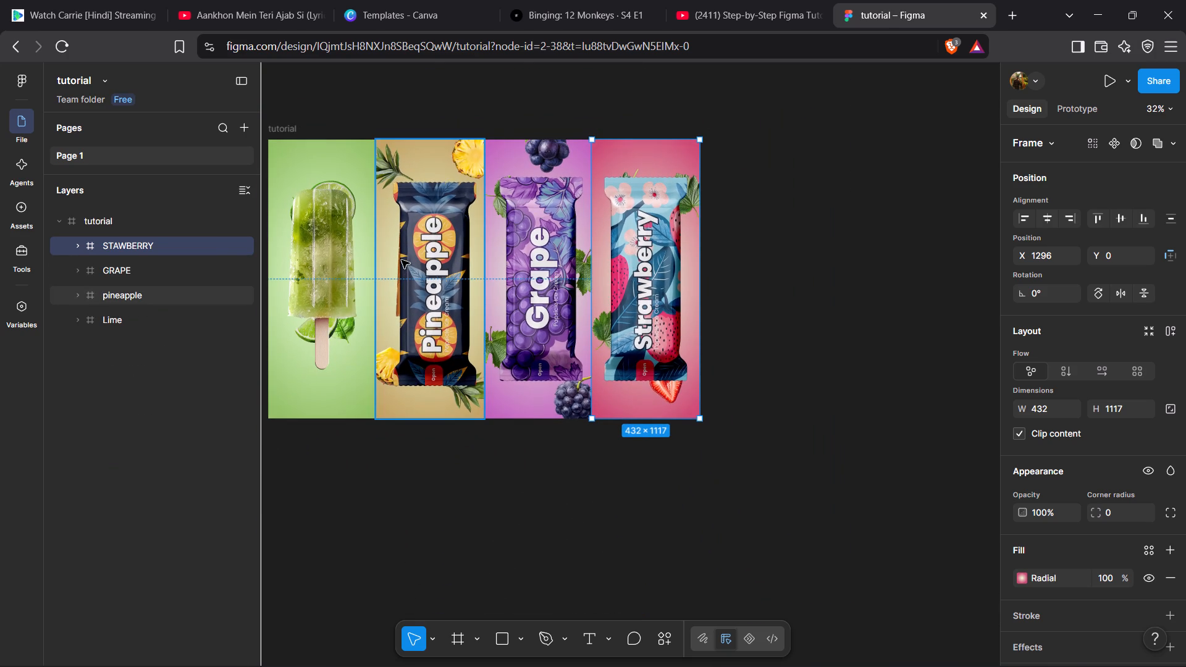
pyautogui.hscroll(2, 402, 260)
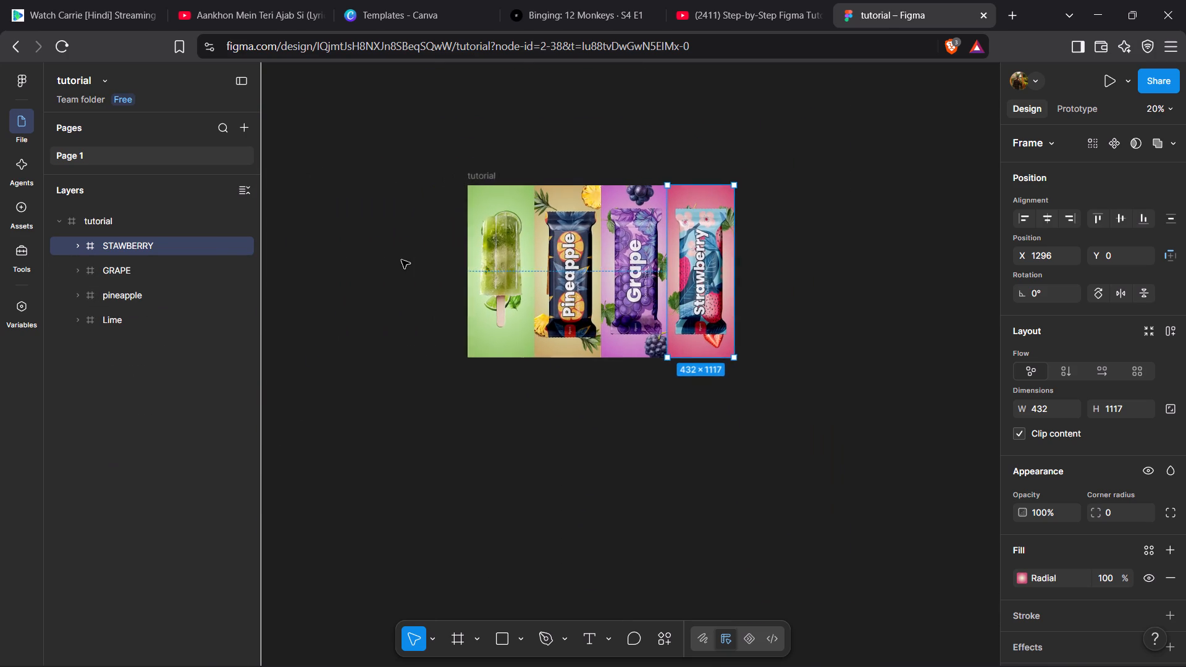
pyautogui.click(368, 327)
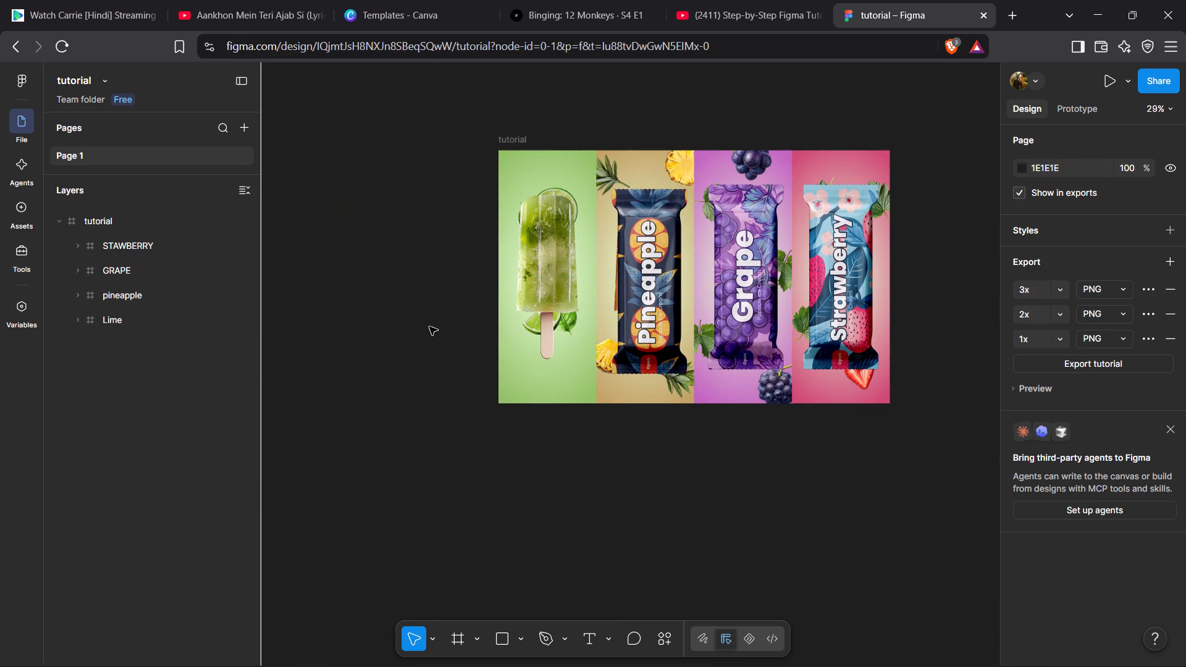
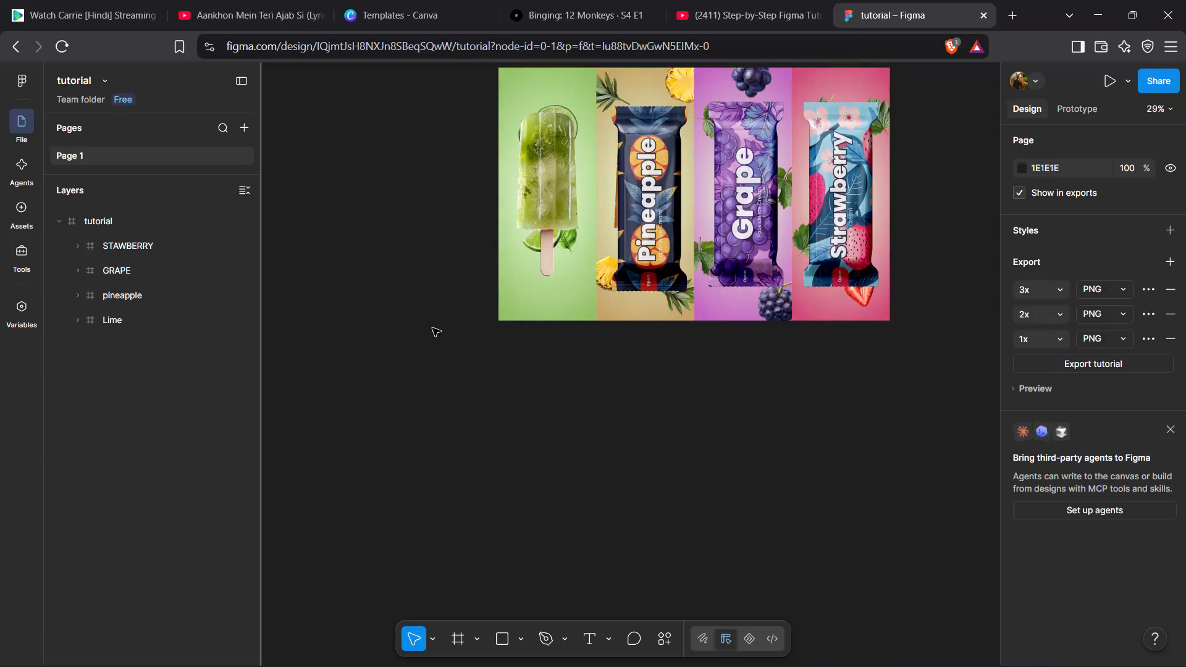
# Duplicate the tutorial frame and place the copy below and left of the original, at about X -883, Y 1333.
pyautogui.hscroll(-1, 432, 328)
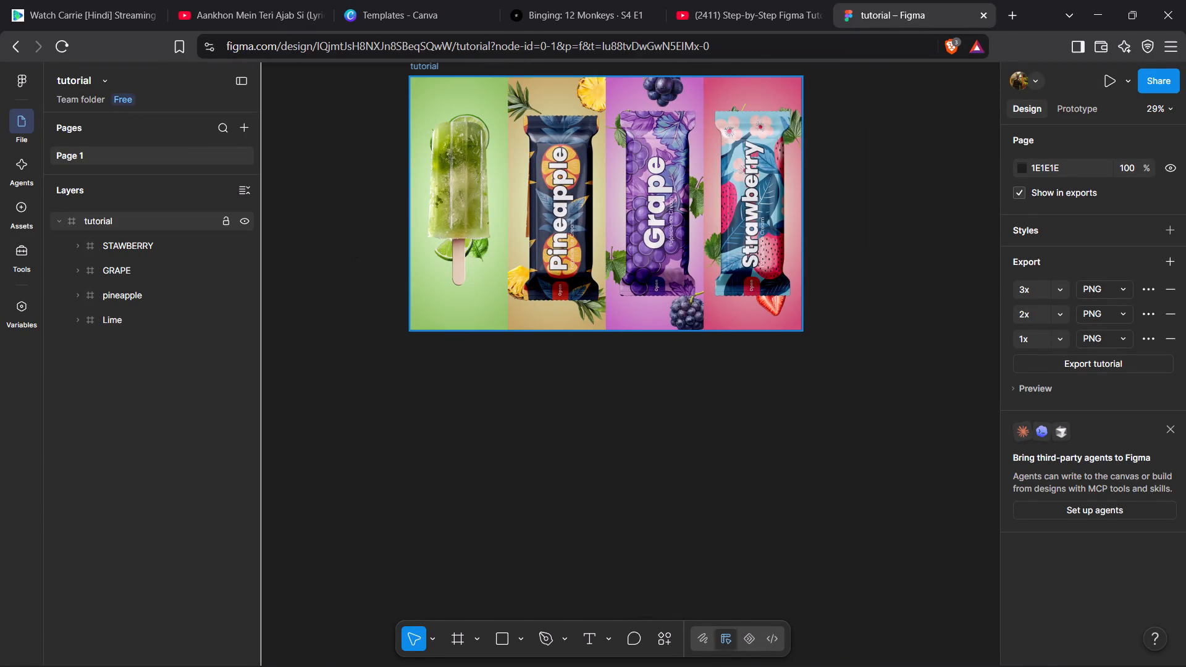
pyautogui.click(139, 216)
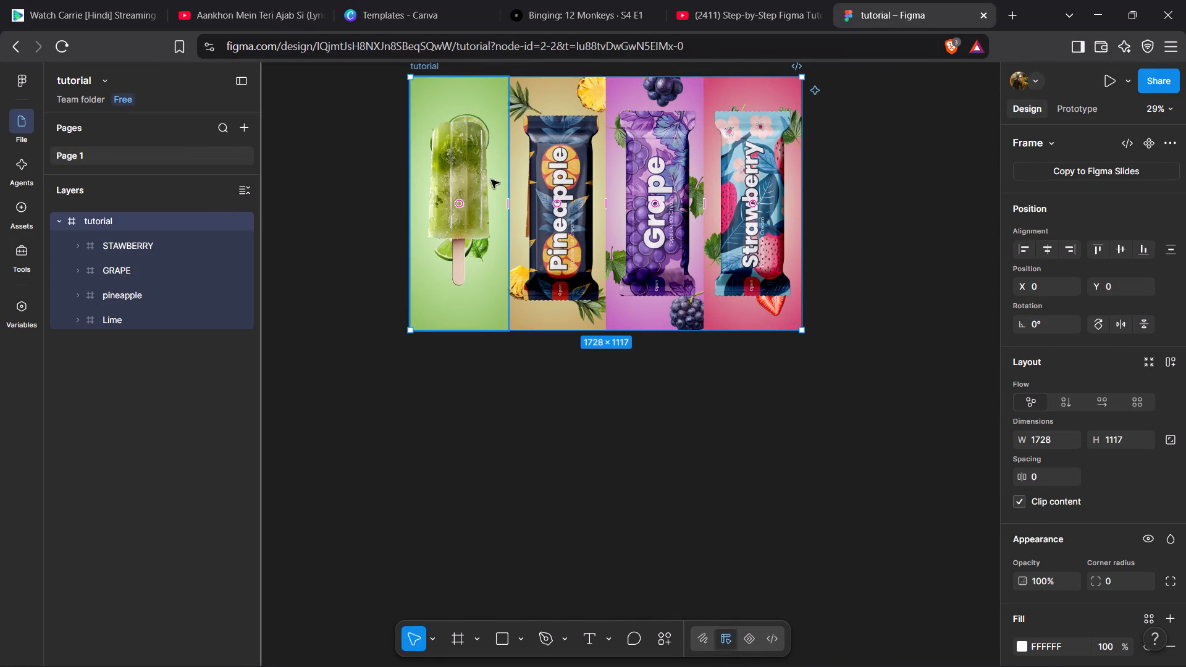
pyautogui.keyDown('alt'); pyautogui.moveTo(561, 182); pyautogui.dragTo(558, 254); pyautogui.keyUp('alt')
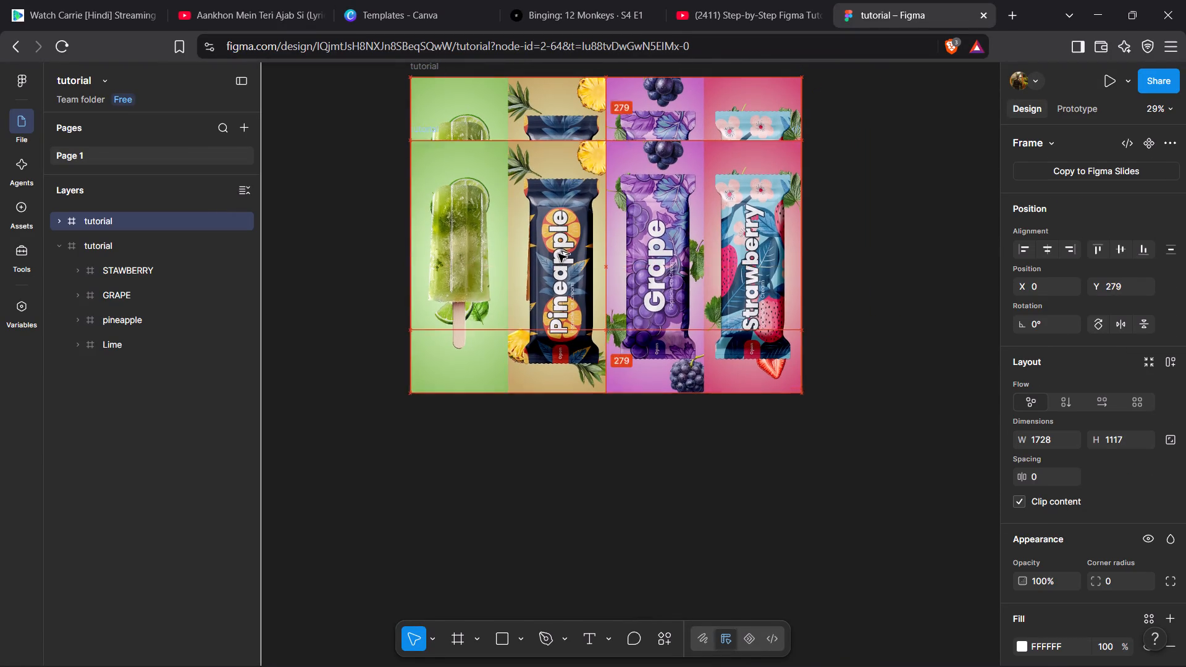
pyautogui.keyDown('alt'); pyautogui.moveTo(558, 254); pyautogui.dragTo(544, 440); pyautogui.keyUp('alt')
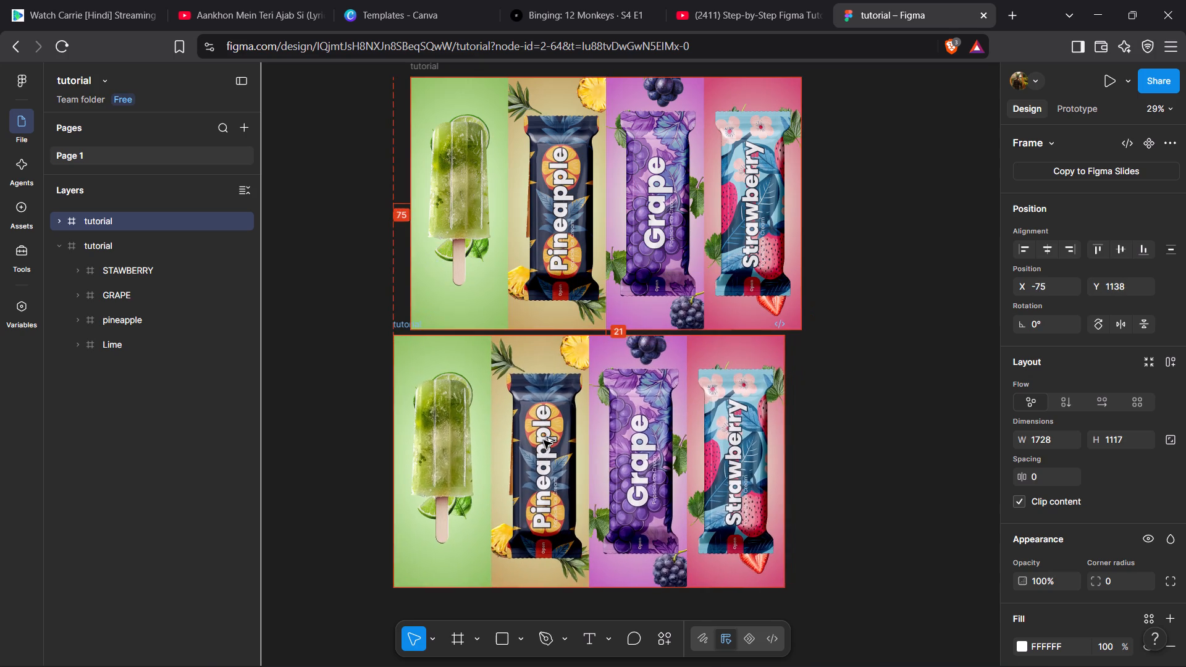
pyautogui.keyDown('alt'); pyautogui.moveTo(544, 440); pyautogui.dragTo(369, 482); pyautogui.keyUp('alt')
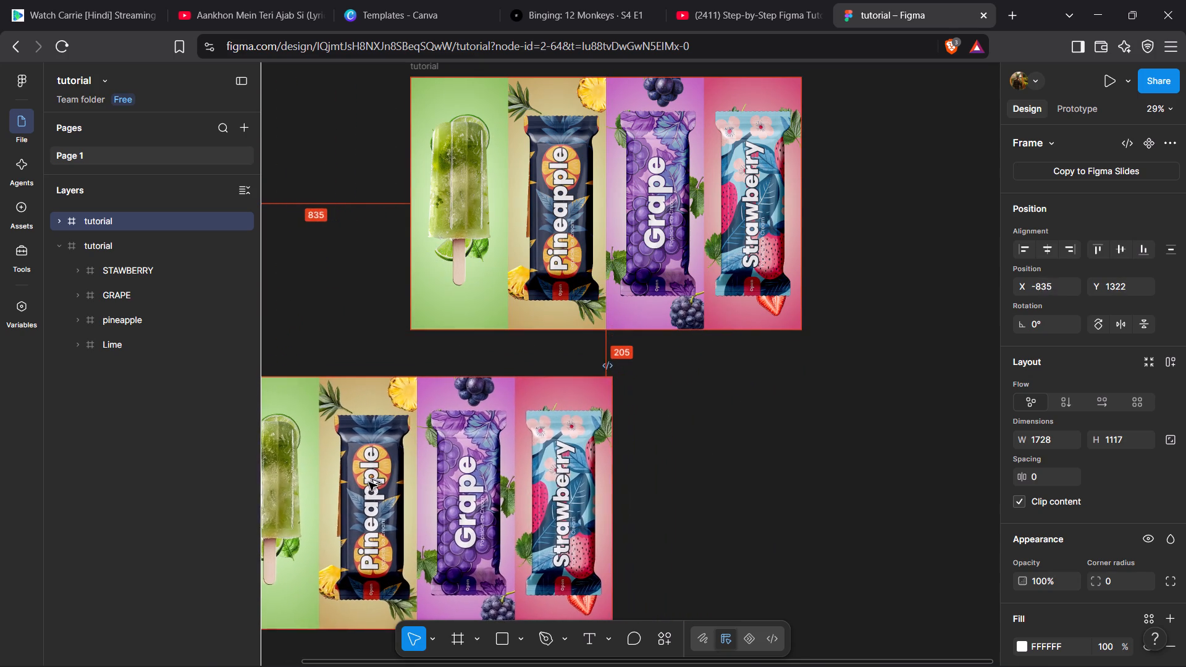
pyautogui.keyDown('alt'); pyautogui.moveTo(369, 482); pyautogui.dragTo(361, 484); pyautogui.keyUp('alt')
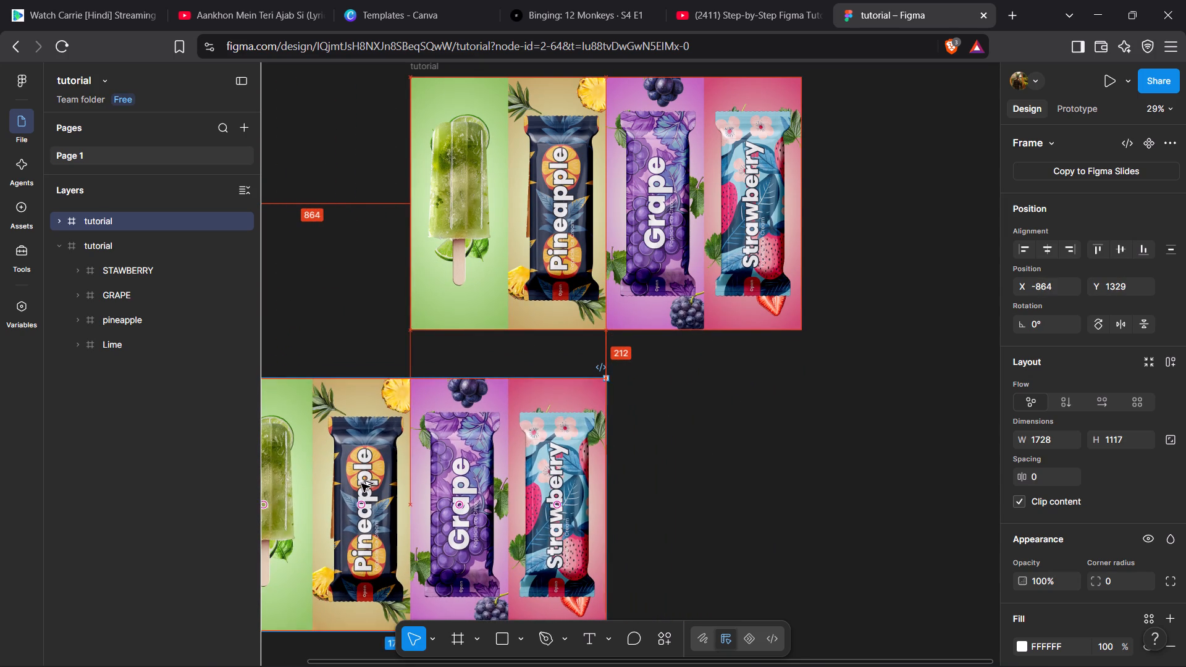
pyautogui.keyDown('alt'); pyautogui.moveTo(361, 484); pyautogui.dragTo(361, 484); pyautogui.keyUp('alt')
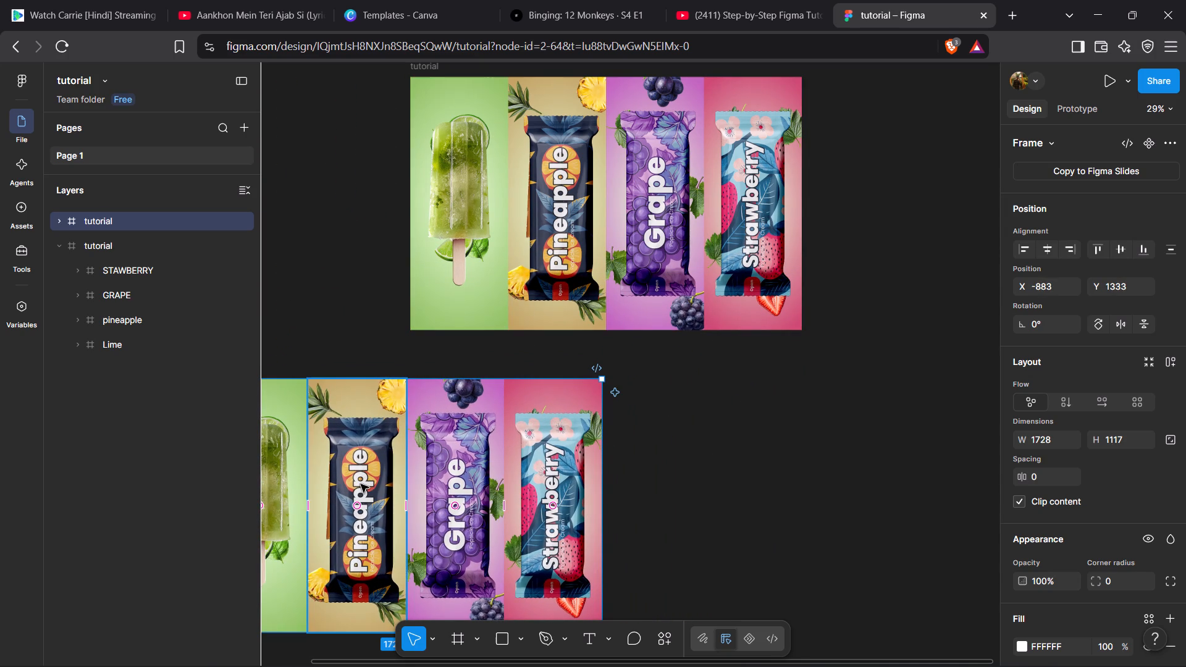
# Duplicate the lower tutorial frame and place the new copy beside it on the right, at about X 885, Y 1333.
pyautogui.scroll(-2, 651, 401)
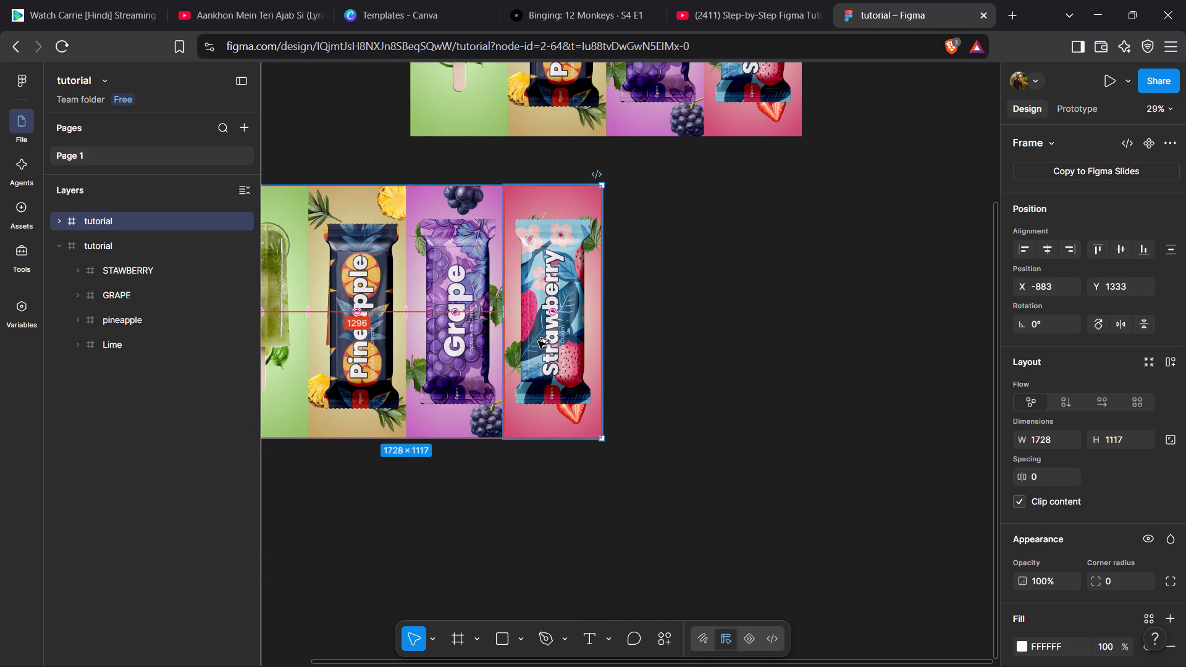
pyautogui.keyDown('alt'); pyautogui.moveTo(538, 341); pyautogui.dragTo(825, 351); pyautogui.keyUp('alt')
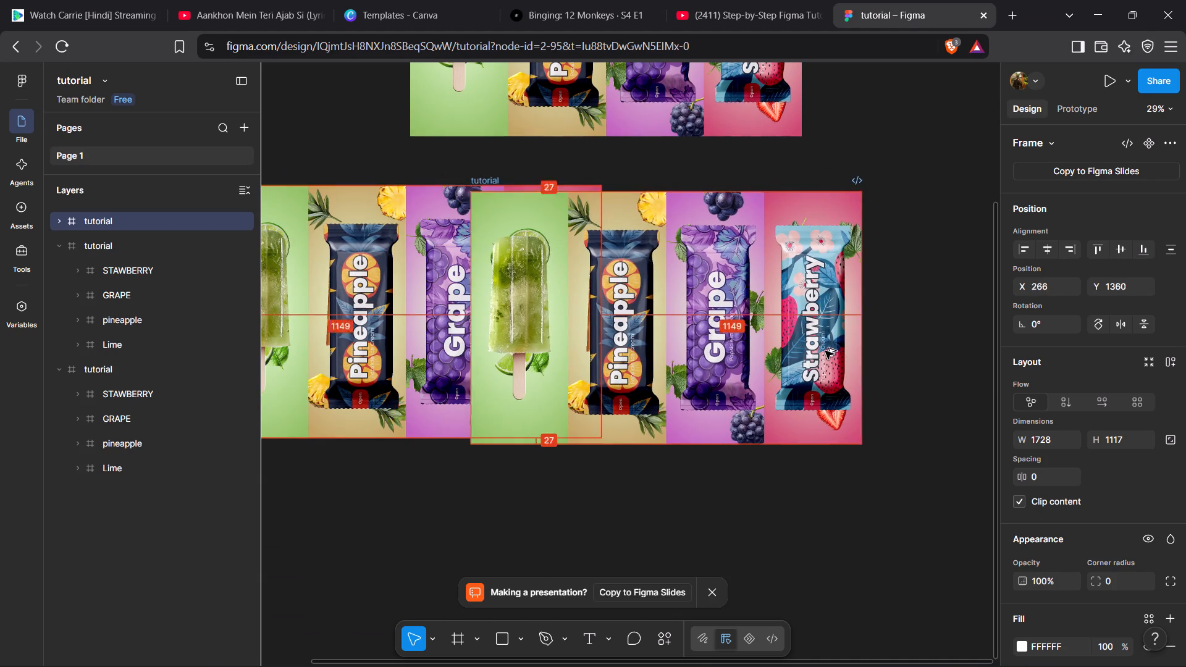
pyautogui.keyDown('alt'); pyautogui.moveTo(825, 351); pyautogui.dragTo(944, 343); pyautogui.keyUp('alt')
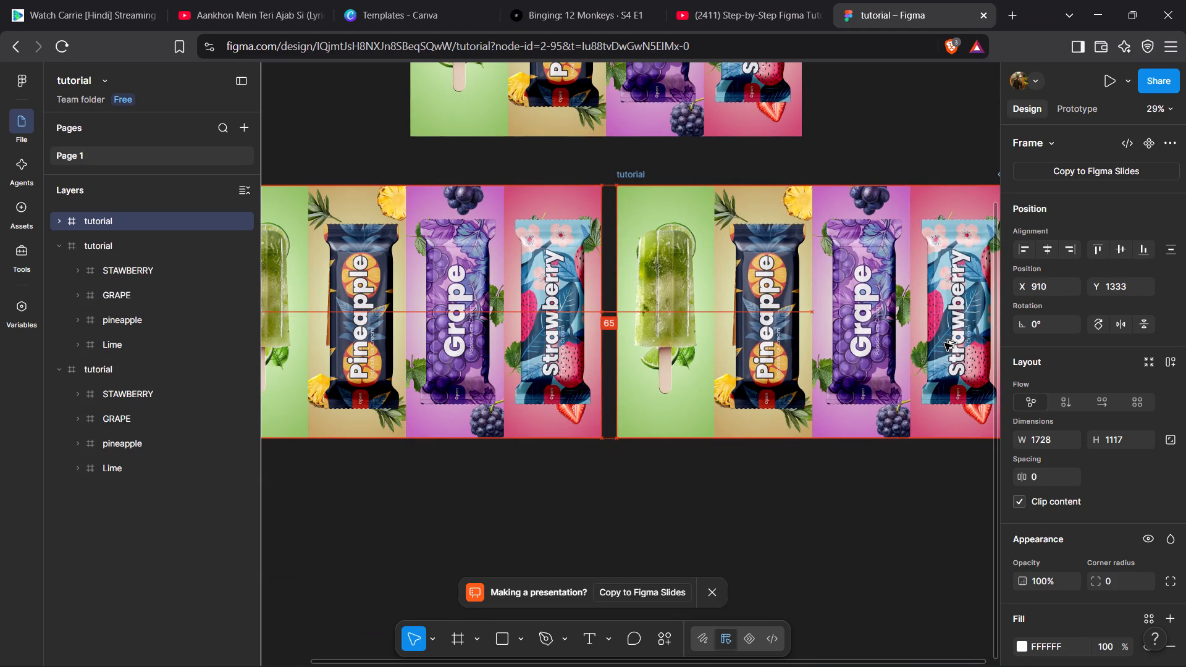
pyautogui.keyDown('alt'); pyautogui.moveTo(944, 343); pyautogui.dragTo(940, 340); pyautogui.keyUp('alt')
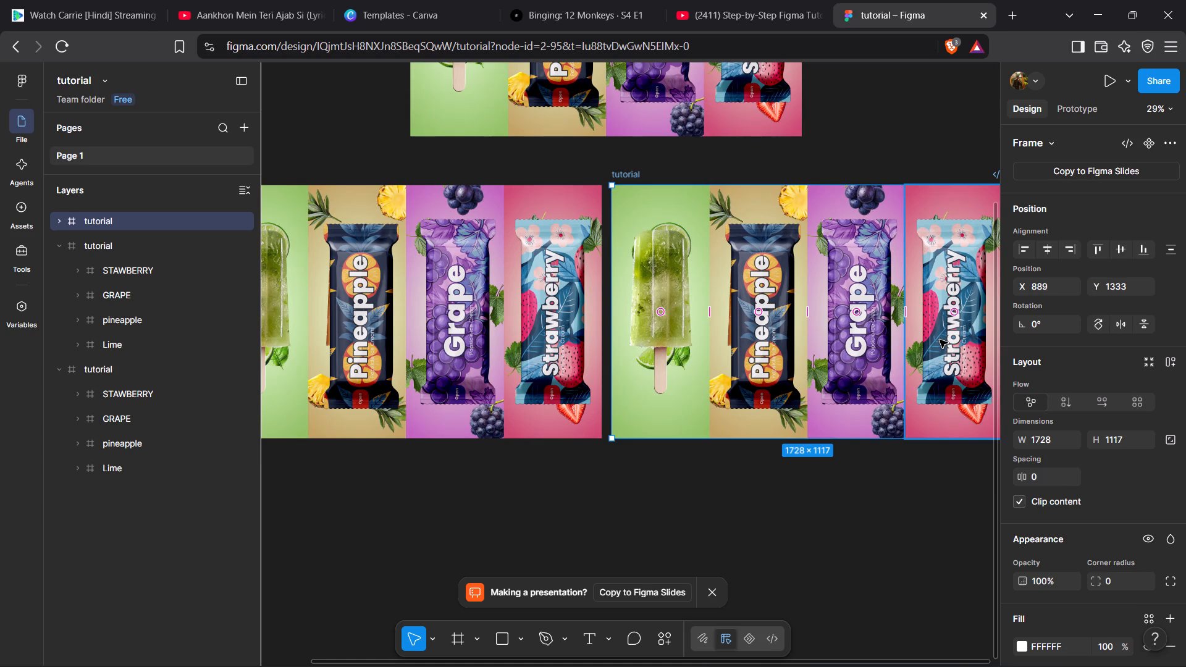
pyautogui.scroll(1, 940, 340)
pyautogui.hscroll(-1, 940, 340)
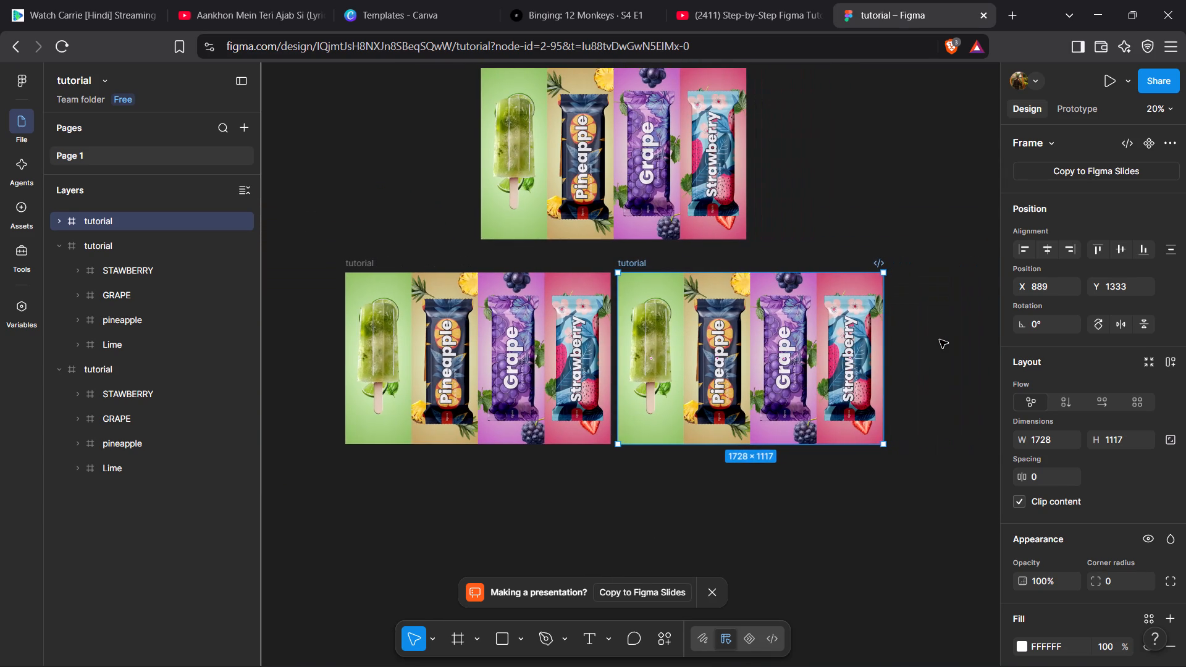
pyautogui.hscroll(-1, 940, 340)
pyautogui.hscroll(1, 940, 340)
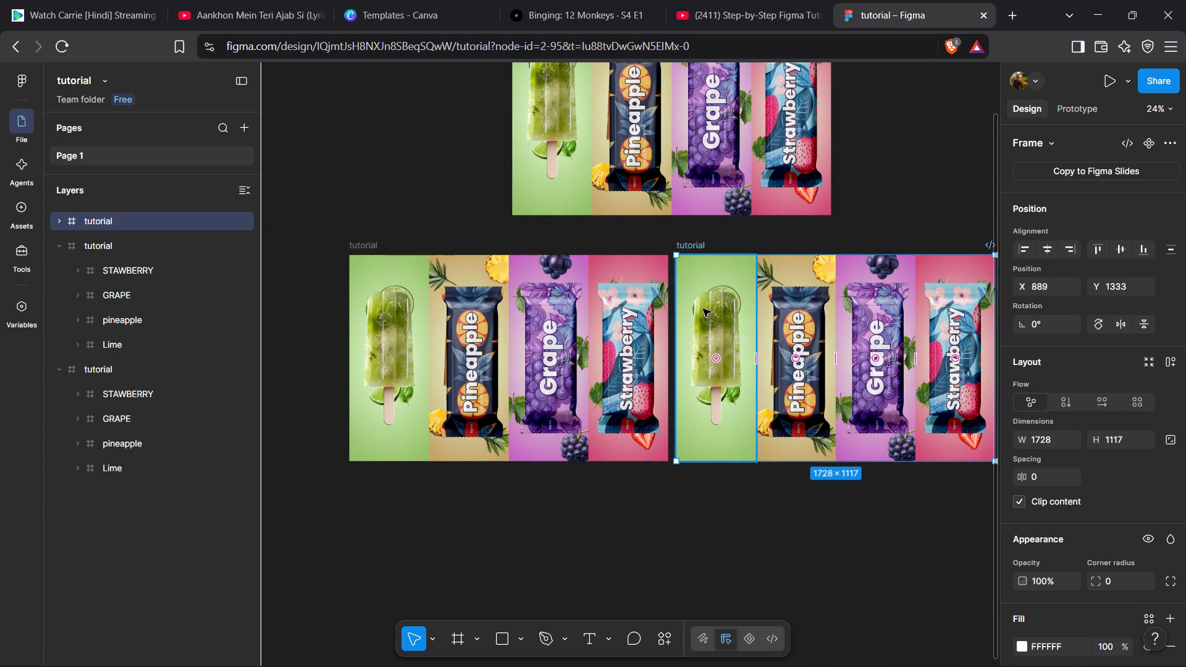
pyautogui.click(726, 305)
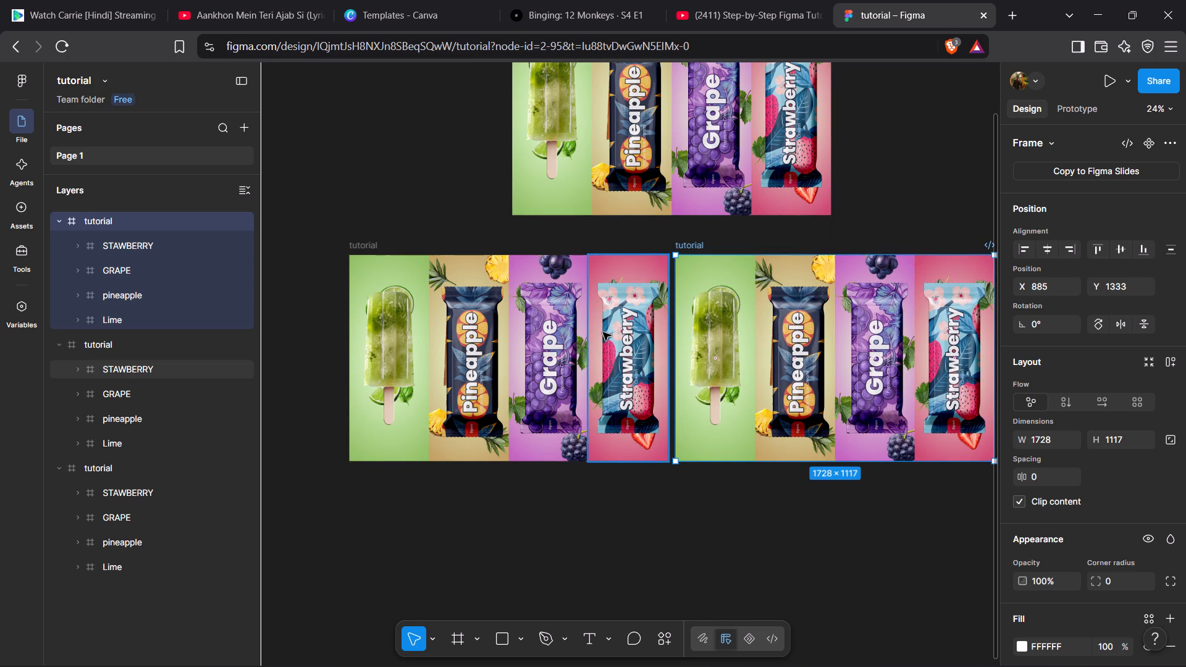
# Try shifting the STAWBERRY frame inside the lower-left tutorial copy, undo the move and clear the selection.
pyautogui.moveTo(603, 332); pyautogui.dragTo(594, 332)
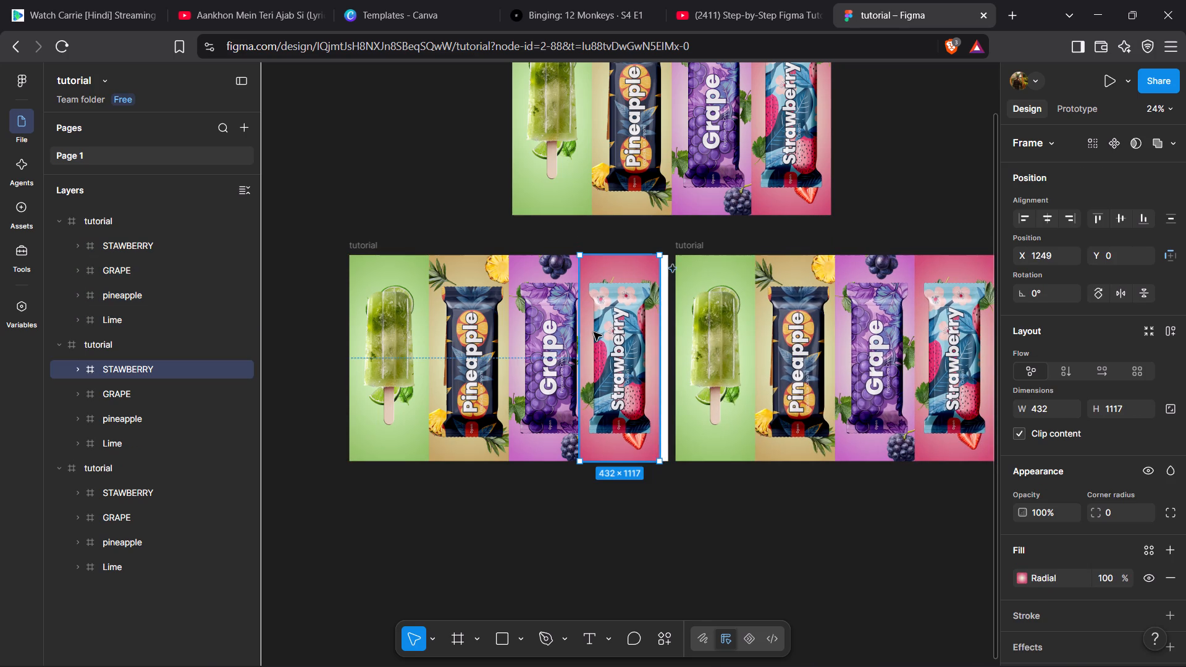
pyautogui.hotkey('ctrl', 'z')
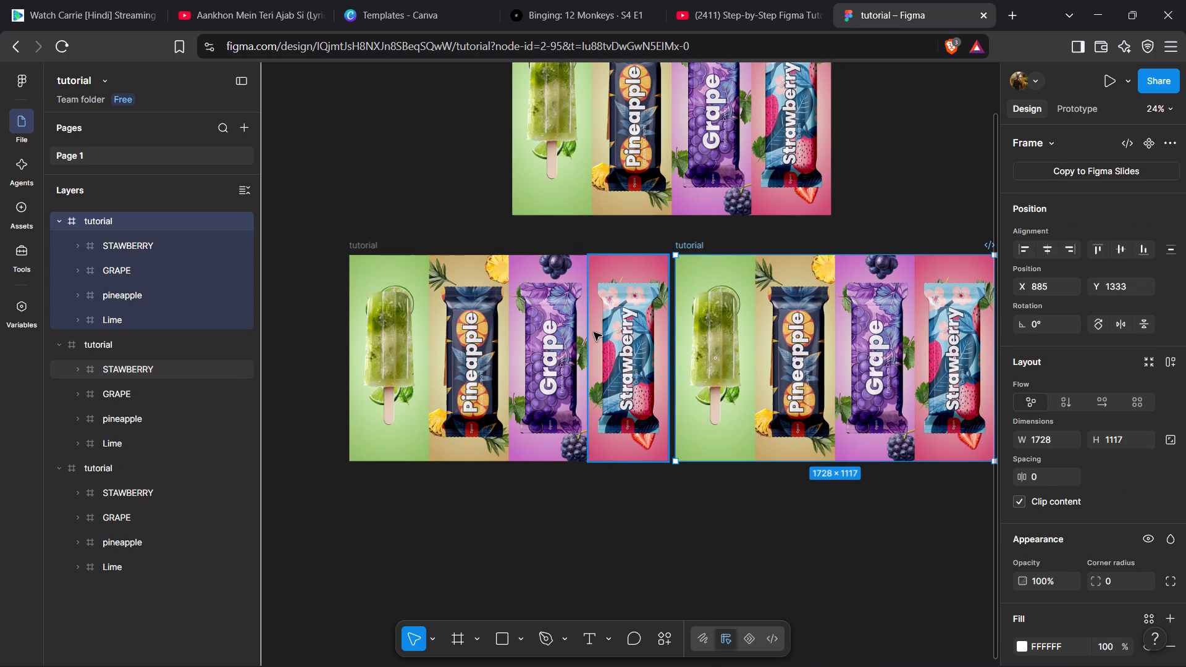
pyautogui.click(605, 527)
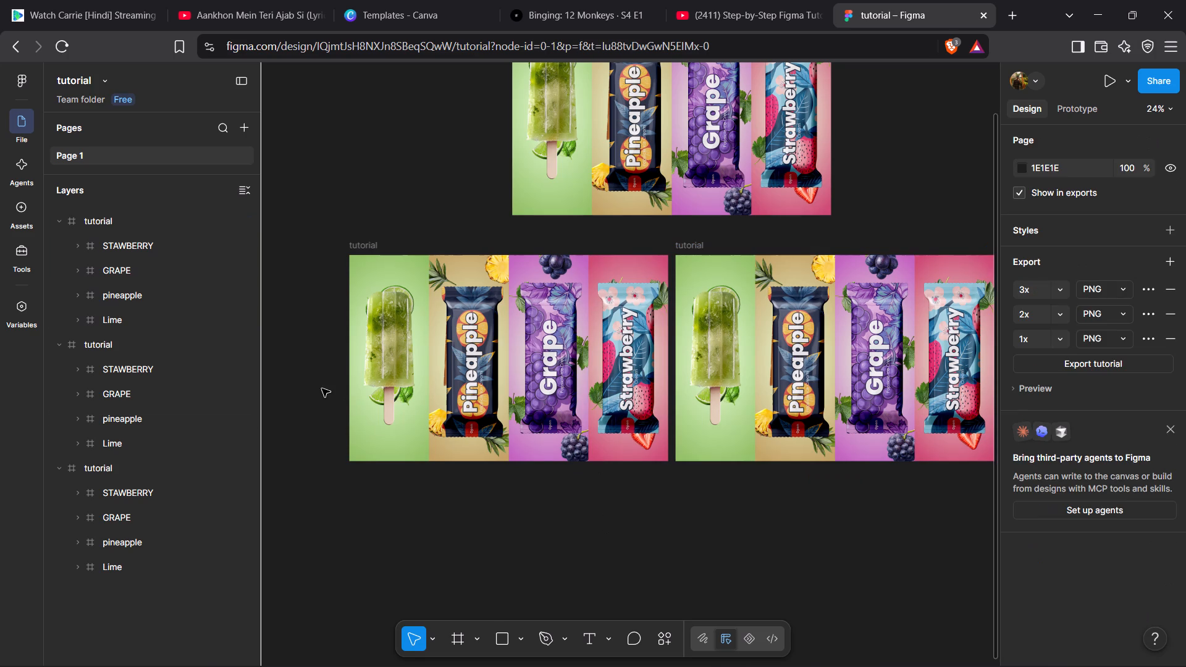
# Move the lower-left tutorial copy closer to the original frame, to about X -904, Y 1308.
pyautogui.click(146, 228)
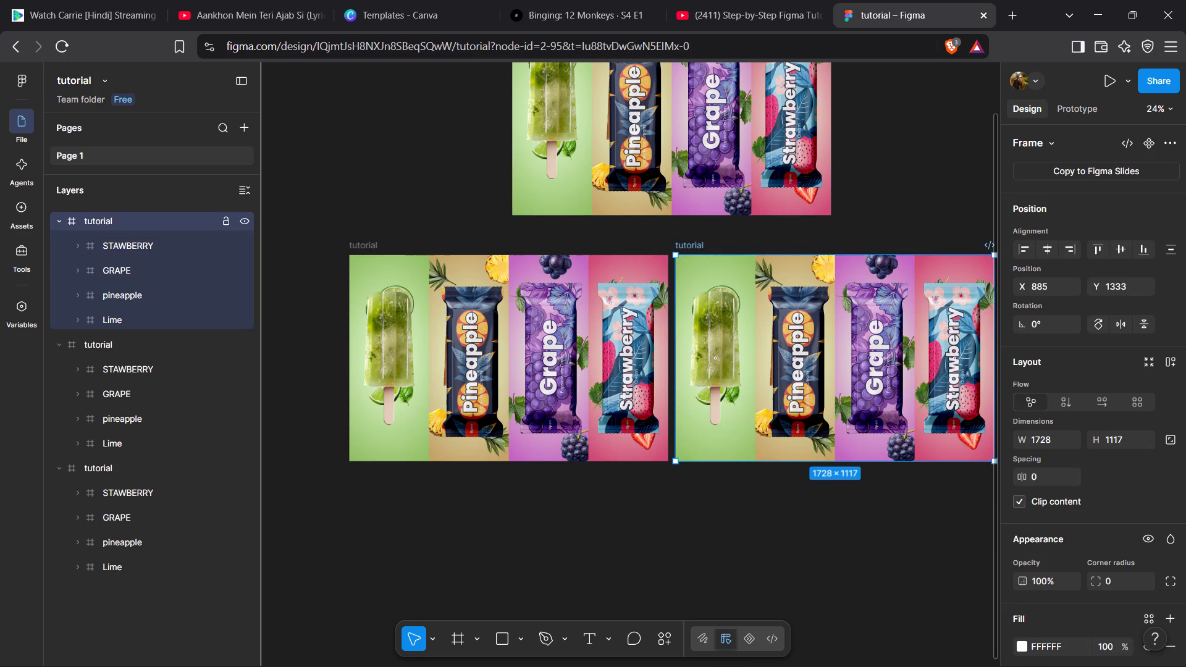
pyautogui.click(133, 346)
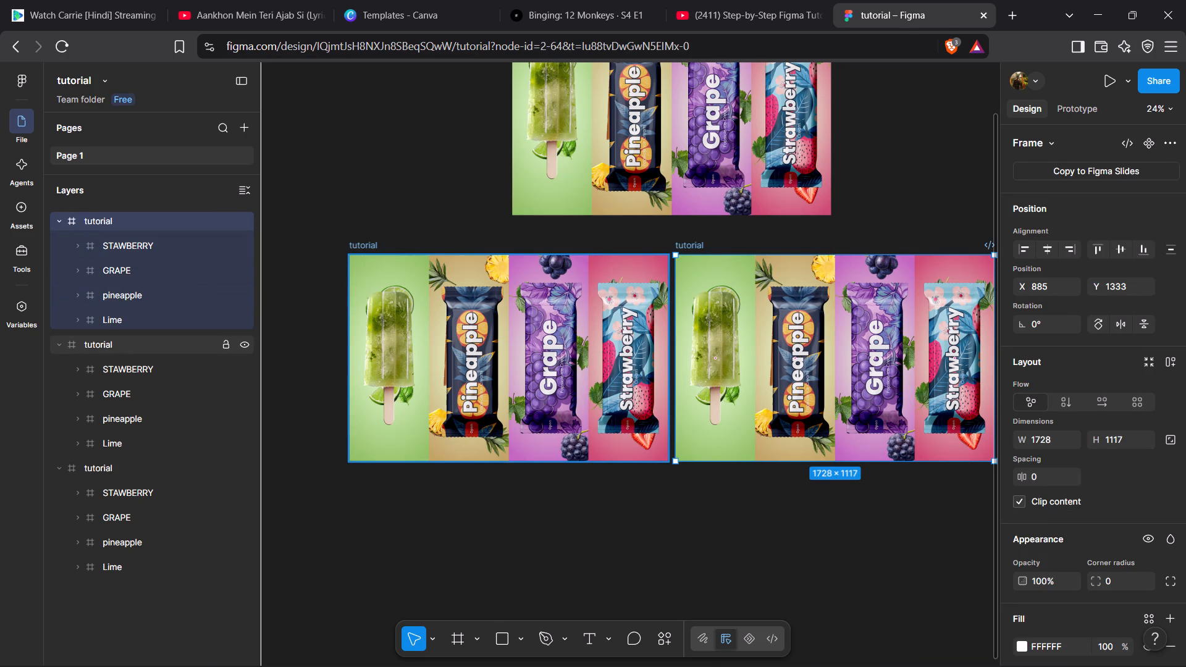
pyautogui.moveTo(556, 287); pyautogui.dragTo(550, 286)
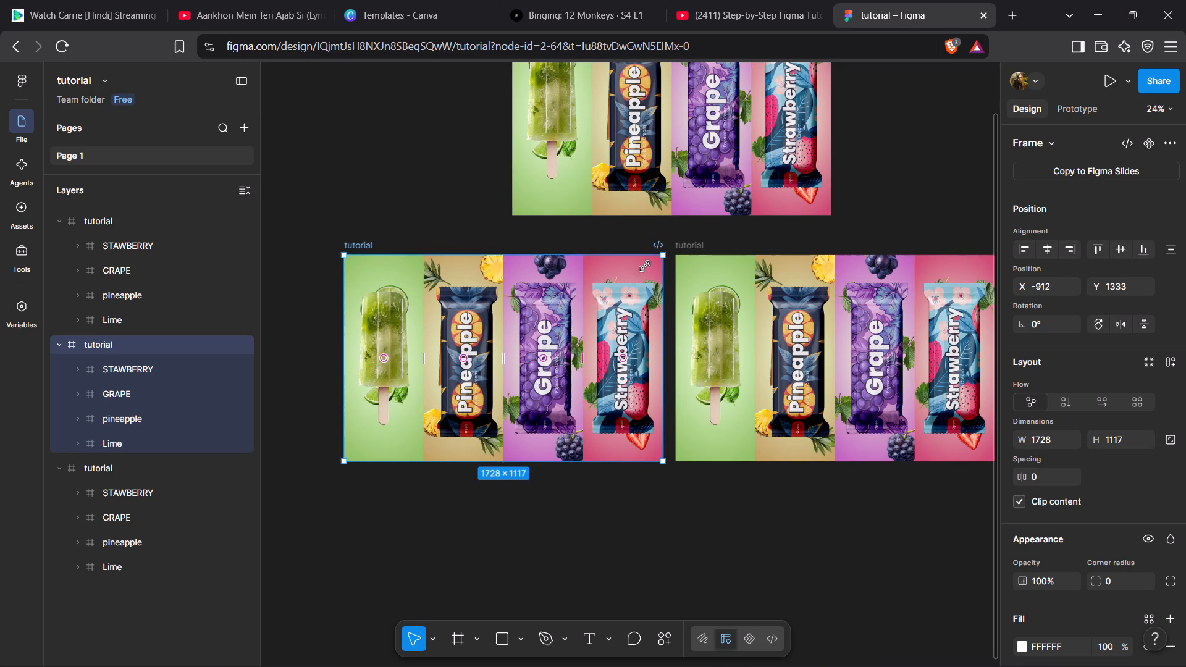
pyautogui.click(608, 266)
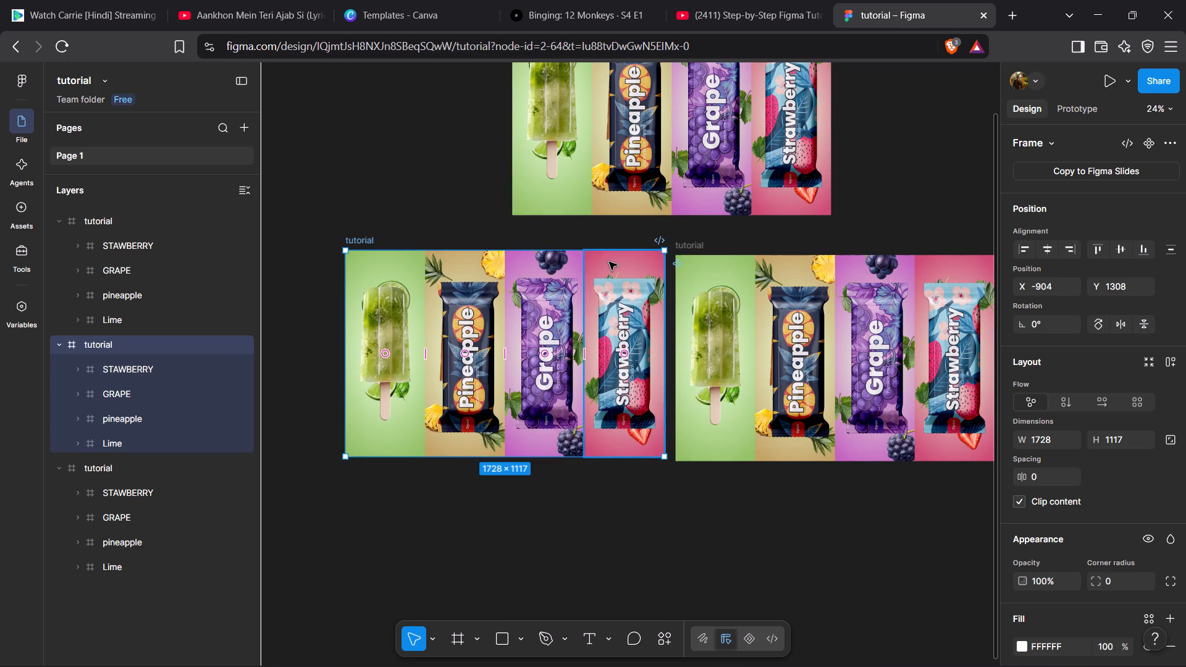
pyautogui.moveTo(801, 285); pyautogui.dragTo(801, 278)
pyautogui.hotkey('ctrl', 'z')
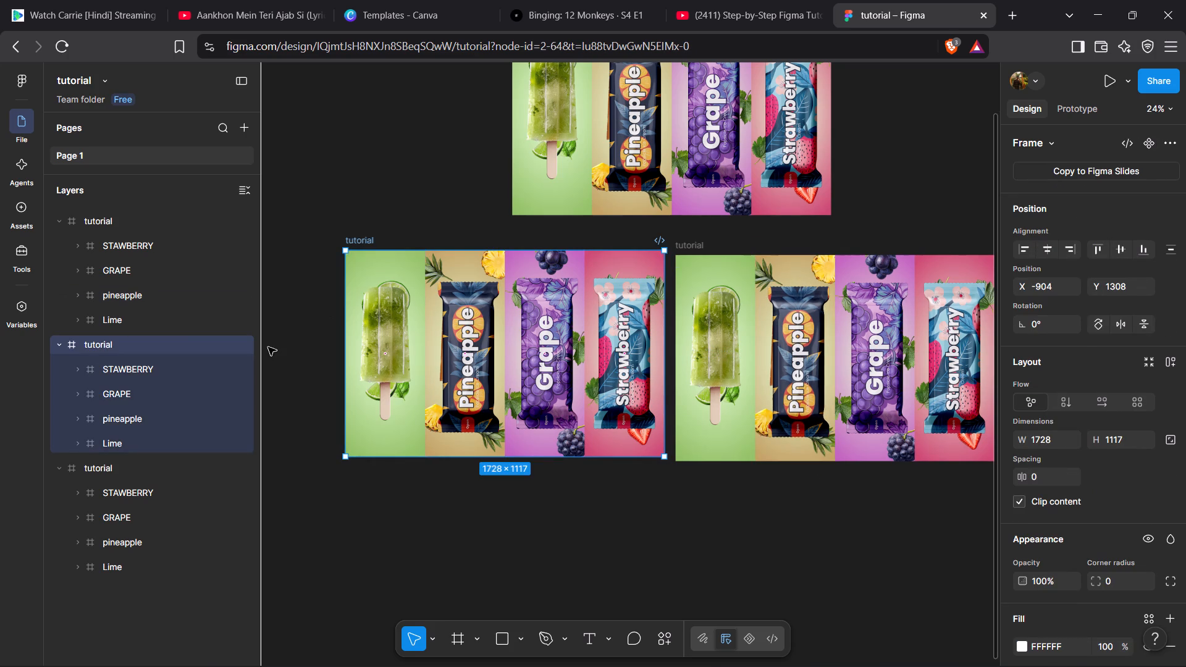
# Align the lower-right tutorial copy with its neighbour at about X 906, Y 1308, and clear the selection.
pyautogui.click(177, 230)
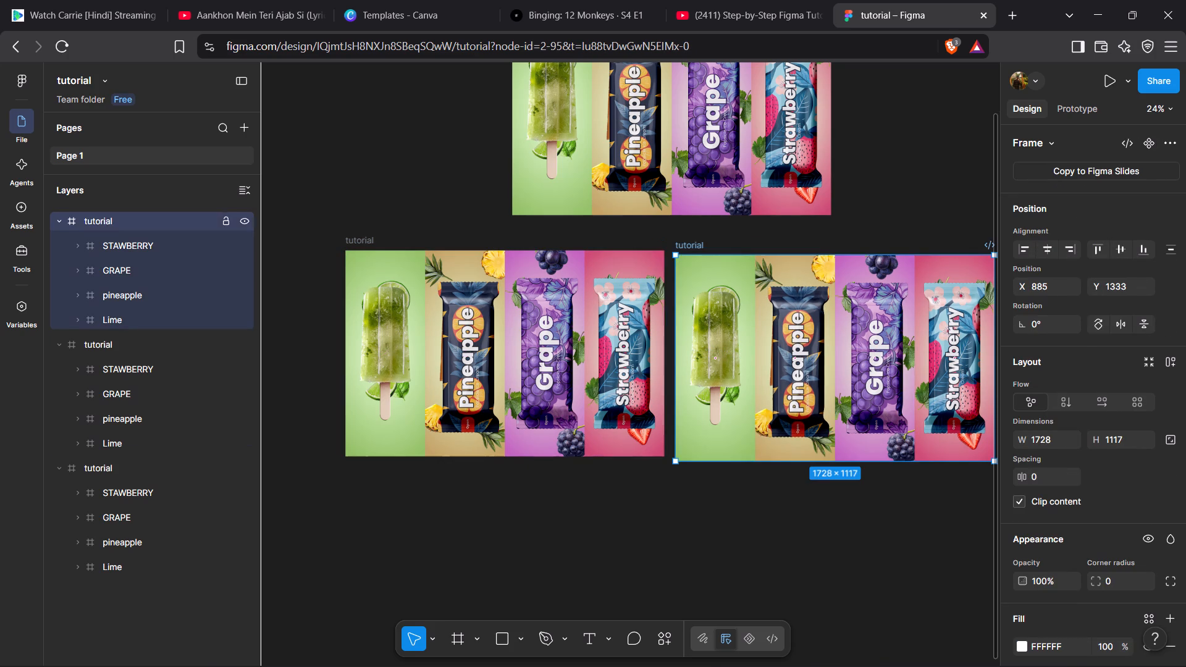
pyautogui.click(878, 377)
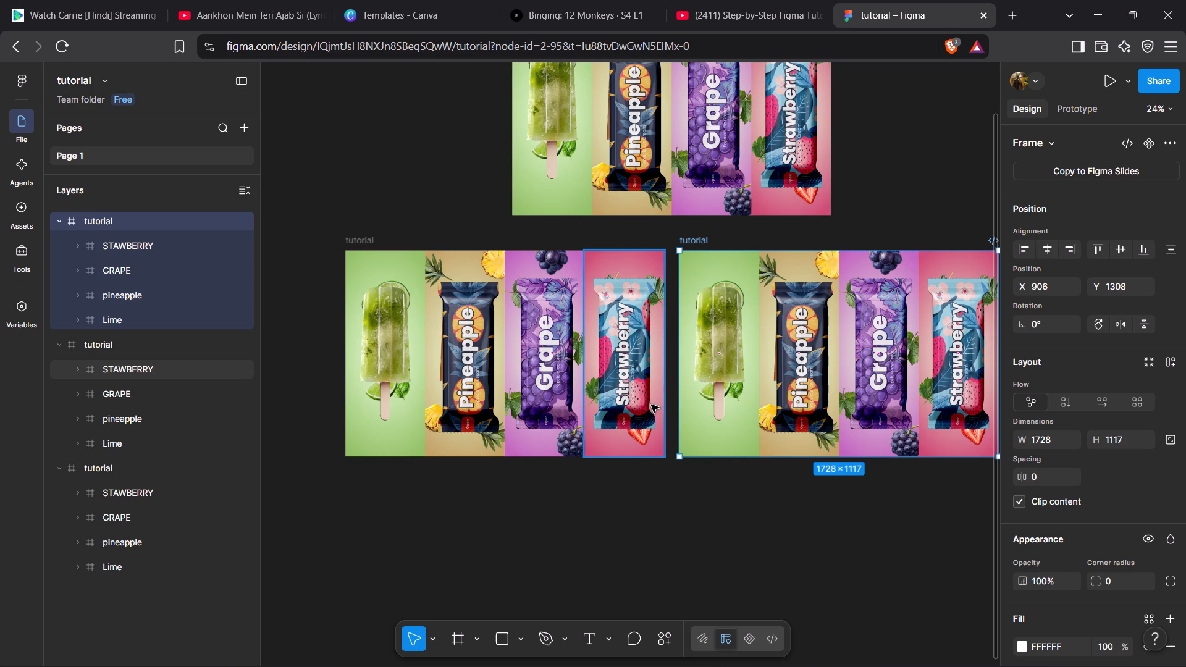
pyautogui.click(680, 545)
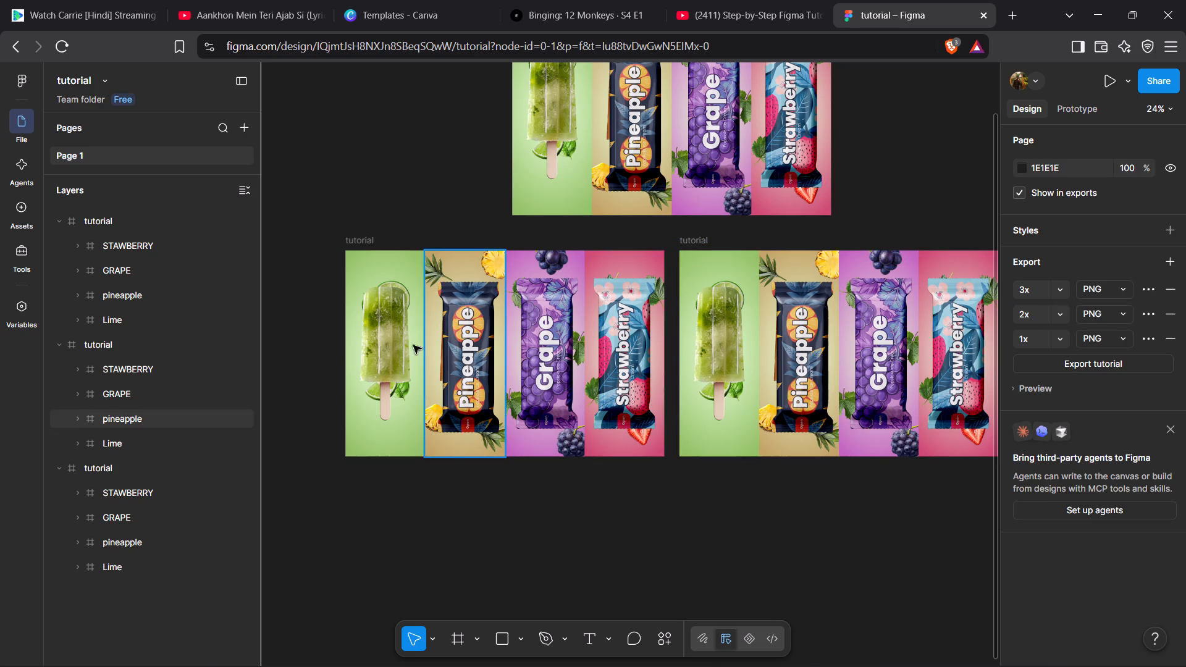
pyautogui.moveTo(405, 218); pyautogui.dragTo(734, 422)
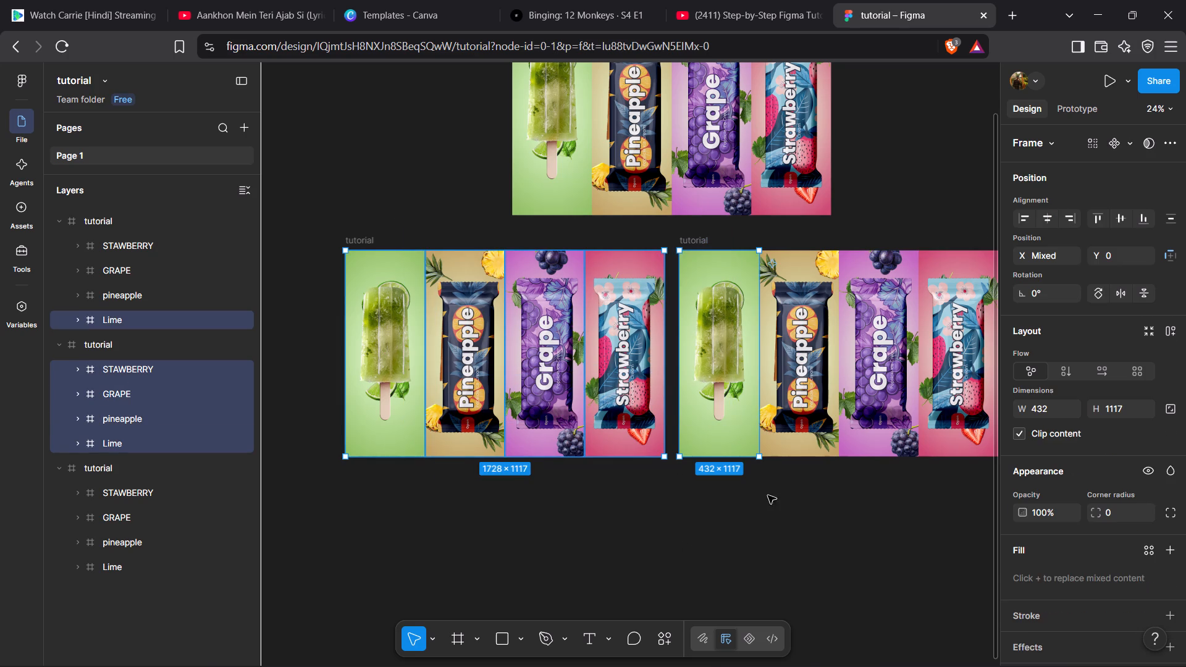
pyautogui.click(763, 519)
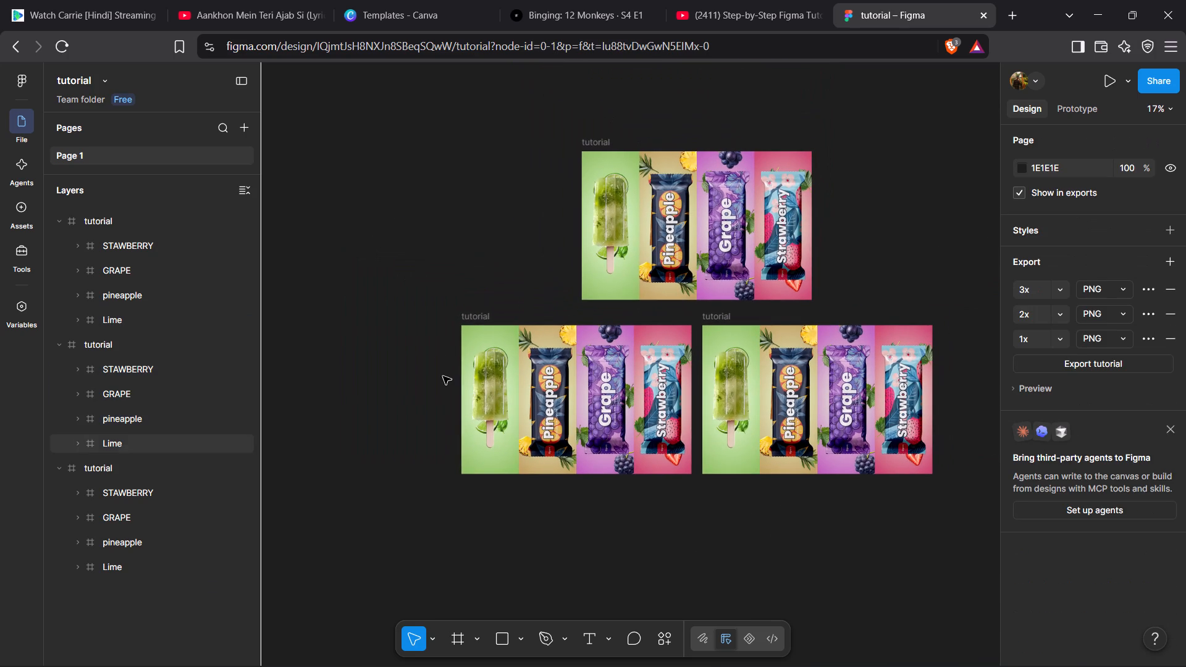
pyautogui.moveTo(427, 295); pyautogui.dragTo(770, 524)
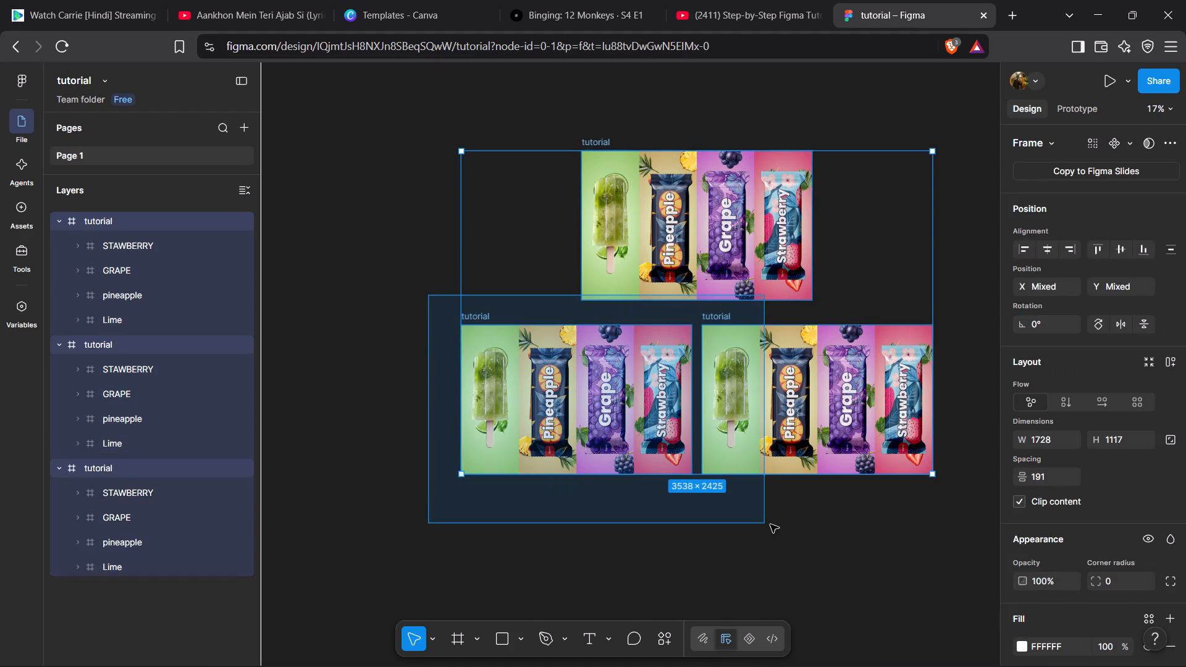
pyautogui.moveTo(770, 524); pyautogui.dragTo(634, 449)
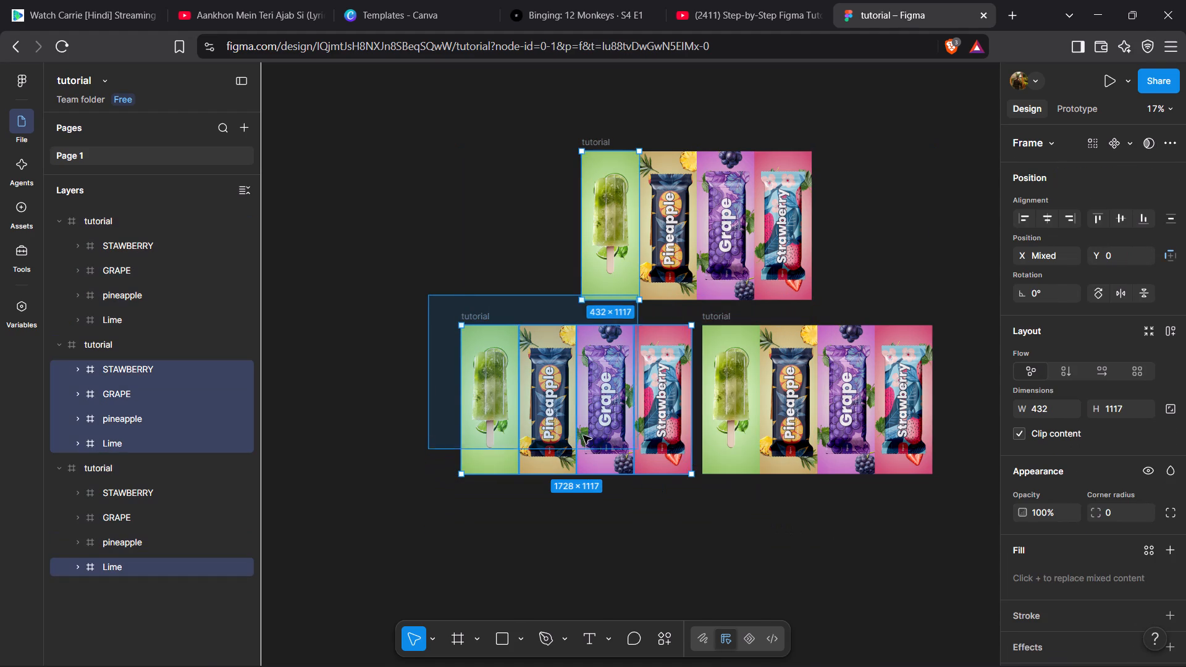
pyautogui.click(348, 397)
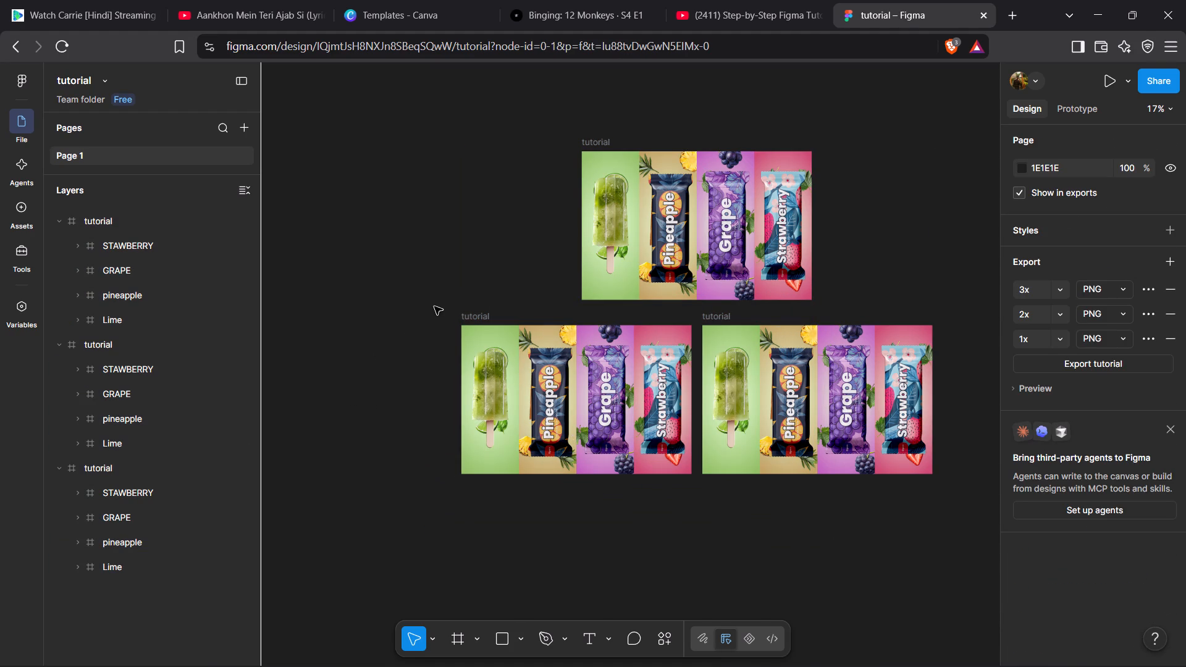
# Duplicate the two lower tutorial copies together and place the new pair directly below them, at X -904 and 906, Y 2532.
pyautogui.moveTo(434, 306); pyautogui.dragTo(689, 497)
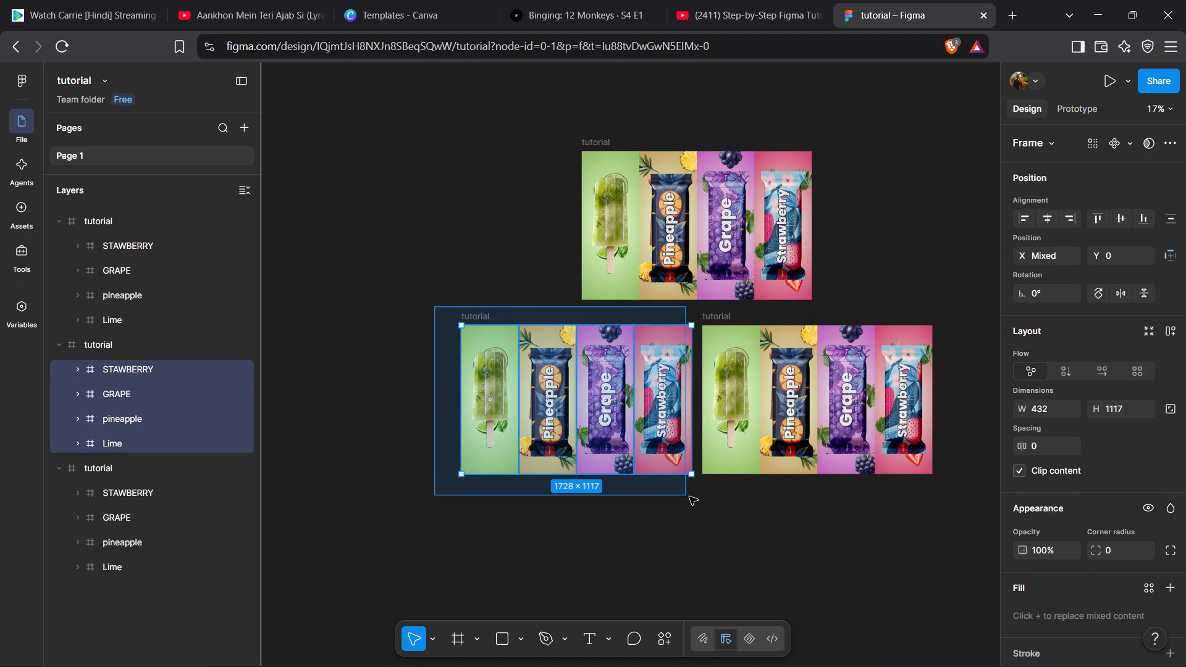
pyautogui.moveTo(689, 497); pyautogui.dragTo(891, 552)
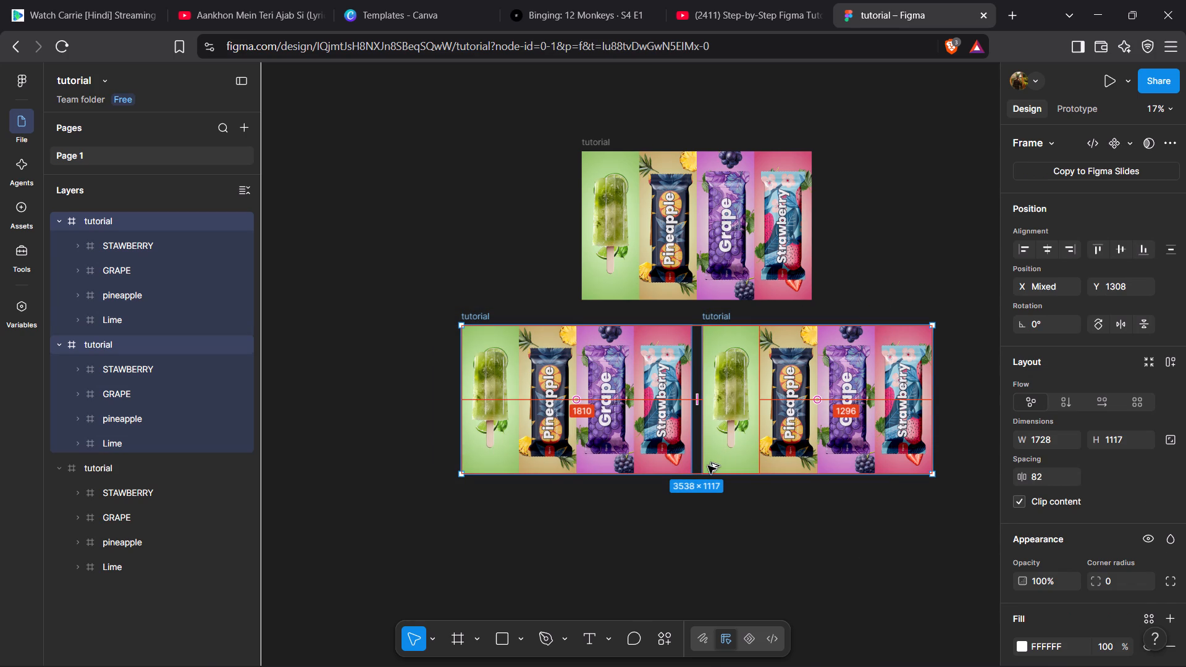
pyautogui.keyDown('alt'); pyautogui.moveTo(681, 442); pyautogui.dragTo(690, 526); pyautogui.keyUp('alt')
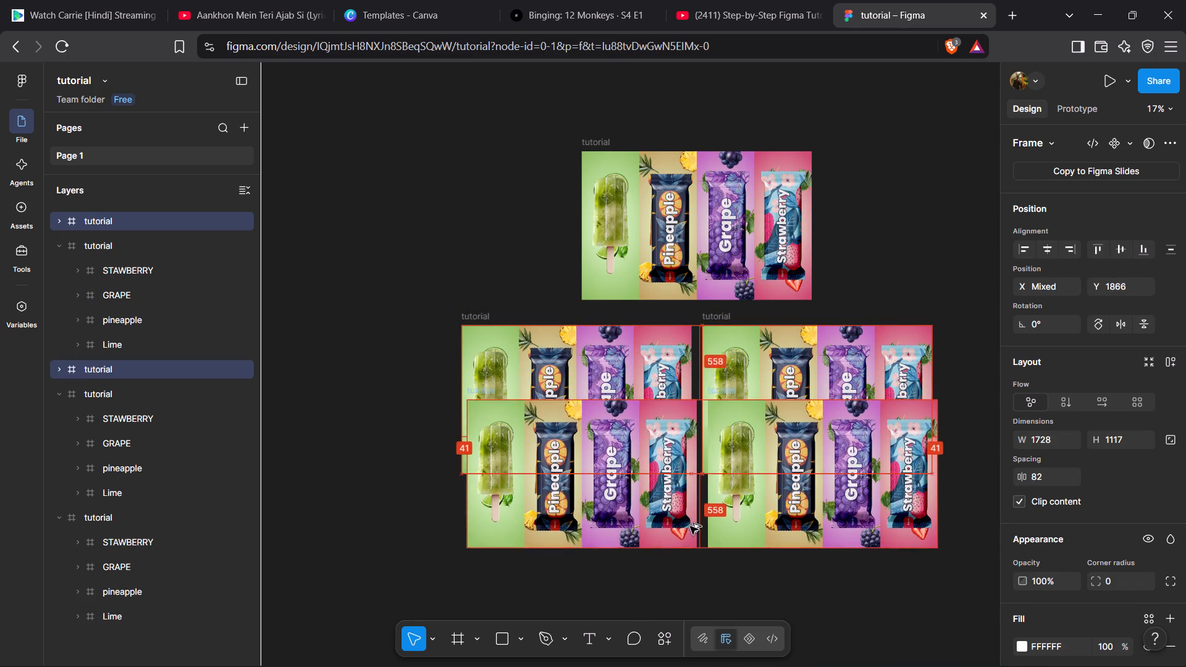
pyautogui.keyDown('alt'); pyautogui.moveTo(690, 526); pyautogui.dragTo(691, 590); pyautogui.keyUp('alt')
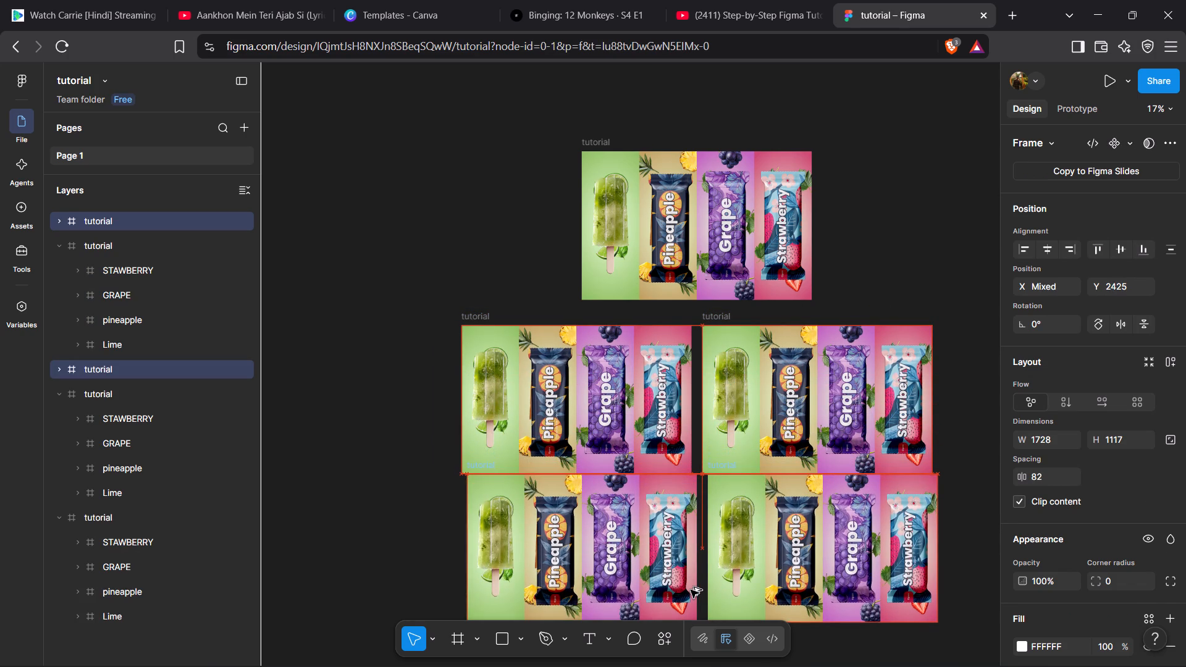
pyautogui.keyDown('alt'); pyautogui.moveTo(691, 590); pyautogui.dragTo(685, 602); pyautogui.keyUp('alt')
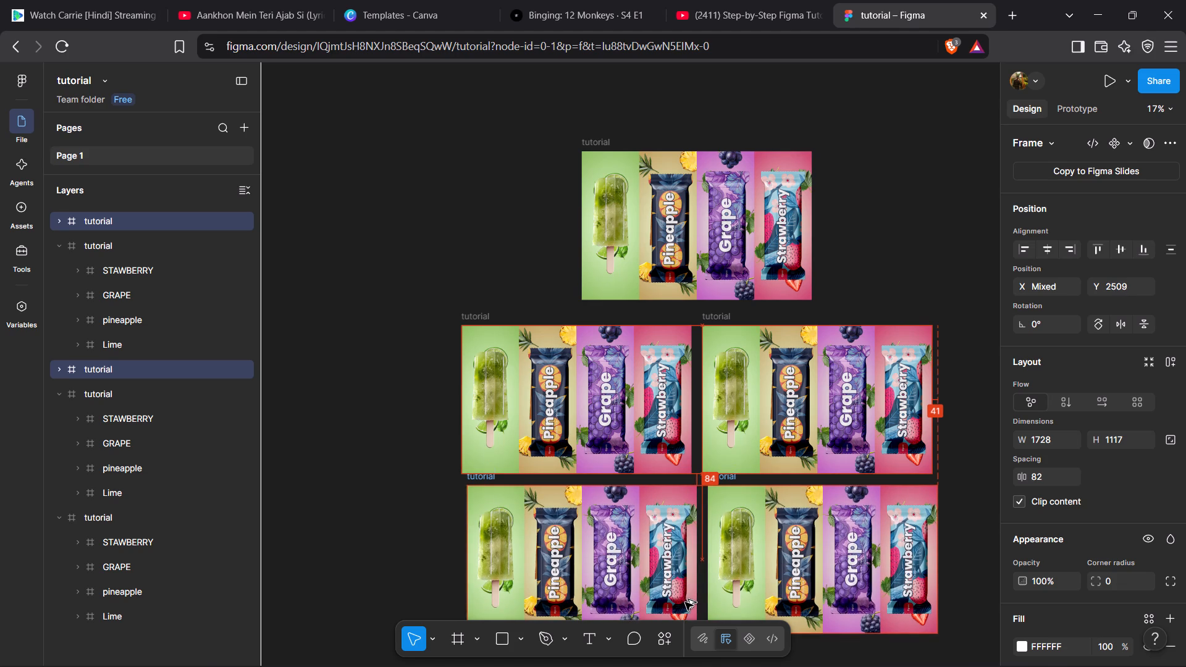
pyautogui.keyDown('alt'); pyautogui.moveTo(685, 602); pyautogui.dragTo(681, 605); pyautogui.keyUp('alt')
# Rename the left tutorial copy in the middle row as LIME.
pyautogui.scroll(-2, 681, 605)
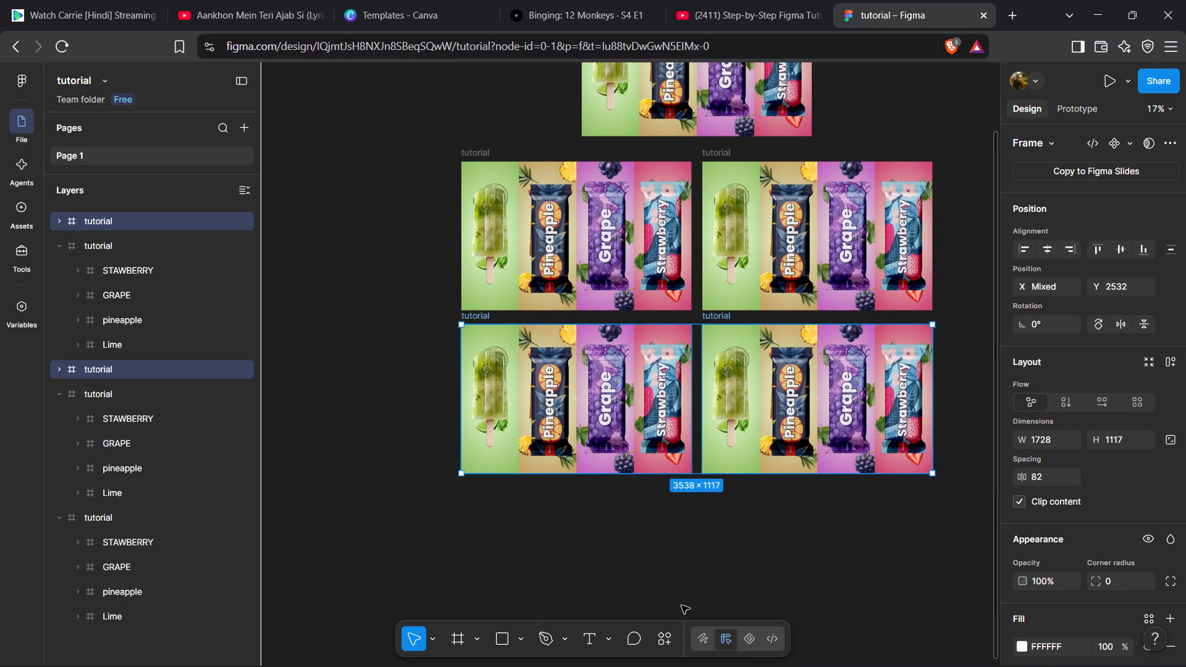
pyautogui.scroll(2, 681, 605)
pyautogui.hscroll(-1, 681, 605)
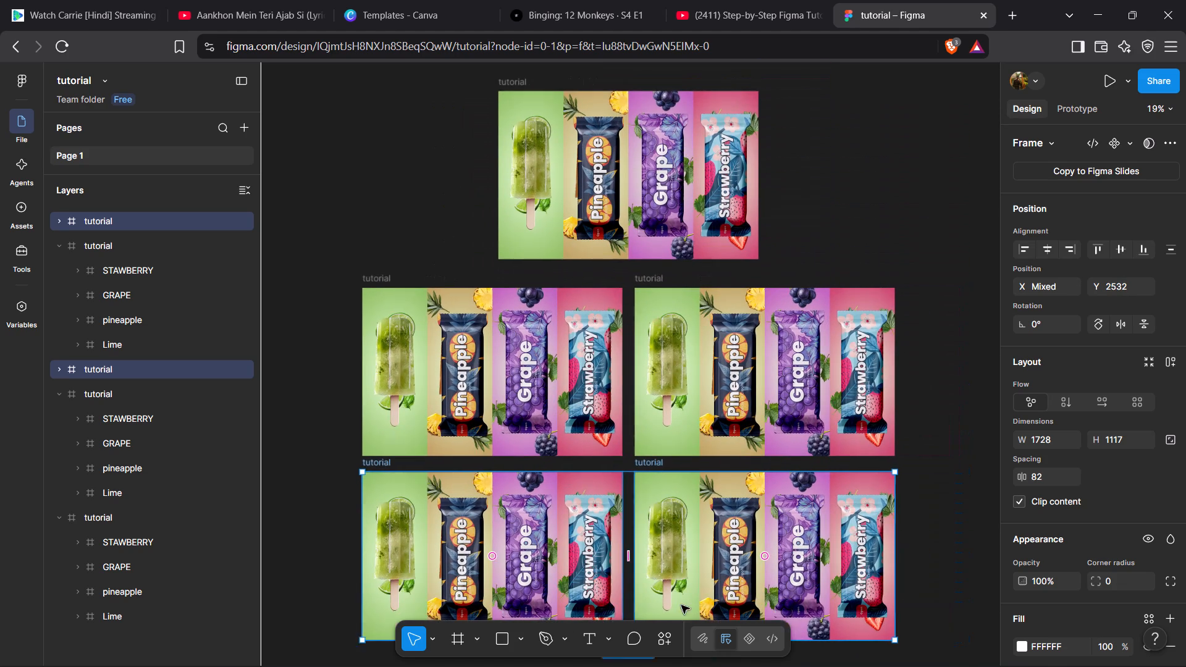
pyautogui.hscroll(-1, 681, 605)
pyautogui.hscroll(1, 681, 605)
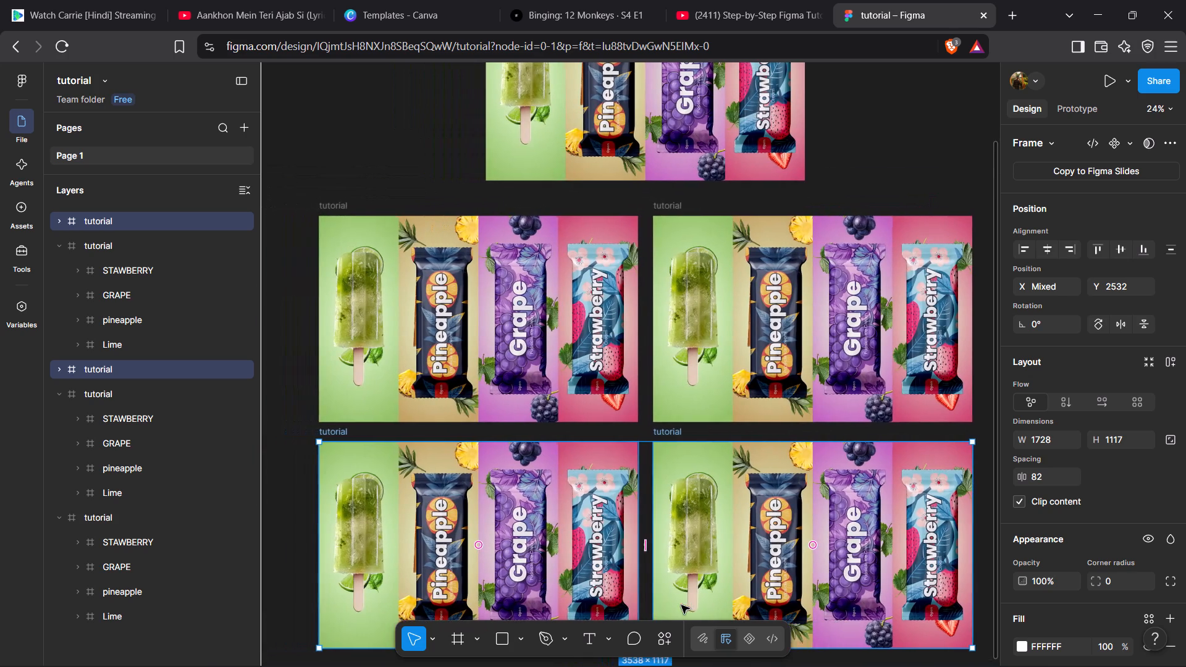
pyautogui.hscroll(1, 681, 605)
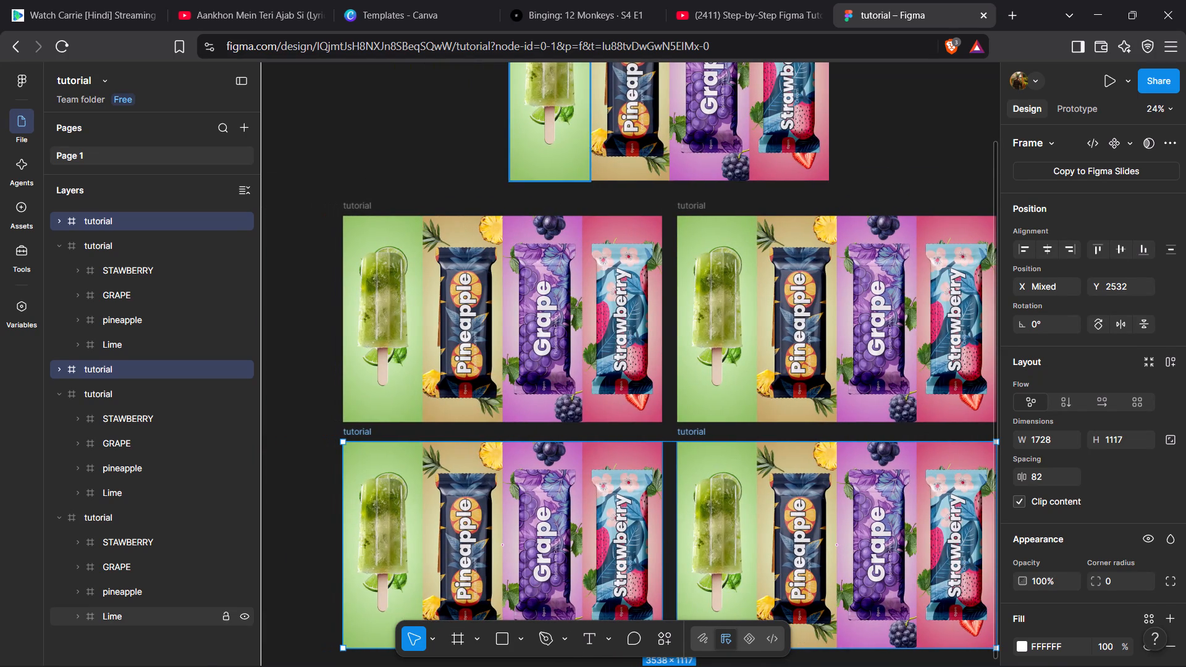
pyautogui.scroll(2, 168, 435)
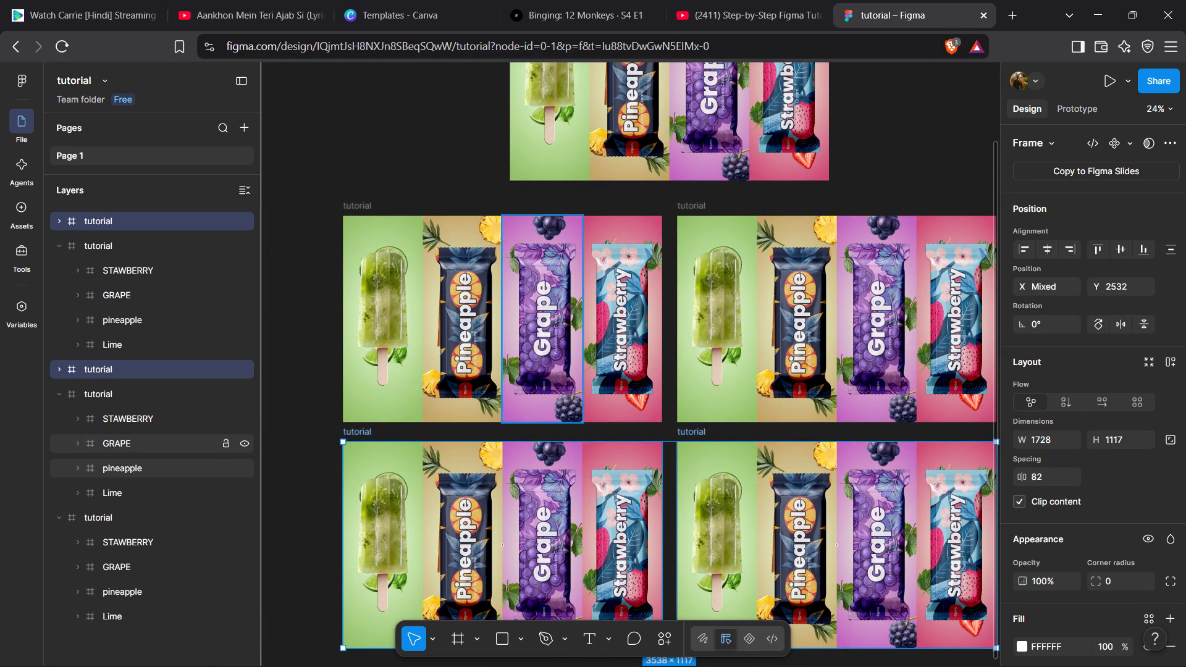
pyautogui.scroll(1, 168, 435)
pyautogui.scroll(-4, 168, 435)
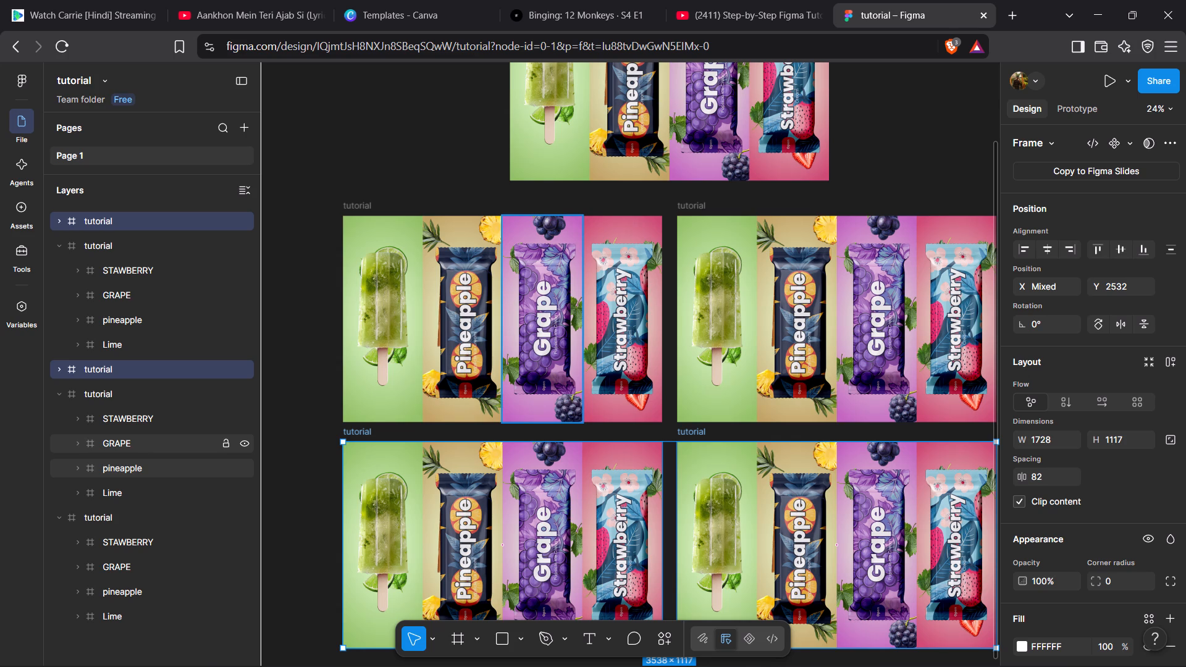
pyautogui.doubleClick(356, 209)
pyautogui.write('LI')
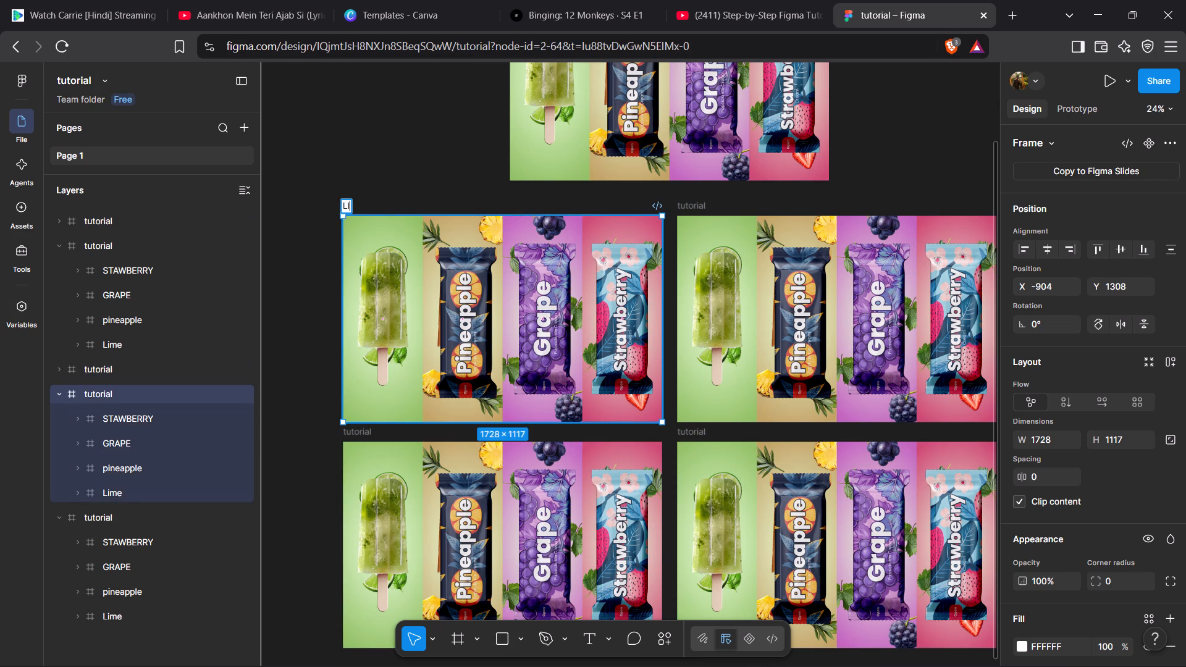
pyautogui.write('ME')
pyautogui.press('Return')
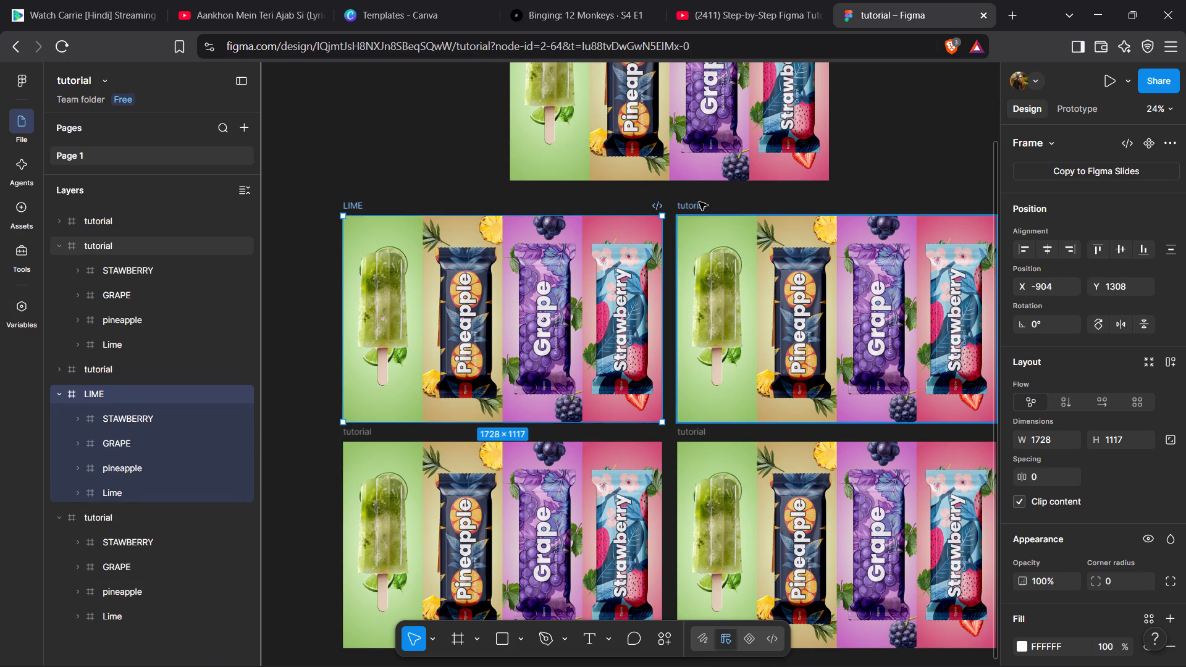
# Rename the right tutorial copy in the middle row as STAWBEERY.
pyautogui.doubleClick(699, 202)
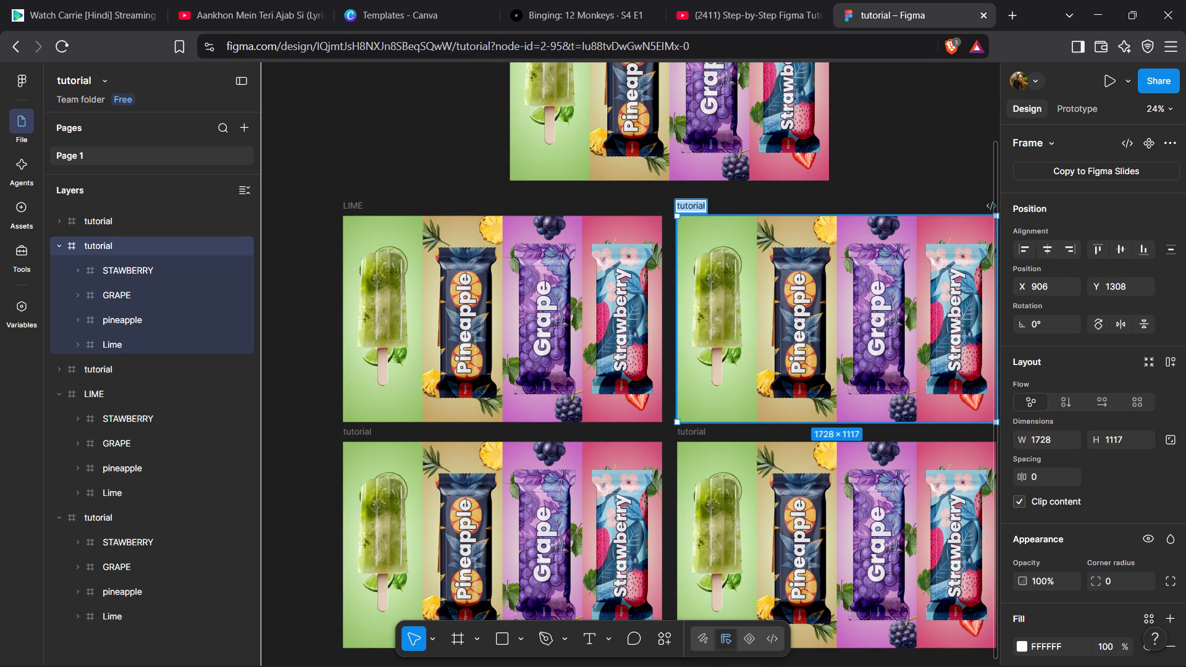
pyautogui.write('ST')
pyautogui.write('AW')
pyautogui.write('BEERY')
pyautogui.press('Return')
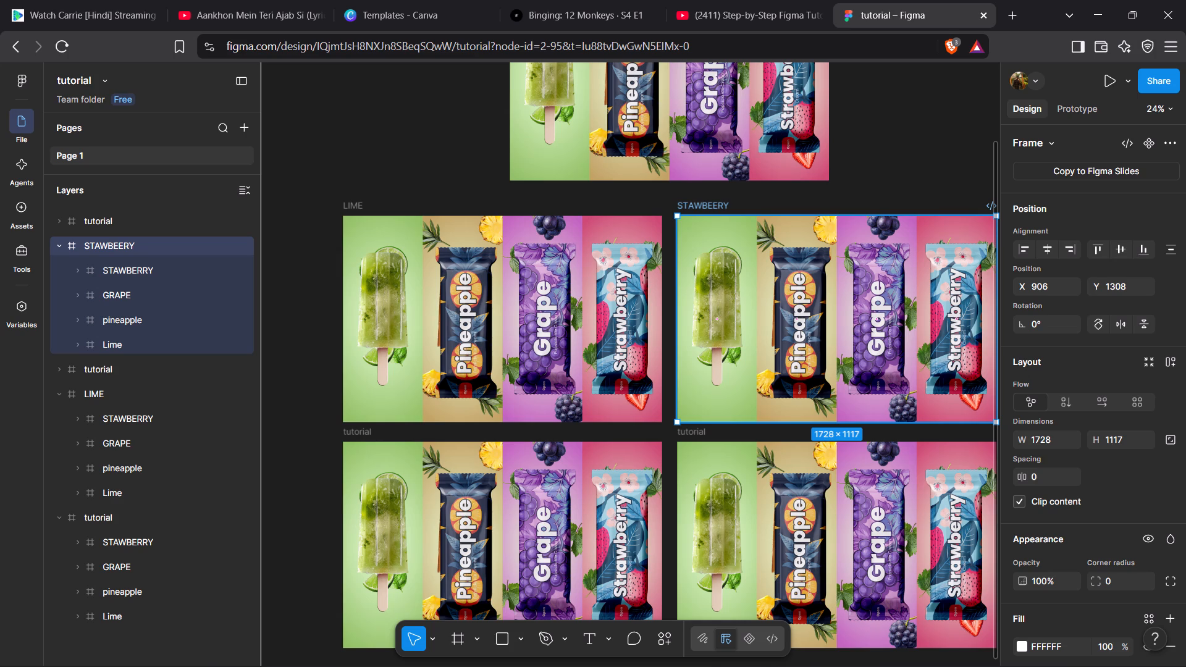
# Rename the left tutorial copy in the bottom row as PINE APPLE.
pyautogui.doubleClick(368, 434)
pyautogui.write('PINE APPLE')
pyautogui.press('Return')
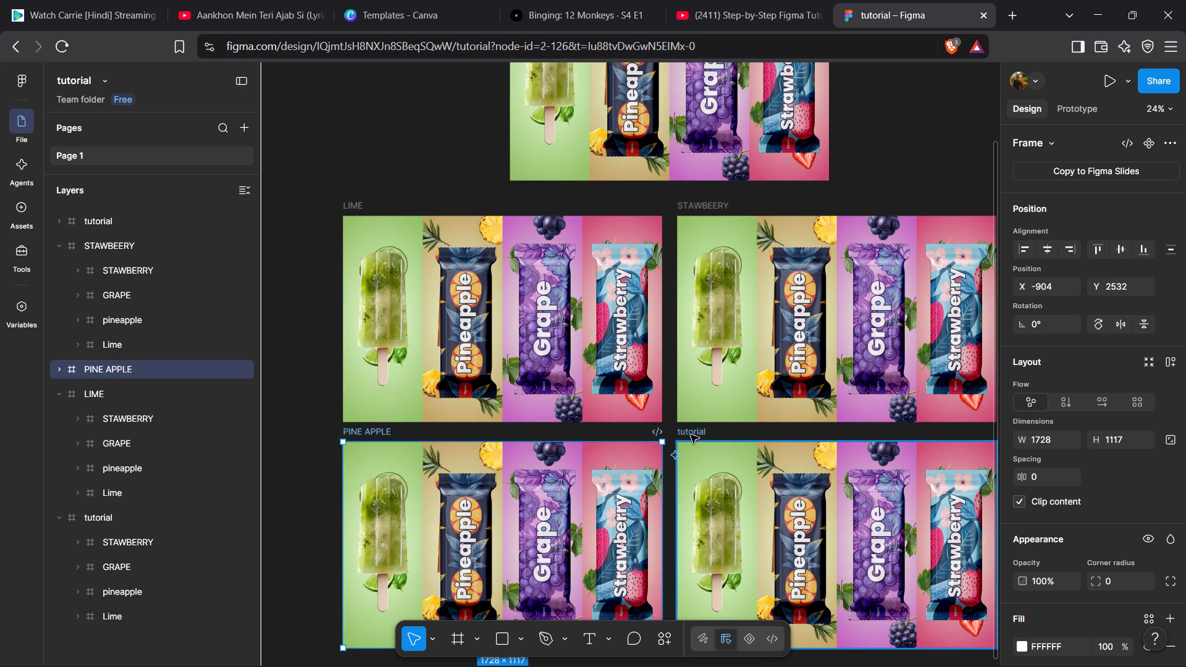
# Rename the right tutorial copy in the bottom row as GRAPES.
pyautogui.doubleClick(694, 435)
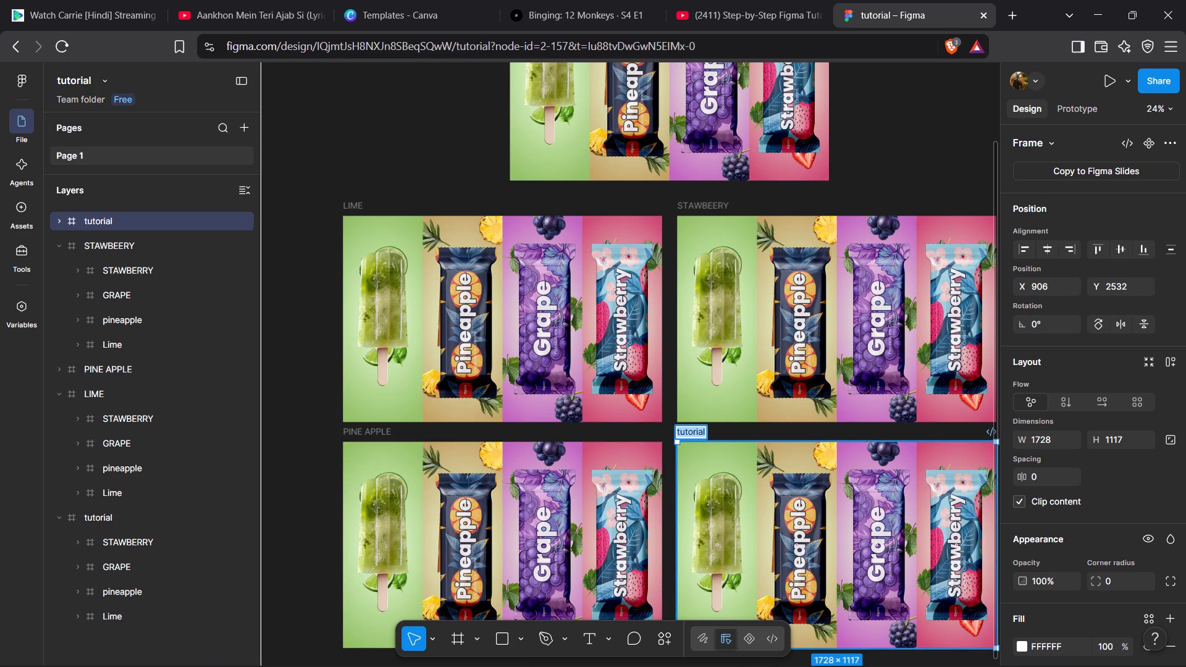
pyautogui.write('GRAPES')
pyautogui.press('Return')
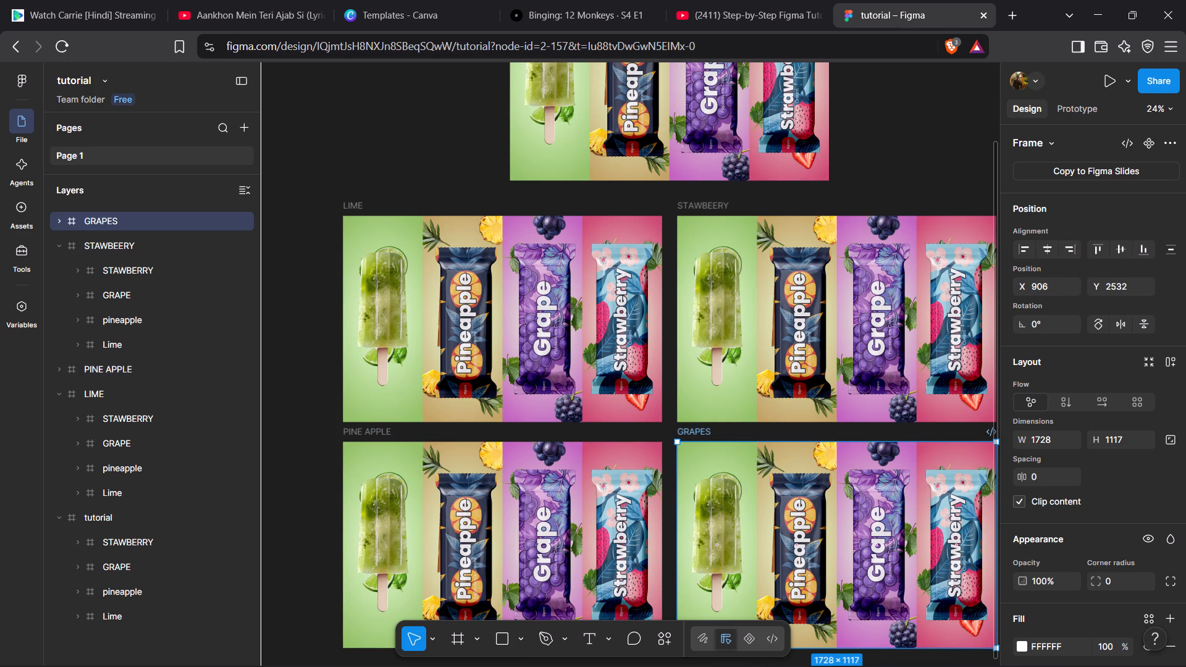
# Make the hidden Pack wrapper layer visible in the Lime panel of the LIME frame.
pyautogui.scroll(-1, 694, 435)
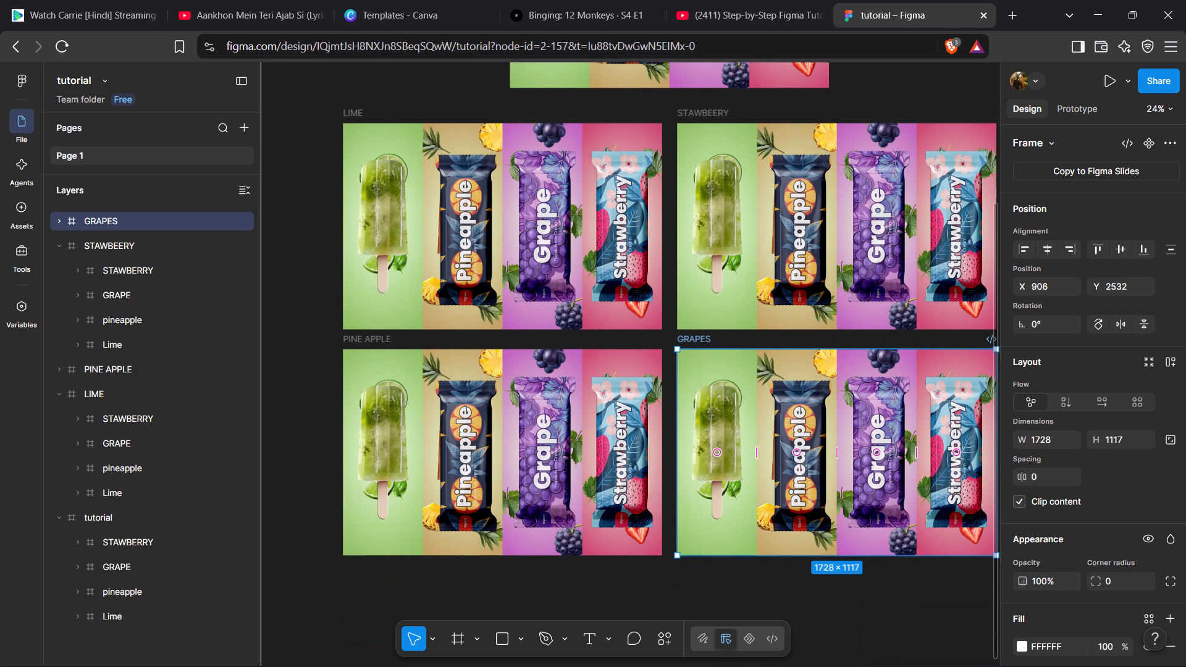
pyautogui.hscroll(-1, 694, 435)
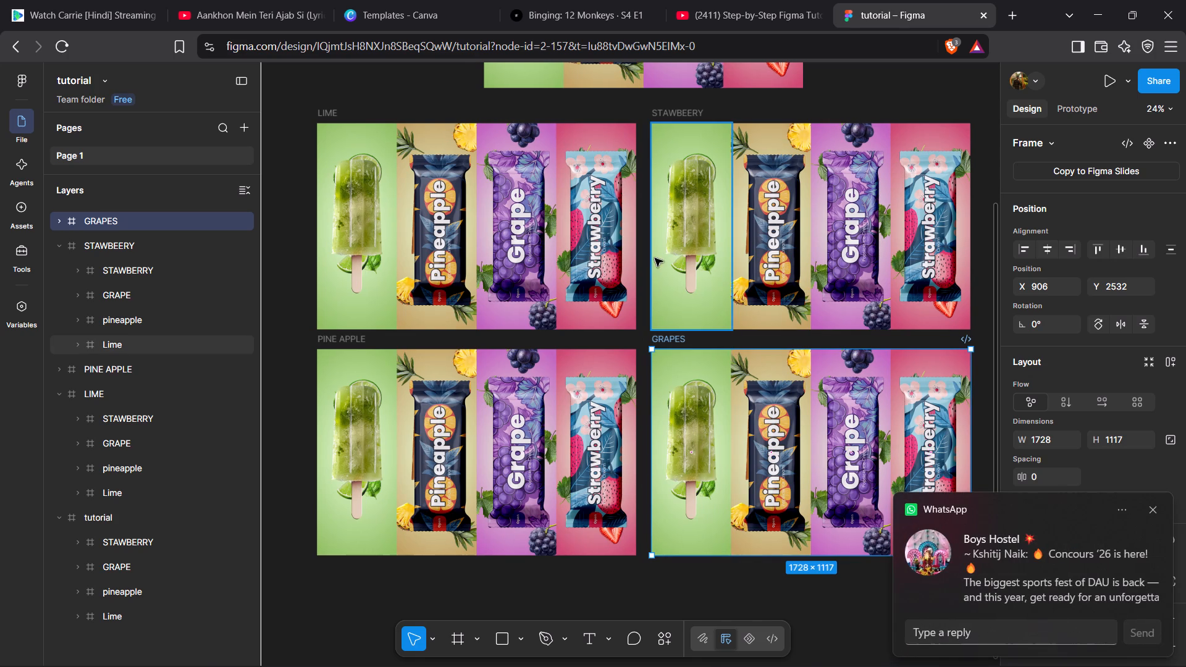
pyautogui.scroll(1, 158, 268)
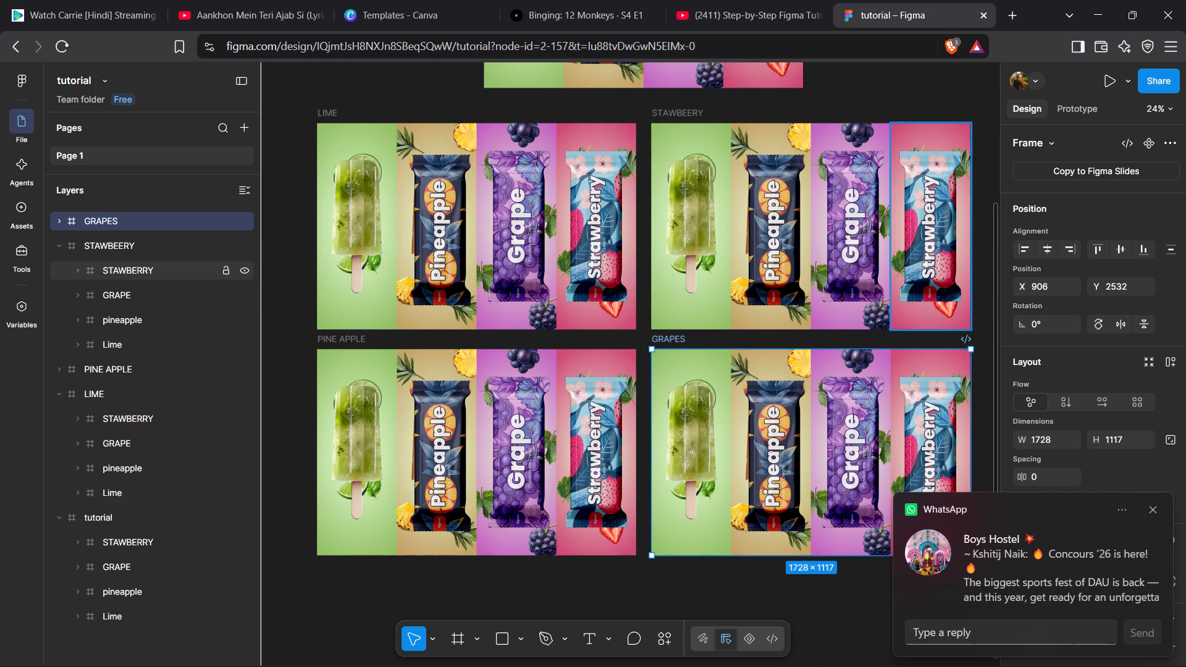
pyautogui.scroll(1, 158, 268)
pyautogui.click(369, 229)
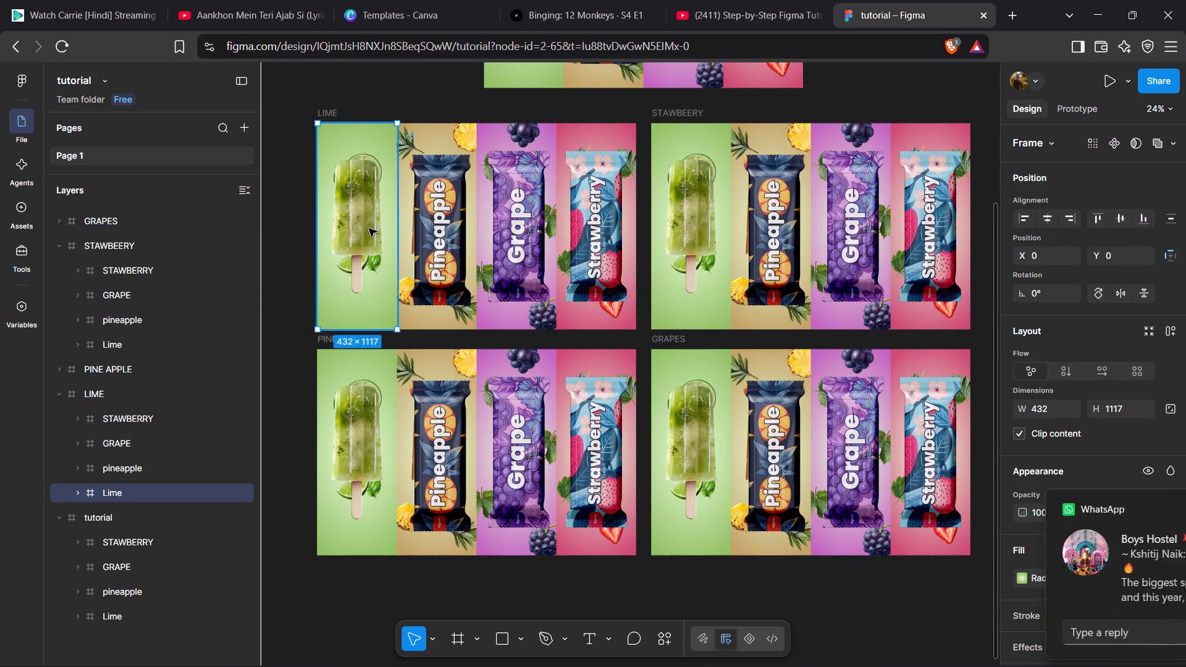
pyautogui.click(369, 229)
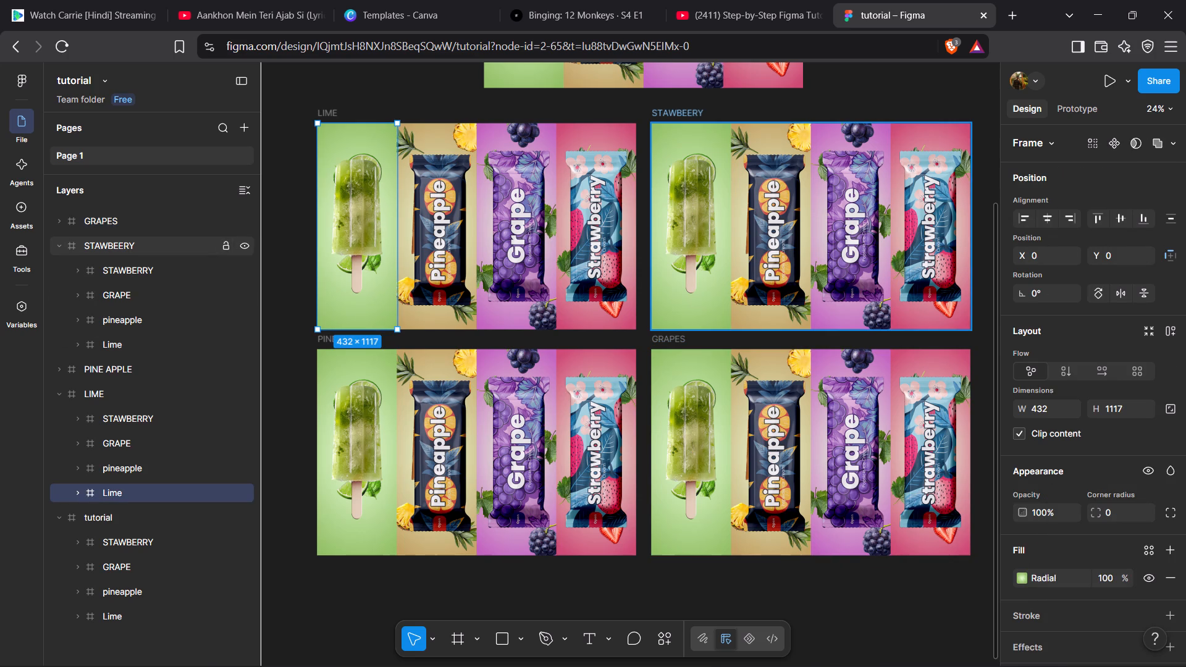
pyautogui.scroll(-1, 178, 432)
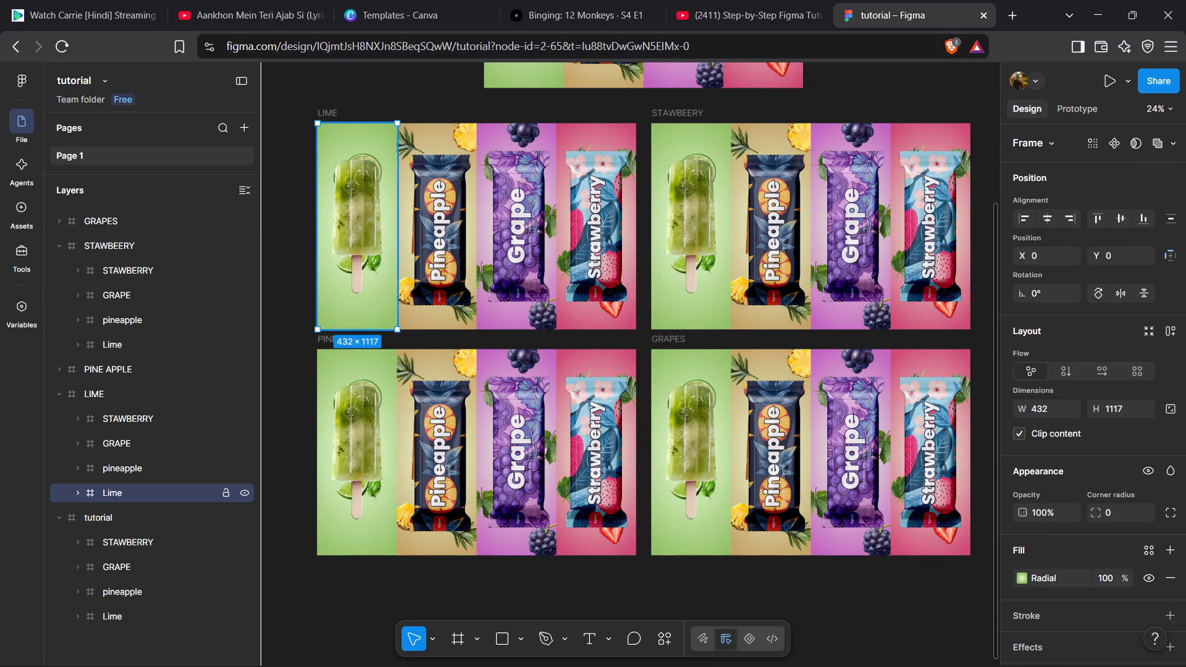
pyautogui.click(74, 493)
pyautogui.scroll(-1, 74, 493)
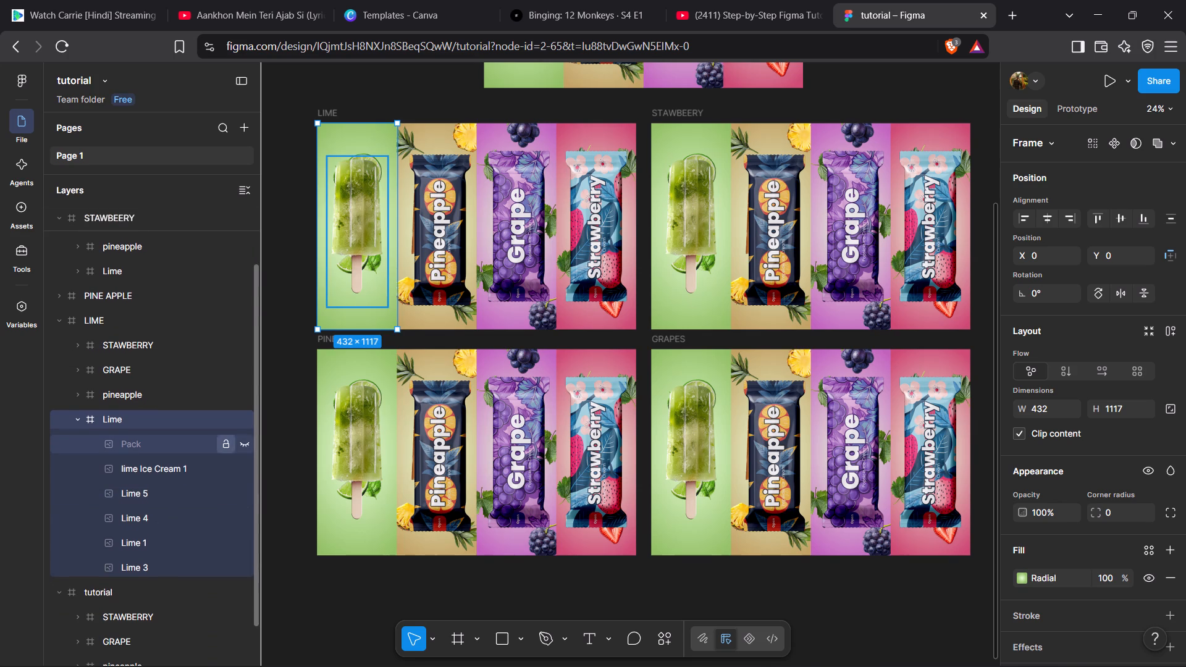
pyautogui.click(250, 445)
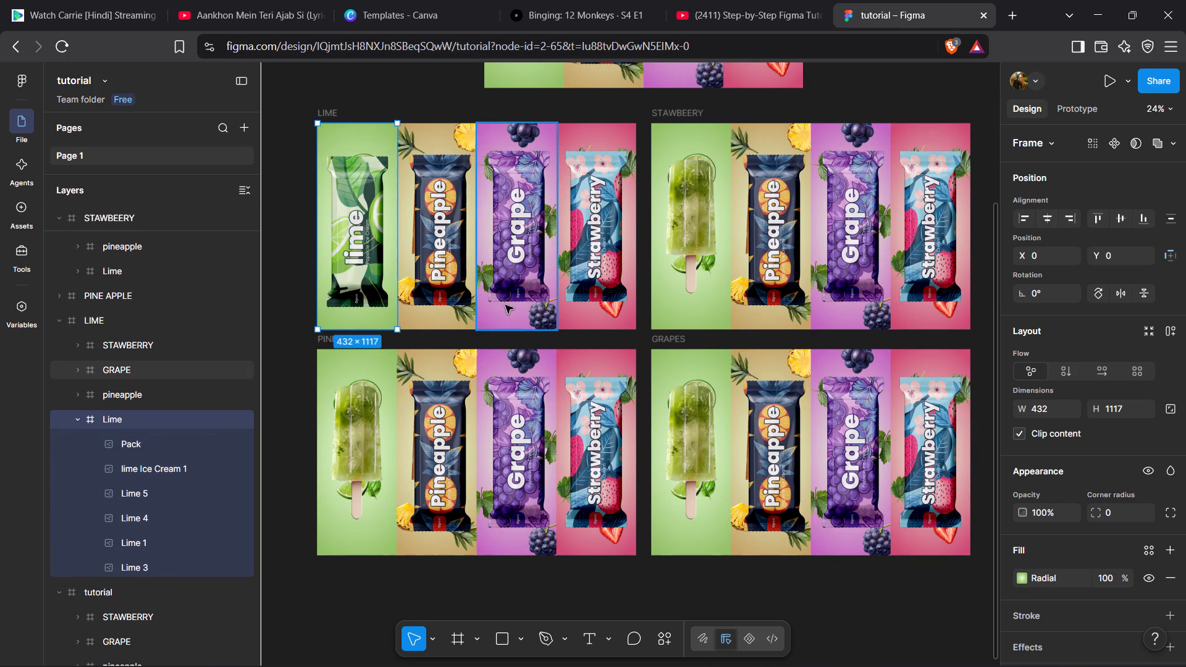
# Make the hidden Pack wrapper layer visible in the Lime panel of the PINE APPLE frame.
pyautogui.click(356, 430)
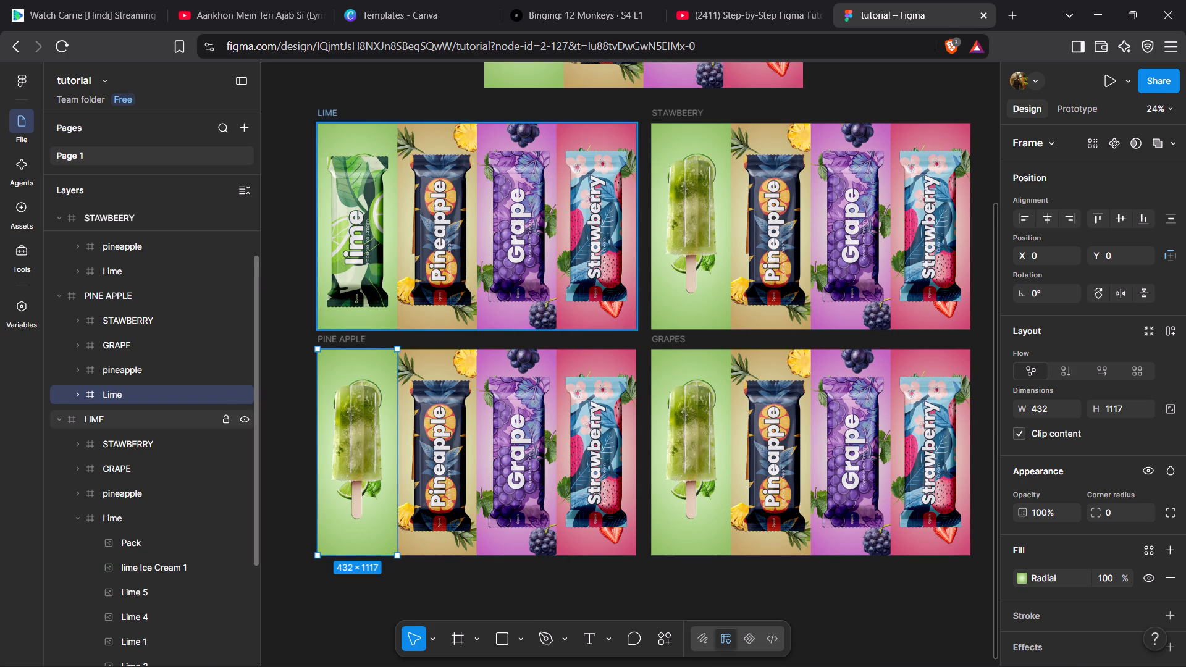
pyautogui.click(75, 390)
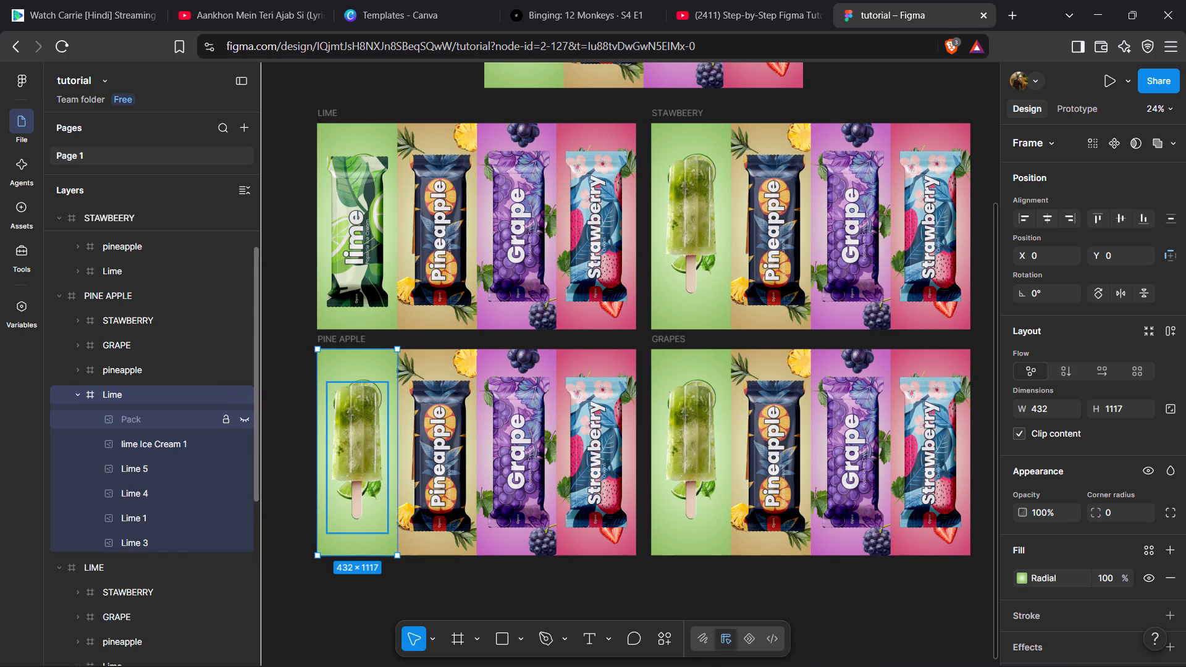
pyautogui.click(244, 418)
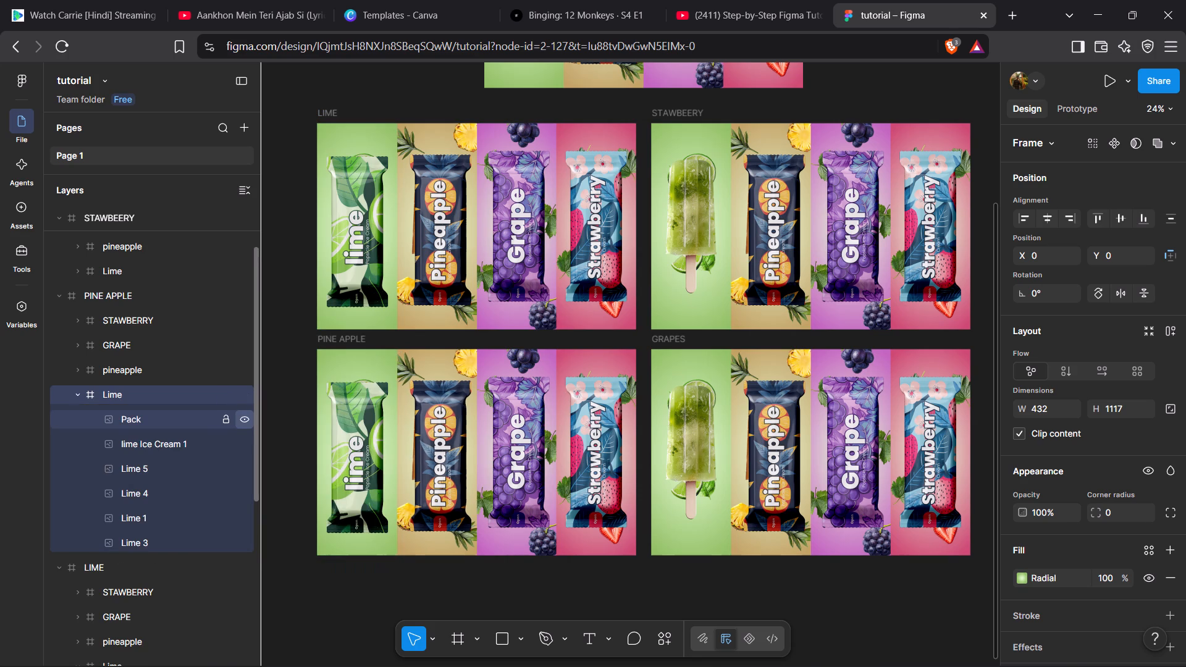
# Make the hidden Pack layer visible in the Lime frame of the STAWBEERY copy, and collapse that Lime frame's layers.
pyautogui.click(678, 248)
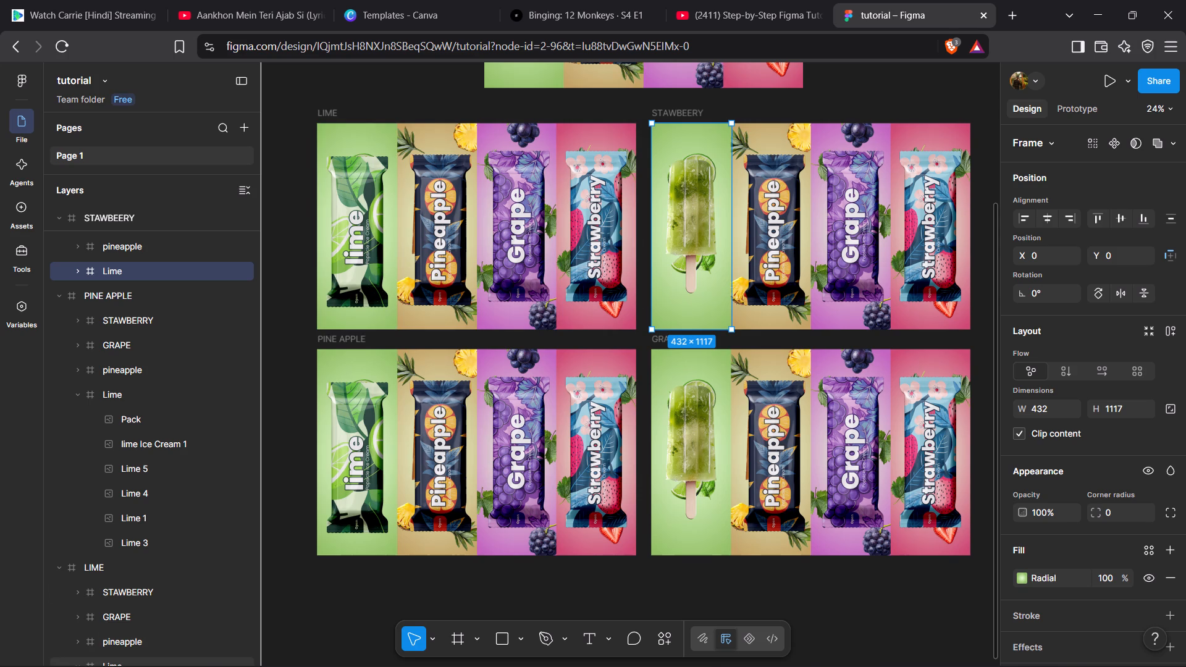
pyautogui.click(80, 266)
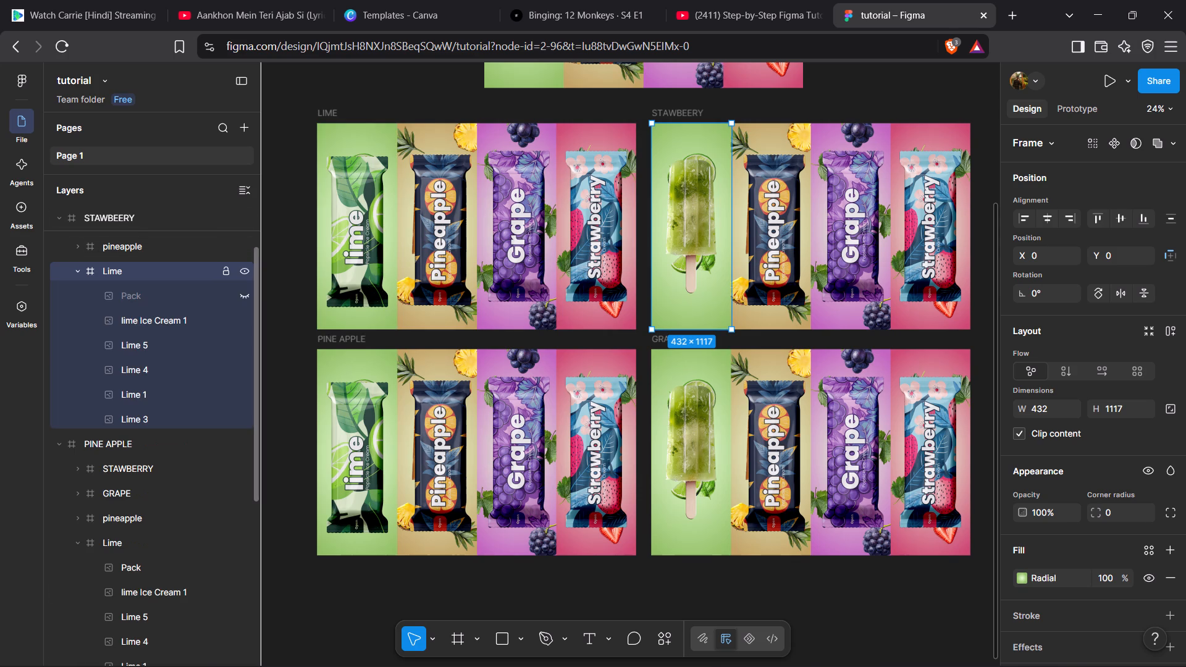
pyautogui.click(247, 292)
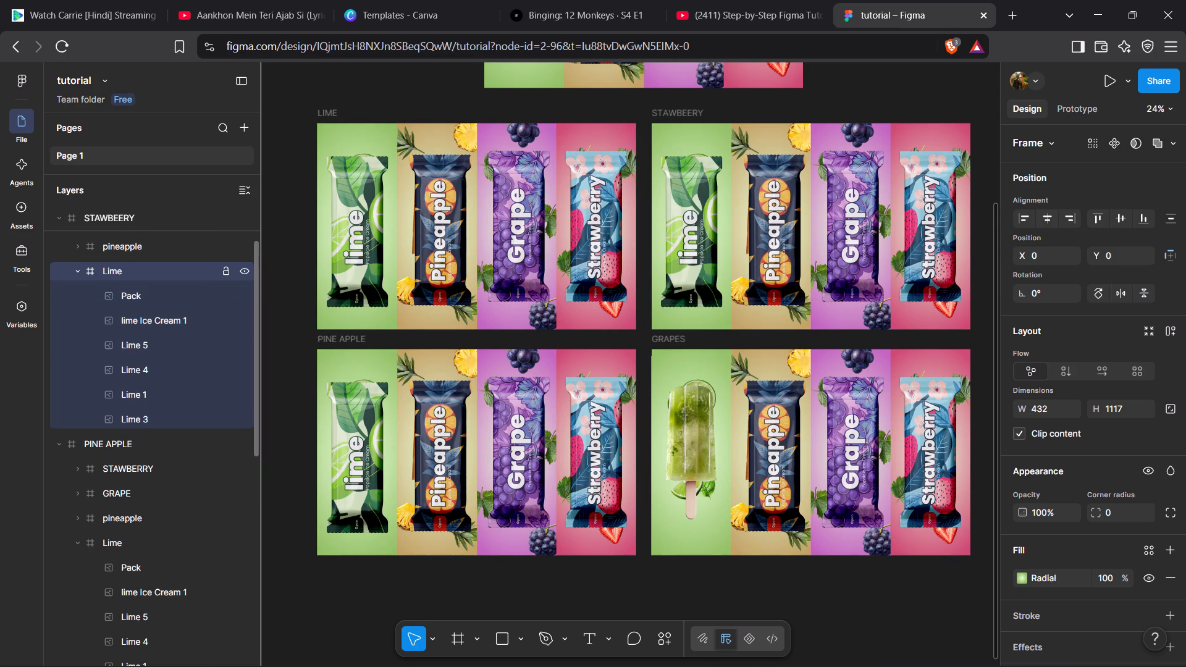
pyautogui.click(75, 270)
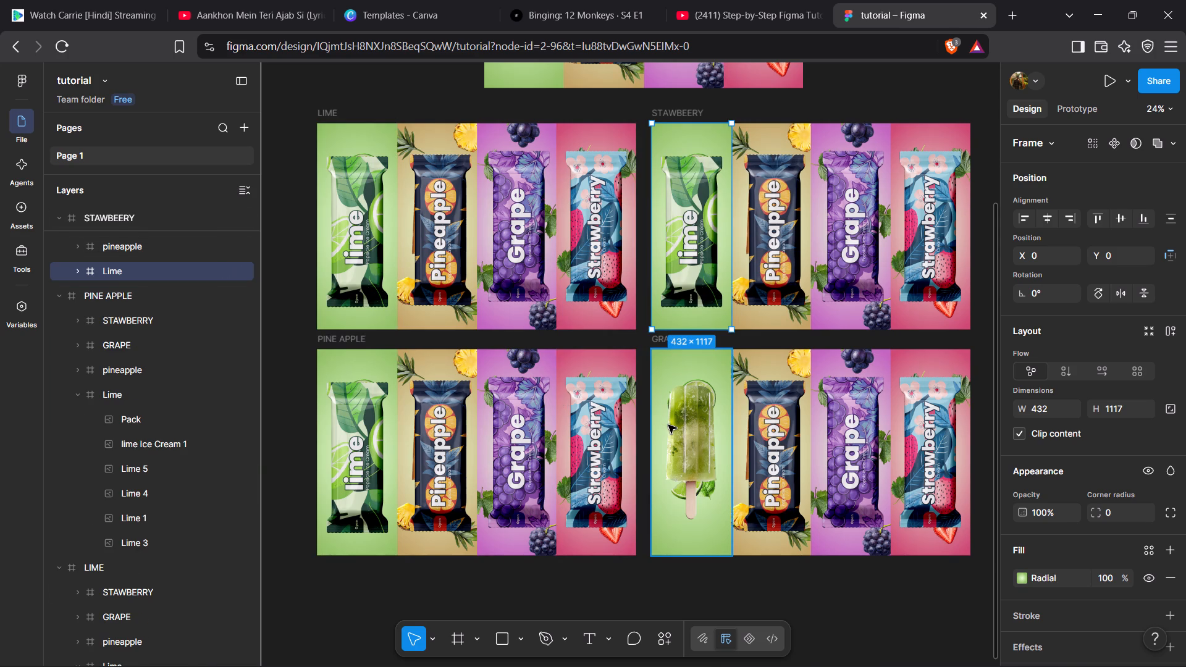
# Make the hidden Pack layer visible in the Lime frame of the GRAPES copy, and collapse that Lime frame's layers.
pyautogui.click(668, 425)
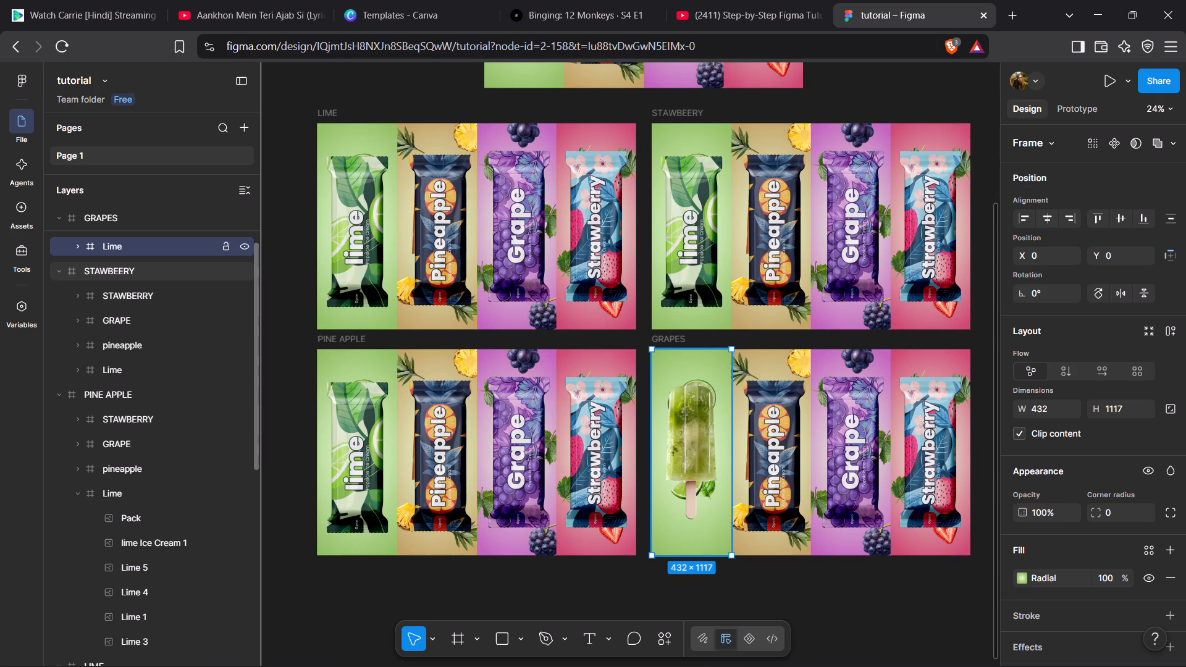
pyautogui.click(138, 250)
pyautogui.click(79, 246)
pyautogui.click(243, 271)
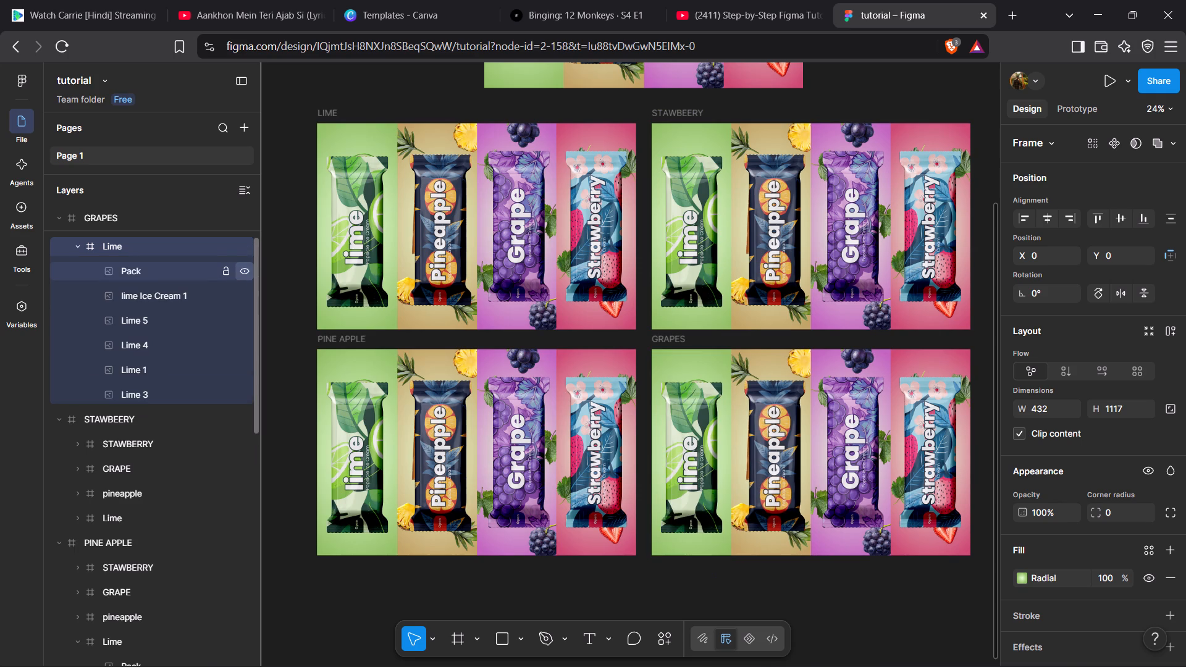
pyautogui.click(75, 246)
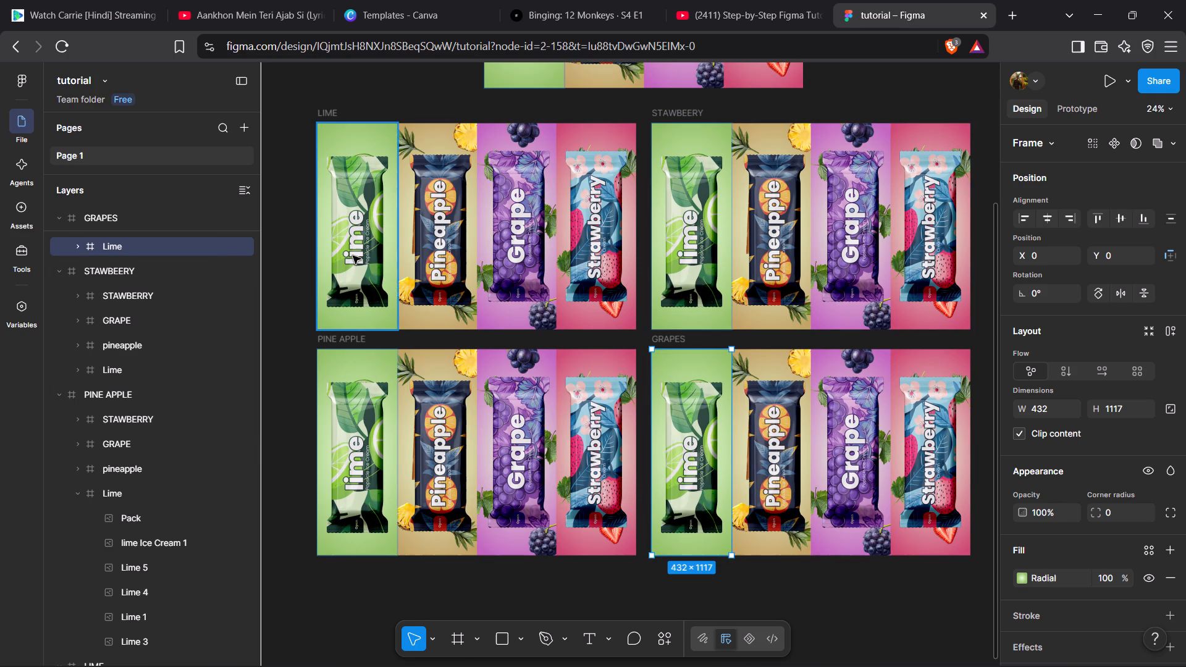
# Examine the Pack image layer inside the Lime frame of the LIME copy.
pyautogui.click(360, 236)
pyautogui.click(360, 236)
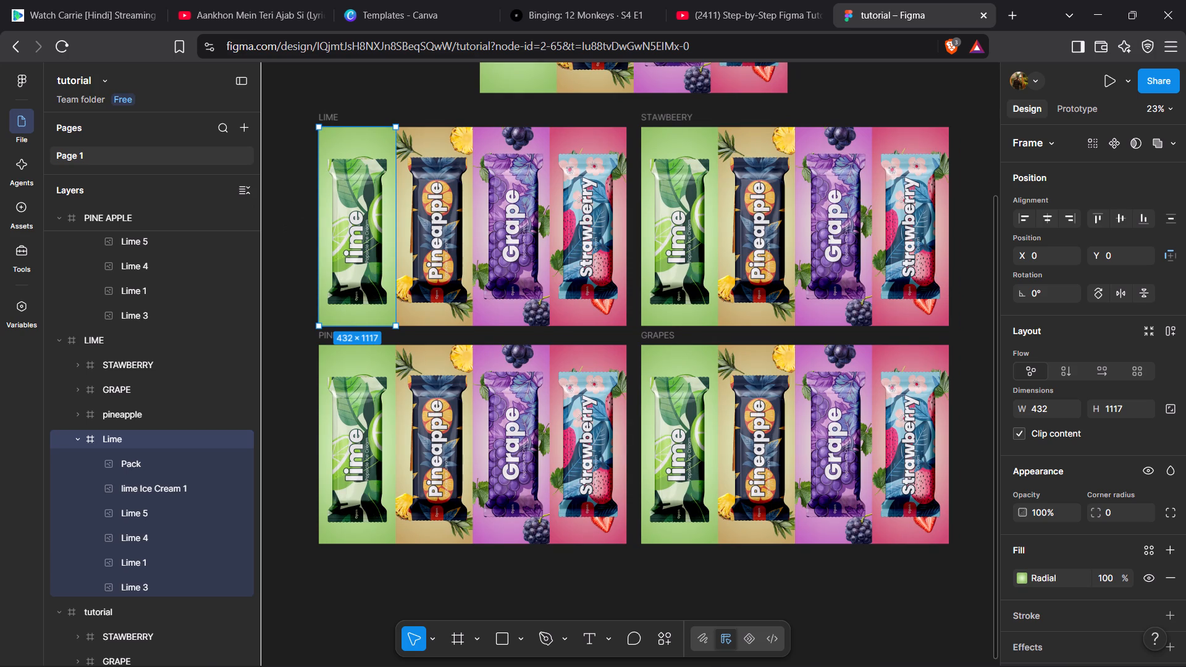
pyautogui.moveTo(262, 246); pyautogui.dragTo(241, 250)
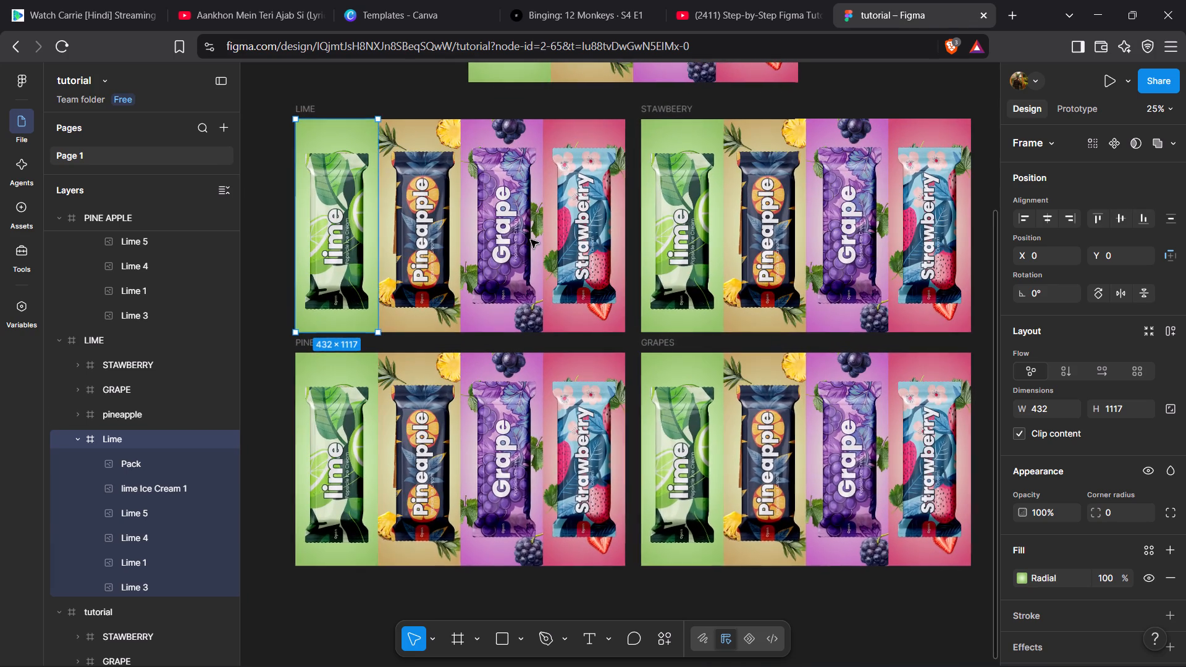
pyautogui.scroll(-1, 531, 240)
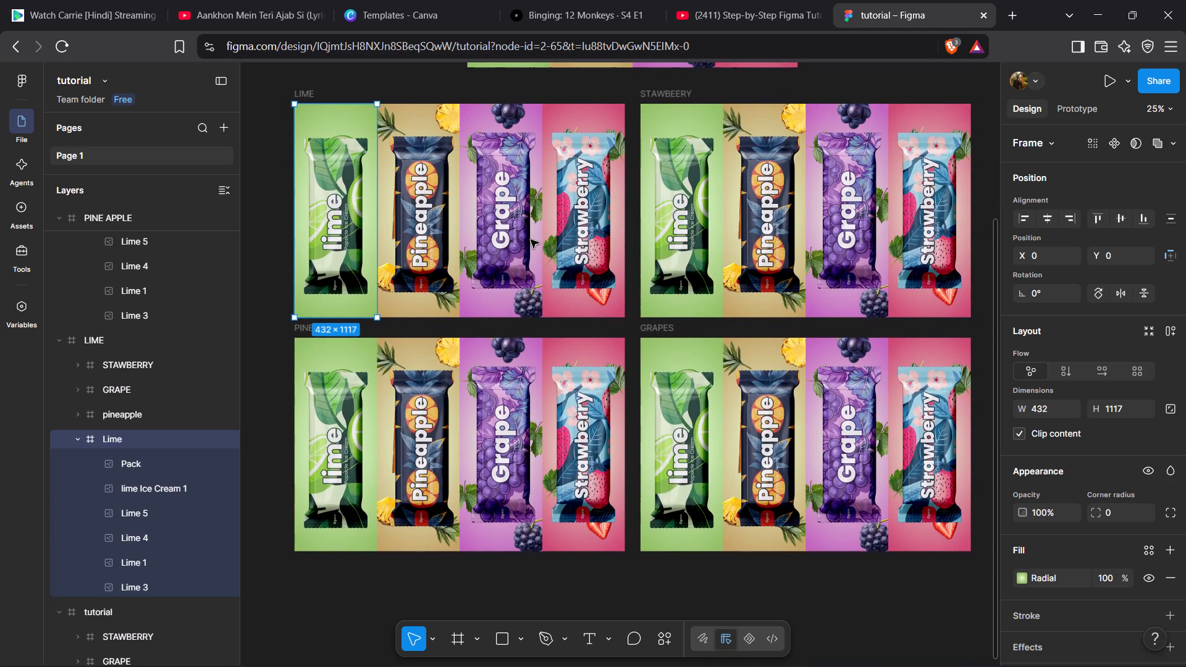
pyautogui.click(352, 227)
pyautogui.click(352, 227)
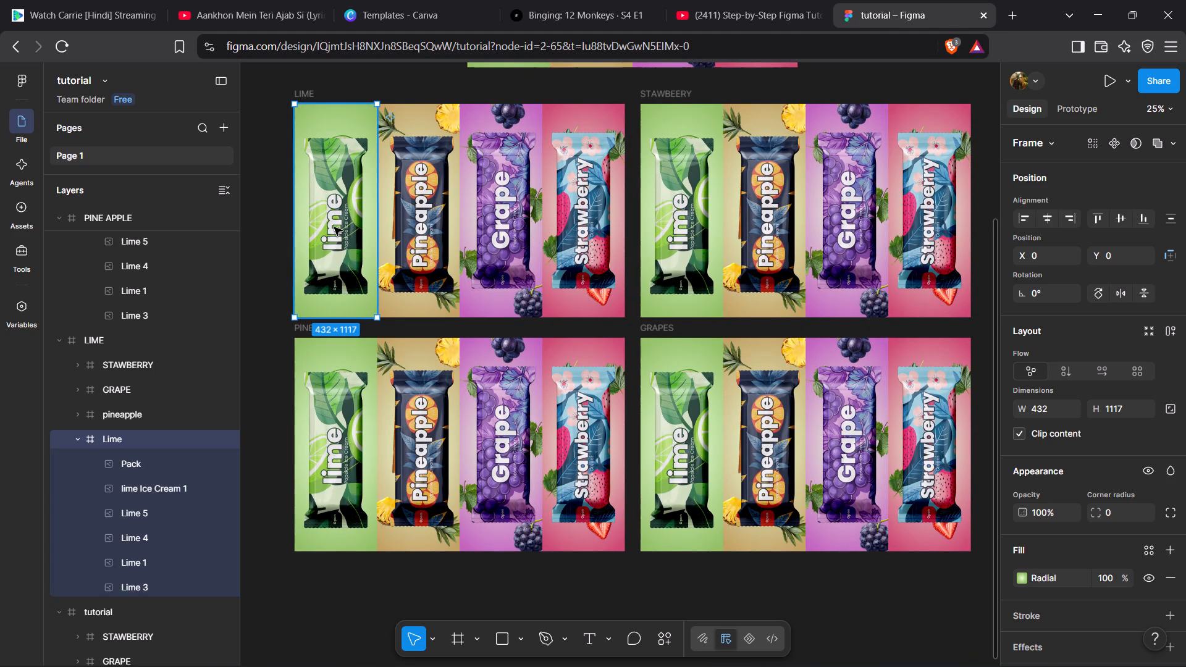
pyautogui.click(334, 227)
pyautogui.click(176, 459)
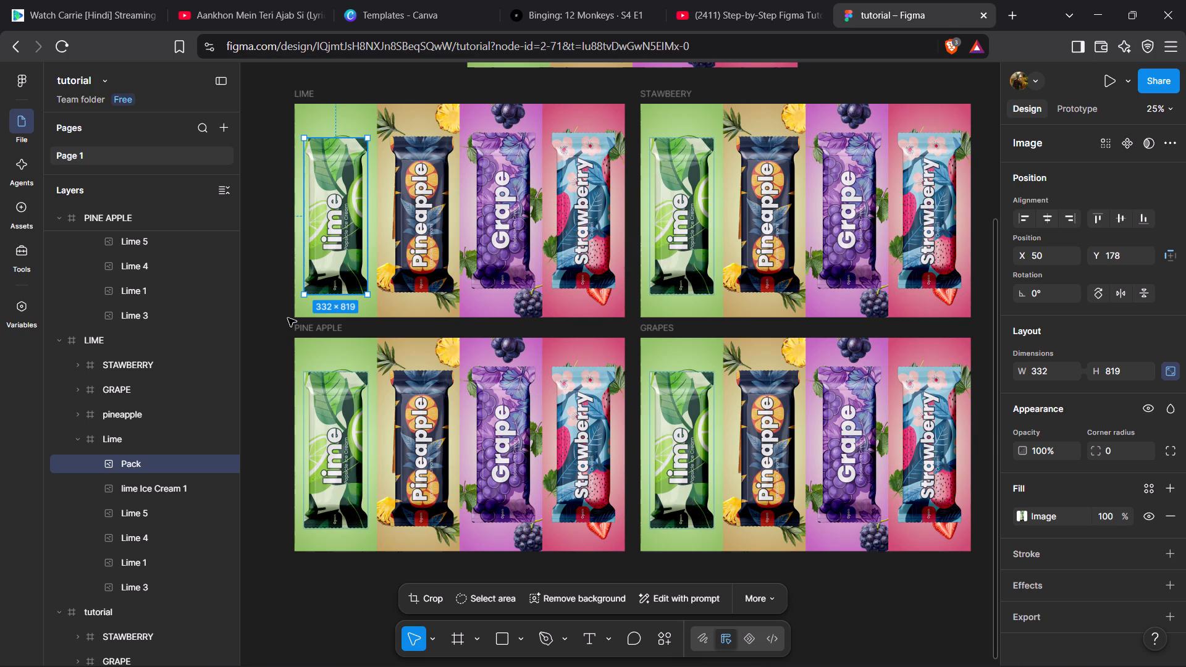
pyautogui.keyDown('shift'); pyautogui.rightClick(318, 269); pyautogui.keyUp('shift')
pyautogui.keyDown('shift'); pyautogui.click(158, 467); pyautogui.keyUp('shift')
# Expand the STAWBERRY frame in the STAWBEERY copy and inspect its strawberry Pack 1 layer.
pyautogui.keyDown('shift'); pyautogui.click(928, 205); pyautogui.keyUp('shift')
pyautogui.keyDown('shift'); pyautogui.rightClick(928, 205); pyautogui.keyUp('shift')
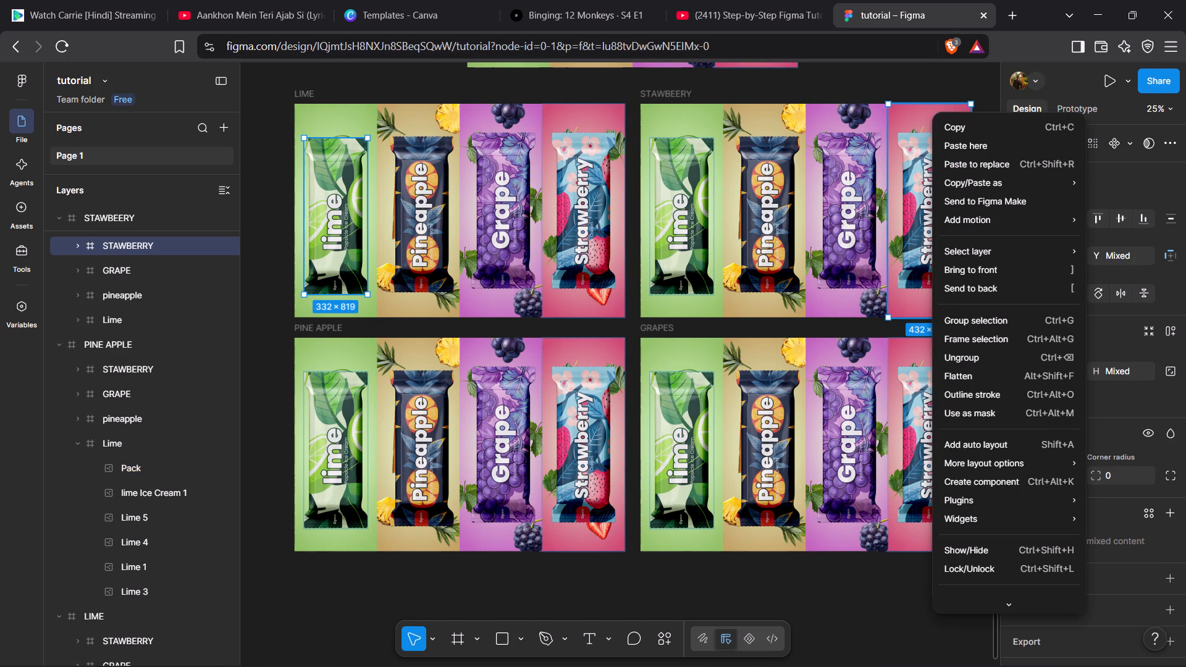
pyautogui.click(923, 206)
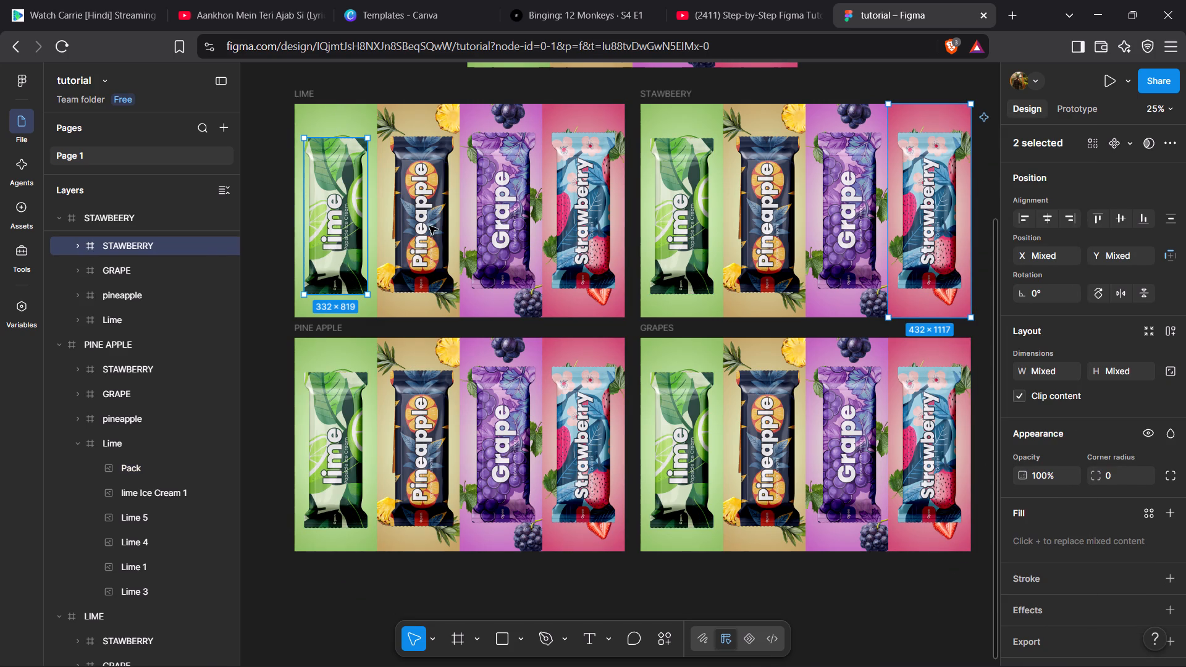
pyautogui.click(129, 251)
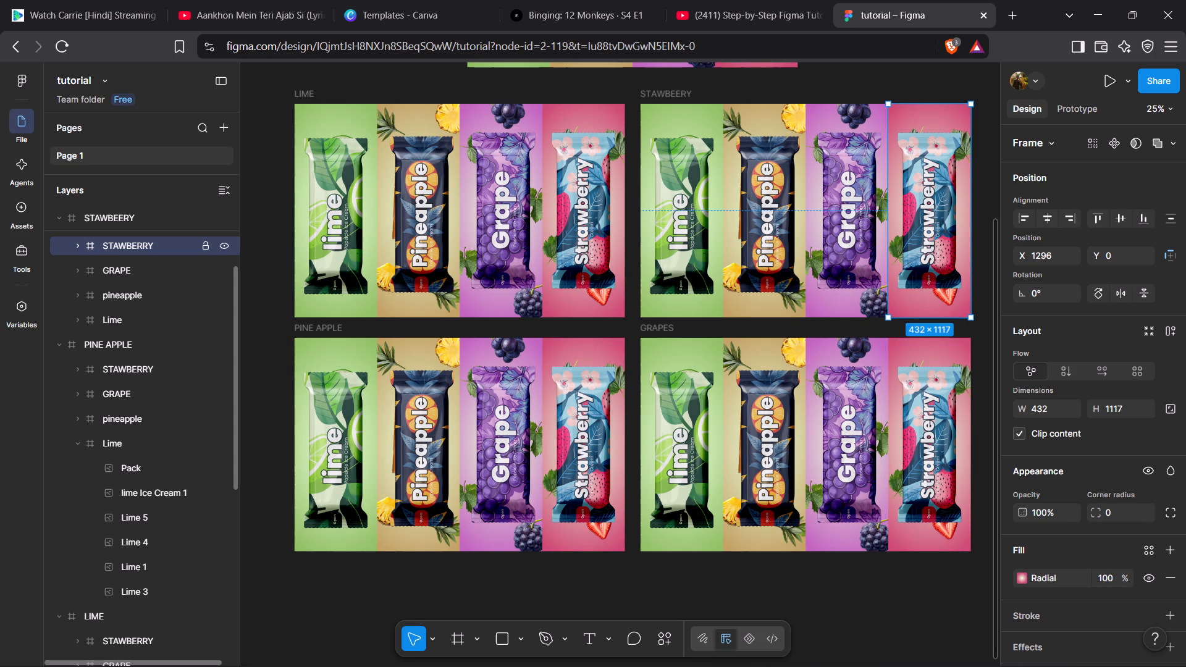
pyautogui.click(74, 245)
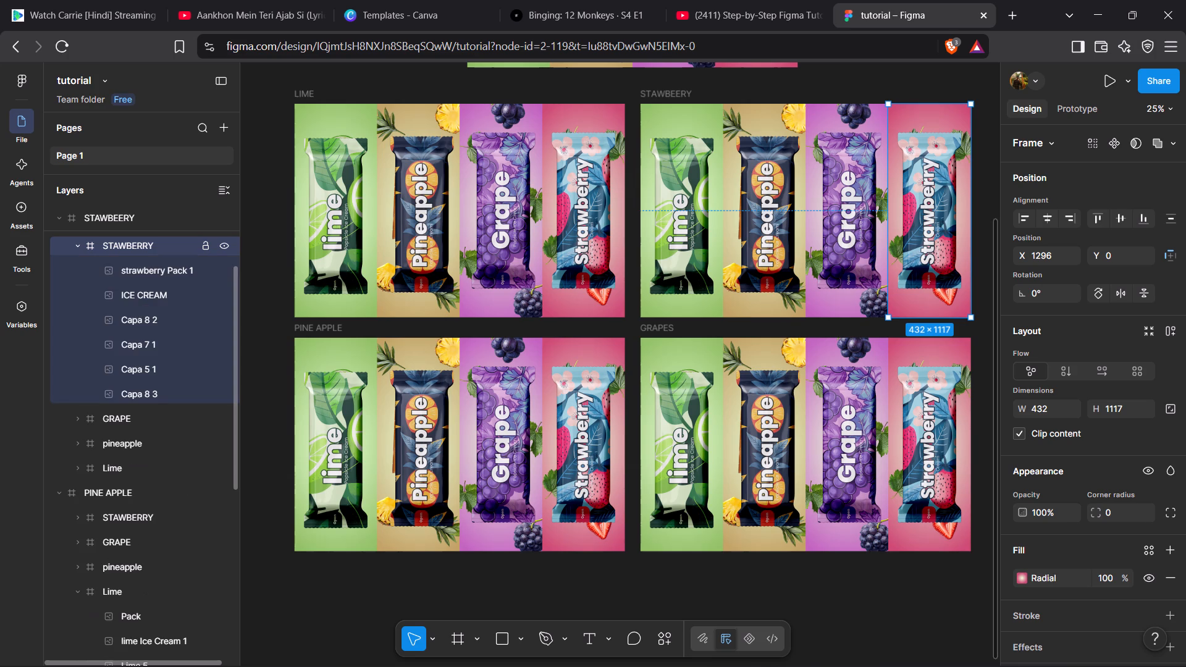
pyautogui.keyDown('shift'); pyautogui.click(164, 274); pyautogui.keyUp('shift')
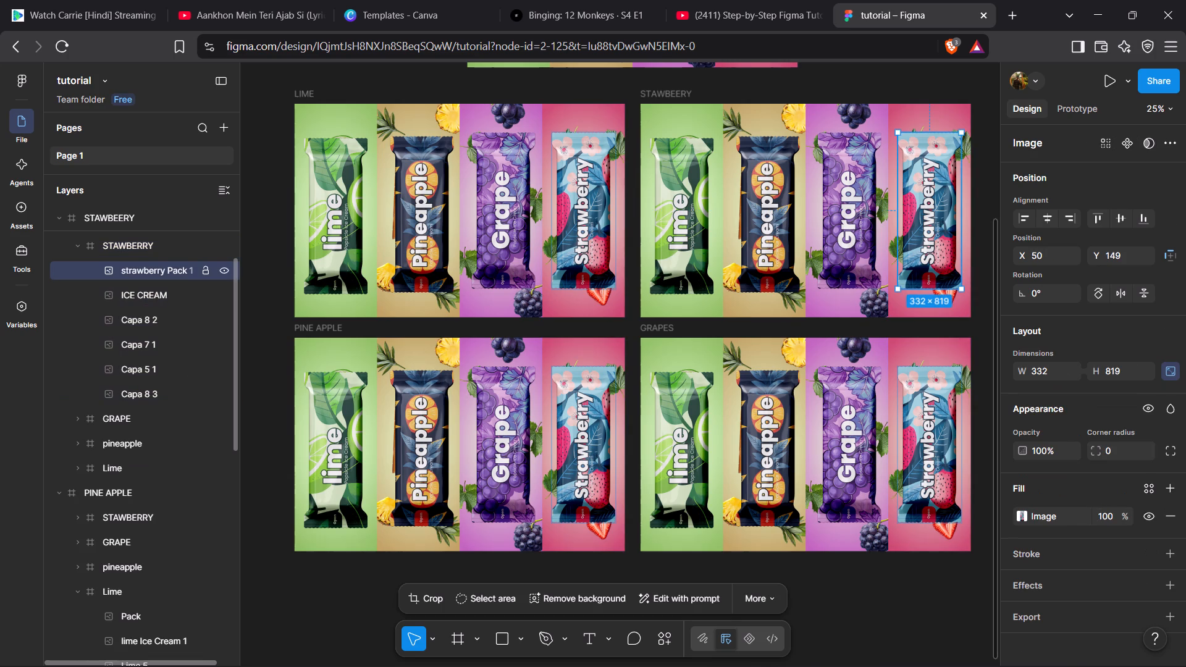
# Check the LIME copy's Pack layer against the STAWBERRY frame's layers in the STAWBEERY copy.
pyautogui.keyDown('shift'); pyautogui.click(334, 225); pyautogui.keyUp('shift')
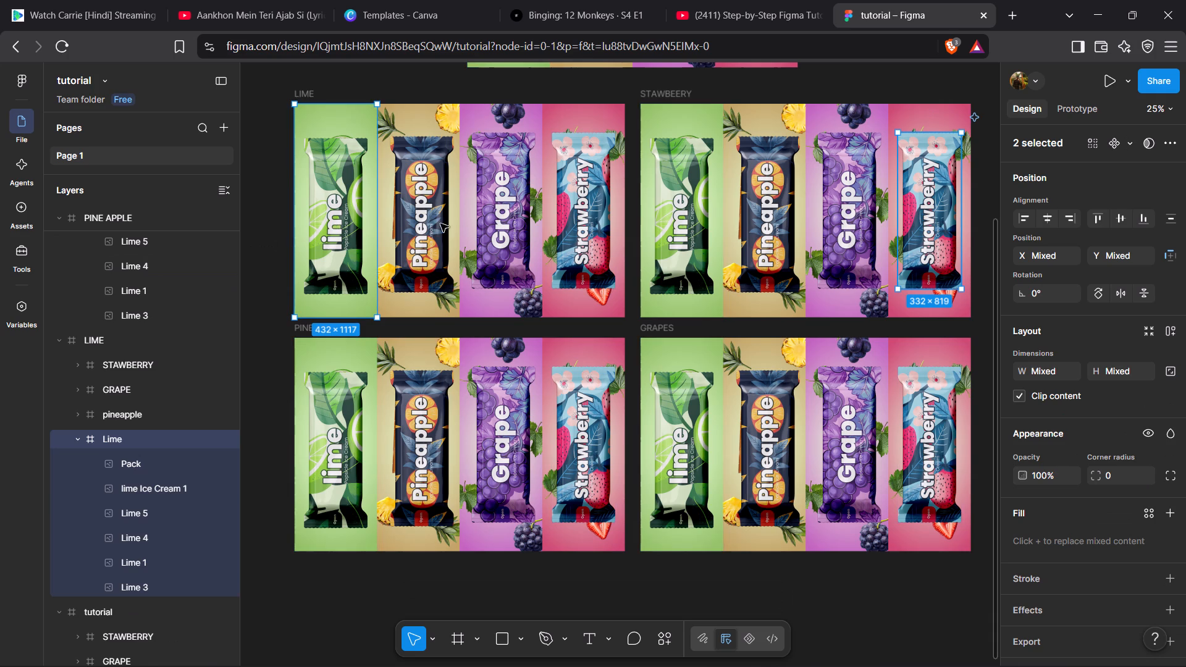
pyautogui.click(309, 212)
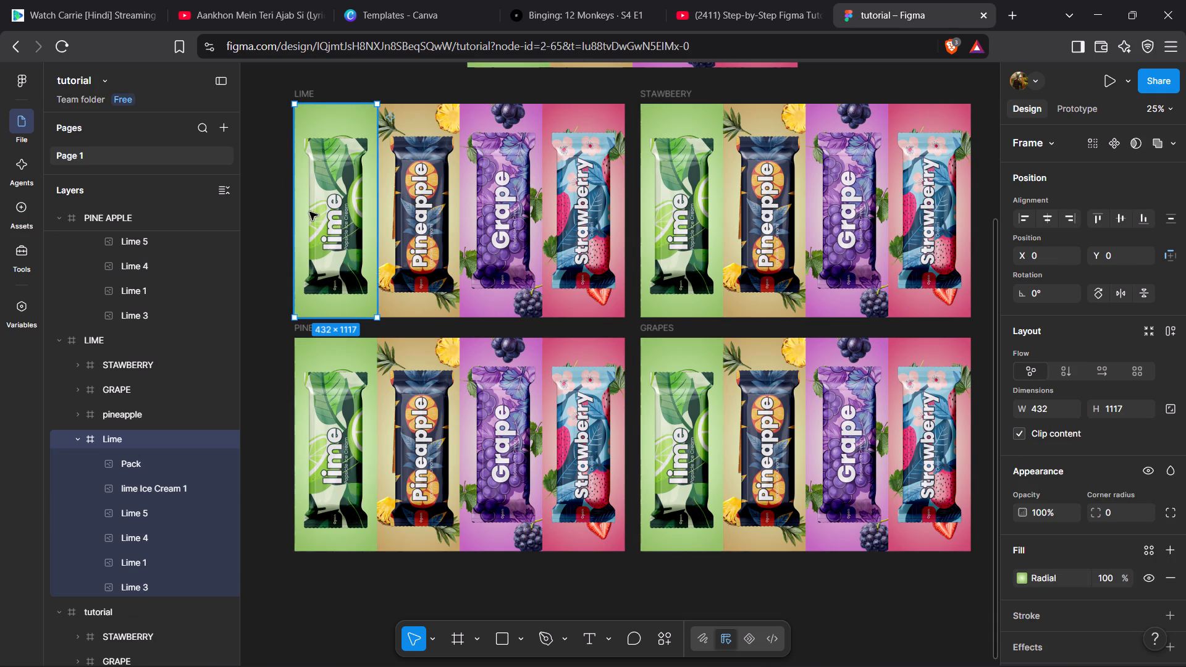
pyautogui.scroll(-1, 120, 447)
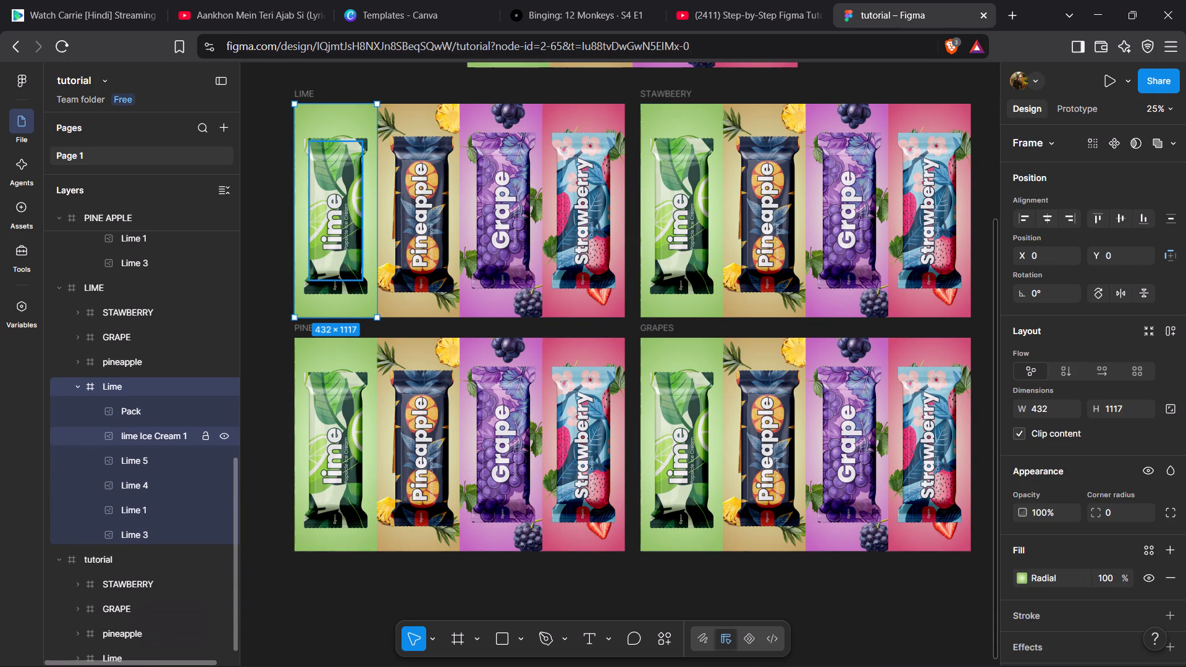
pyautogui.click(142, 417)
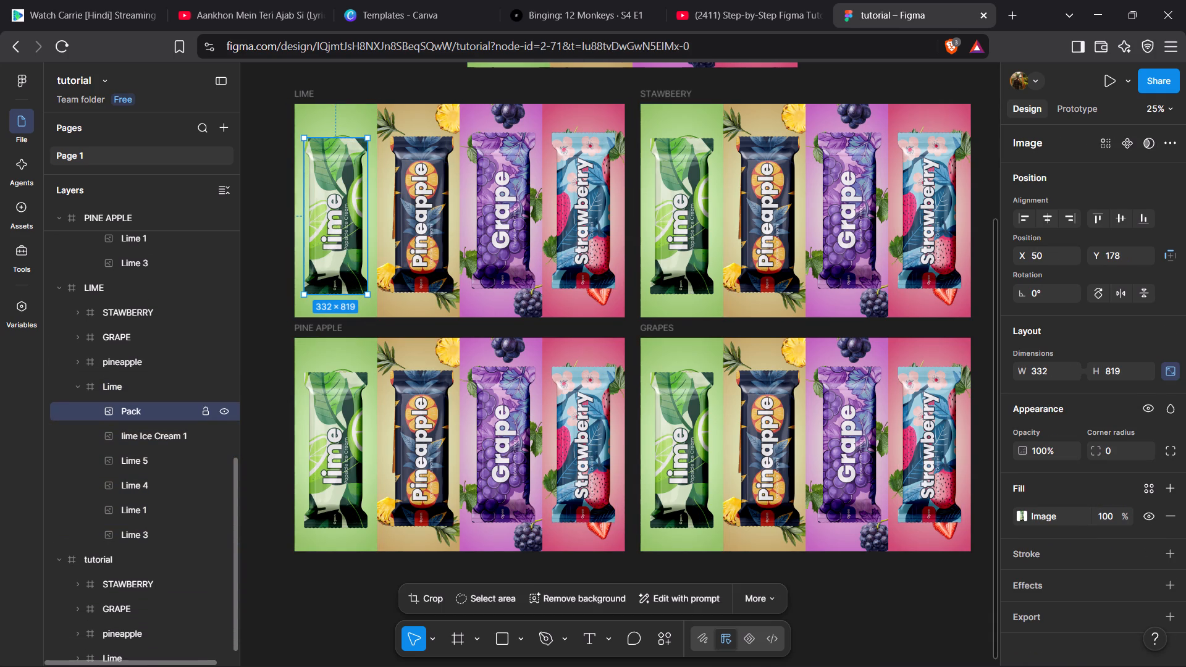
pyautogui.click(927, 171)
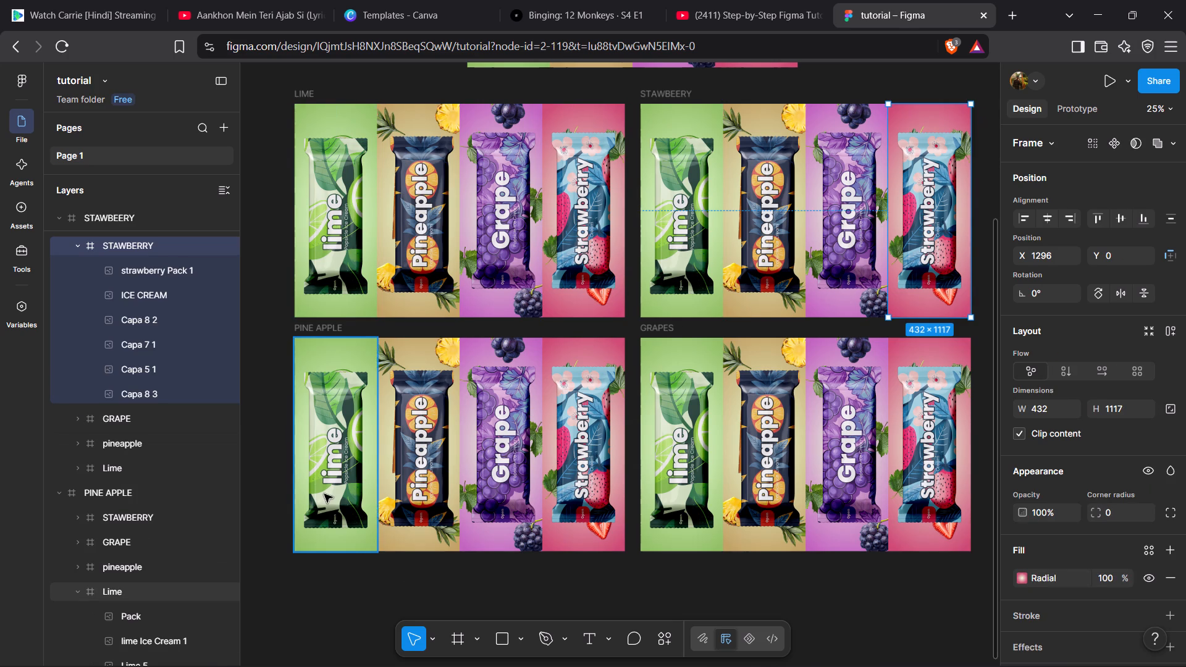
# Collapse the Lime frame's layers in the PINE APPLE copy.
pyautogui.click(148, 613)
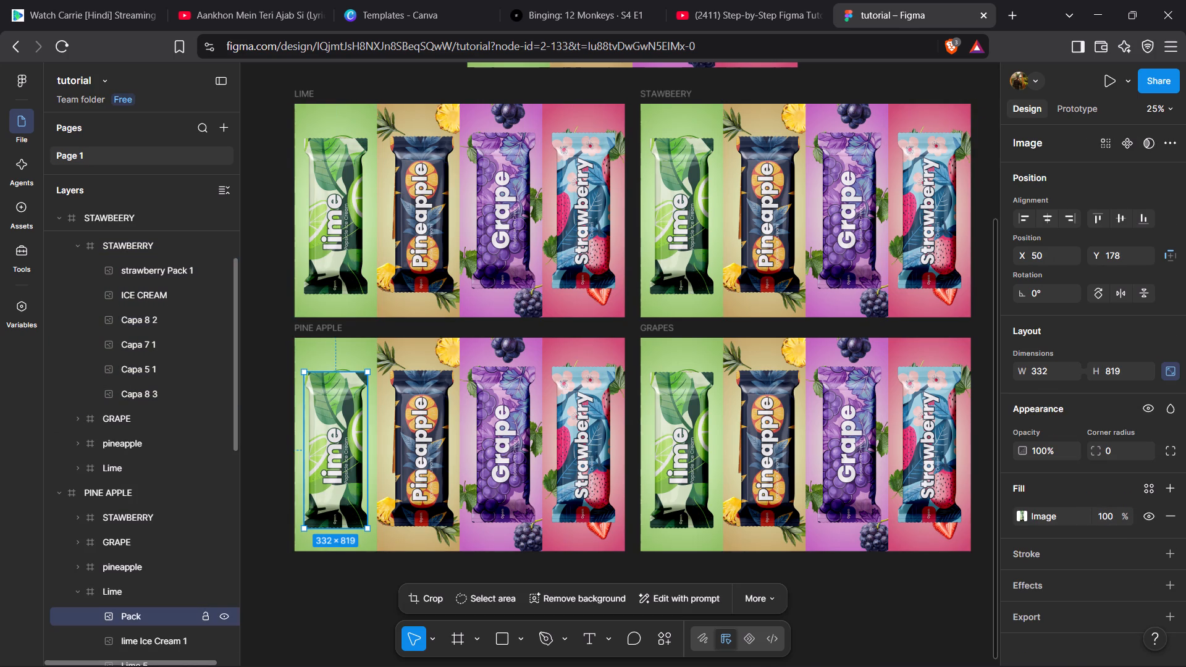
pyautogui.click(80, 597)
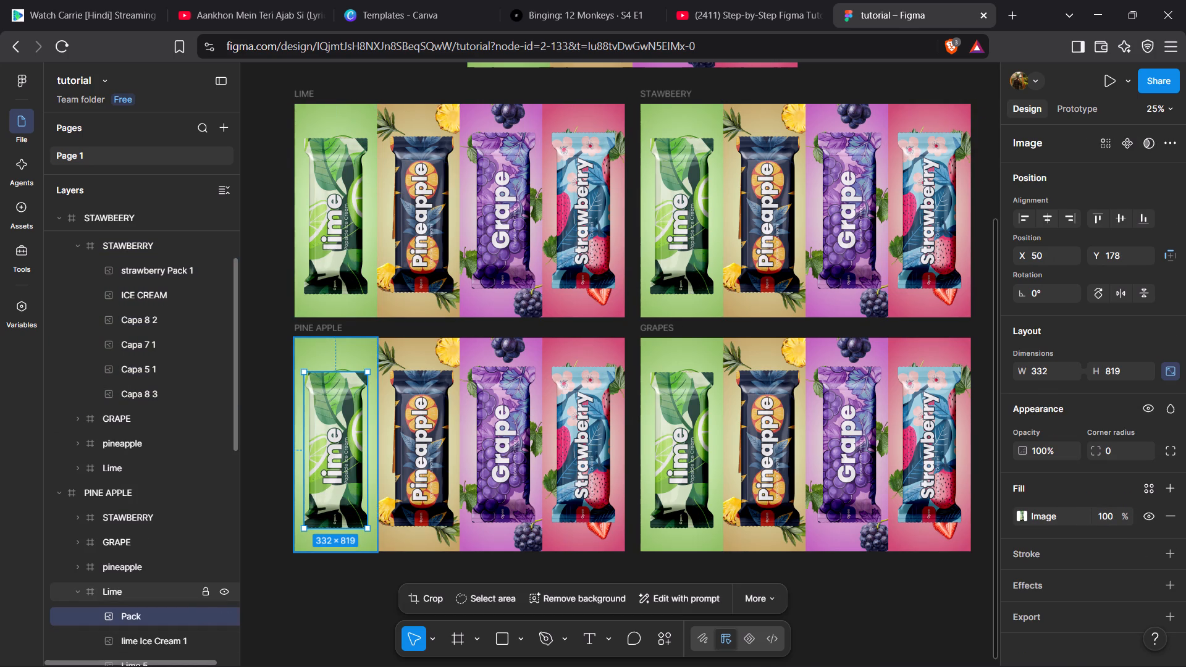
# Compare the Pack layer in the LIME copy's Lime frame with the strawberry Pack 1 layer in the STAWBEERY copy.
pyautogui.scroll(-2, 80, 597)
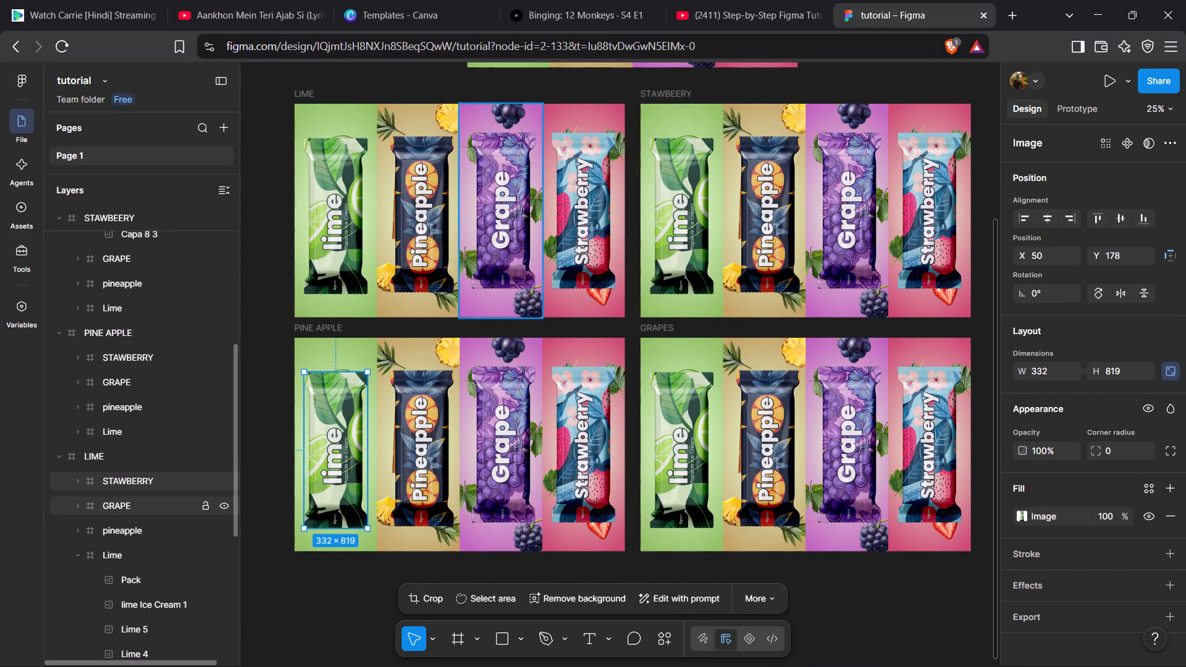
pyautogui.click(131, 580)
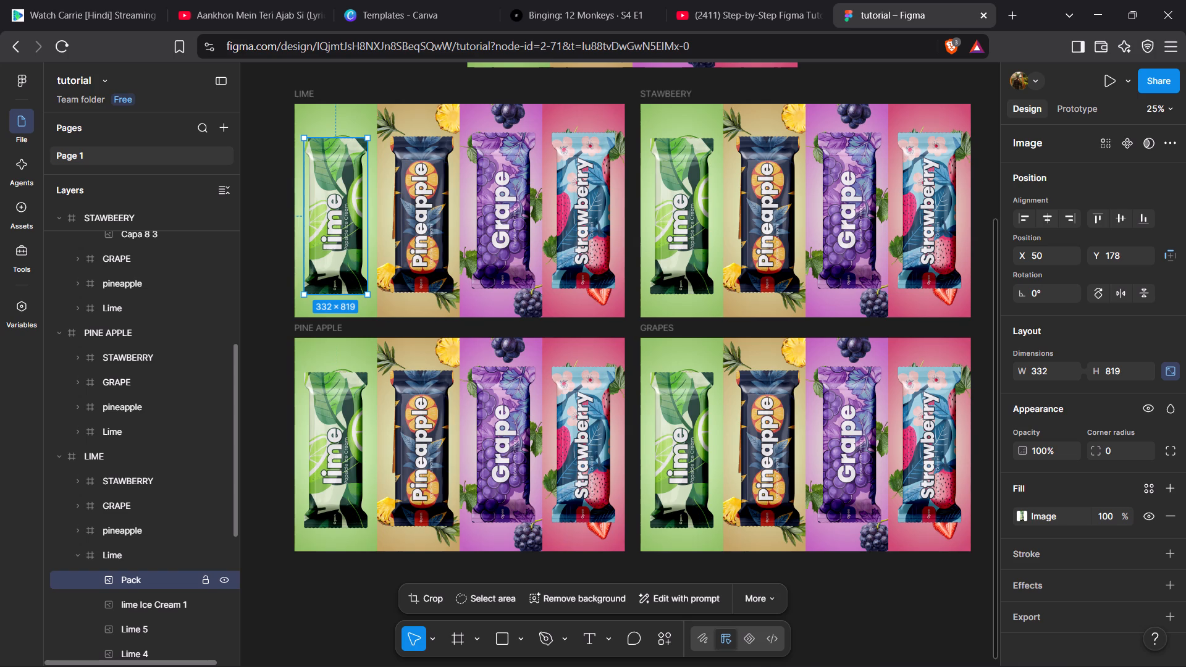
pyautogui.scroll(1, 131, 580)
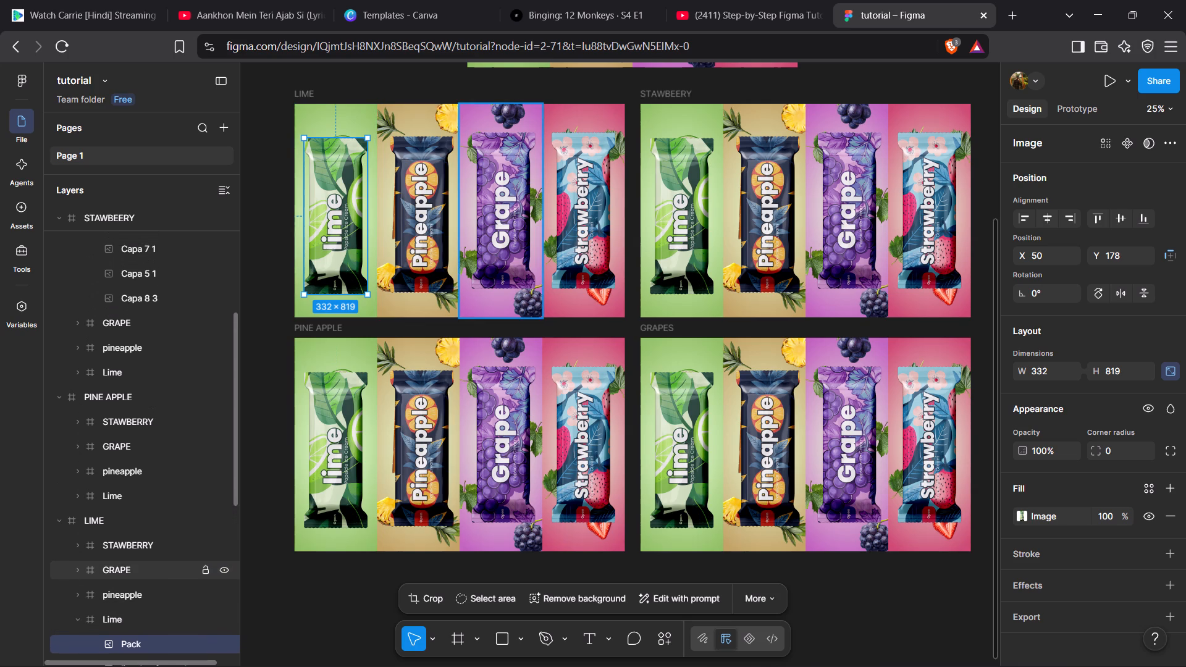
pyautogui.scroll(1, 131, 580)
pyautogui.scroll(1, 114, 437)
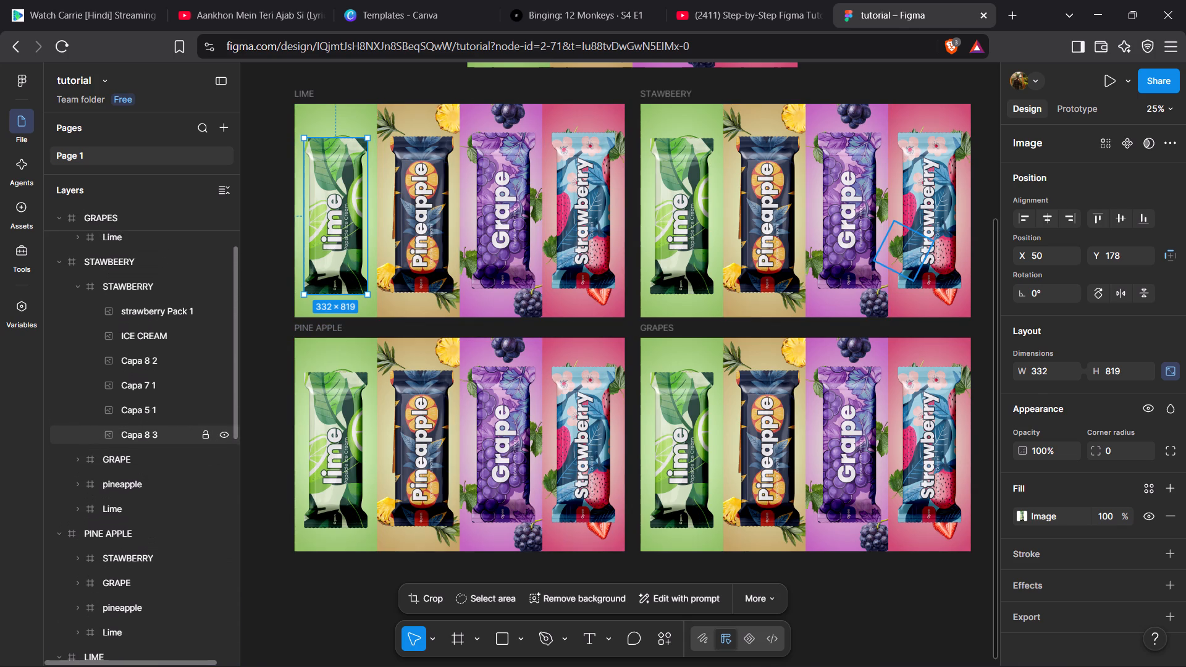
pyautogui.scroll(1, 114, 437)
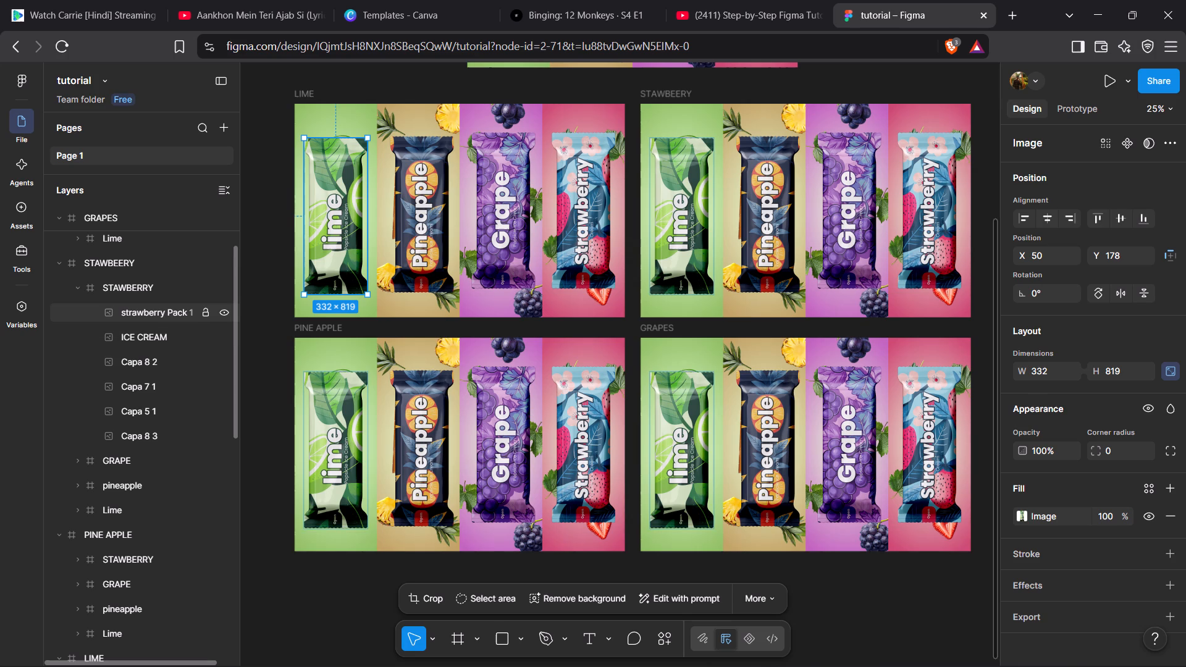
pyautogui.keyDown('shift'); pyautogui.click(156, 317); pyautogui.keyUp('shift')
pyautogui.click(156, 312)
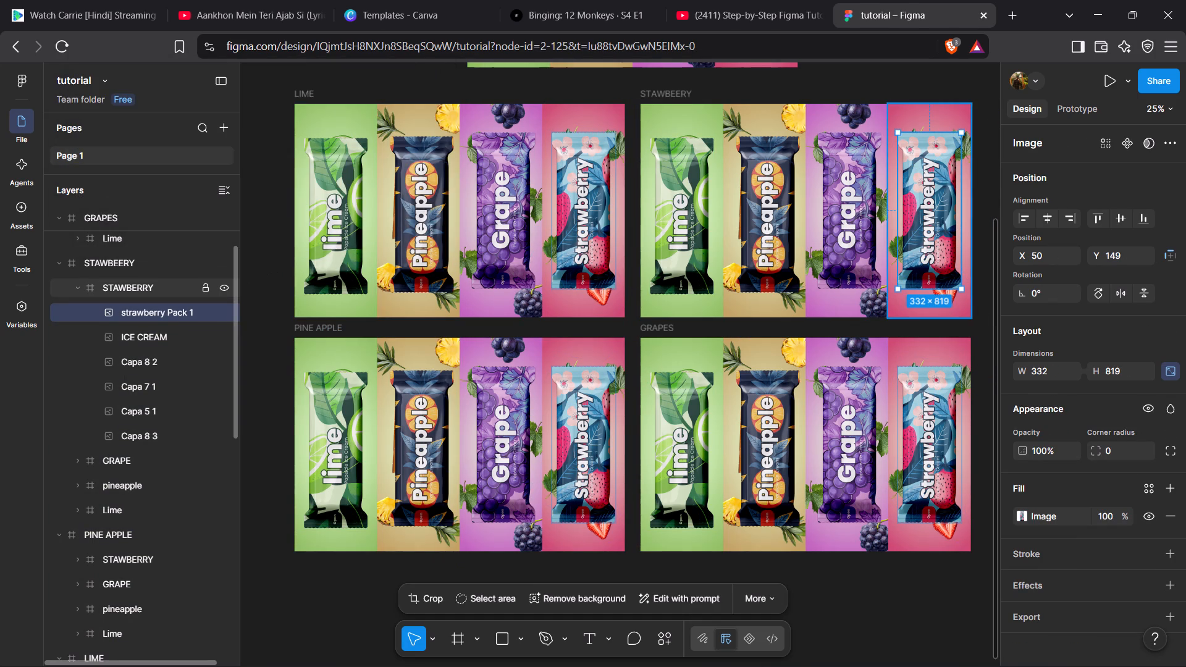
pyautogui.keyDown('shift'); pyautogui.rightClick(158, 287); pyautogui.keyUp('shift')
pyautogui.keyDown('shift'); pyautogui.click(144, 290); pyautogui.keyUp('shift')
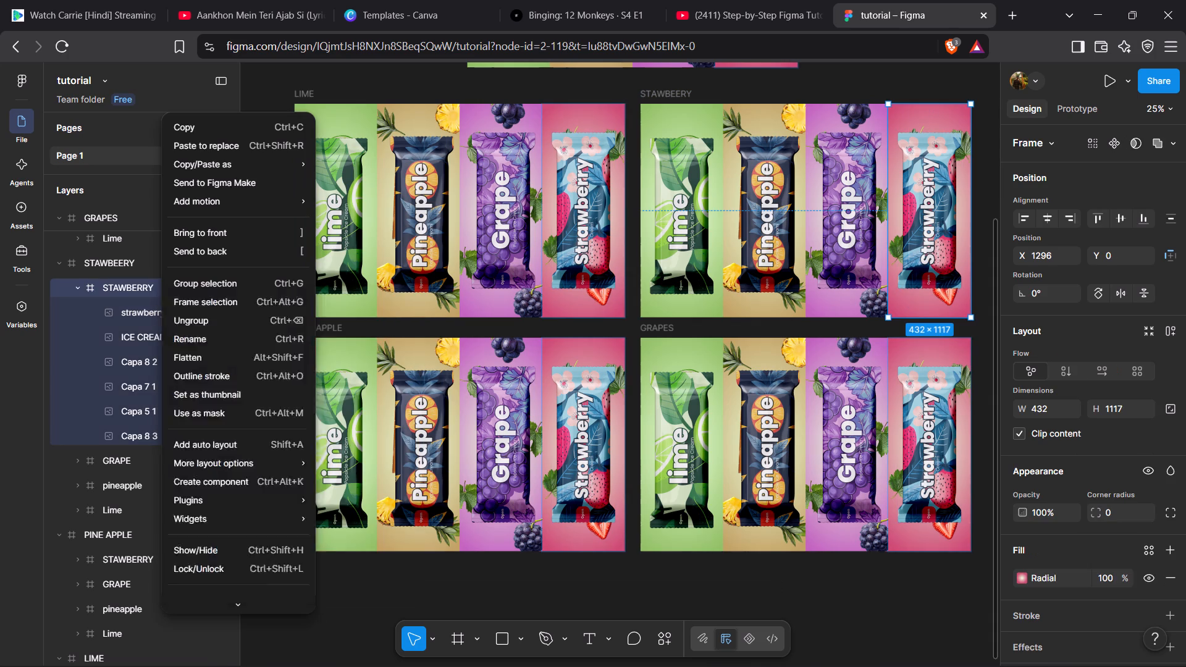
pyautogui.keyDown('shift'); pyautogui.click(144, 290); pyautogui.keyUp('shift')
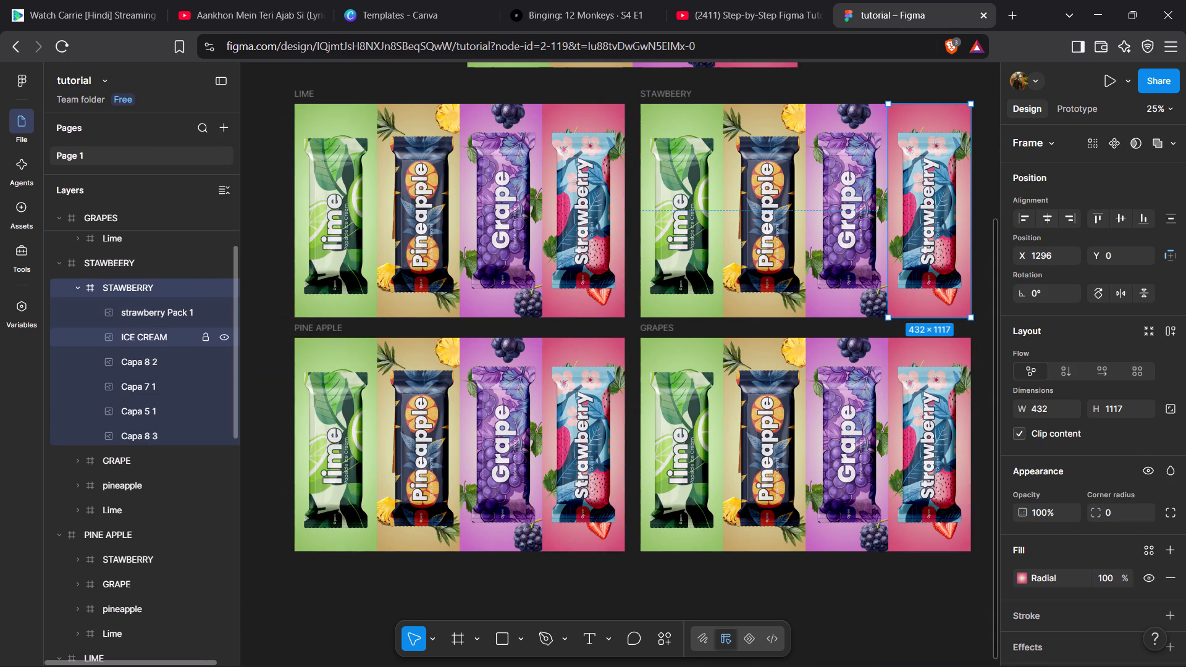
pyautogui.click(146, 317)
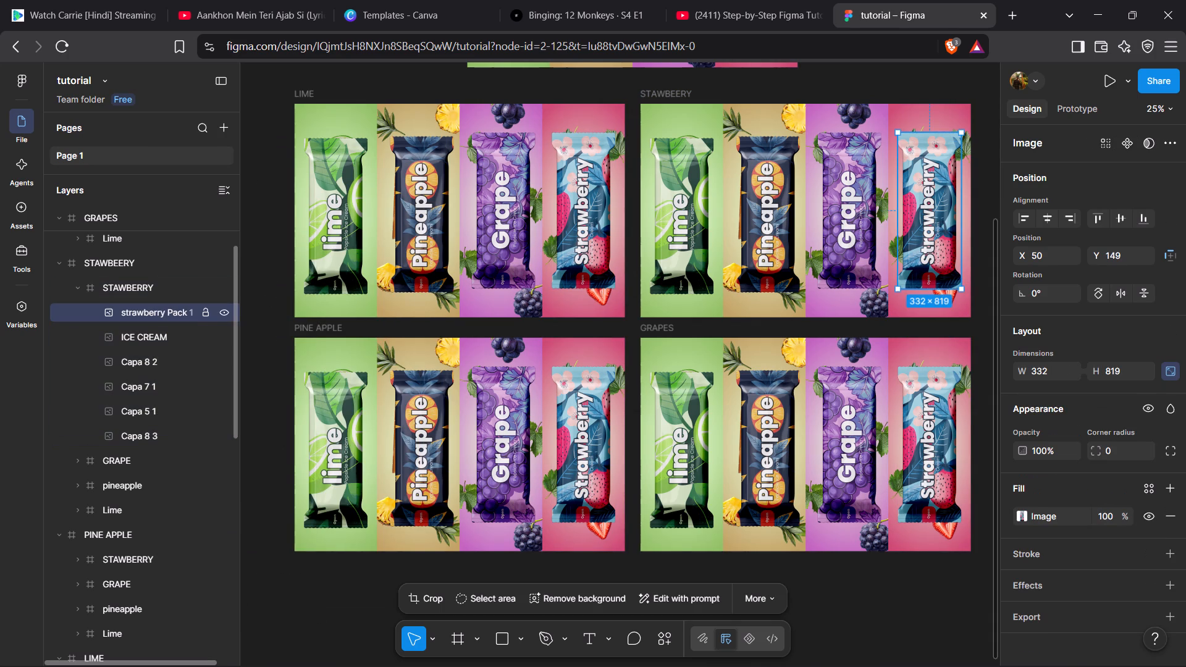
pyautogui.keyDown('shift'); pyautogui.click(146, 317); pyautogui.keyUp('shift')
pyautogui.scroll(-1, 147, 479)
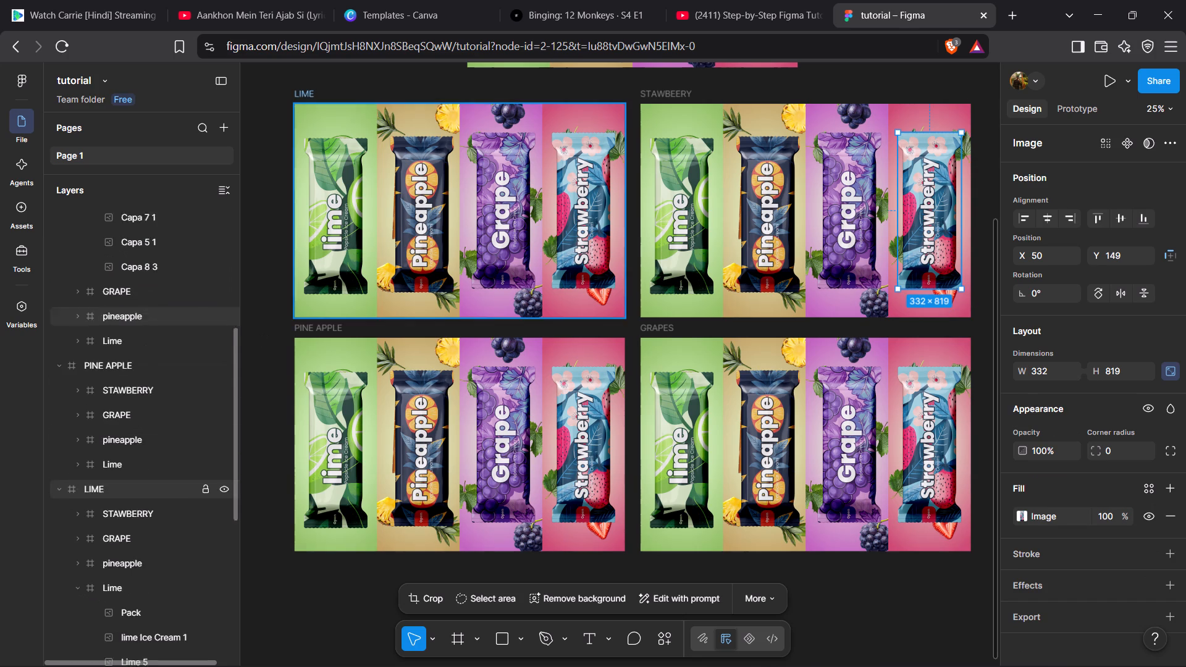
pyautogui.scroll(-1, 147, 479)
pyautogui.click(145, 597)
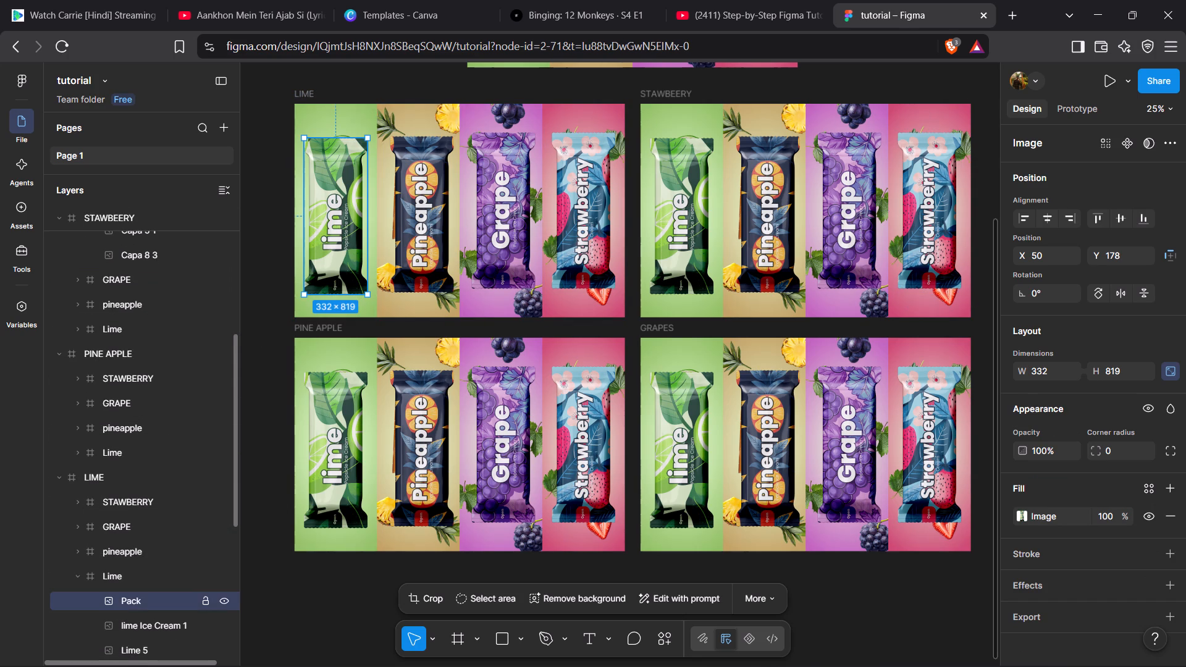
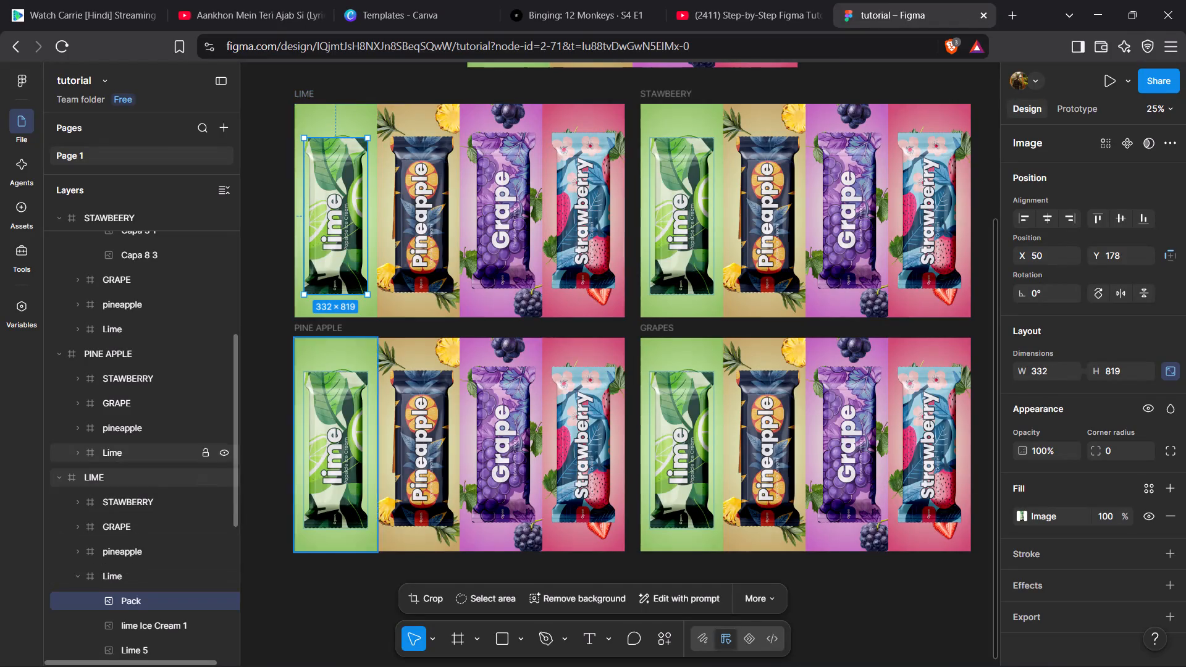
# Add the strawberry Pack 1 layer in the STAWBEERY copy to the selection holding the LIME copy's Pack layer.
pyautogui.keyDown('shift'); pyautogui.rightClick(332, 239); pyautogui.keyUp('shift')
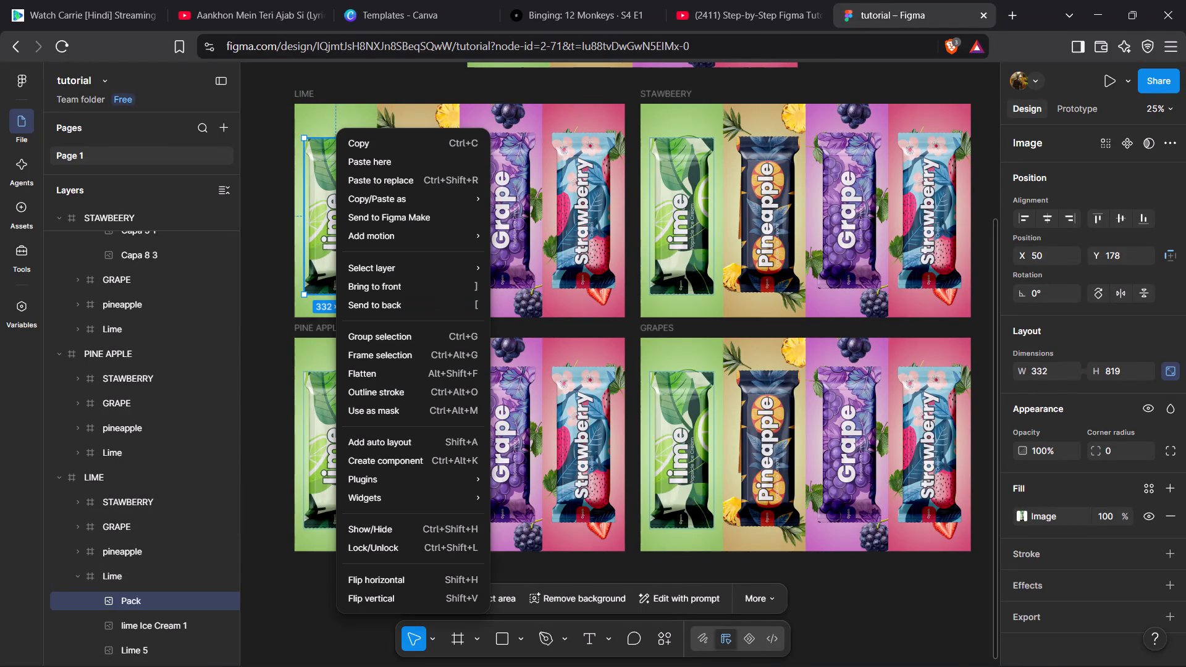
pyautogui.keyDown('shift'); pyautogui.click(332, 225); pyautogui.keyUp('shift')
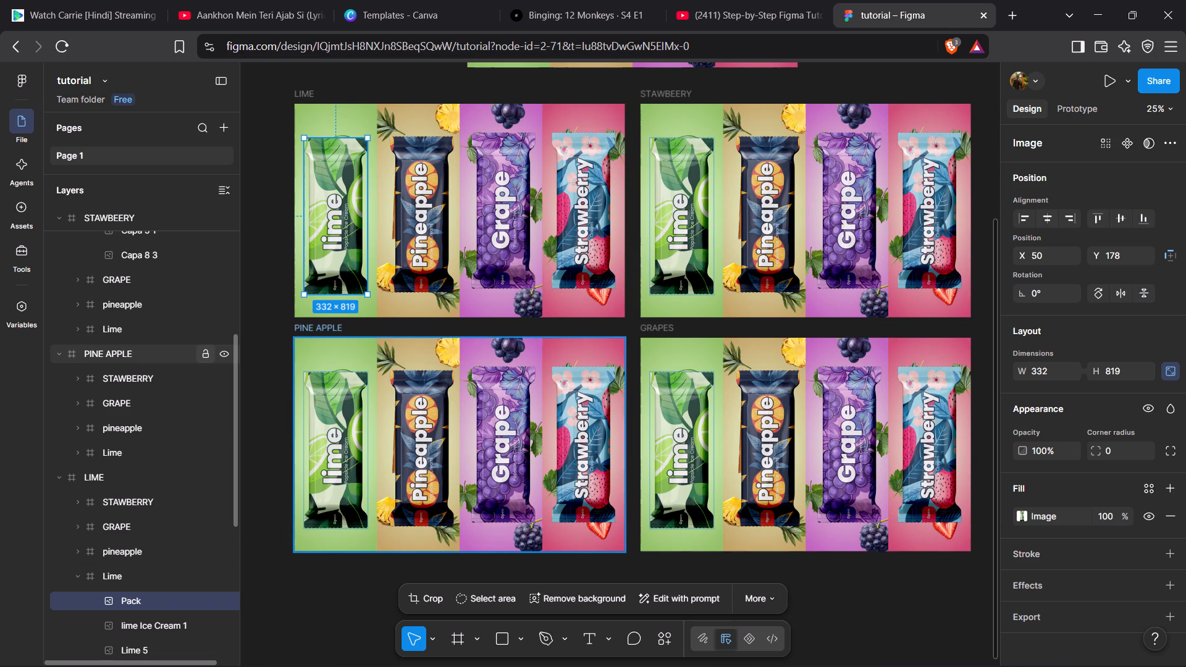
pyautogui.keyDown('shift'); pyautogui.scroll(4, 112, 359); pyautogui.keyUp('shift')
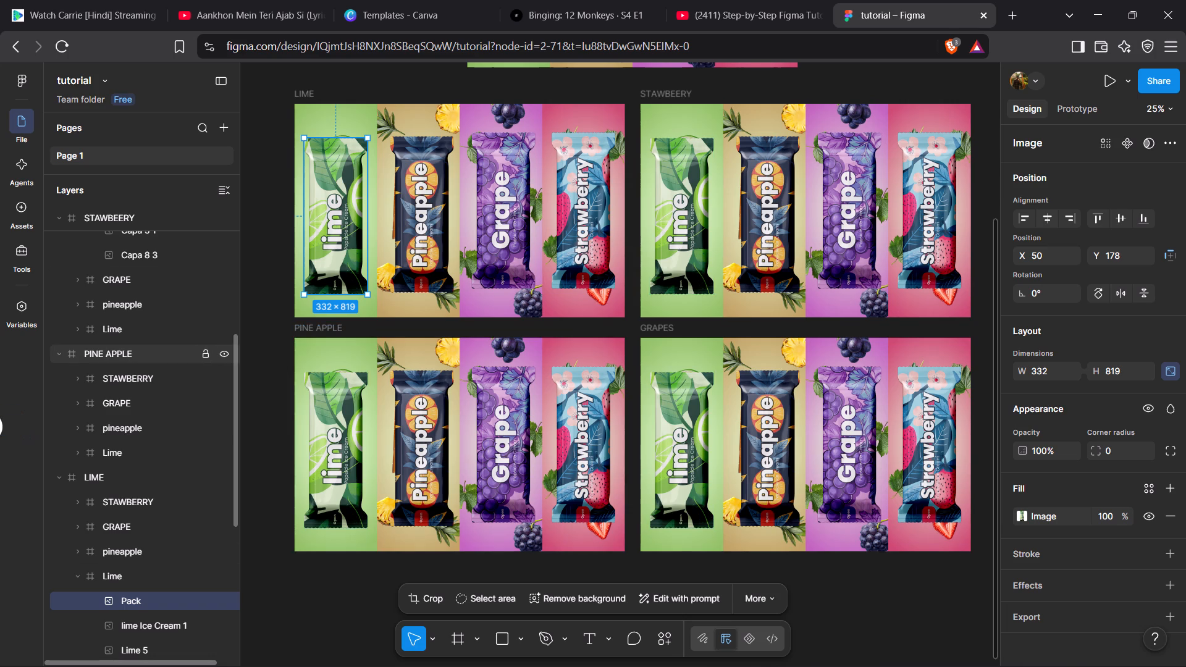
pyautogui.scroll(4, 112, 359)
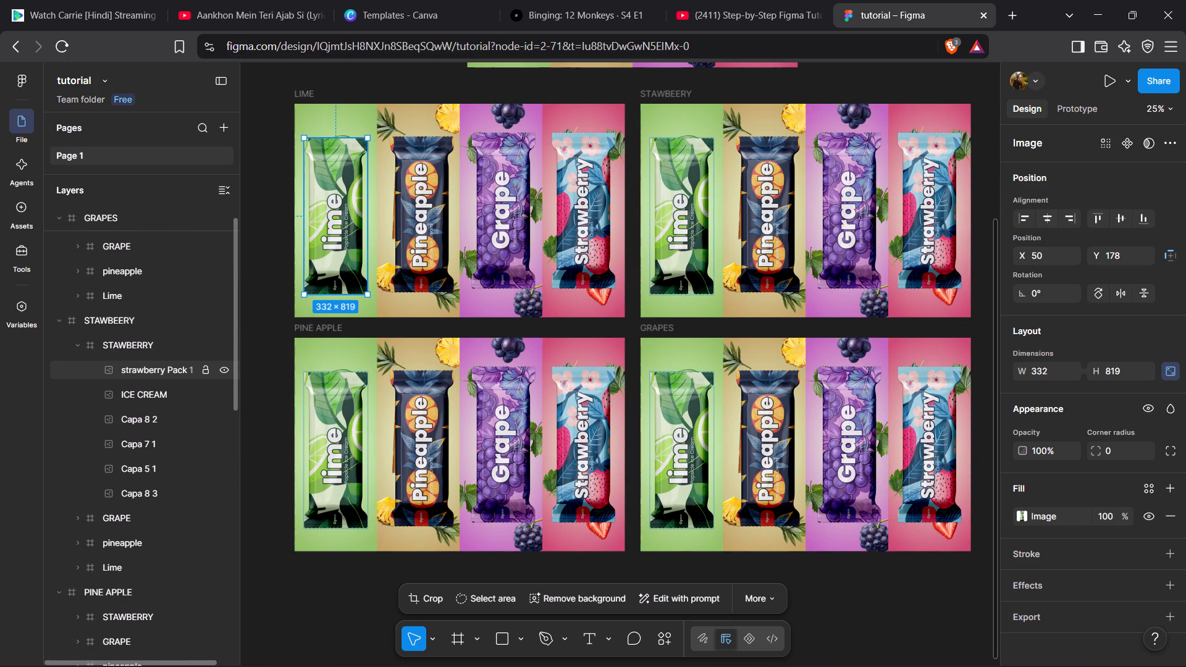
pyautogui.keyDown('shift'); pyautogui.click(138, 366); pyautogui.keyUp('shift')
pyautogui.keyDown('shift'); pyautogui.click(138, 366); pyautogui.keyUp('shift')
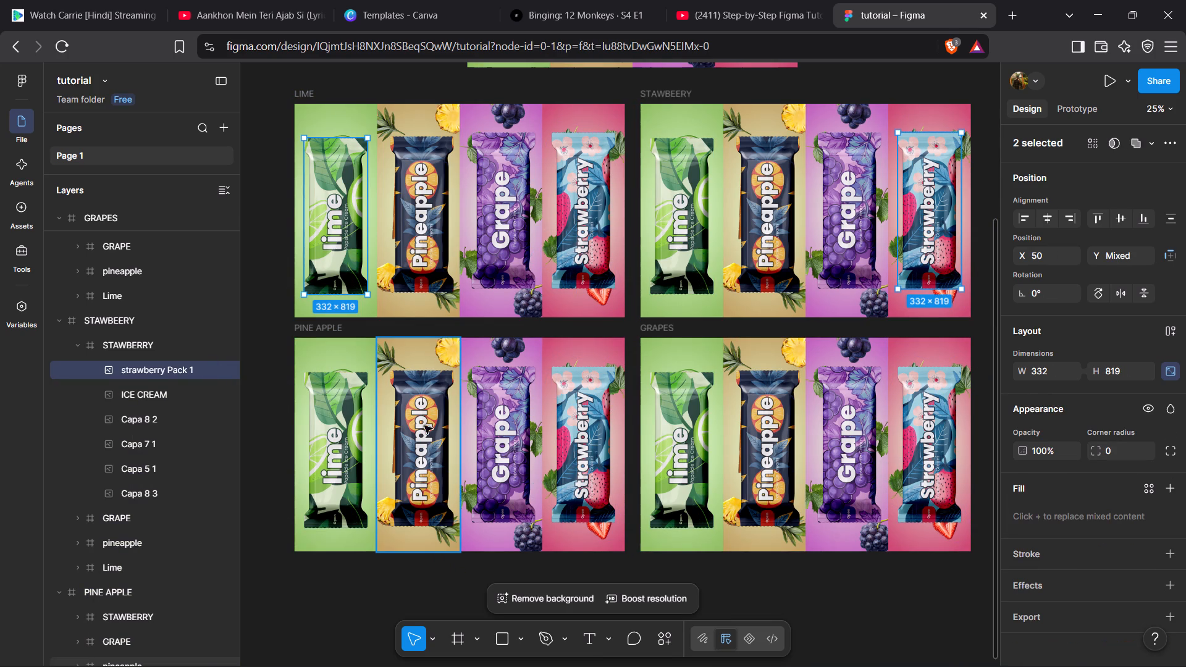
# Expand the pineapple frame in the PINE APPLE copy and select its Pineapple Pack 1 layer.
pyautogui.scroll(-1, 114, 521)
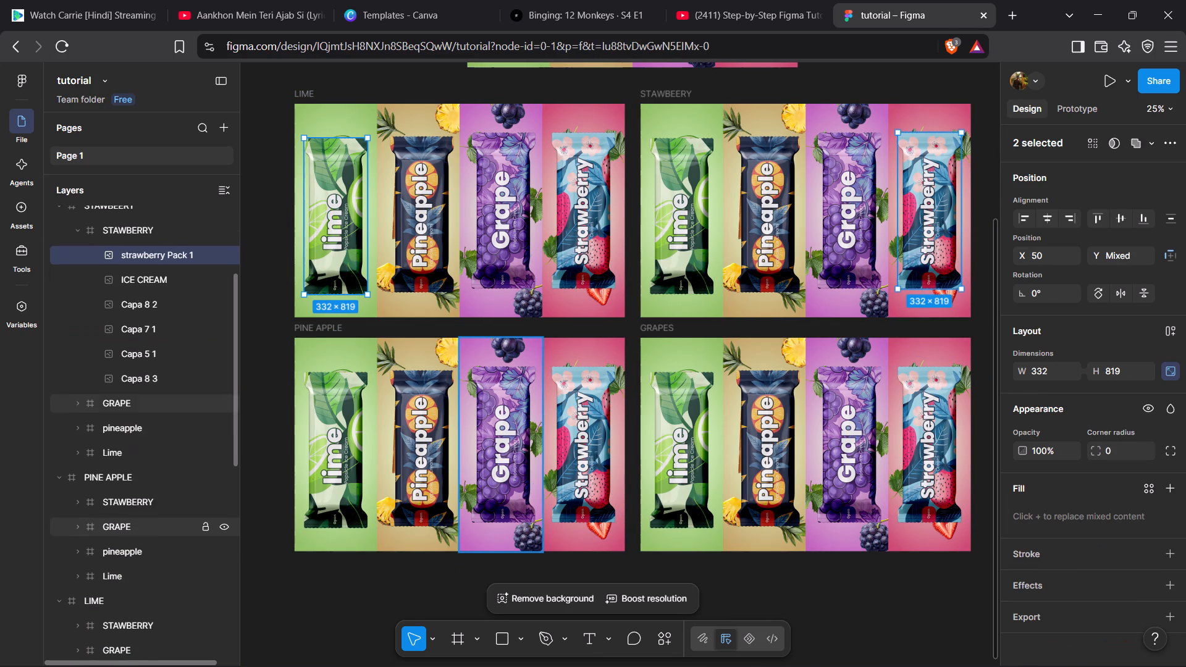
pyautogui.scroll(-1, 114, 521)
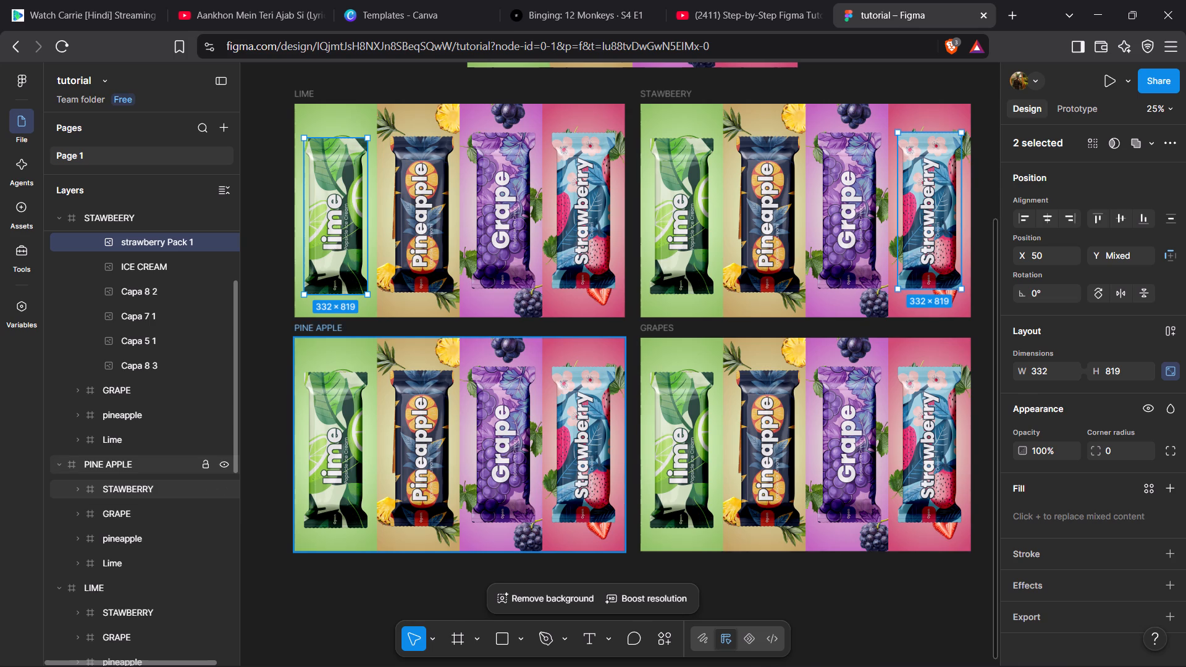
pyautogui.click(61, 462)
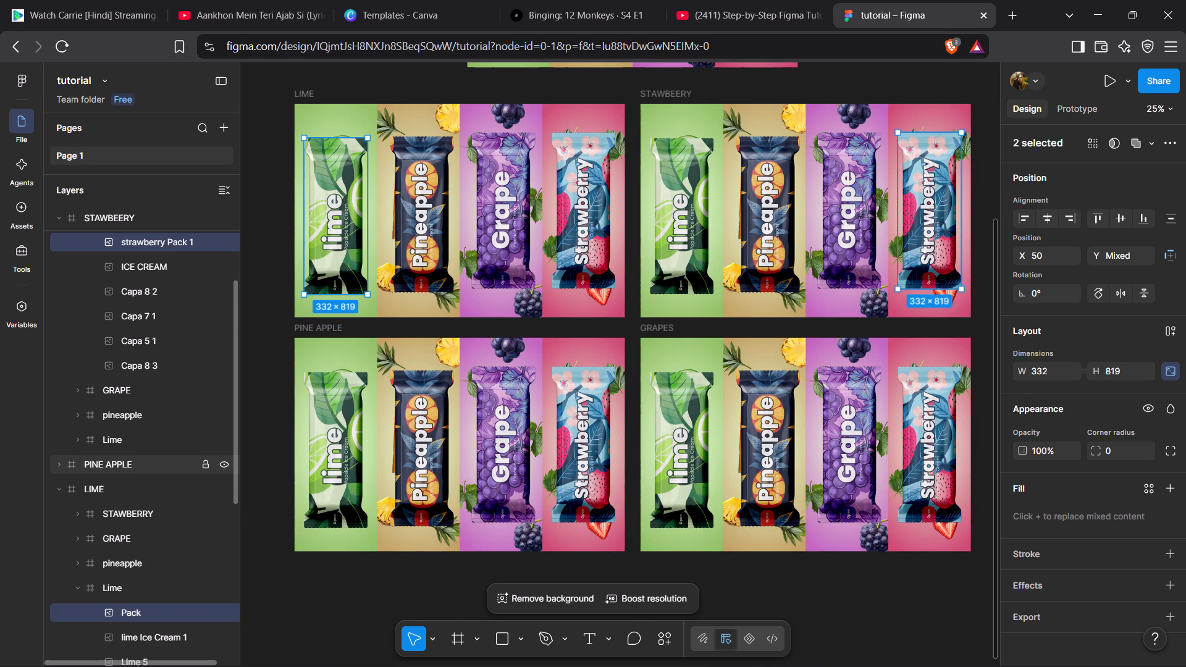
pyautogui.scroll(-1, 159, 552)
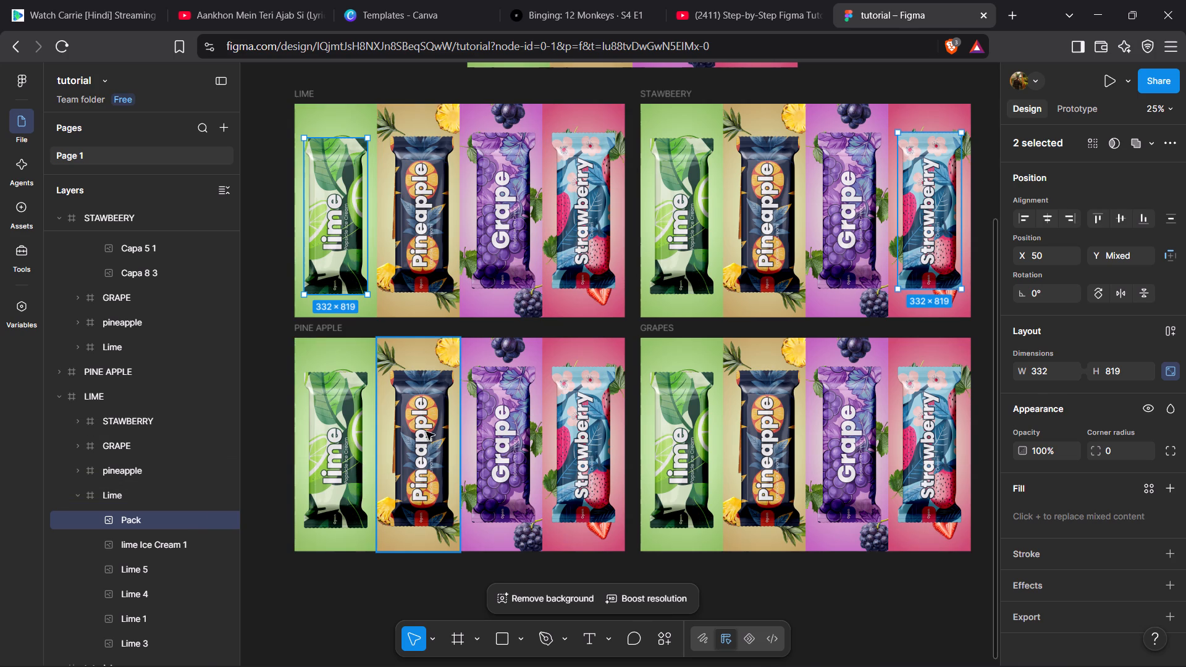
pyautogui.scroll(4, 126, 470)
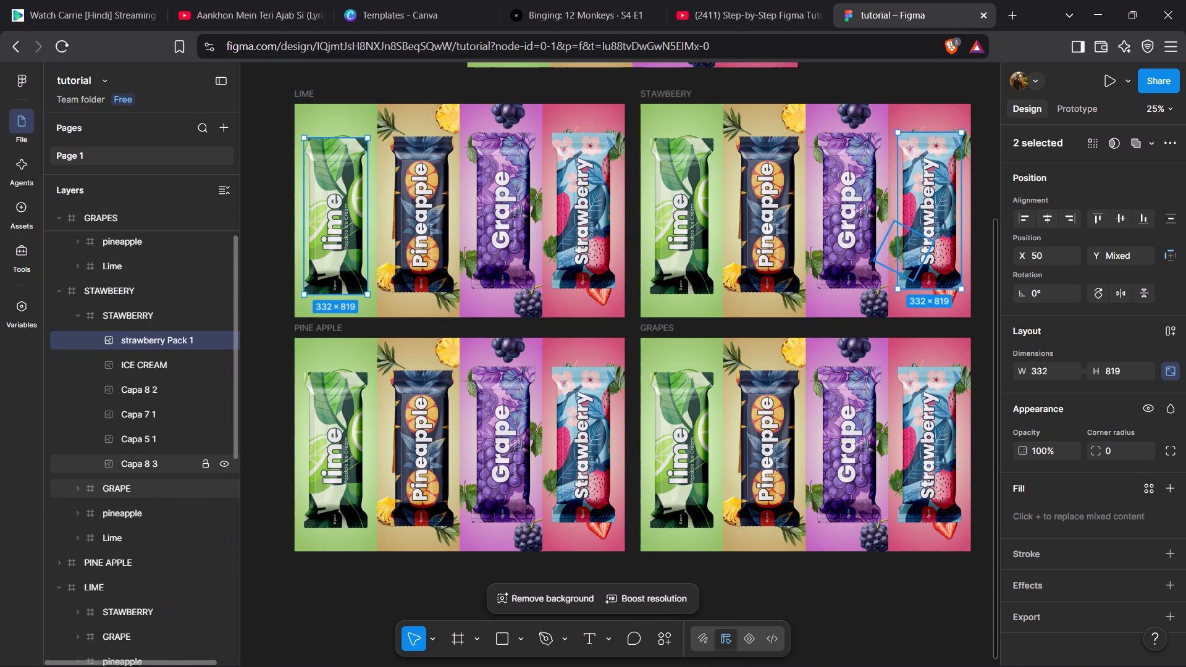
pyautogui.scroll(2, 126, 470)
pyautogui.scroll(-2, 126, 470)
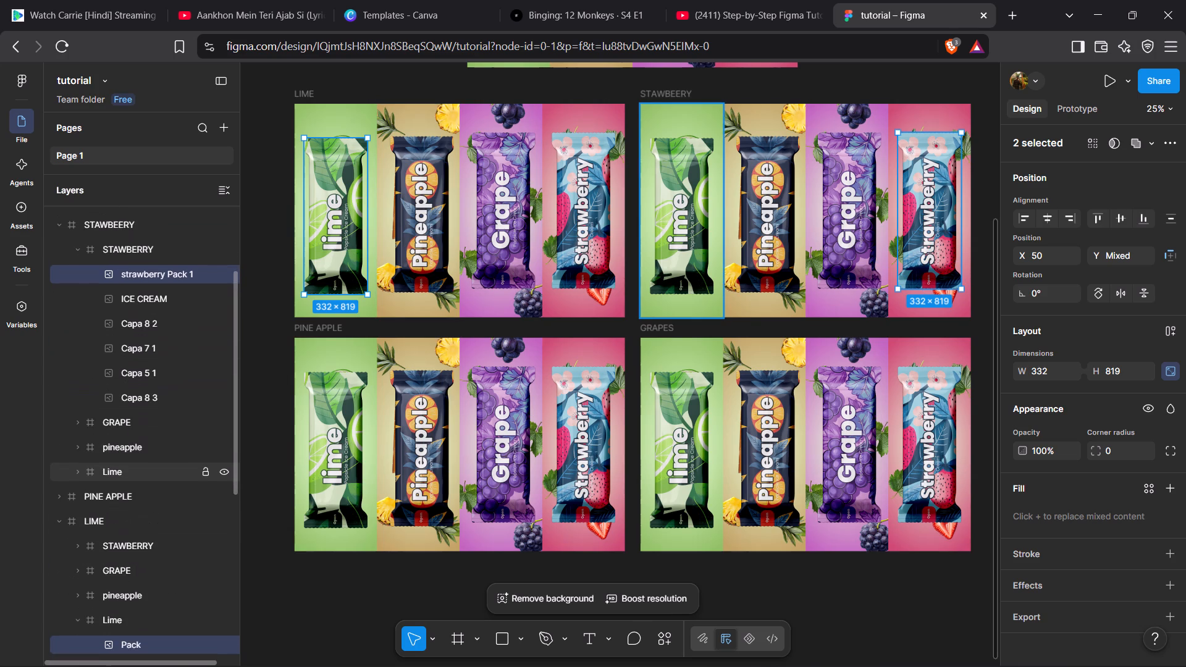
pyautogui.scroll(-1, 126, 470)
pyautogui.click(61, 473)
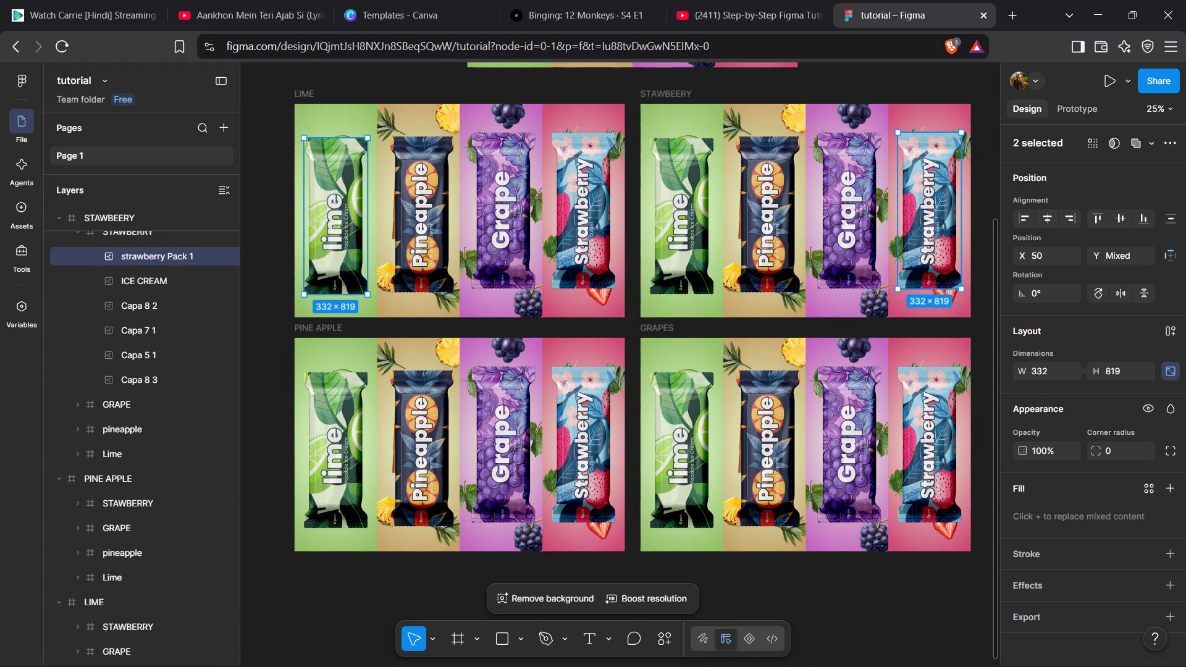
pyautogui.click(72, 555)
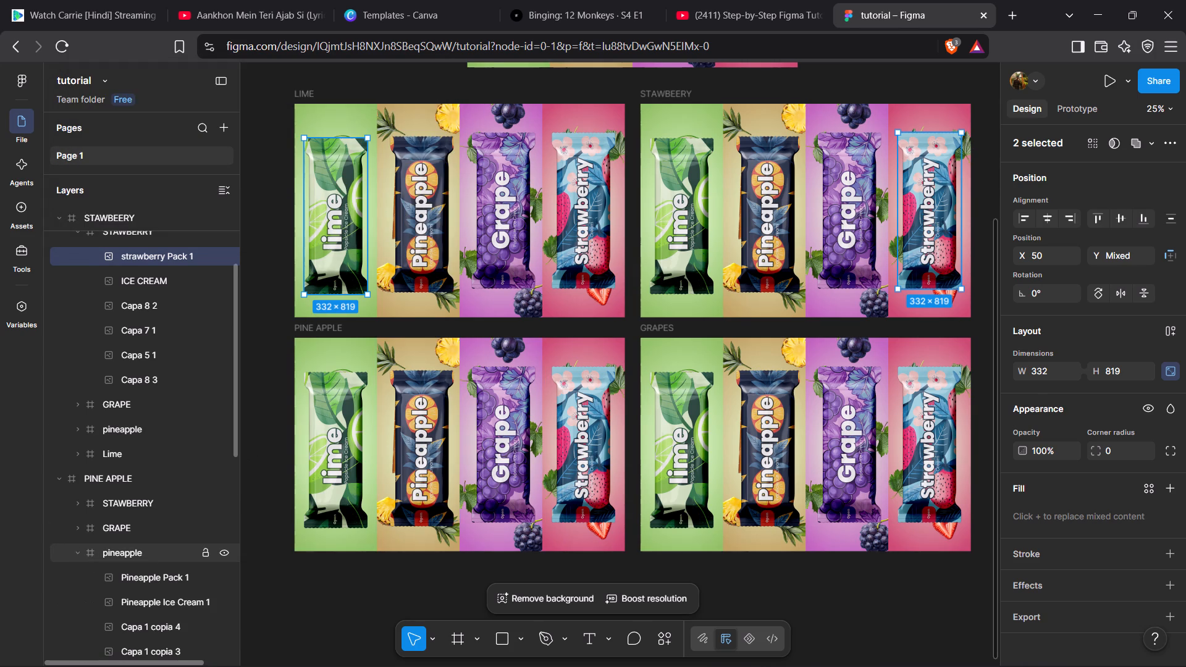
pyautogui.keyDown('shift'); pyautogui.click(159, 574); pyautogui.keyUp('shift')
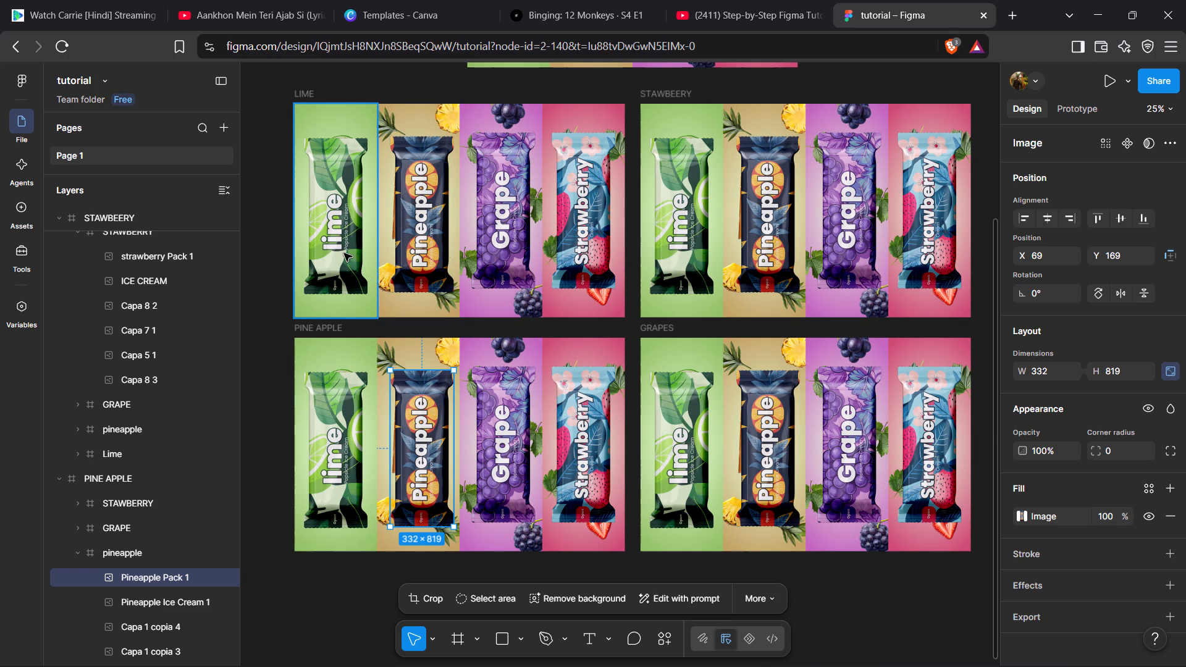
# Expand the GRAPE frame in the GRAPES copy and select its Grape Pack 1 layer.
pyautogui.scroll(-2, 192, 501)
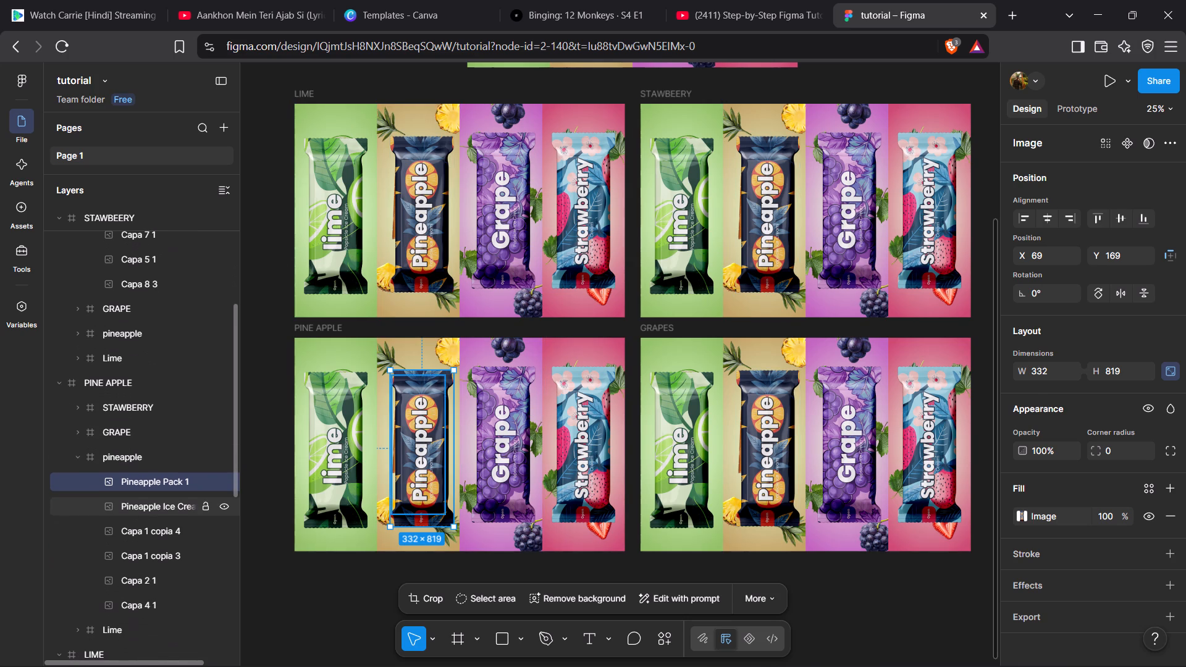
pyautogui.scroll(-2, 128, 501)
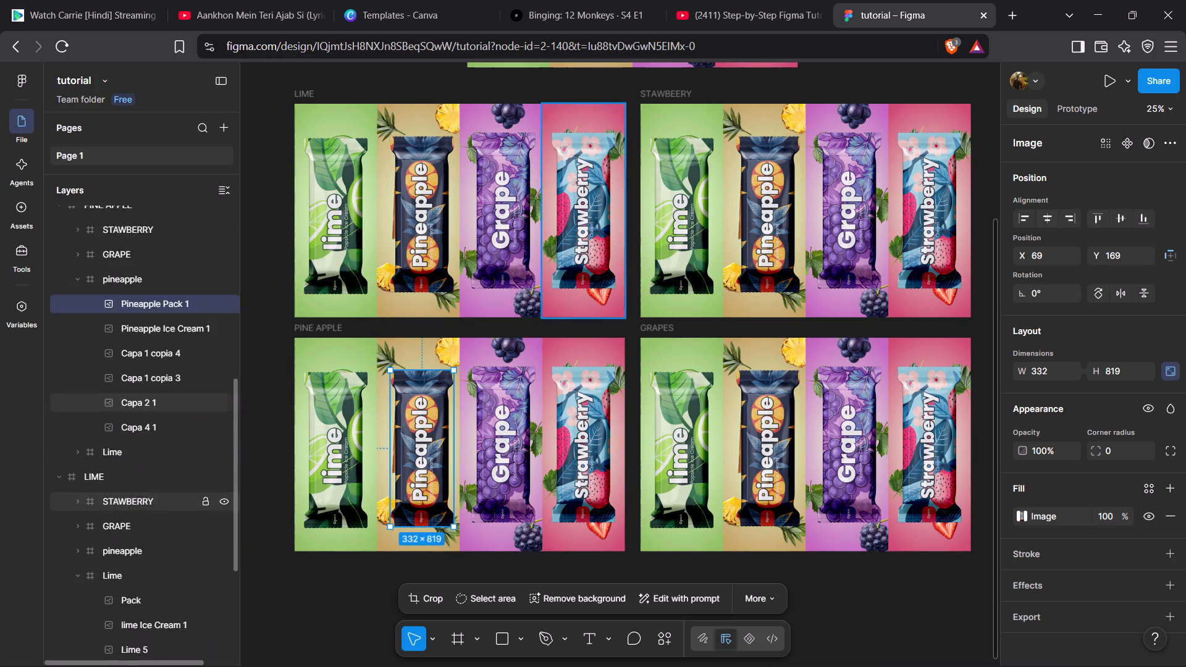
pyautogui.scroll(-2, 128, 501)
pyautogui.scroll(1, 128, 501)
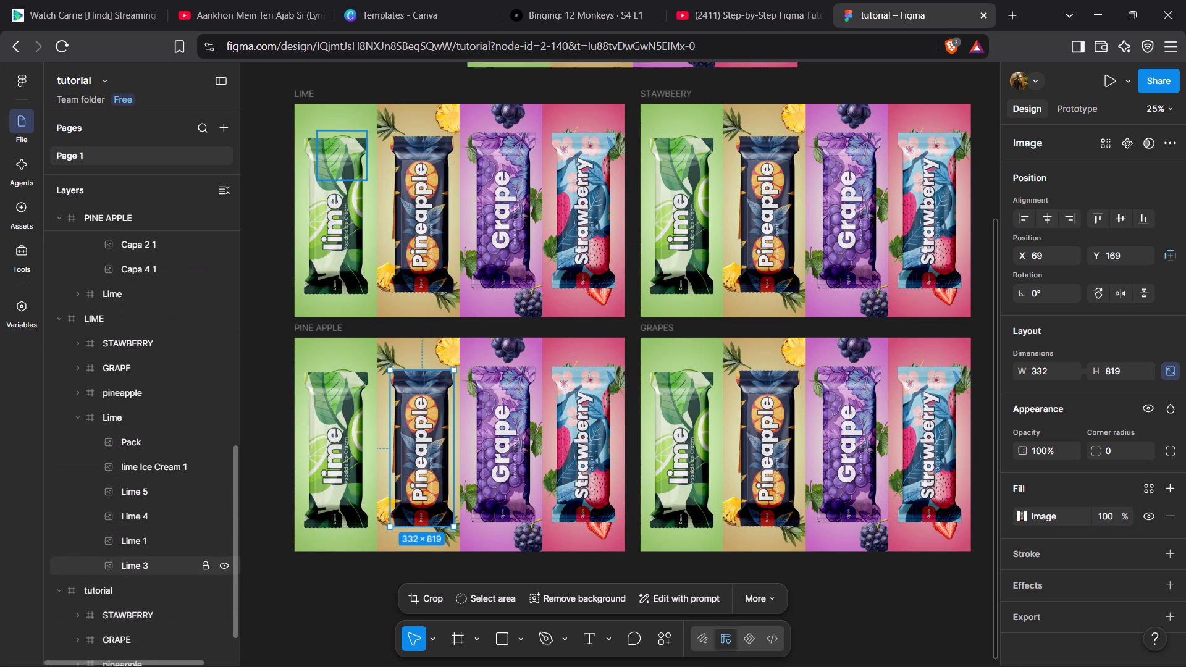
pyautogui.scroll(3, 112, 556)
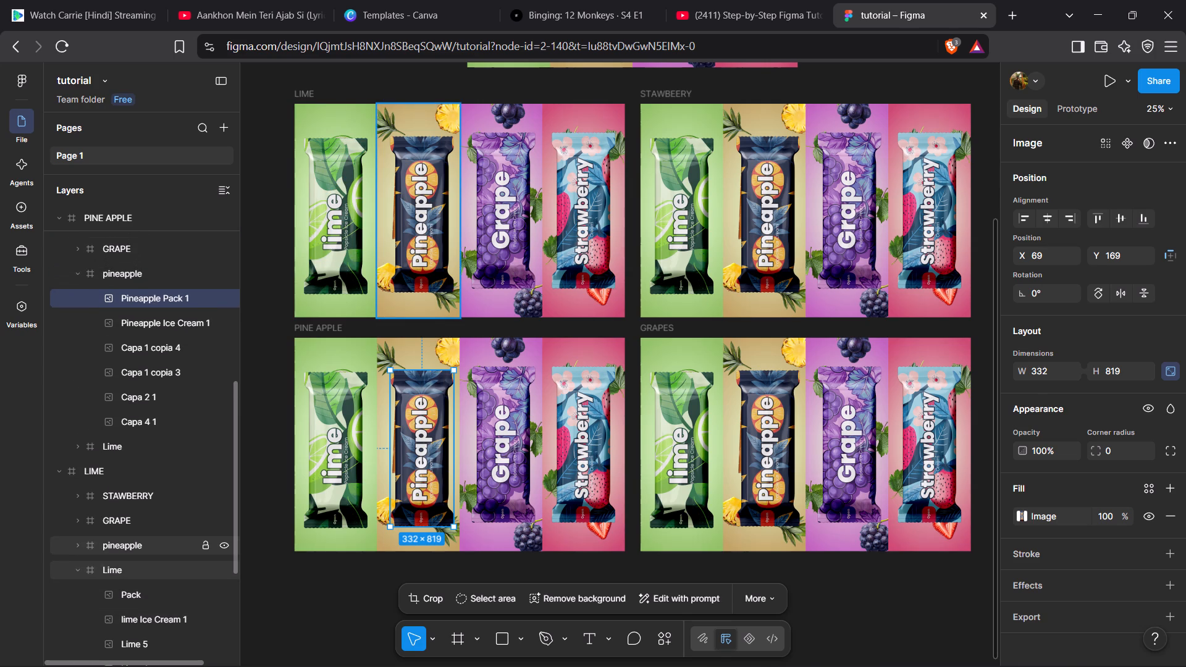
pyautogui.scroll(4, 112, 556)
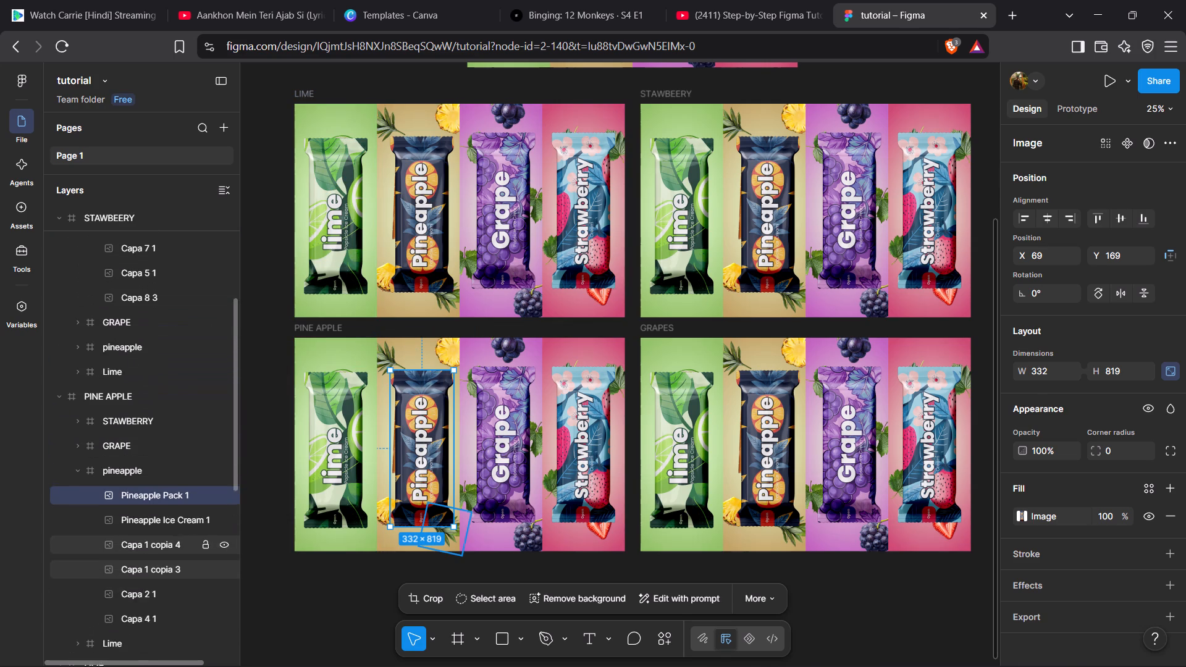
pyautogui.scroll(3, 112, 556)
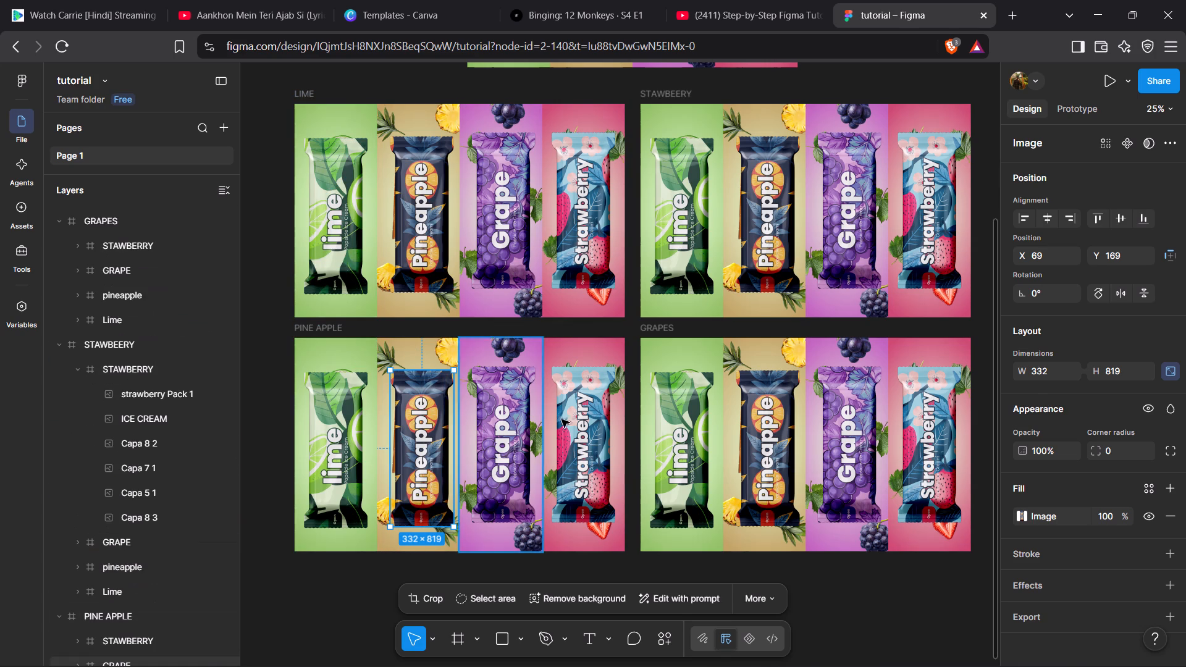
pyautogui.click(846, 424)
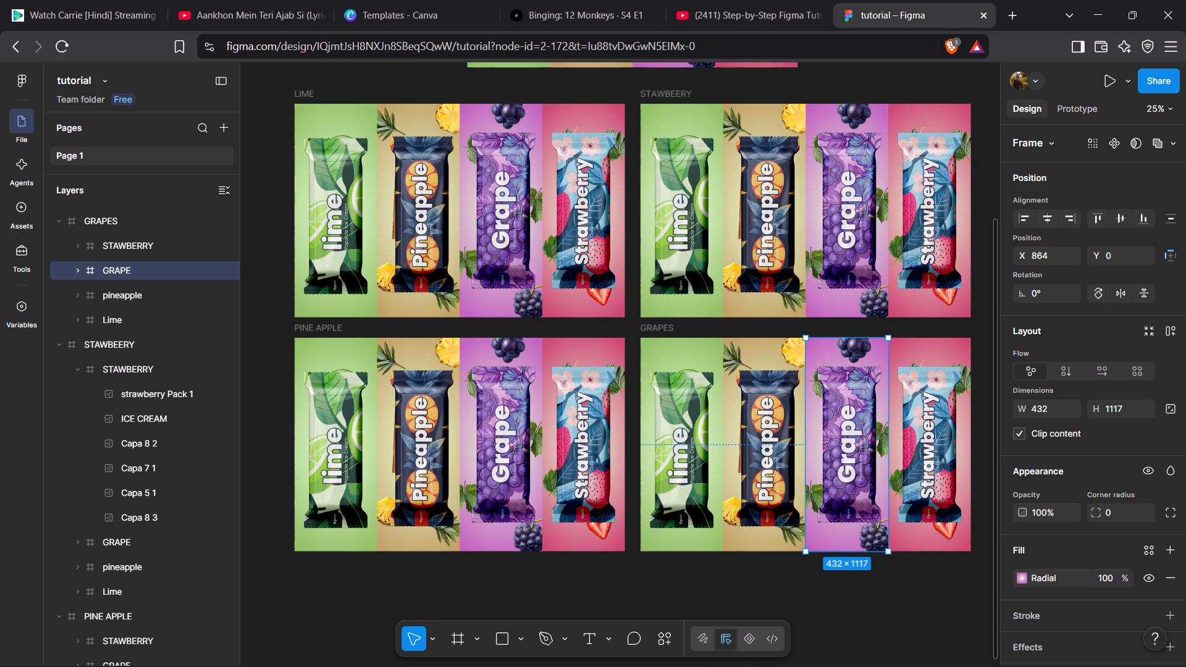
pyautogui.click(71, 271)
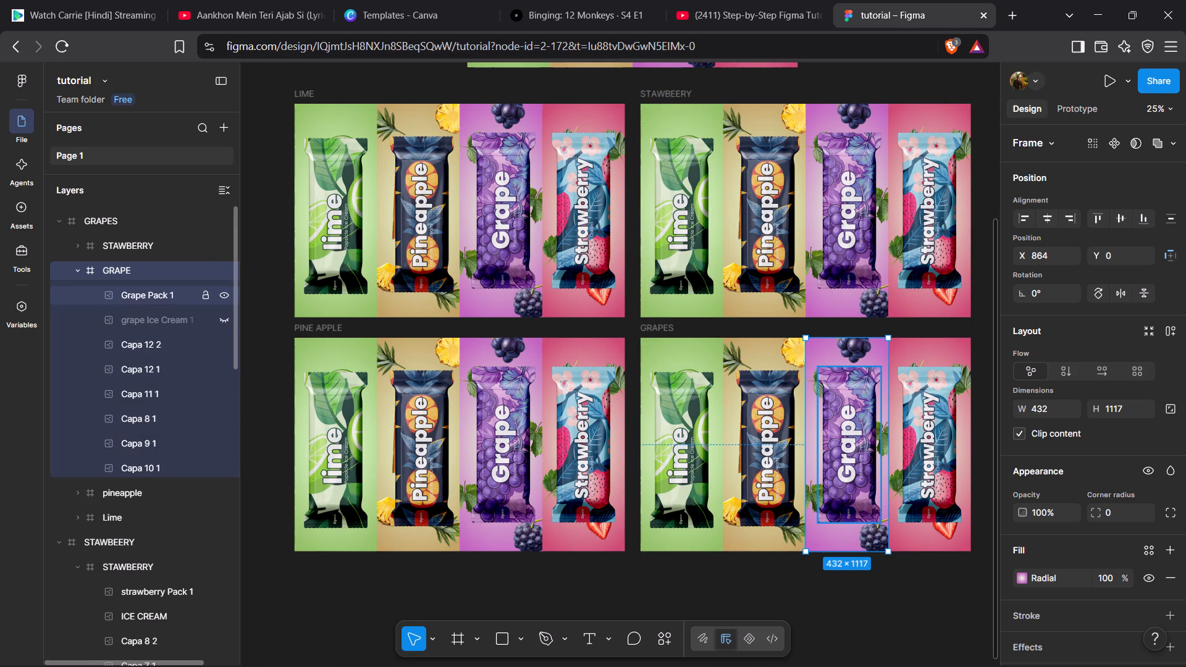
pyautogui.click(133, 293)
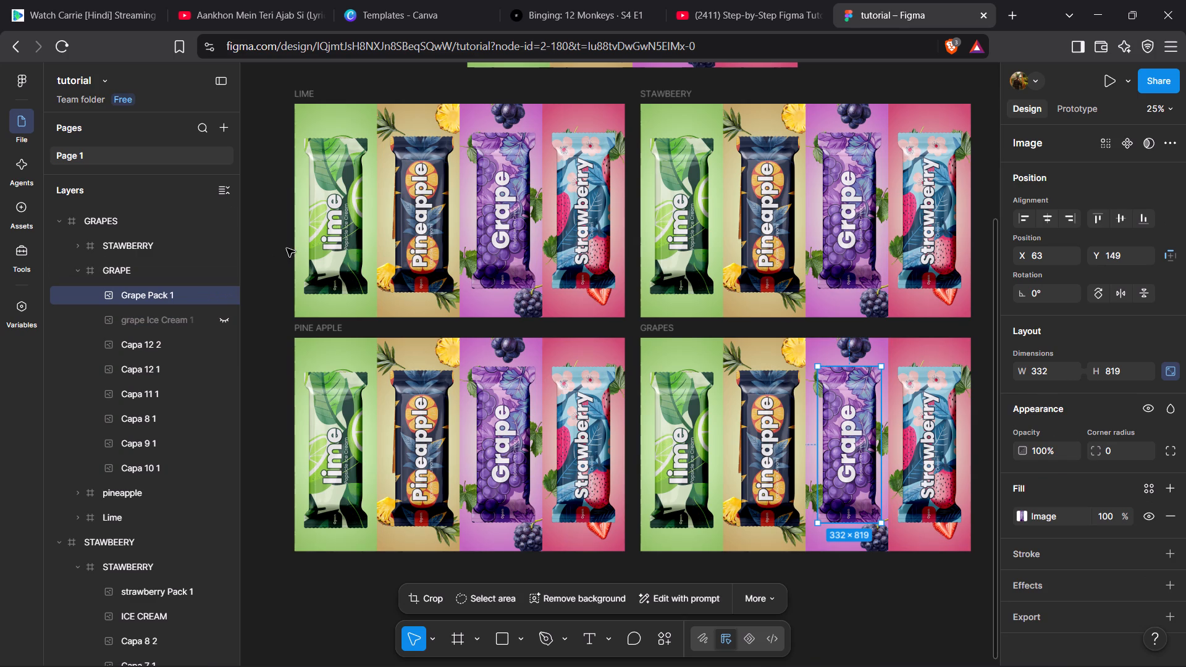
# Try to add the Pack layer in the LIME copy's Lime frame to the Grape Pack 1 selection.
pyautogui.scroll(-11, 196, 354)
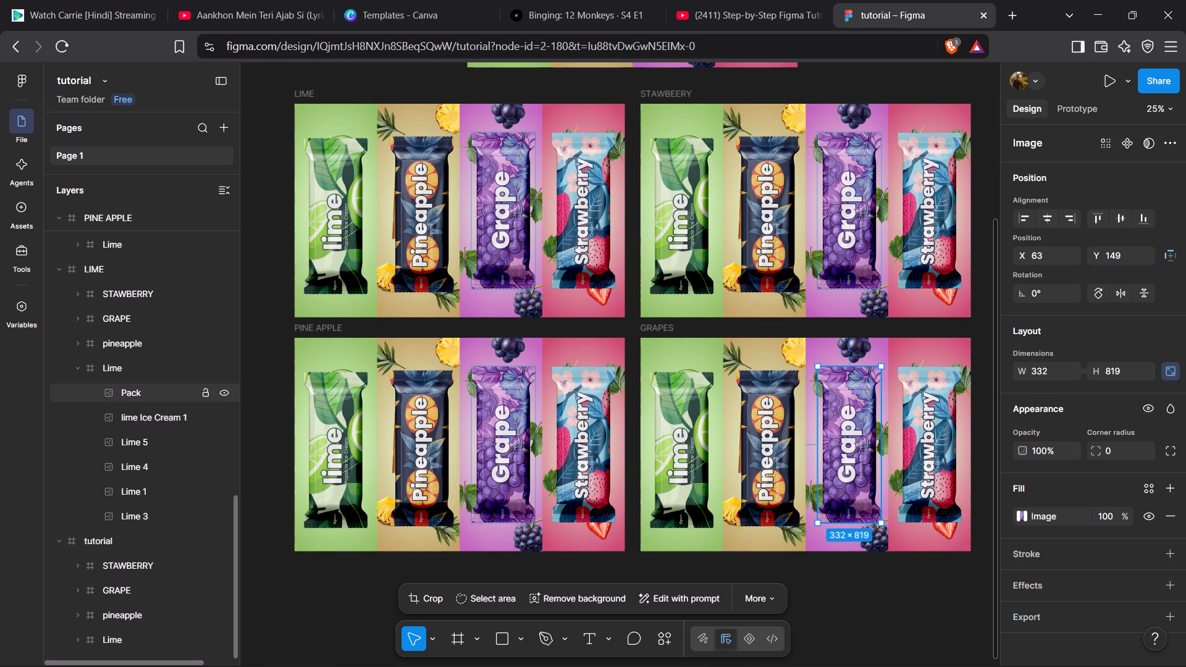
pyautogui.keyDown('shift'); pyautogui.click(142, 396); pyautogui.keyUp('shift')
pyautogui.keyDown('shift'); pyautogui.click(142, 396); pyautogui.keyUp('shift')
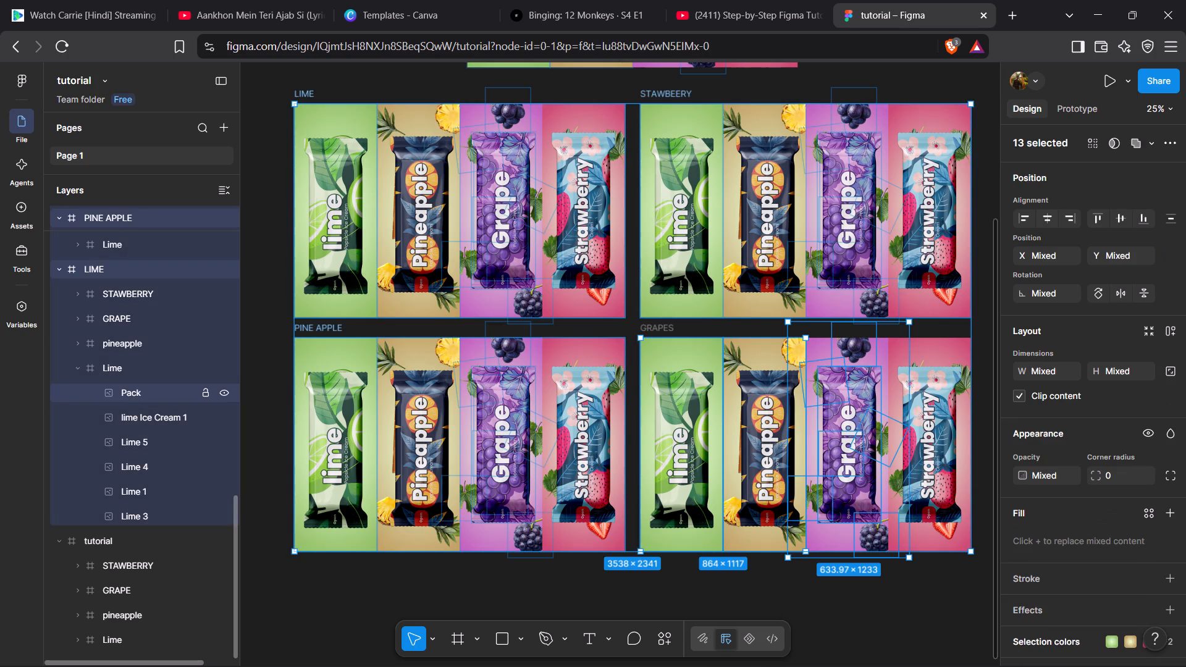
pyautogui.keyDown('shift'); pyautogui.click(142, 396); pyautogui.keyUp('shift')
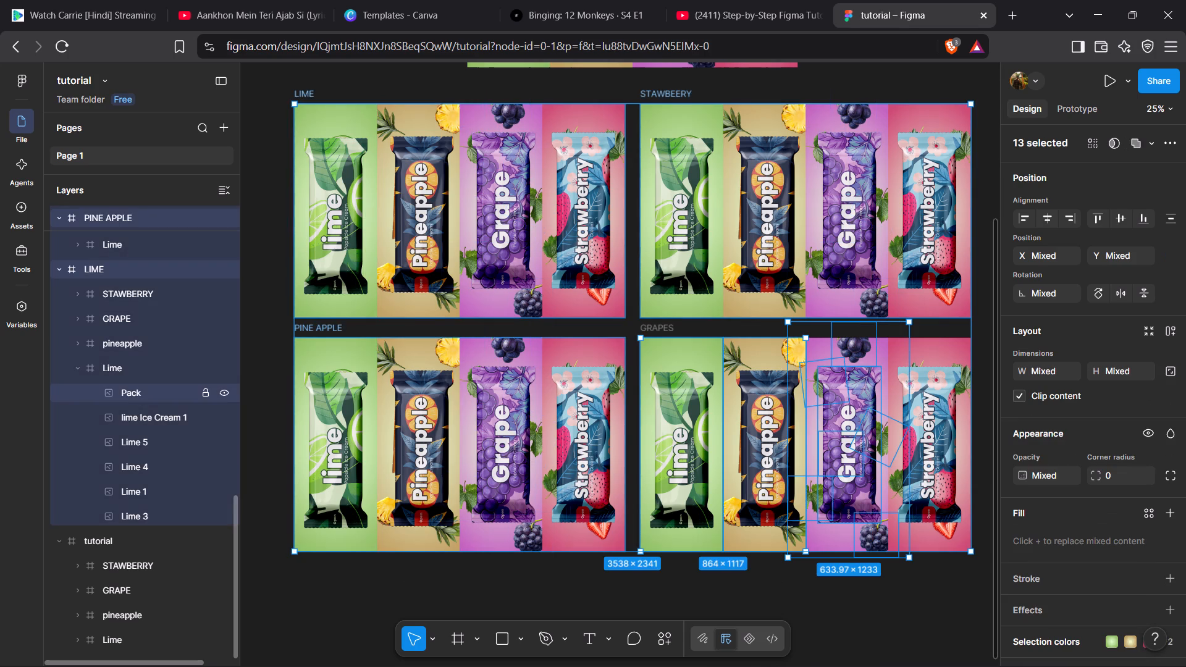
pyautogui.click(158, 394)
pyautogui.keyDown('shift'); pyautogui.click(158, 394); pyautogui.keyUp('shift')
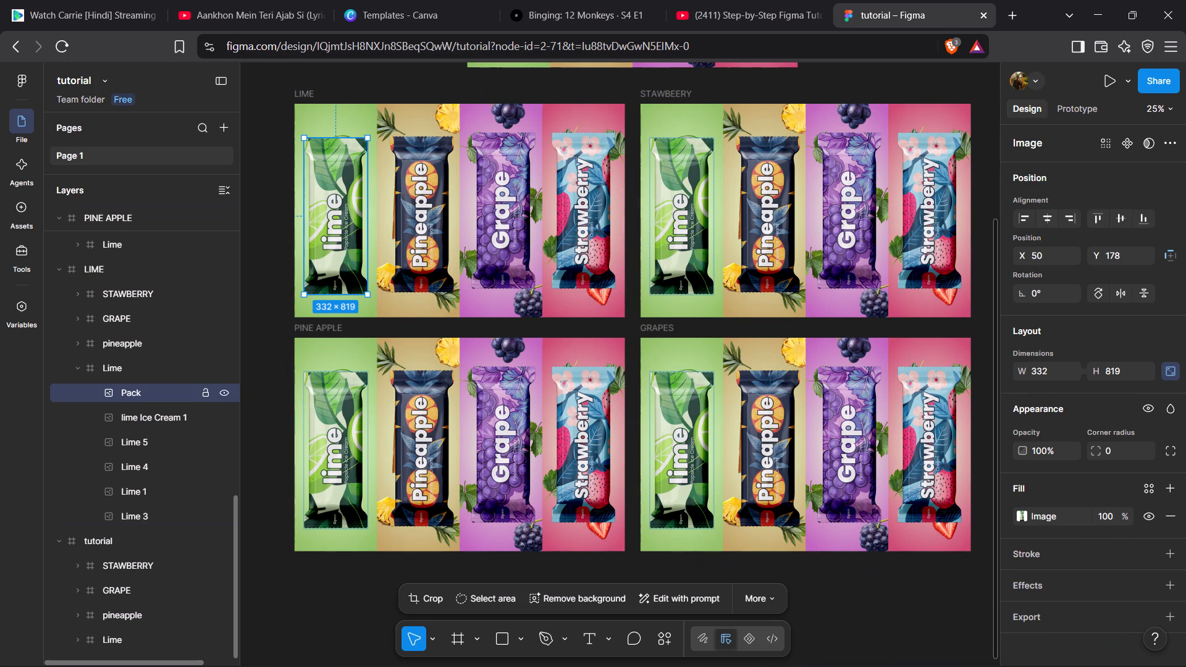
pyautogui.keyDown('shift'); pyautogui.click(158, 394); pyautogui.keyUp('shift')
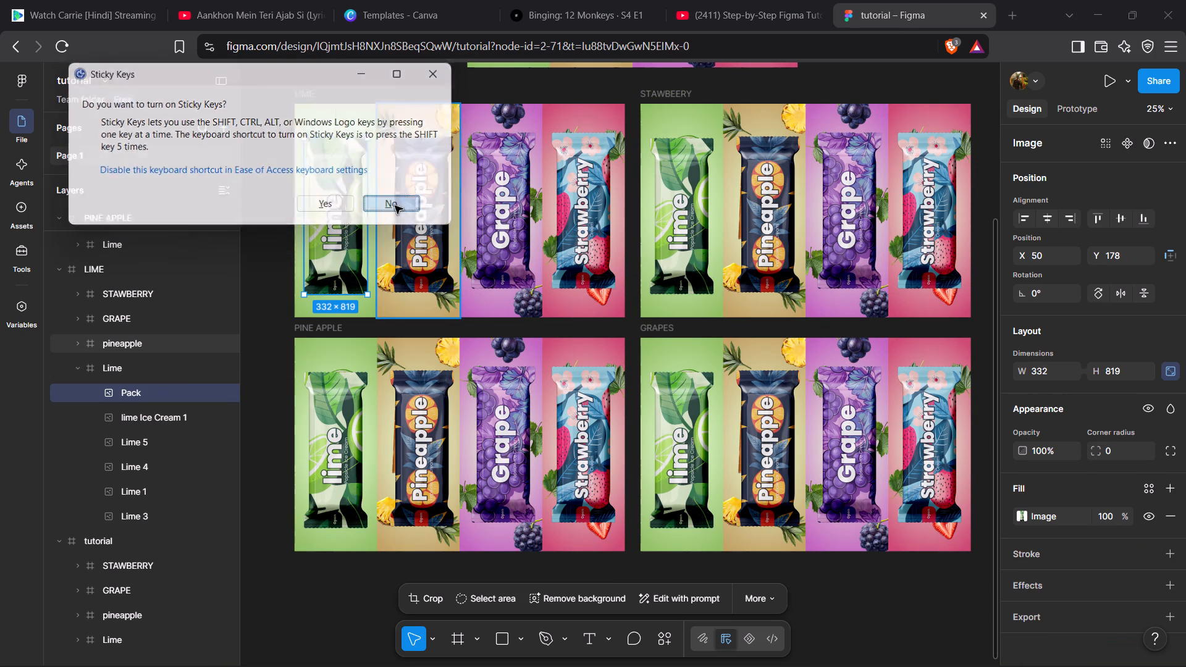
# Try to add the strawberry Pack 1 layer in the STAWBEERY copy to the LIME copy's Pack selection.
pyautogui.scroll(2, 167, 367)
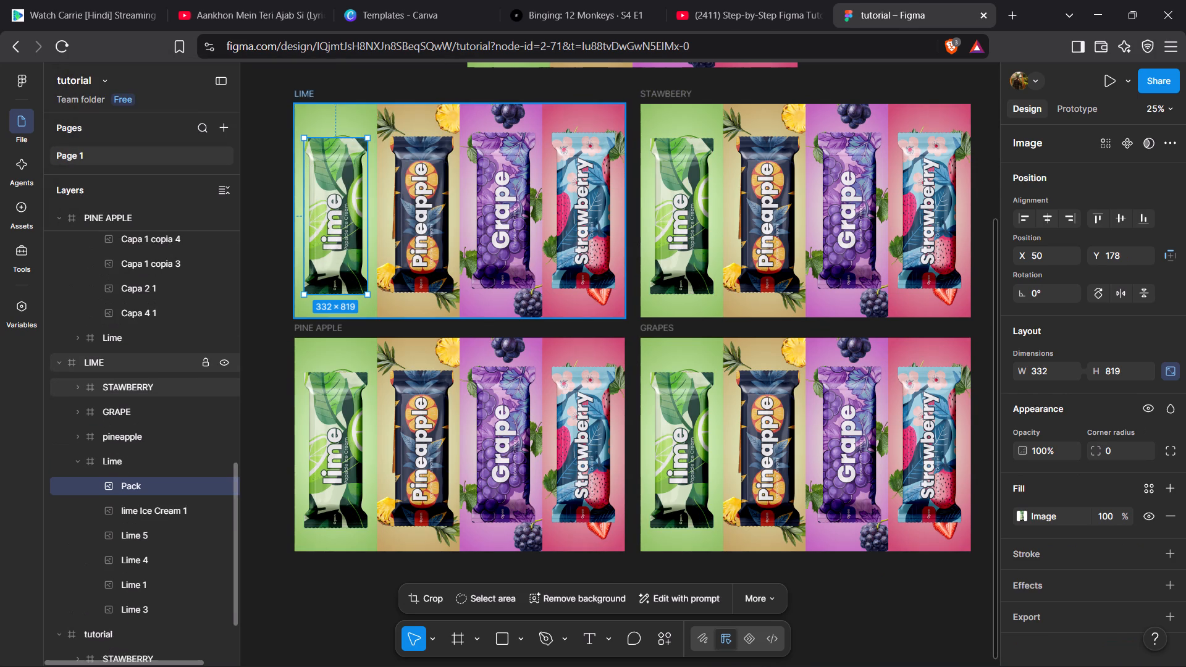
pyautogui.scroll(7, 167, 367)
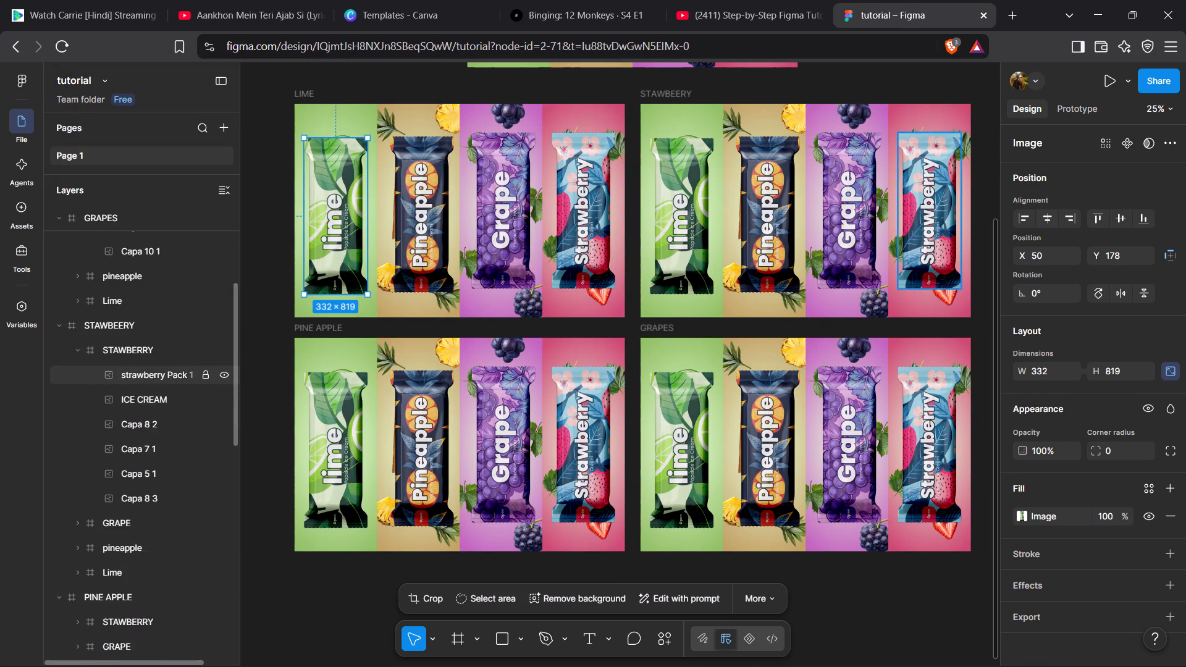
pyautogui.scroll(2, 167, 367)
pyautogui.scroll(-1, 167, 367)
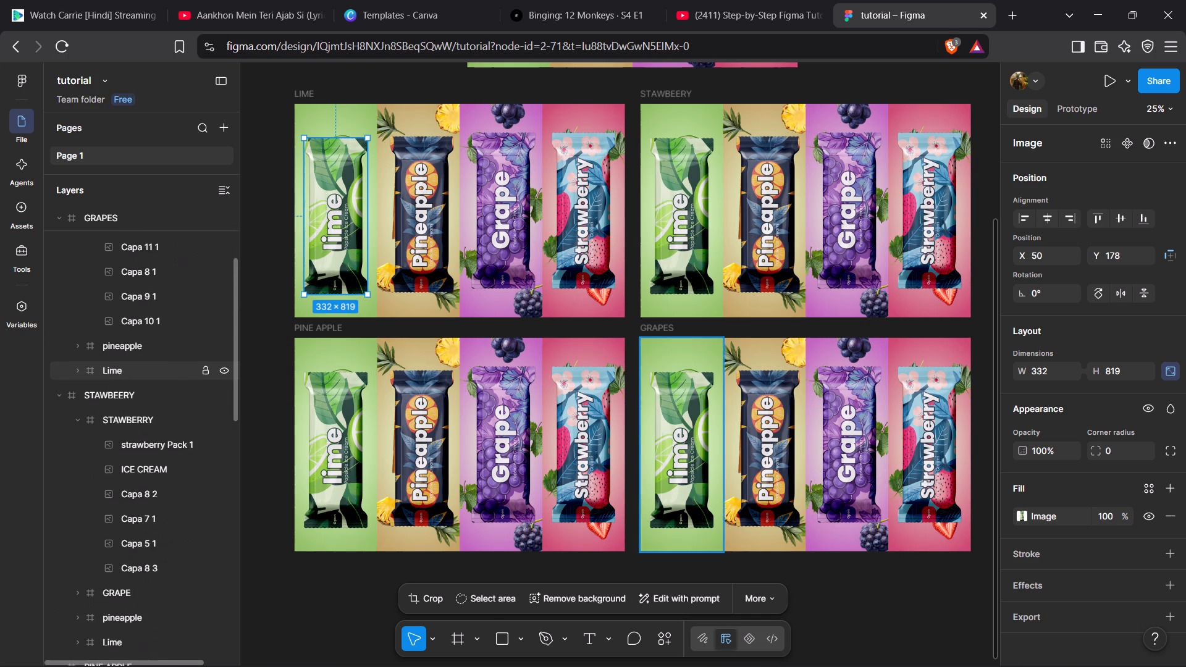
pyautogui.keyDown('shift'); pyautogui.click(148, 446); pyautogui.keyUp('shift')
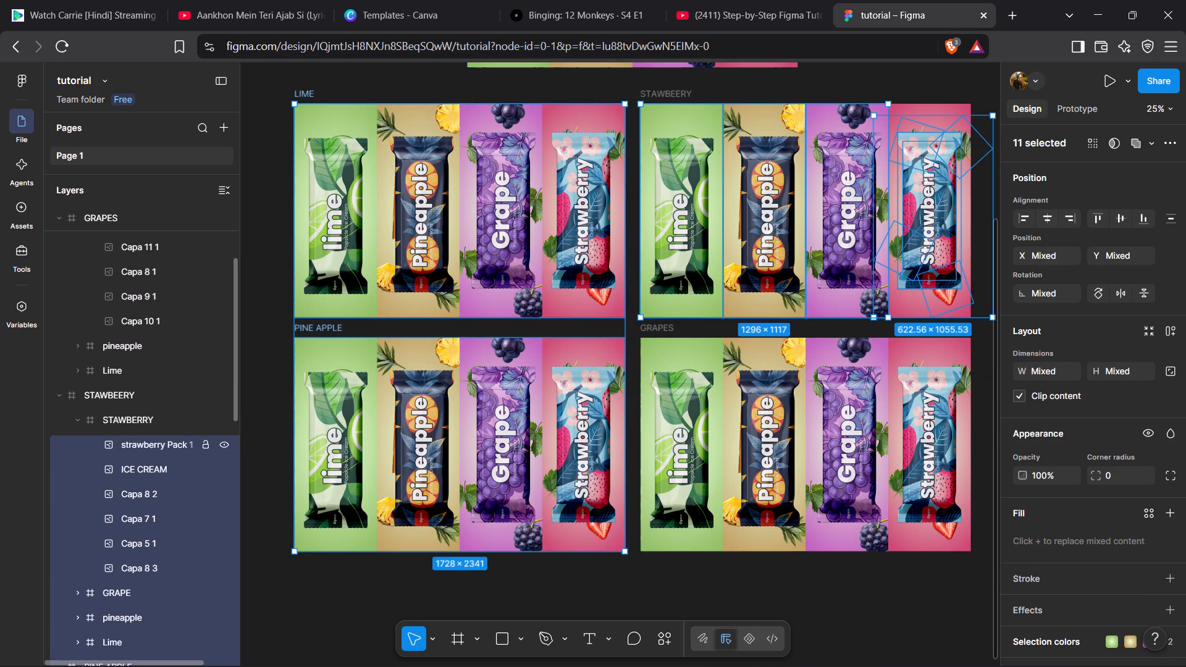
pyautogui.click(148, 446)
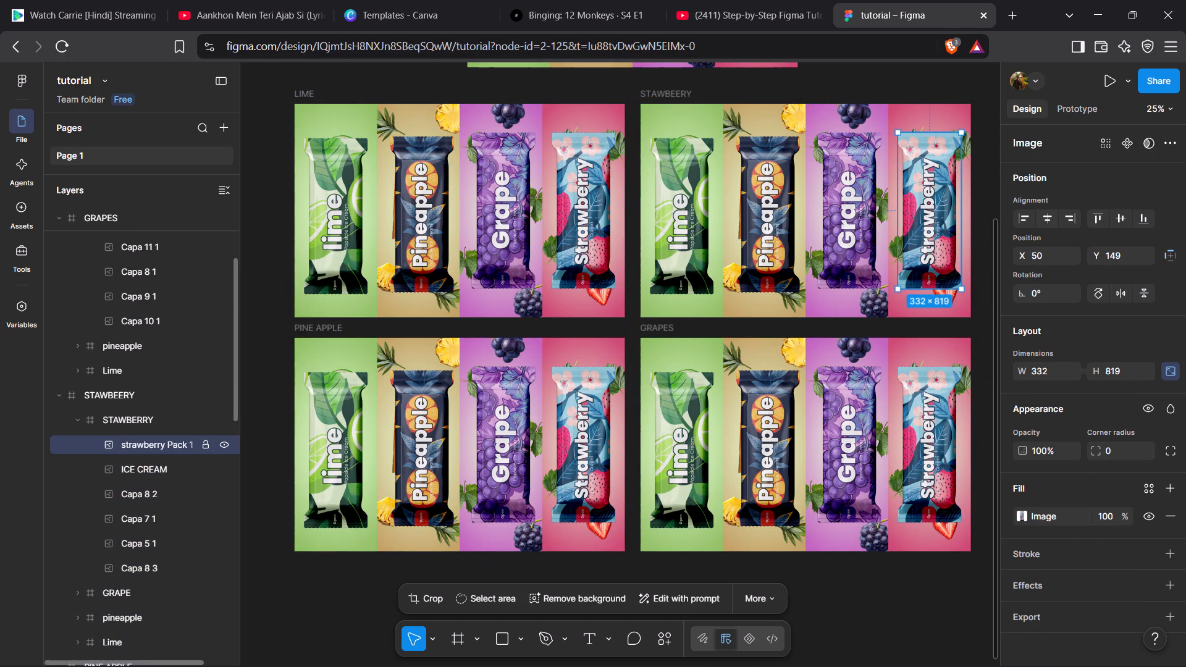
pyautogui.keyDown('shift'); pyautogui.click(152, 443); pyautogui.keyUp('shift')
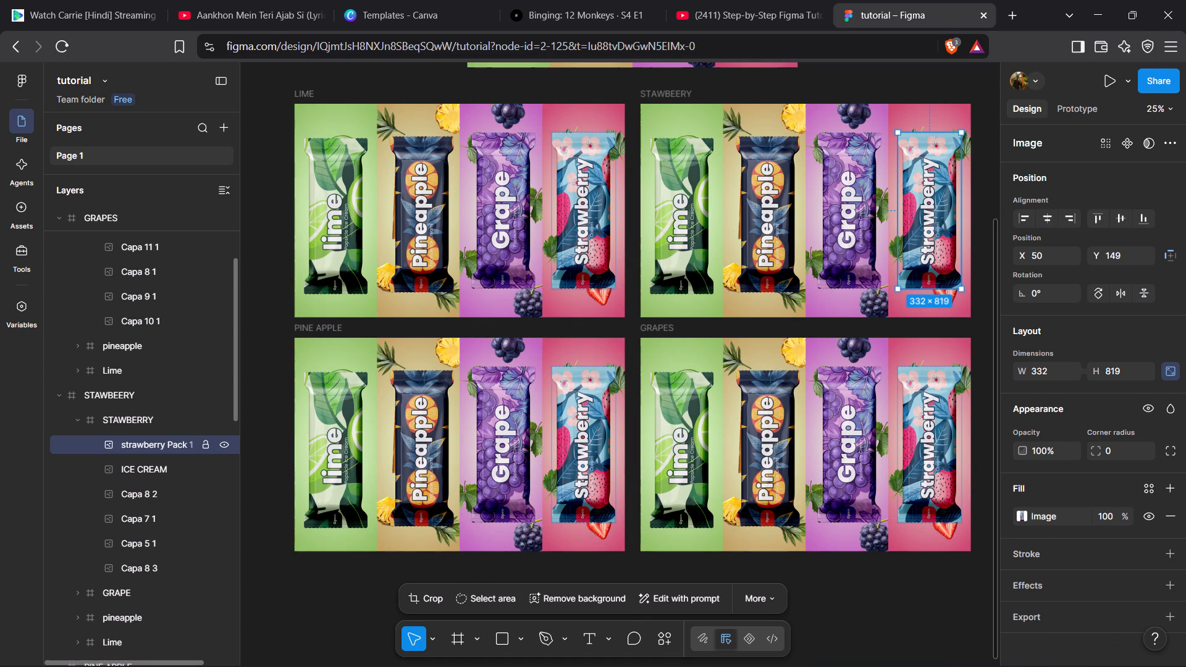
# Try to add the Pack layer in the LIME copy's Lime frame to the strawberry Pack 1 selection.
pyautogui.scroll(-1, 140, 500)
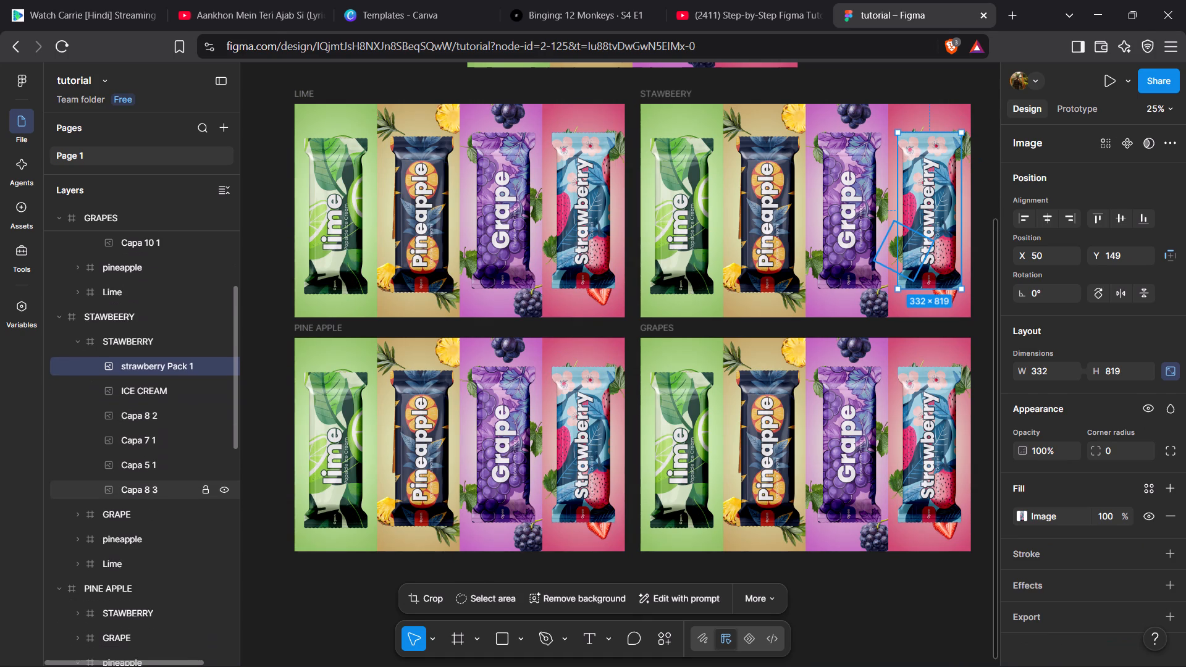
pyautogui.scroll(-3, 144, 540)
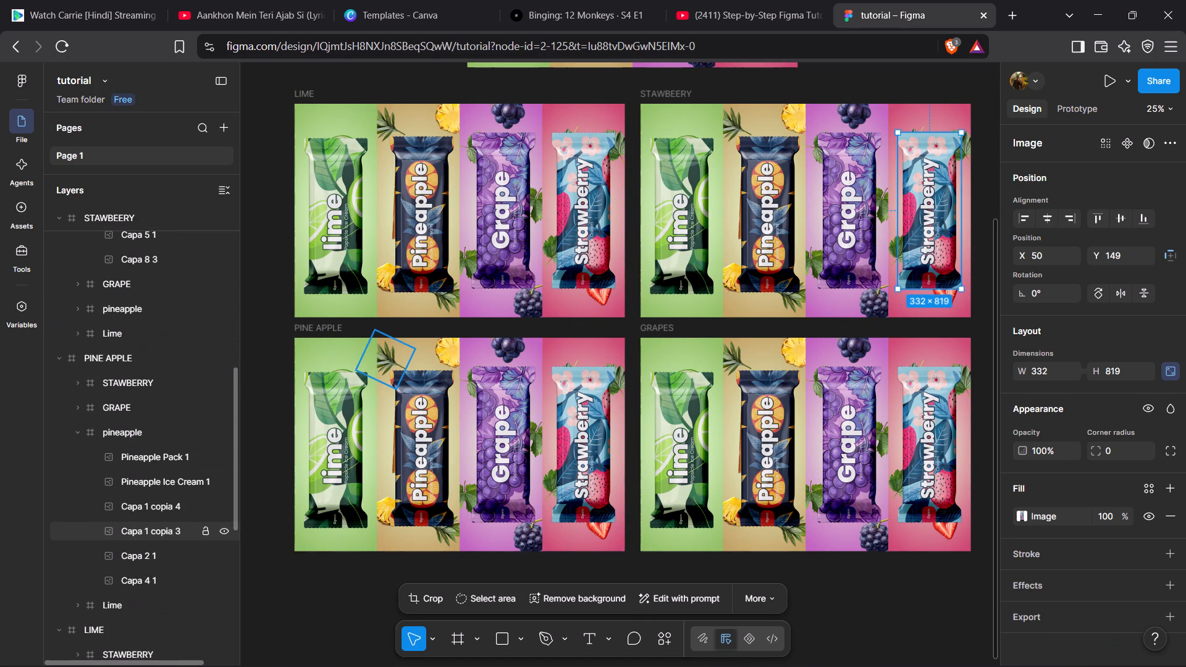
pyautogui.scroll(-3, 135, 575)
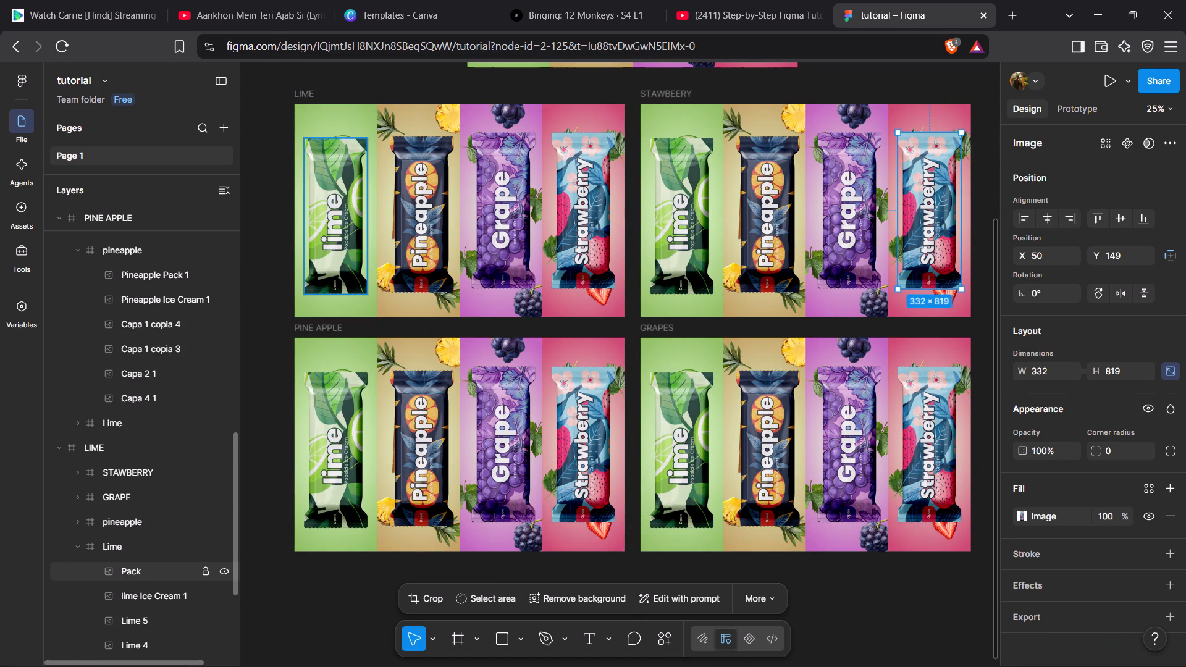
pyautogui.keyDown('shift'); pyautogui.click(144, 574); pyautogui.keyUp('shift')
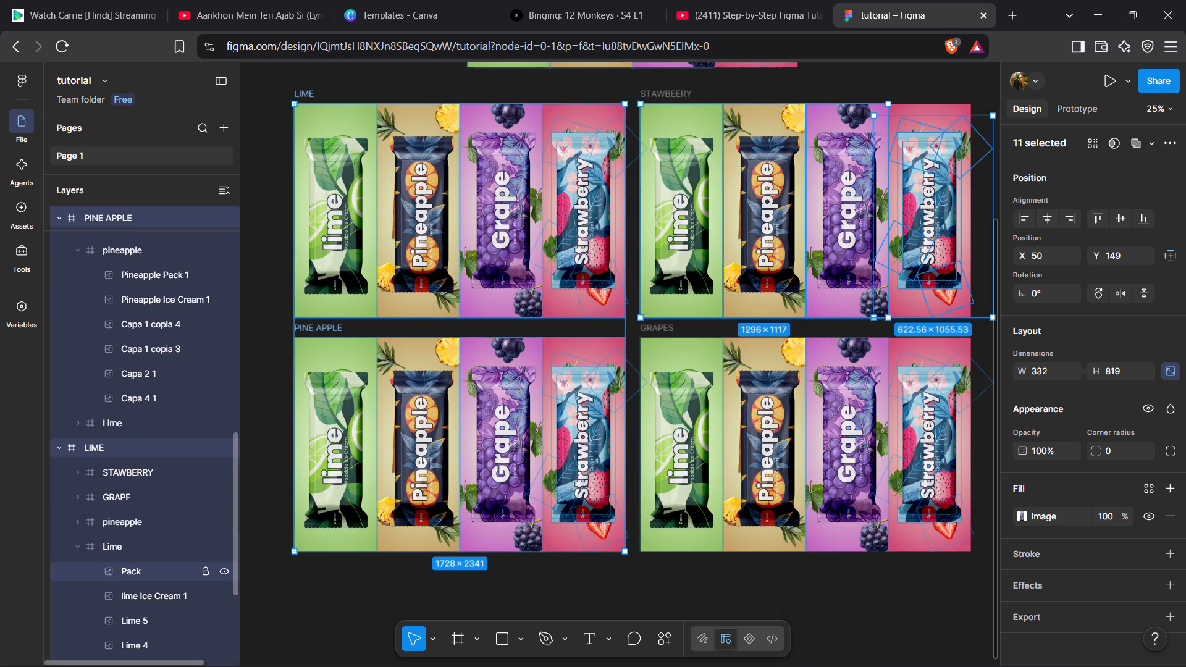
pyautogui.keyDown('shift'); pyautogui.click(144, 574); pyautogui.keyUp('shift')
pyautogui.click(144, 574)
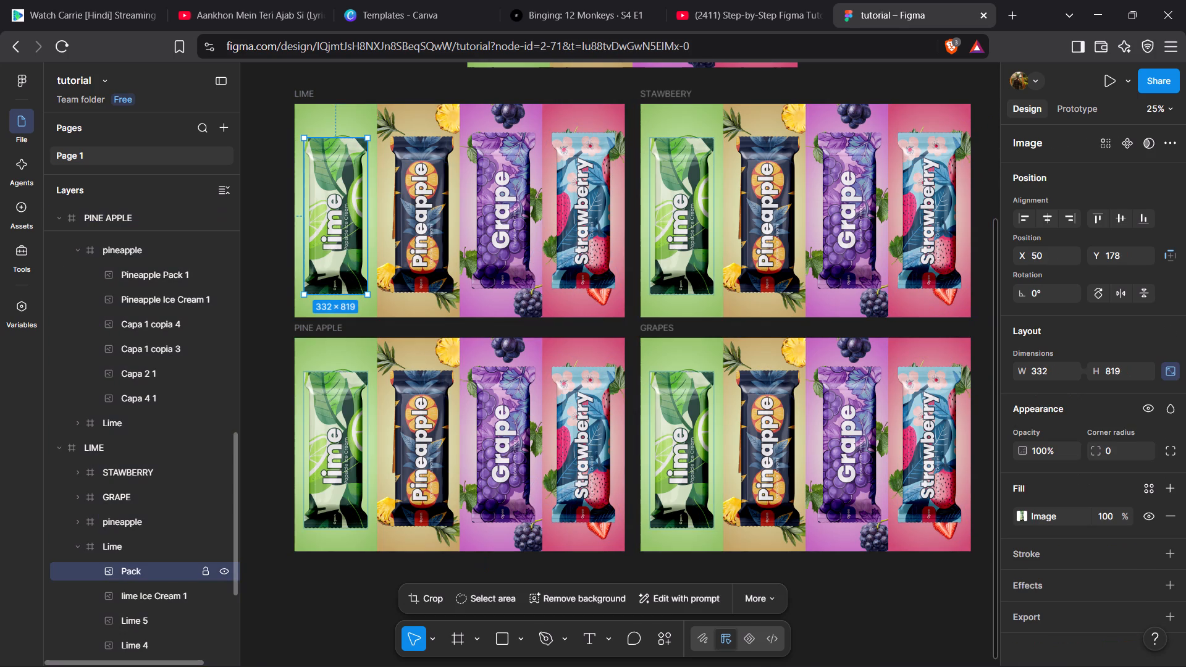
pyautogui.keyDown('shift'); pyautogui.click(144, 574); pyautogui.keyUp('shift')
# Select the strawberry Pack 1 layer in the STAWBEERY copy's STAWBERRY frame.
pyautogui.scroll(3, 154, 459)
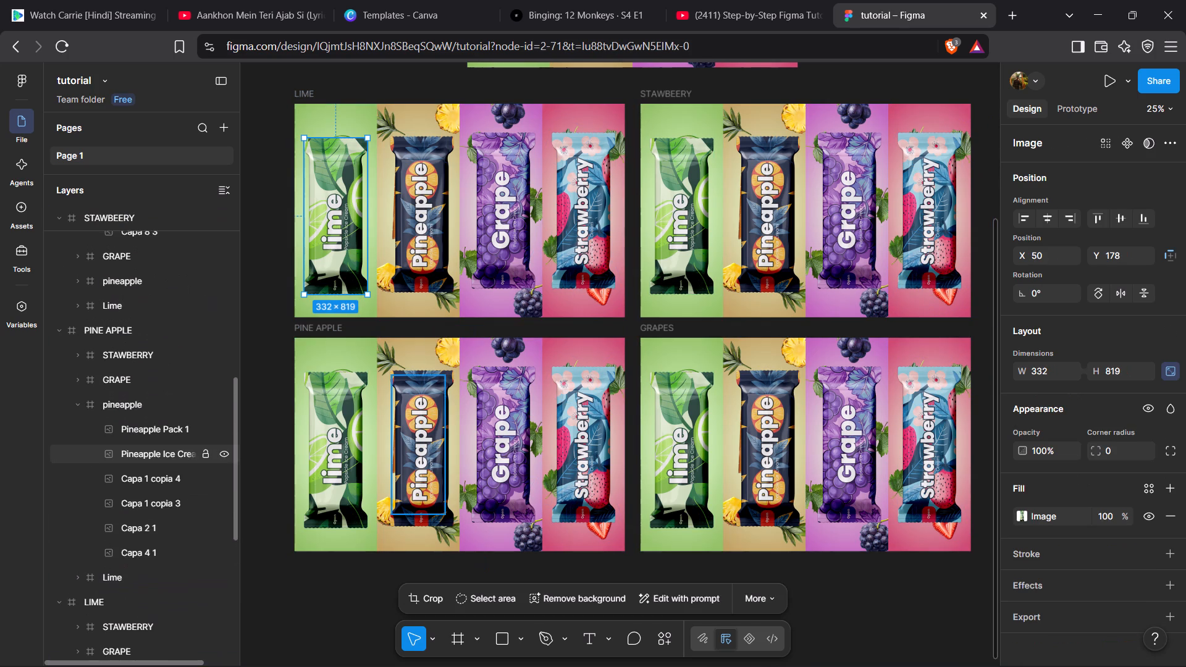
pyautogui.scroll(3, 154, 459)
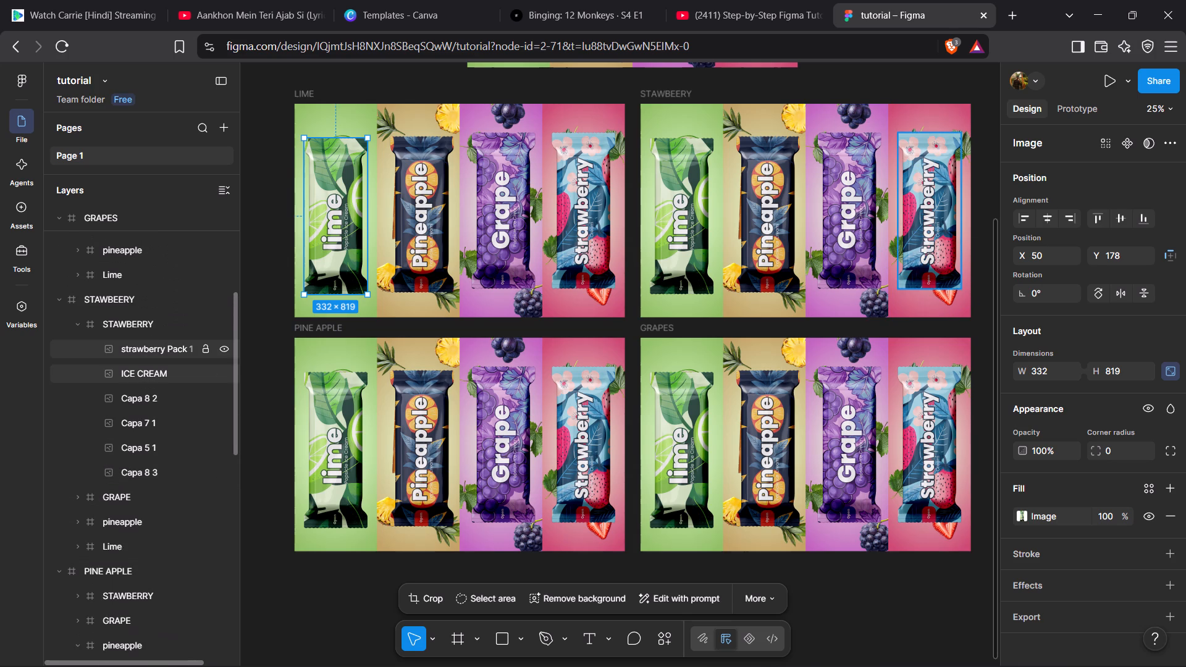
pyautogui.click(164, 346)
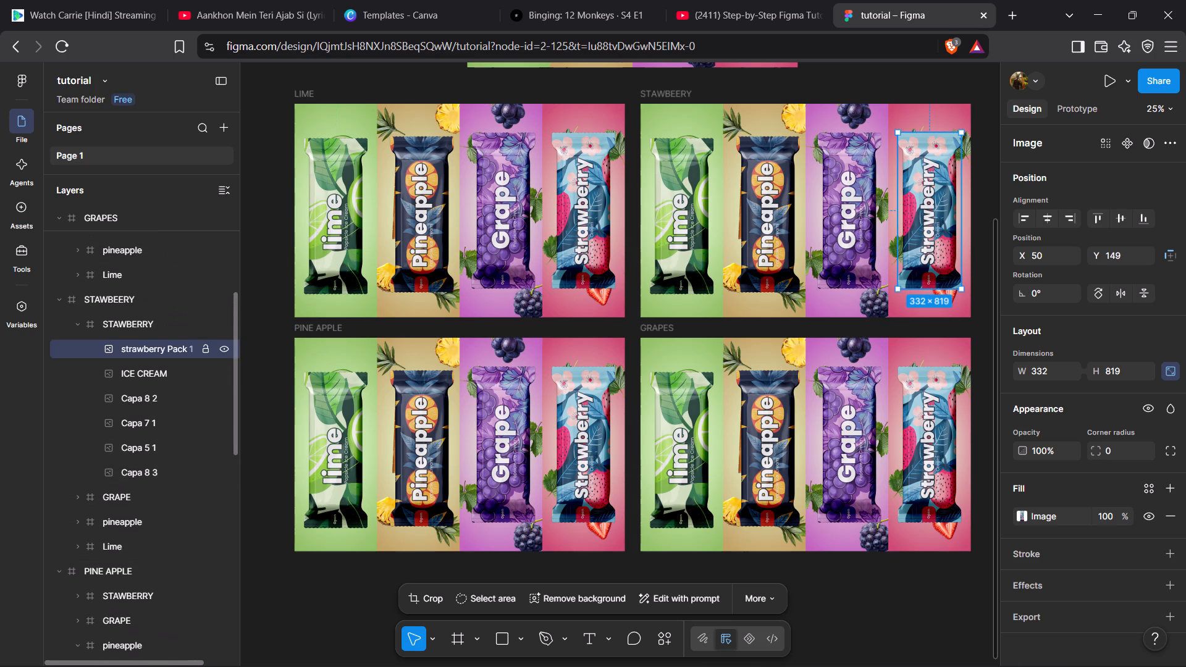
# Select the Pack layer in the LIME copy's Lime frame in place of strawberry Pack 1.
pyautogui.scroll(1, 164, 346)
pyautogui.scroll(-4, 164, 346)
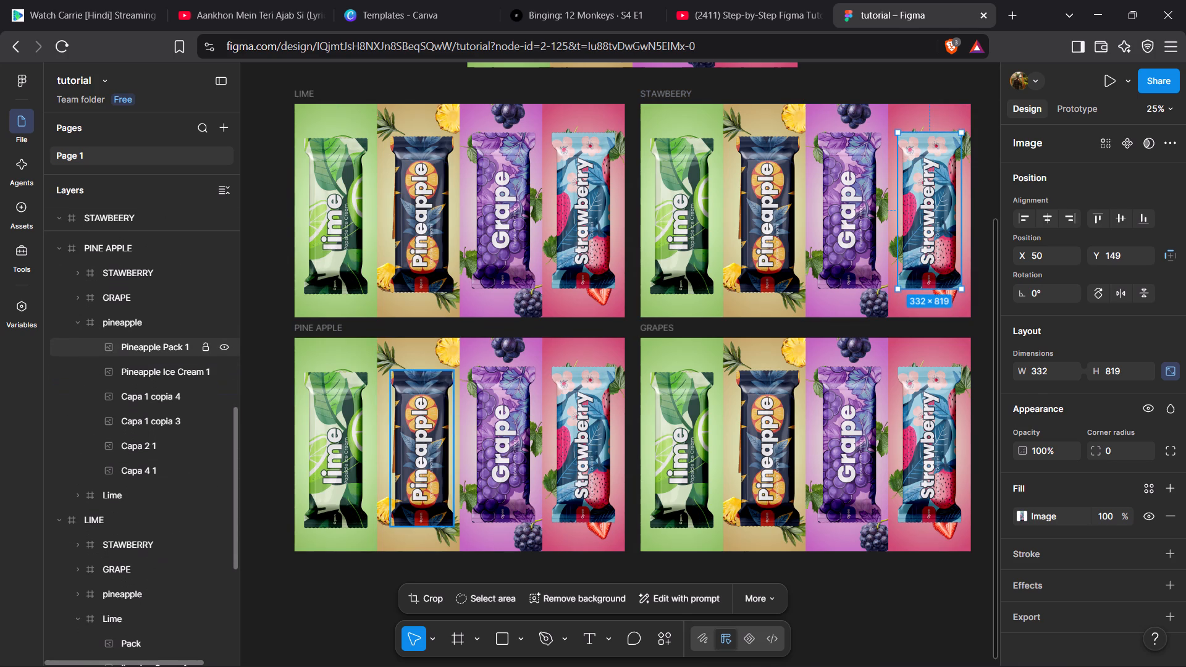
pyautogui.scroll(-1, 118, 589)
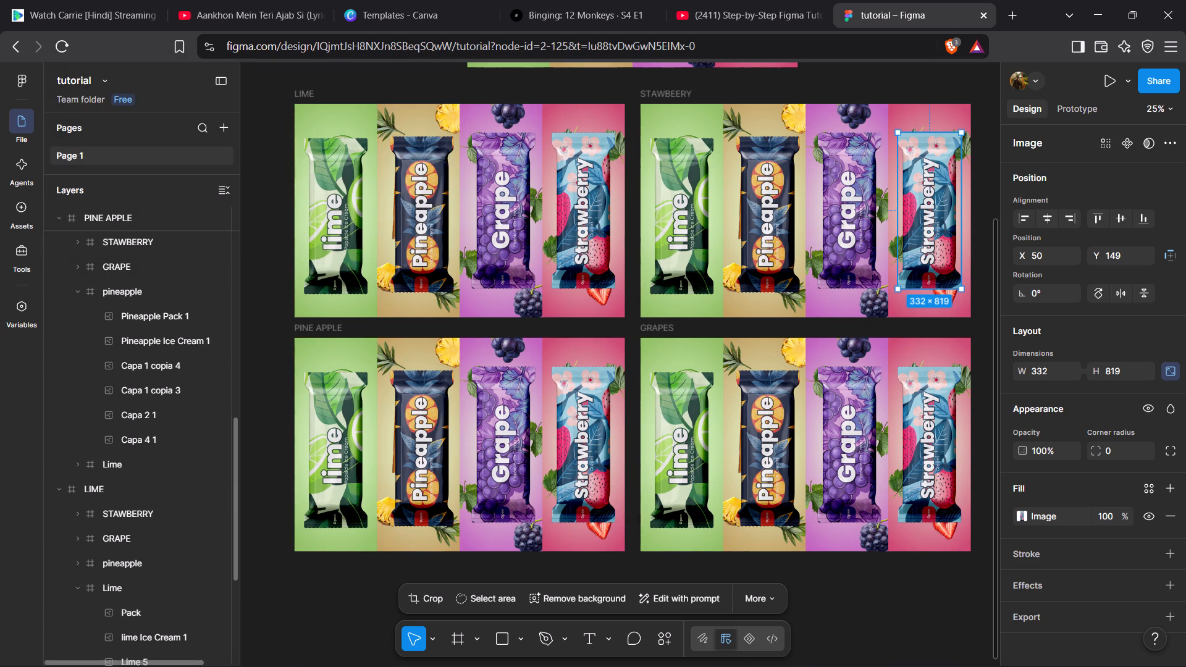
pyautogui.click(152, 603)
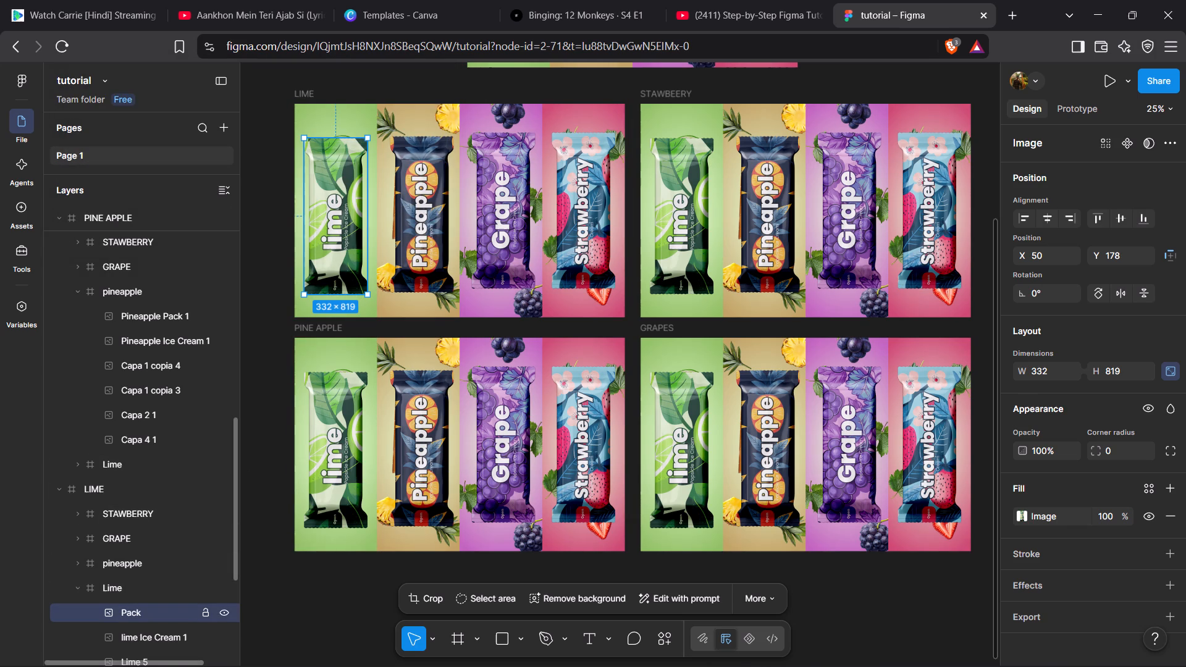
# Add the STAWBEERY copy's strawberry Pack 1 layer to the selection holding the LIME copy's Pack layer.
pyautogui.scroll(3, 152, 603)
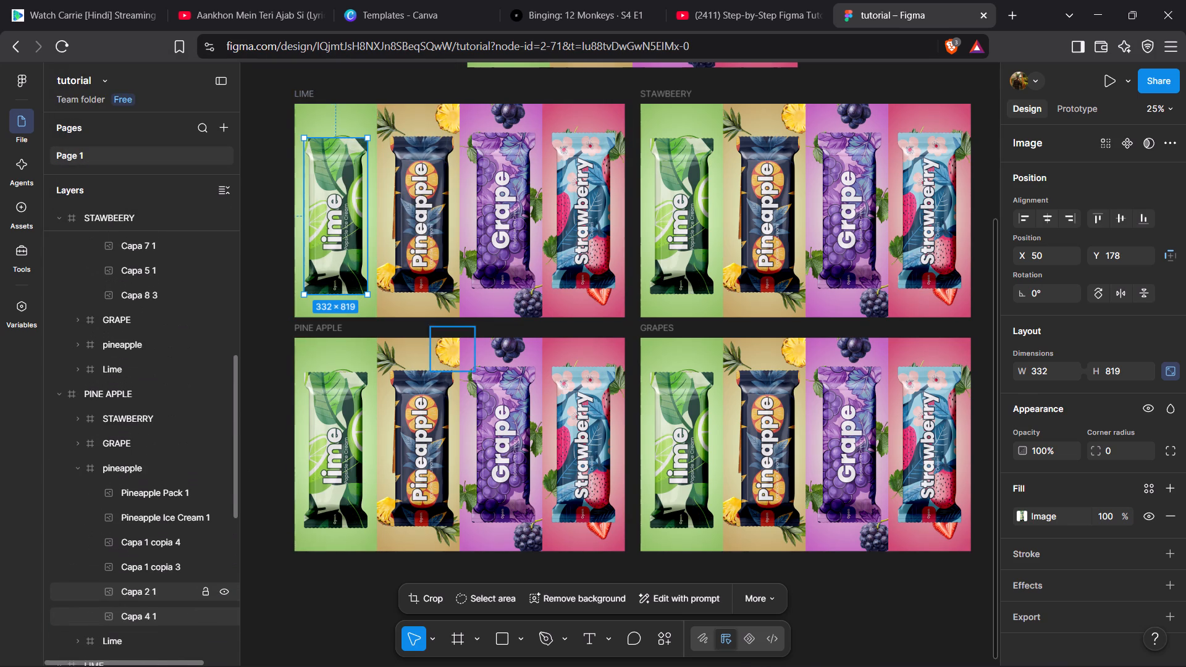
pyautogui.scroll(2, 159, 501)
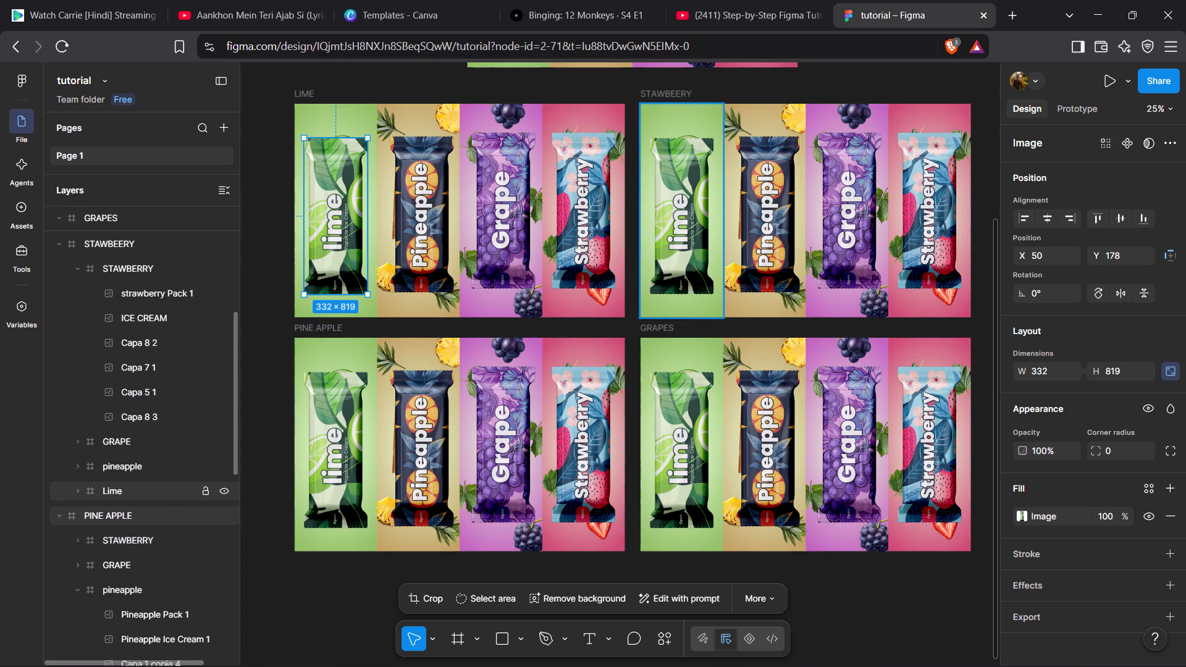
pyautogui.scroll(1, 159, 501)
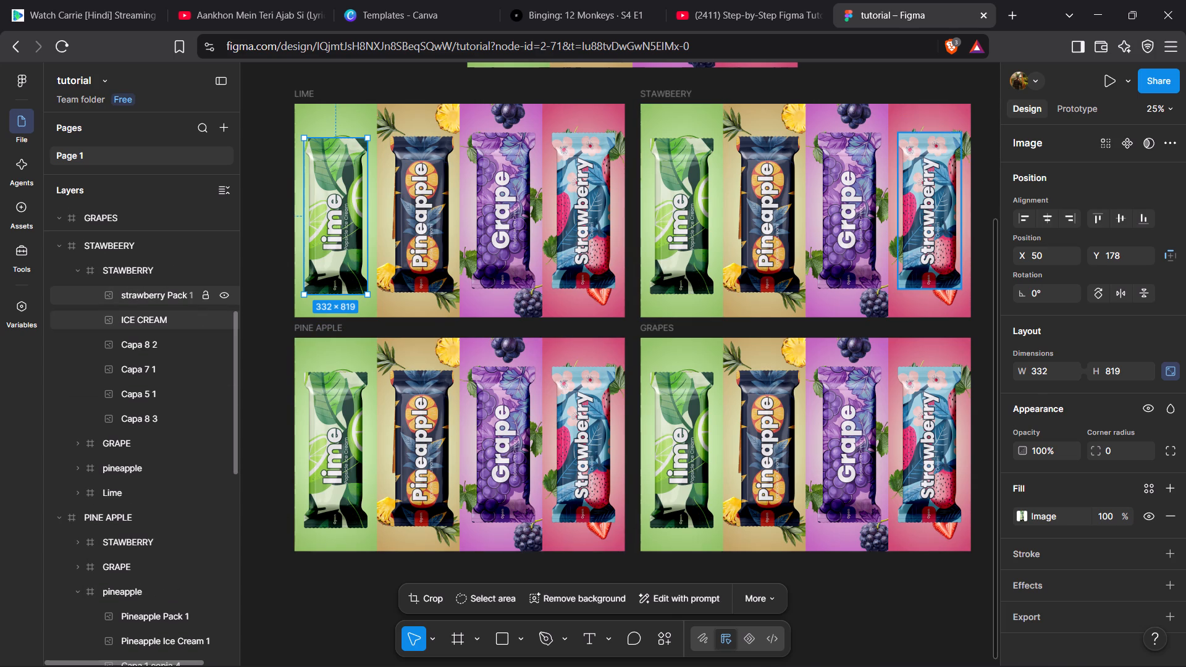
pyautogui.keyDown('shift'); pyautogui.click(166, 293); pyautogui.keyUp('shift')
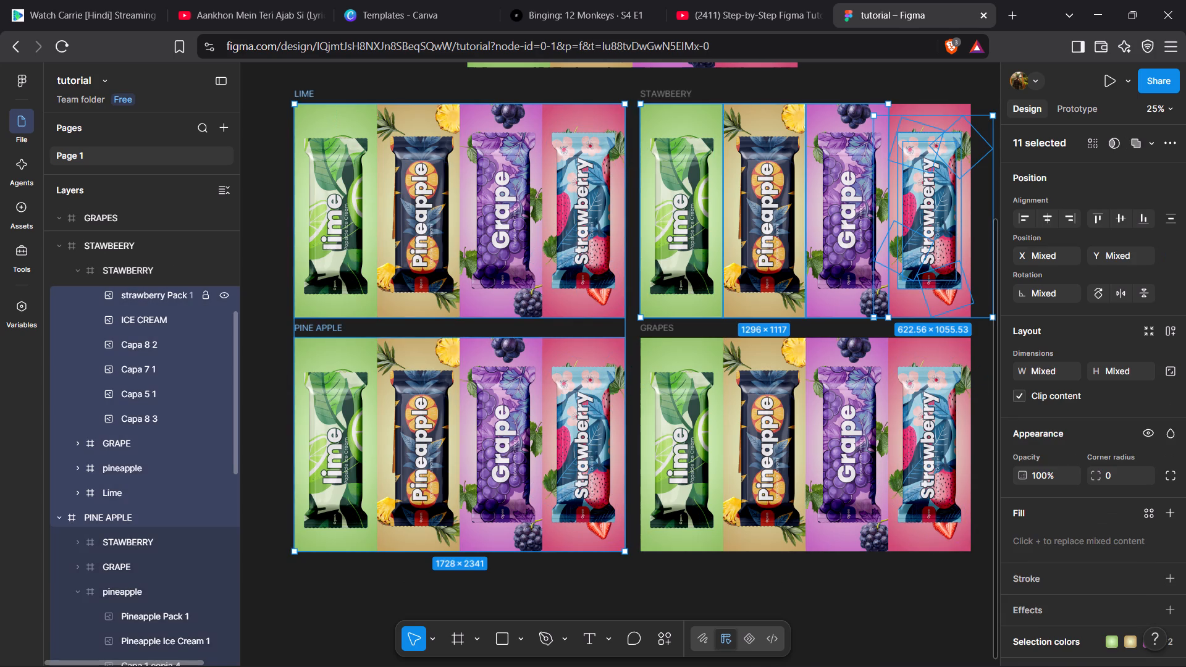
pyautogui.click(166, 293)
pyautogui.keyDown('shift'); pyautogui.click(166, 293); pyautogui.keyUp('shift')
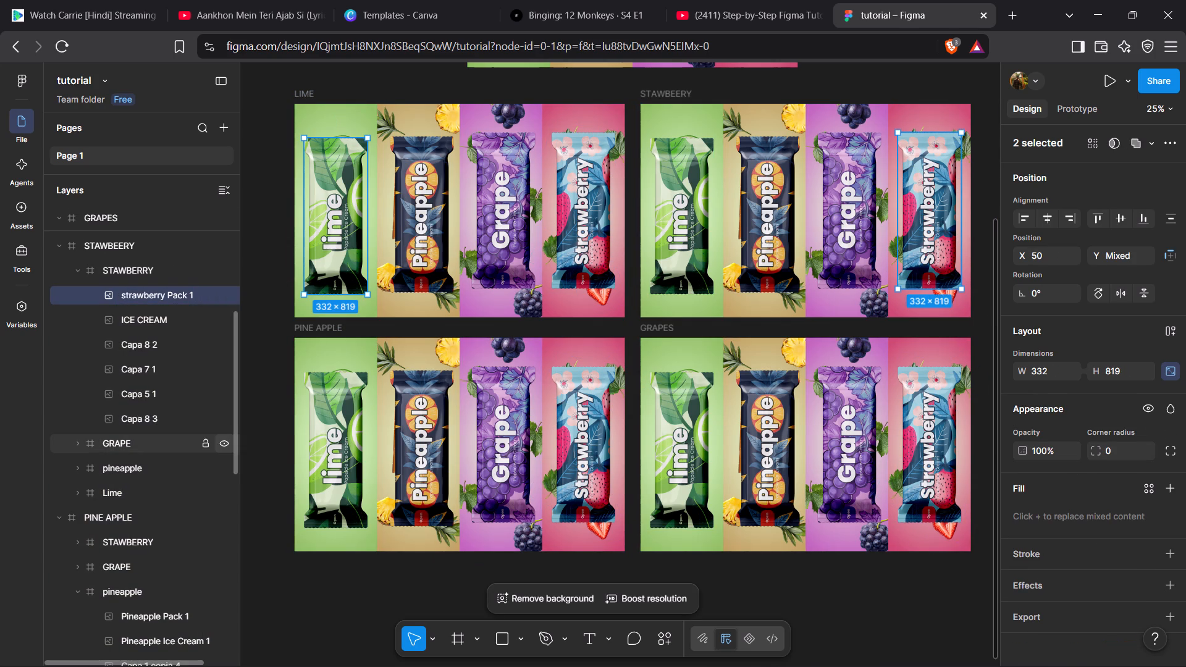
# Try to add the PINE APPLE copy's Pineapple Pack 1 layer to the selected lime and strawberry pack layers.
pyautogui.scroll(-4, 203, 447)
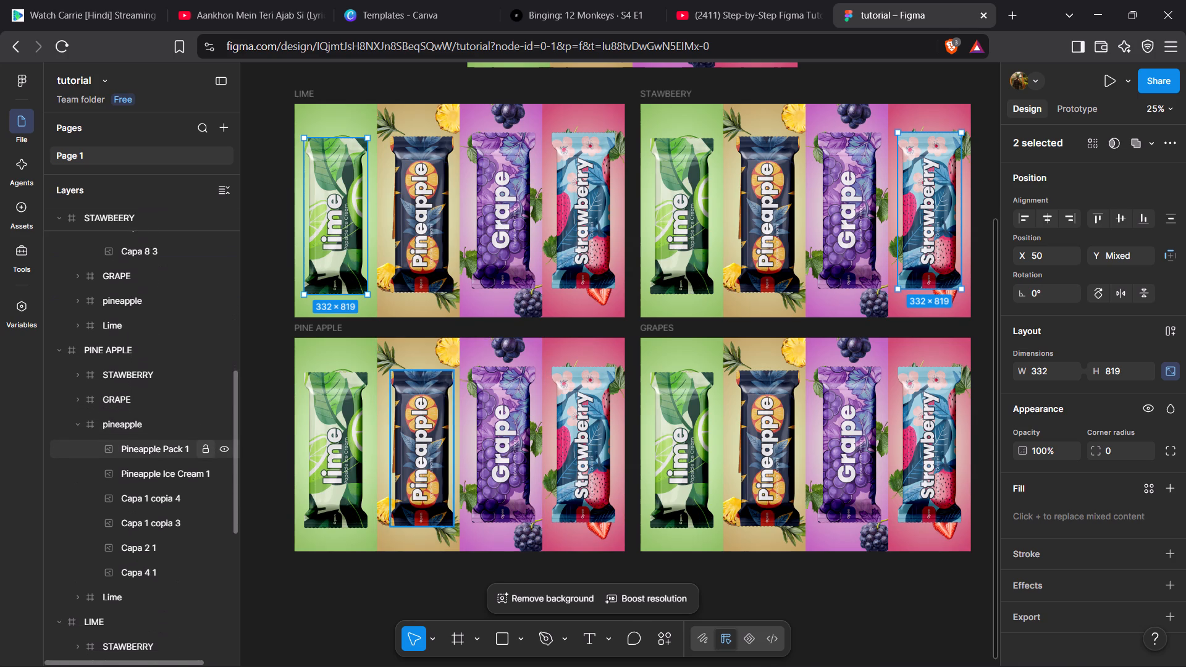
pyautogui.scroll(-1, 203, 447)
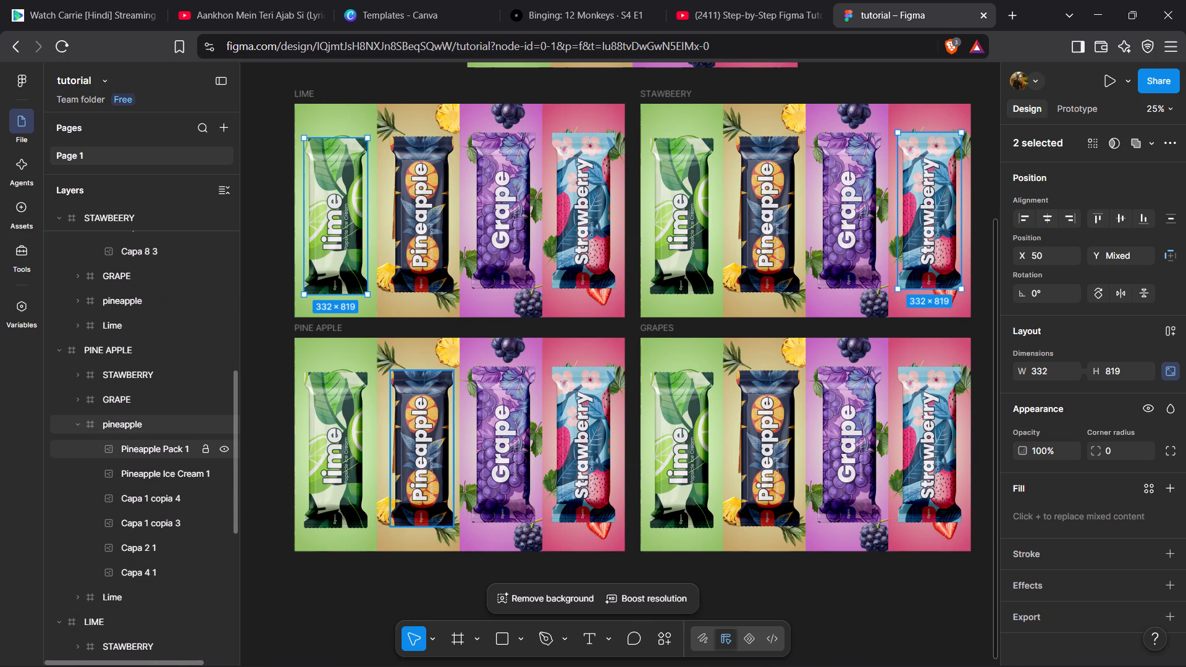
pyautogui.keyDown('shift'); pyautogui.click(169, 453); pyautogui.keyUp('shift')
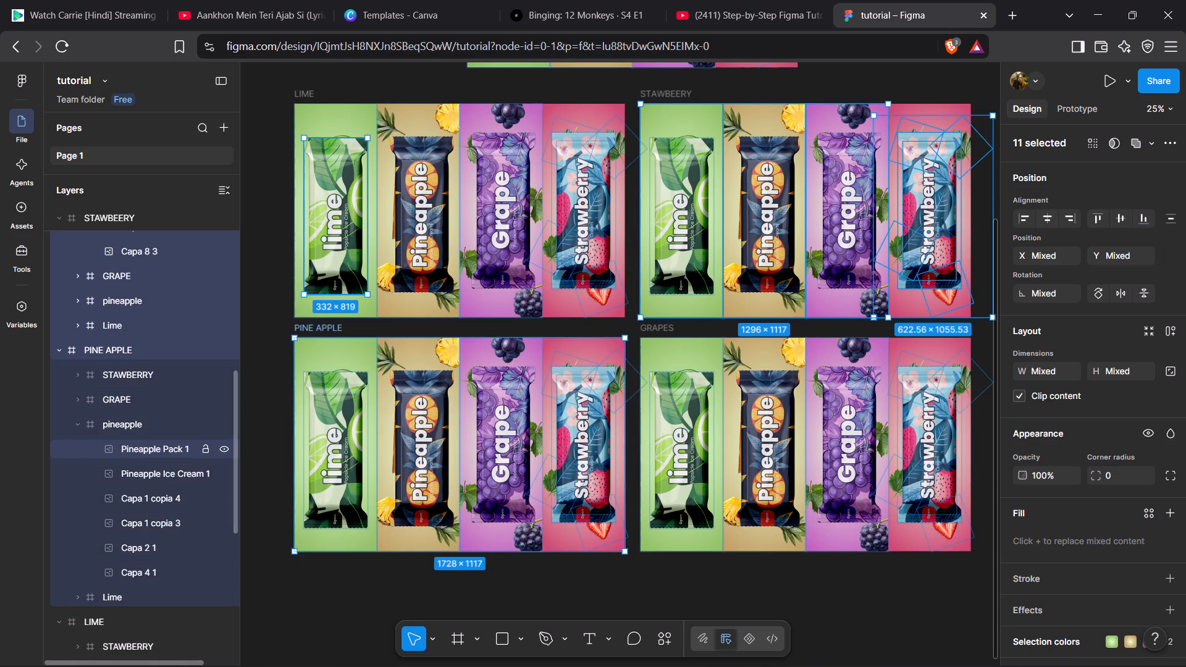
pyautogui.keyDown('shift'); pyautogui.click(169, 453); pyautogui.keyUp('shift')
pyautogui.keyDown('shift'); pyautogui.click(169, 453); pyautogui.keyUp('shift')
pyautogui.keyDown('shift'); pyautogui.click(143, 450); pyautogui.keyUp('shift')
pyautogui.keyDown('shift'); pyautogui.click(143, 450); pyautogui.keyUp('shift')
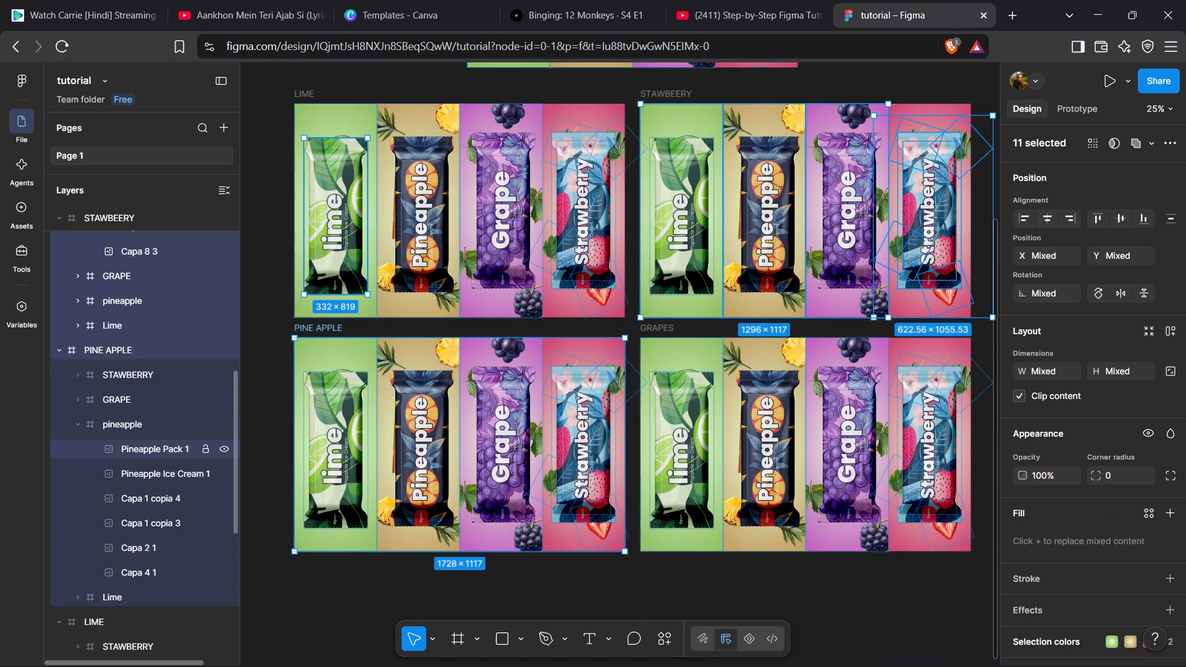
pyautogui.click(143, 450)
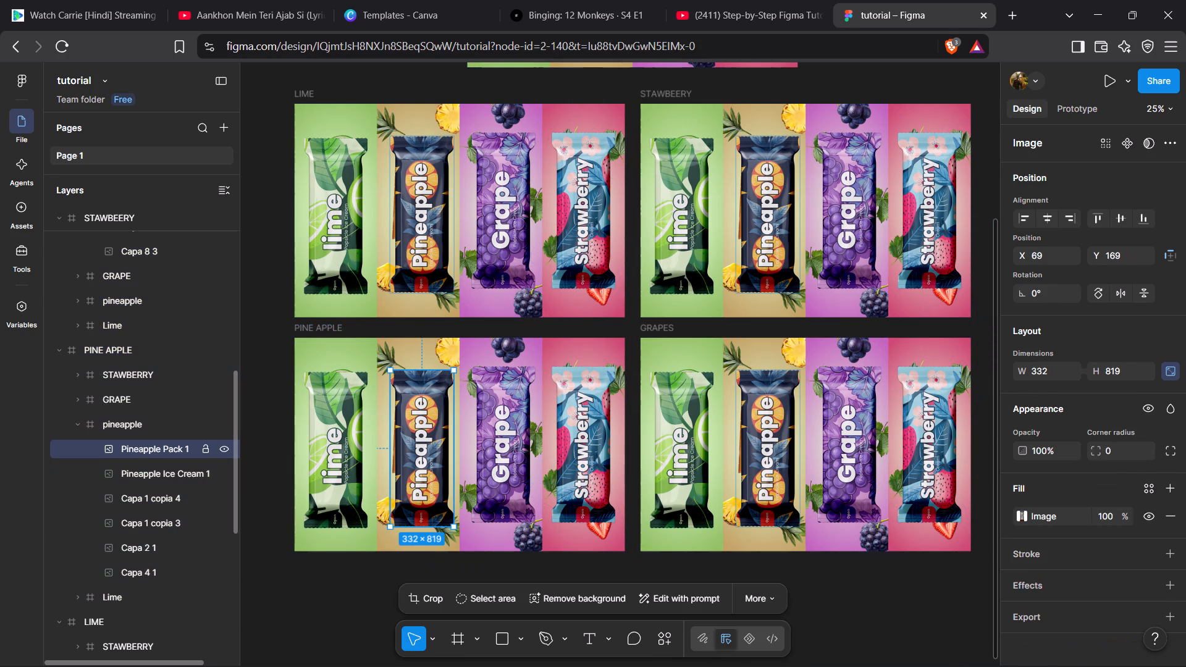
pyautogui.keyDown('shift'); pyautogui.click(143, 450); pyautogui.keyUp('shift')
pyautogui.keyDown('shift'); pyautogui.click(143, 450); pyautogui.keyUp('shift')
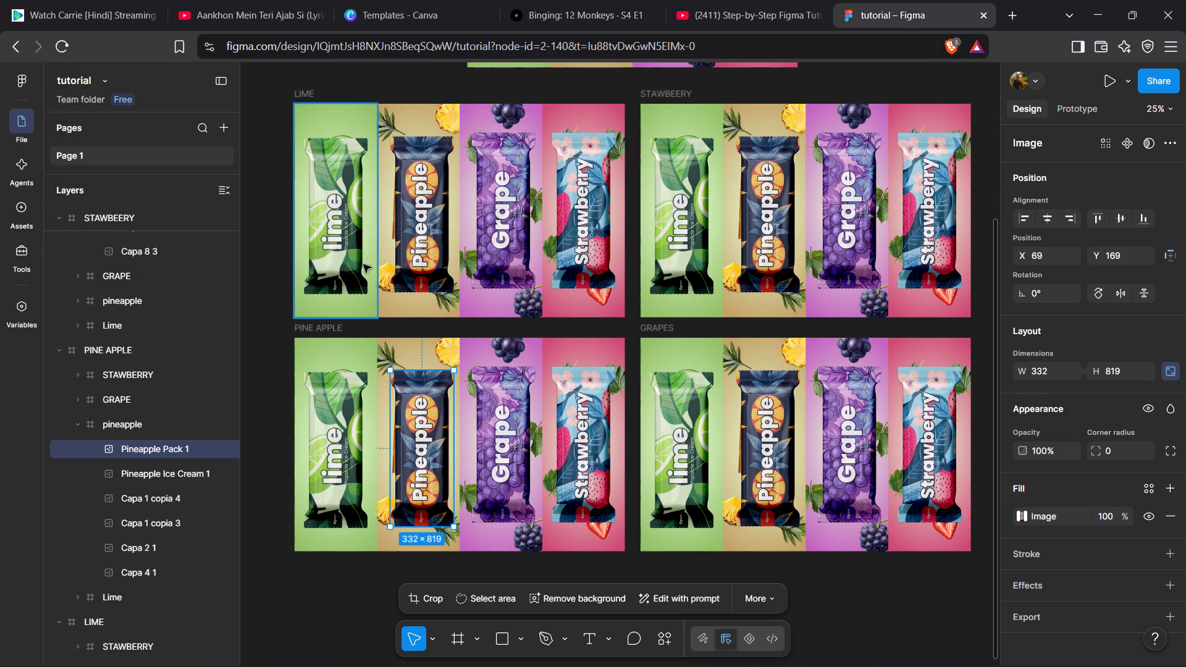
# Select the Pack layer inside the LIME copy's Lime frame.
pyautogui.click(342, 253)
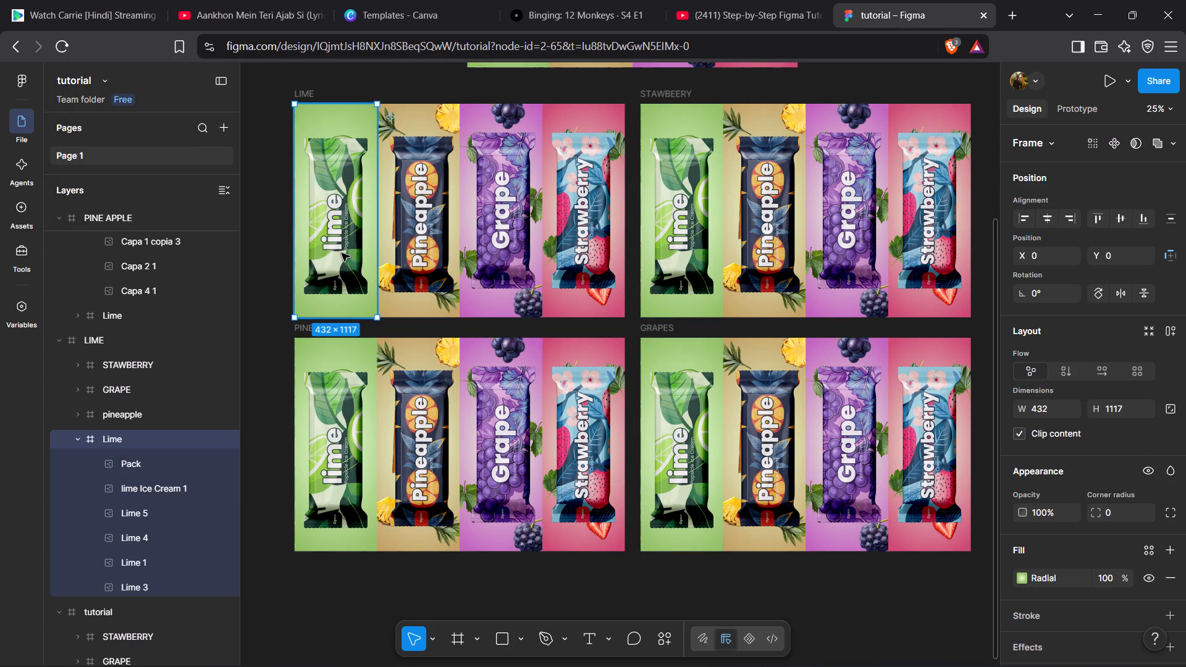
pyautogui.click(342, 253)
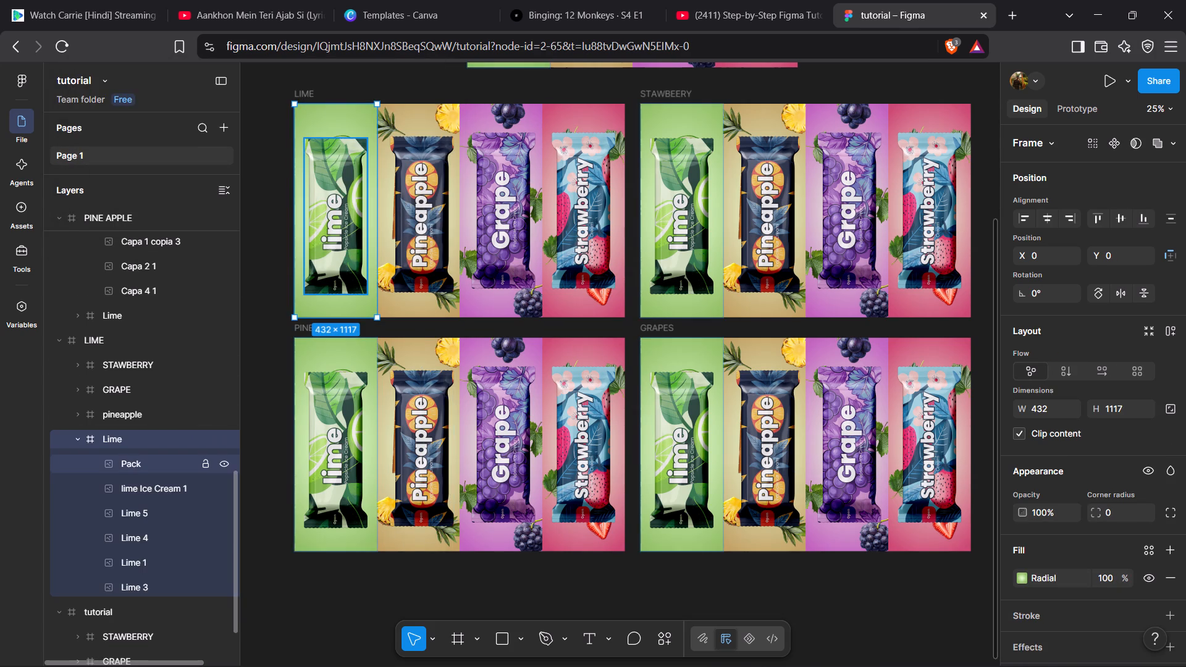
pyautogui.keyDown('shift'); pyautogui.click(165, 462); pyautogui.keyUp('shift')
pyautogui.click(165, 462)
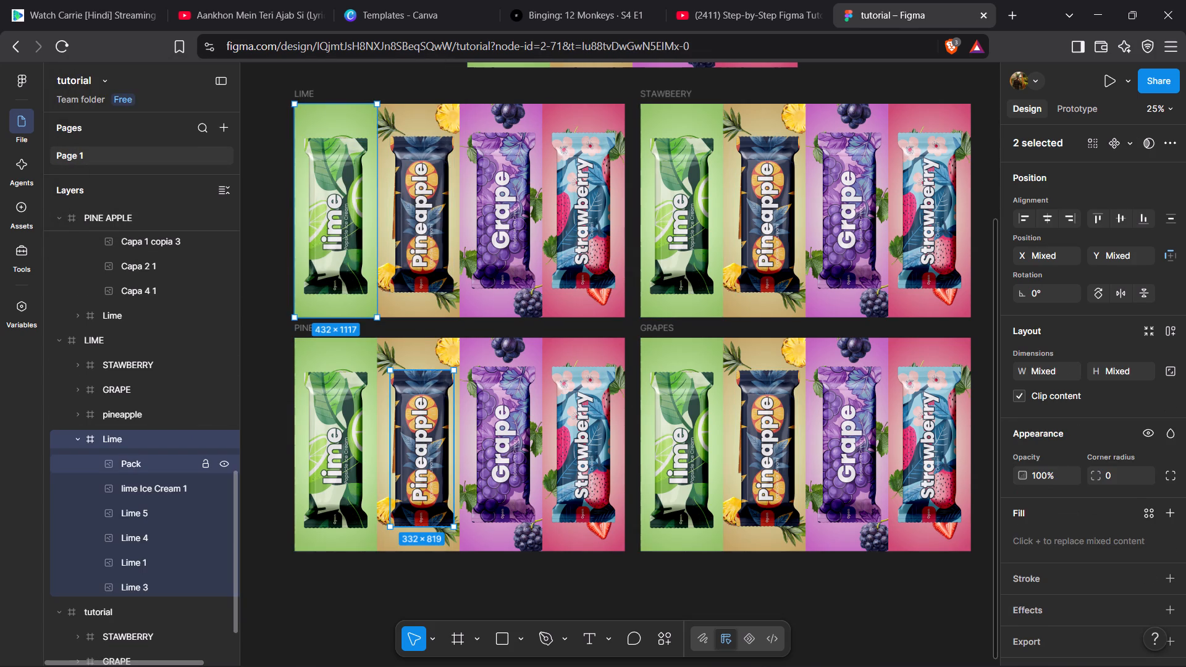
pyautogui.keyDown('shift'); pyautogui.click(165, 462); pyautogui.keyUp('shift')
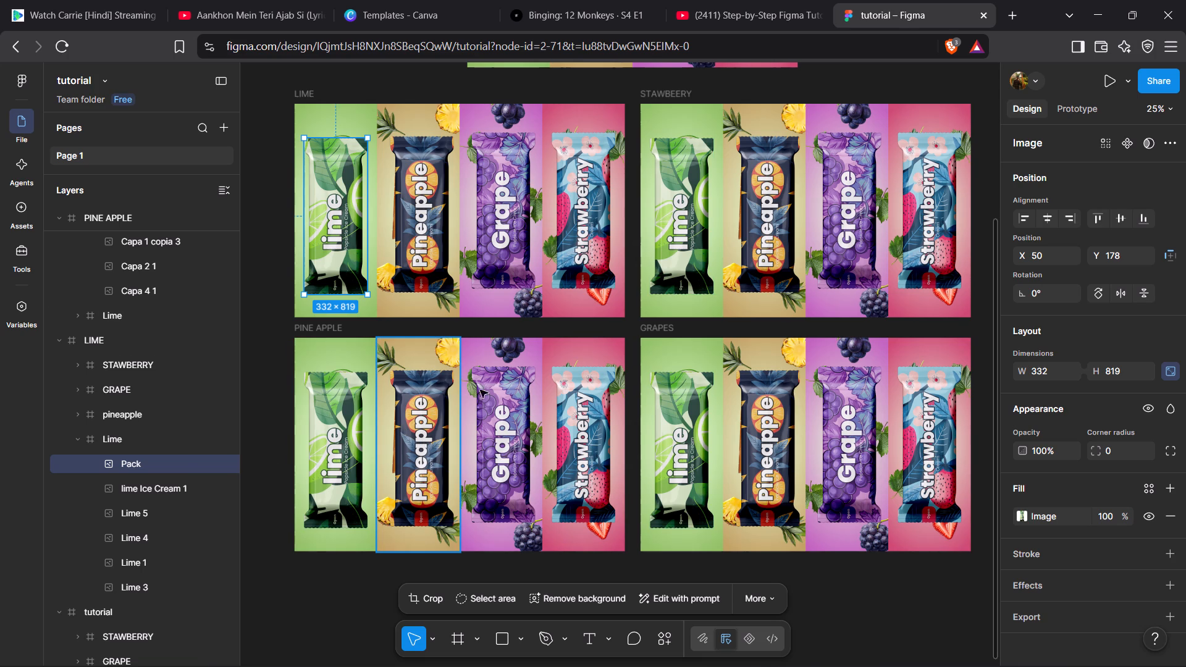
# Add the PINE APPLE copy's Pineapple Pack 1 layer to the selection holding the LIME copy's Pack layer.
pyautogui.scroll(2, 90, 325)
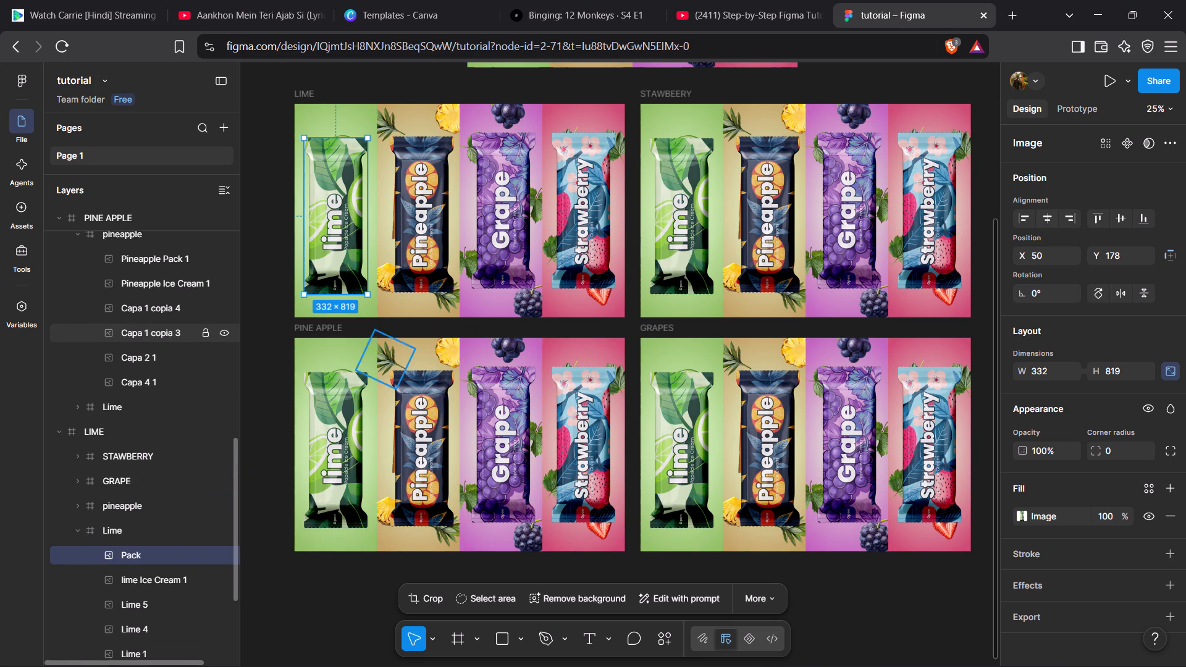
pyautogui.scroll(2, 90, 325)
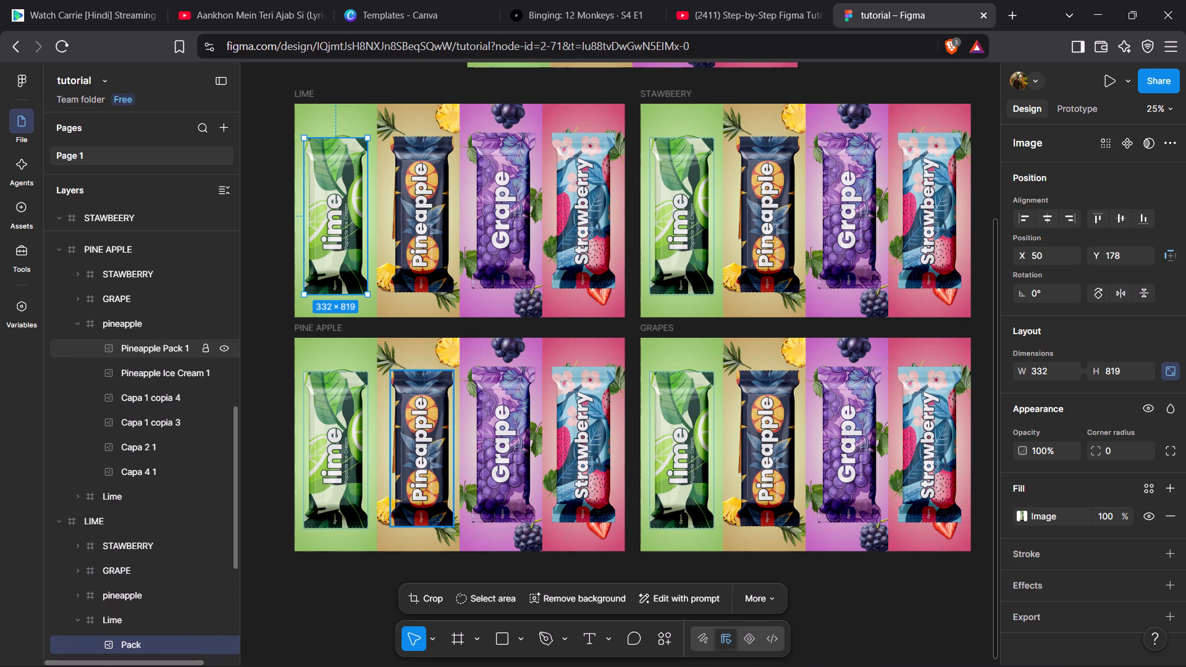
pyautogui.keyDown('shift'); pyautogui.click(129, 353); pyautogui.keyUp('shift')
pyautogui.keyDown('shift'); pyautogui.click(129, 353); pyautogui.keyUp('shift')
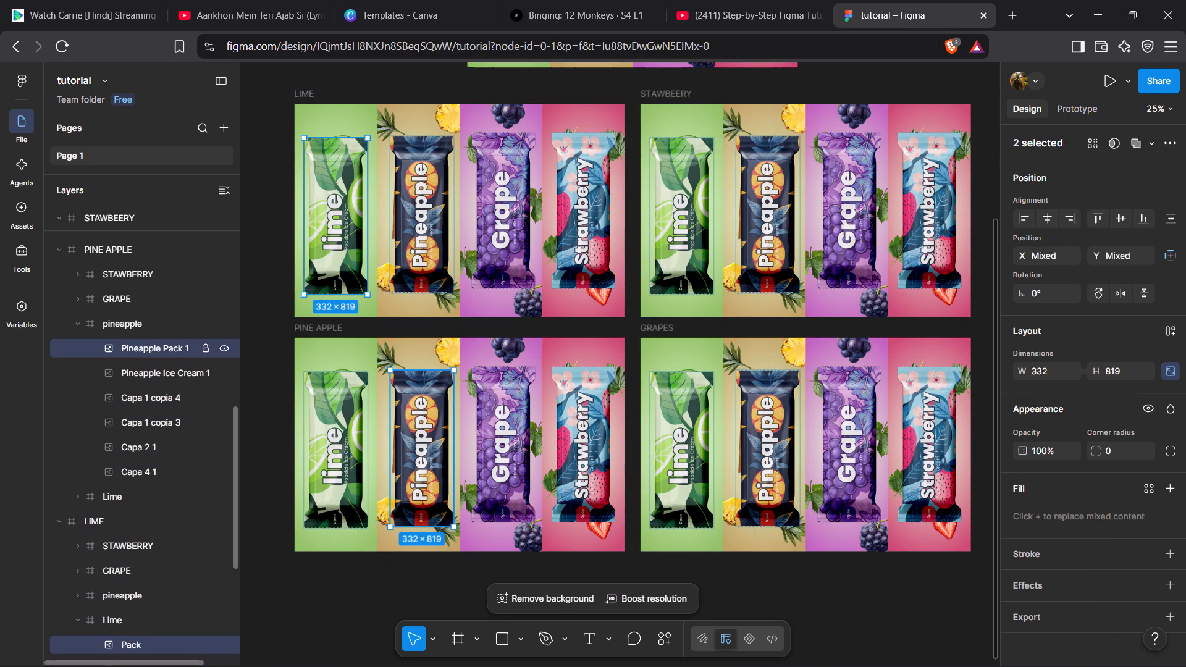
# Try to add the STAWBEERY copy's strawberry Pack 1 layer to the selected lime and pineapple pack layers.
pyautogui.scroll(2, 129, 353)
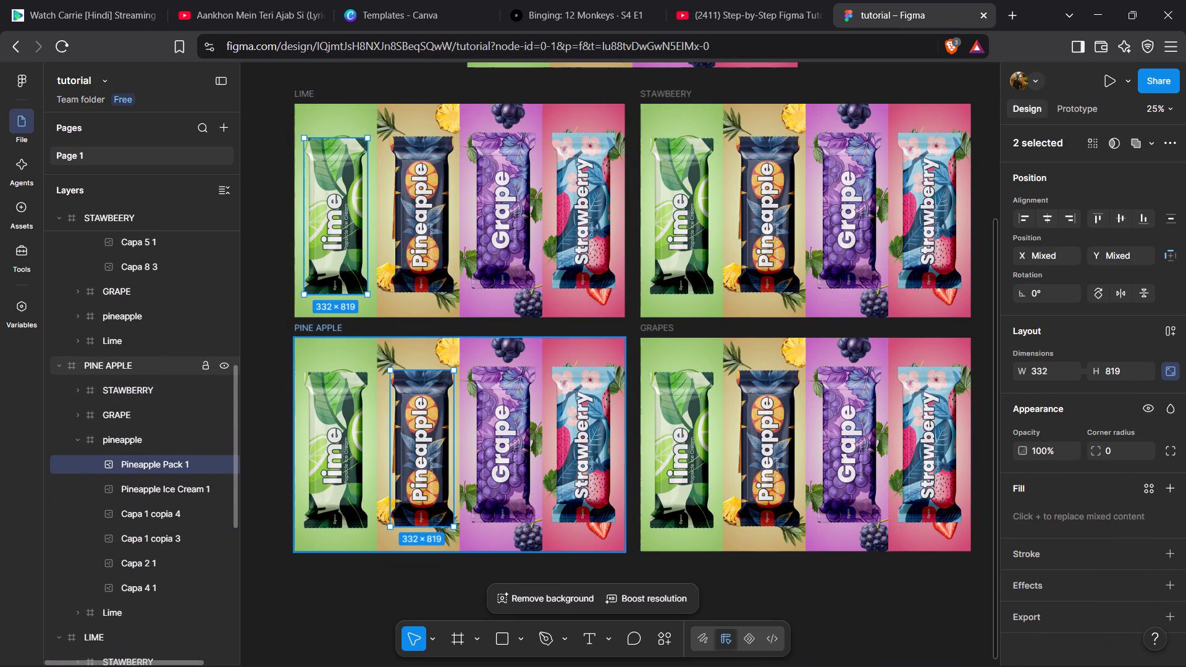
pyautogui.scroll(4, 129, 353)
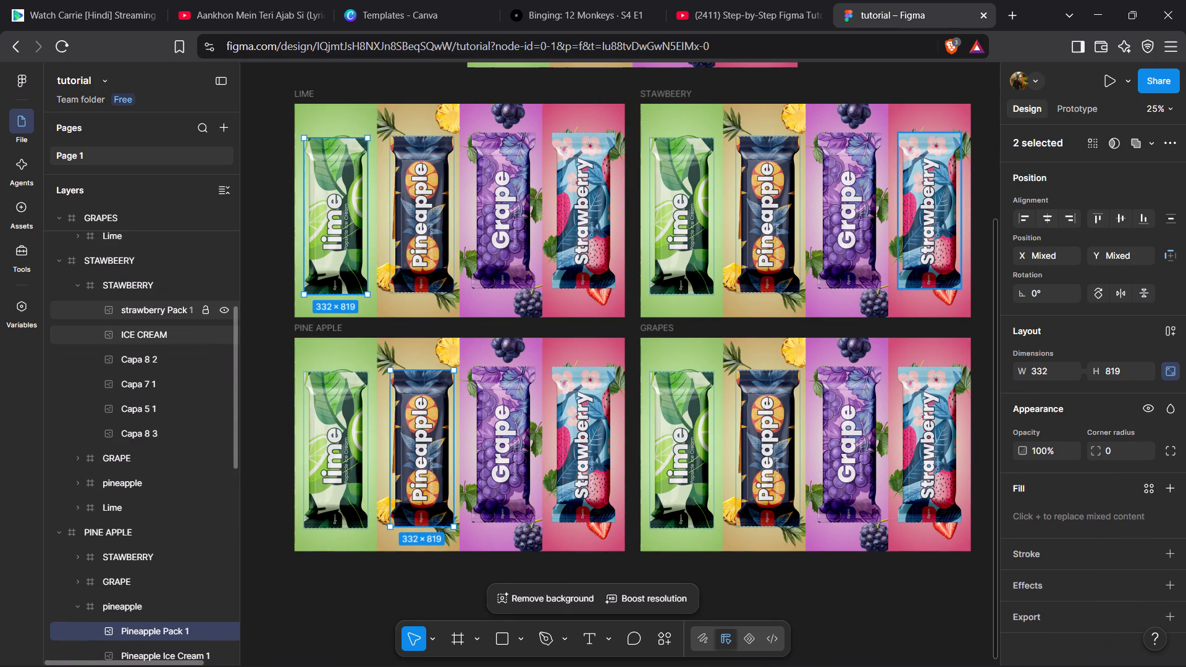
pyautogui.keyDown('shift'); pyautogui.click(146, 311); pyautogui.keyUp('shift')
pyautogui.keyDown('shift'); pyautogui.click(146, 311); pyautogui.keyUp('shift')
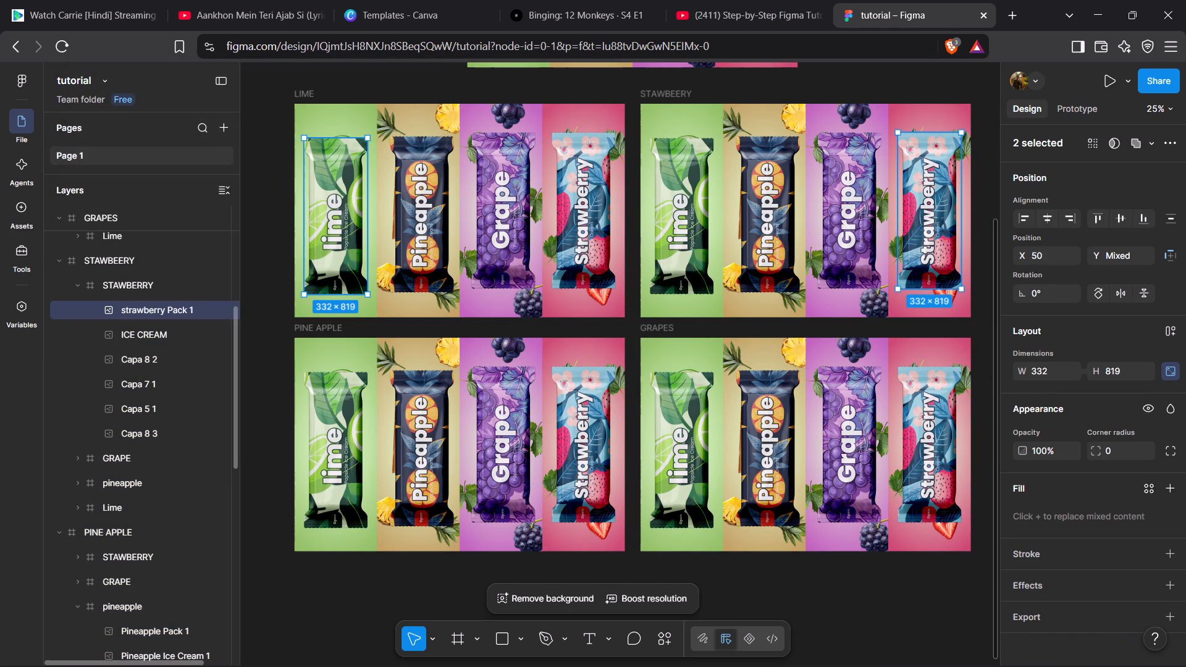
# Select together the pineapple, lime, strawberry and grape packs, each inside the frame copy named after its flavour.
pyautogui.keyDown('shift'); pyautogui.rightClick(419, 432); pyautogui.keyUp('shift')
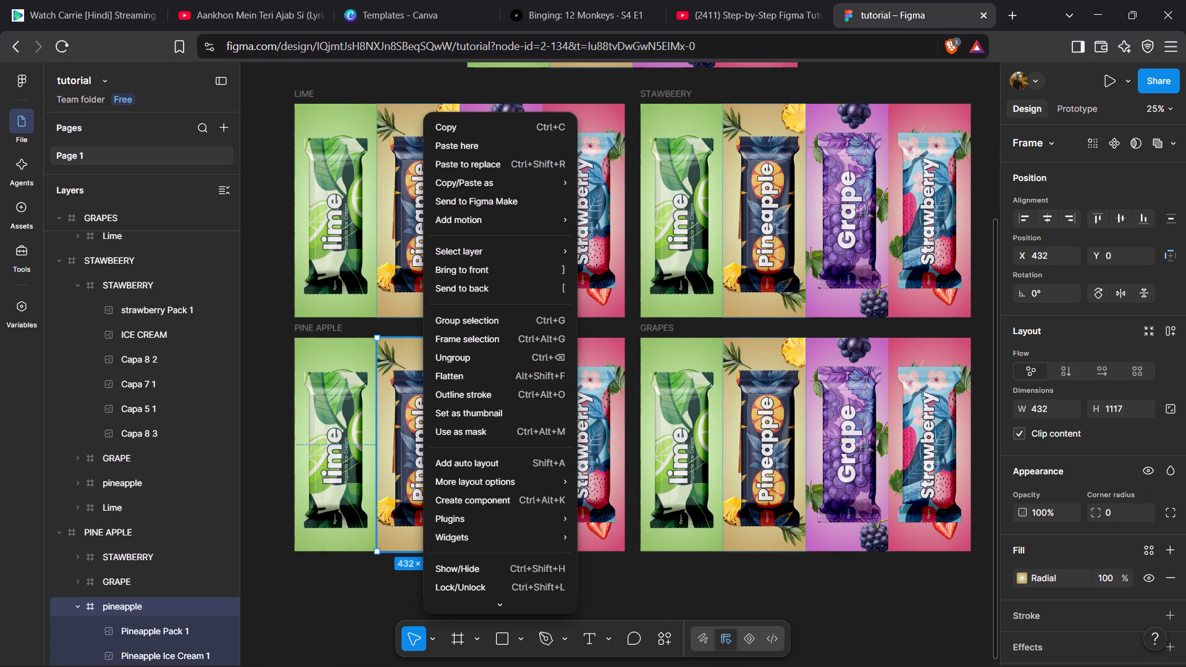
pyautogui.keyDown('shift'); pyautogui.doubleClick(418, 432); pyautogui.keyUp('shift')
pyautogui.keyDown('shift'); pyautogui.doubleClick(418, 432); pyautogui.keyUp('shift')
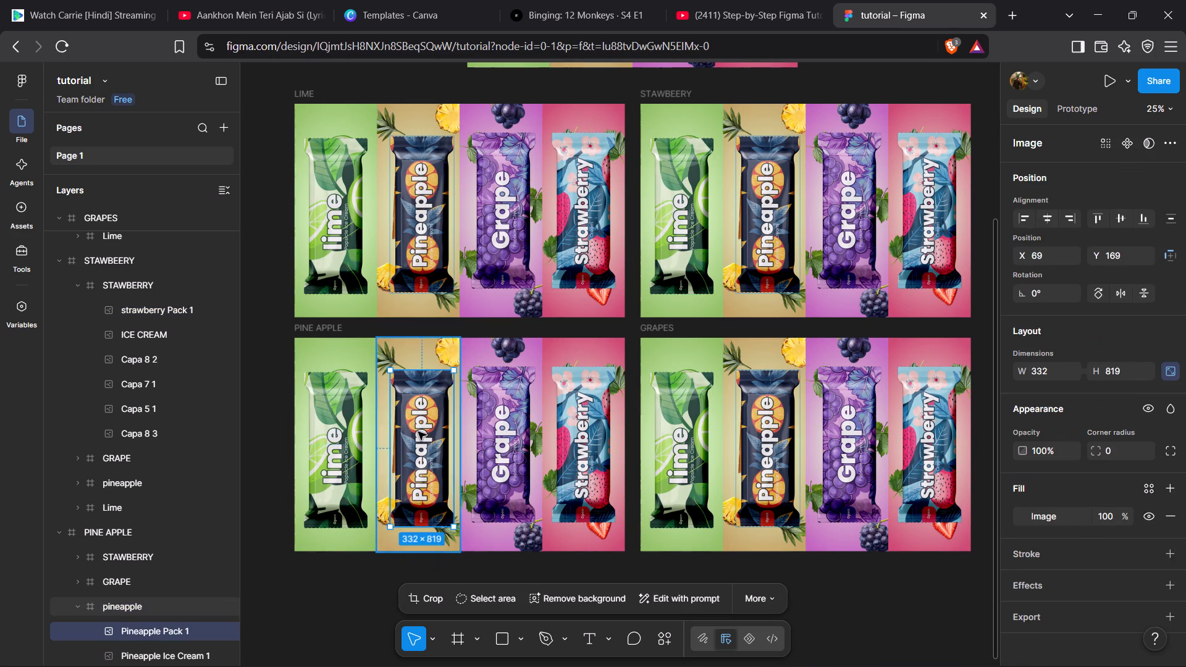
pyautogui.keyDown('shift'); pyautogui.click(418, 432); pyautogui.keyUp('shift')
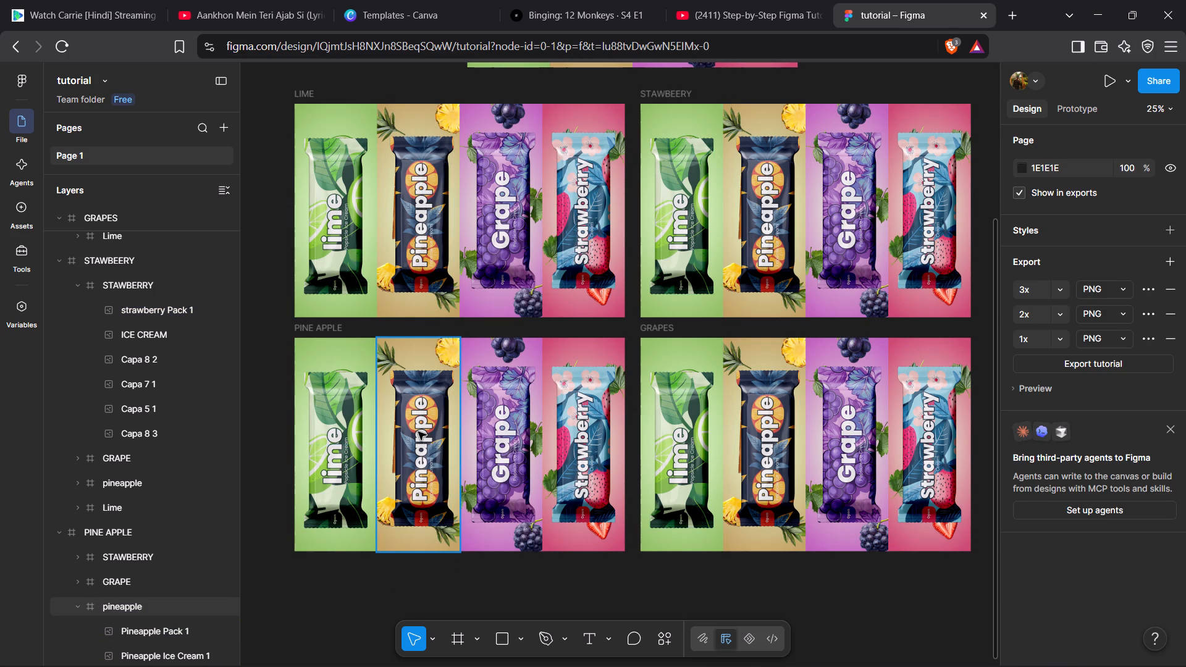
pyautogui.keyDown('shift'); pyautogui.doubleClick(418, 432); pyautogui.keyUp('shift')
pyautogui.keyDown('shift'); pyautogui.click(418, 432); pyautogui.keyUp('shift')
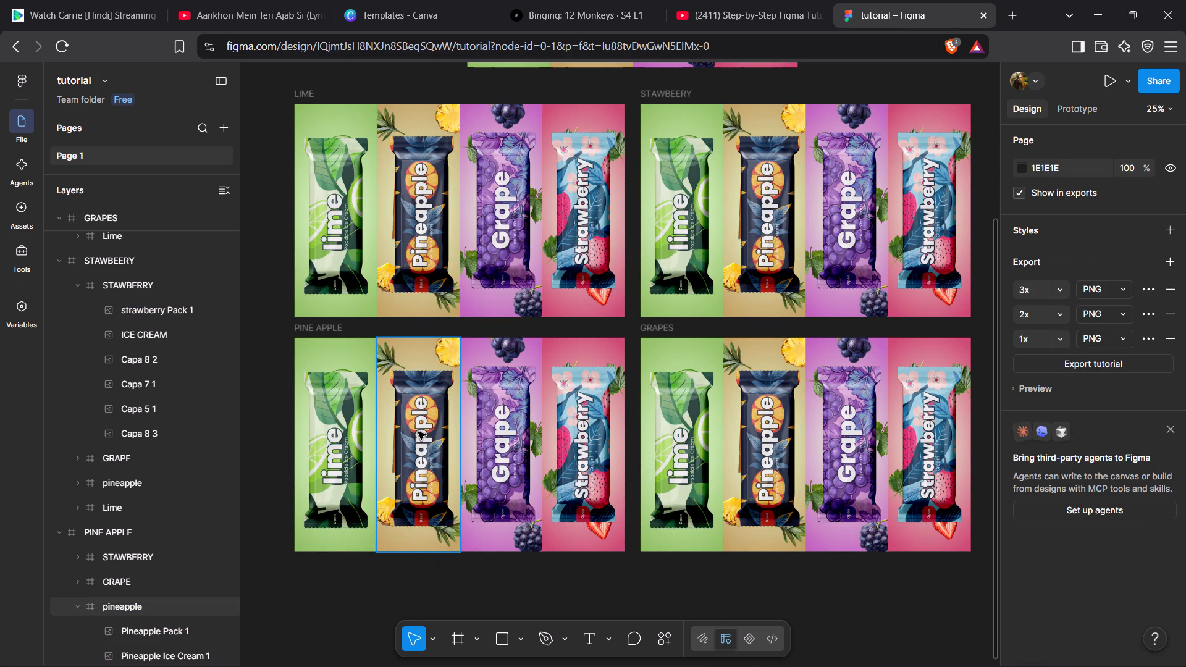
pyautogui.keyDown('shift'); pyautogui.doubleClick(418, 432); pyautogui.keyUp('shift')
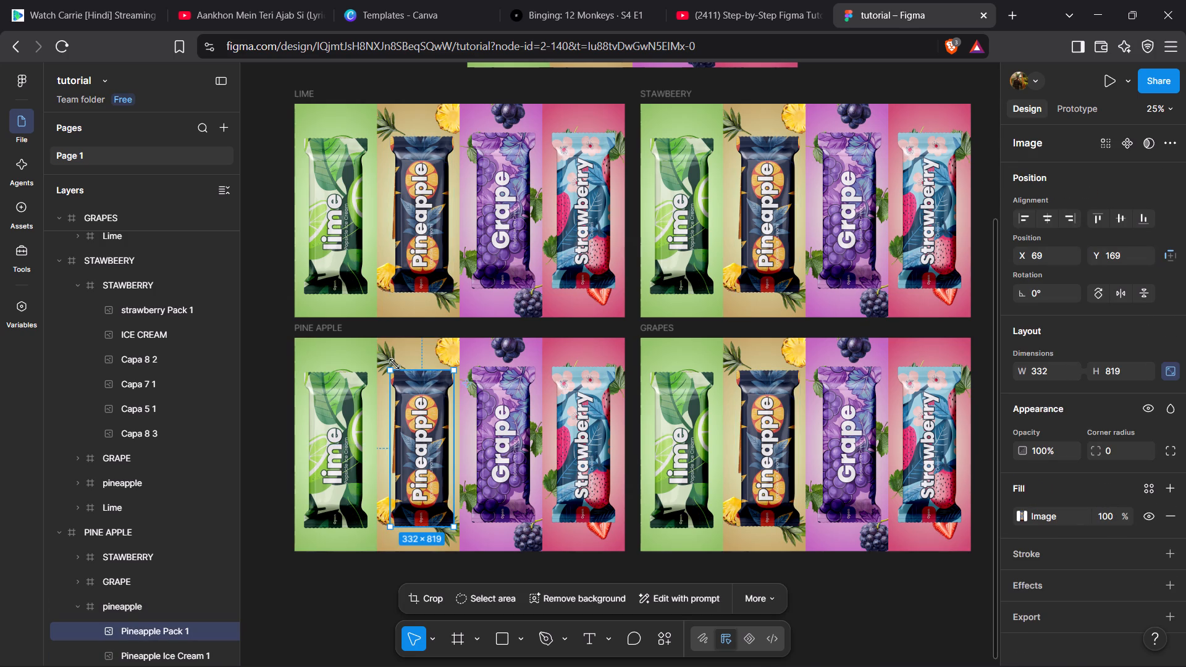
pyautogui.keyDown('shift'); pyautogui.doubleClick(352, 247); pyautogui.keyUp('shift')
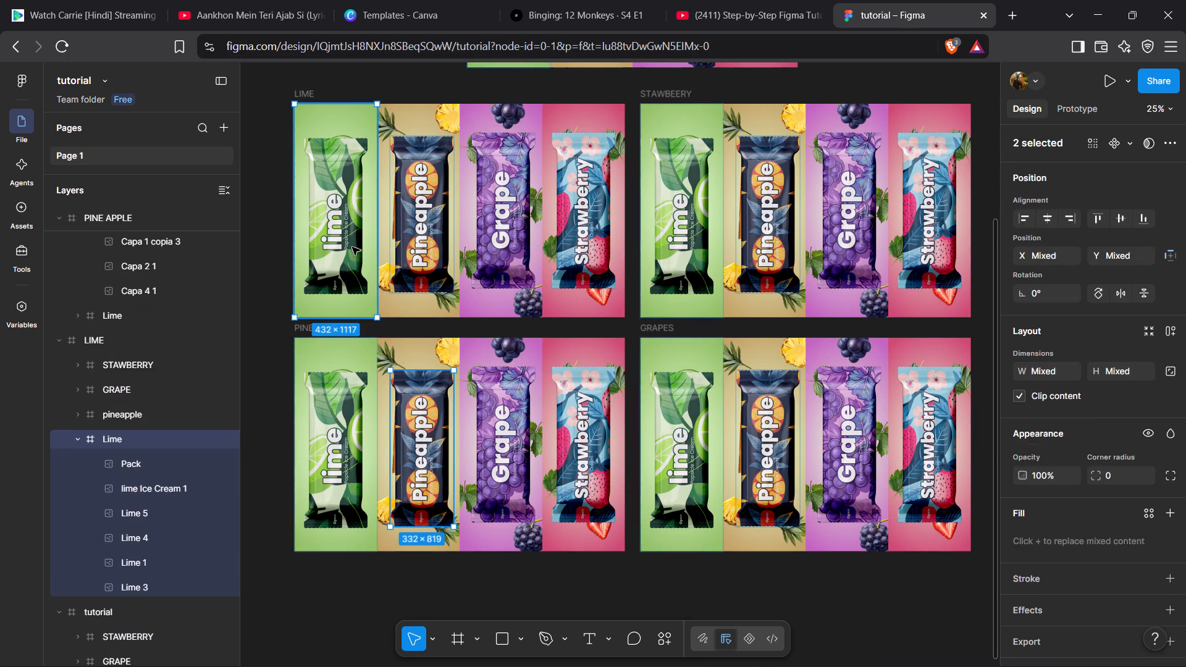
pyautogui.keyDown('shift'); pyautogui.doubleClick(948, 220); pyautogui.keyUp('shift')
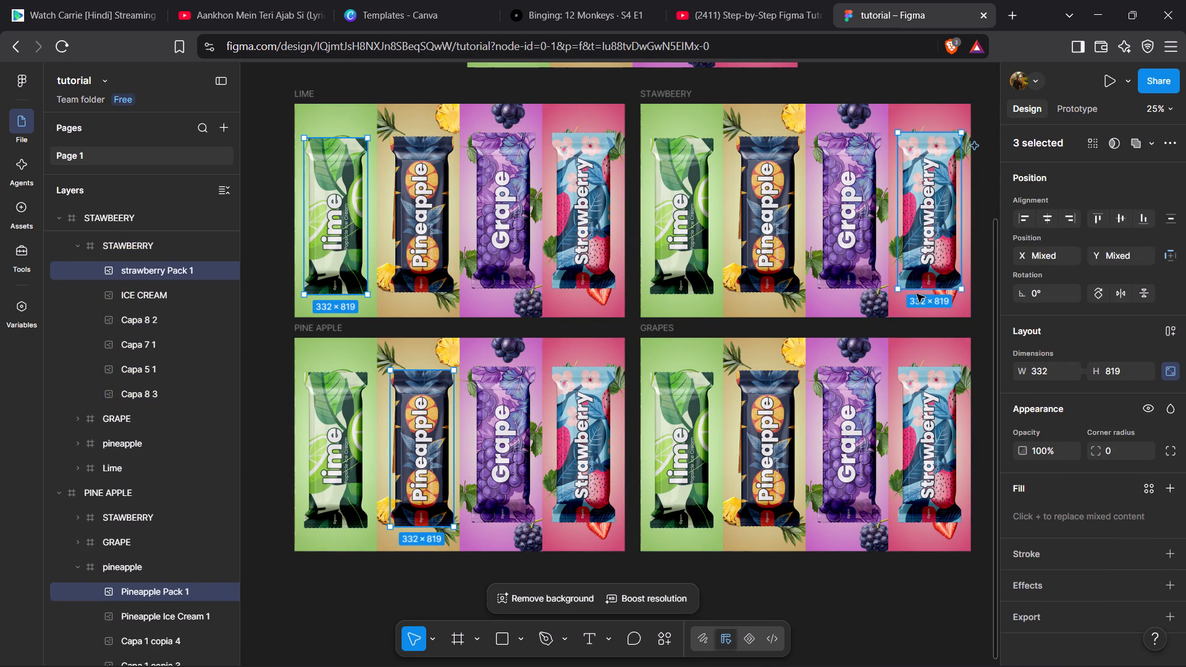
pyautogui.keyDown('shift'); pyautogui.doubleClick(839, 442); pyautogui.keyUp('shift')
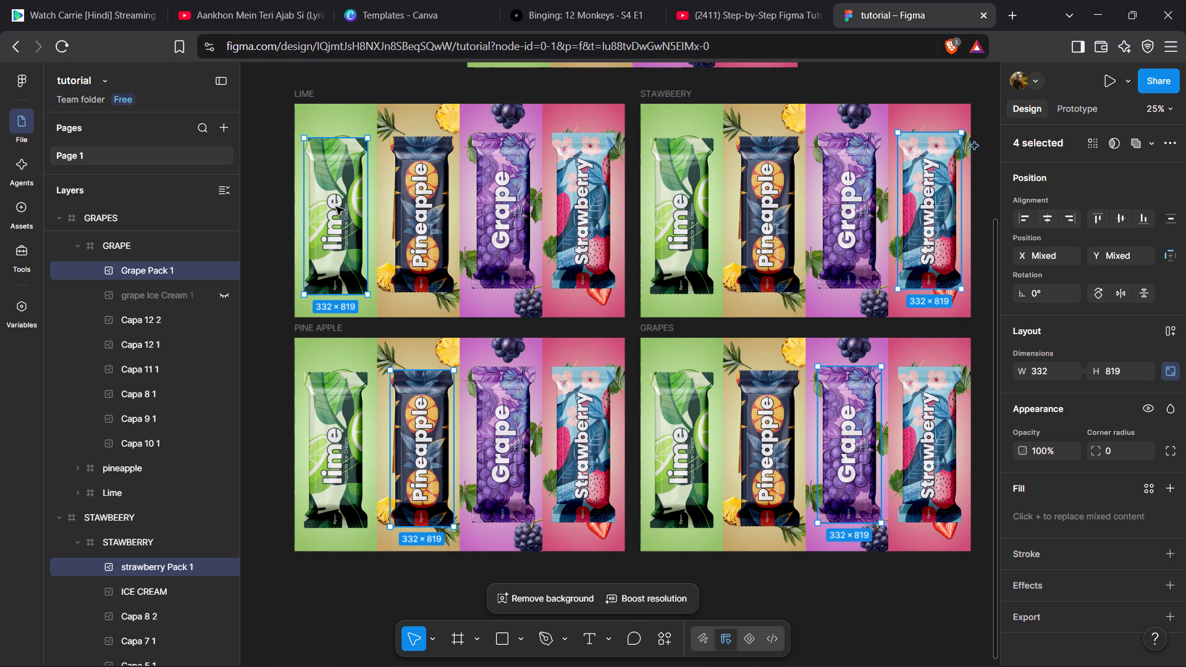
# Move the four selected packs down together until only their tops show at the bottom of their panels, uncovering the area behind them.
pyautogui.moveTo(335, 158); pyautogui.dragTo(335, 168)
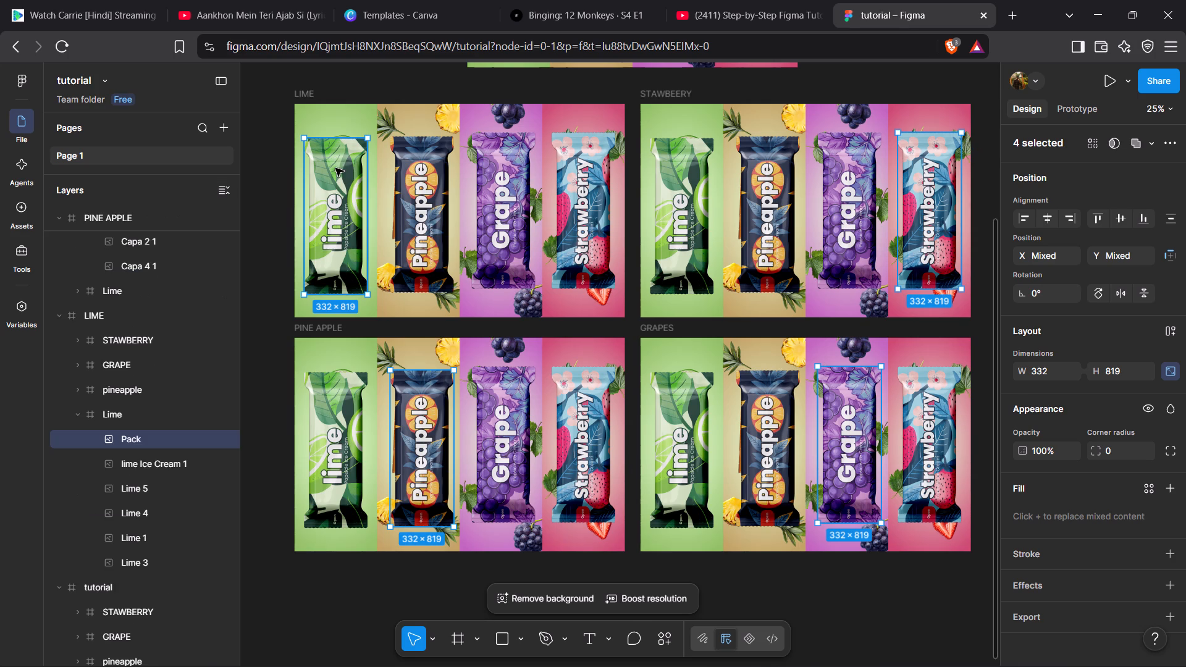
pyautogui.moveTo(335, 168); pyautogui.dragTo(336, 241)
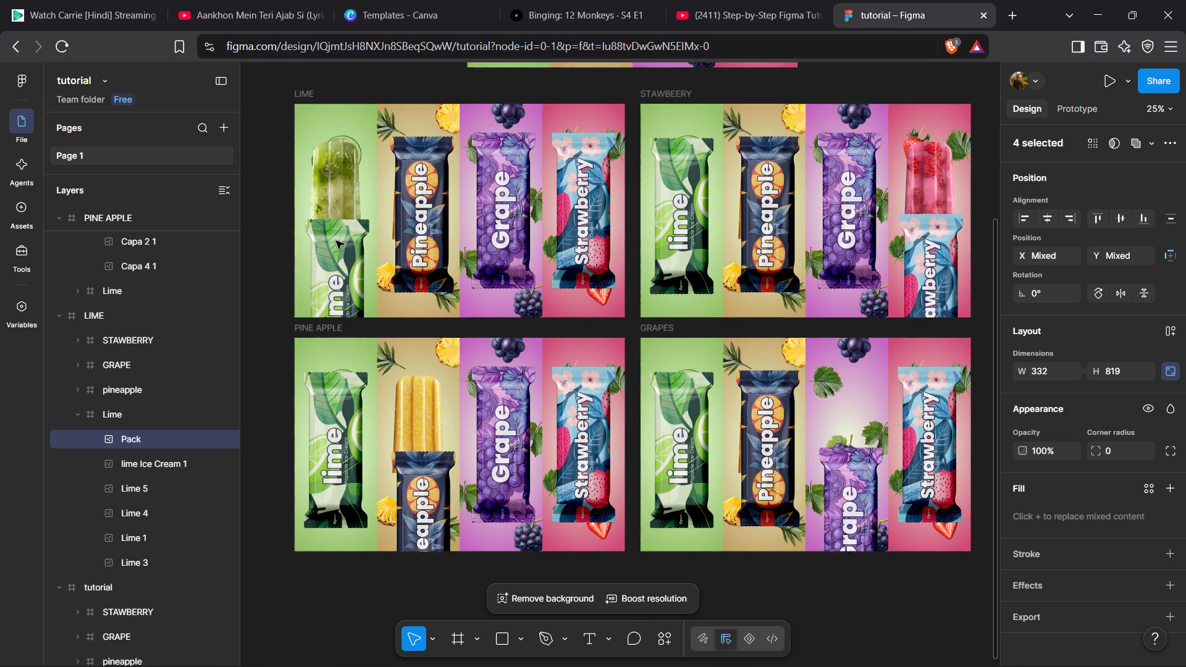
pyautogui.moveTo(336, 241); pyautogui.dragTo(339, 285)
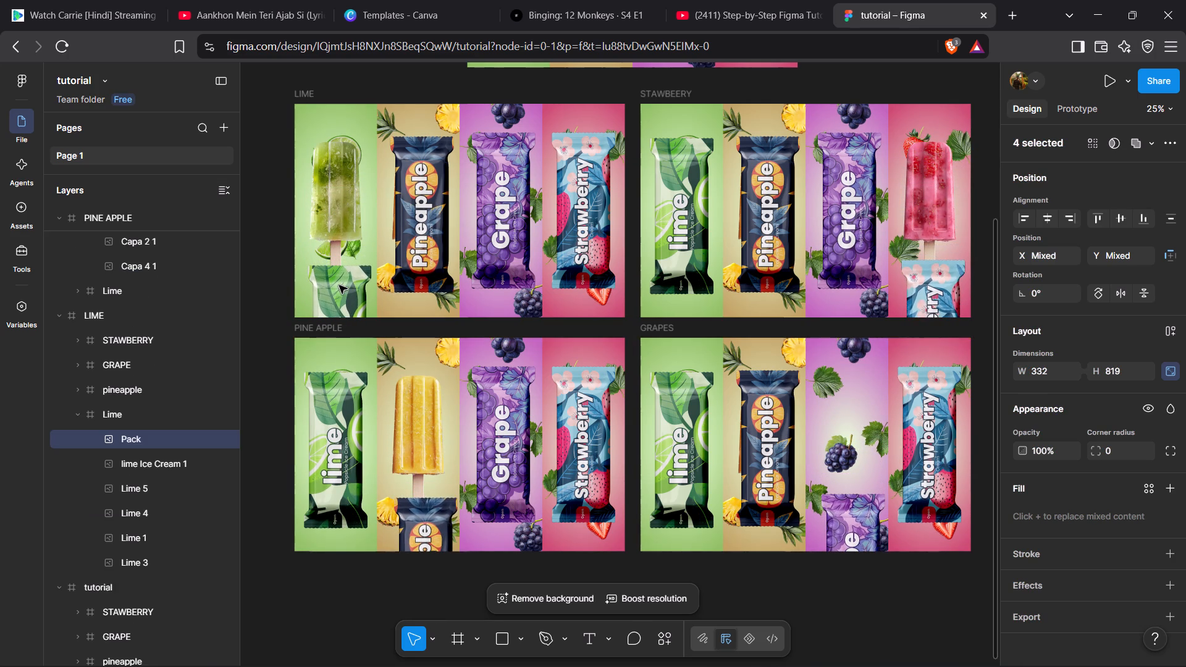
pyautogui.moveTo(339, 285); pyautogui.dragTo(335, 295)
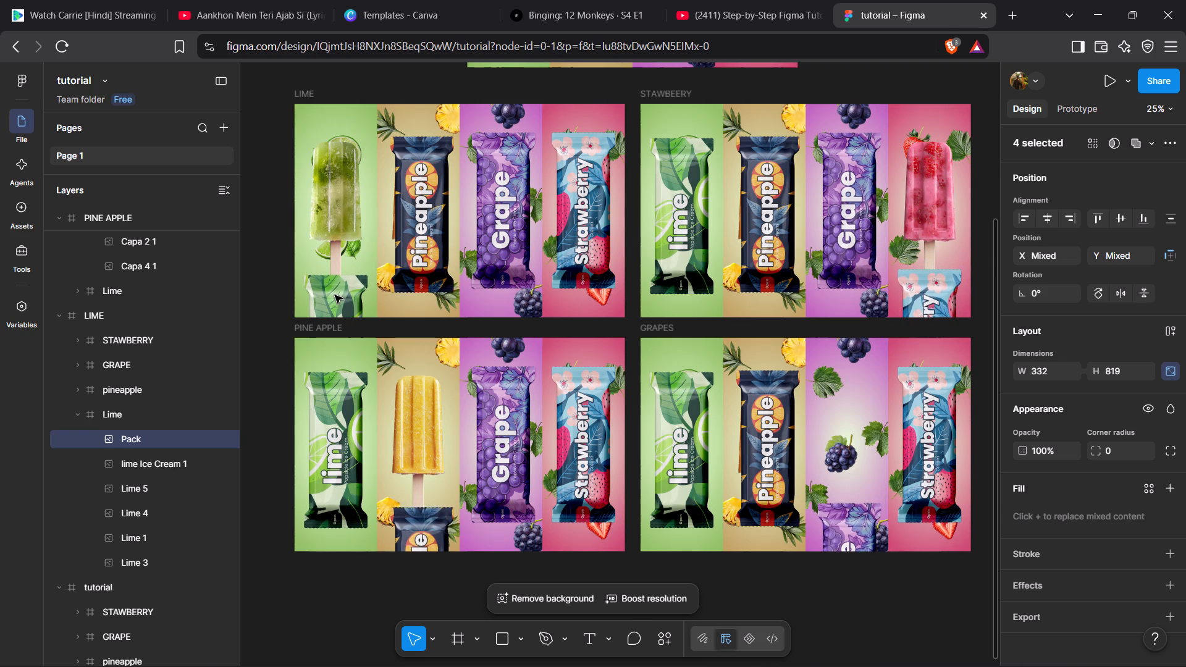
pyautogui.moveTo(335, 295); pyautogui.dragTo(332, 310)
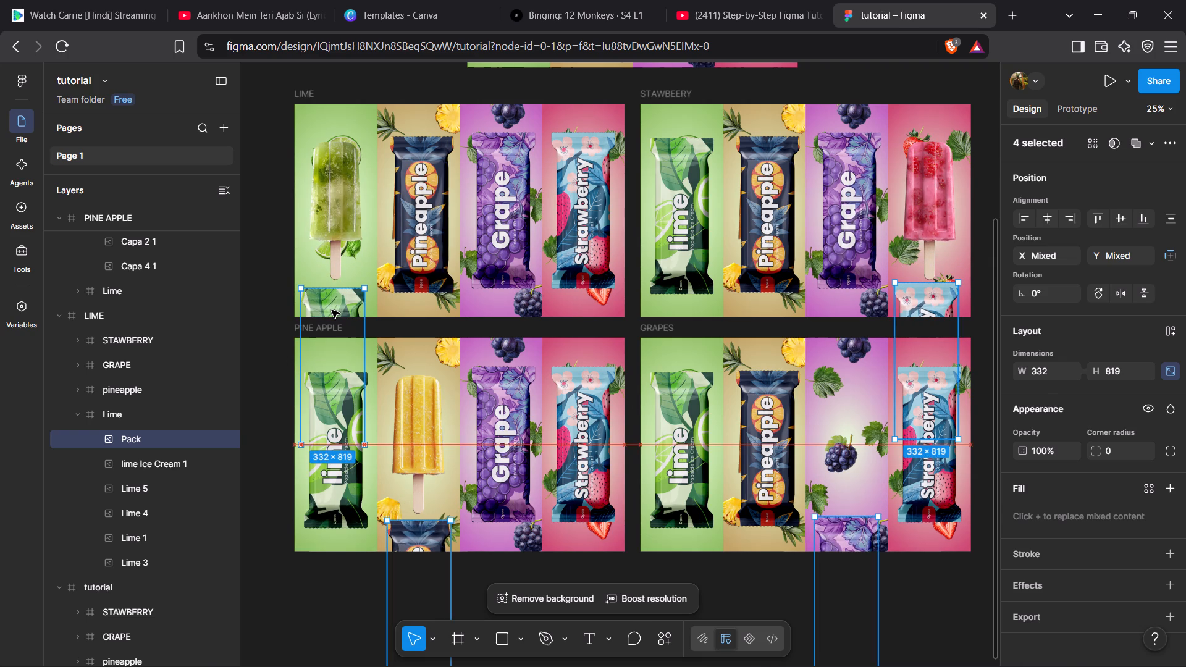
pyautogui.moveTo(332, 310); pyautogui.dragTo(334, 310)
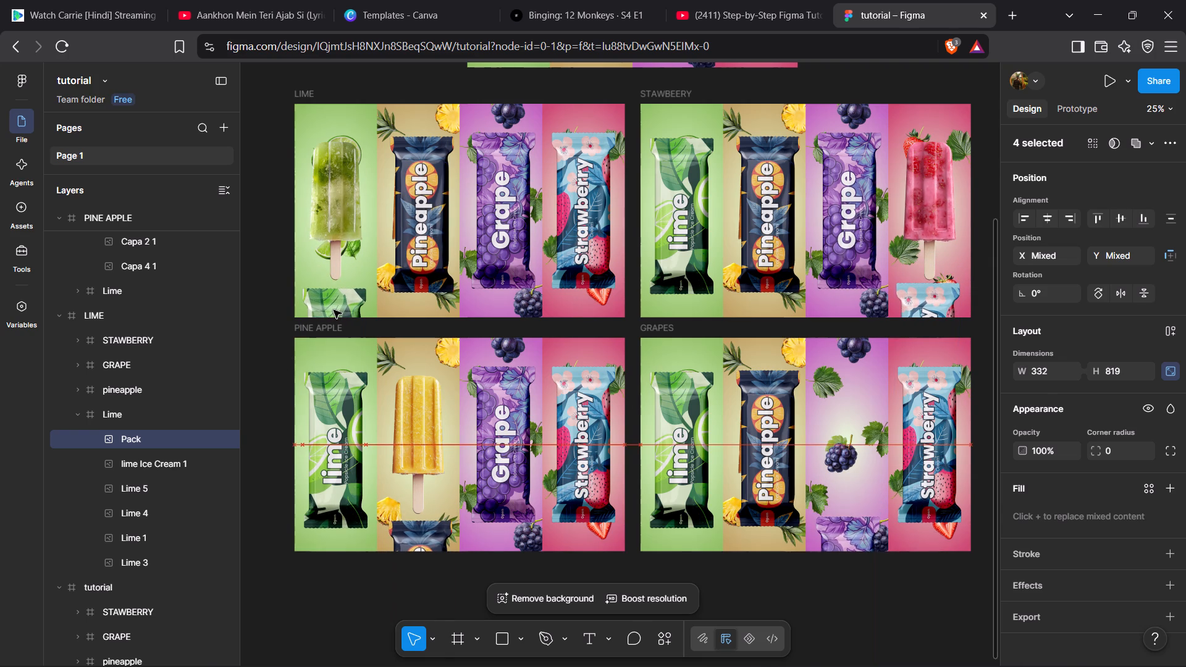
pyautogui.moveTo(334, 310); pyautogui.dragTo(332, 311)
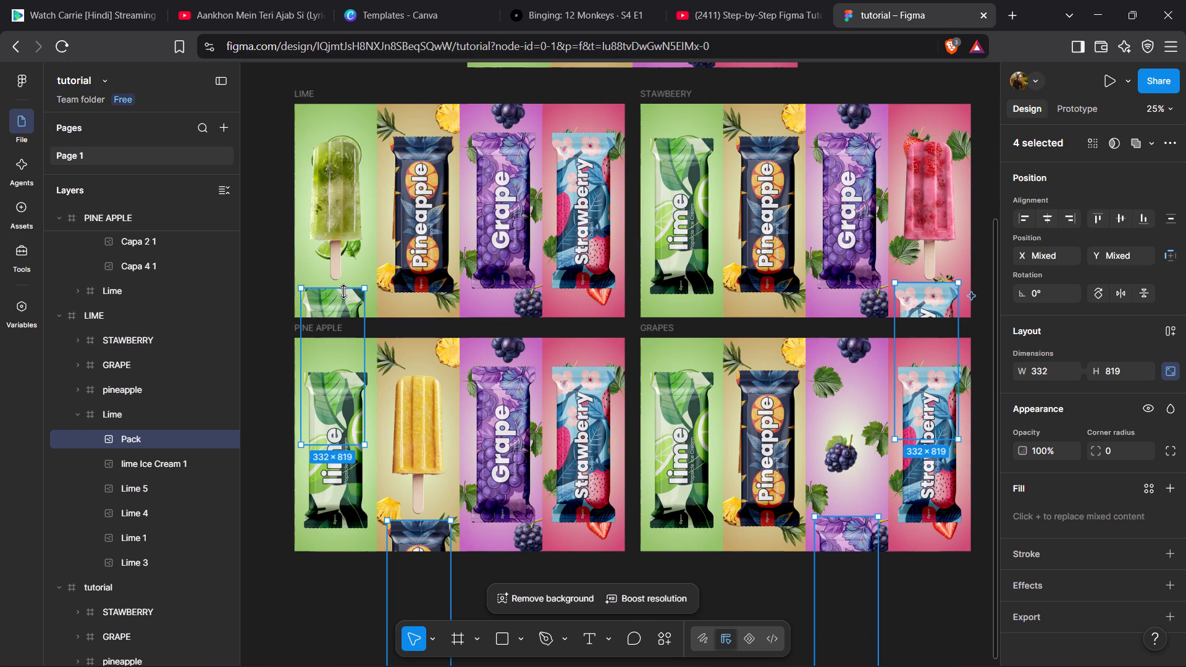
# Delete the four frame copies LIME, STAWBEERY, PINE APPLE and GRAPES, keeping only the tutorial frame.
pyautogui.scroll(4, 344, 292)
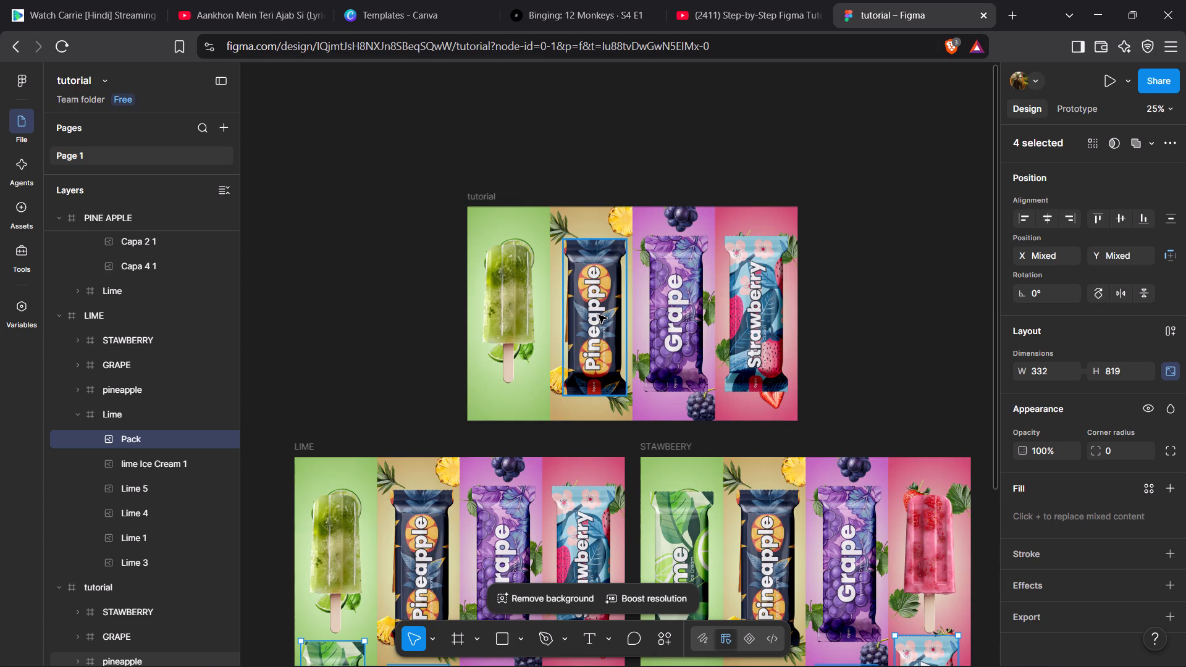
pyautogui.scroll(-1, 481, 459)
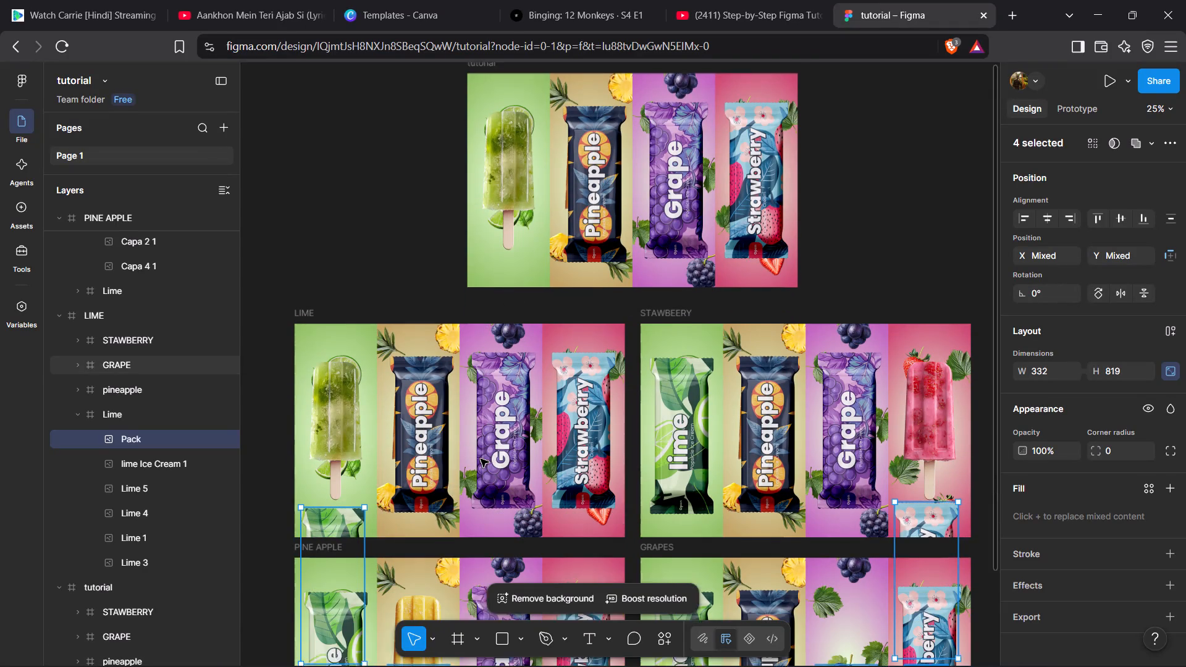
pyautogui.scroll(-2, 481, 459)
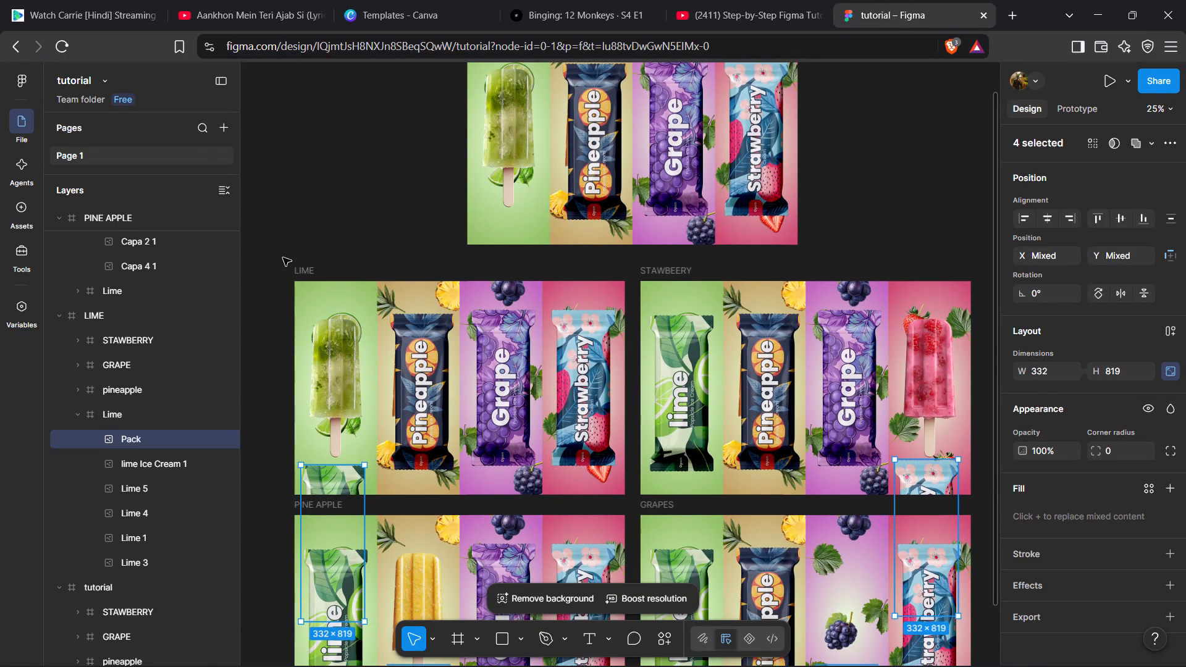
pyautogui.moveTo(282, 254); pyautogui.dragTo(855, 666)
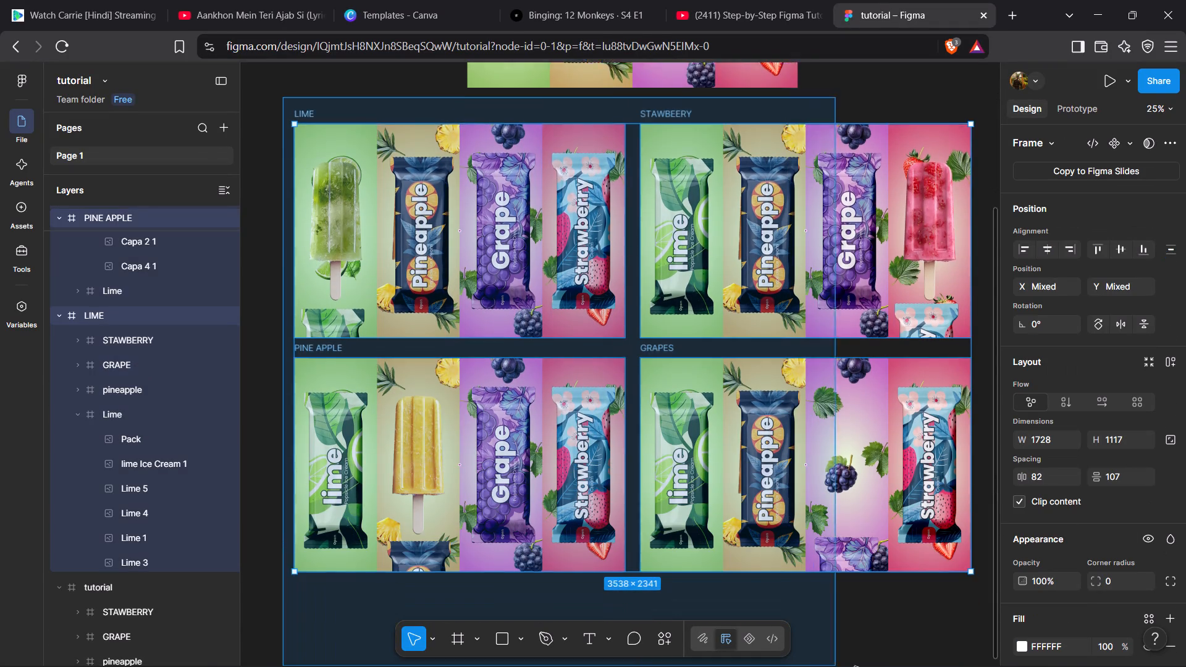
pyautogui.moveTo(855, 666); pyautogui.dragTo(860, 640)
pyautogui.press('Delete')
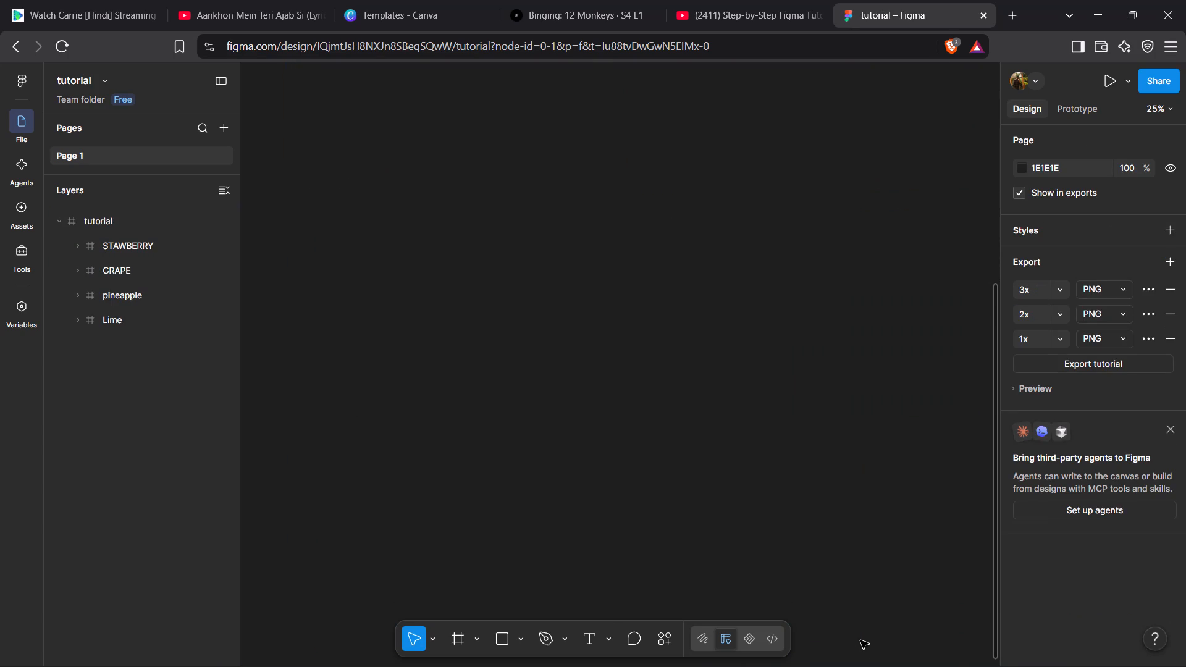
# Hide the Pineapple Ice Cream and Pineapple Pack 1 layers in the tutorial frame's pineapple panel.
pyautogui.scroll(5, 860, 640)
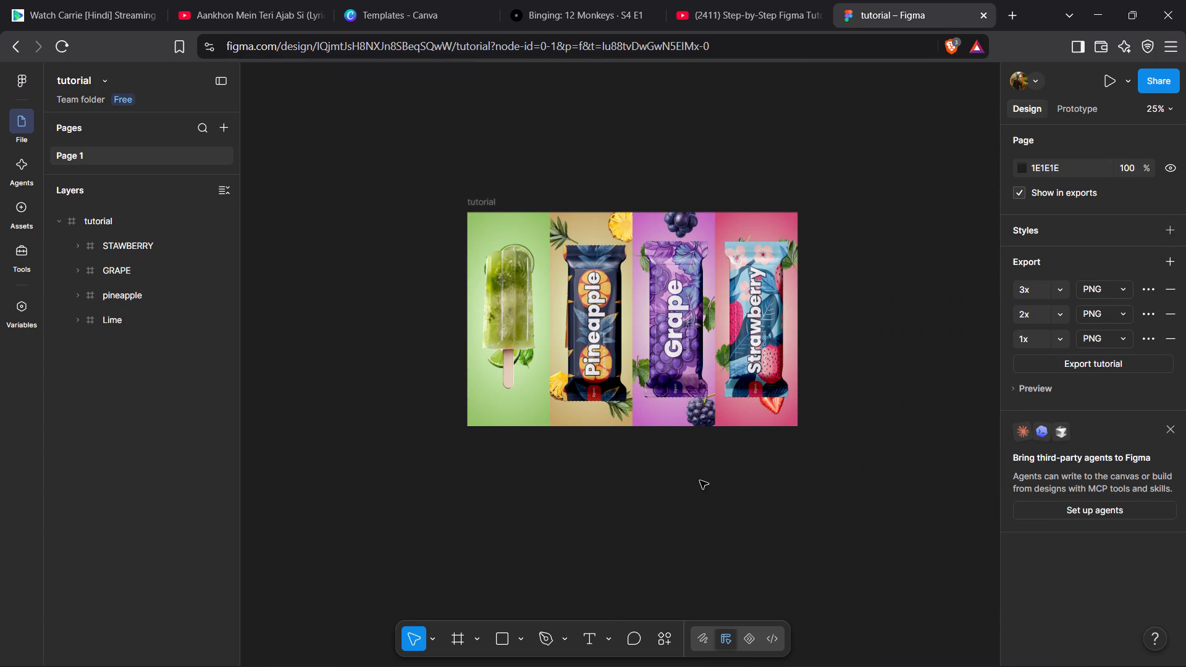
pyautogui.click(598, 358)
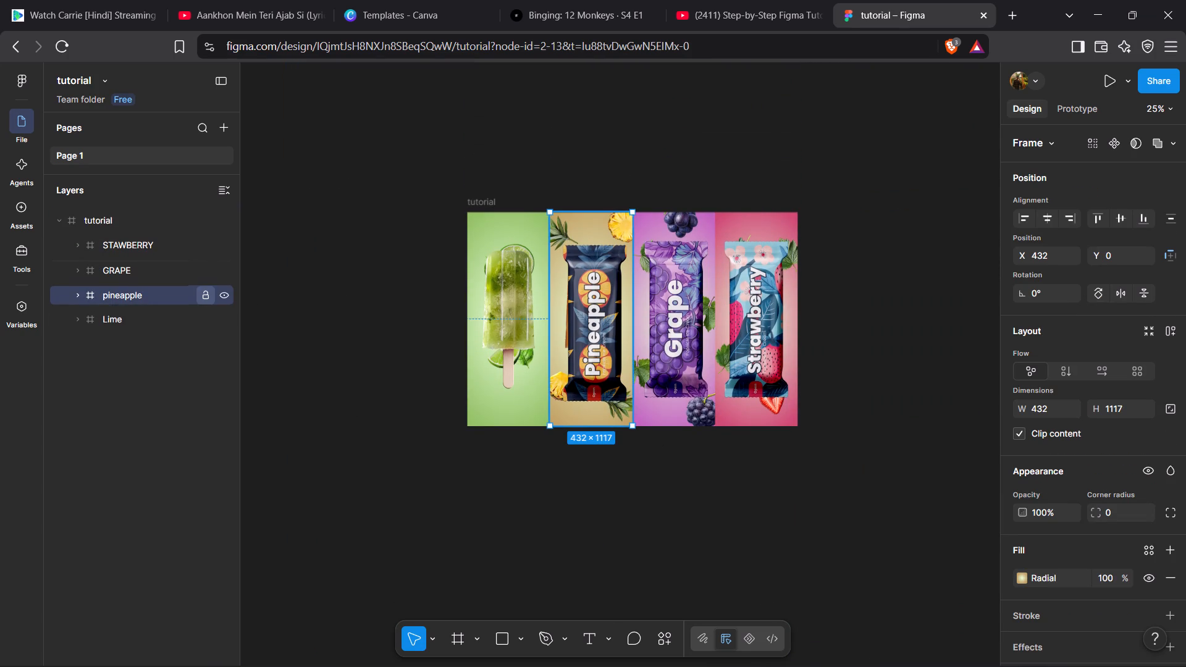
pyautogui.click(69, 293)
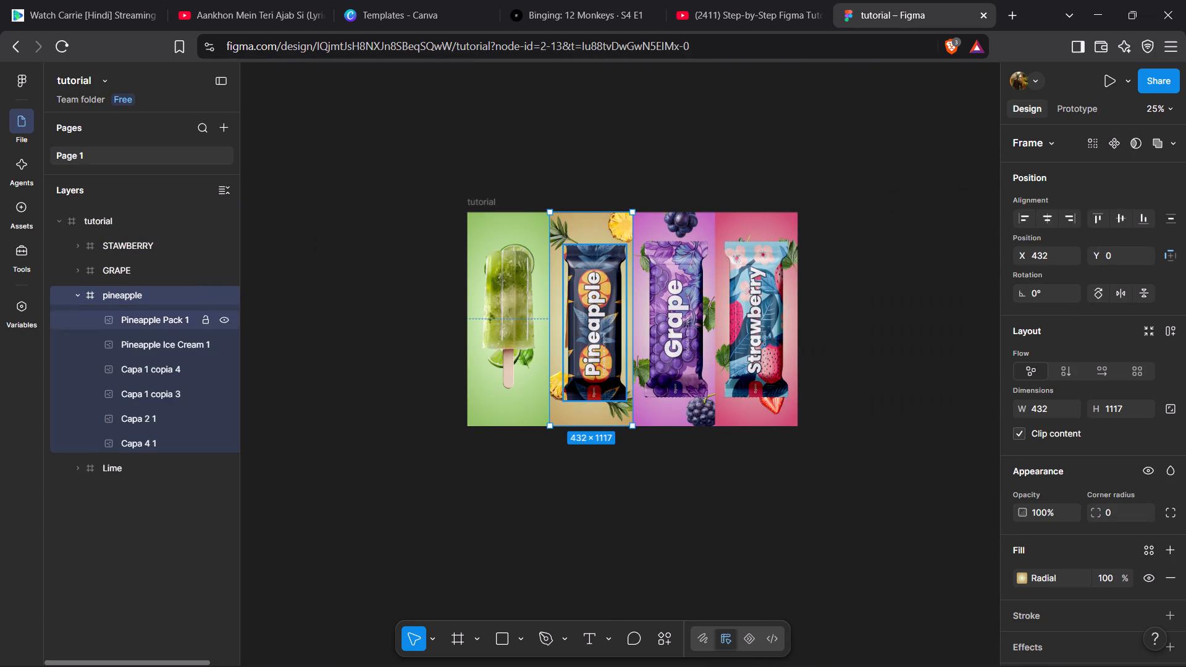
pyautogui.click(224, 341)
pyautogui.click(227, 316)
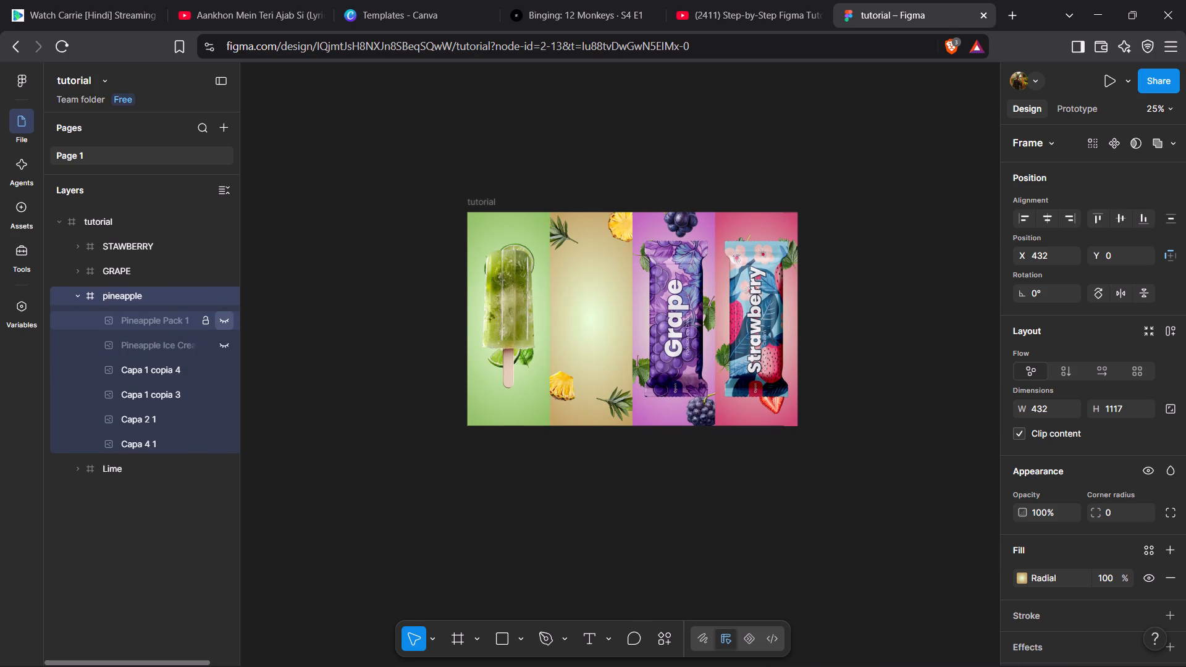
# Move the Capa 1 copia 4 leaf inward from the pineapple panel's lower corner and shrink it to about 162 × 162.
pyautogui.hscroll(-1, 466, 359)
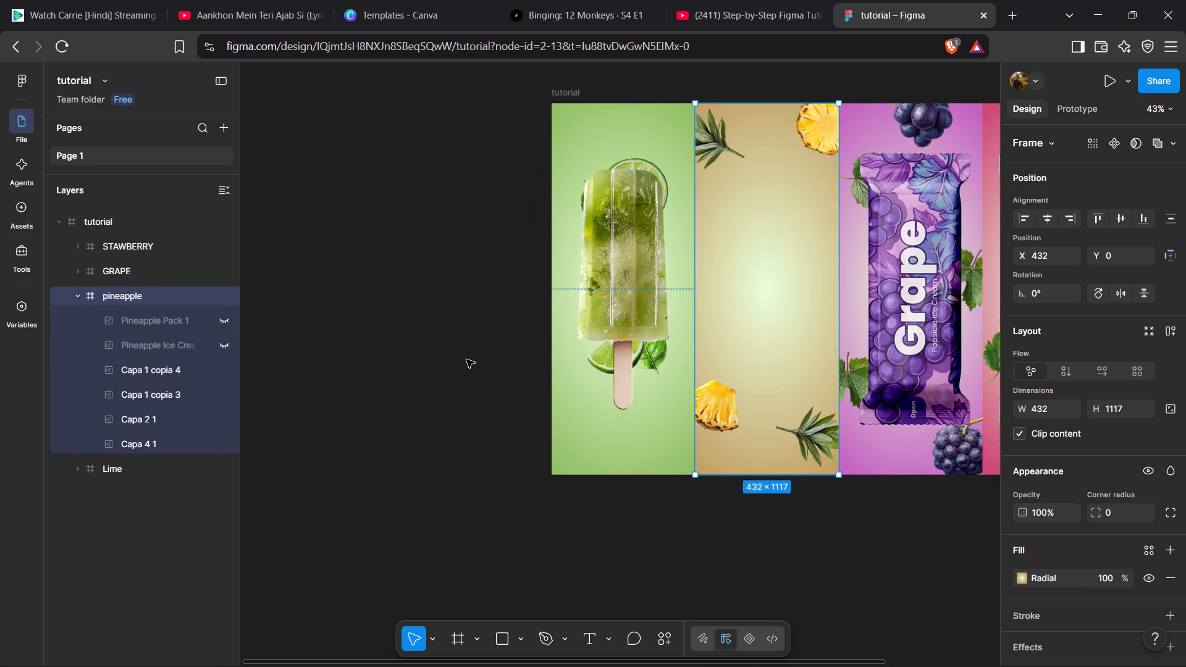
pyautogui.hscroll(-1, 466, 359)
pyautogui.click(431, 408)
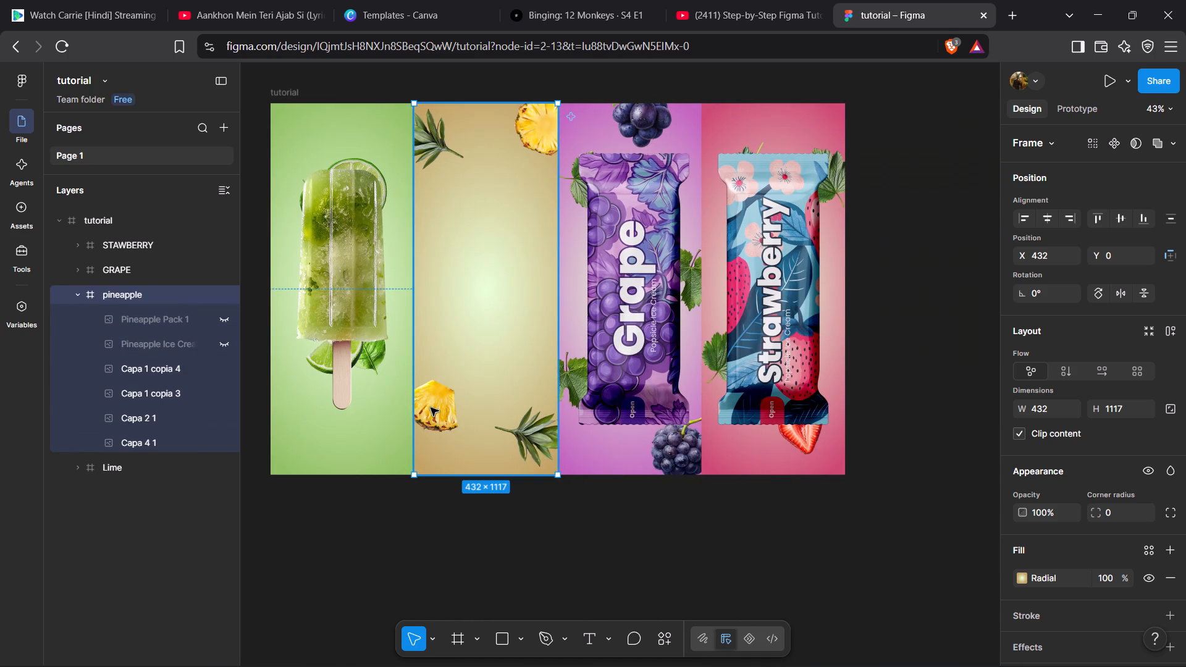
pyautogui.click(165, 381)
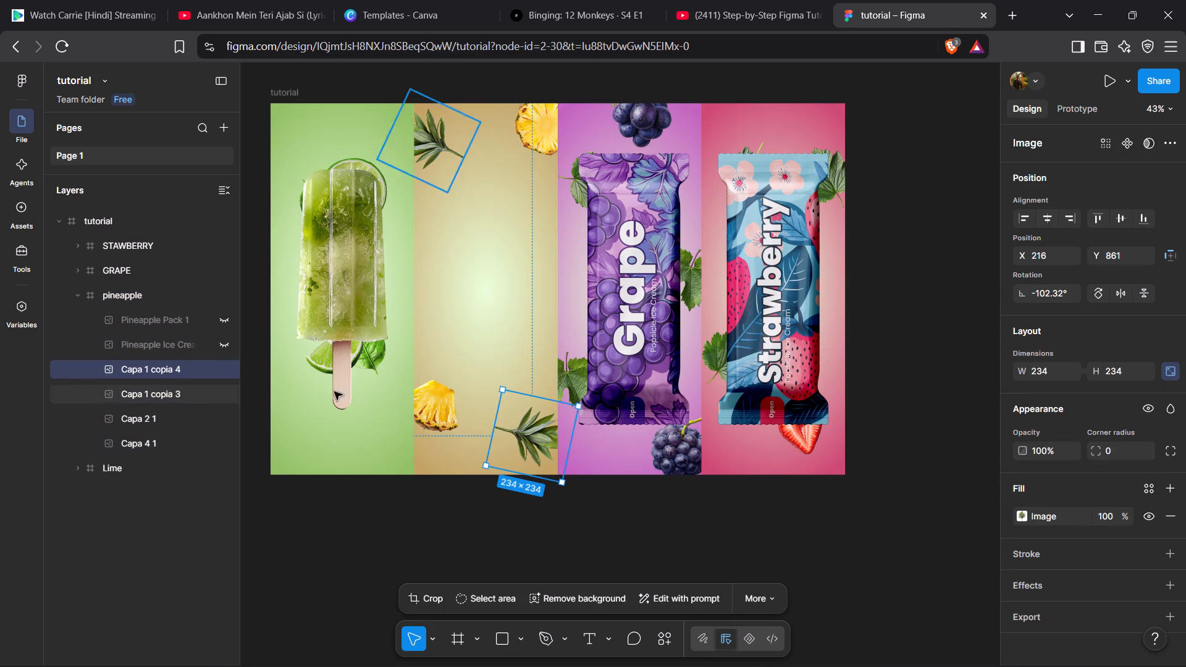
pyautogui.moveTo(516, 431); pyautogui.dragTo(477, 348)
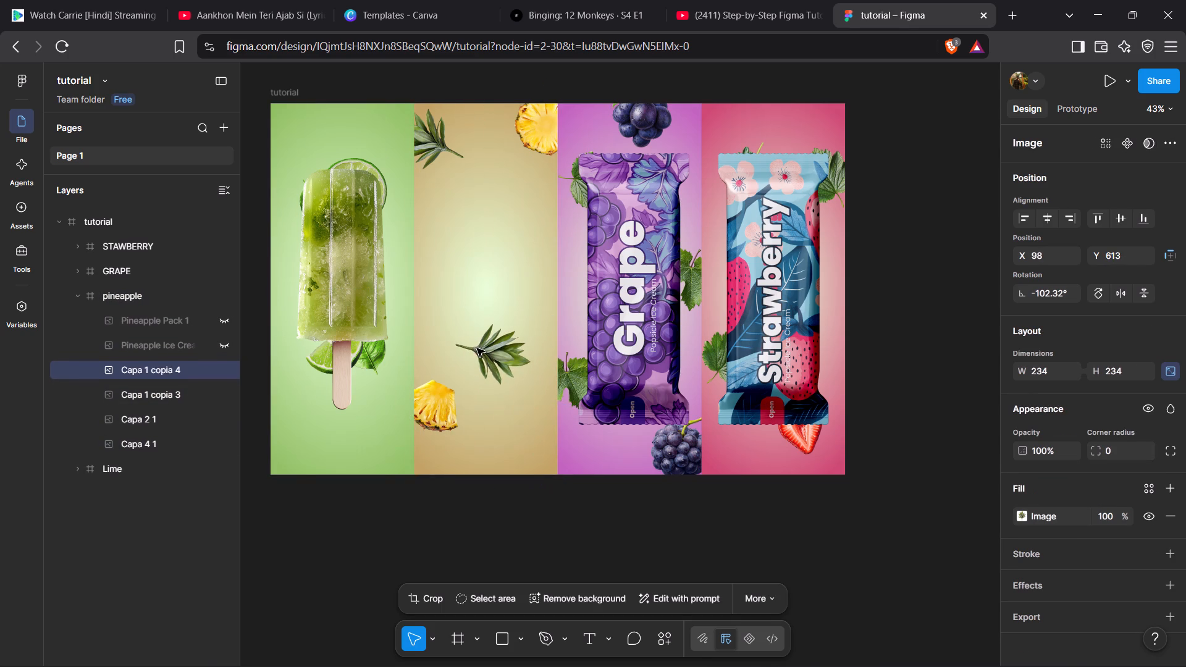
pyautogui.moveTo(526, 404); pyautogui.dragTo(534, 358)
pyautogui.moveTo(532, 359); pyautogui.dragTo(504, 367)
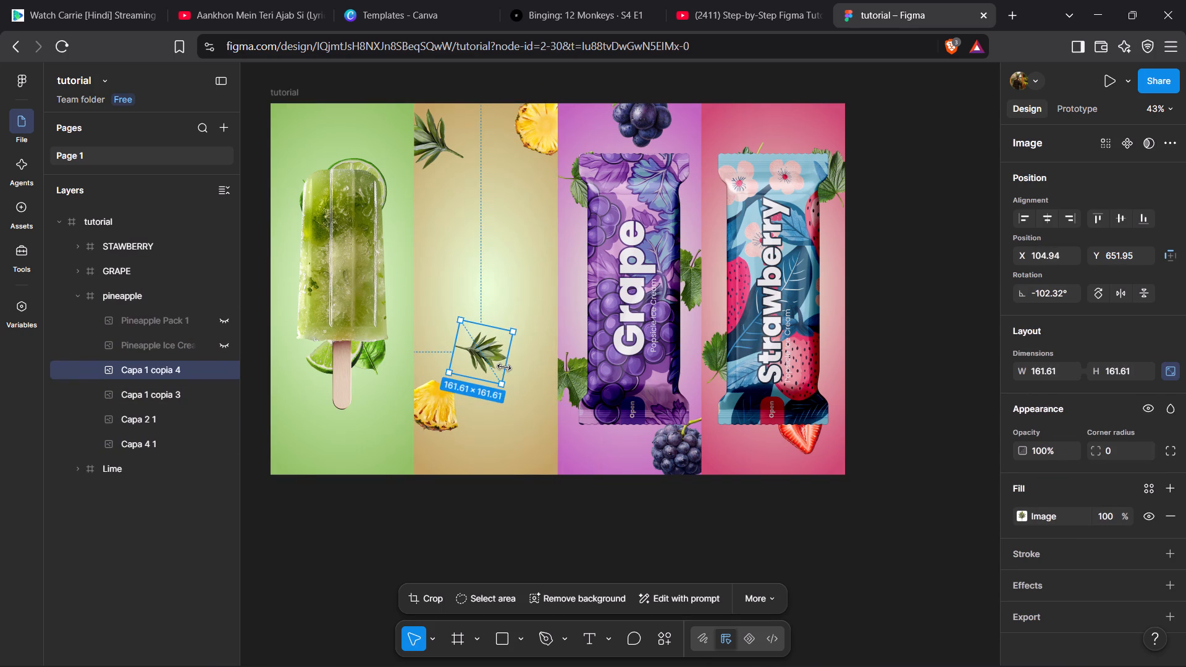
# Rotate the Capa 1 copia 4 leaf upright to 3.5° in the pineapple panel's lower area and resize it to 234 × 234.
pyautogui.moveTo(507, 388); pyautogui.dragTo(540, 328)
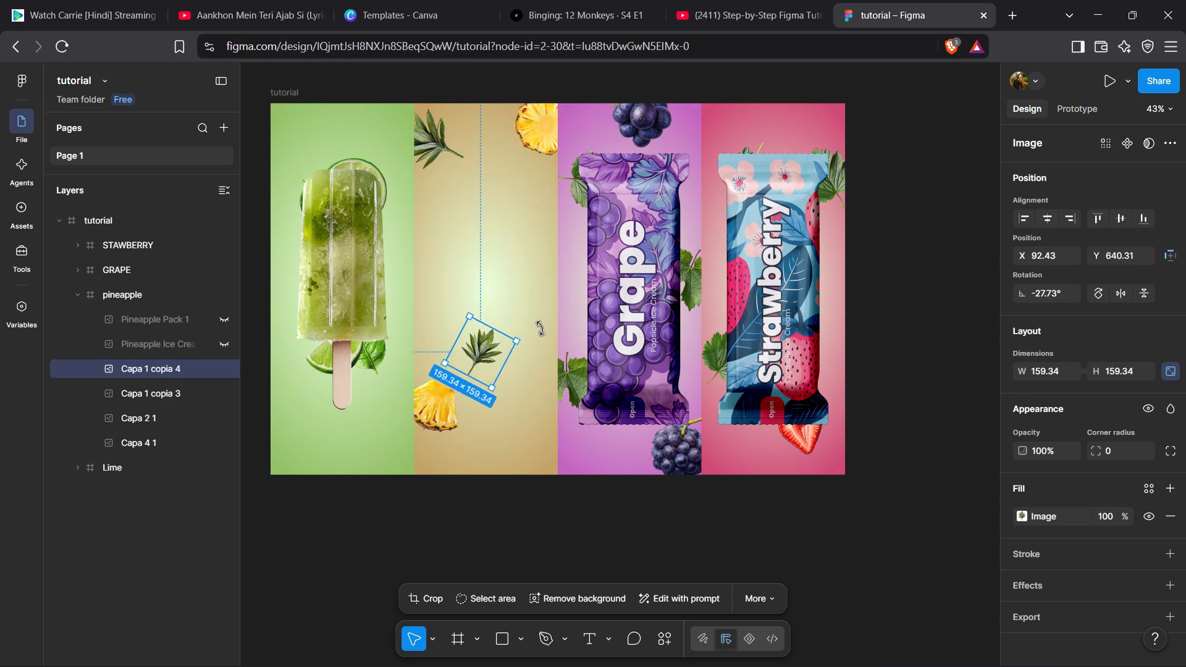
pyautogui.moveTo(540, 328); pyautogui.dragTo(523, 297)
pyautogui.moveTo(481, 351); pyautogui.dragTo(513, 367)
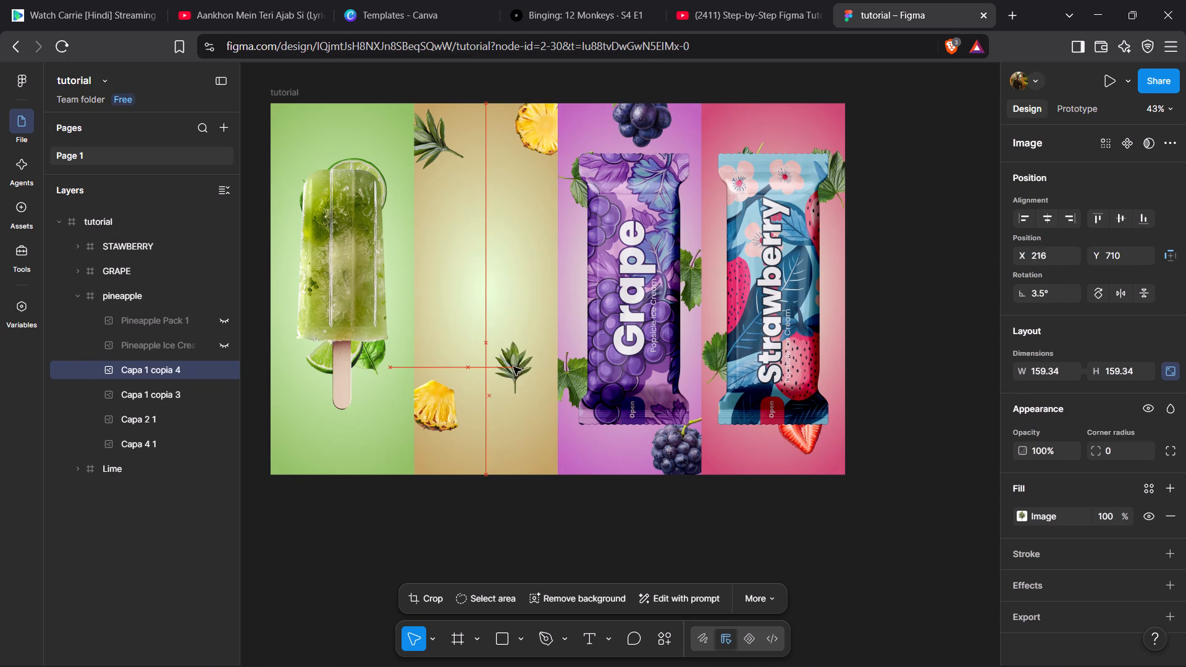
pyautogui.moveTo(513, 367); pyautogui.dragTo(513, 364)
pyautogui.moveTo(544, 397); pyautogui.dragTo(548, 392)
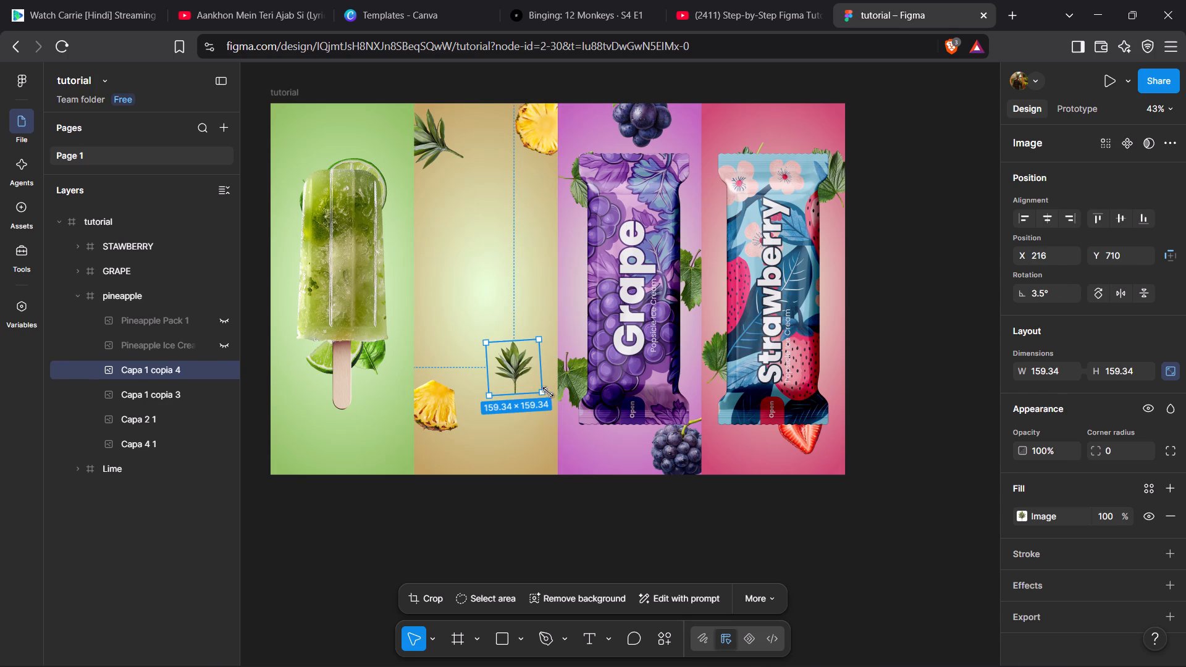
pyautogui.moveTo(548, 392); pyautogui.dragTo(551, 388)
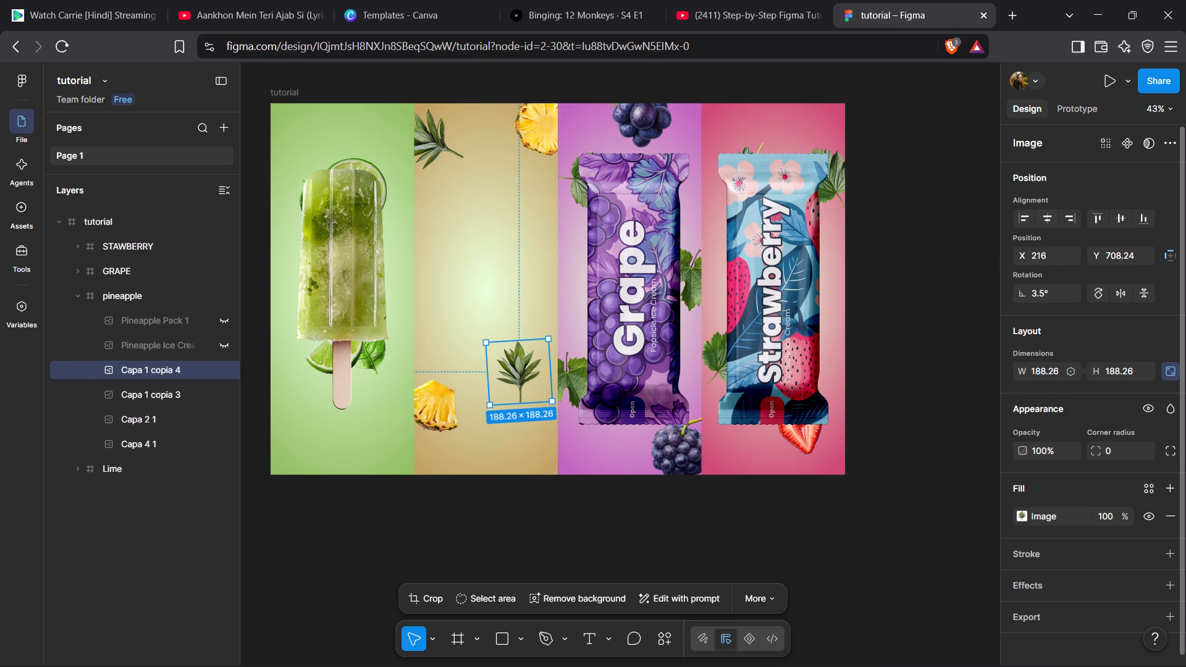
pyautogui.click(1040, 369)
pyautogui.write('234')
pyautogui.press('Return')
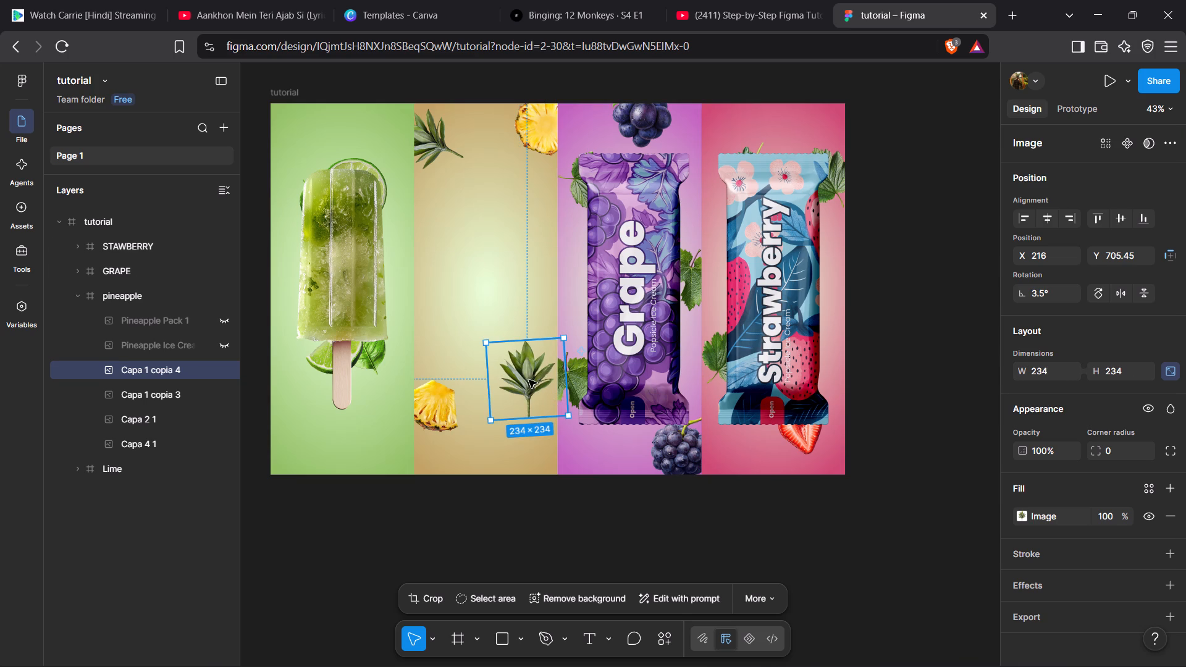
# Tilt the Capa 1 copia 4 leaf to about 35°, shift it inward, and tuck the Capa 4 1 pineapple wedge against it at X 45, Y 575.
pyautogui.moveTo(528, 379); pyautogui.dragTo(511, 364)
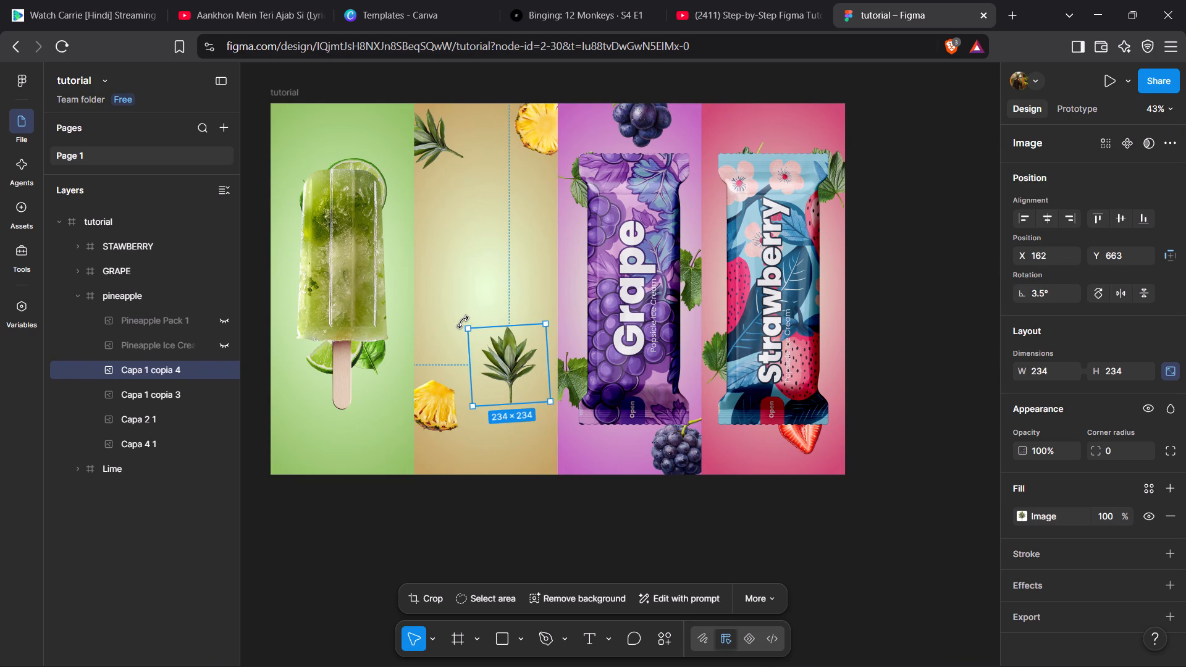
pyautogui.moveTo(463, 321); pyautogui.dragTo(443, 351)
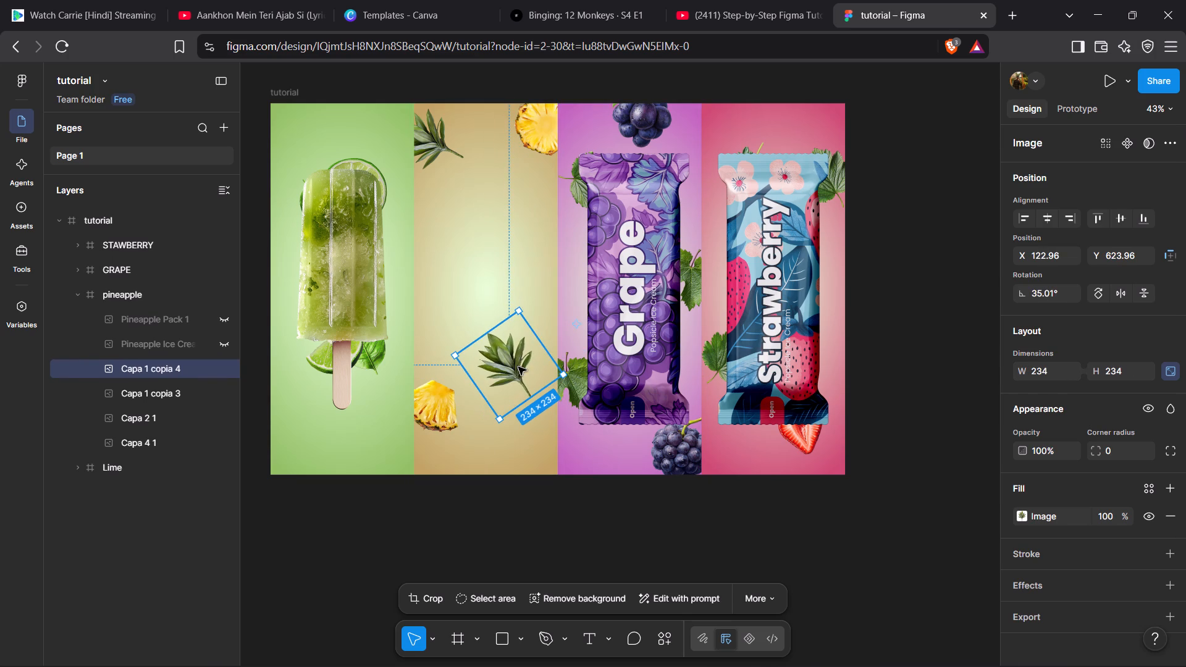
pyautogui.moveTo(518, 367); pyautogui.dragTo(516, 335)
pyautogui.moveTo(429, 409); pyautogui.dragTo(435, 396)
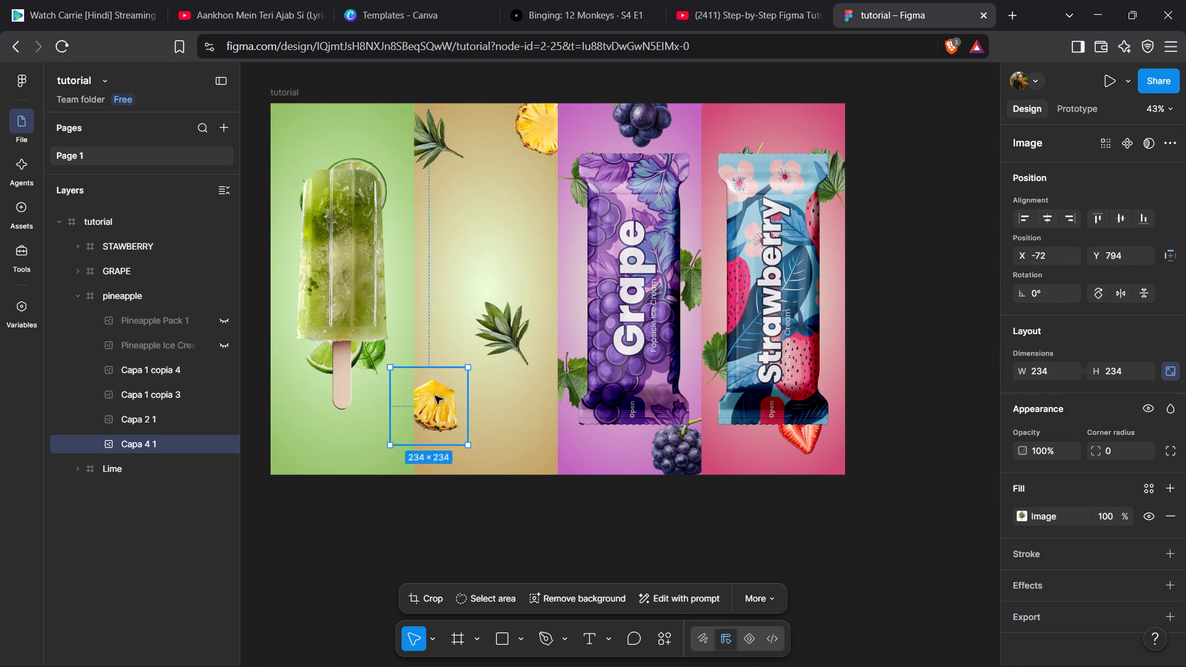
pyautogui.moveTo(435, 396); pyautogui.dragTo(468, 338)
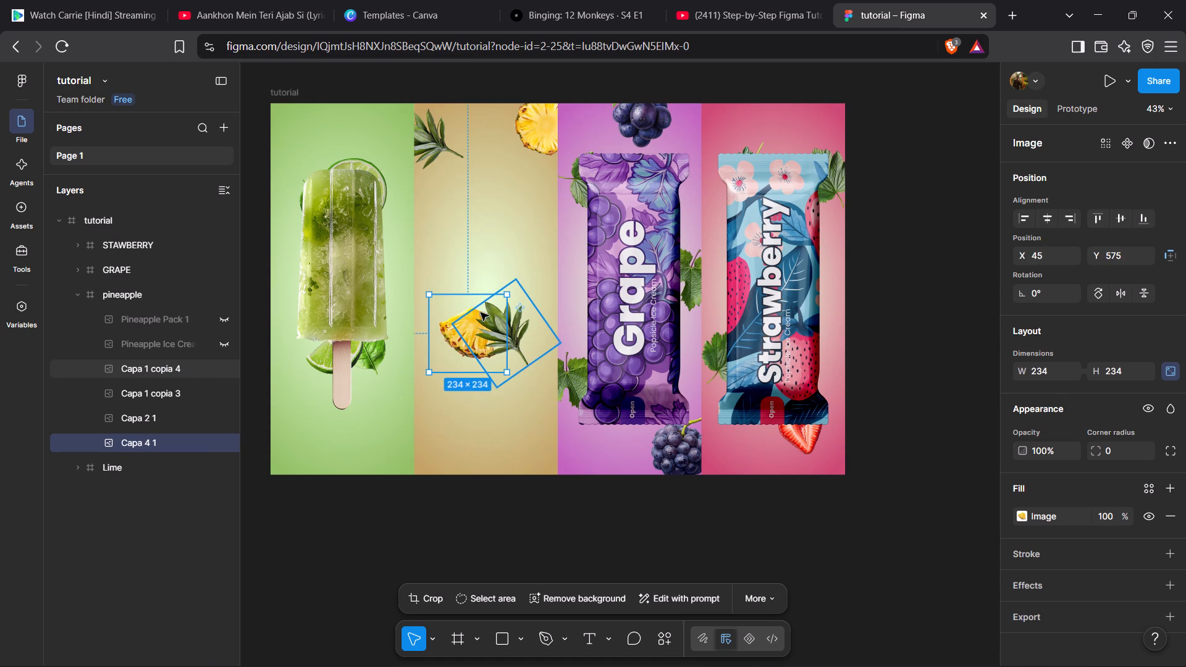
# Move the Capa 2 1 pineapple slice inward to X 115, Y 236 and the Capa 1 copia 3 leaf beside it to X 0, Y 117.
pyautogui.moveTo(537, 119); pyautogui.dragTo(485, 217)
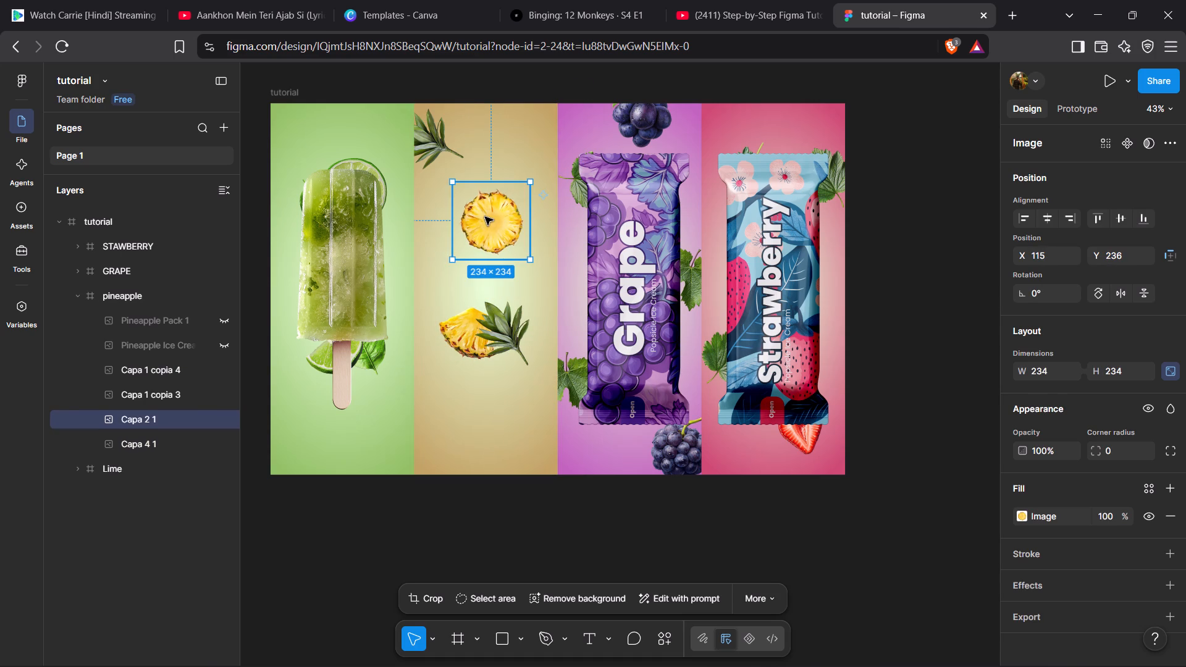
pyautogui.moveTo(445, 135); pyautogui.dragTo(479, 182)
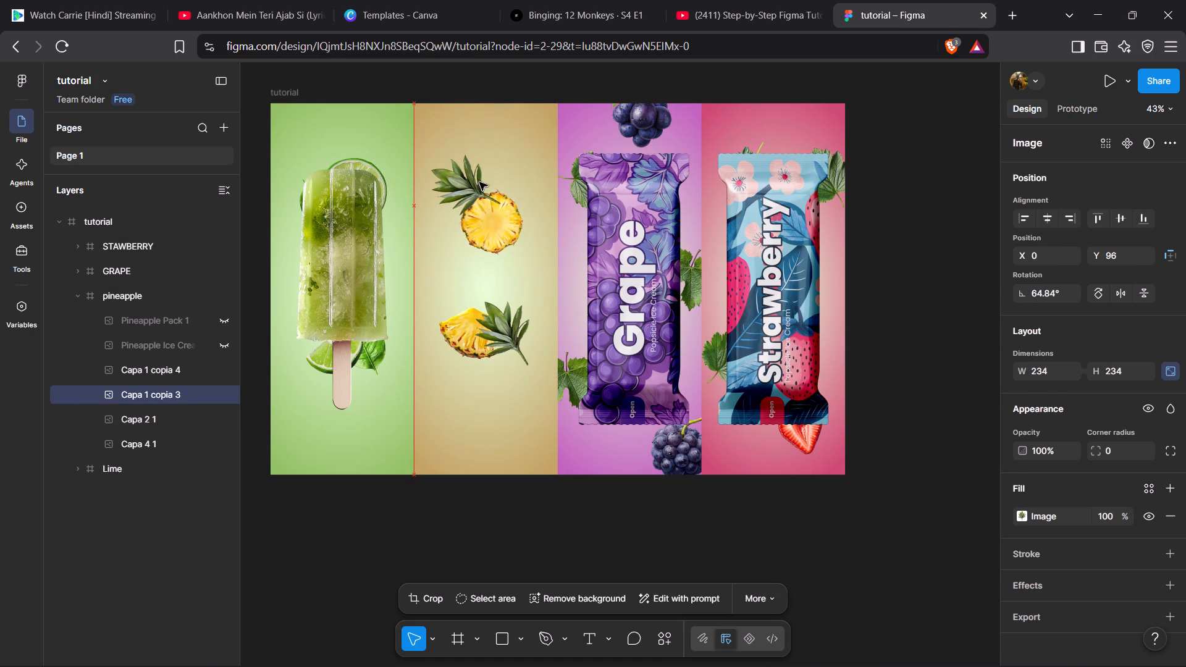
pyautogui.moveTo(479, 182); pyautogui.dragTo(482, 188)
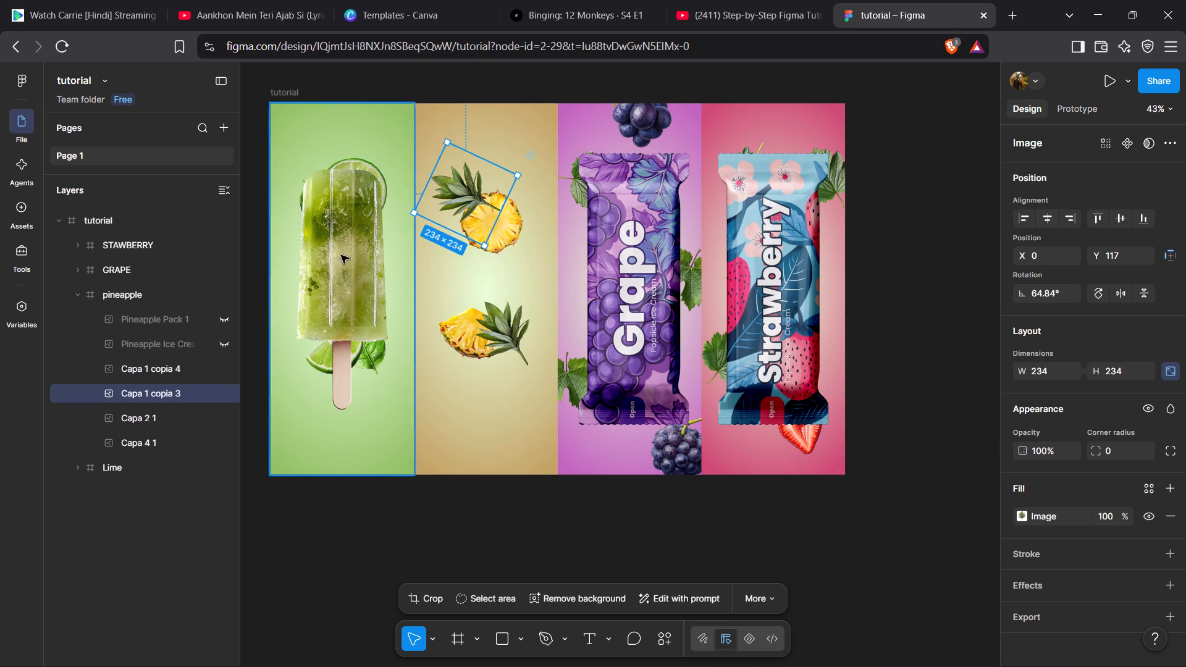
# Reorder Capa 2 1 above Capa 1 copia 3, then reposition the slice to X 115, Y 311 and the leaf to X 20, Y 173.
pyautogui.click(141, 412)
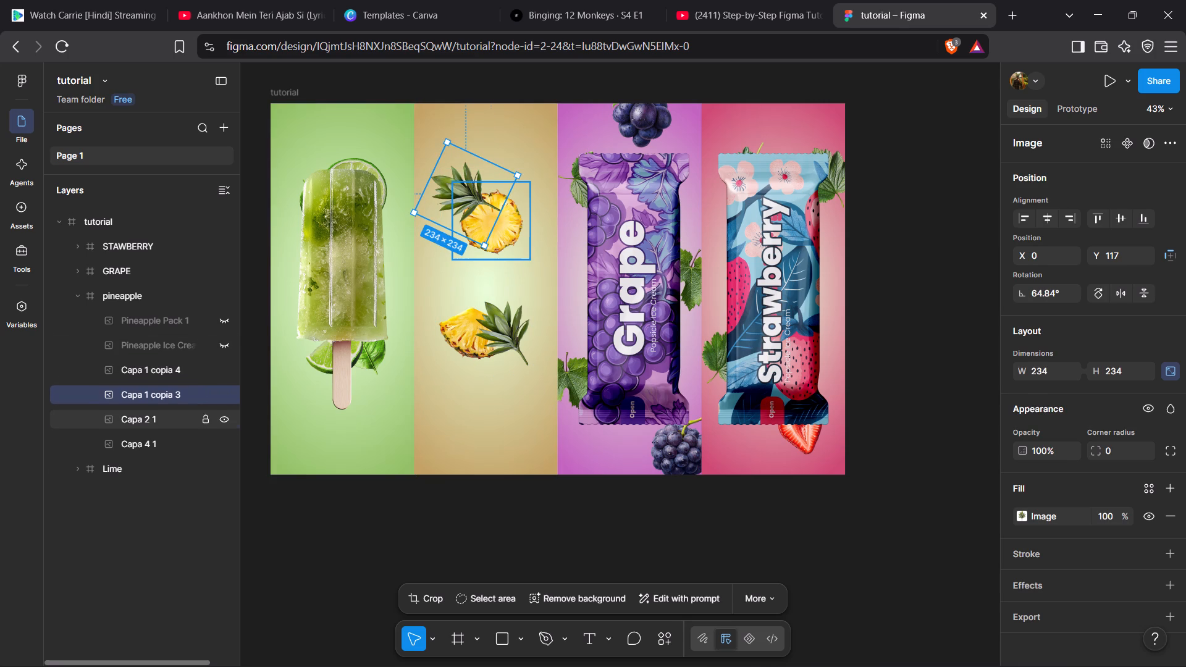
pyautogui.moveTo(91, 417); pyautogui.dragTo(92, 387)
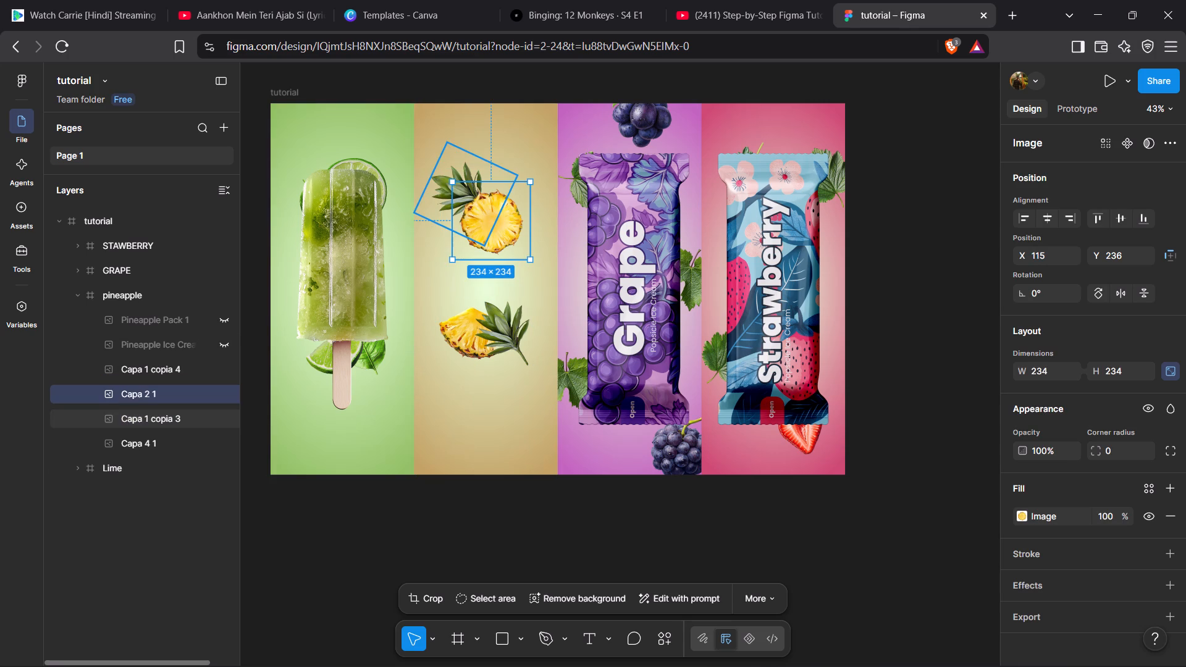
pyautogui.moveTo(452, 187); pyautogui.dragTo(451, 212)
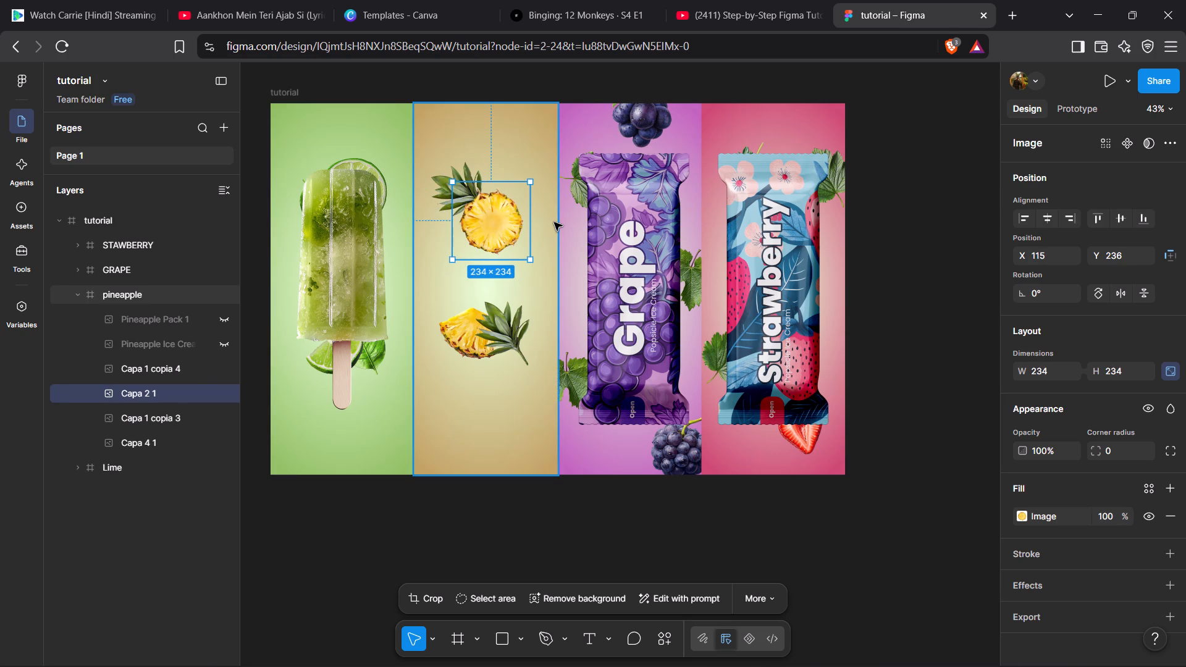
pyautogui.moveTo(497, 241); pyautogui.dragTo(518, 224)
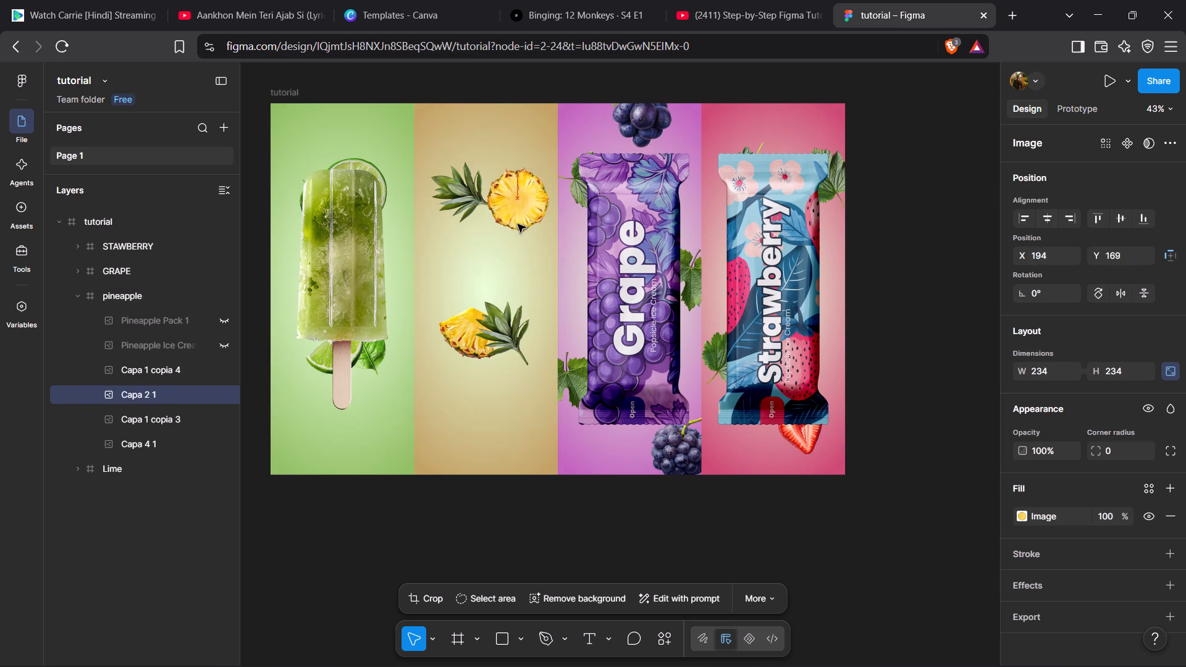
pyautogui.moveTo(518, 224); pyautogui.dragTo(500, 265)
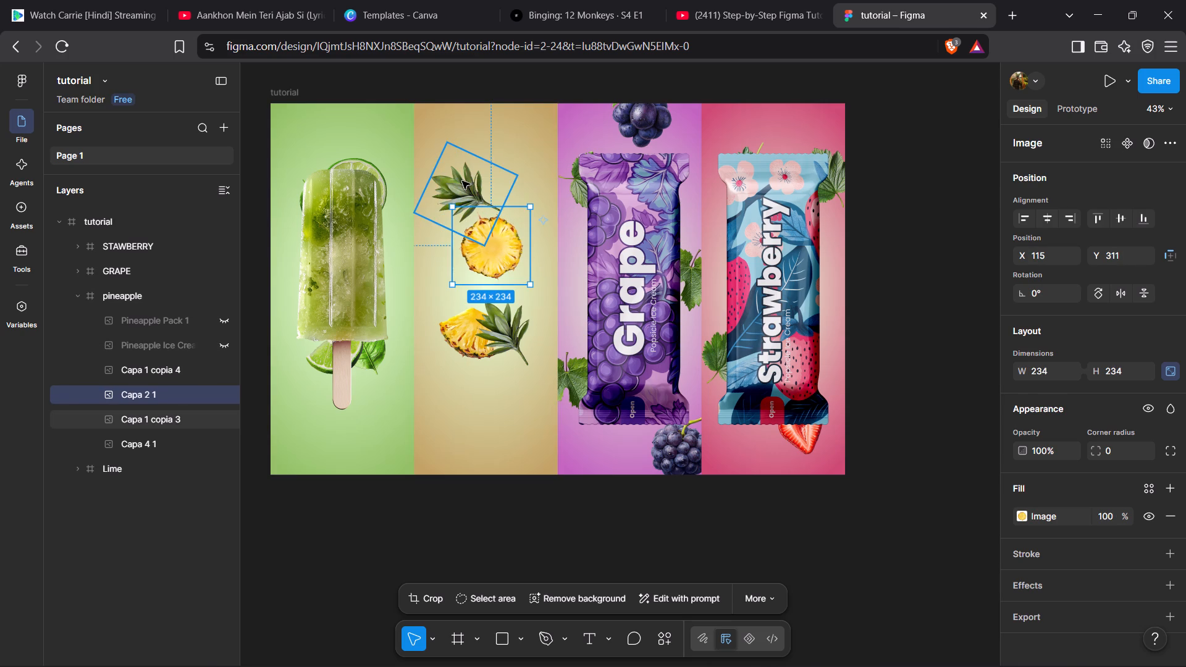
pyautogui.moveTo(462, 181); pyautogui.dragTo(473, 200)
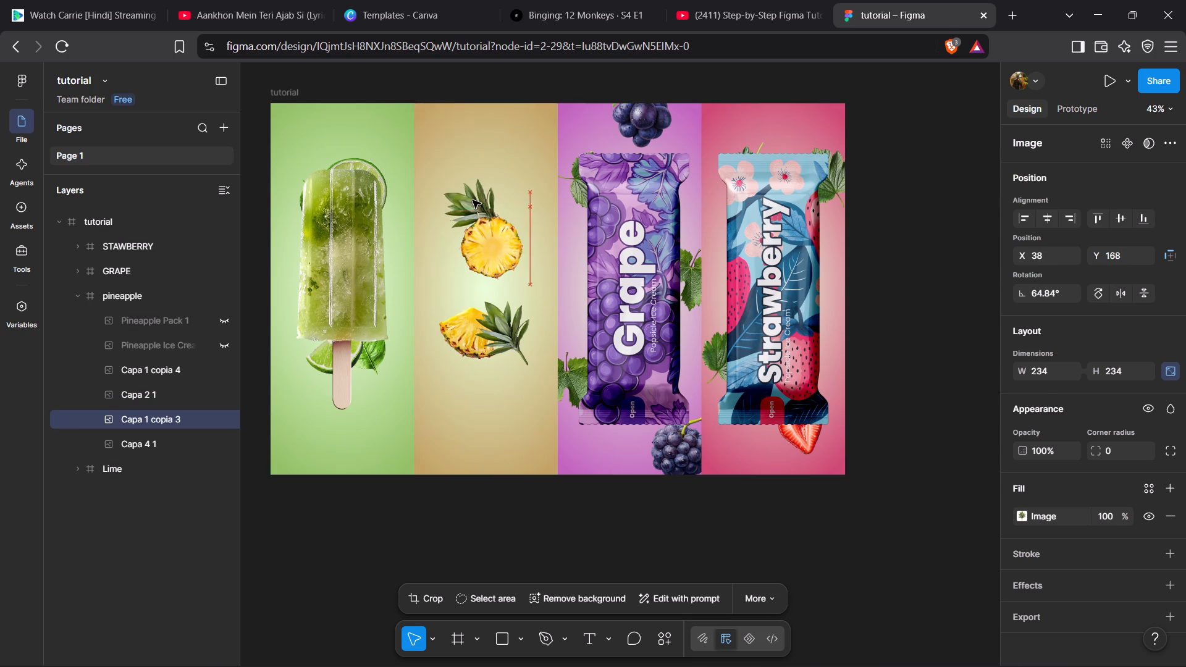
pyautogui.moveTo(473, 200); pyautogui.dragTo(468, 199)
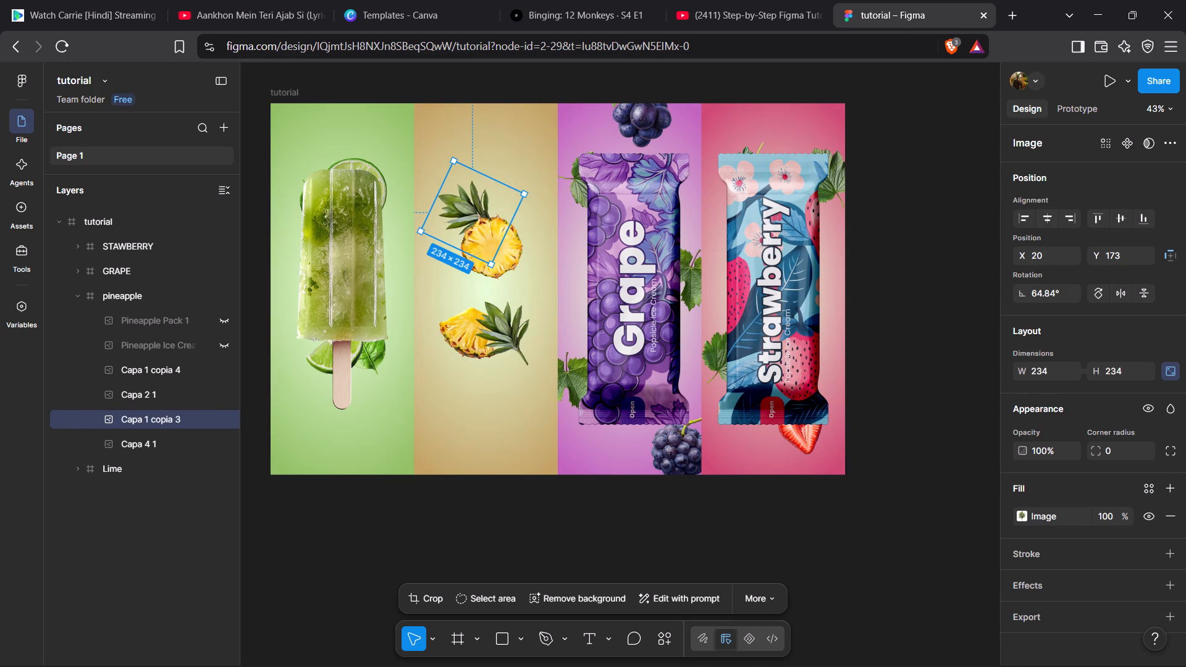
# Toggle the Pineapple Ice Cream 1 and Pineapple Pack 1 layers to check the fruit behind them, leaving both layers shown.
pyautogui.click(224, 344)
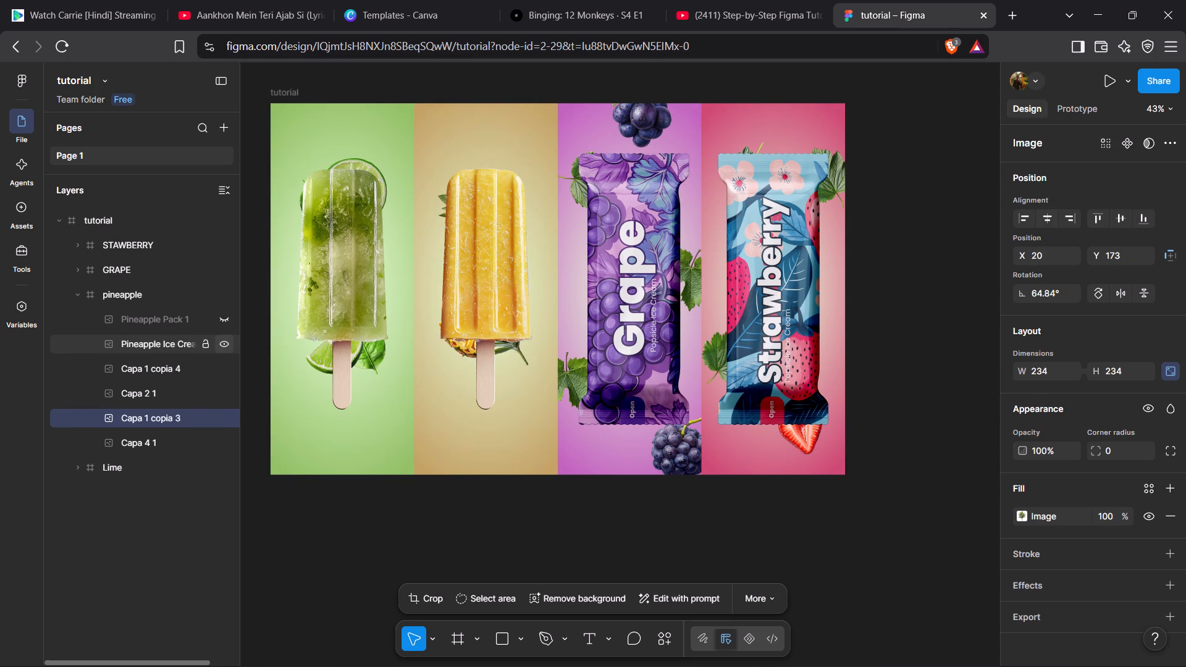
pyautogui.click(224, 344)
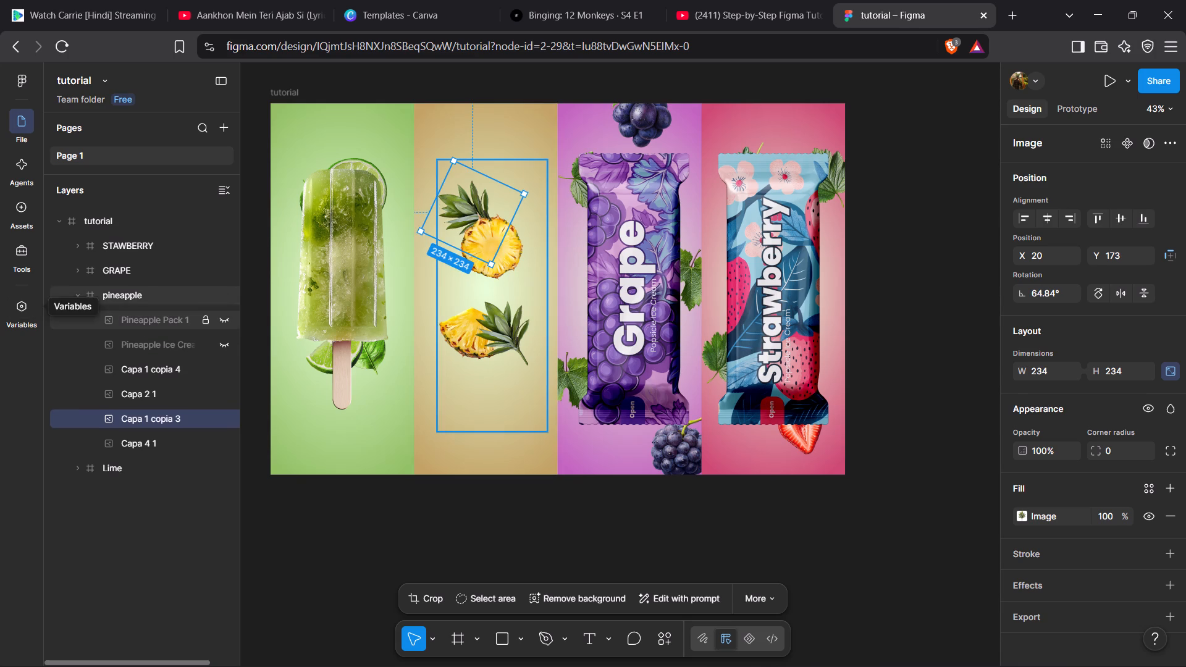
pyautogui.click(227, 322)
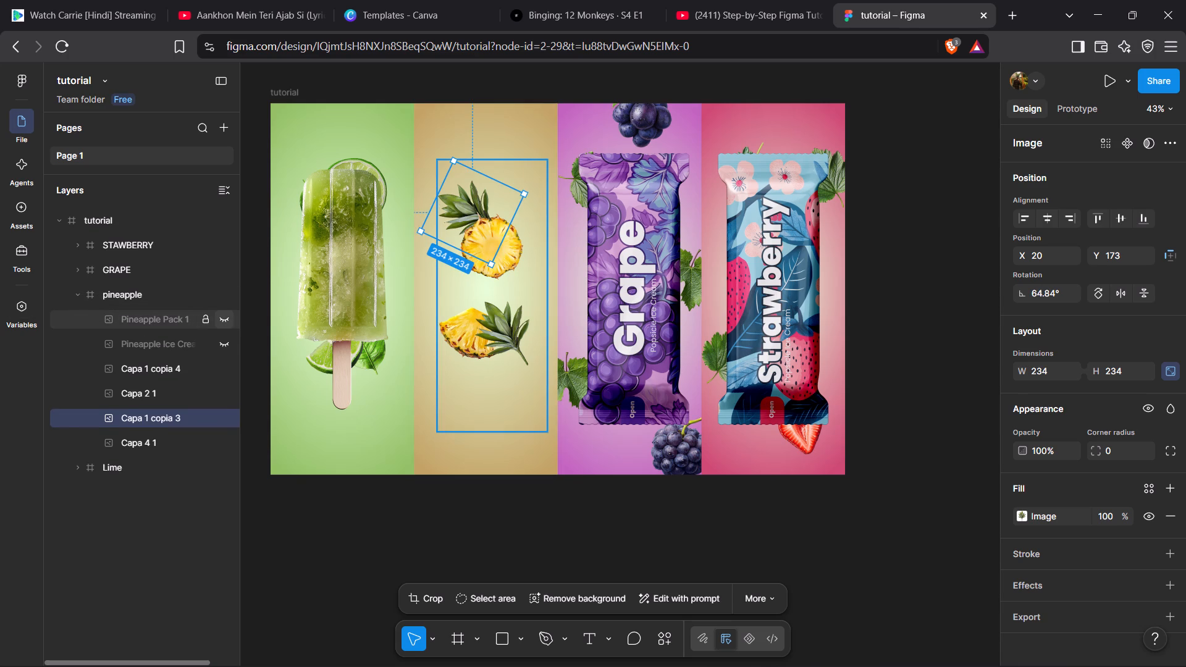
pyautogui.click(224, 345)
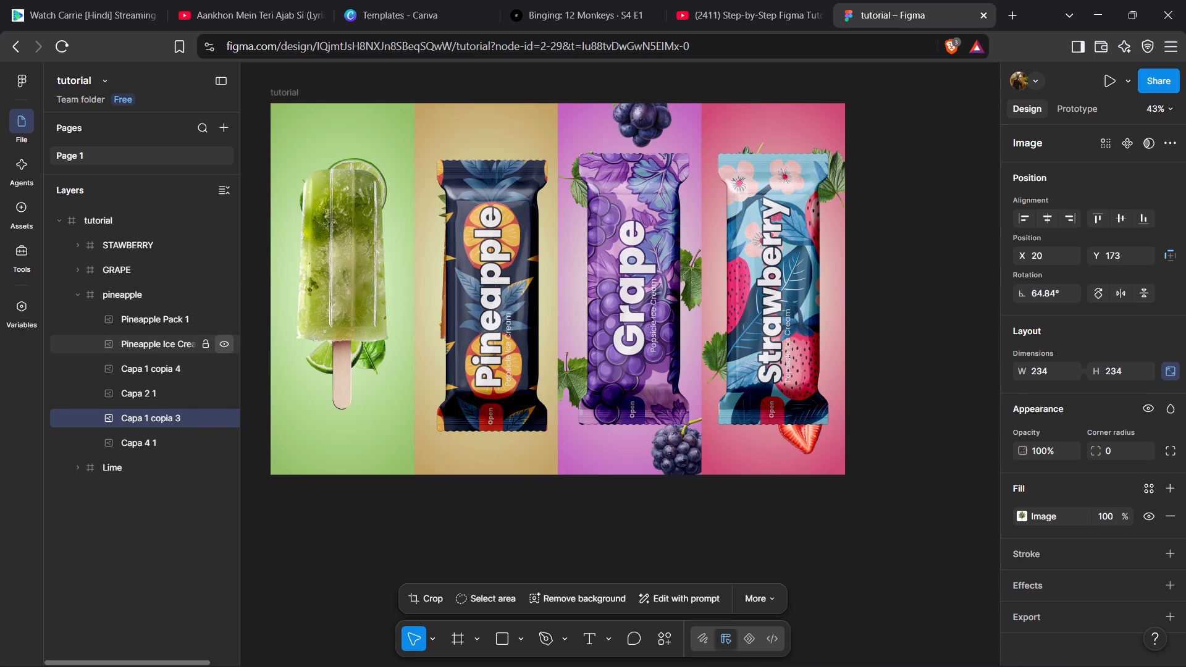
pyautogui.click(224, 345)
pyautogui.click(224, 318)
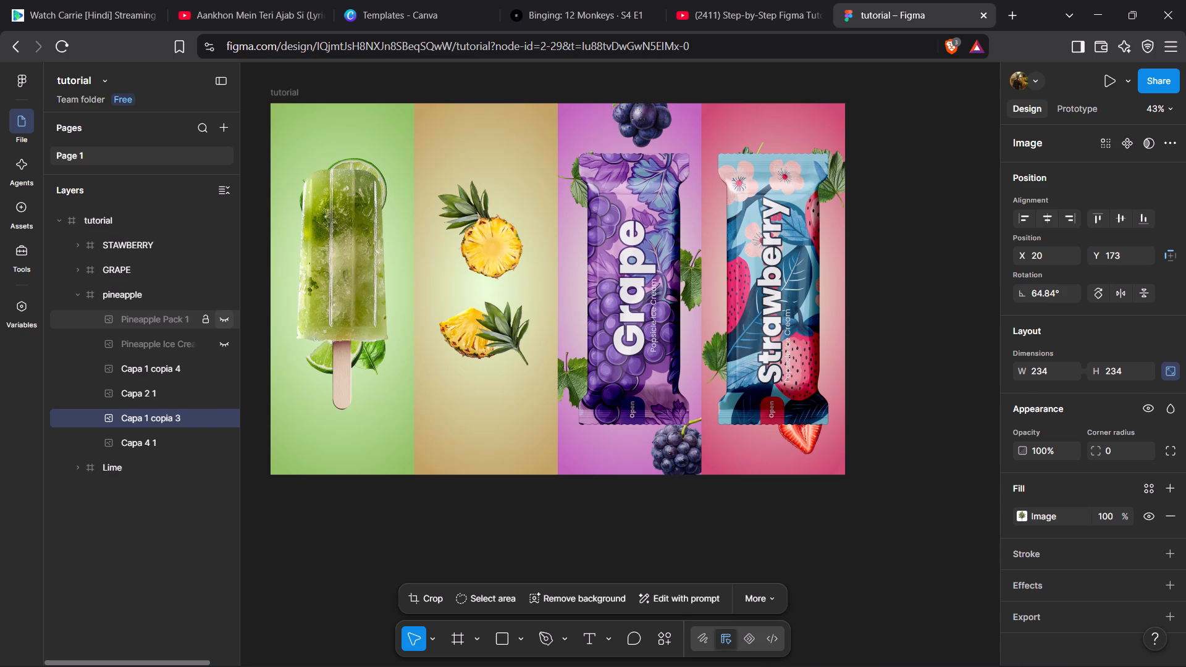
pyautogui.click(227, 343)
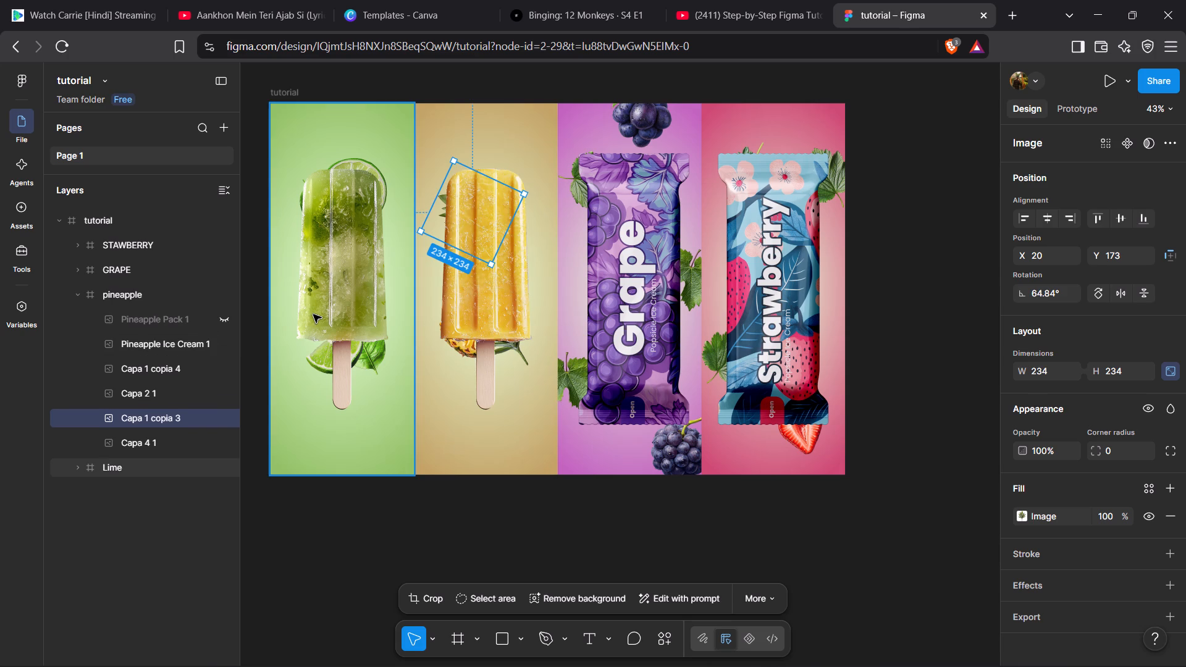
pyautogui.click(228, 319)
pyautogui.click(224, 344)
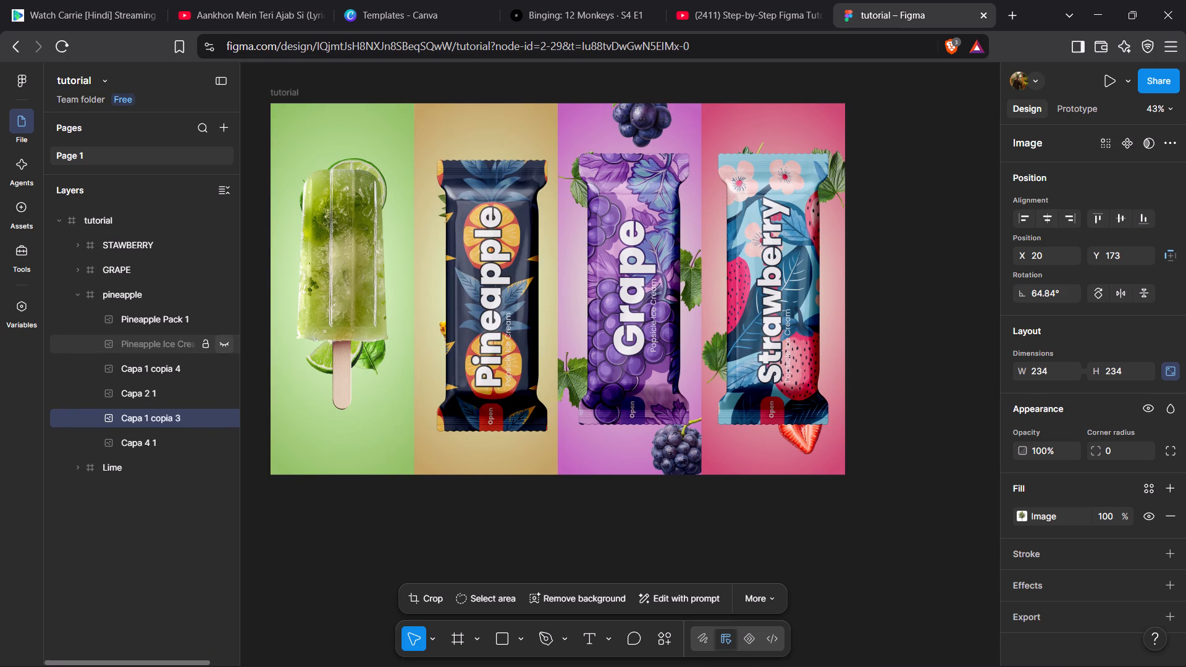
pyautogui.click(222, 343)
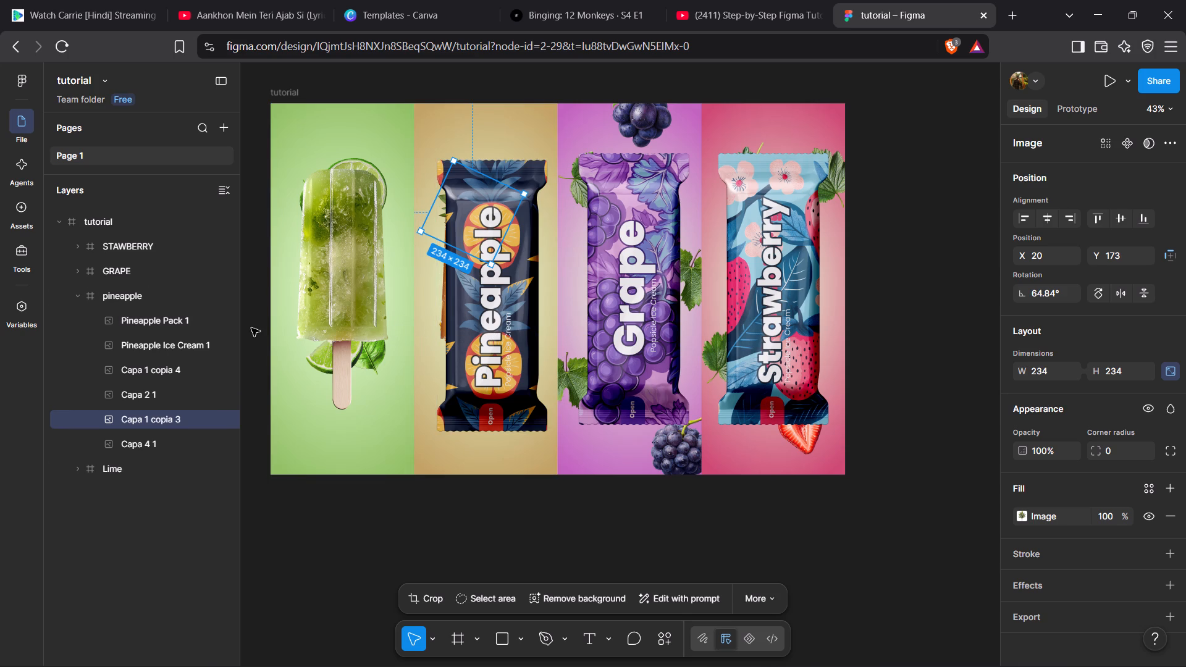
# Expand the Lime frame's layers and show its Pack layer over the lime popsicle.
pyautogui.click(156, 468)
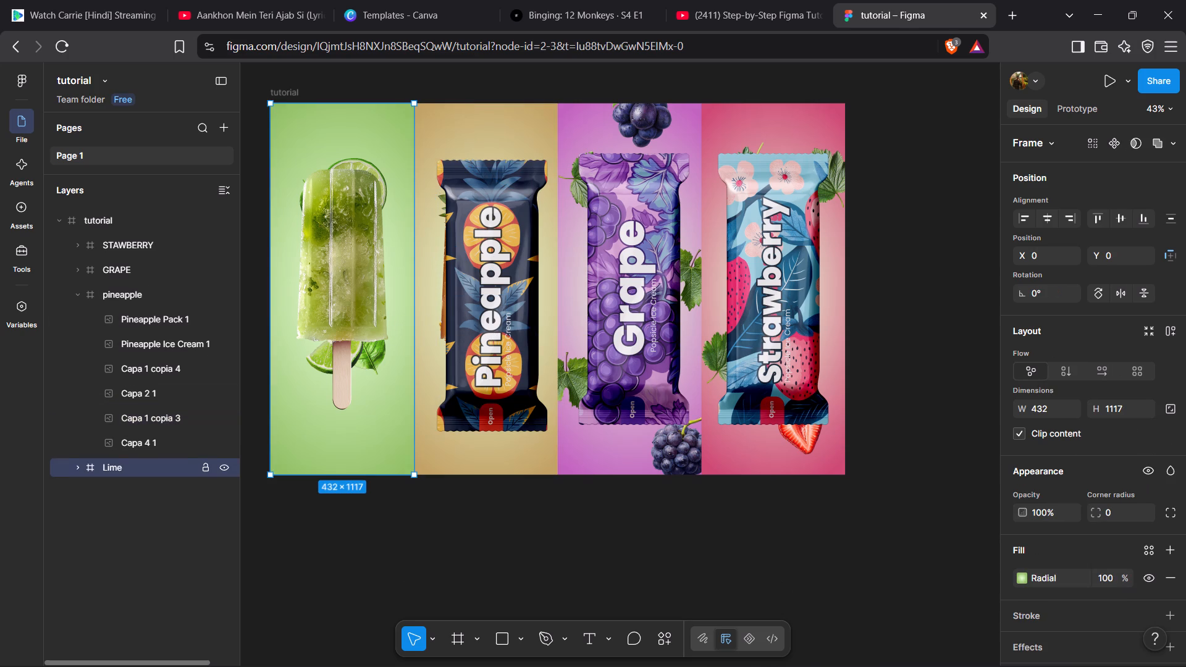
pyautogui.click(230, 469)
pyautogui.click(230, 469)
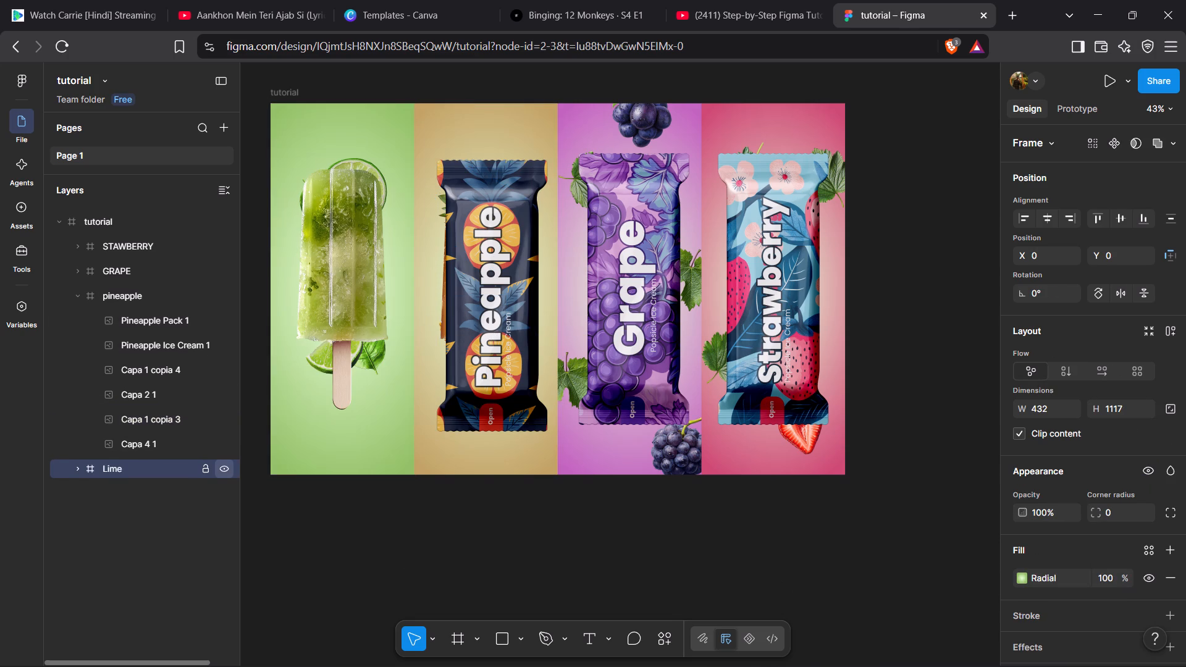
pyautogui.click(138, 471)
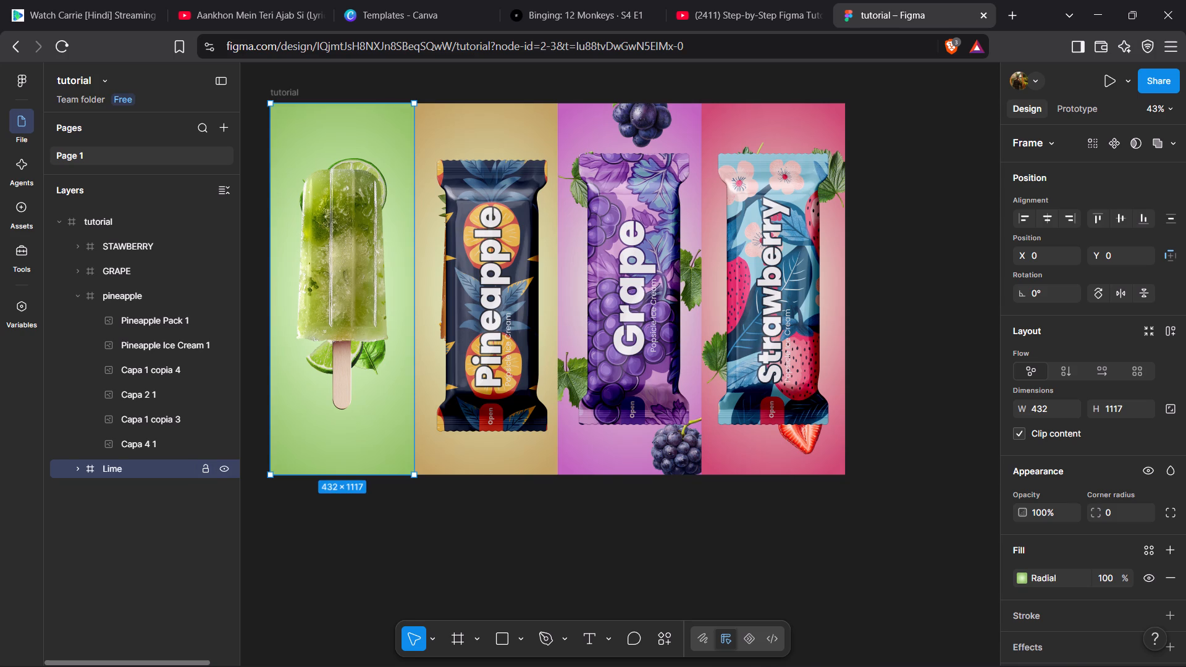
pyautogui.click(71, 467)
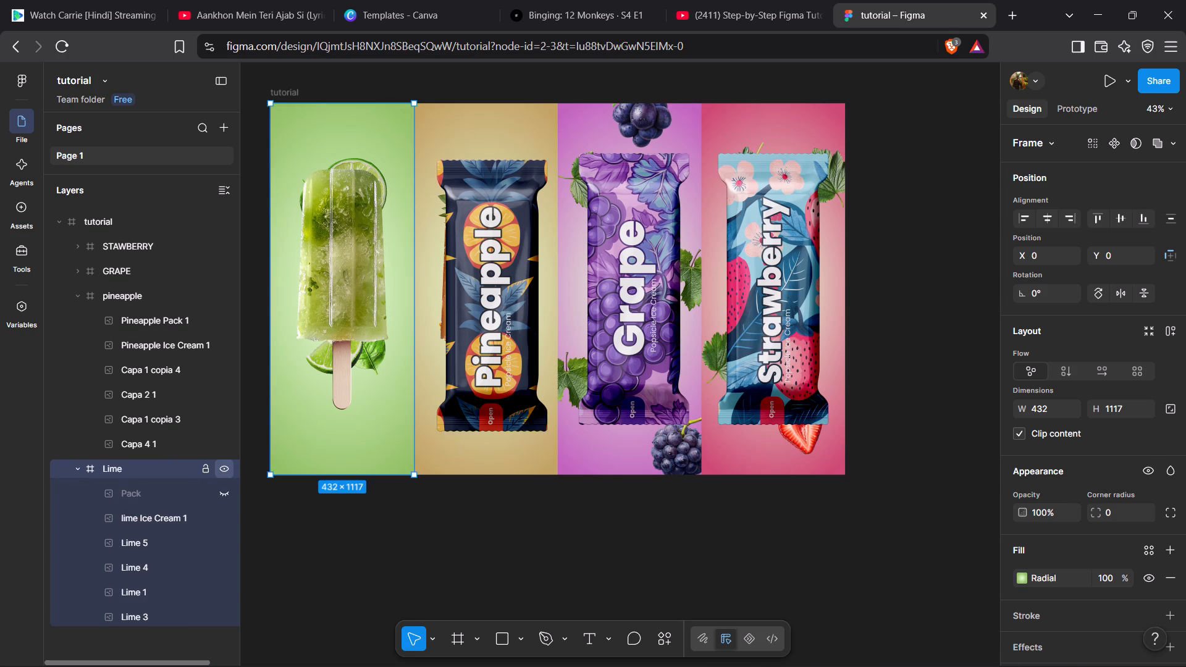
pyautogui.click(227, 469)
pyautogui.click(227, 469)
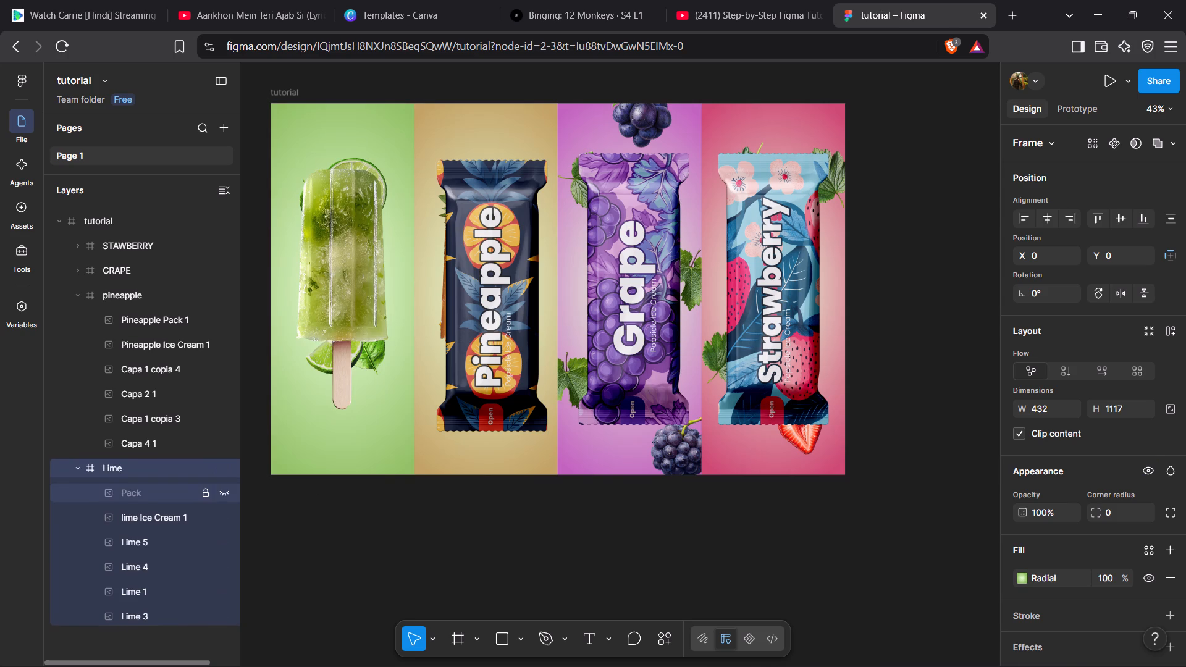
pyautogui.click(225, 495)
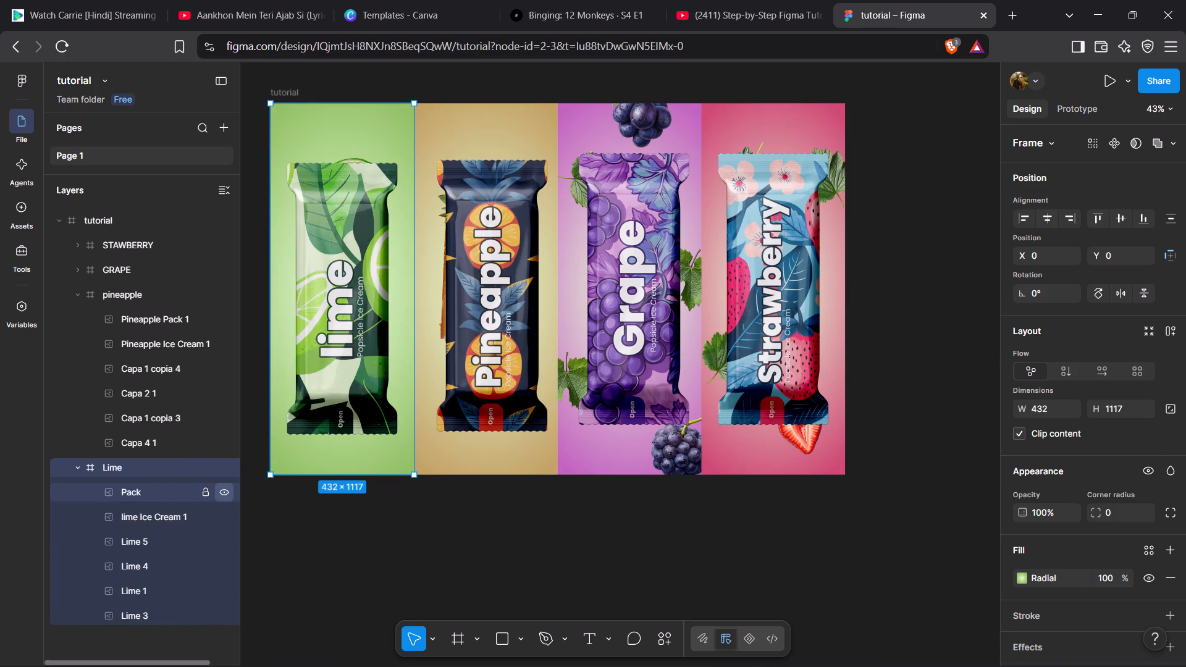
pyautogui.click(225, 495)
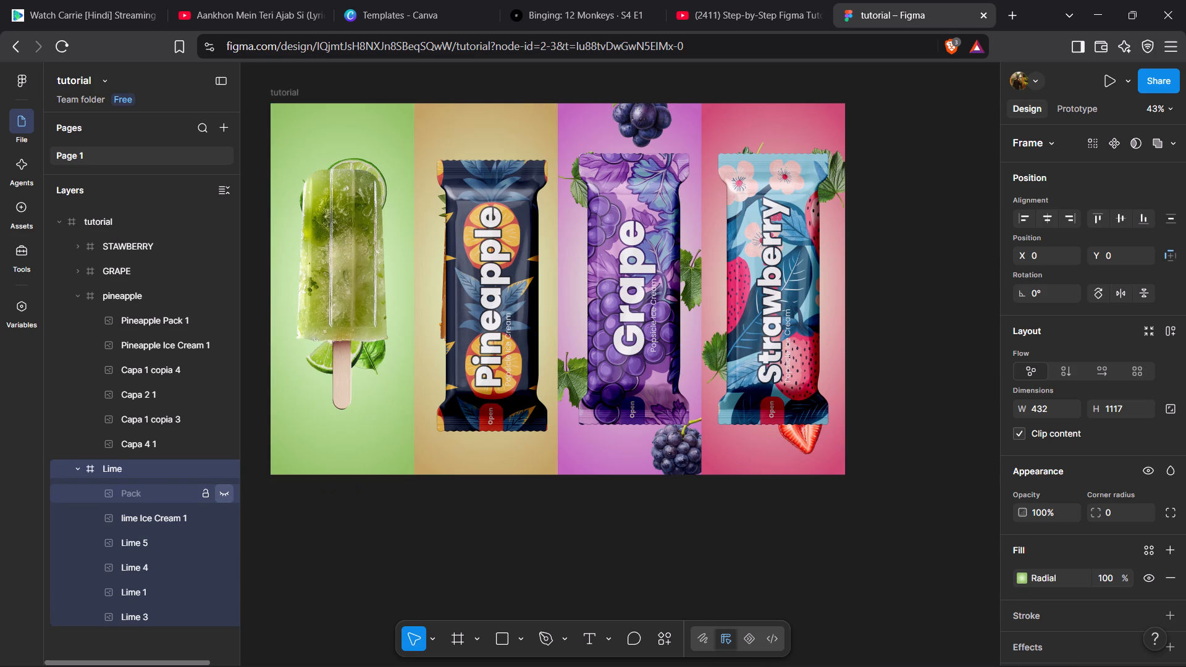
pyautogui.click(224, 495)
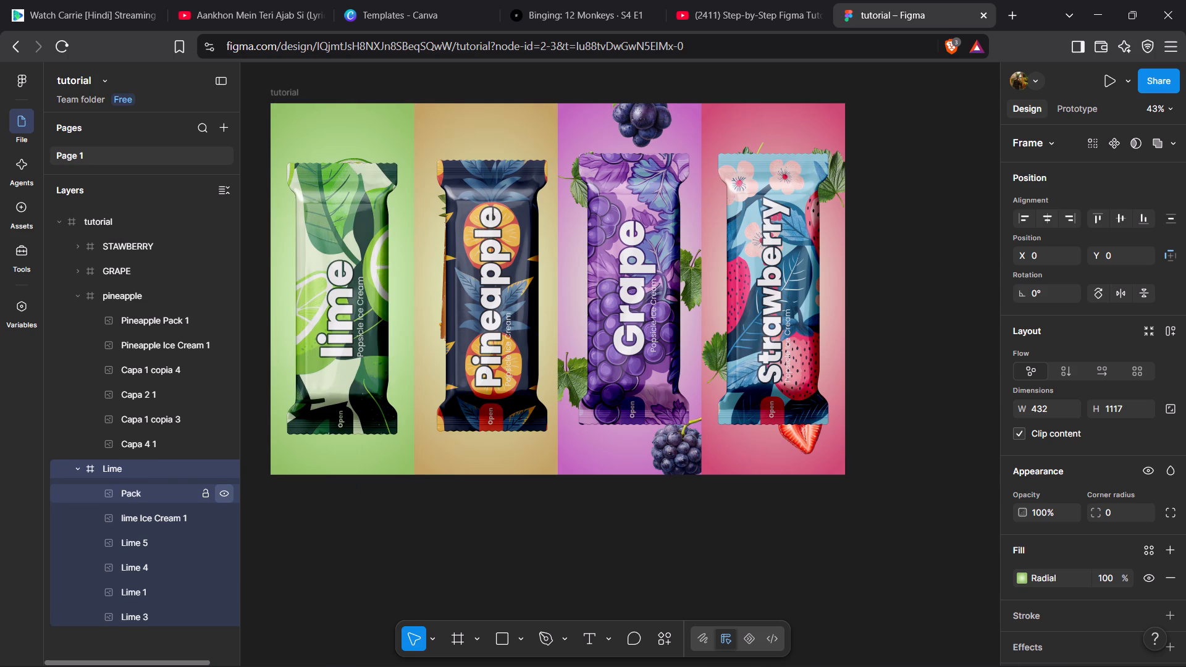
# Collapse the Lime and pineapple layers, then expand the GRAPE frame and hide its Grape Pack 1 layer.
pyautogui.click(65, 466)
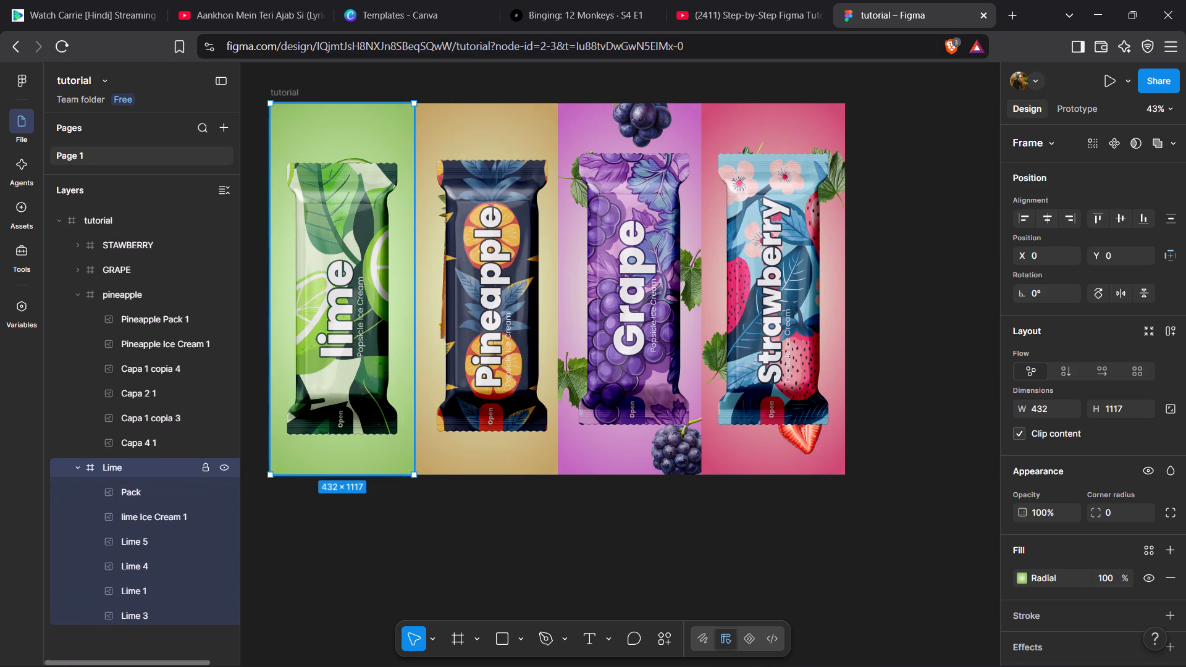
pyautogui.click(78, 466)
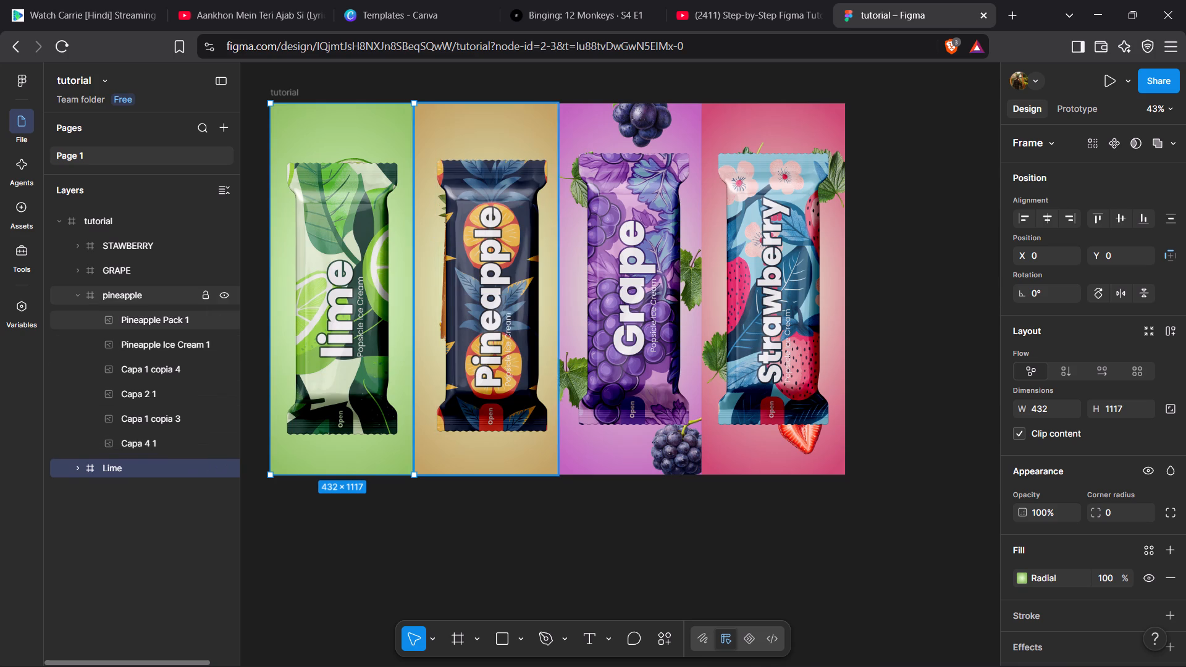
pyautogui.click(73, 295)
pyautogui.click(75, 267)
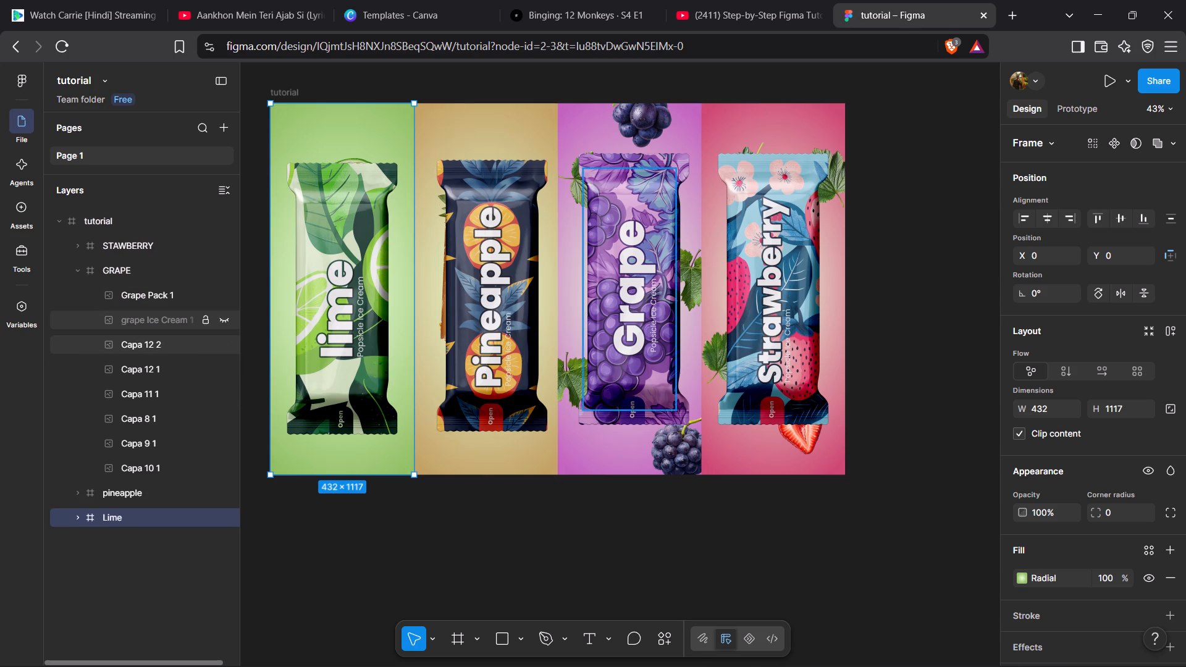
pyautogui.click(223, 295)
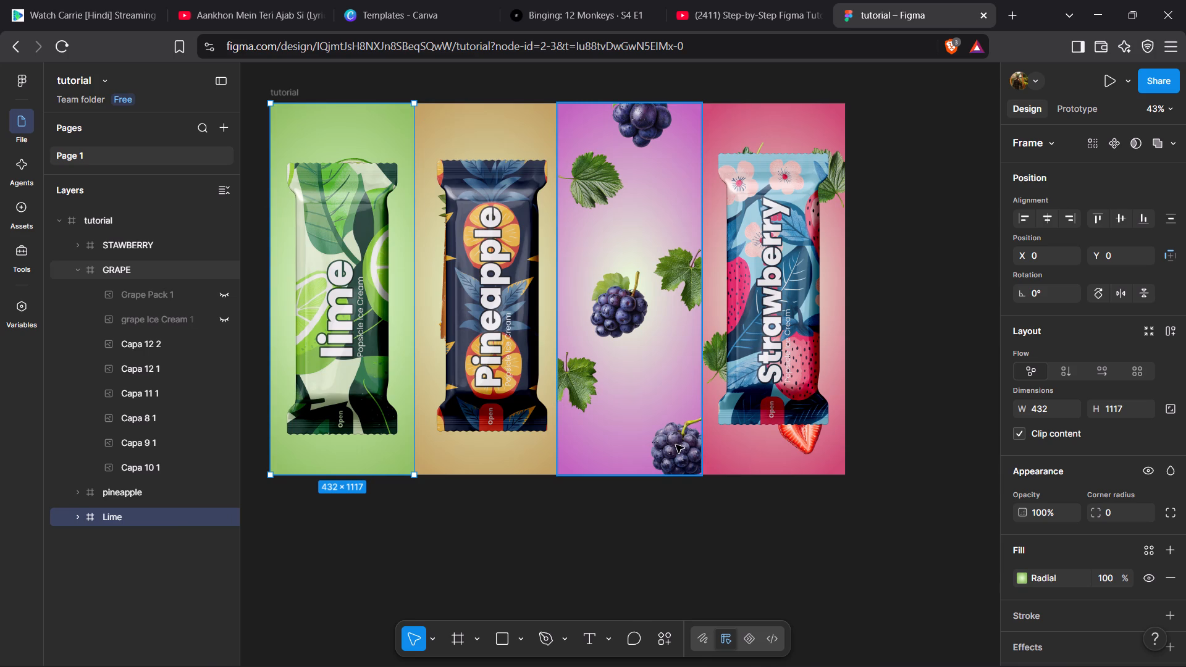
pyautogui.moveTo(676, 445); pyautogui.dragTo(657, 401)
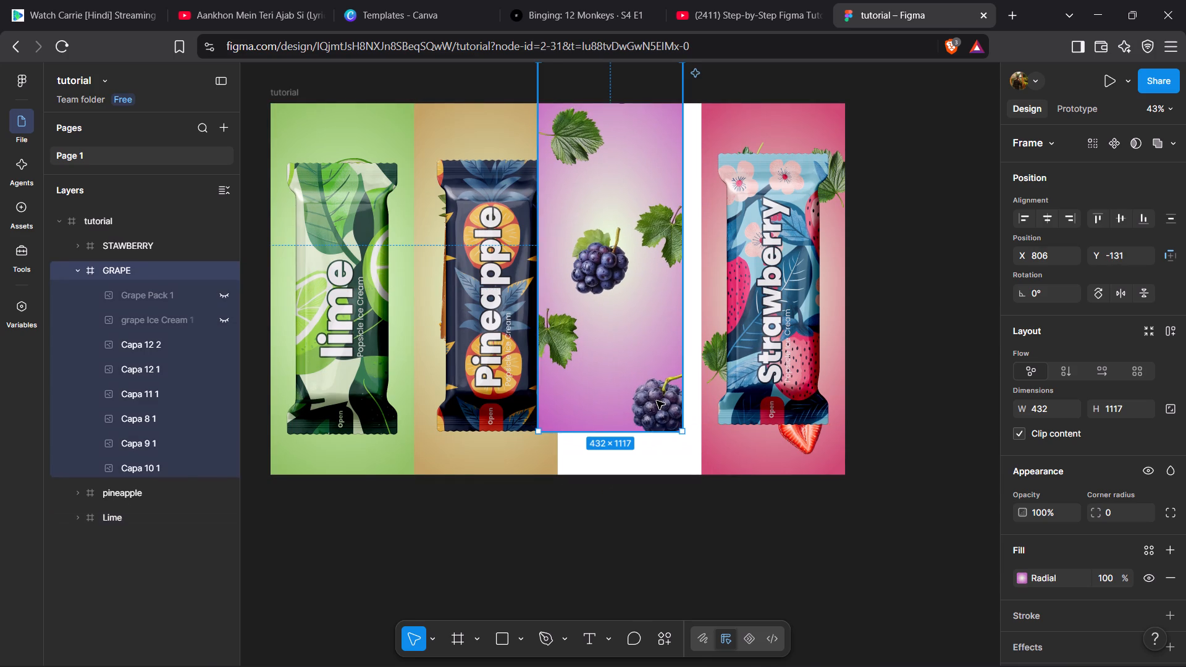
pyautogui.hotkey('ctrl', 'z')
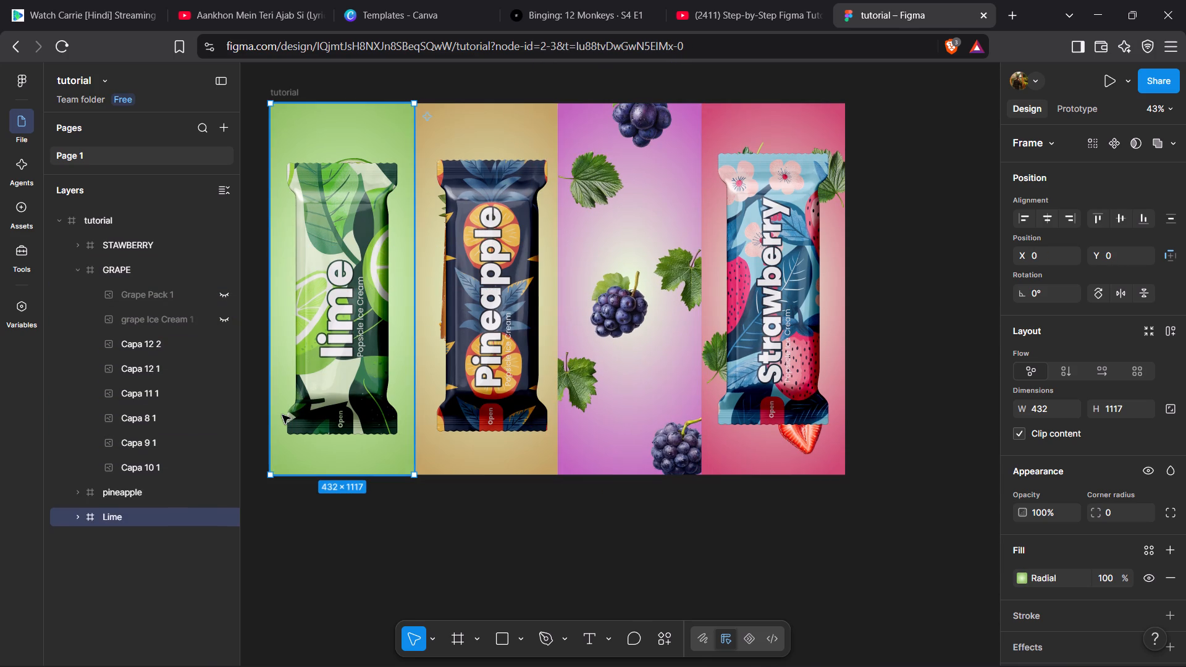
# Move the Capa 12 2 leaf inward to X 56, Y 578 and delete the Capa 8 1 leaf from the grape panel.
pyautogui.click(154, 348)
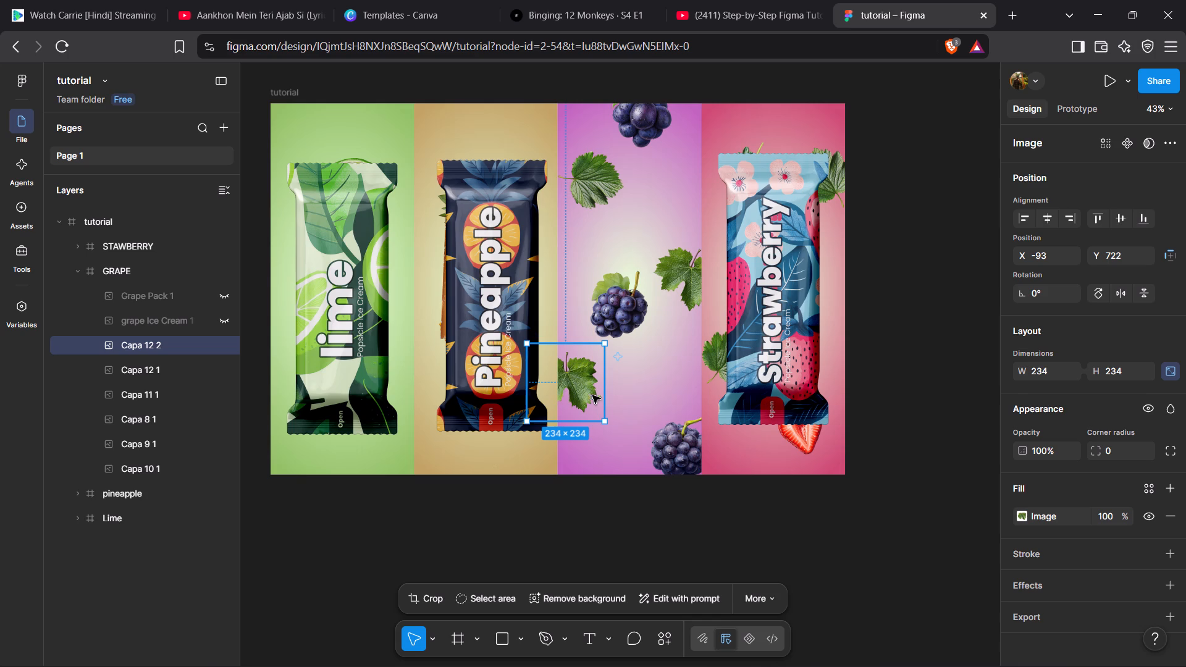
pyautogui.moveTo(579, 385); pyautogui.dragTo(629, 337)
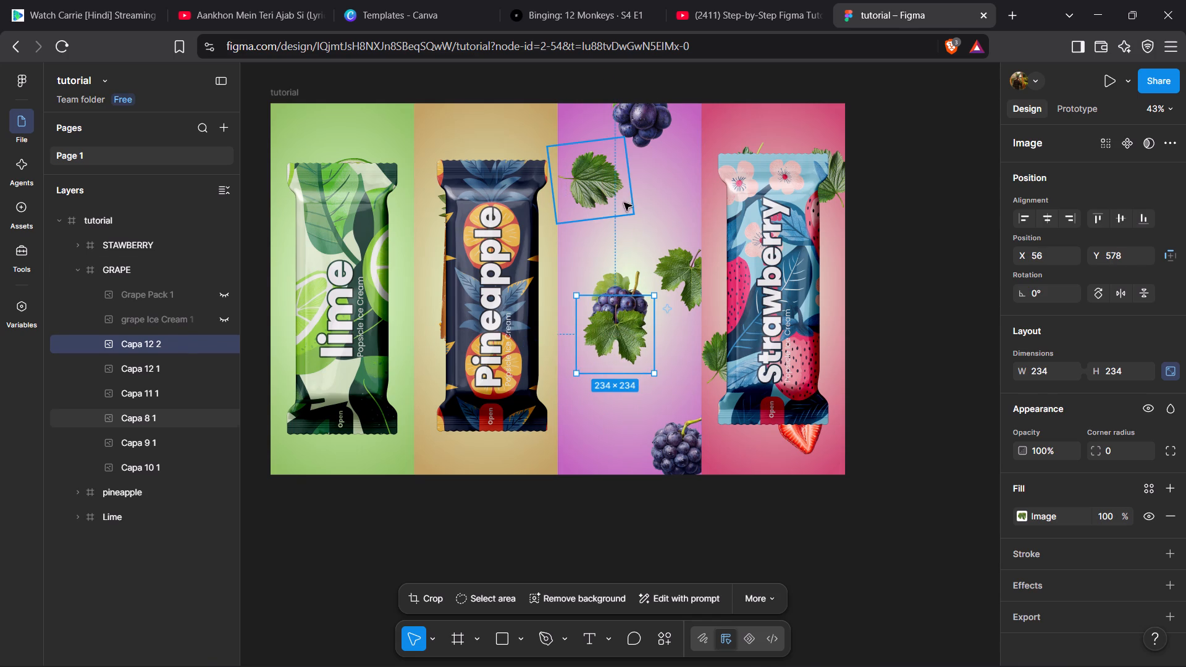
pyautogui.click(605, 187)
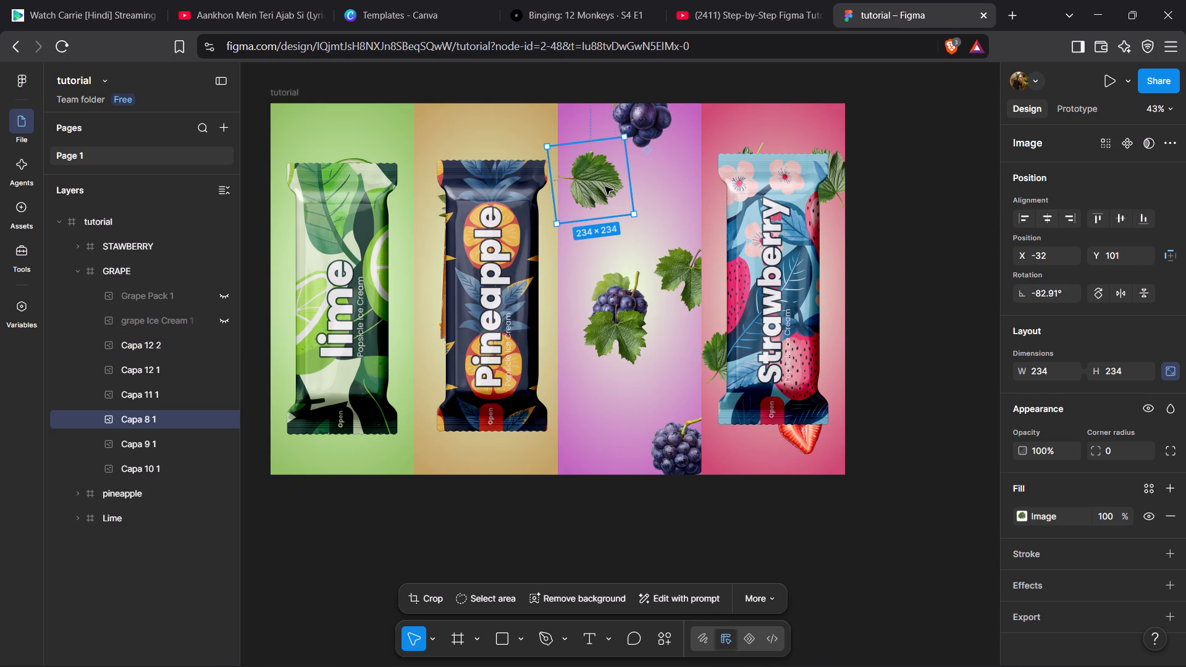
pyautogui.press('Delete')
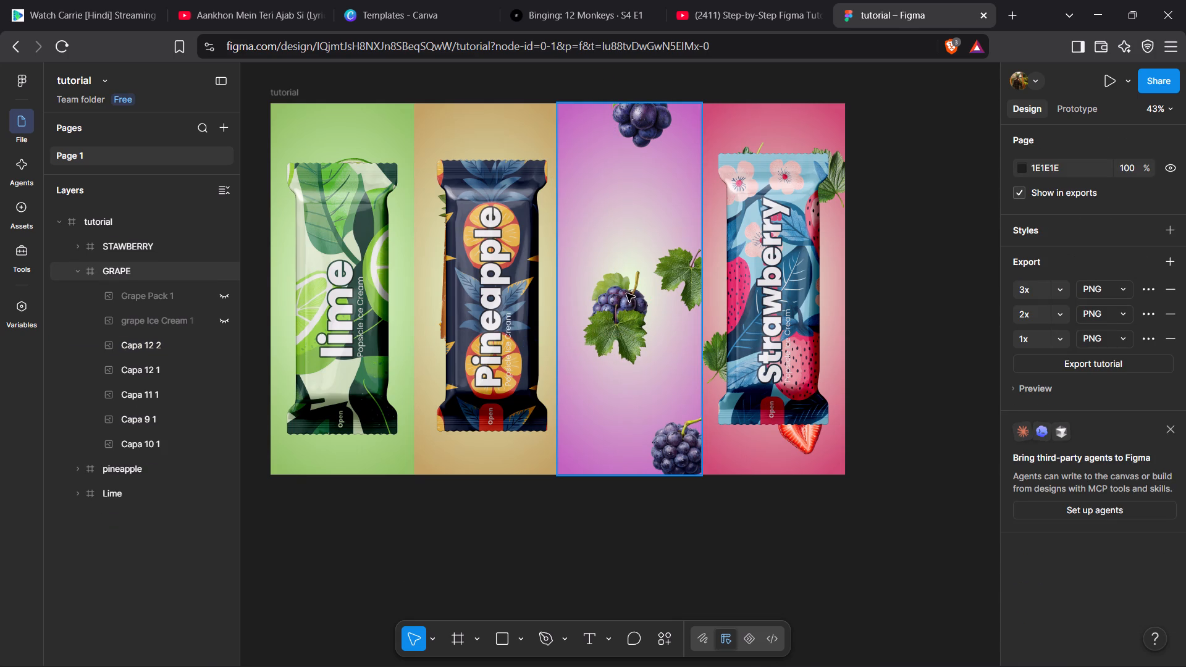
# Move the Capa 12 2 leaf to X 44, Y 605, below the middle grape bunch, and rotate it to about 105°.
pyautogui.click(156, 347)
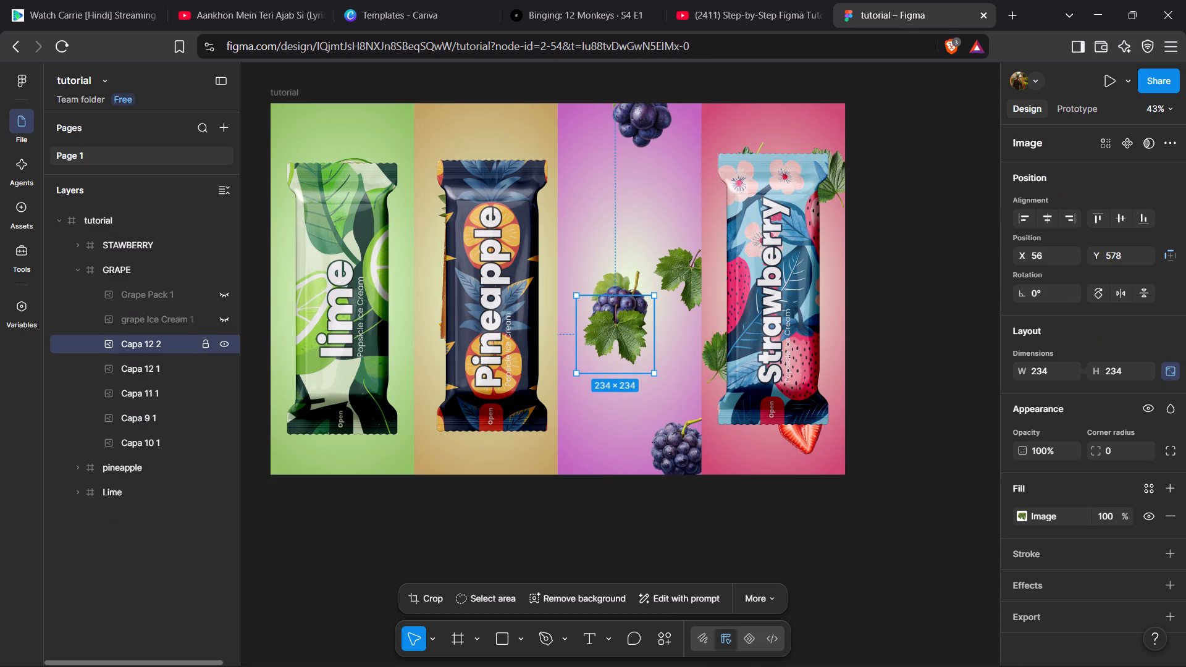
pyautogui.moveTo(622, 344); pyautogui.dragTo(618, 356)
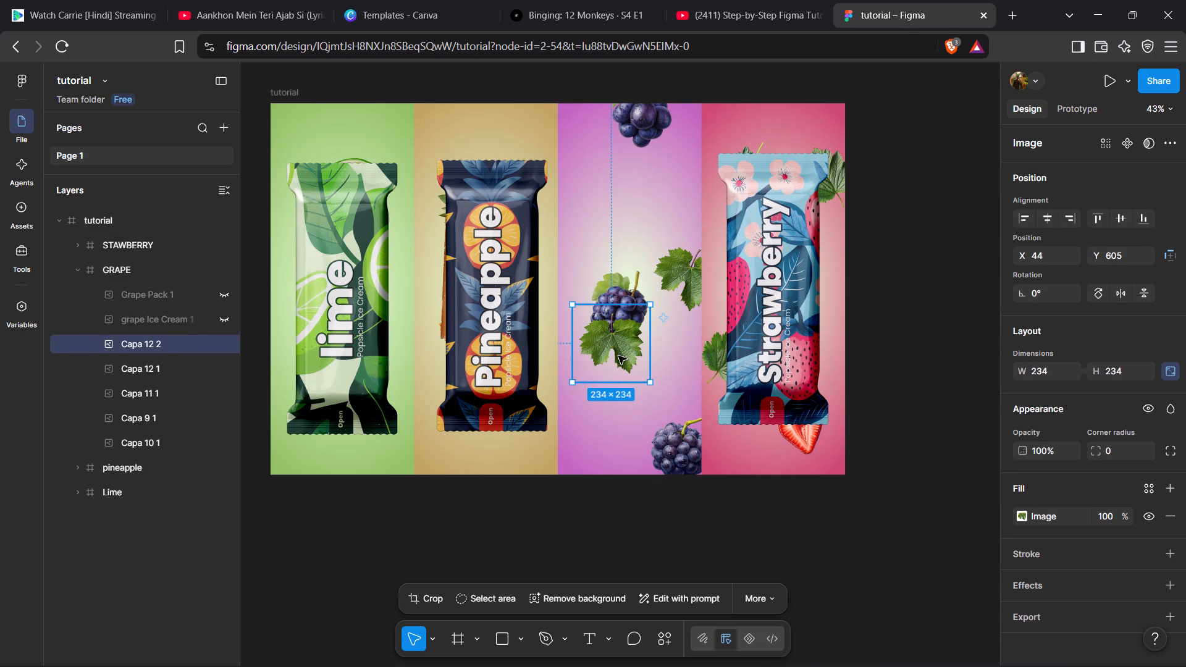
pyautogui.click(618, 356)
pyautogui.moveTo(653, 390); pyautogui.dragTo(646, 290)
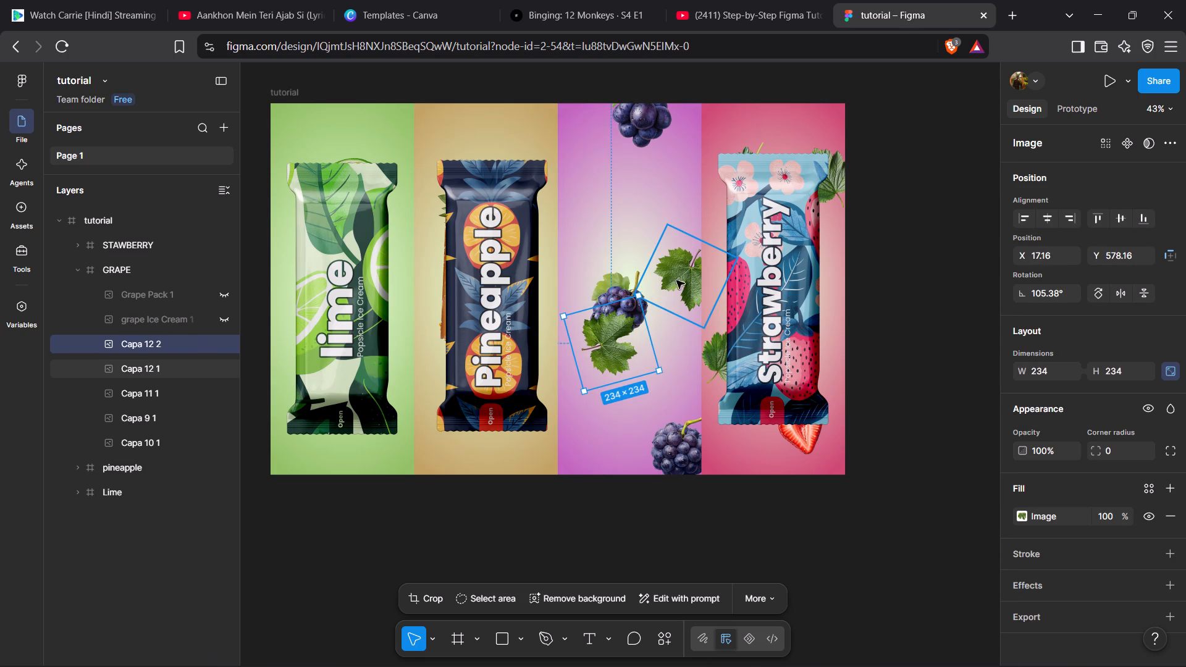
# Rotate the Capa 12 1 leaf to about -132° and move it inward to X 145, Y 247 in the grape panel.
pyautogui.click(683, 280)
pyautogui.moveTo(683, 280); pyautogui.dragTo(658, 254)
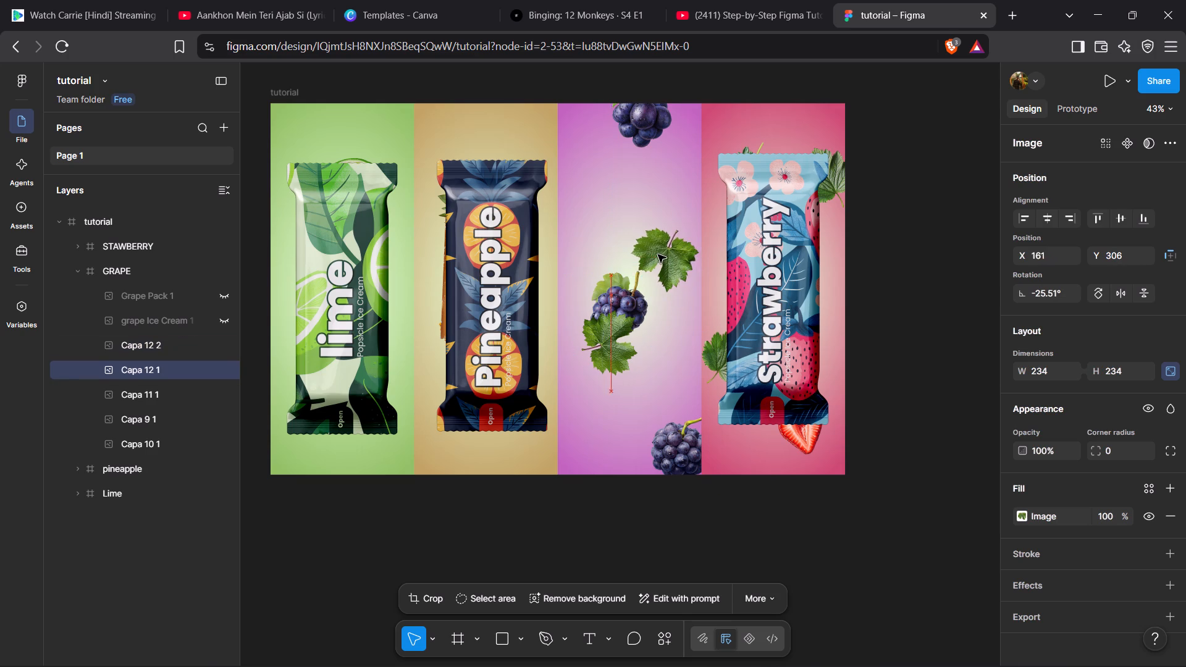
pyautogui.moveTo(658, 254); pyautogui.dragTo(646, 255)
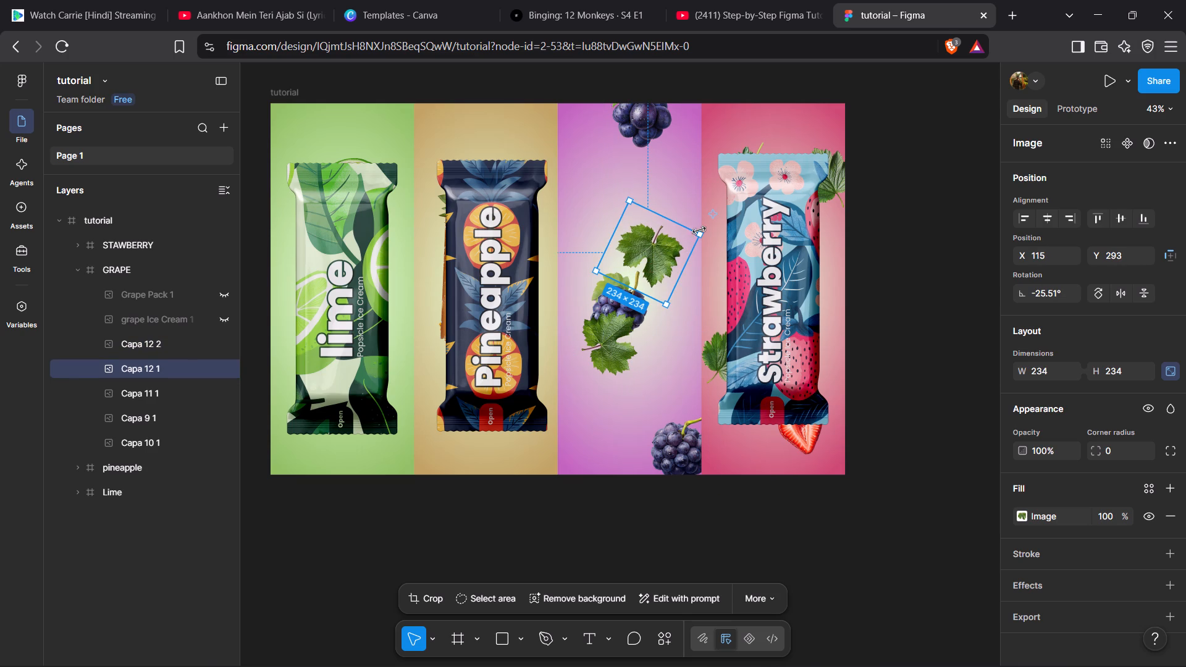
pyautogui.moveTo(709, 229); pyautogui.dragTo(717, 261)
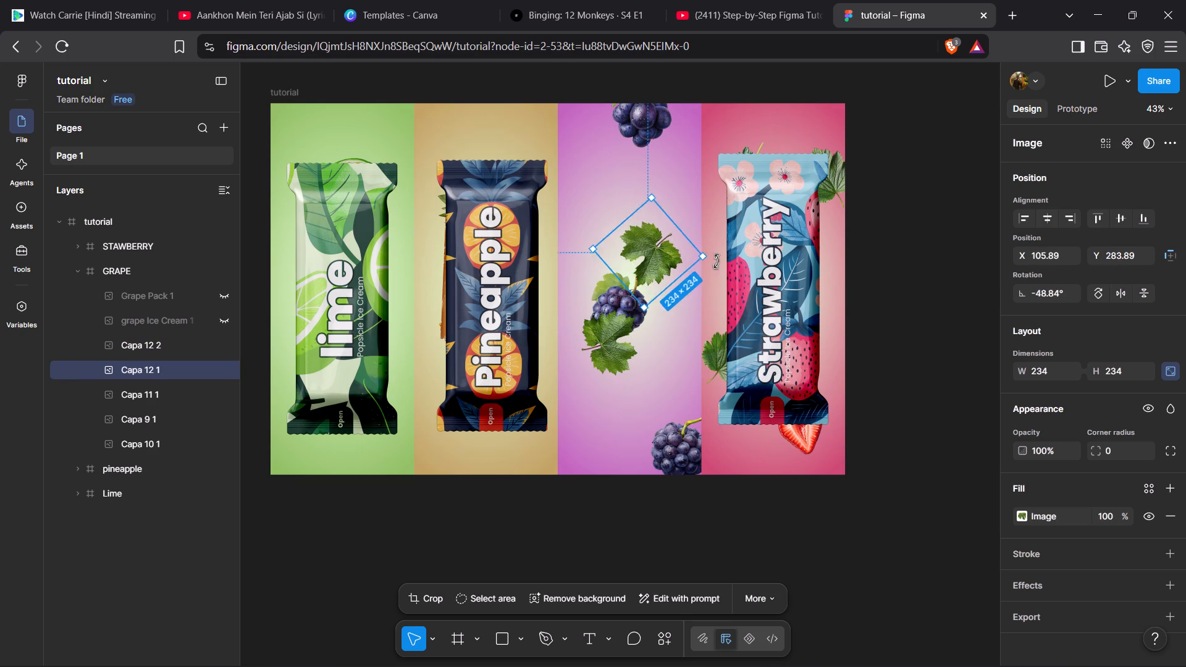
pyautogui.moveTo(717, 261); pyautogui.dragTo(652, 306)
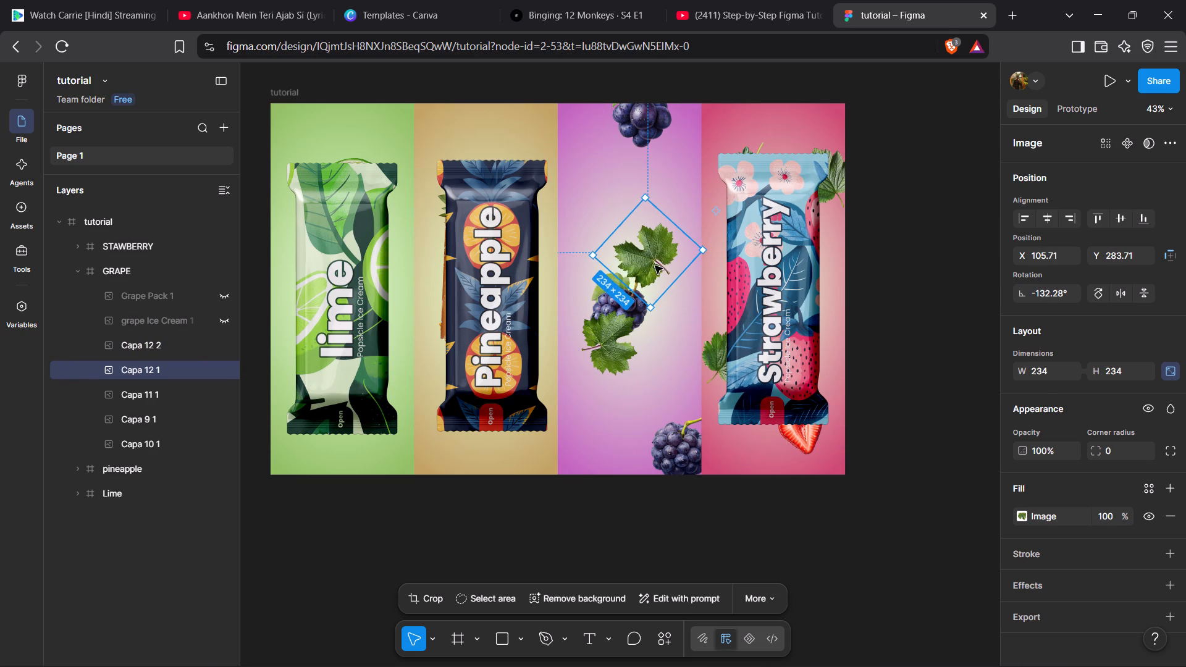
pyautogui.moveTo(655, 253); pyautogui.dragTo(668, 238)
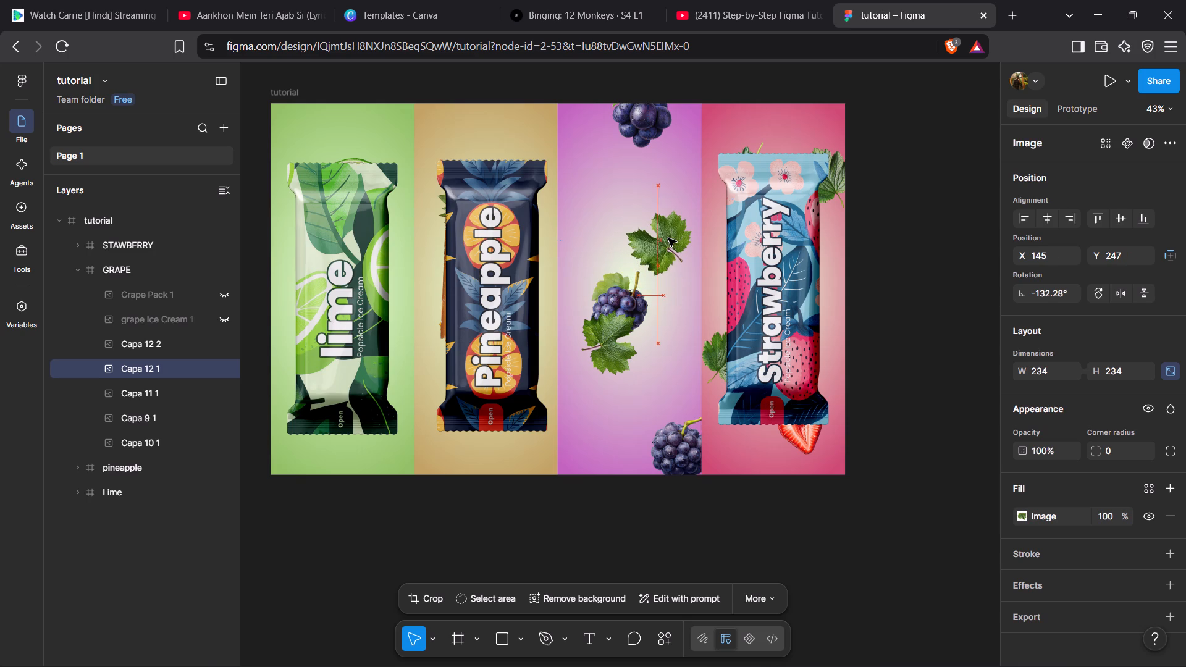
# Move the Capa 10 1 grape bunch from the panel's bottom corner inward to X 136, Y 675.
pyautogui.moveTo(679, 443); pyautogui.dragTo(667, 299)
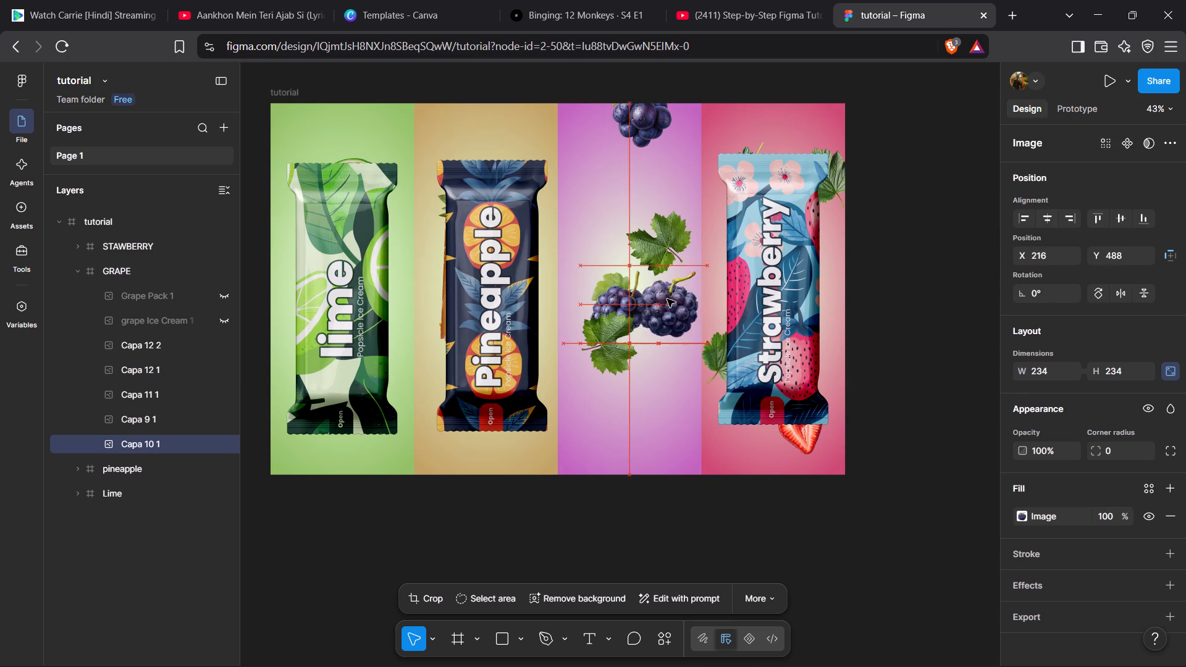
pyautogui.moveTo(667, 299); pyautogui.dragTo(616, 225)
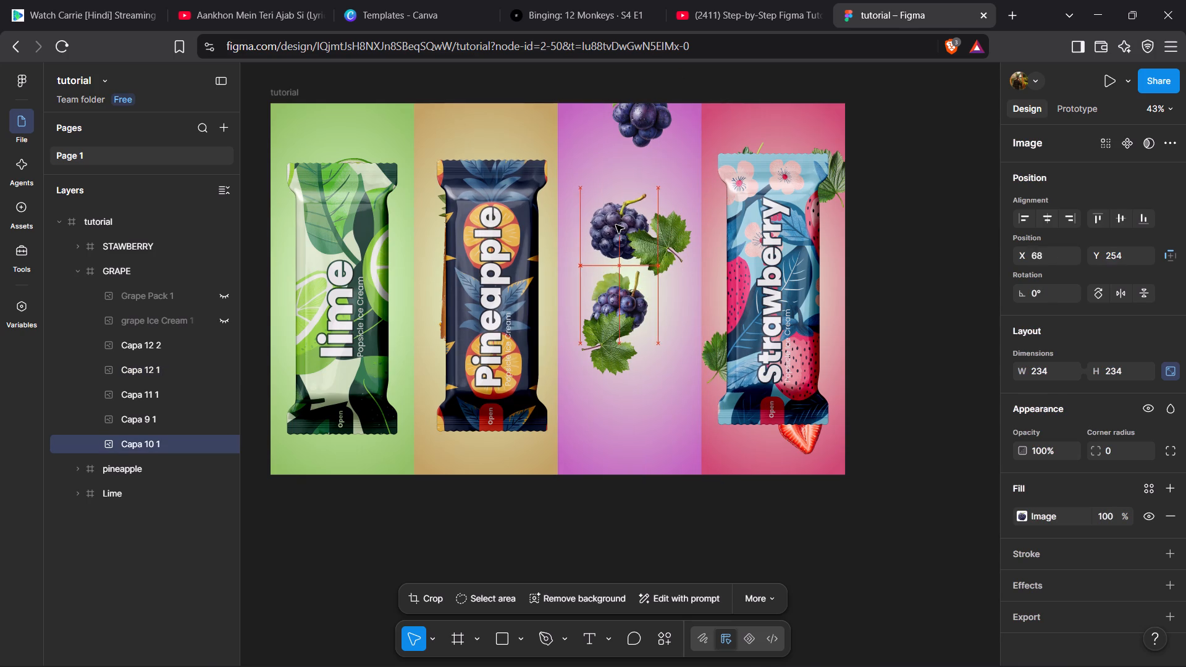
pyautogui.moveTo(616, 225); pyautogui.dragTo(658, 365)
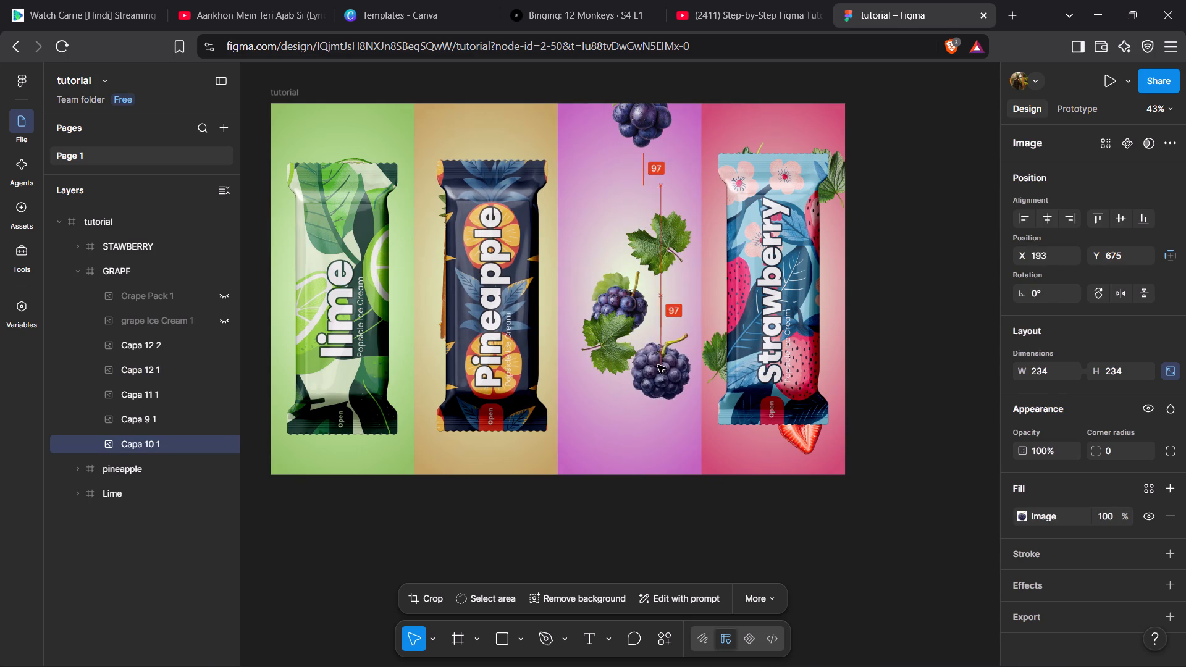
pyautogui.moveTo(658, 365); pyautogui.dragTo(641, 366)
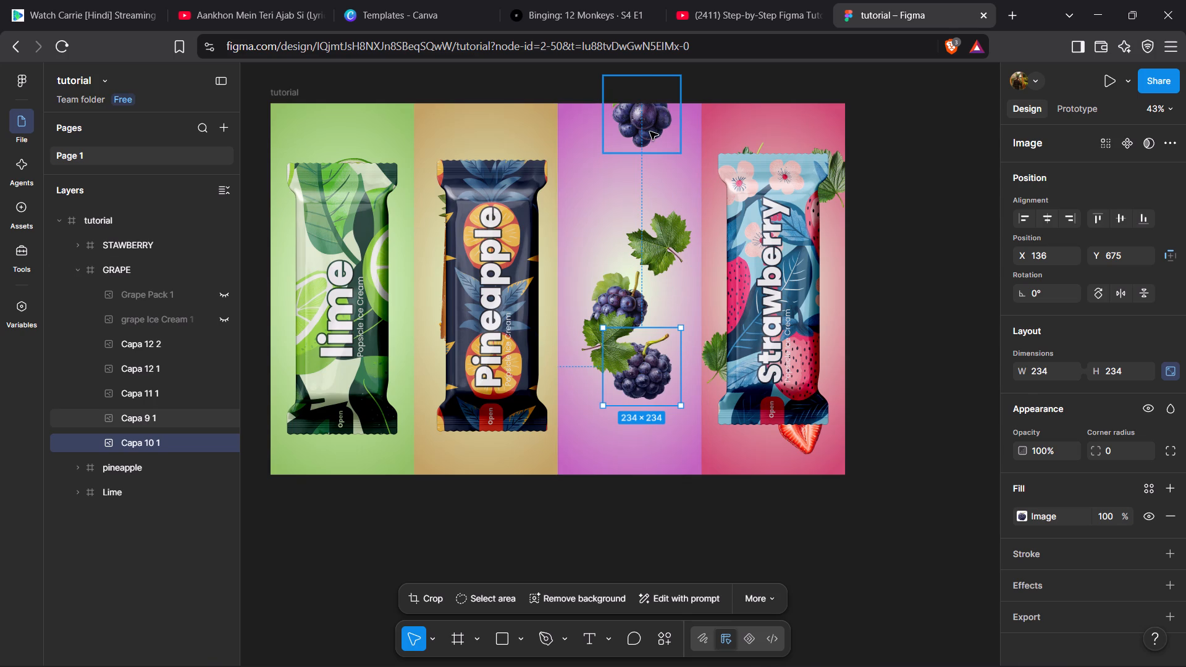
# Move the Capa 9 1 grape bunch down from the panel's top to X 76, Y 209, briefly showing grape Ice Cream 1 to check coverage.
pyautogui.moveTo(650, 132); pyautogui.dragTo(632, 250)
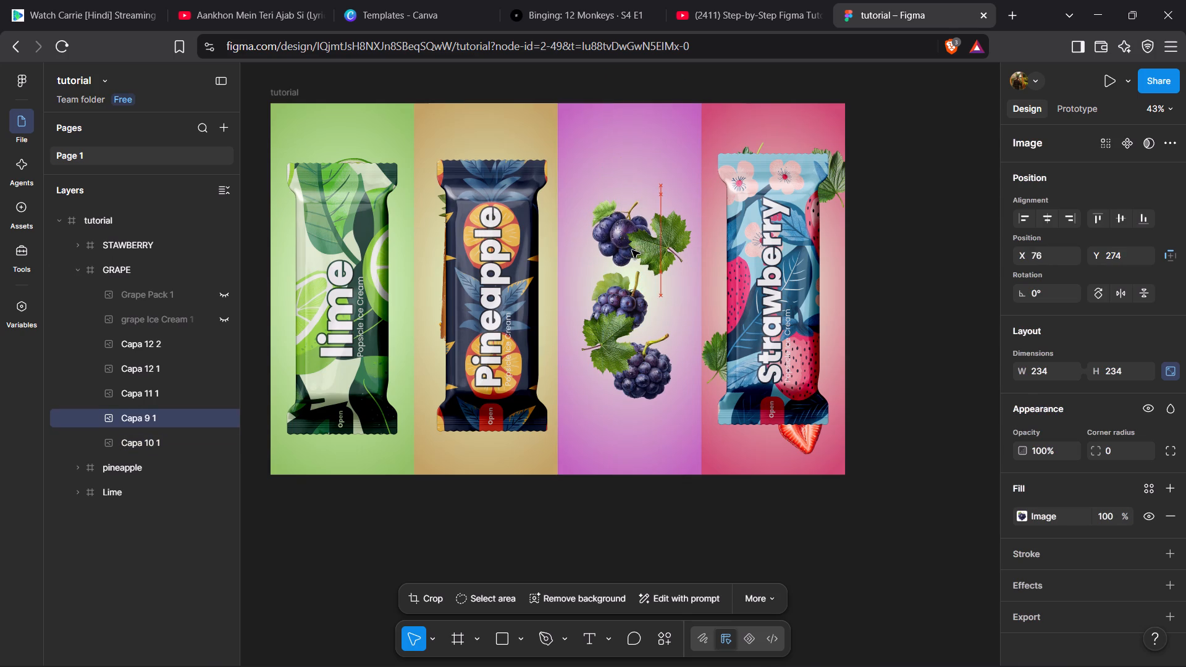
pyautogui.moveTo(632, 250); pyautogui.dragTo(636, 249)
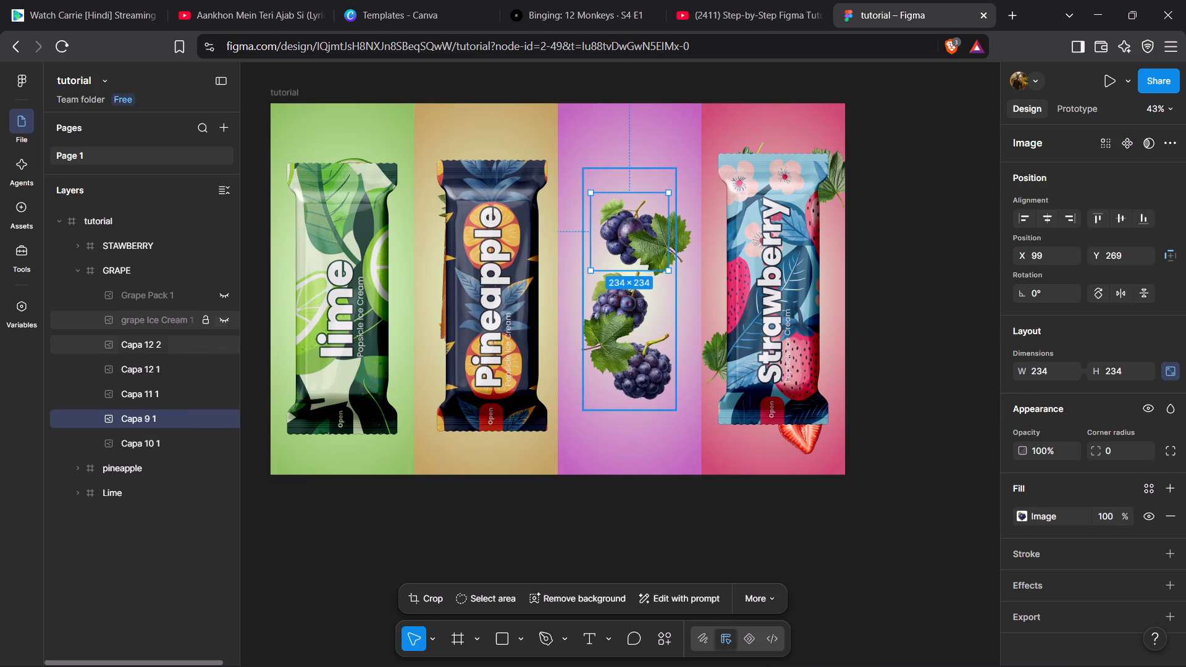
pyautogui.click(225, 317)
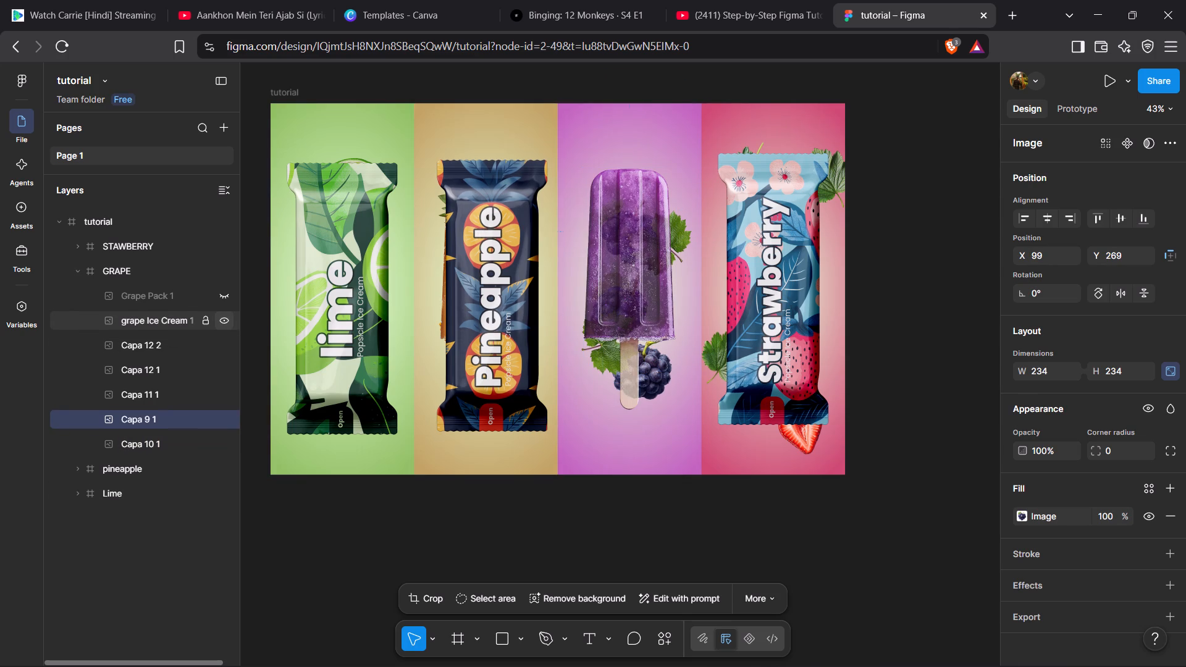
pyautogui.click(225, 317)
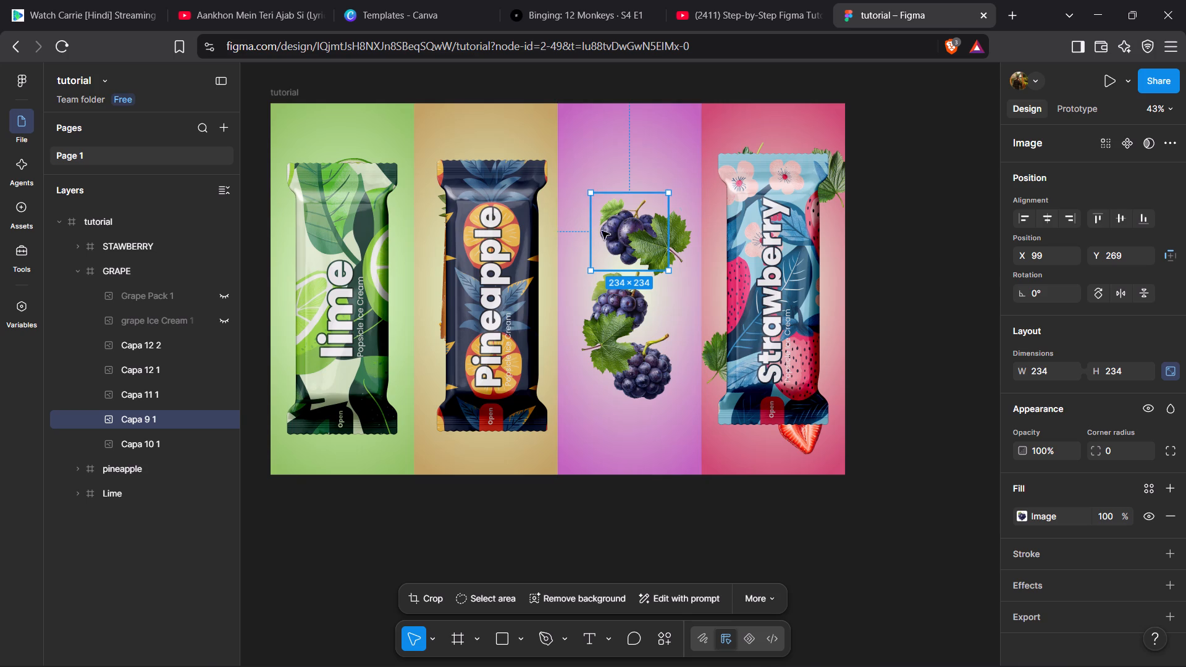
pyautogui.moveTo(610, 232); pyautogui.dragTo(605, 212)
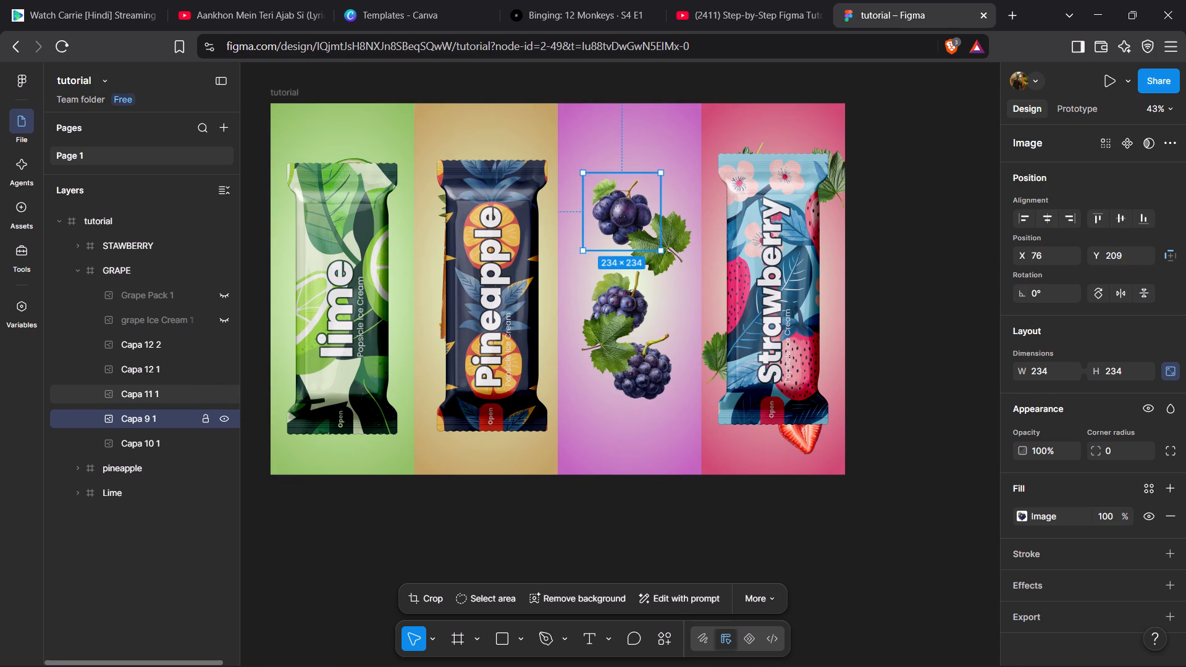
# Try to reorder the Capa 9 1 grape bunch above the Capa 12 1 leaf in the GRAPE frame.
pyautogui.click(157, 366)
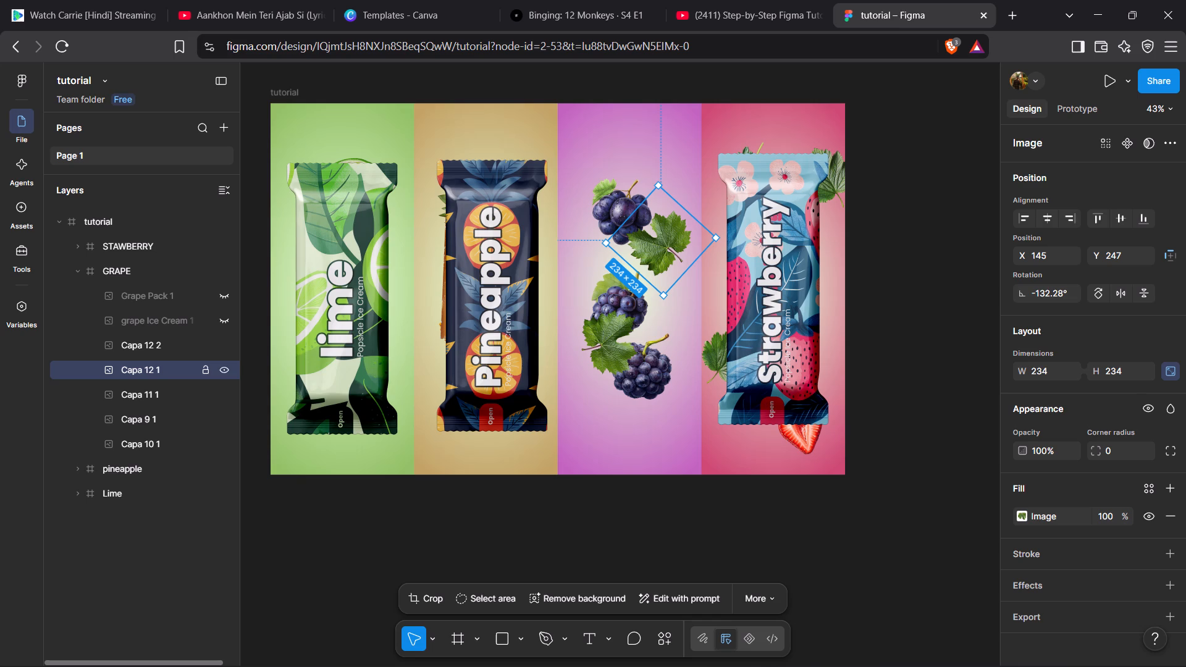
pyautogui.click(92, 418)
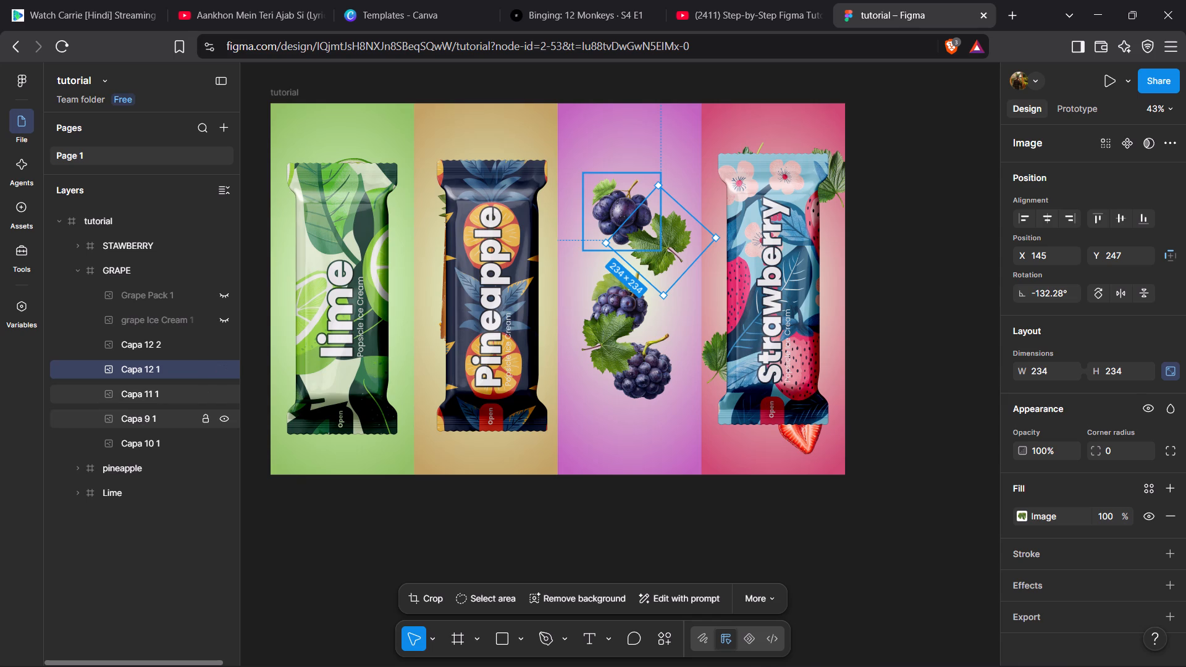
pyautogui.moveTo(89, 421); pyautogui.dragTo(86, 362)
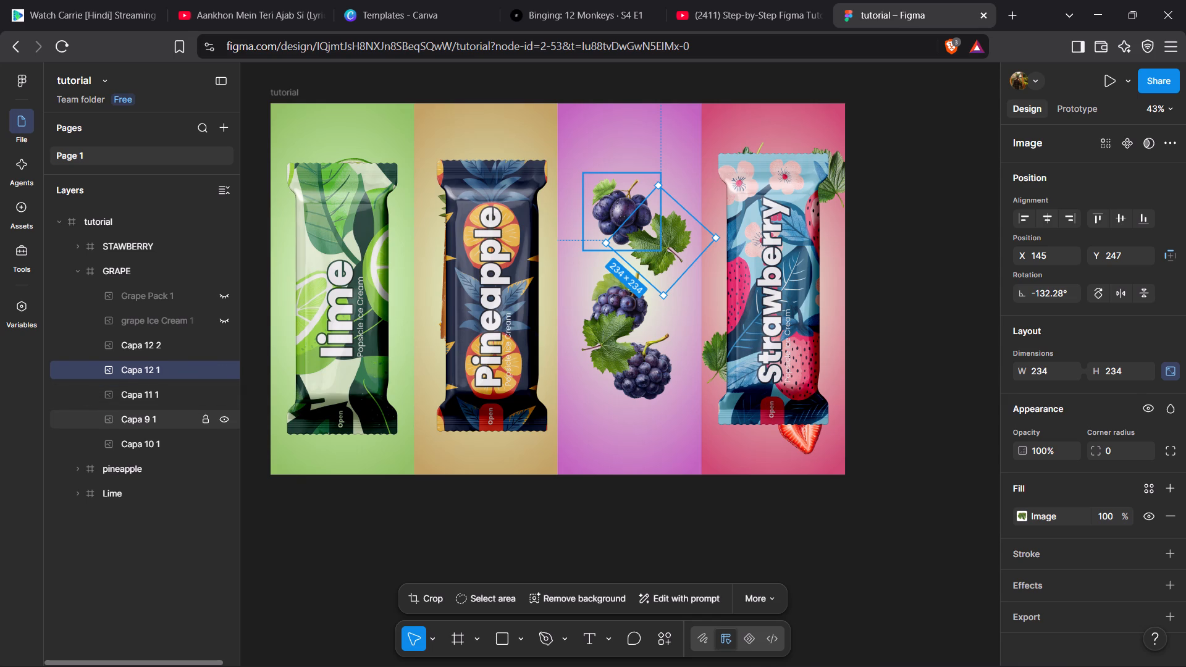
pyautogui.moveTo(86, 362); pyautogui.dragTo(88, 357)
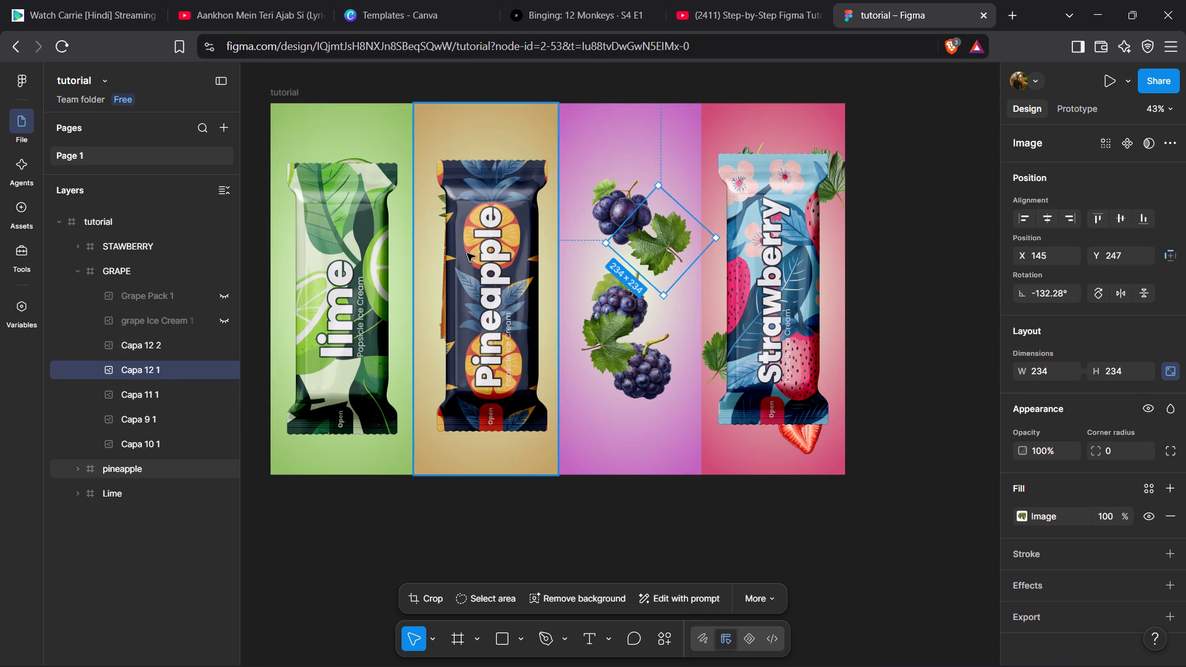
# Reorder the Capa 9 1 grape bunch above the Capa 12 1 leaf and reposition the bunch to X 76, Y 277.
pyautogui.moveTo(607, 209); pyautogui.dragTo(609, 227)
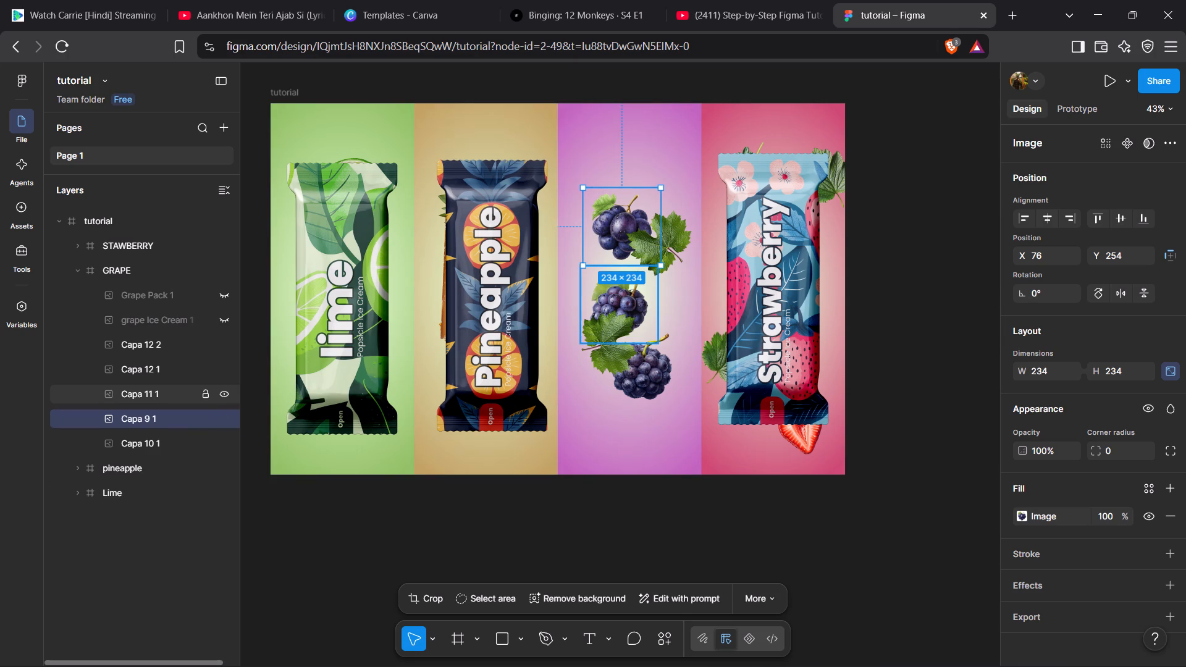
pyautogui.moveTo(72, 419); pyautogui.dragTo(71, 405)
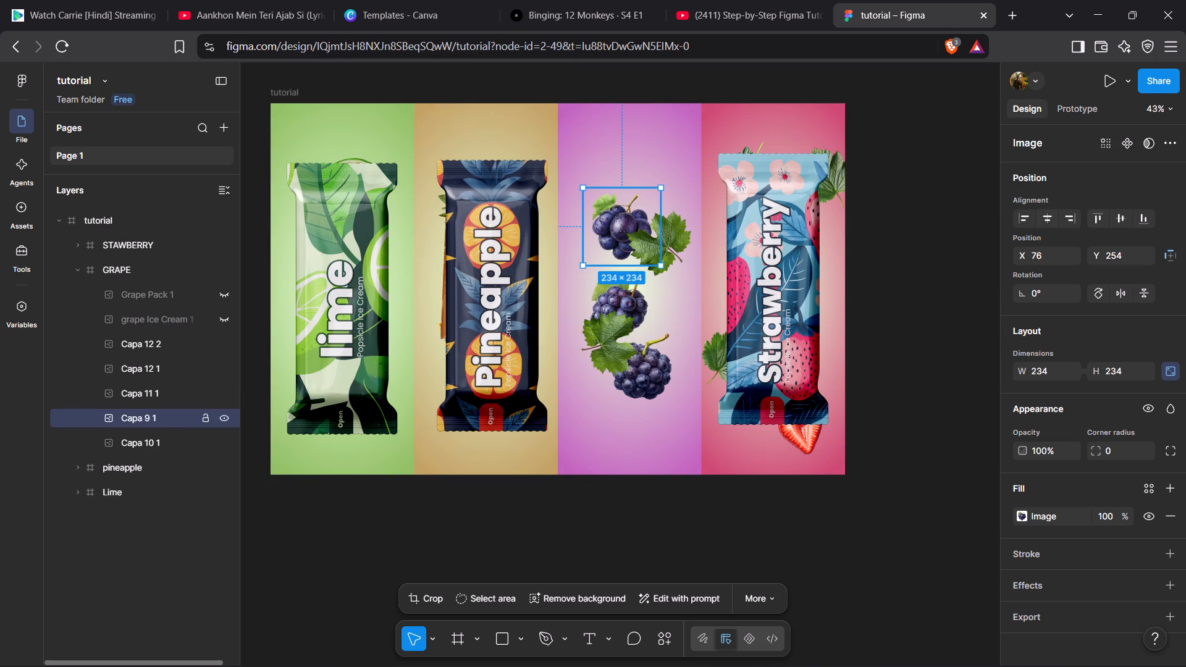
pyautogui.moveTo(71, 405); pyautogui.dragTo(76, 362)
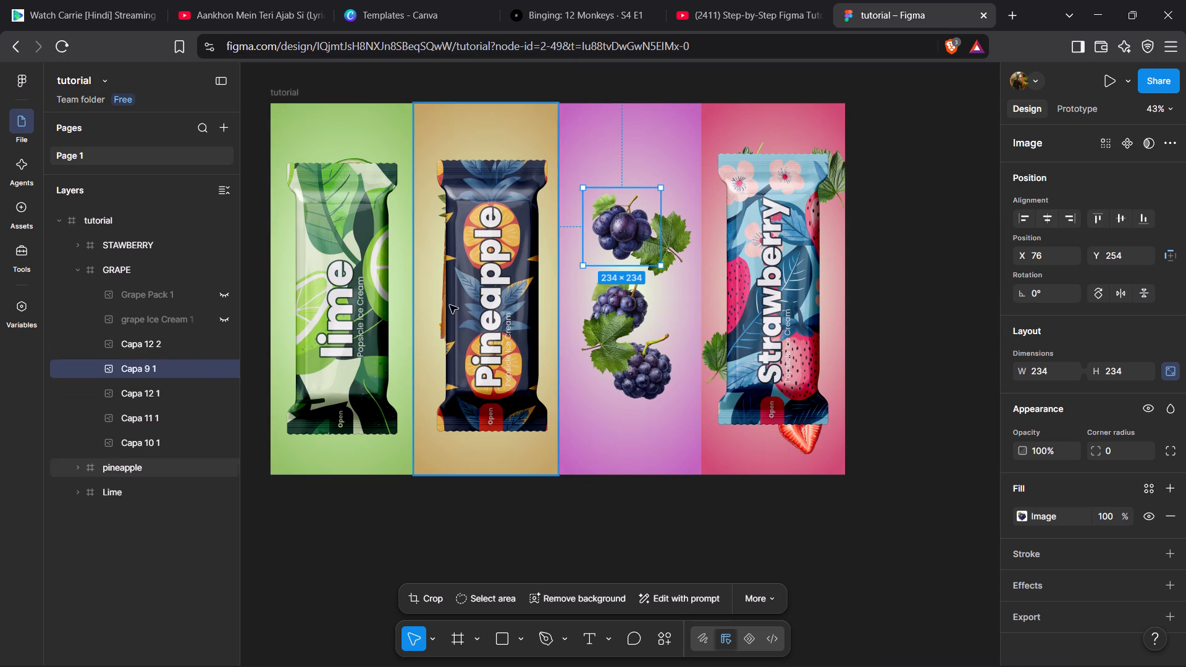
pyautogui.moveTo(589, 219); pyautogui.dragTo(591, 227)
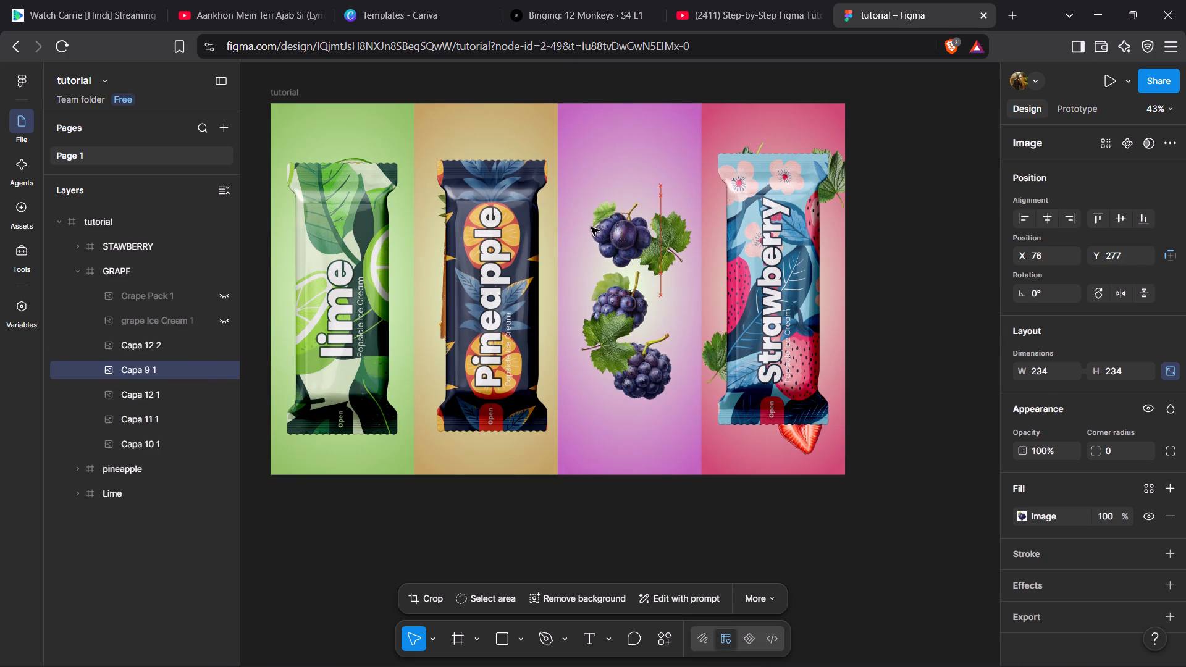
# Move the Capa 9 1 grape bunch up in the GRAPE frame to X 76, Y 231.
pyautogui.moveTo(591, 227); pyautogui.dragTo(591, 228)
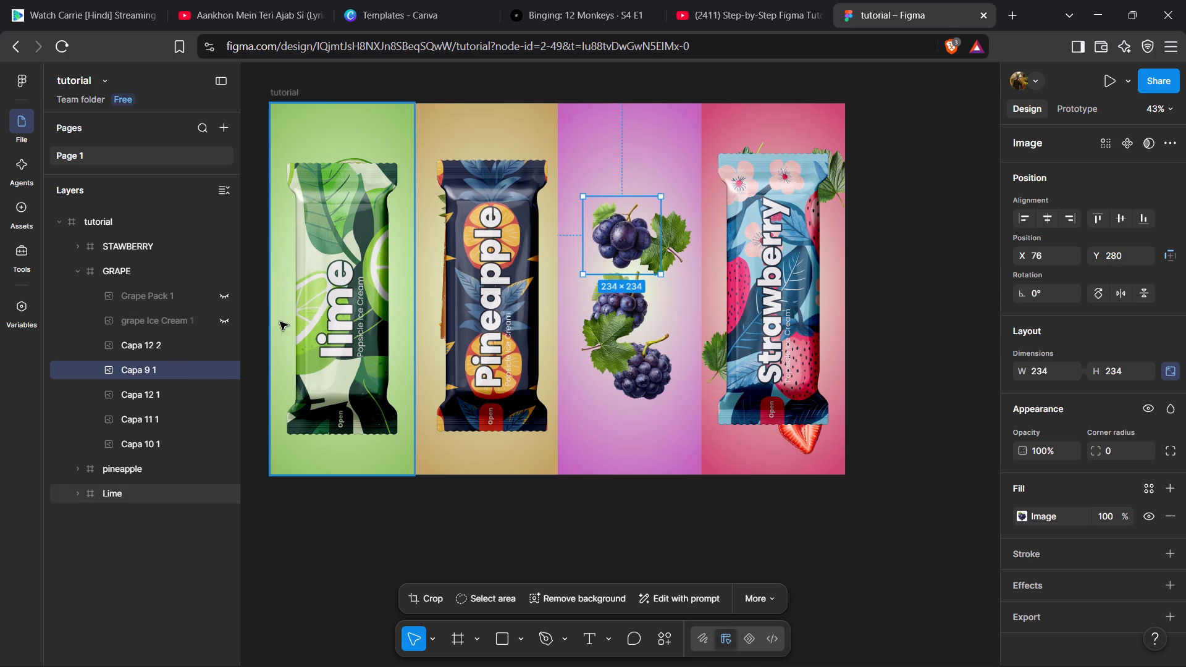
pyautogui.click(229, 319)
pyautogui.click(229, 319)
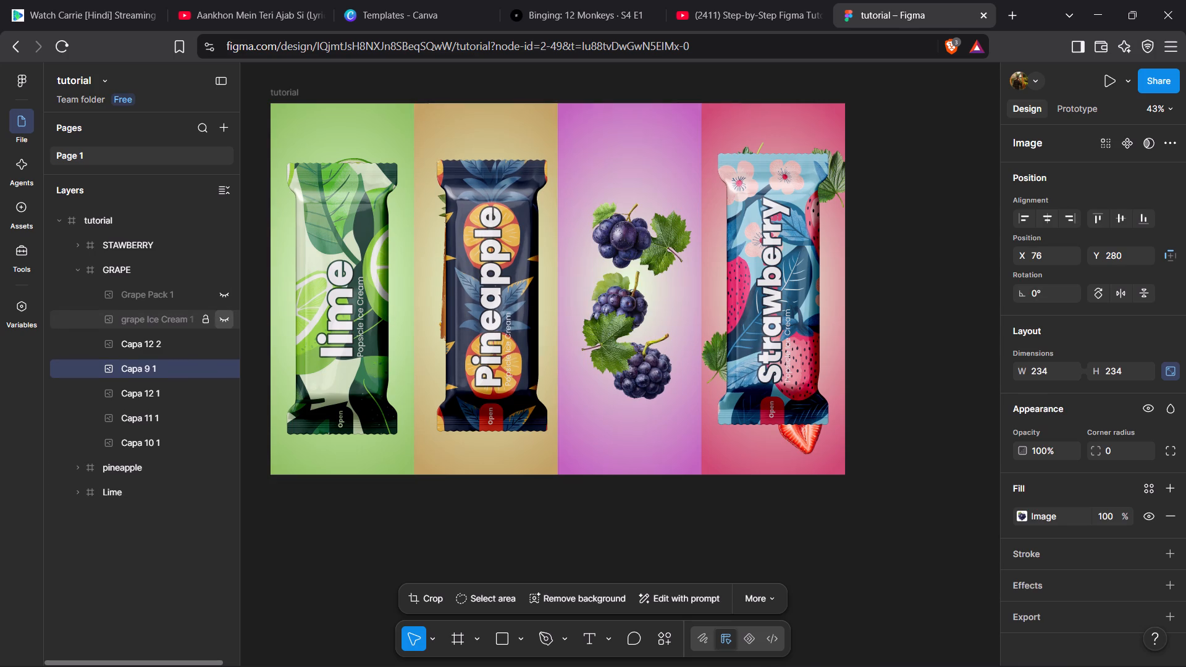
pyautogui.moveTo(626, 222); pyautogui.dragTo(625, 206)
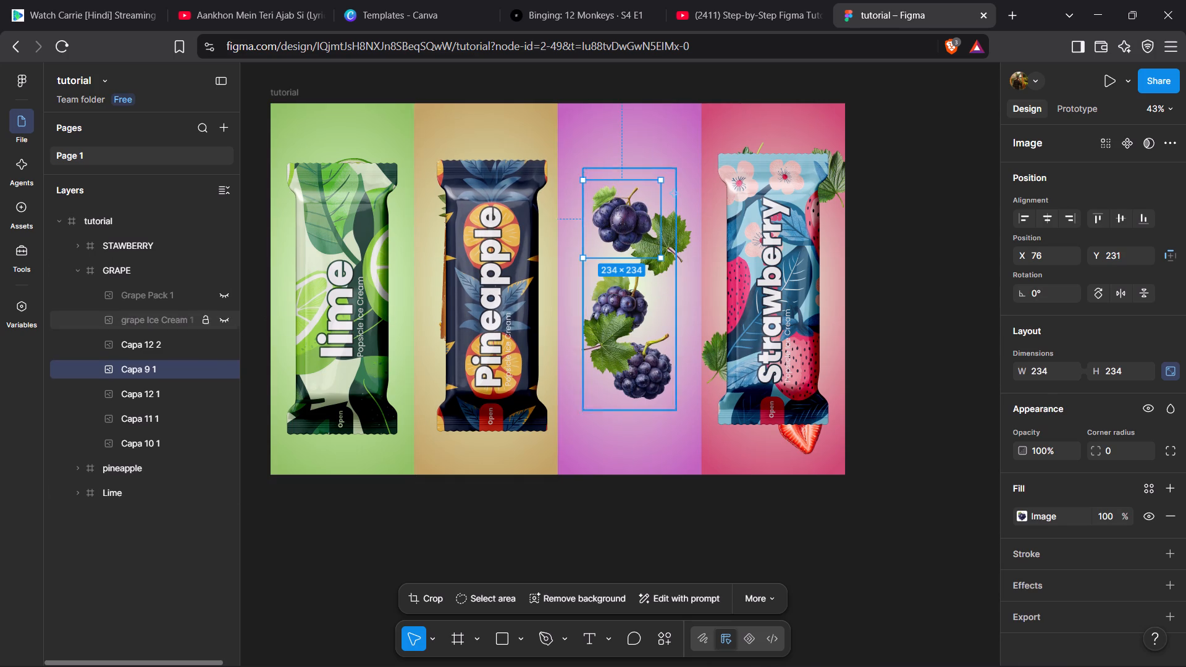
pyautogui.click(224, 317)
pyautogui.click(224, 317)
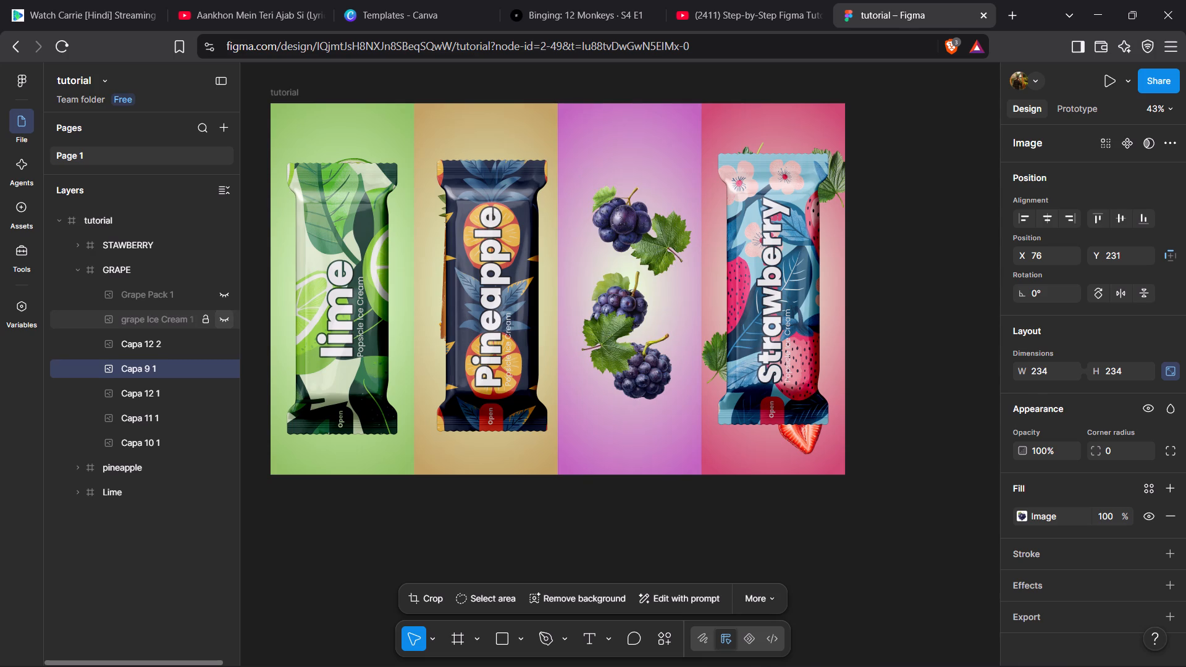
# Preview grape Ice Cream 1 and Grape Pack 1 over the decoration, hide both again, and pull the Capa 12 1 leaf inward and down.
pyautogui.click(225, 313)
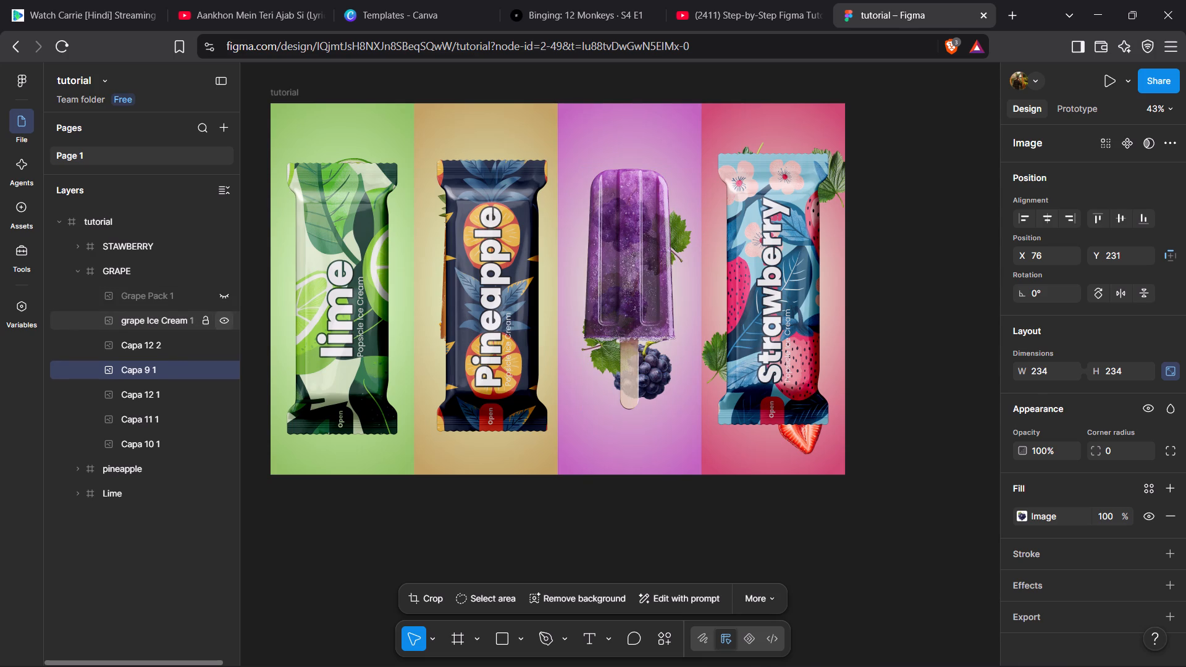
pyautogui.click(221, 295)
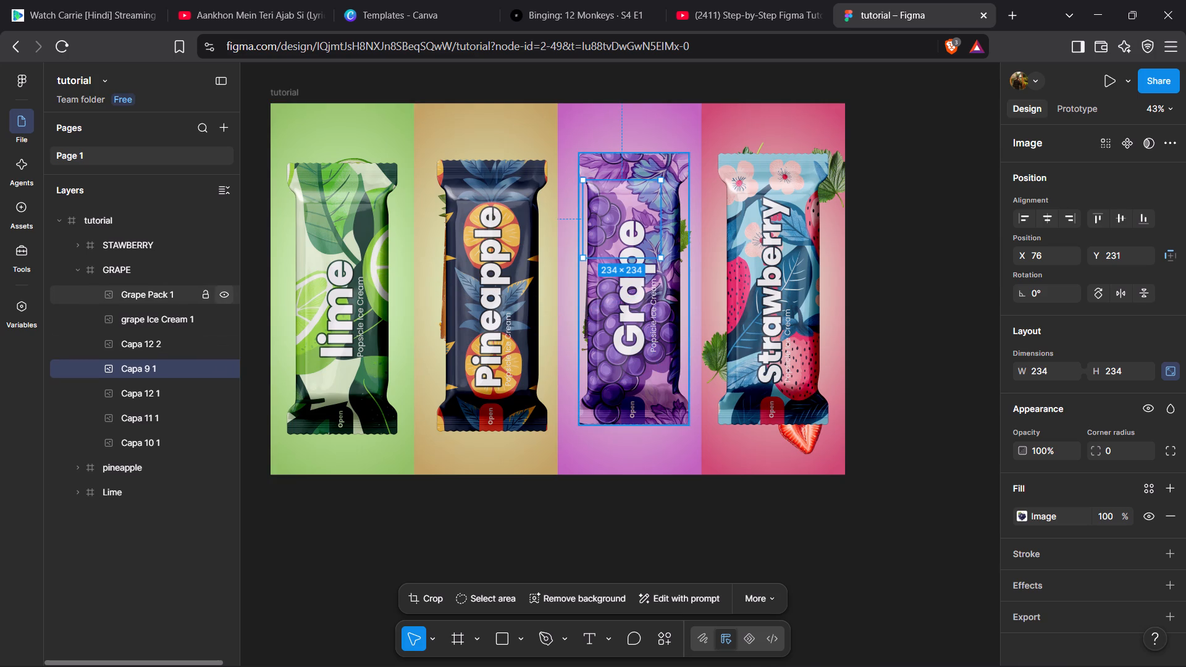
pyautogui.click(222, 294)
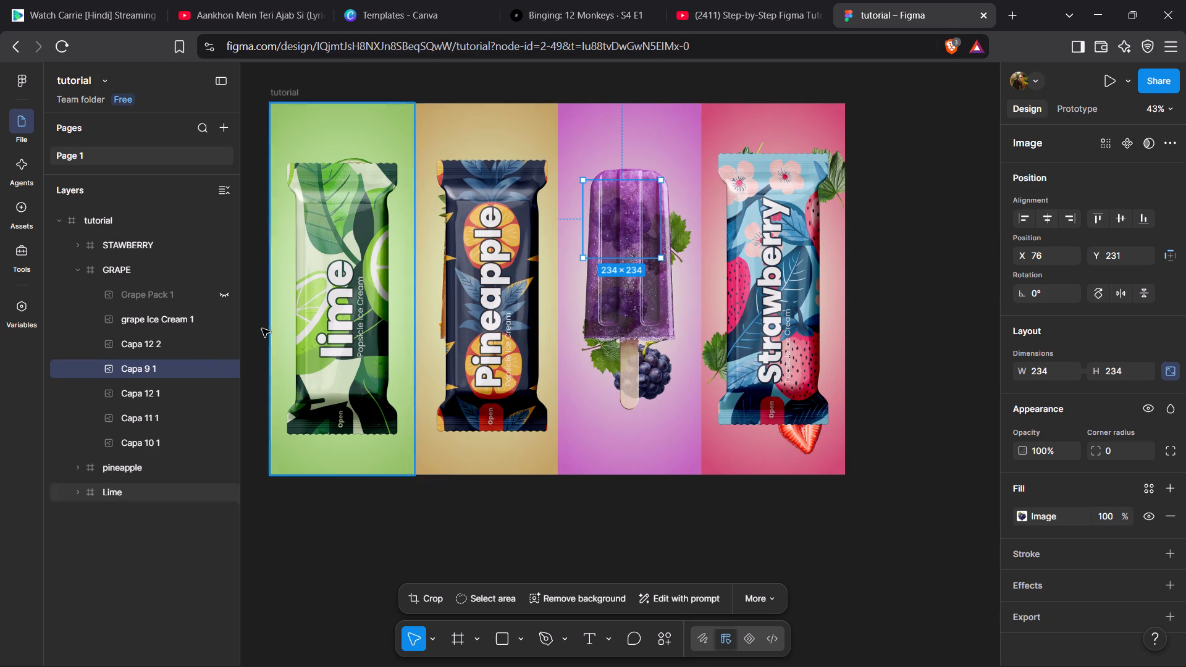
pyautogui.click(225, 293)
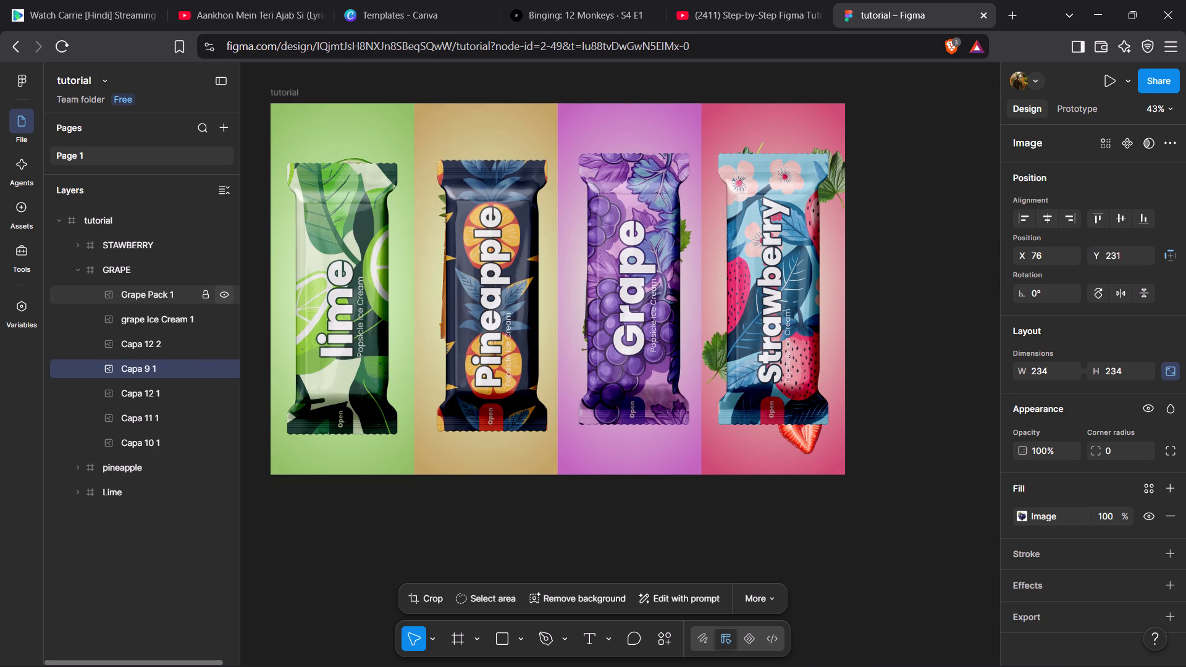
pyautogui.click(225, 293)
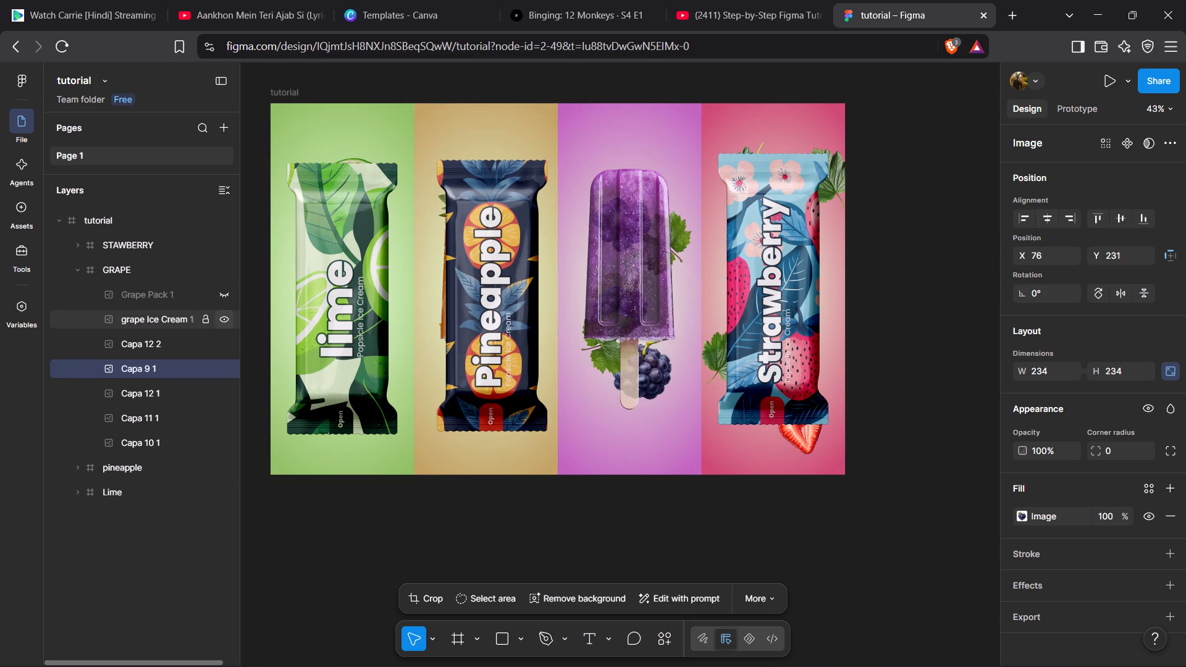
pyautogui.click(224, 313)
pyautogui.moveTo(678, 237); pyautogui.dragTo(675, 240)
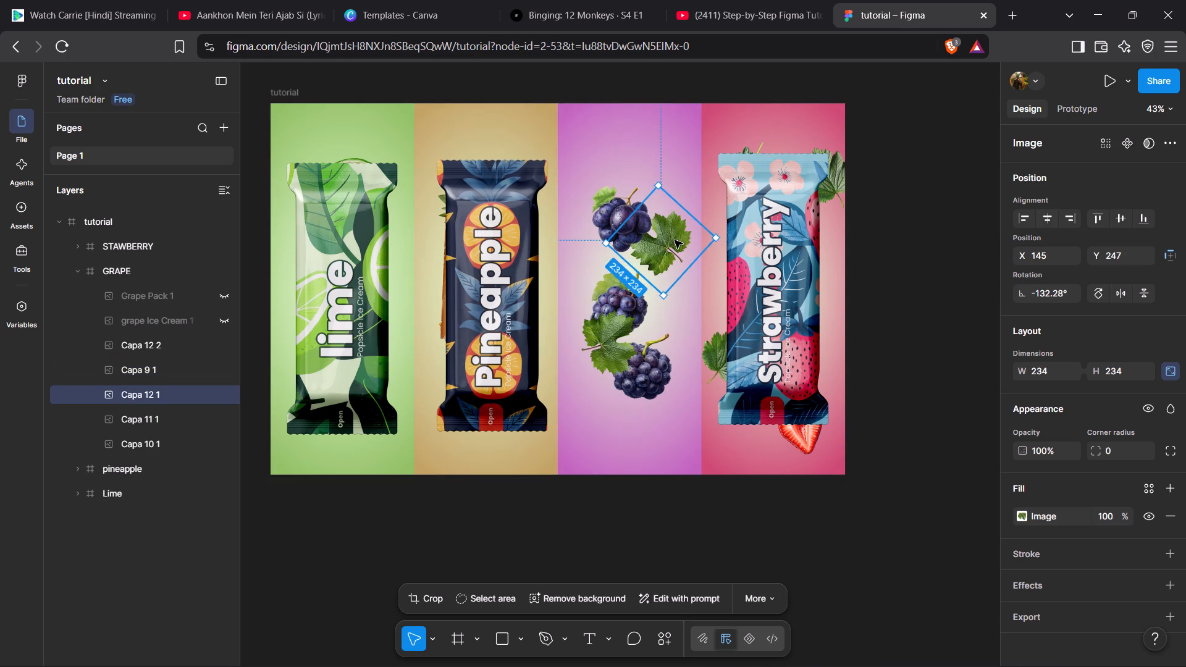
pyautogui.moveTo(675, 240); pyautogui.dragTo(663, 251)
# Move the Capa 9 1 grape bunch down and inward to X 85, Y 254.
pyautogui.moveTo(613, 210); pyautogui.dragTo(615, 212)
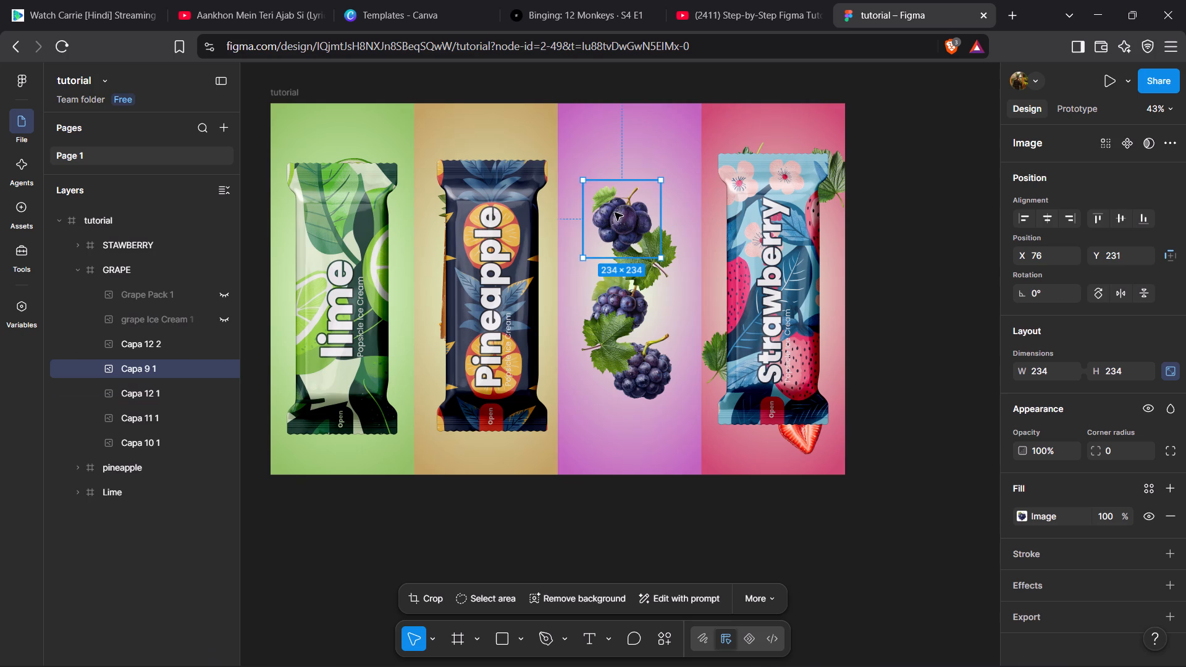
pyautogui.moveTo(615, 212); pyautogui.dragTo(616, 220)
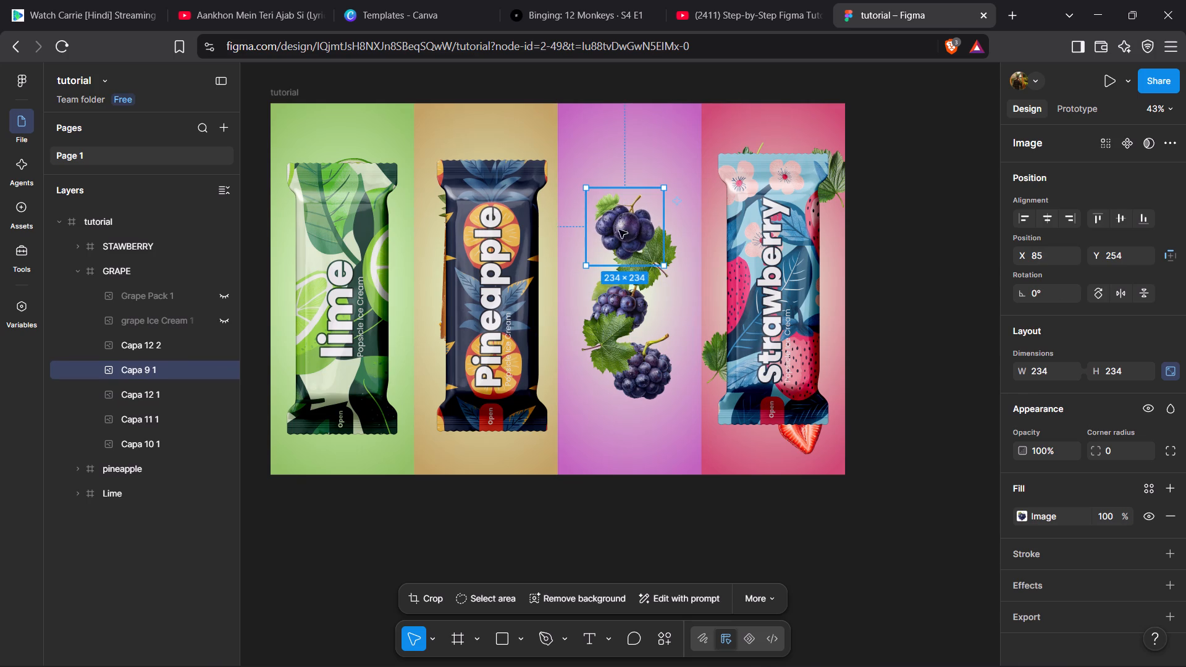
# Hide Pack in the Lime frame, move the Lime 3 slice down to X 118, Y 153, and show Pack again.
pyautogui.click(77, 493)
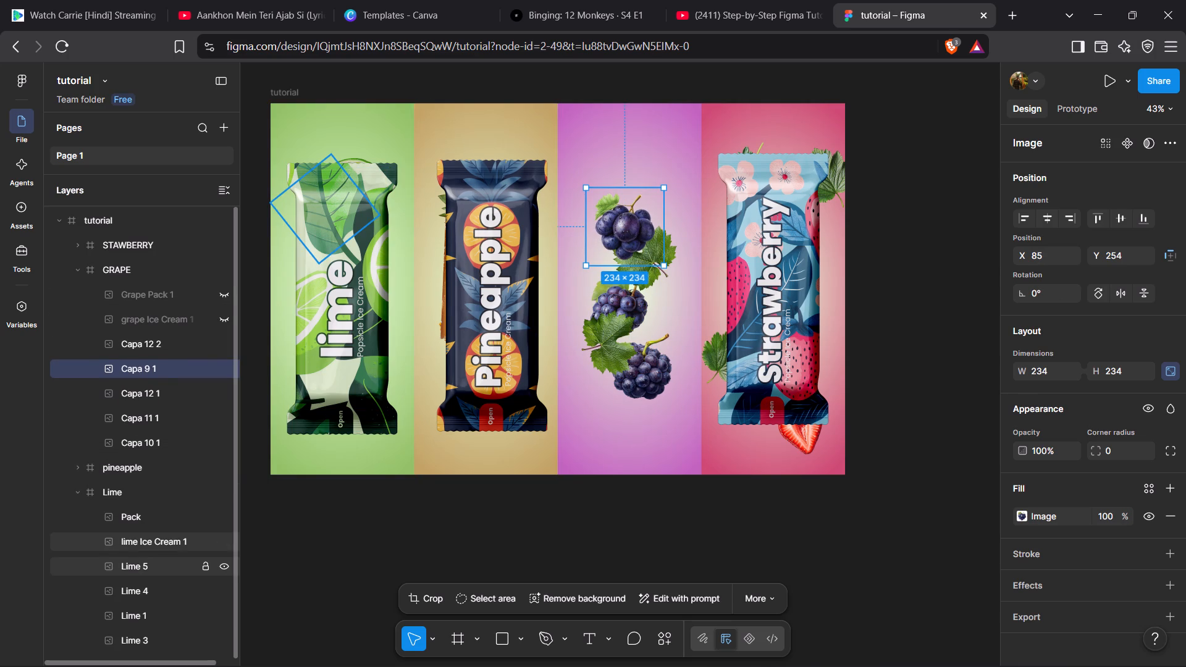
pyautogui.click(225, 512)
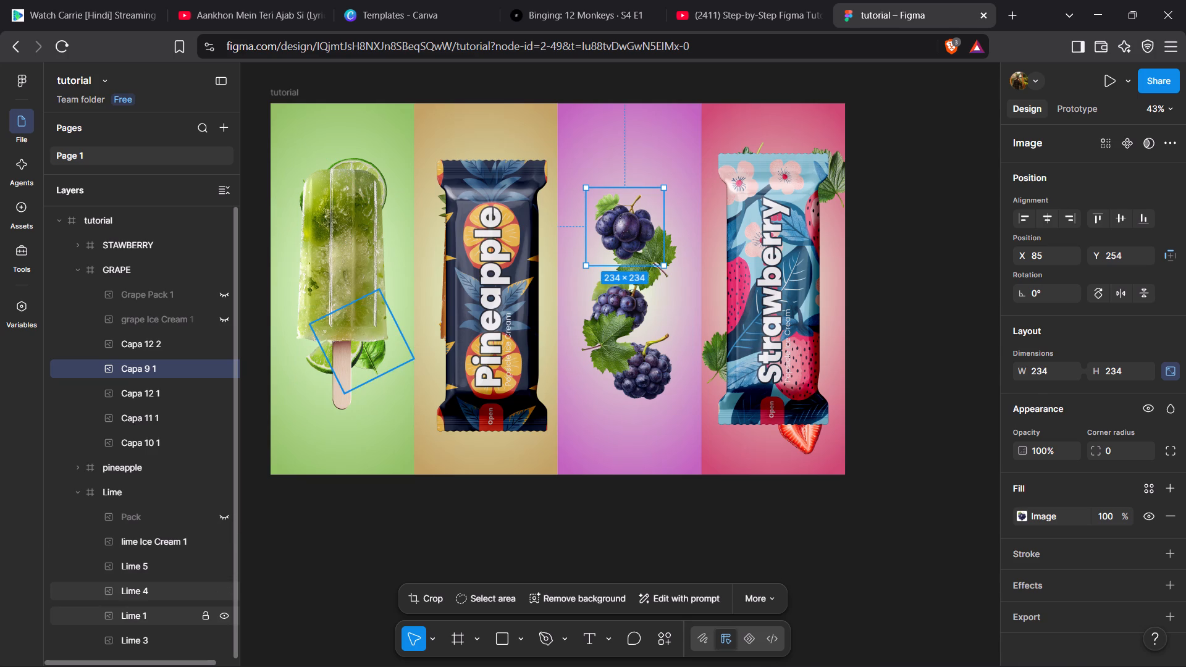
pyautogui.click(141, 639)
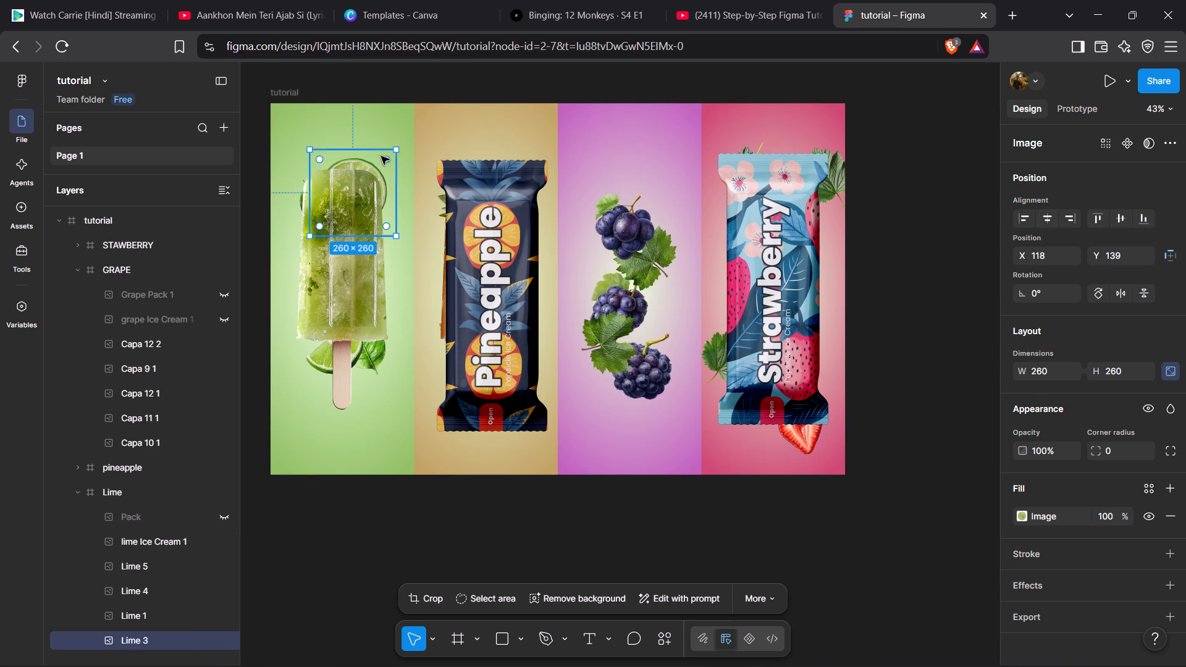
pyautogui.moveTo(371, 164); pyautogui.dragTo(368, 175)
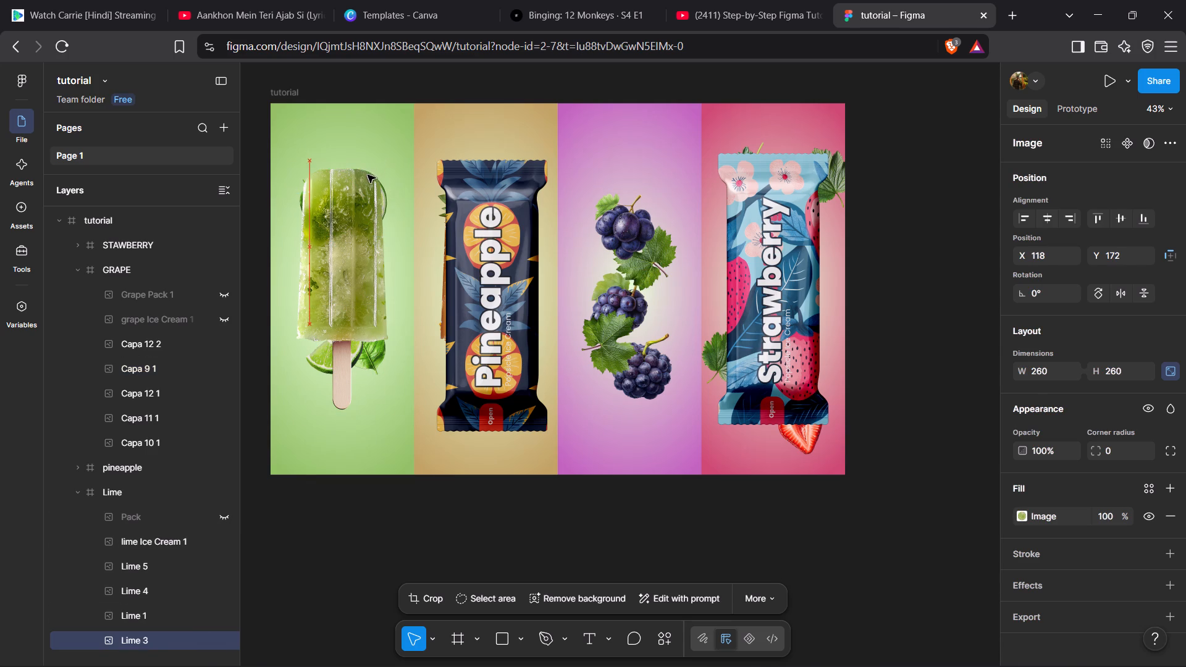
pyautogui.moveTo(368, 175); pyautogui.dragTo(368, 171)
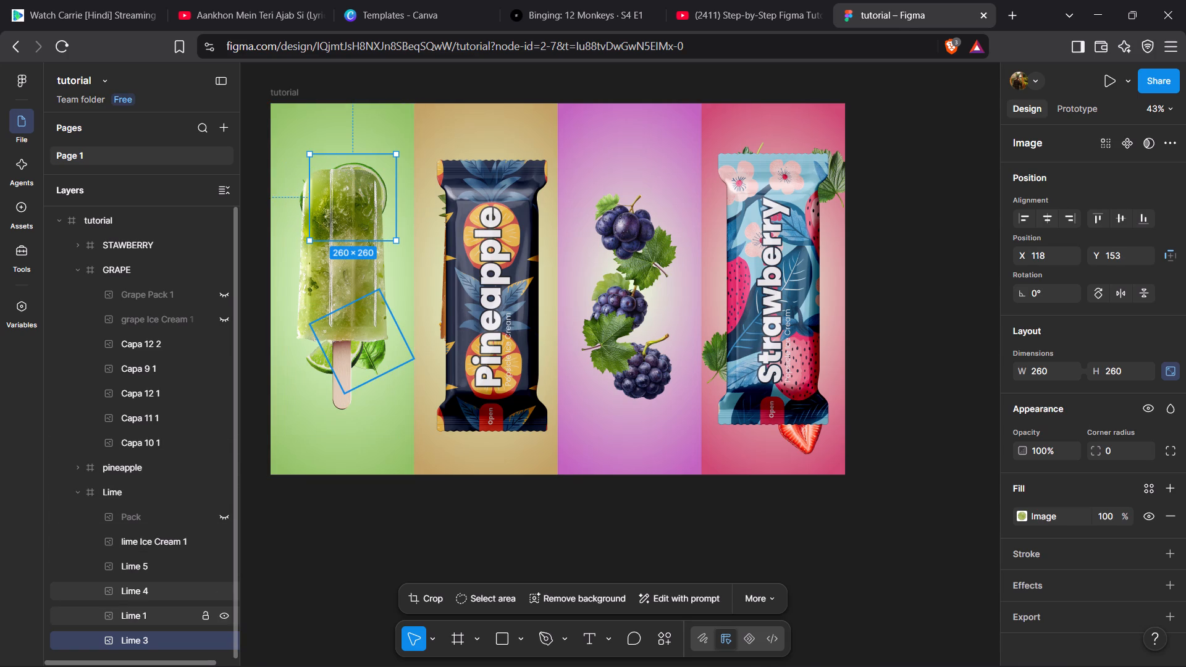
pyautogui.click(225, 515)
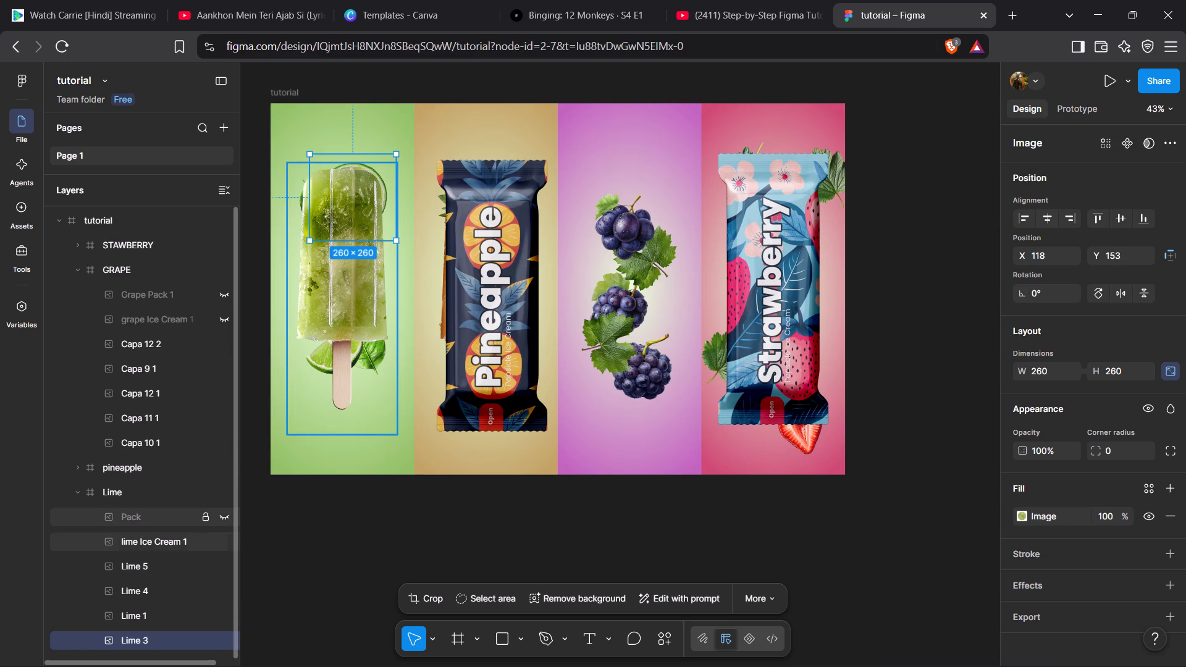
pyautogui.click(225, 515)
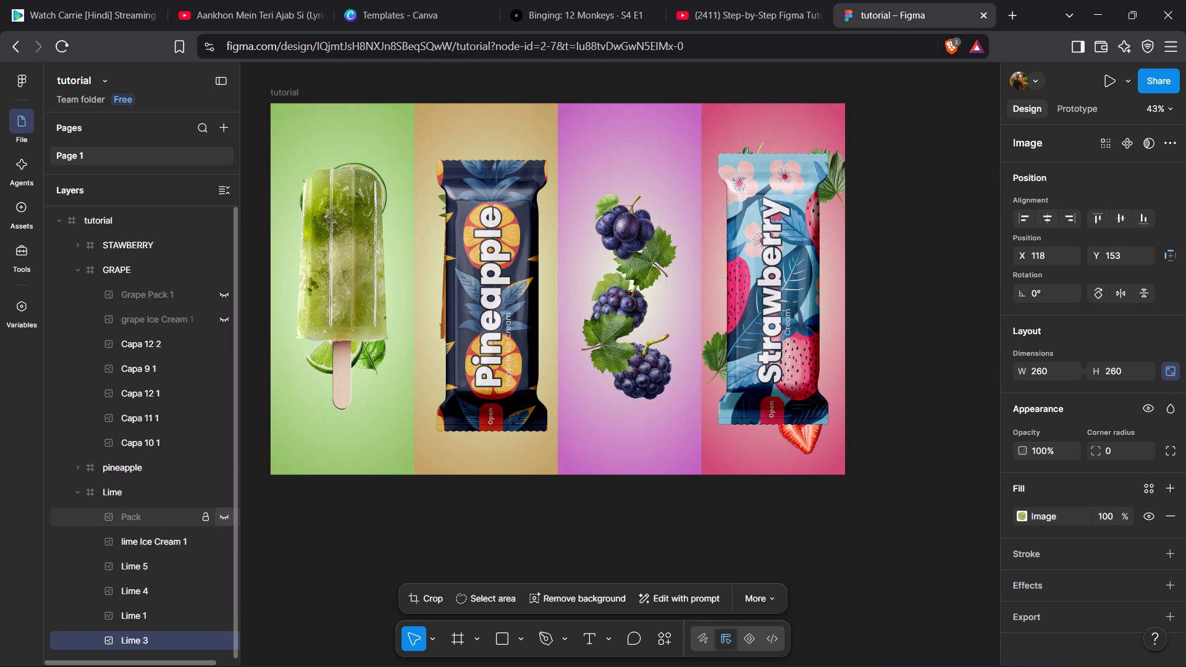
pyautogui.click(225, 515)
pyautogui.click(75, 494)
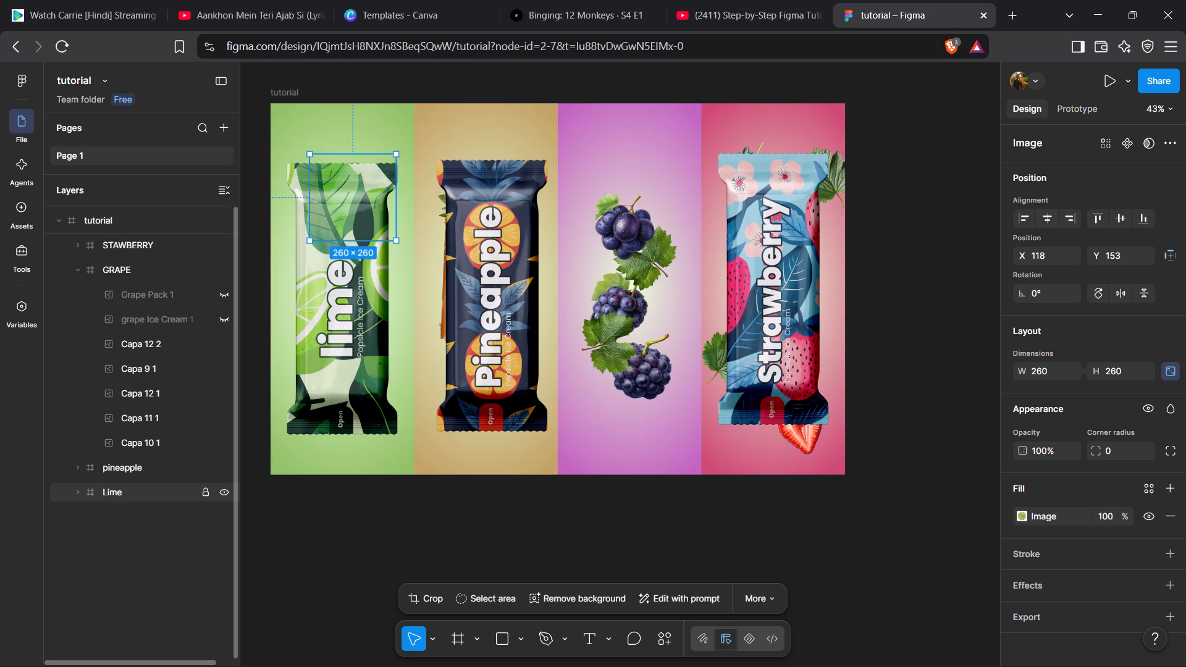
# With Pineapple Pack 1 and Pineapple Ice Cream 1 hidden, shift the Capa 1 copia 3 leaf image inward within its crop; show both layers again.
pyautogui.click(74, 467)
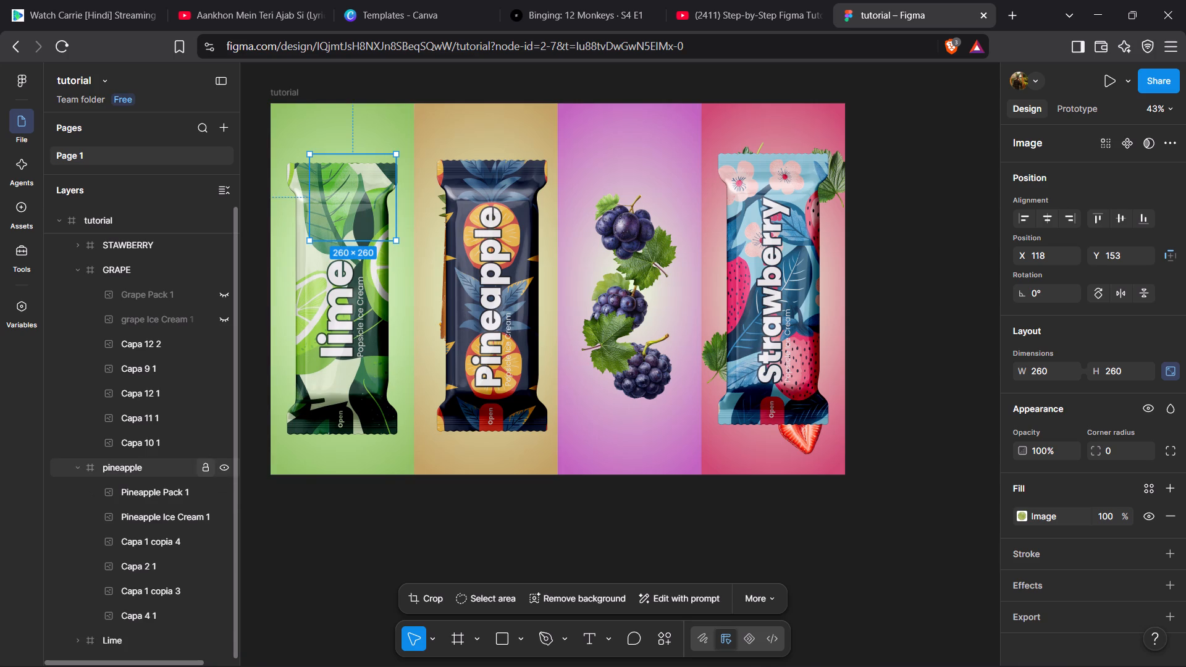
pyautogui.click(225, 464)
pyautogui.click(225, 464)
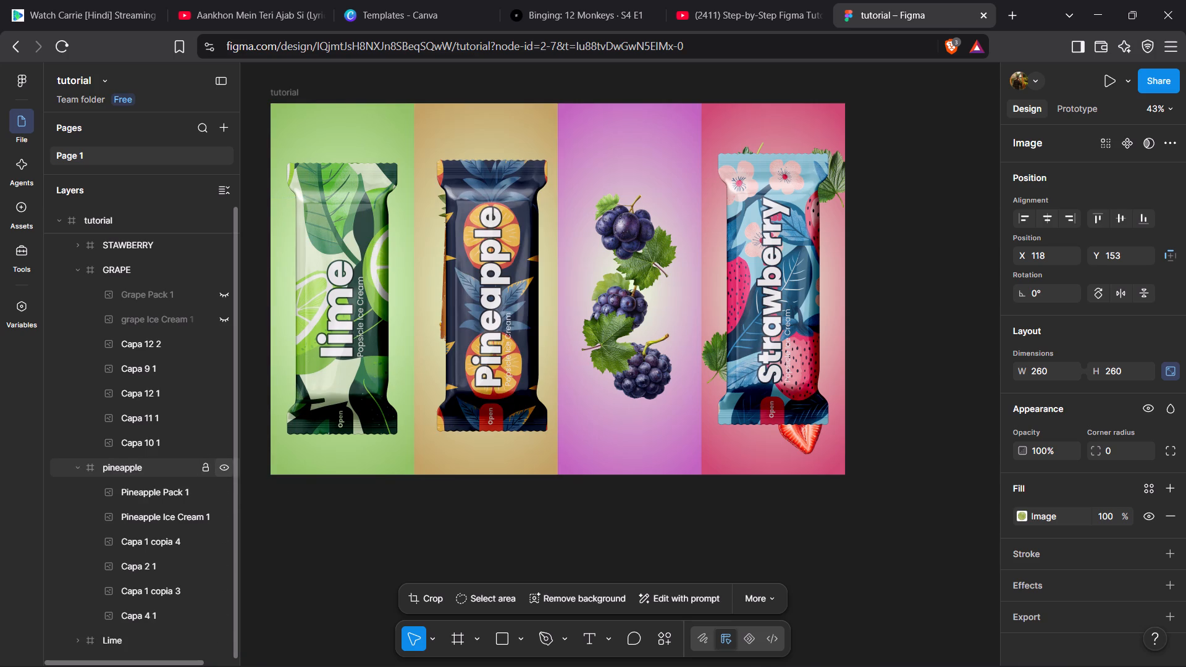
pyautogui.click(219, 494)
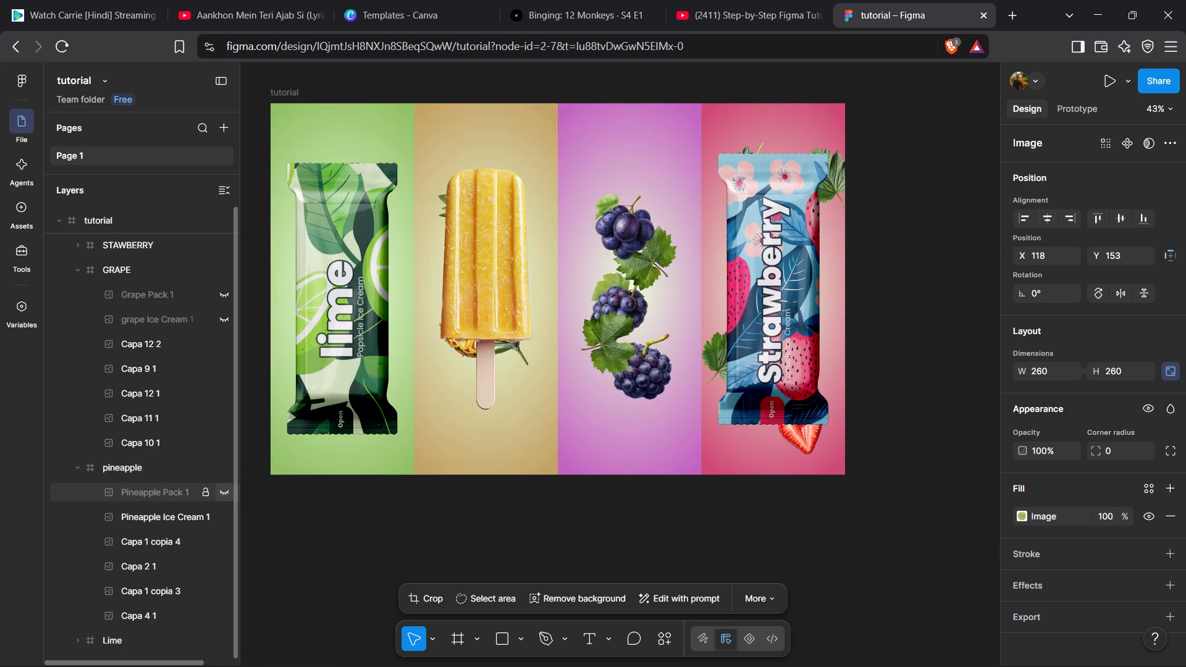
pyautogui.click(225, 514)
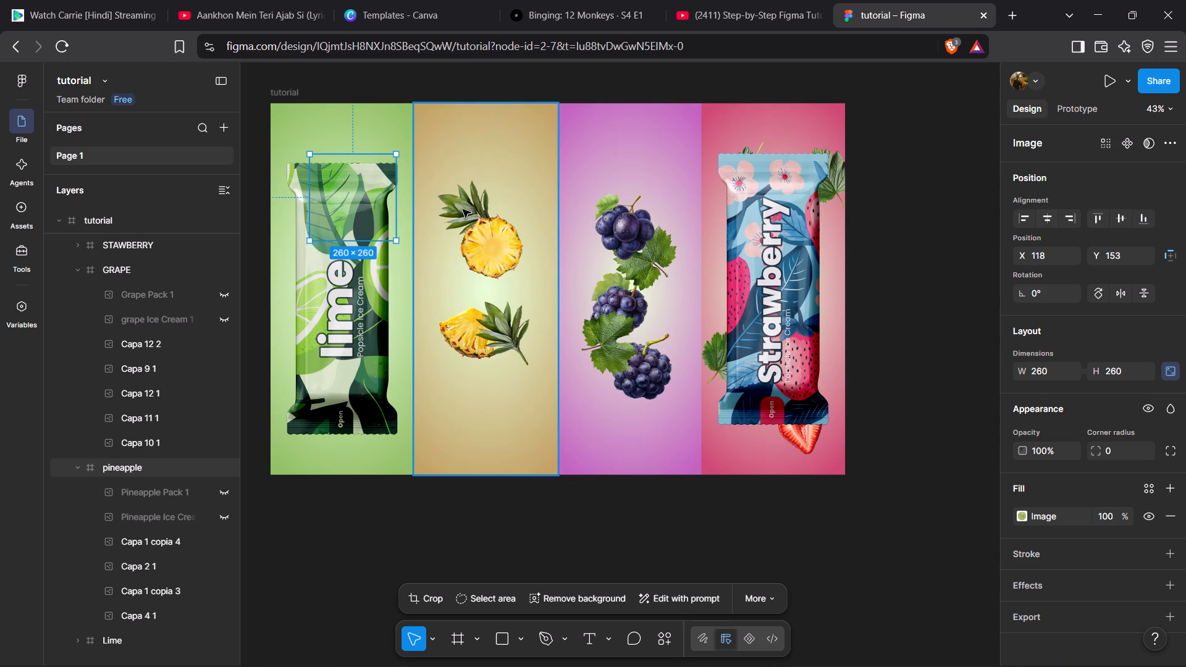
pyautogui.click(462, 206)
pyautogui.click(462, 206)
pyautogui.doubleClick(462, 206)
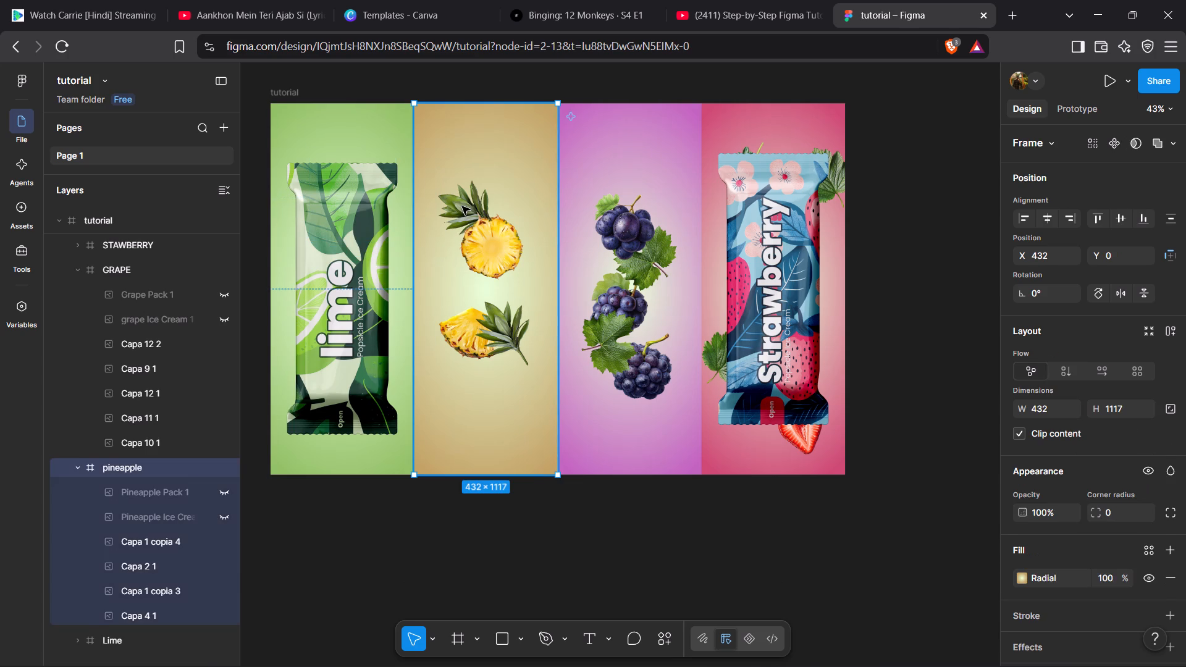
pyautogui.doubleClick(458, 193)
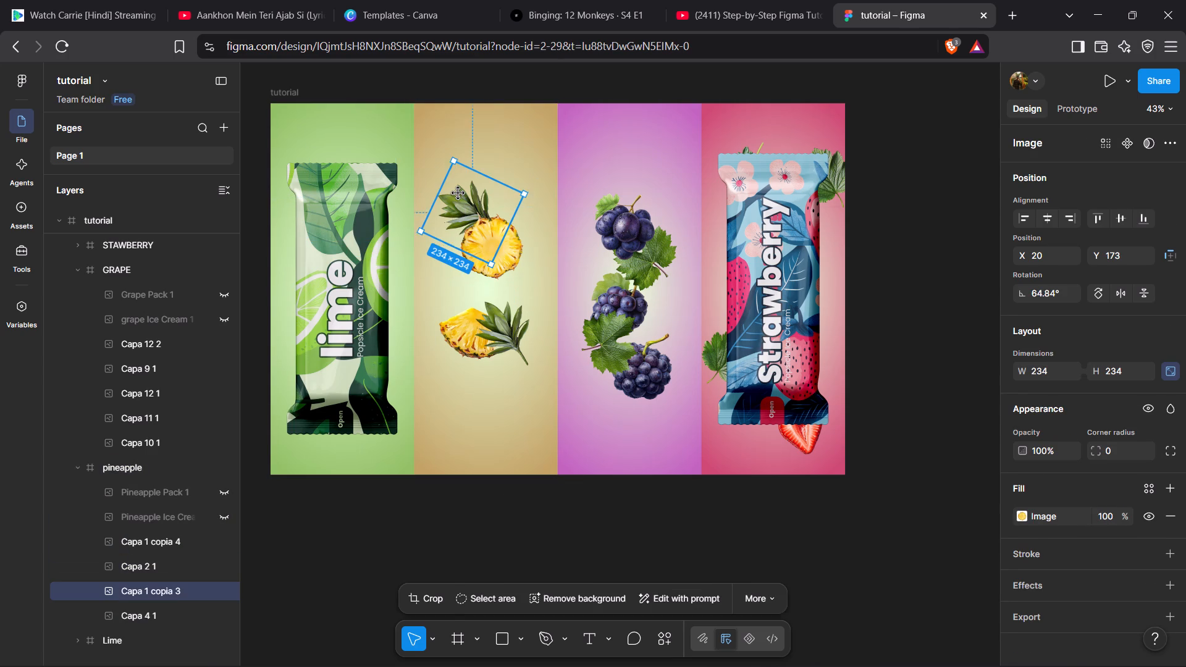
pyautogui.moveTo(458, 193); pyautogui.dragTo(466, 196)
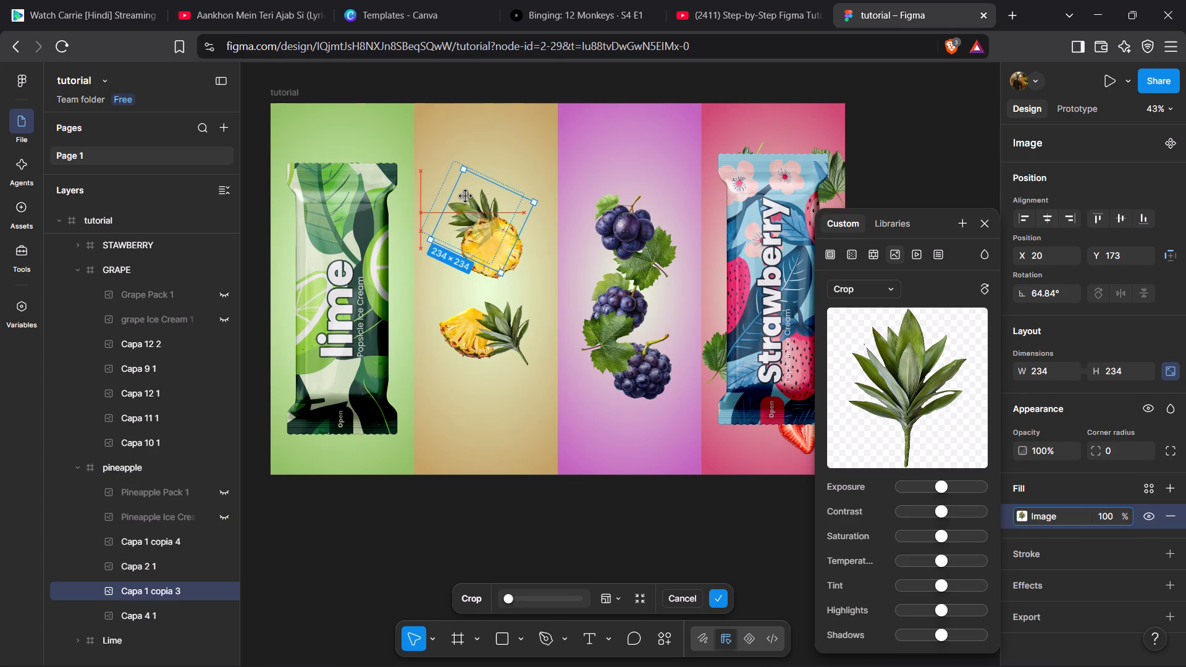
pyautogui.moveTo(466, 196); pyautogui.dragTo(466, 196)
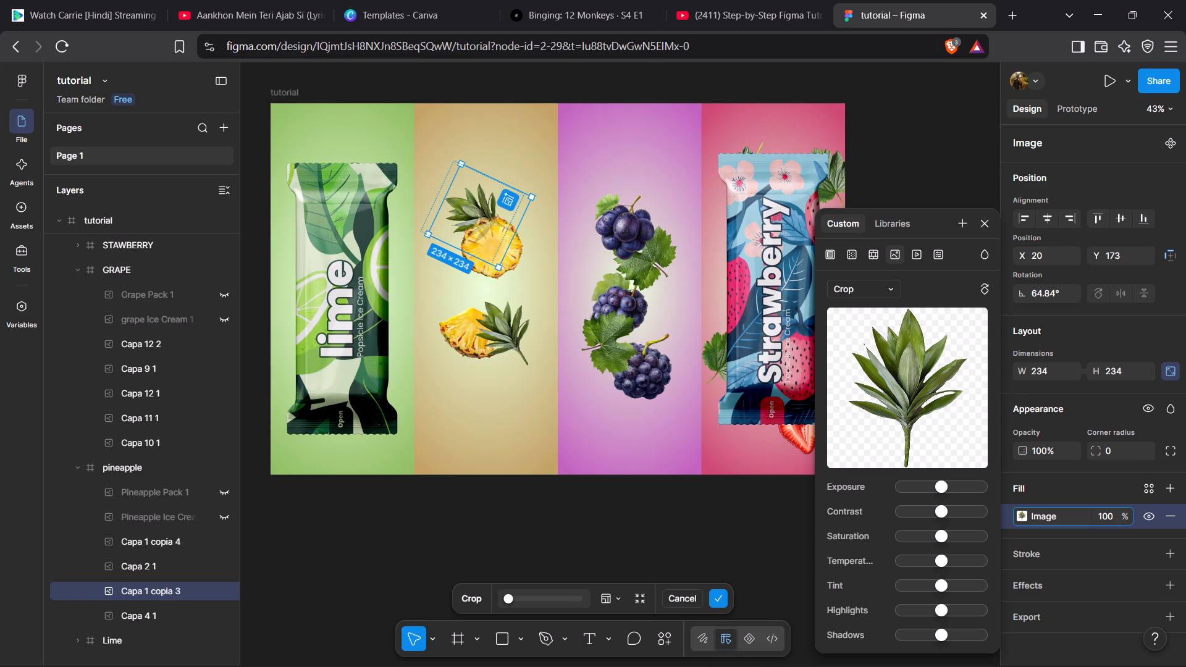
pyautogui.click(226, 486)
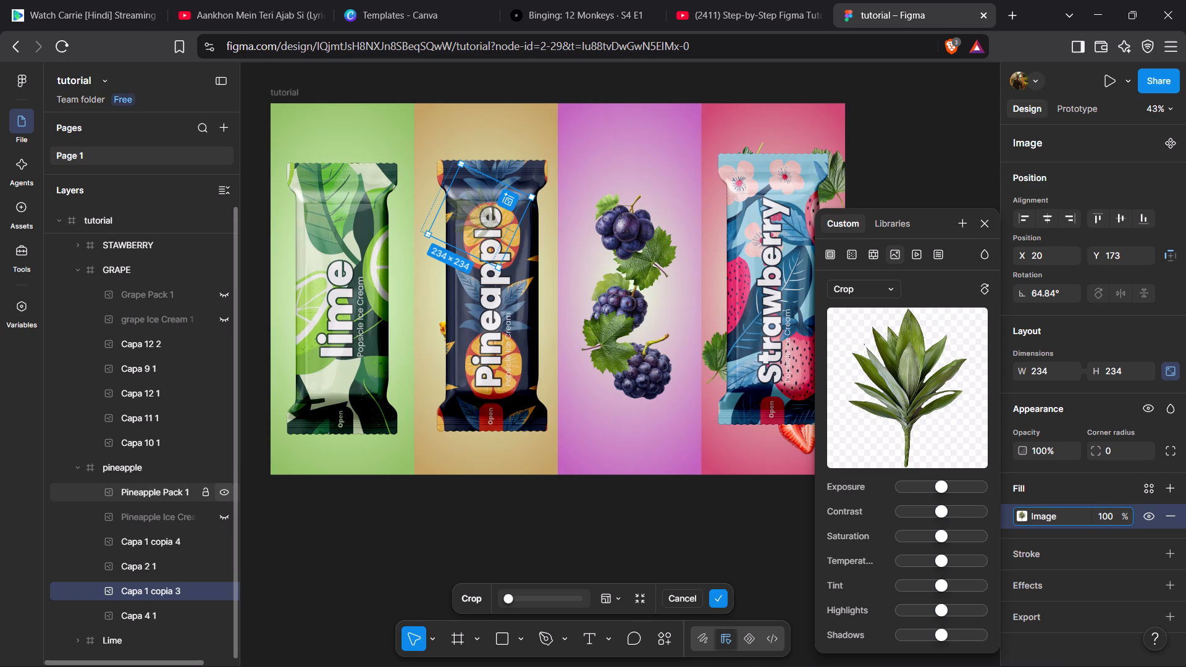
pyautogui.click(183, 590)
pyautogui.click(221, 518)
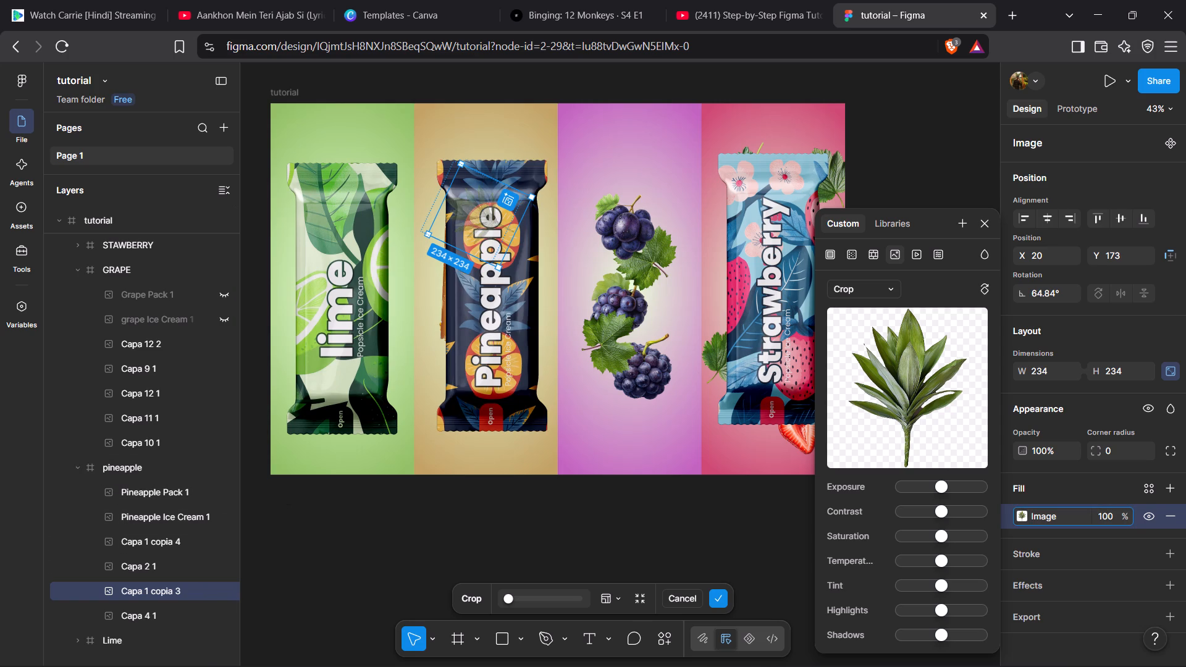
pyautogui.click(985, 221)
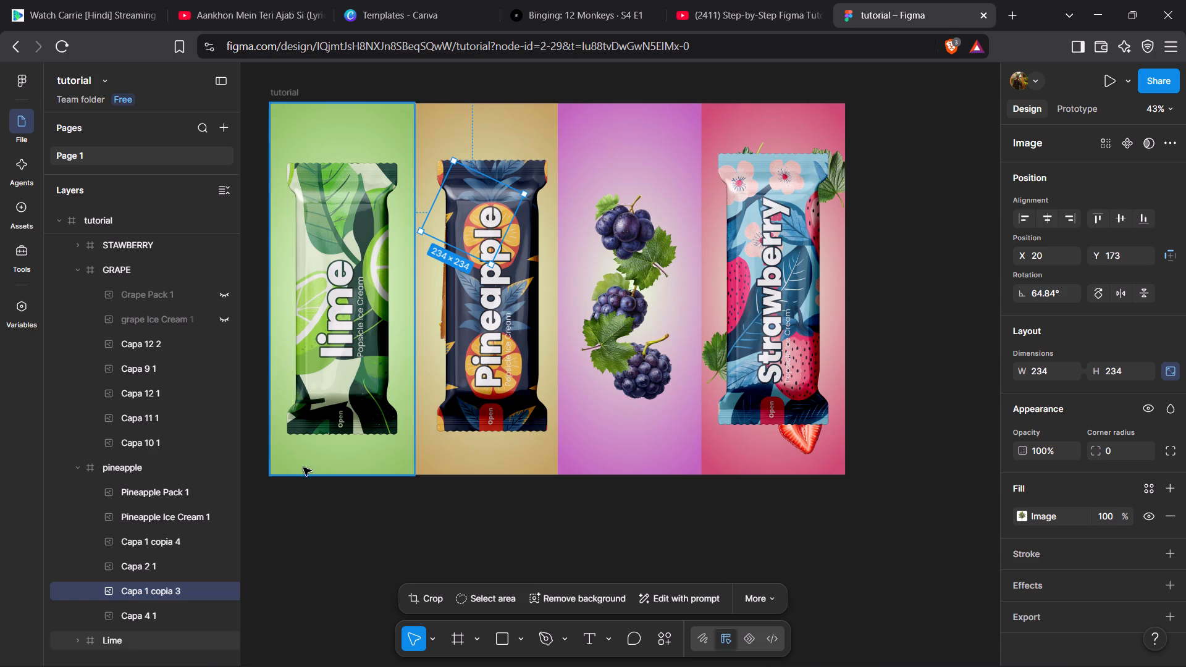
# With Pineapple Ice Cream 1 hidden, move Pineapple Pack 1 to X 50, Y 149, and show the ice cream again.
pyautogui.click(223, 516)
pyautogui.click(223, 516)
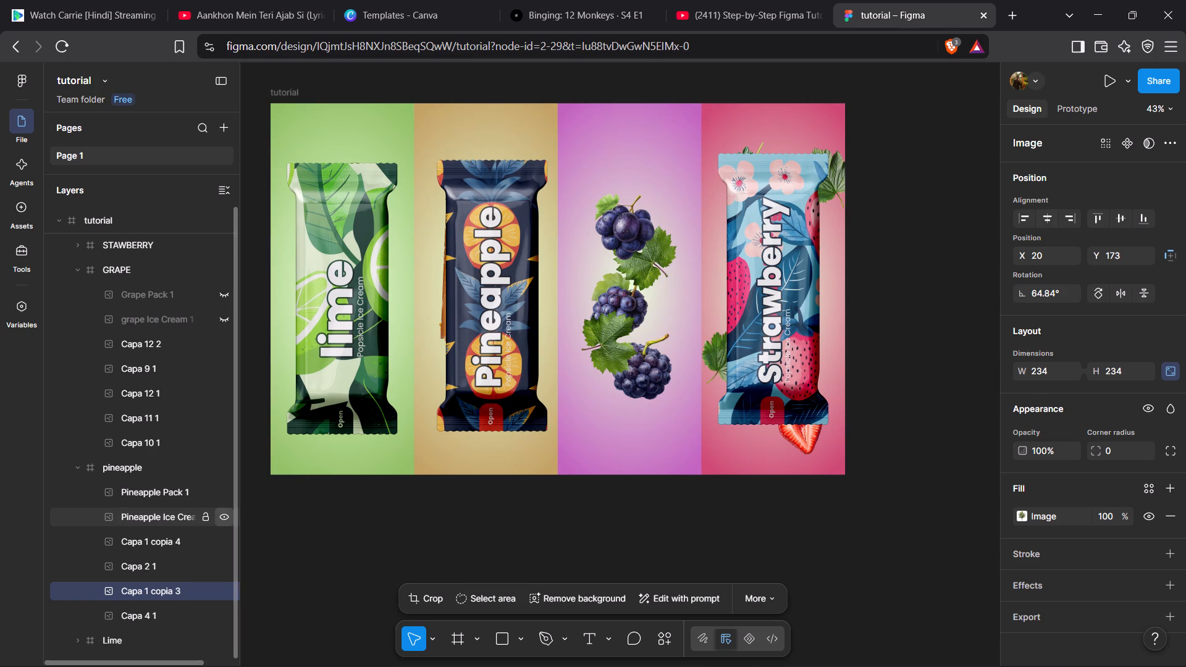
pyautogui.click(223, 516)
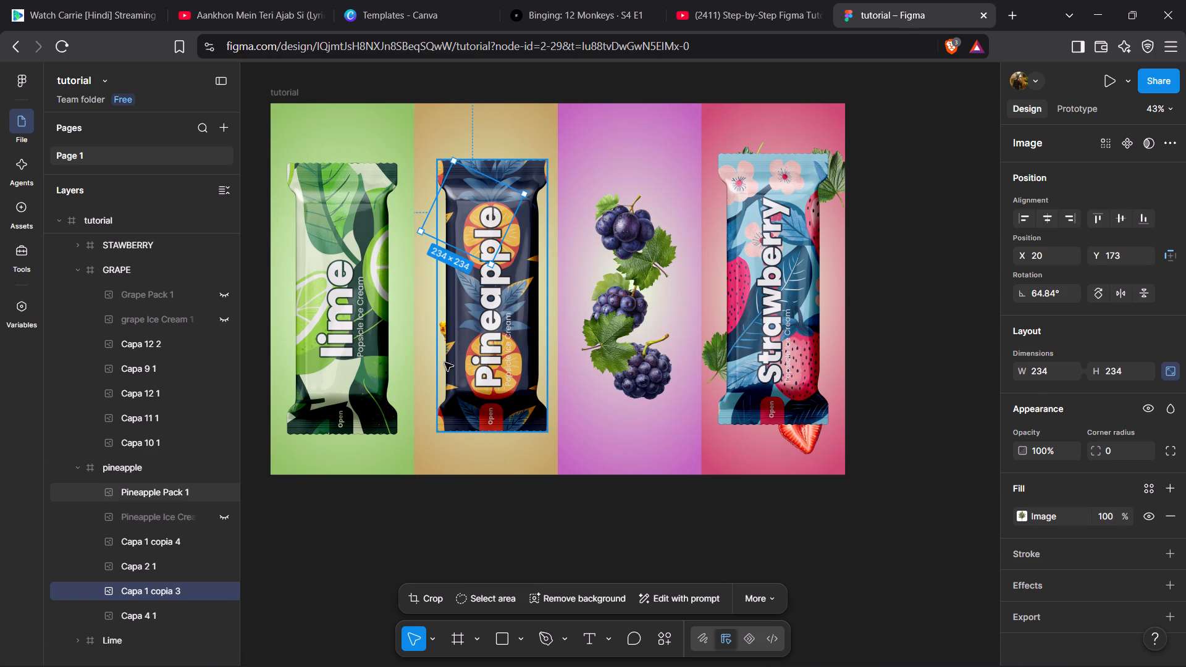
pyautogui.click(477, 331)
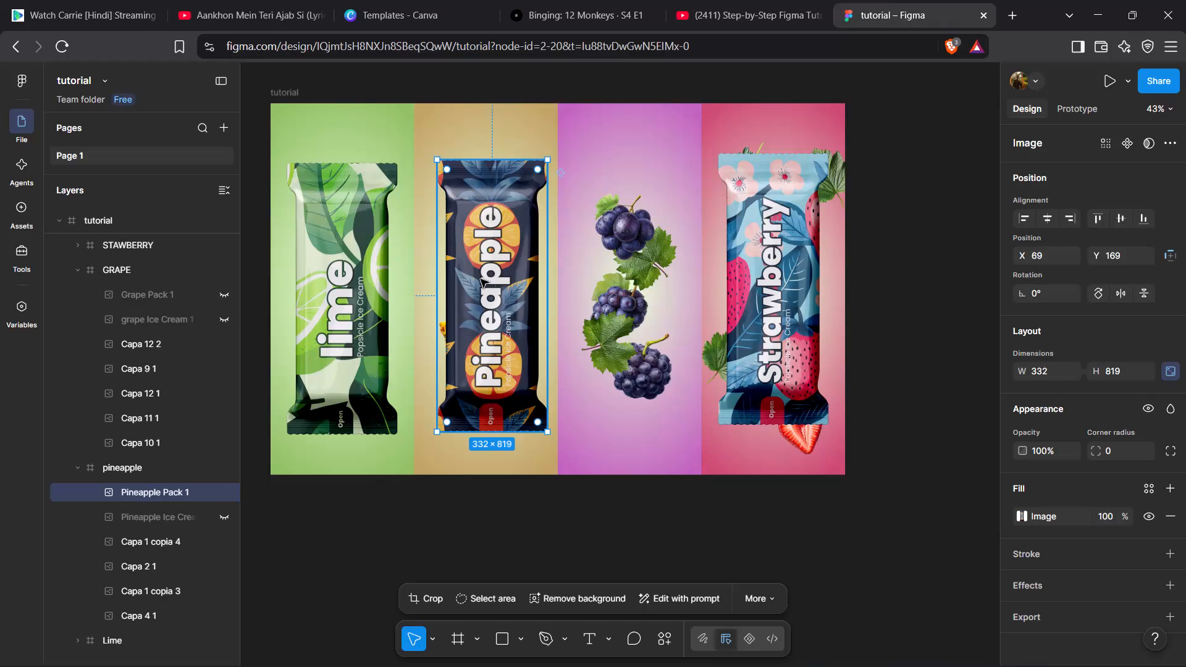
pyautogui.moveTo(481, 279); pyautogui.dragTo(474, 279)
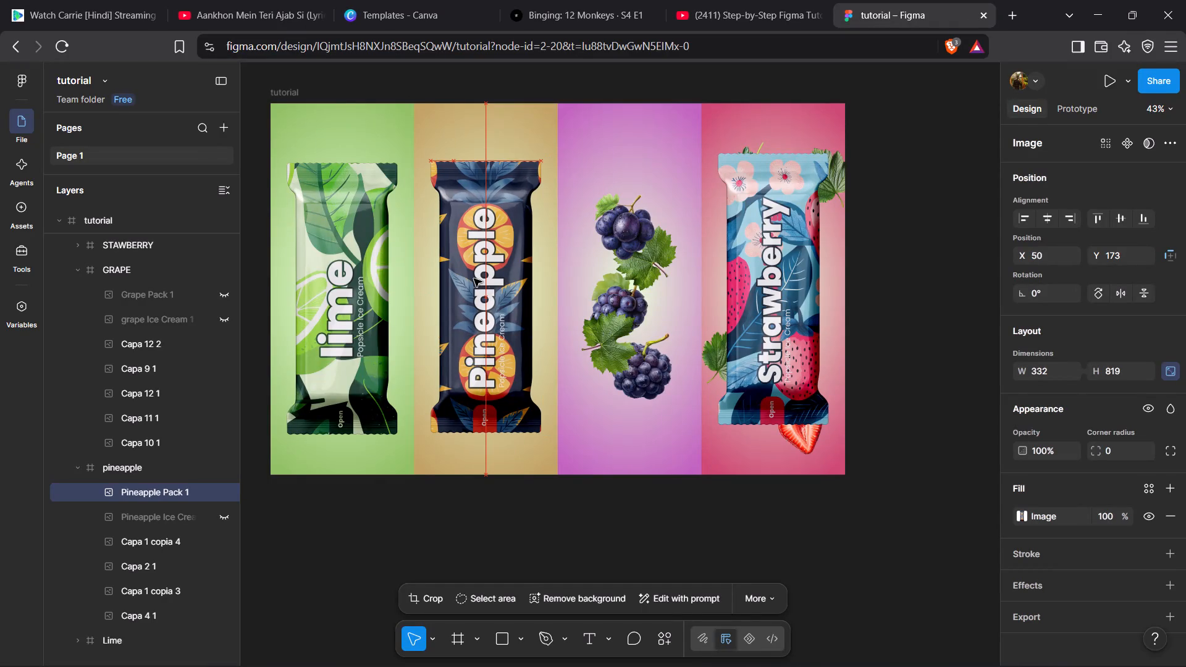
pyautogui.moveTo(474, 279); pyautogui.dragTo(472, 283)
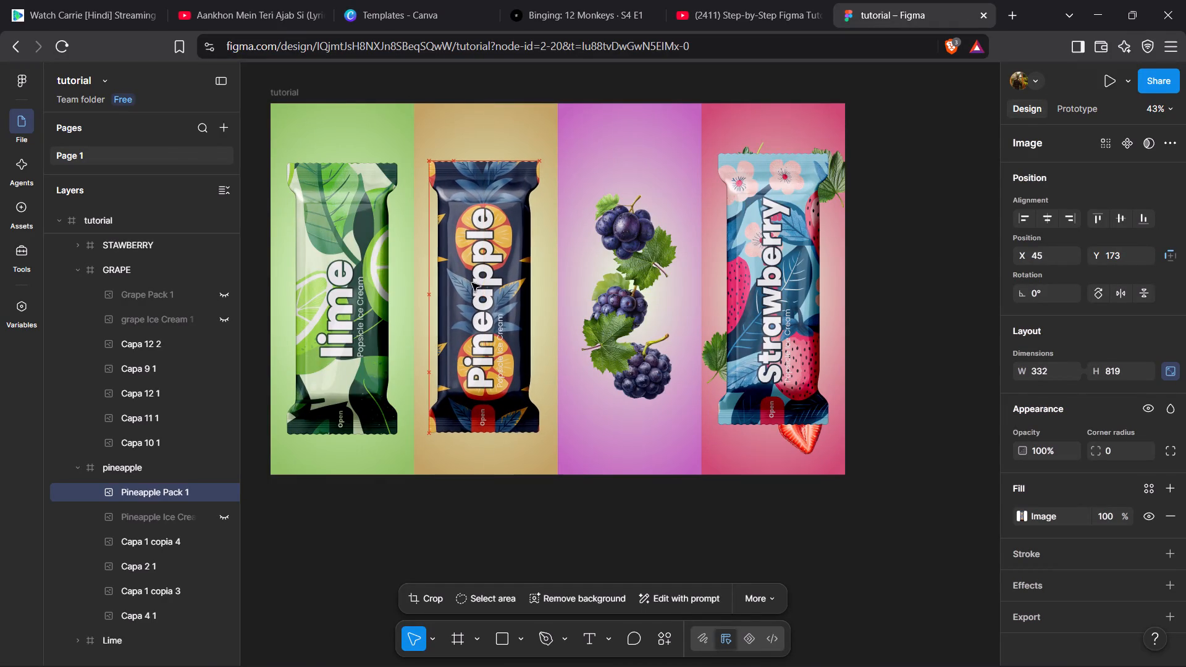
pyautogui.moveTo(472, 283); pyautogui.dragTo(472, 281)
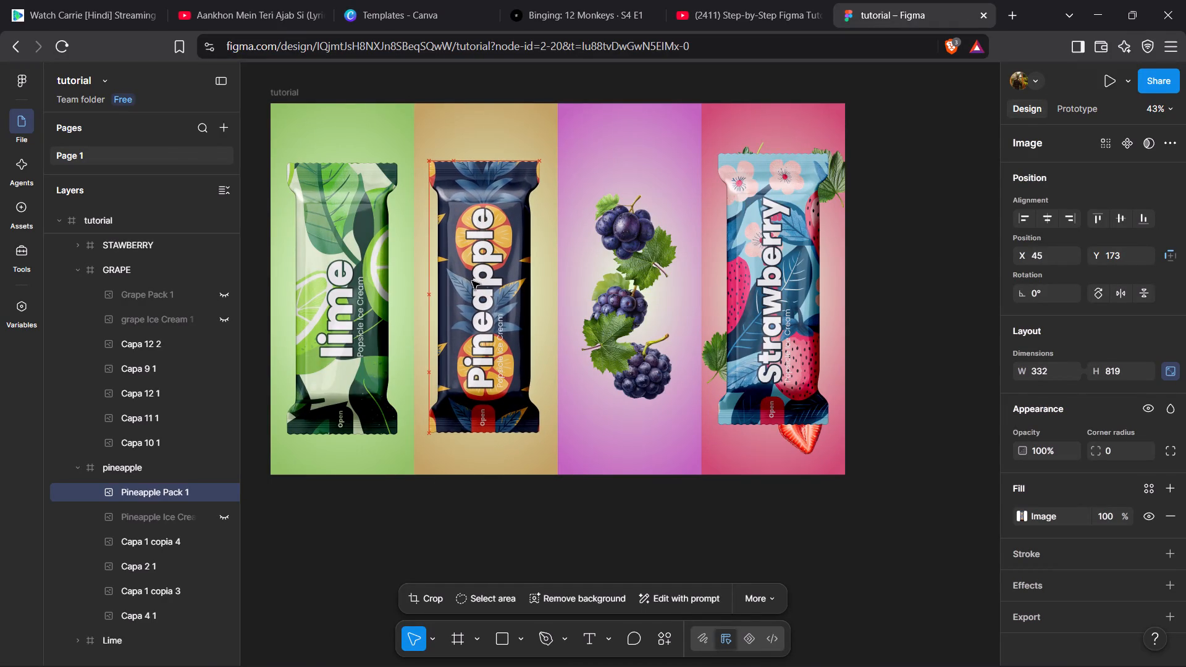
pyautogui.moveTo(472, 281); pyautogui.dragTo(472, 282)
pyautogui.moveTo(486, 285); pyautogui.dragTo(487, 274)
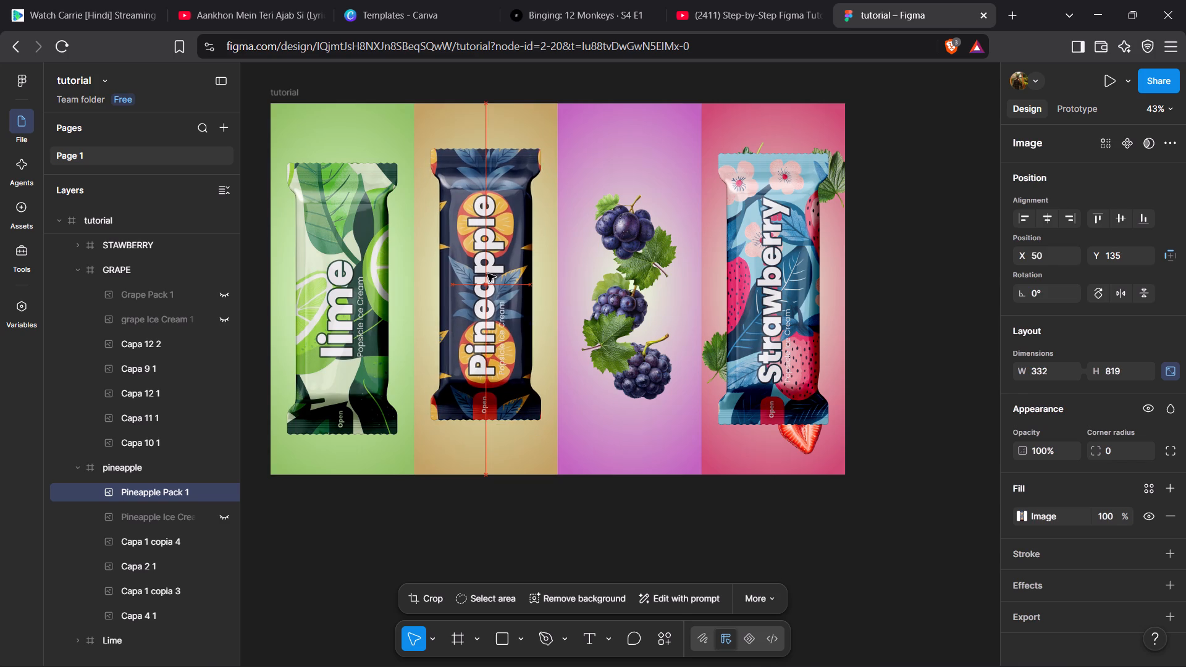
pyautogui.moveTo(487, 274); pyautogui.dragTo(487, 275)
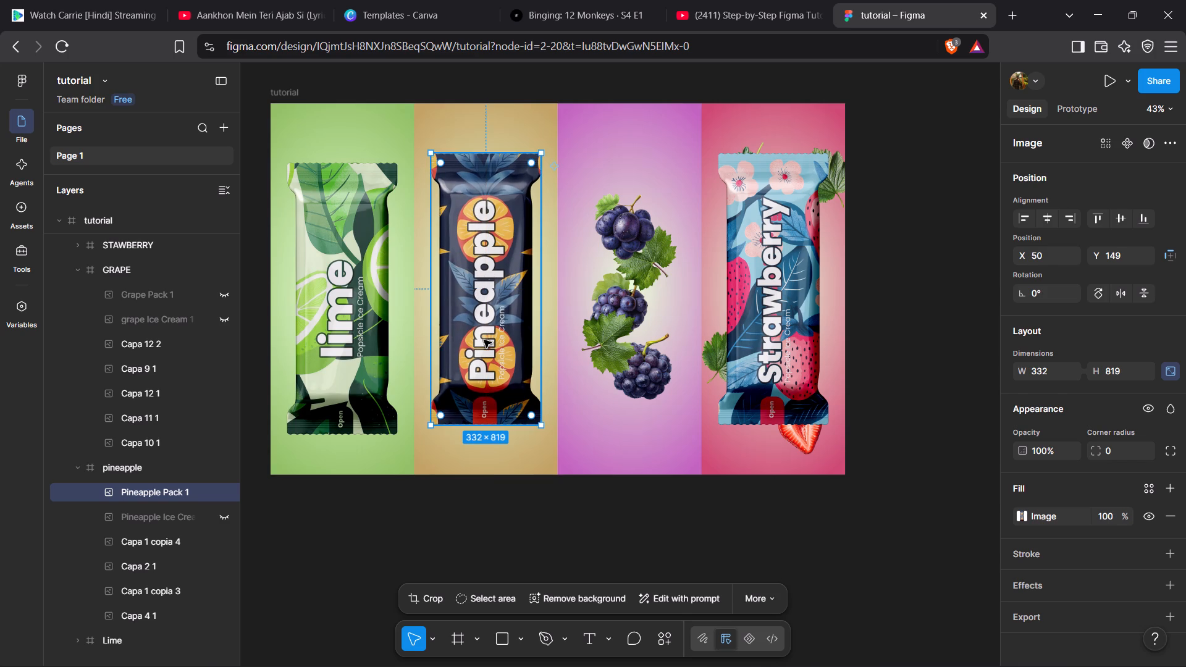
pyautogui.click(220, 515)
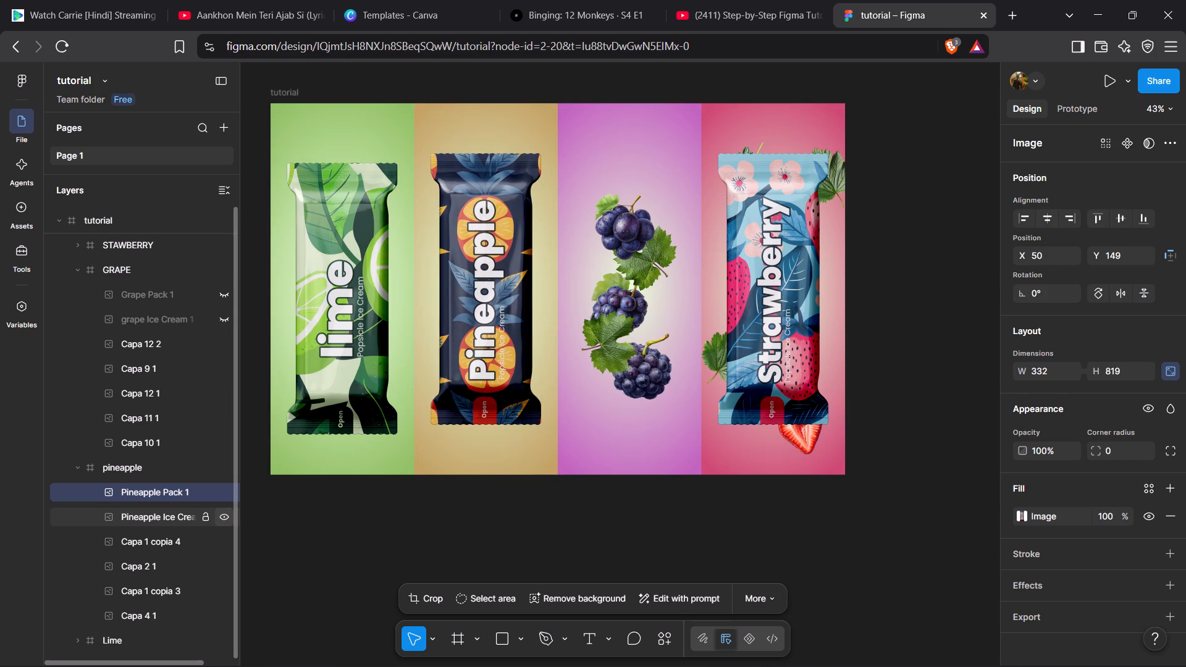
# Compare the pineapple pack, popsicle and decoration by toggling both layers' visibility, leave both shown, and collapse the pineapple frame.
pyautogui.click(220, 515)
pyautogui.click(220, 515)
pyautogui.click(220, 515)
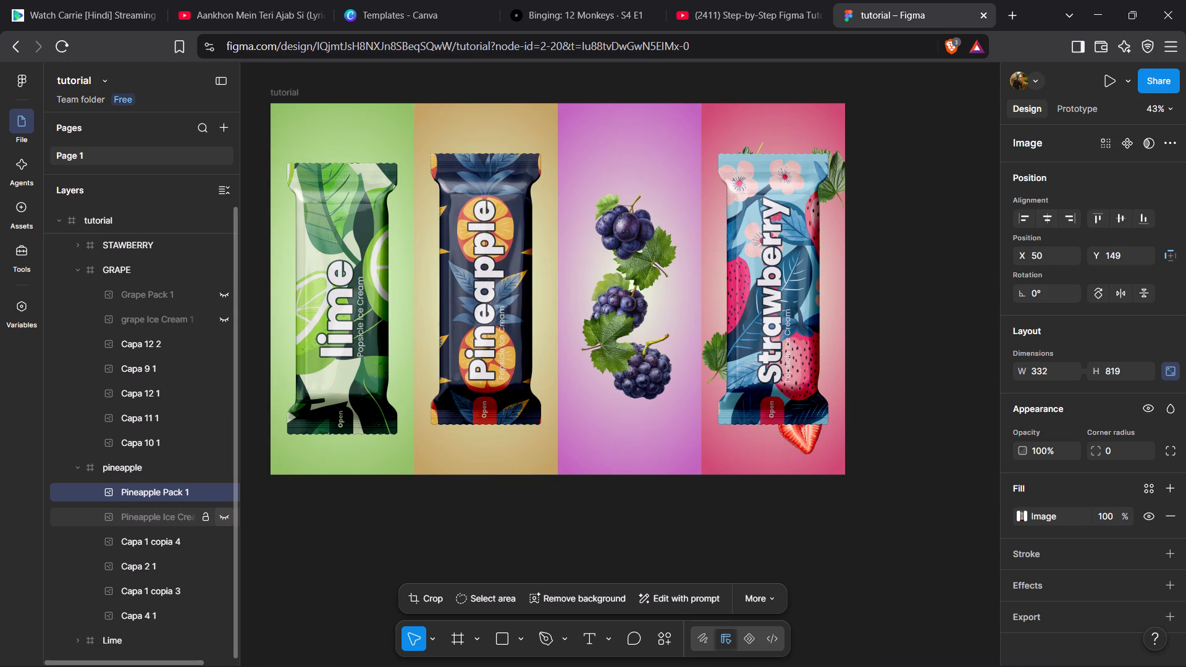
pyautogui.click(220, 515)
pyautogui.click(224, 487)
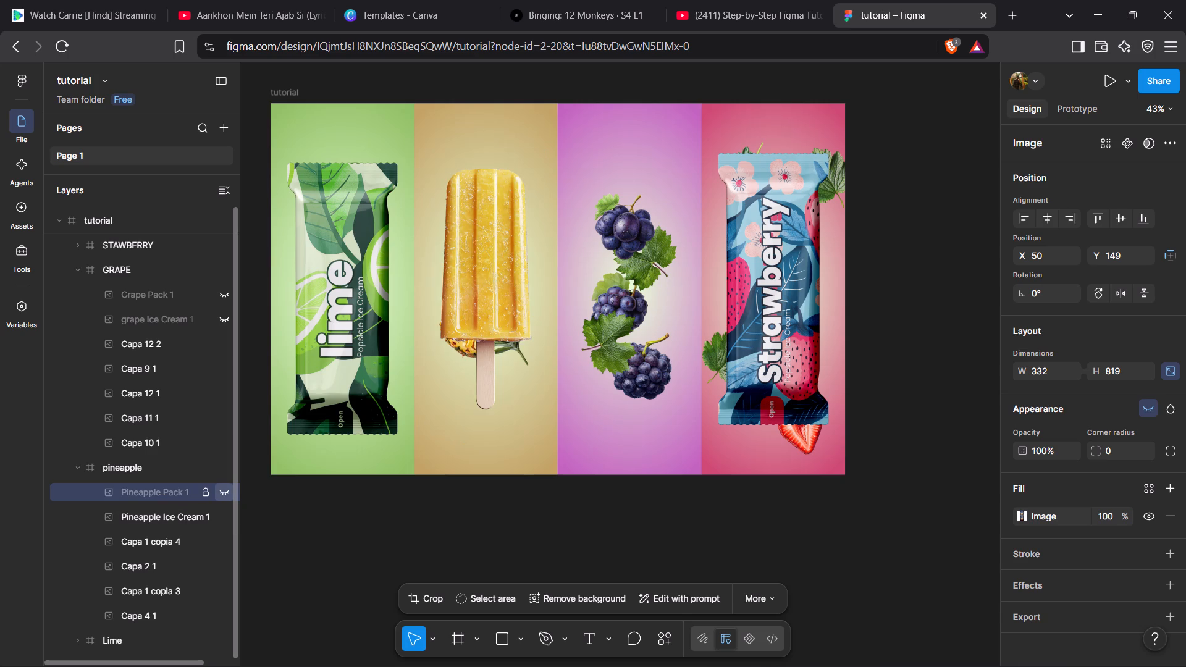
pyautogui.click(224, 487)
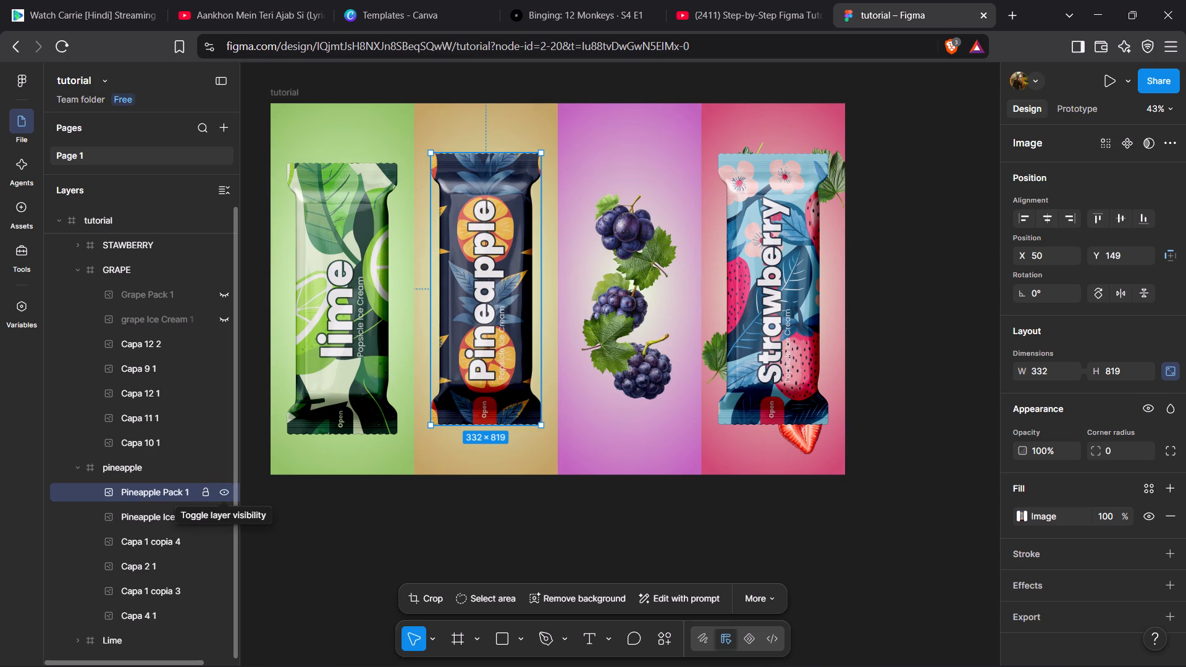
pyautogui.click(224, 515)
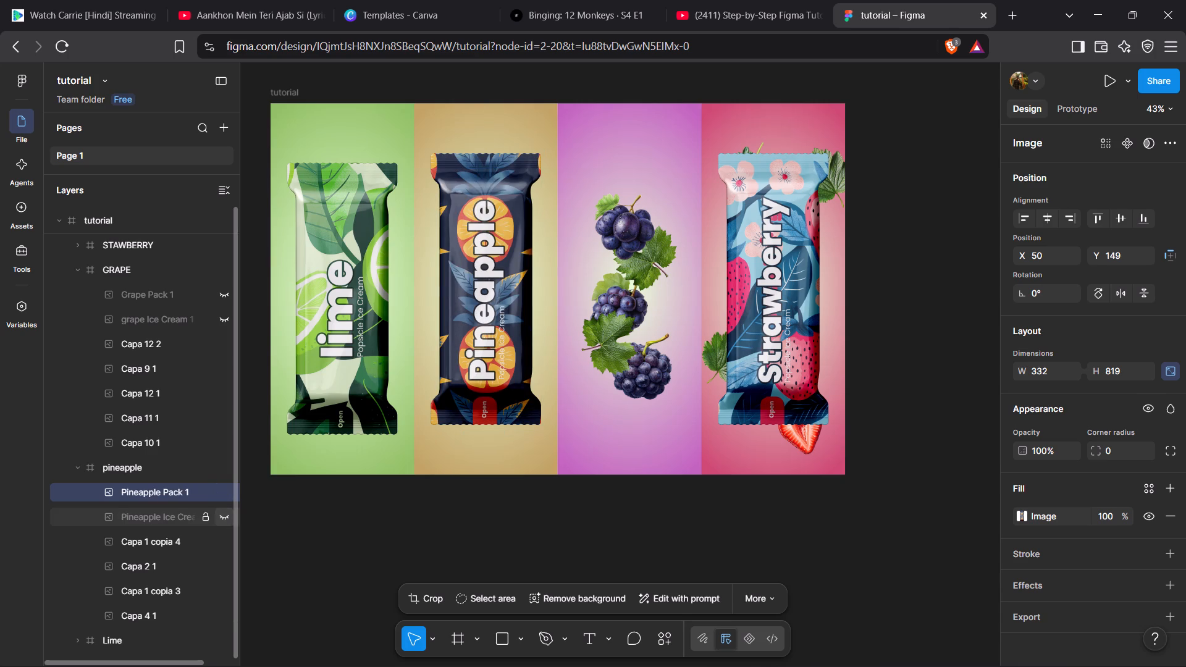
pyautogui.click(224, 515)
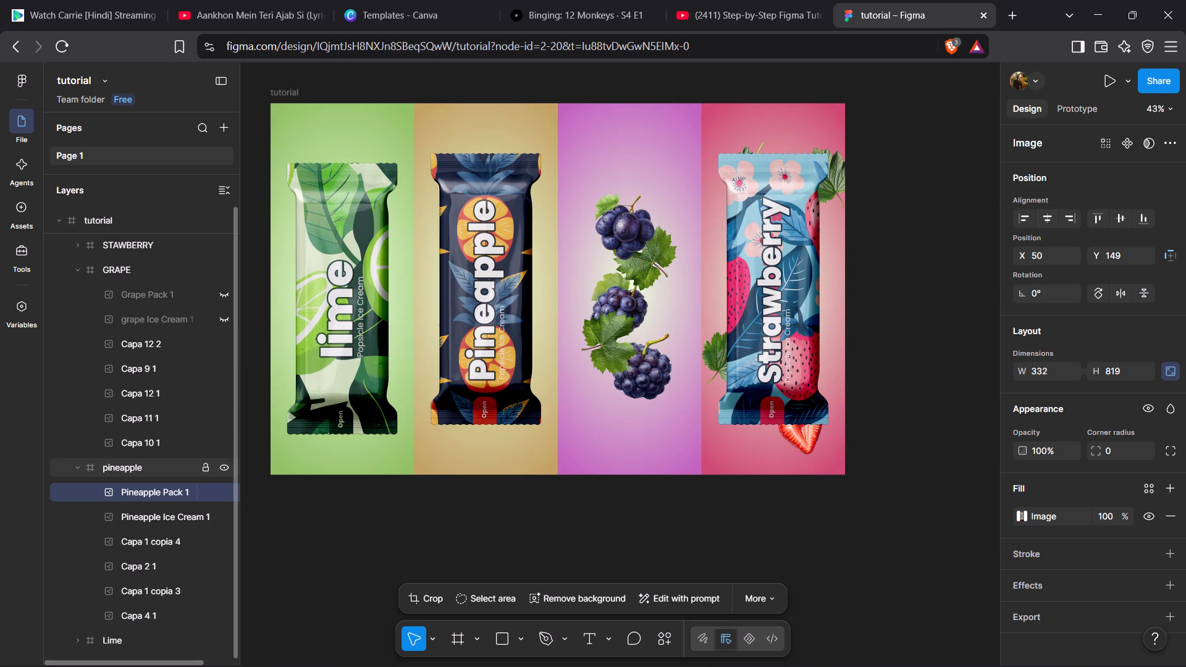
pyautogui.click(69, 461)
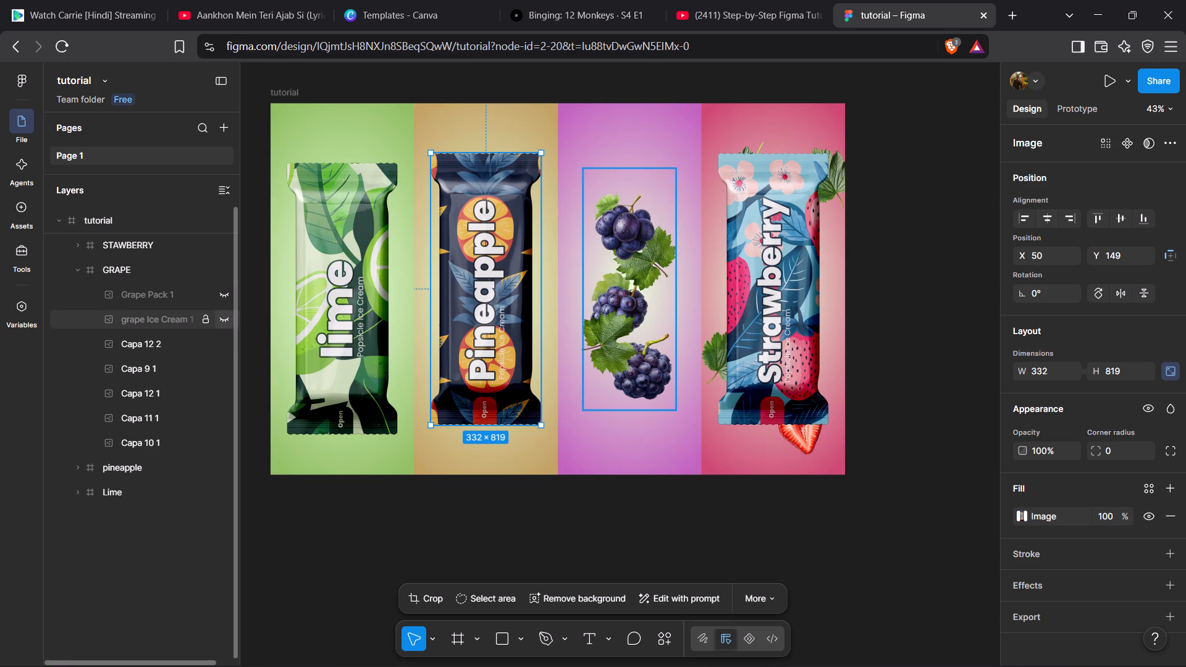
# Preview Grape Pack 1 over the decoration, hide it again, and move the Capa 12 2 leaf inward and down to X 58, Y 623.
pyautogui.click(222, 298)
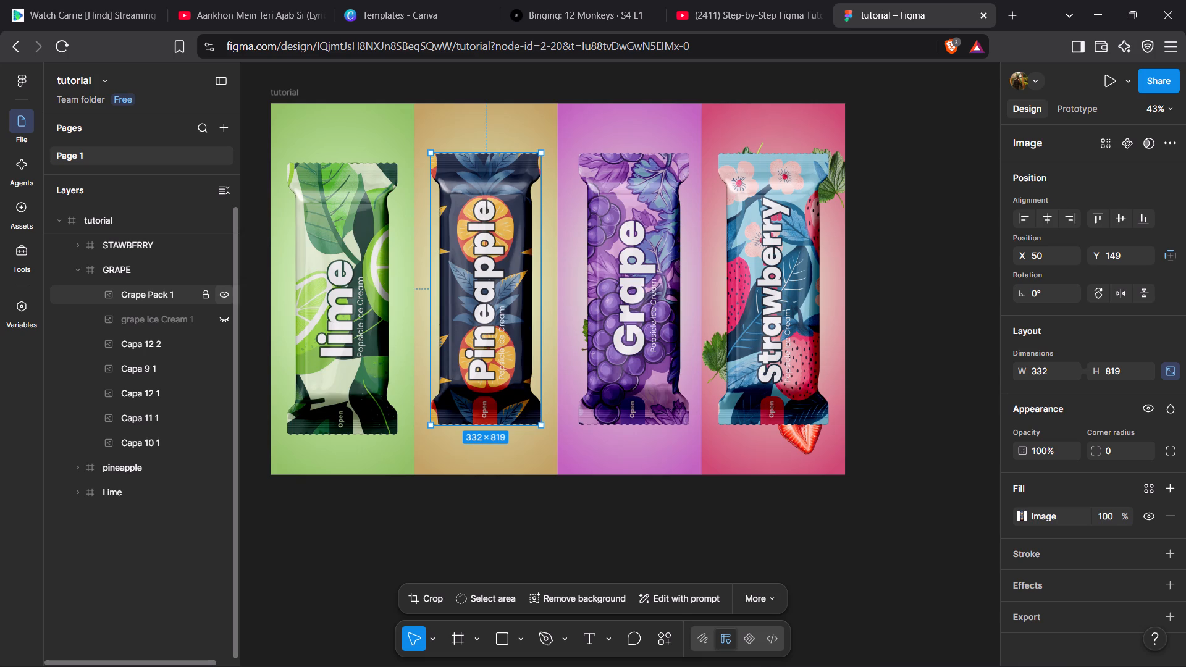
pyautogui.click(222, 298)
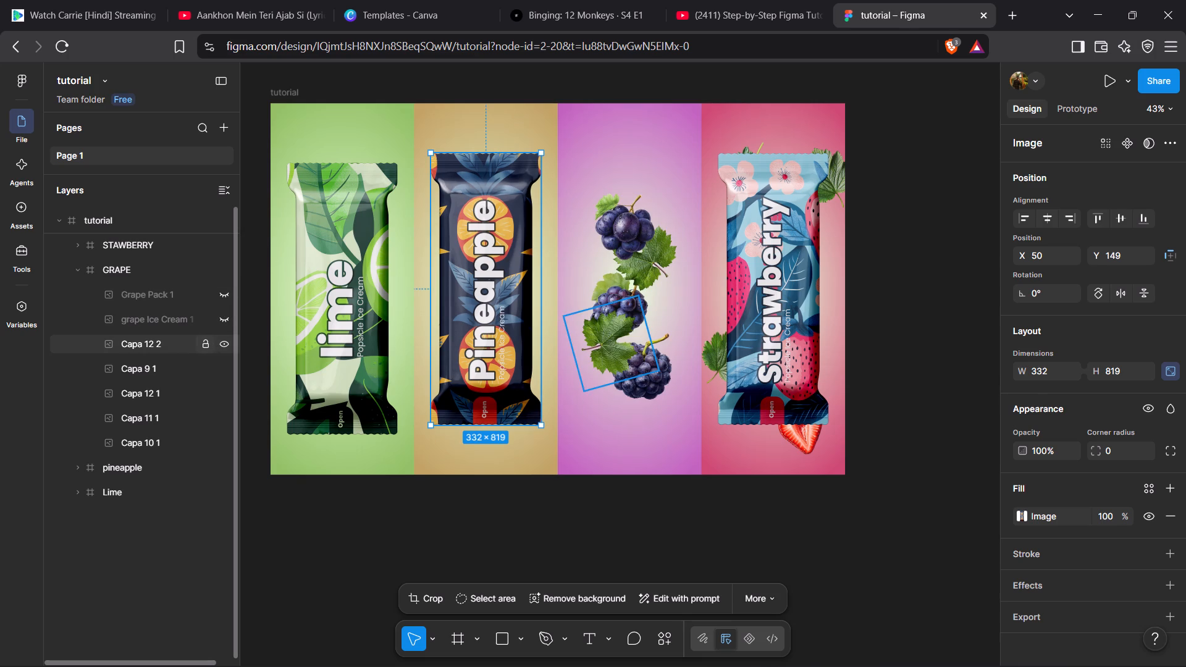
pyautogui.click(169, 346)
pyautogui.moveTo(624, 340); pyautogui.dragTo(633, 357)
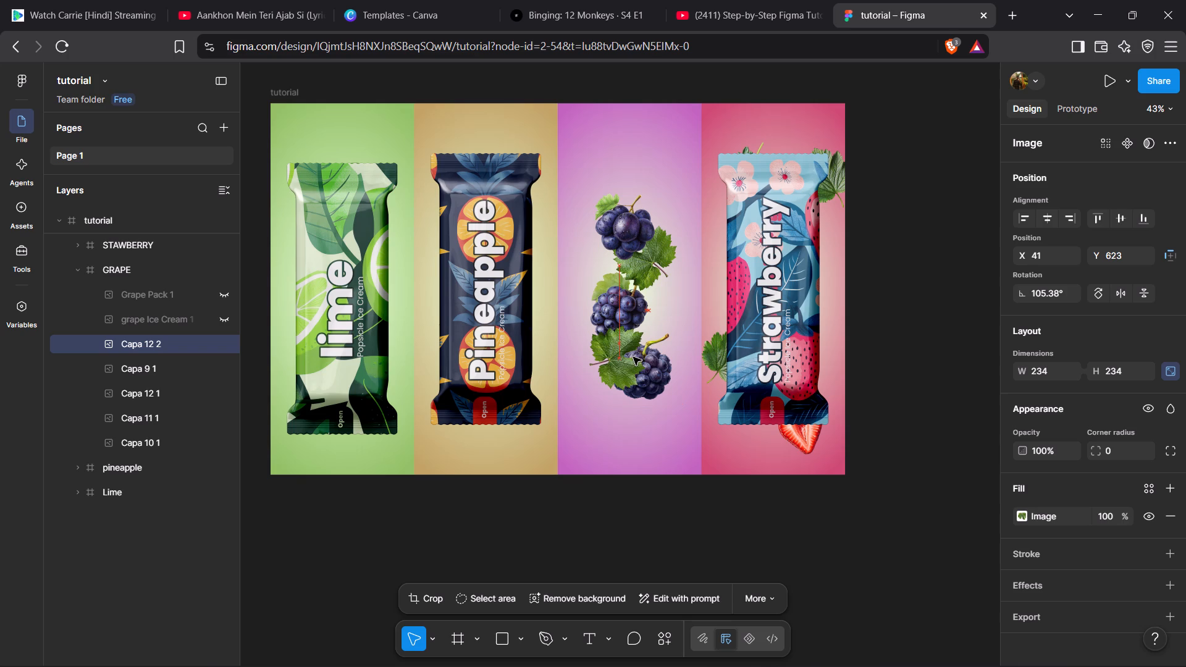
pyautogui.moveTo(633, 357); pyautogui.dragTo(636, 356)
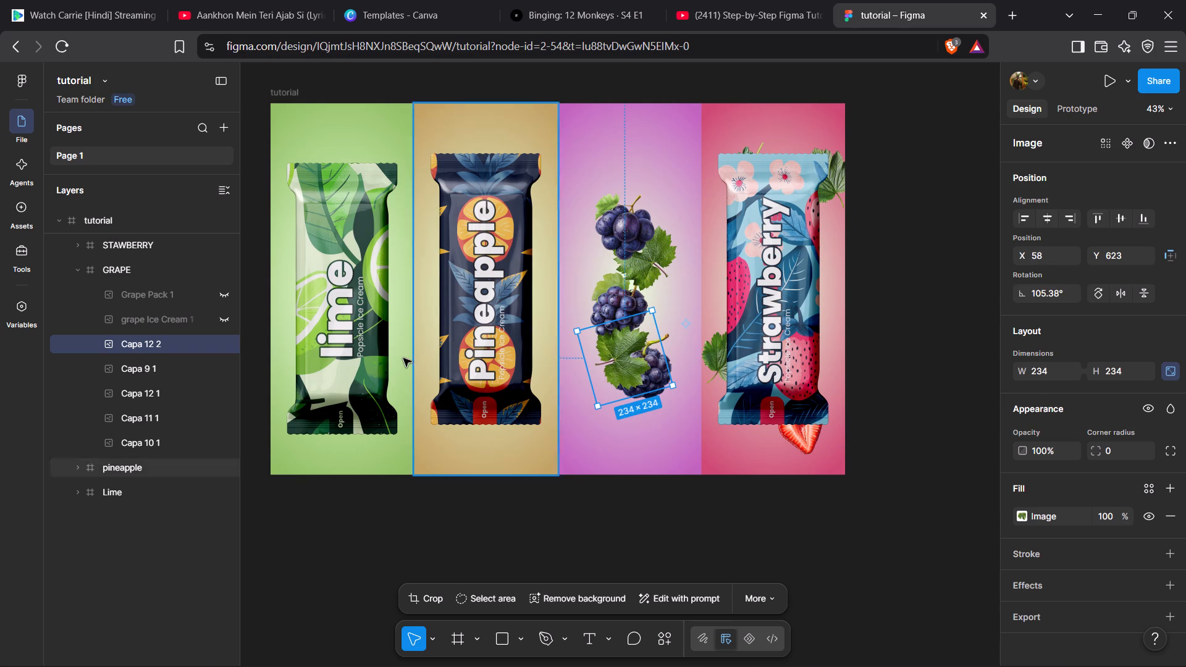
# Show Grape Pack 1 and grape Ice Cream 1 over the grape decoration.
pyautogui.click(222, 298)
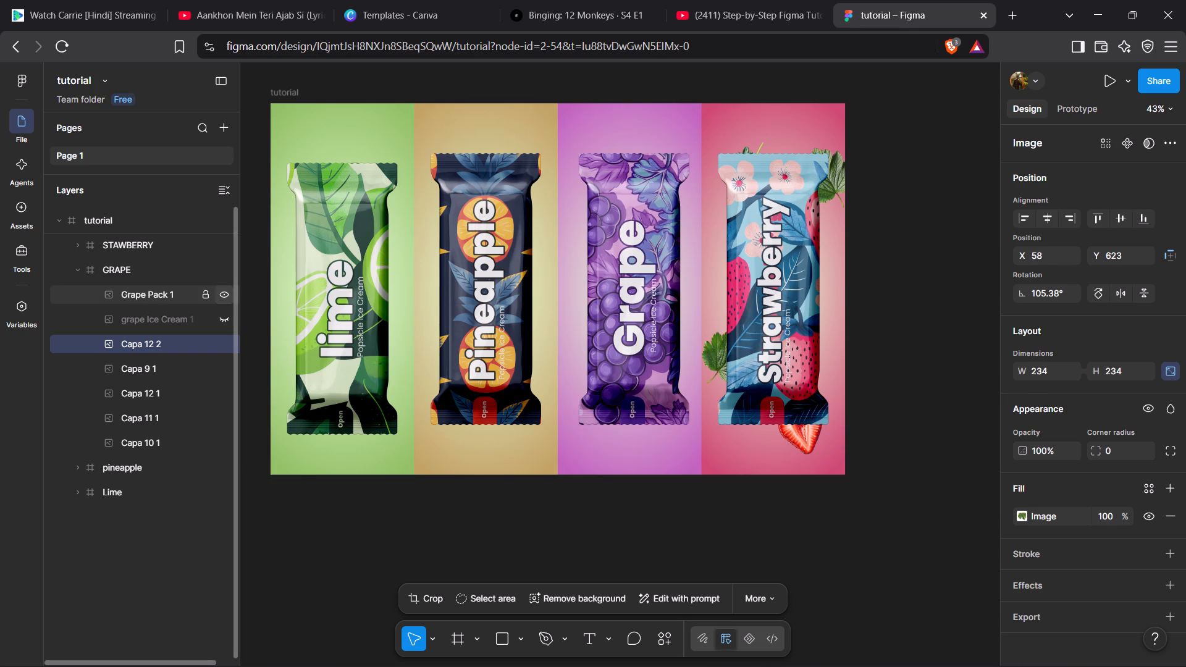
pyautogui.click(224, 315)
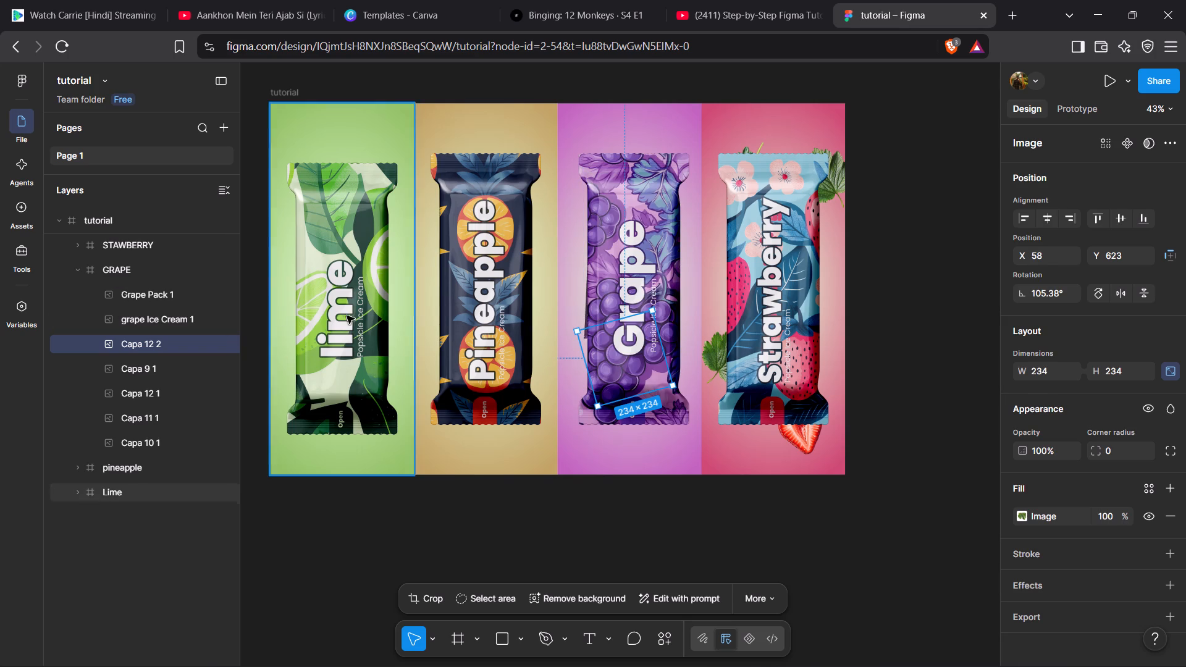
pyautogui.click(228, 315)
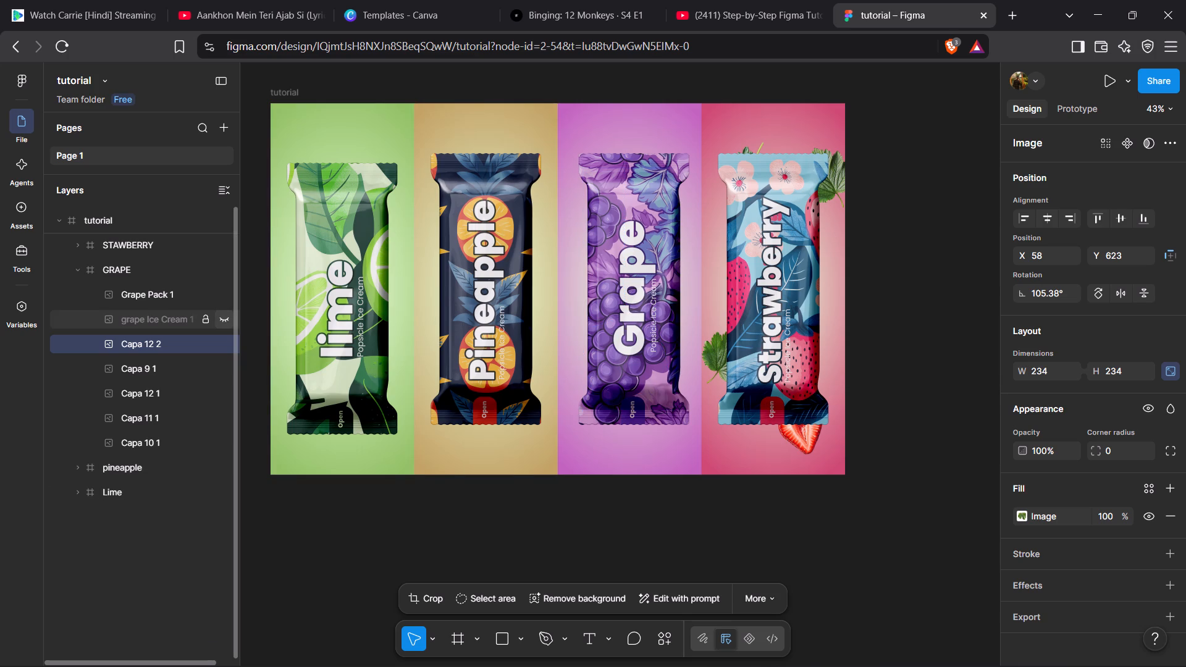
pyautogui.click(228, 315)
pyautogui.click(228, 315)
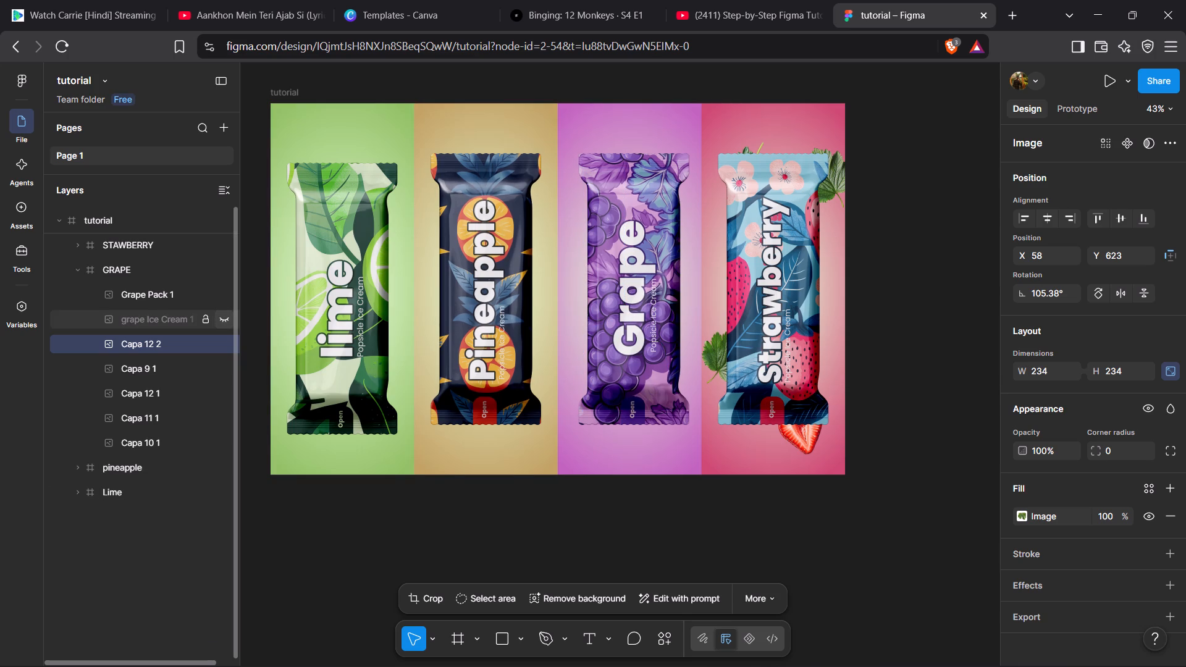
pyautogui.click(222, 322)
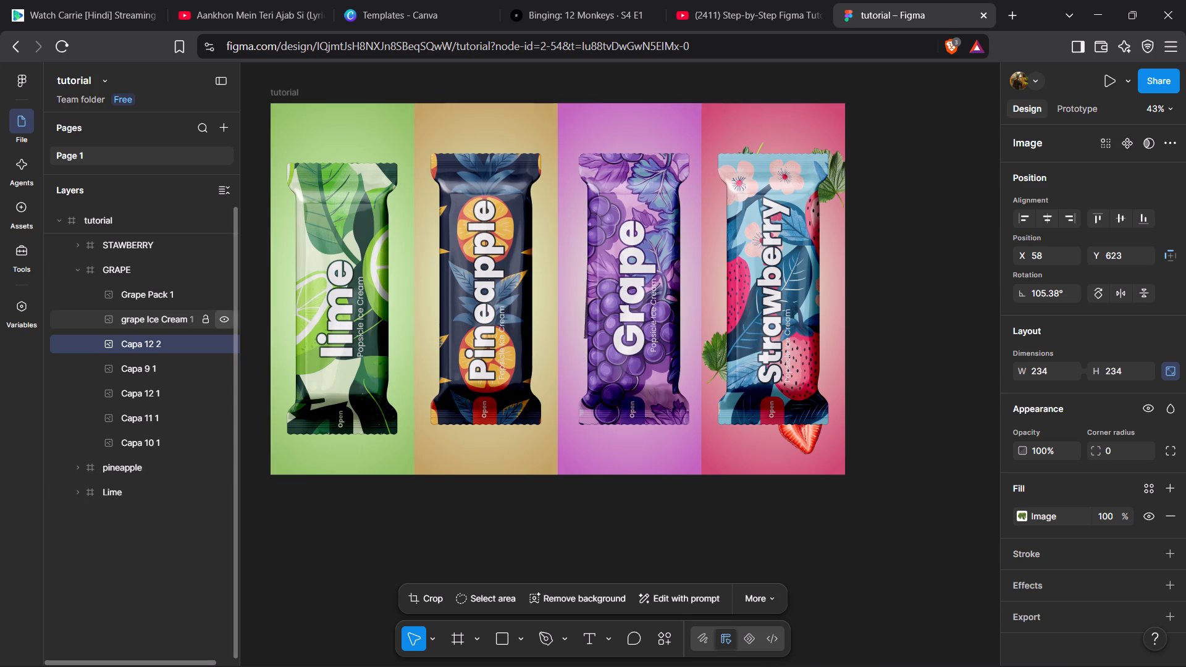
# Move Grape Pack 1 to X 50, Y 149, deselect it, and collapse the GRAPE frame.
pyautogui.click(631, 181)
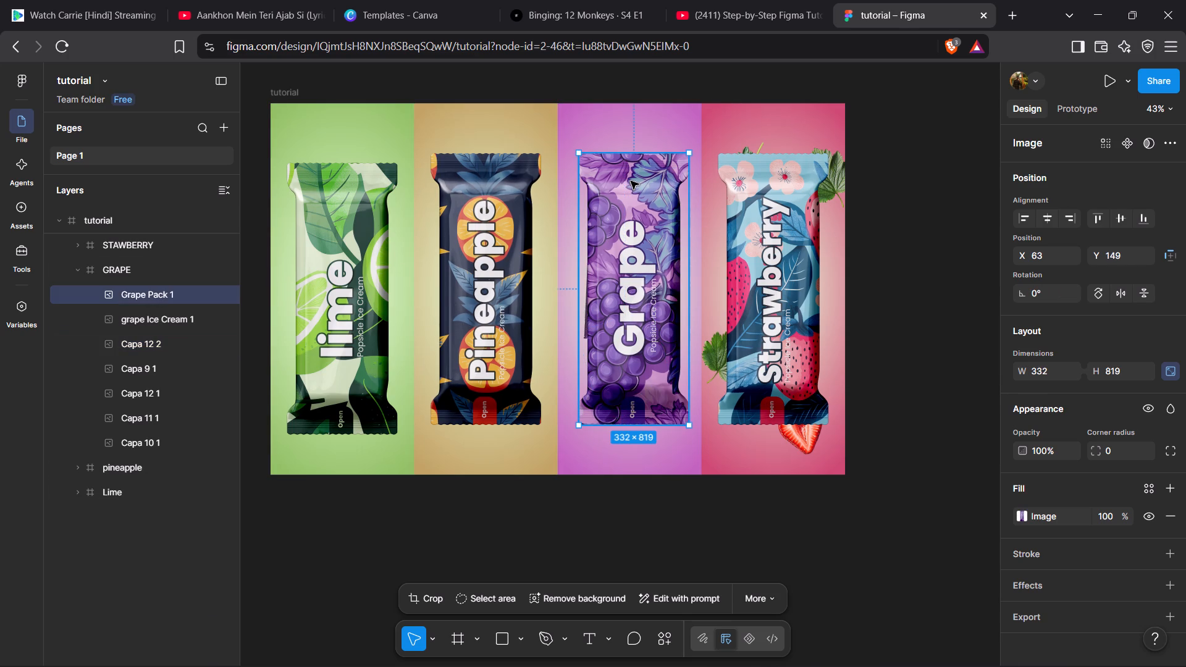
pyautogui.click(633, 175)
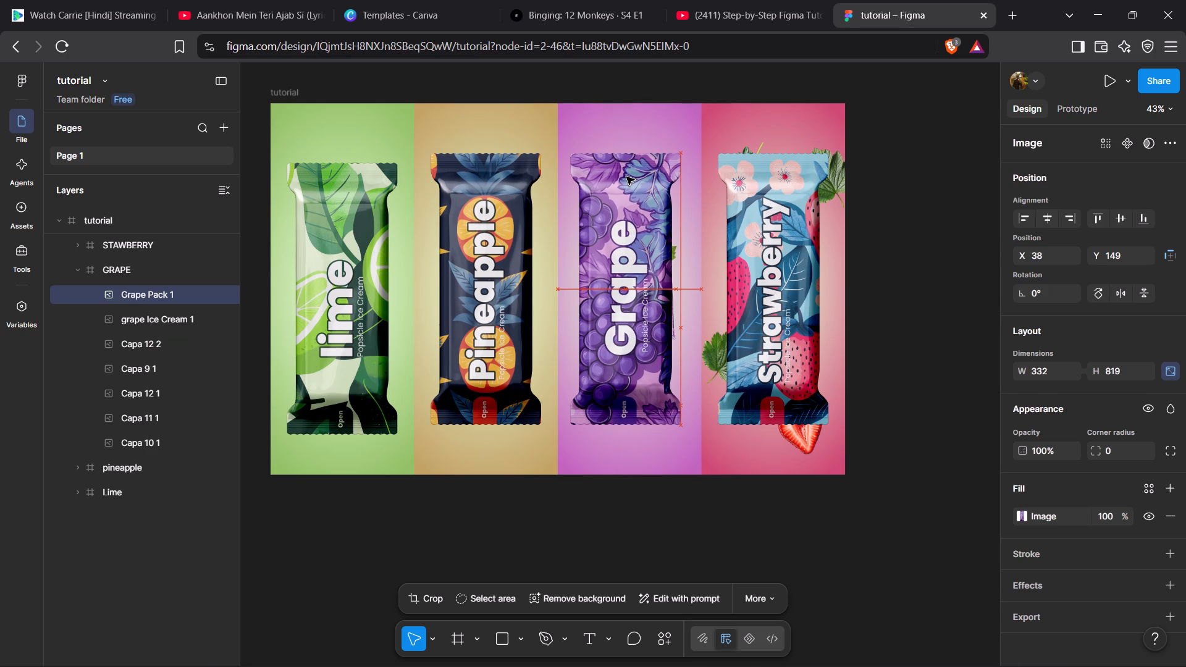
pyautogui.click(629, 177)
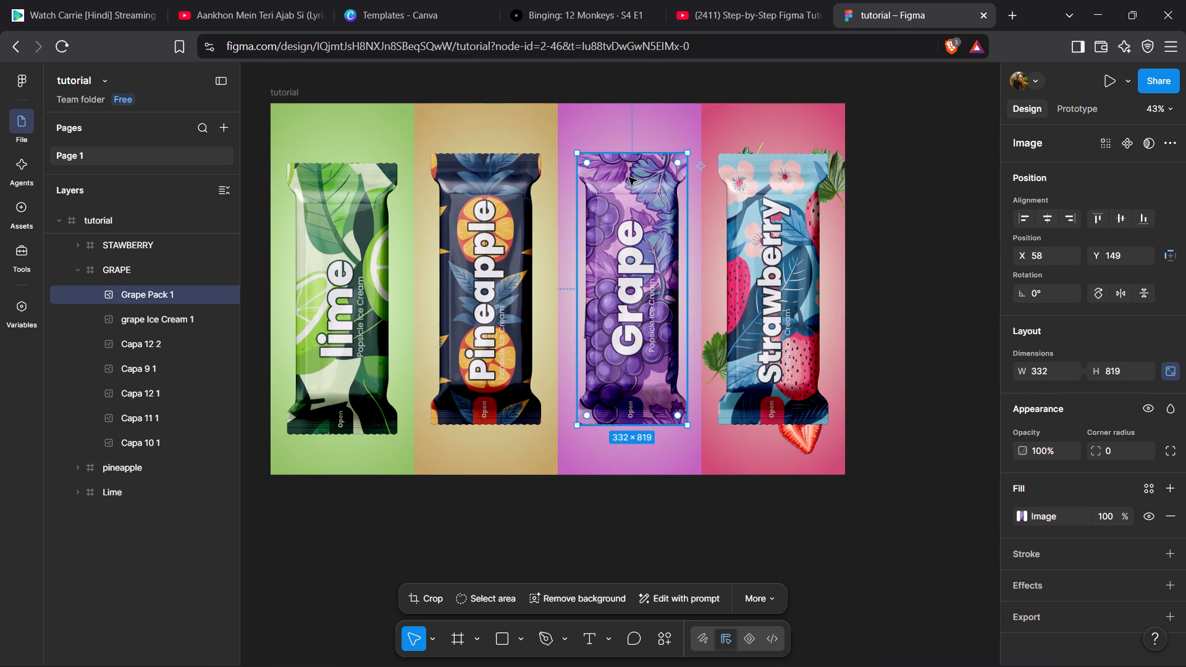
pyautogui.click(629, 177)
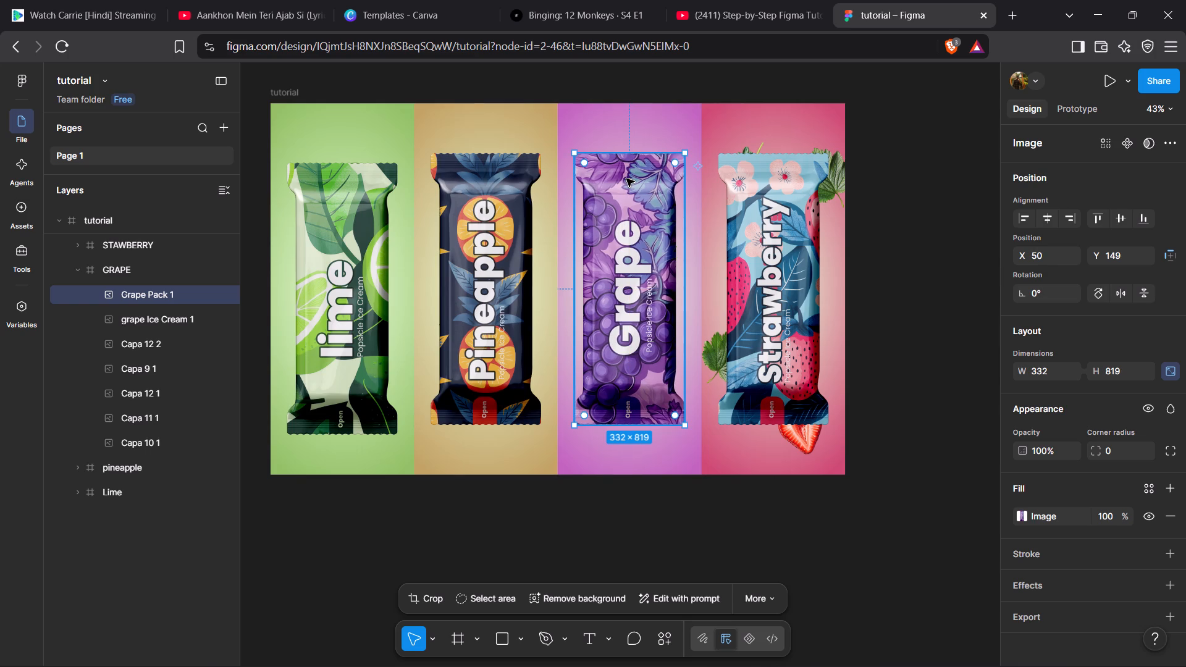
pyautogui.click(895, 225)
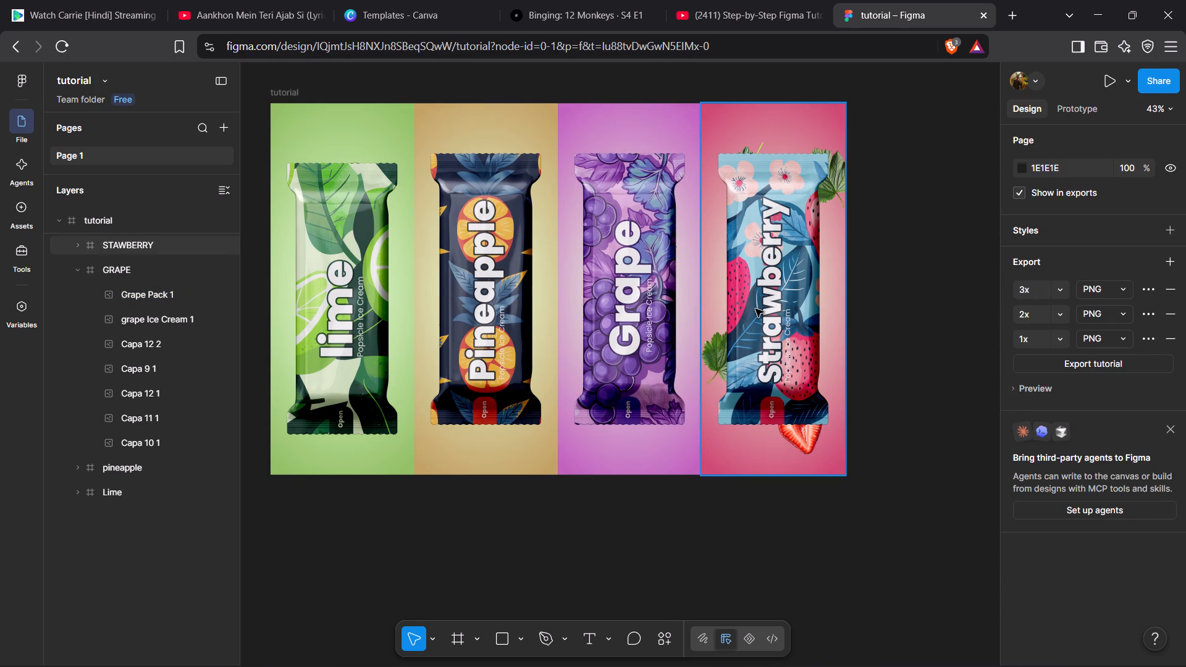
pyautogui.click(72, 275)
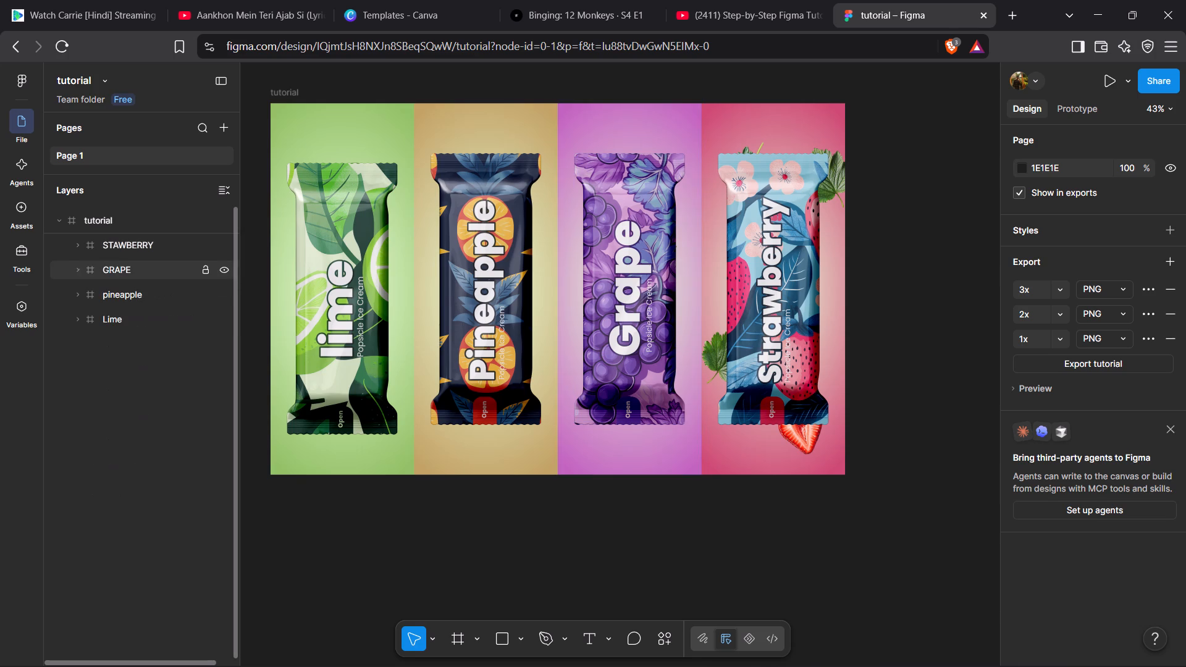
# Expand the STAWBERRY frame and hide its strawberry Pack 1 and ICE CREAM layers, leaving the fruit decoration exposed.
pyautogui.click(74, 246)
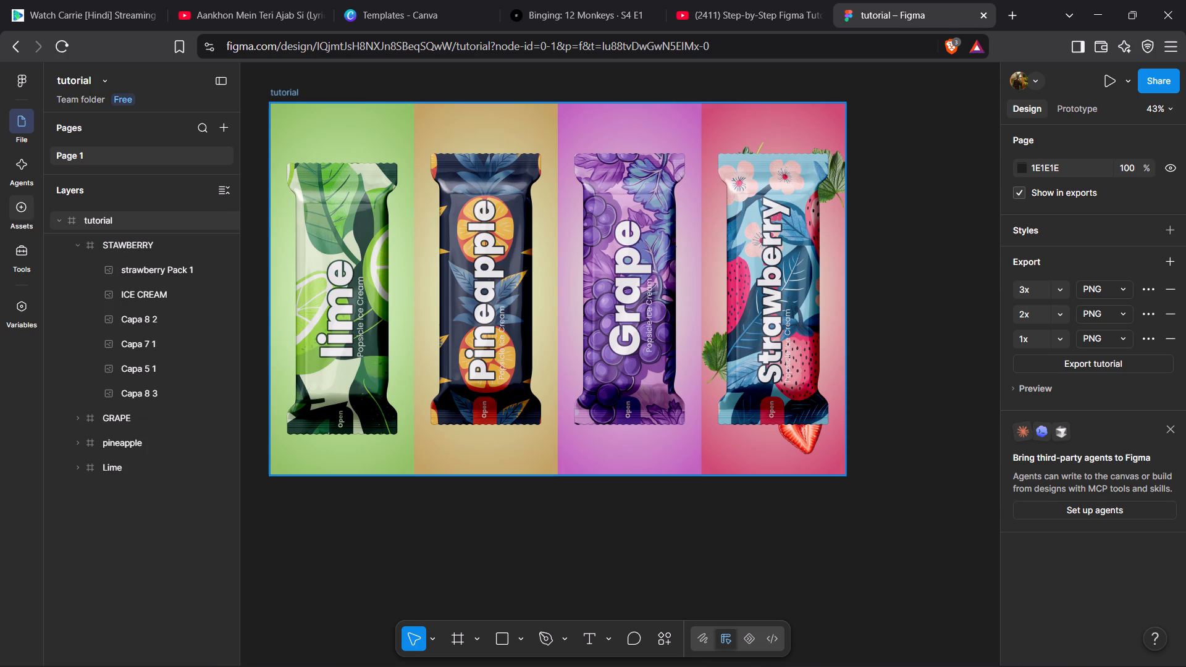
pyautogui.click(220, 267)
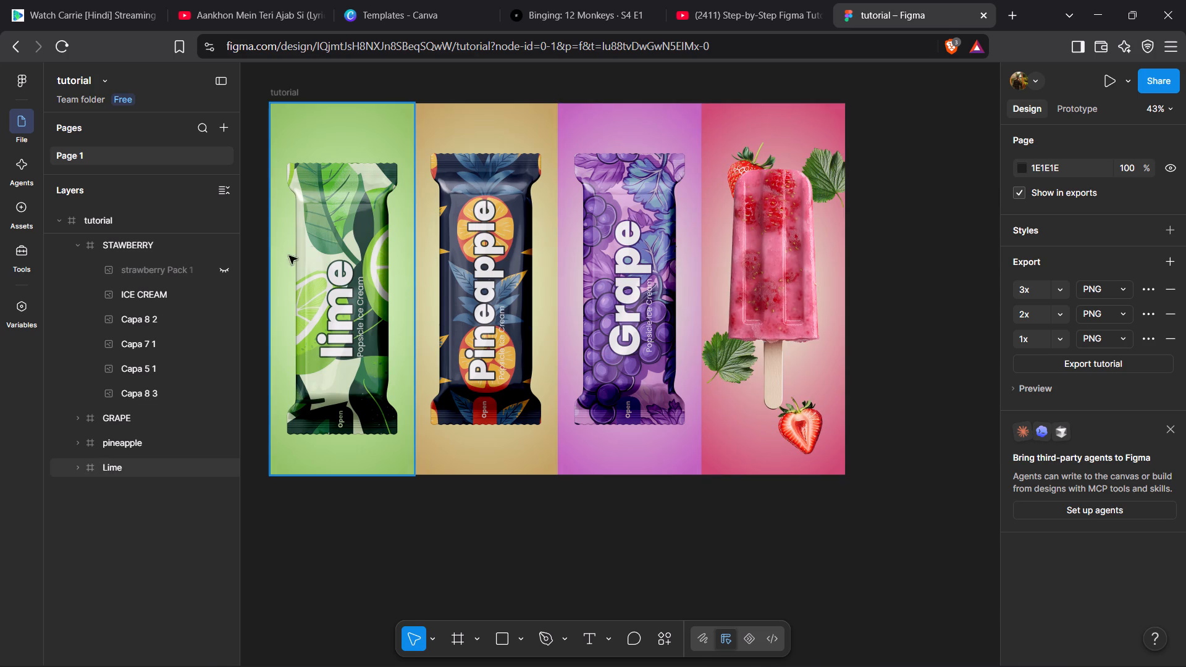
pyautogui.click(229, 271)
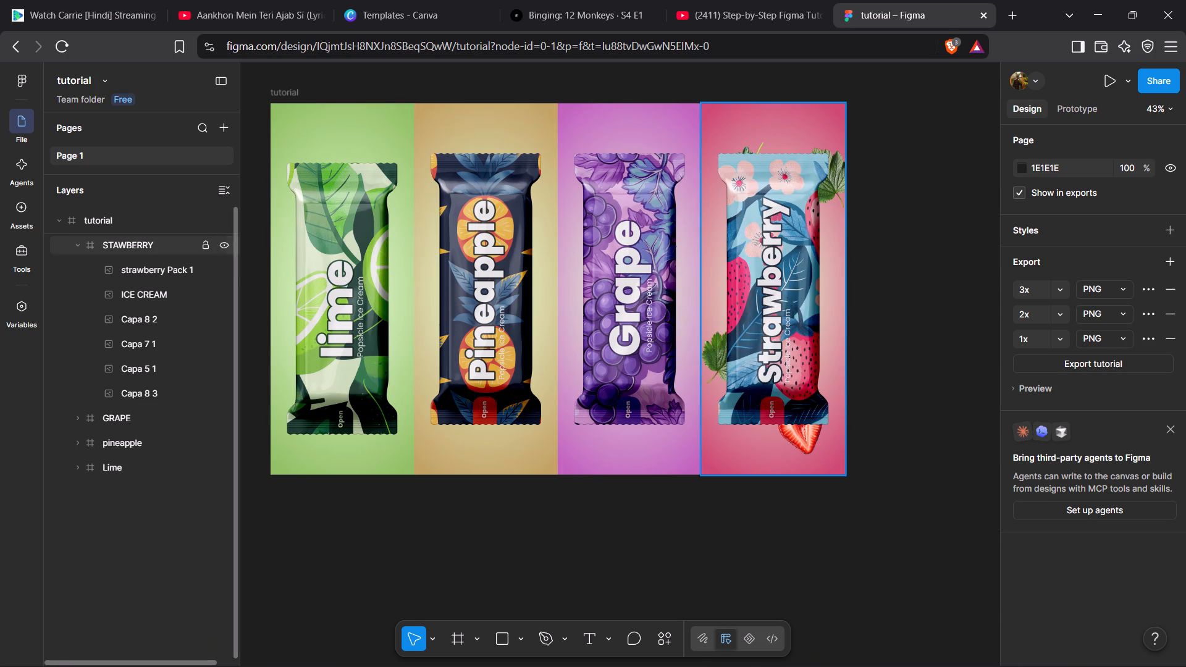
pyautogui.click(220, 272)
pyautogui.click(221, 295)
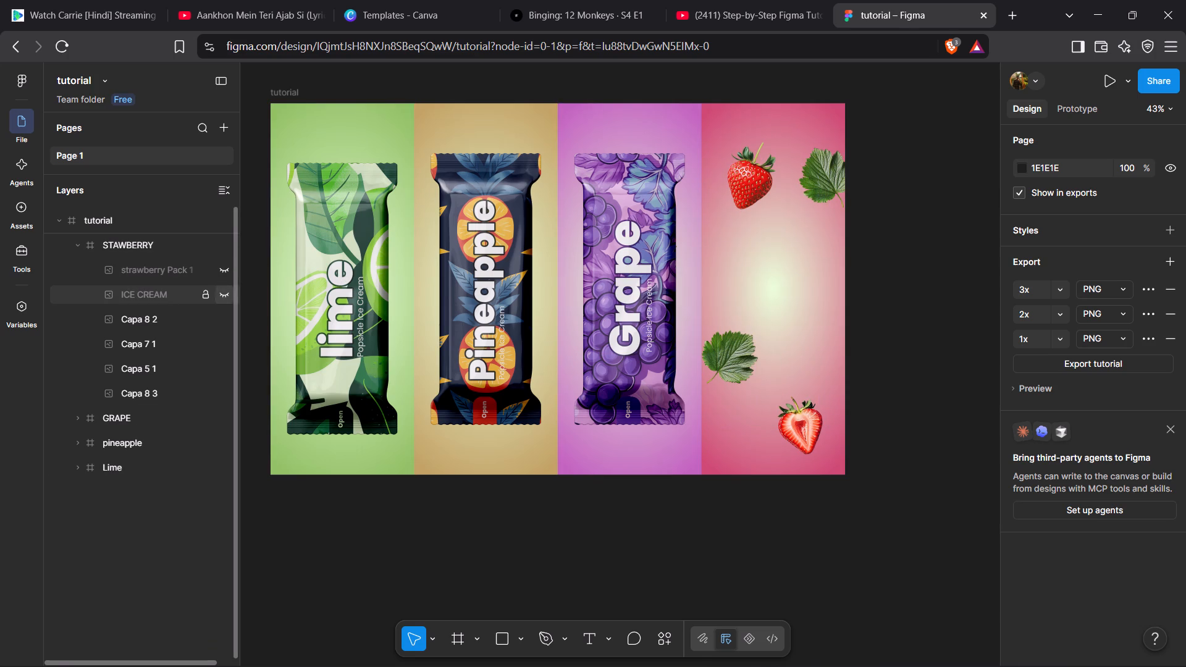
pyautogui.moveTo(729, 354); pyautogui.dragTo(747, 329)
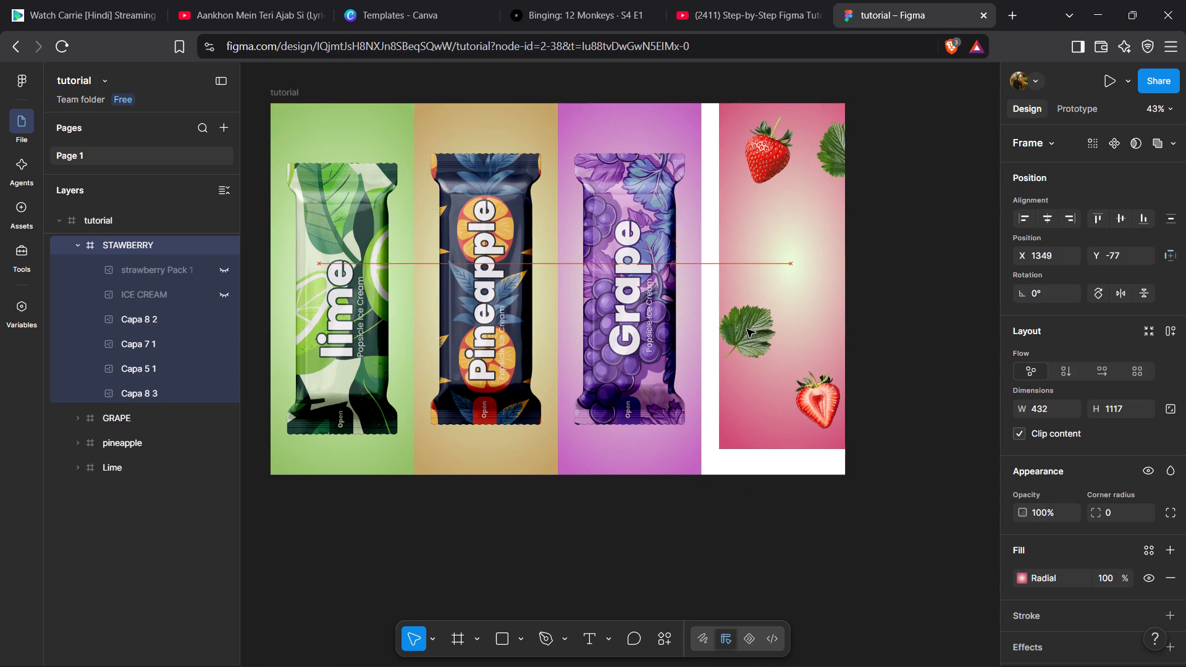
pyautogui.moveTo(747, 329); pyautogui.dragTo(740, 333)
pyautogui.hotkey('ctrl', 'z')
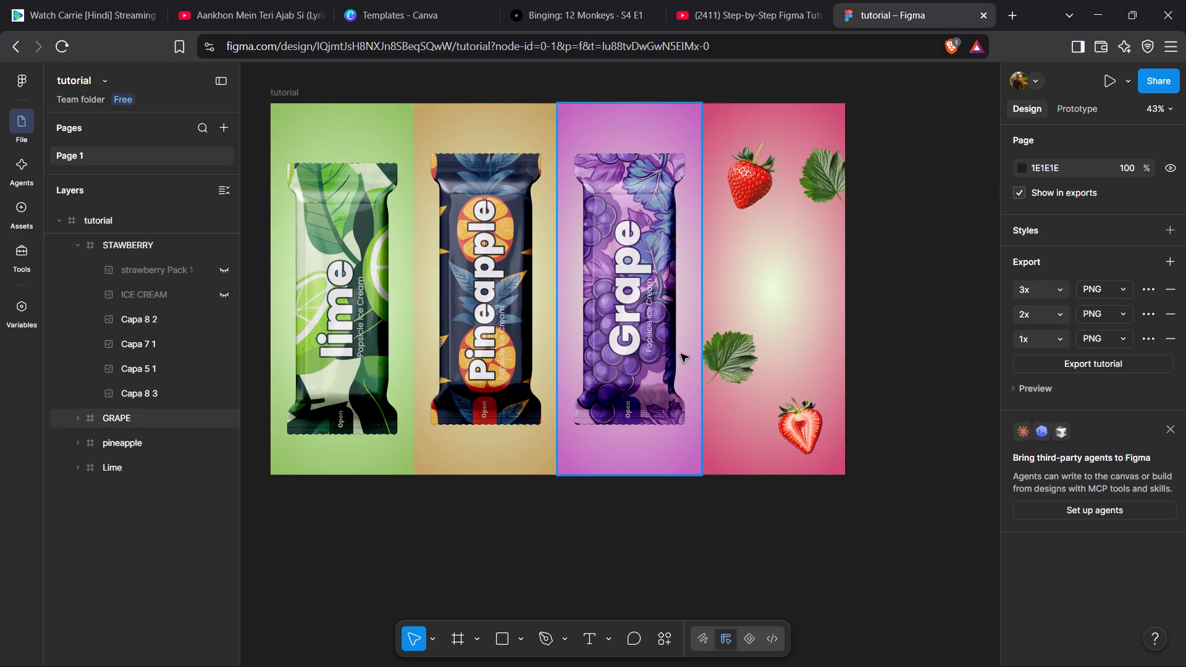
# Move the upper Capa 8 2 leaf inward and down towards the strawberry panel's centre and rotate it to 111.5°.
pyautogui.click(170, 319)
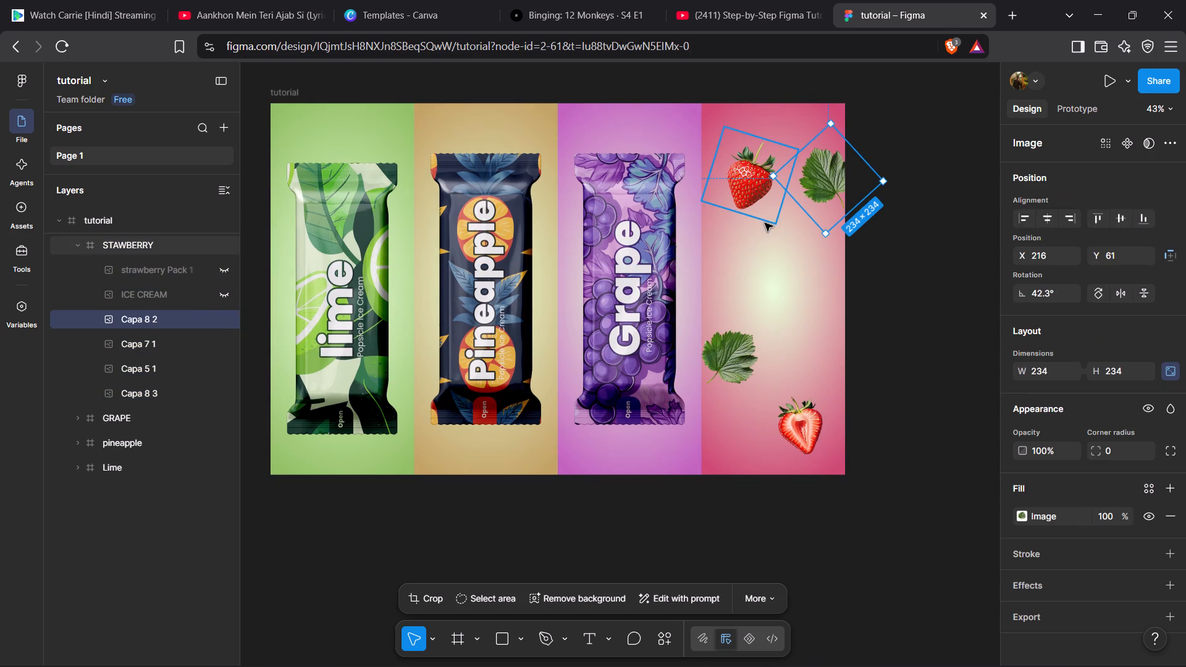
pyautogui.moveTo(825, 180); pyautogui.dragTo(789, 239)
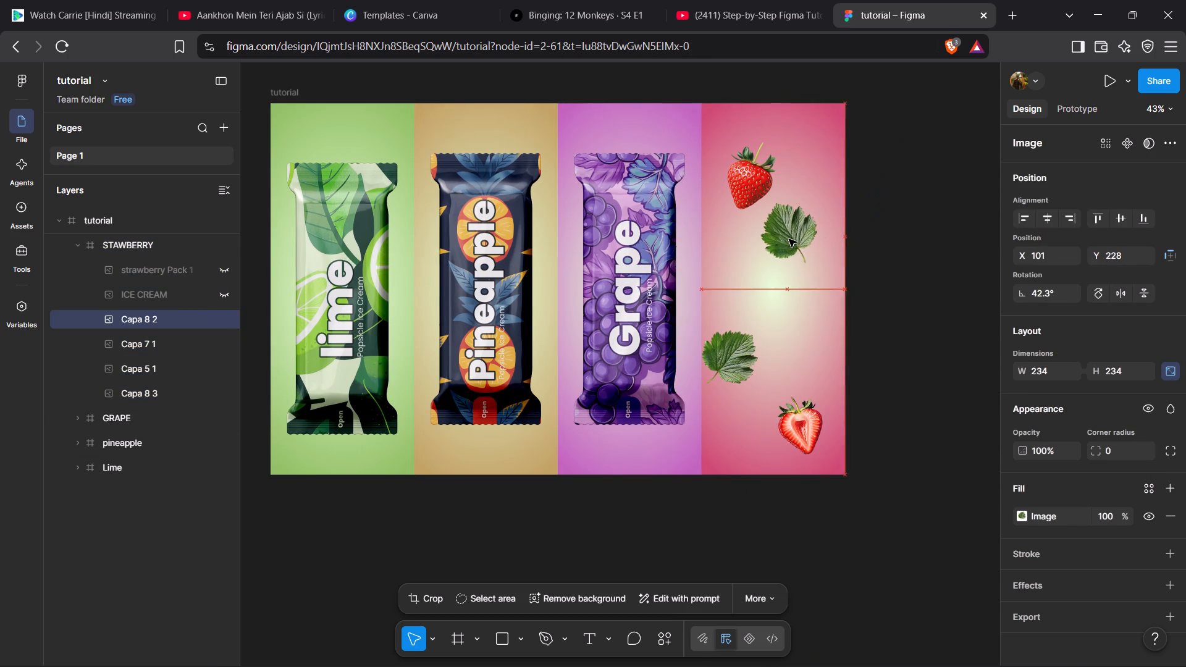
pyautogui.moveTo(789, 239); pyautogui.dragTo(788, 241)
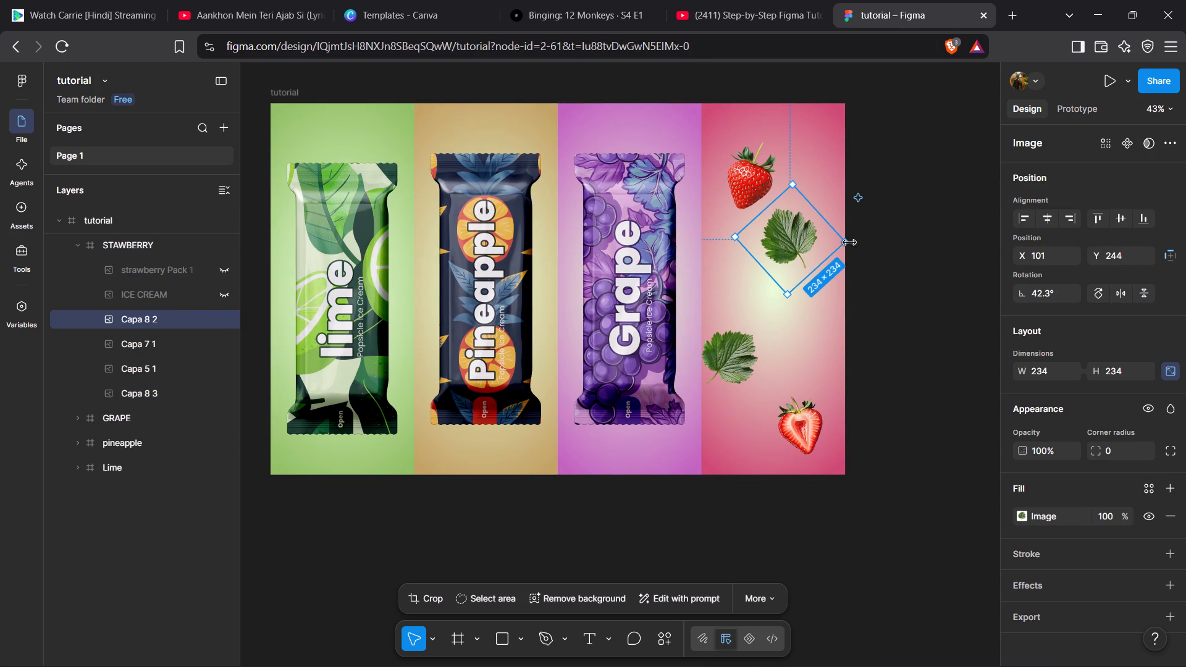
pyautogui.moveTo(853, 245); pyautogui.dragTo(828, 187)
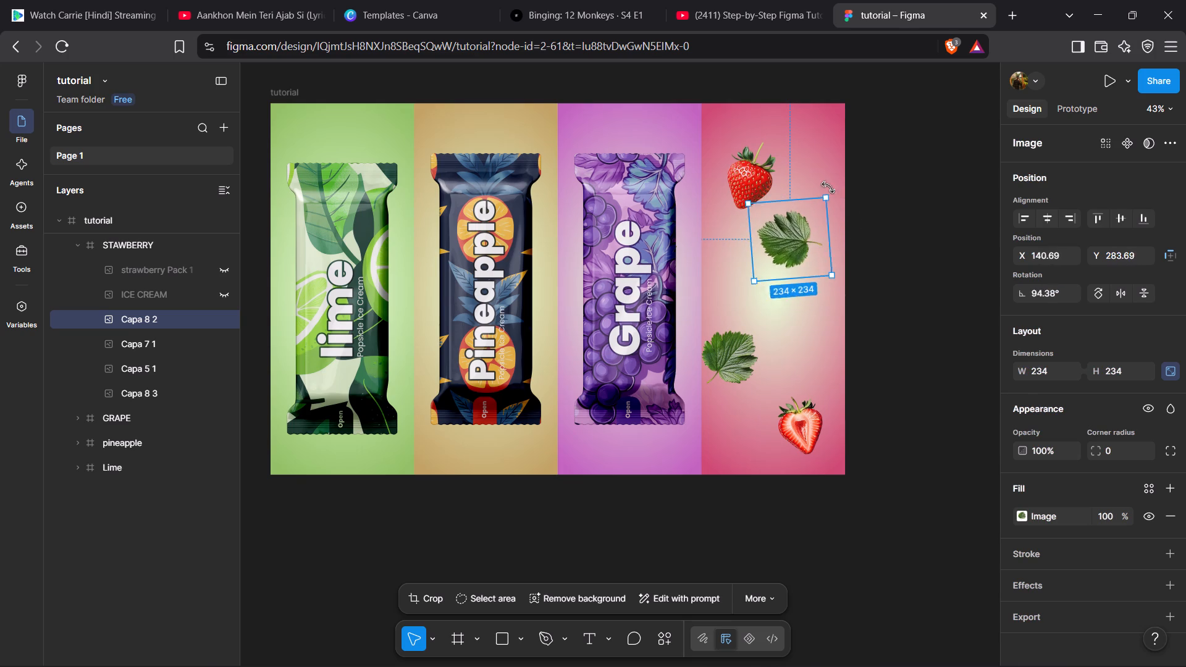
pyautogui.moveTo(828, 187); pyautogui.dragTo(814, 189)
pyautogui.moveTo(776, 237); pyautogui.dragTo(783, 254)
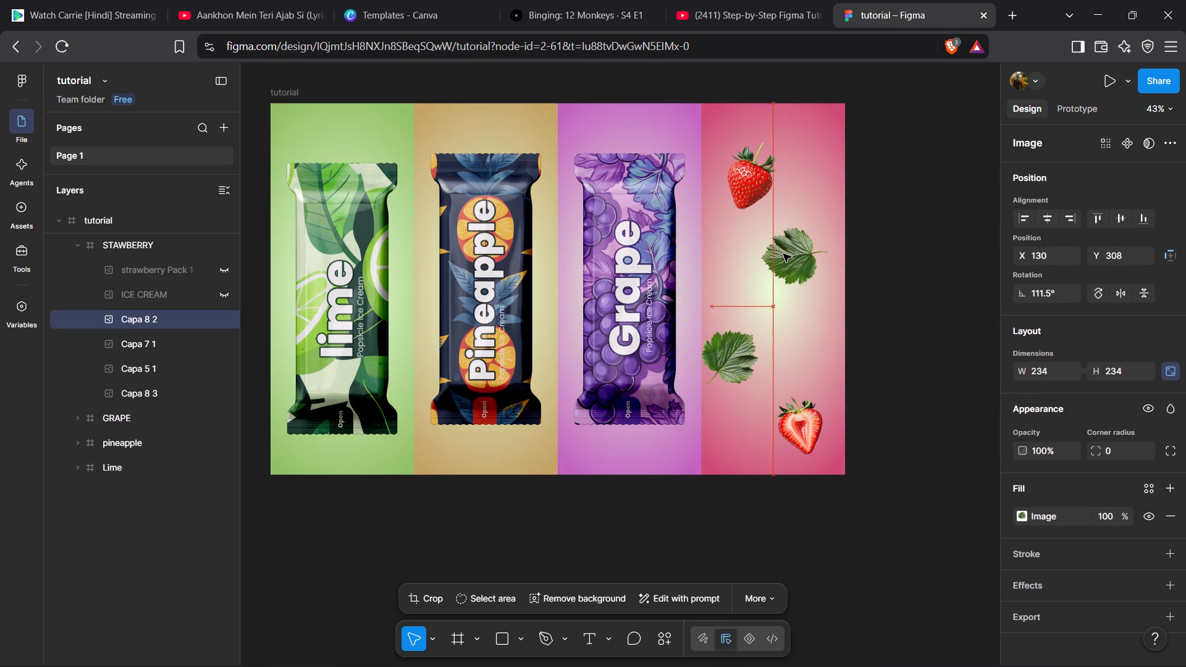
pyautogui.moveTo(783, 254); pyautogui.dragTo(776, 256)
# Move the lower Capa 8 3 leaf inward and up to X 0, Y 539.
pyautogui.moveTo(732, 350); pyautogui.dragTo(744, 340)
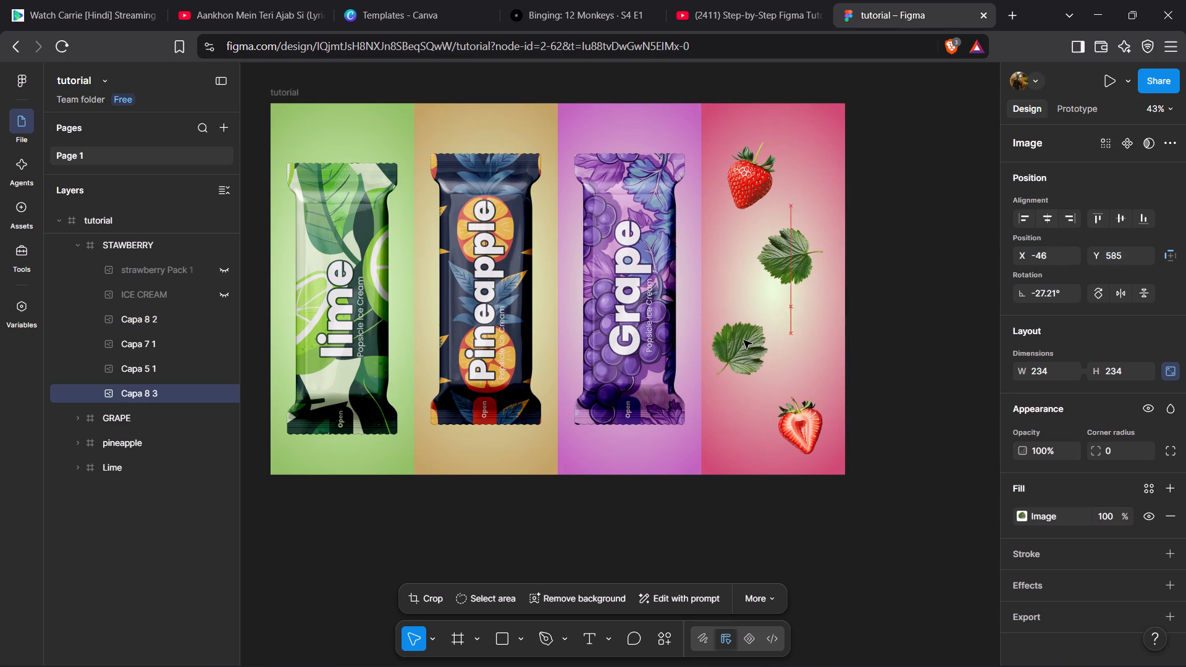
pyautogui.moveTo(744, 340); pyautogui.dragTo(757, 327)
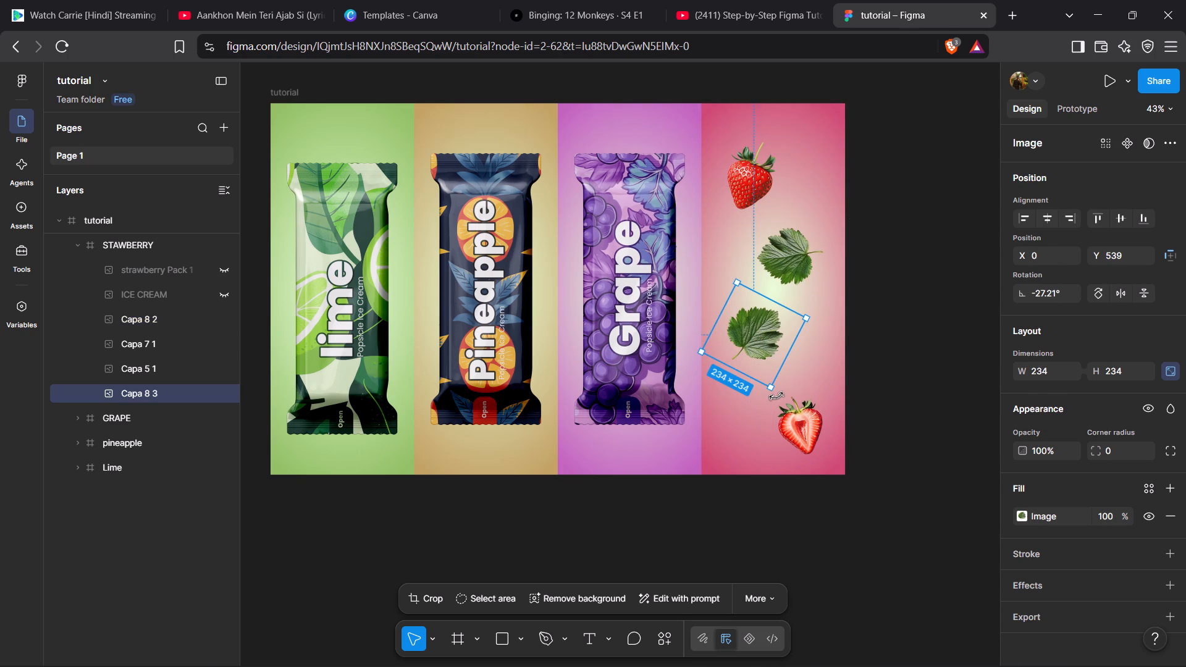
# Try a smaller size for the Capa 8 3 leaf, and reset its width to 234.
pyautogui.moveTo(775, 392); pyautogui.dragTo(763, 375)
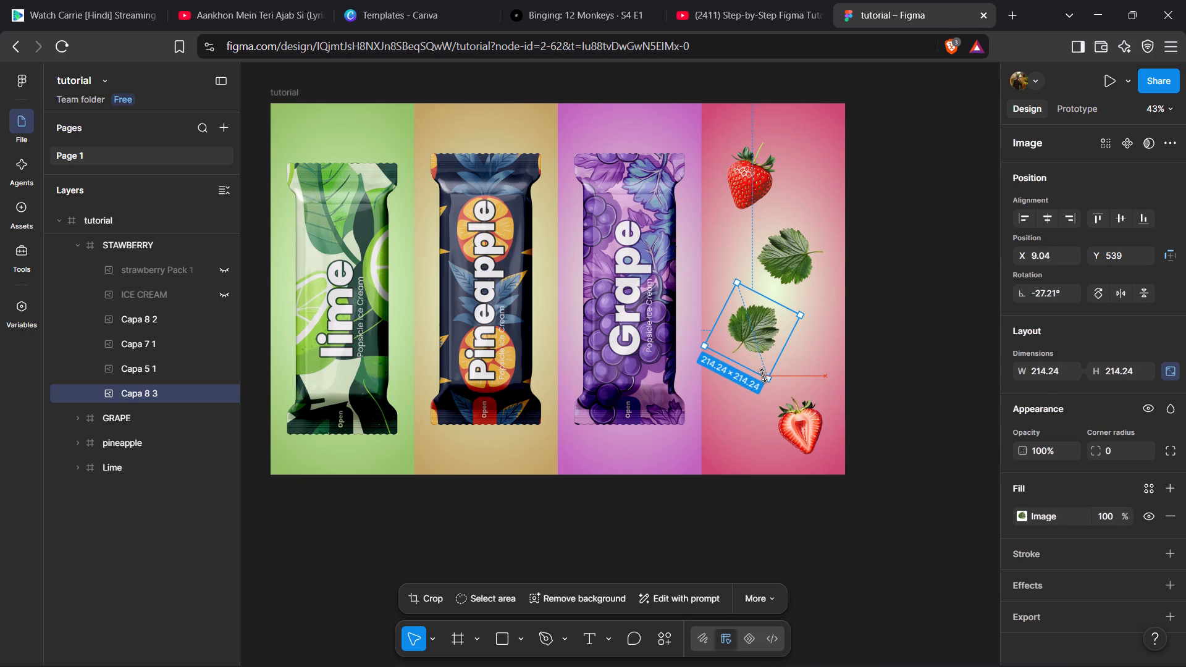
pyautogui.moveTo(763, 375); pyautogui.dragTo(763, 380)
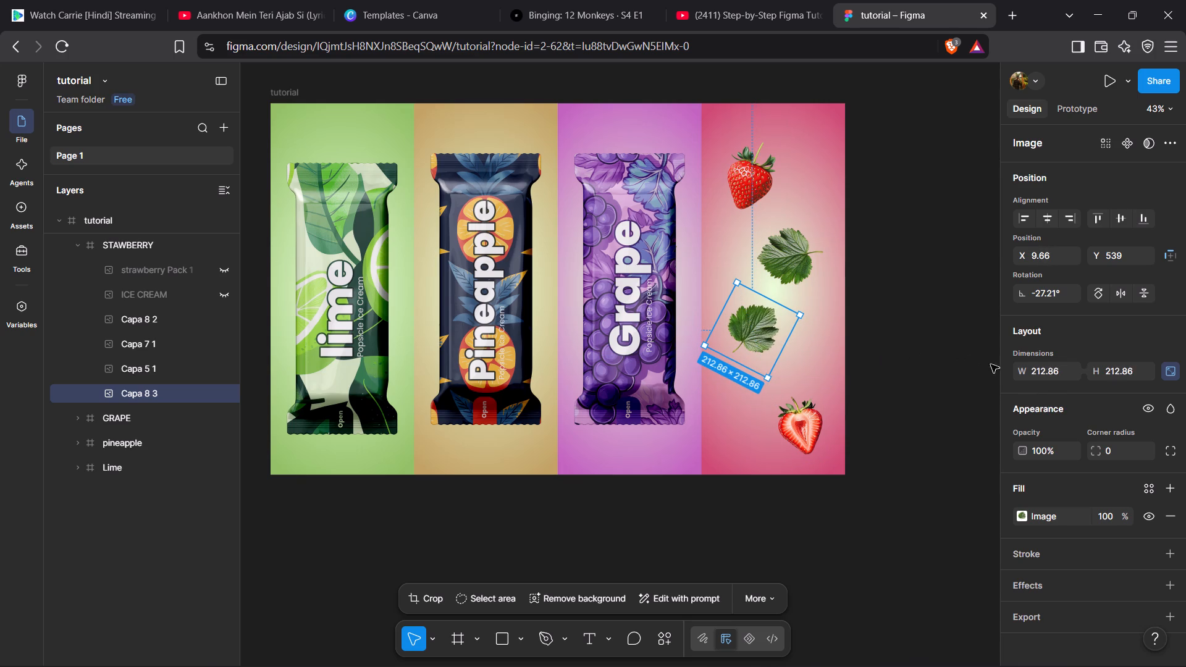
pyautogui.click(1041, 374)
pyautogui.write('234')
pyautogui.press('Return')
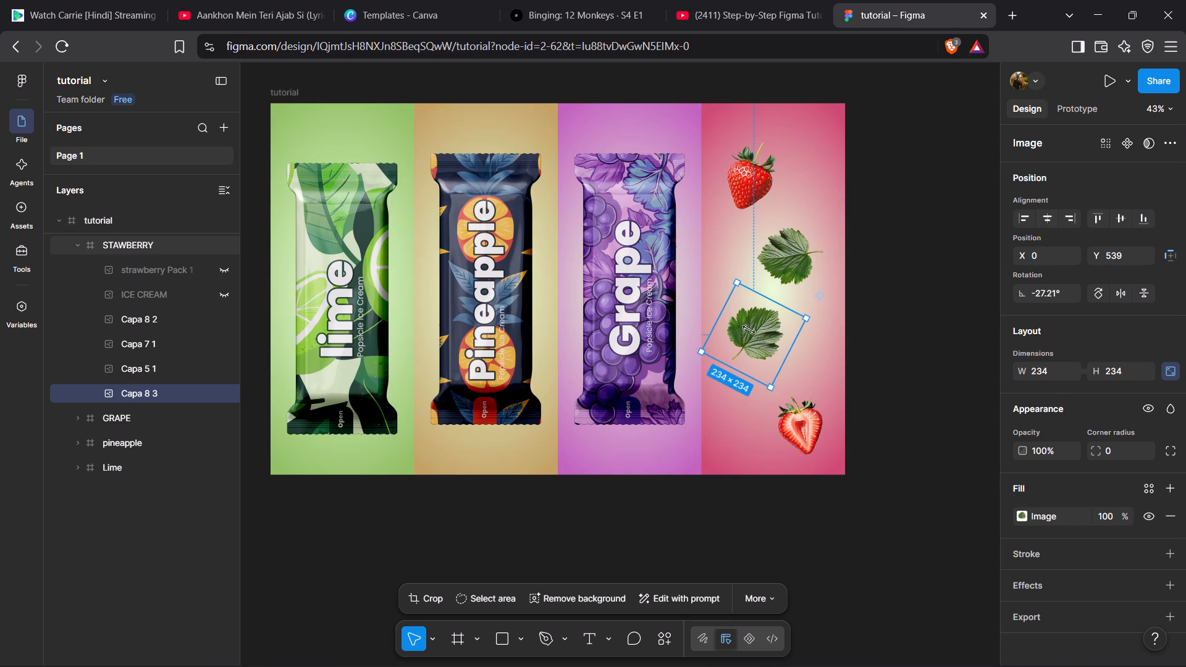
# Rotate the Capa 8 3 leaf to -50.43° and move it to X -14, Y 504.
pyautogui.click(749, 329)
pyautogui.moveTo(777, 393); pyautogui.dragTo(752, 388)
pyautogui.moveTo(752, 332); pyautogui.dragTo(751, 323)
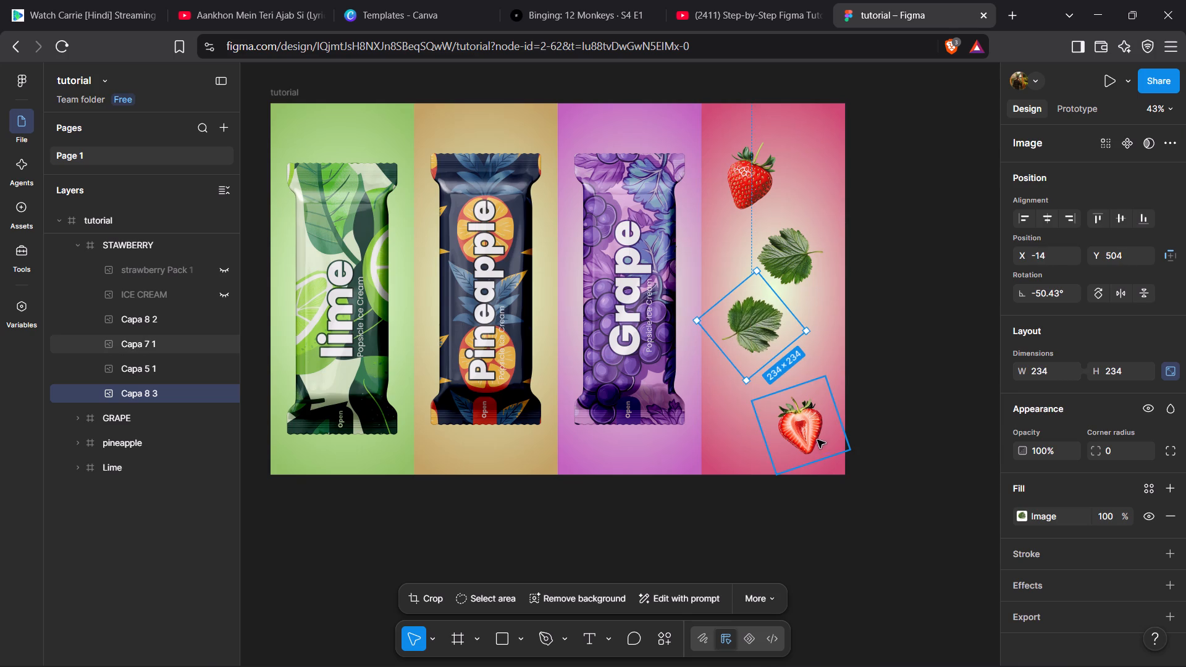
# Gather the strawberry decorations: halved strawberry over the lower leaf, Capa 5 1 at X 23, Y 253, and Capa 8 3 at X 20, Y 504.
pyautogui.moveTo(805, 427); pyautogui.dragTo(783, 335)
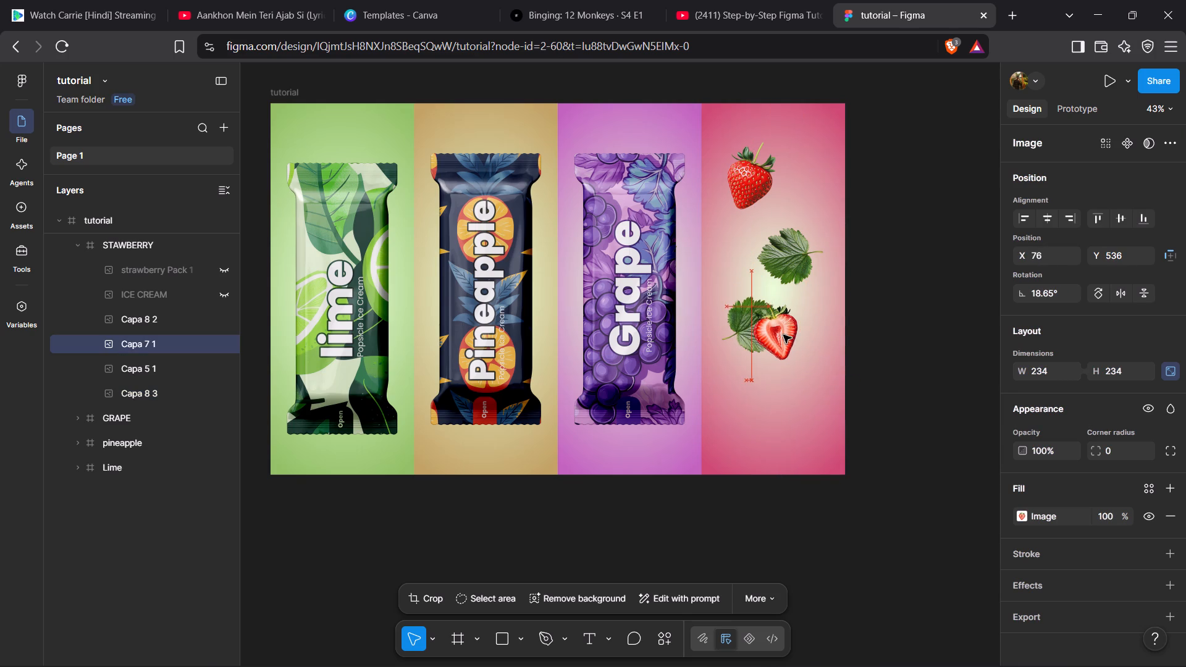
pyautogui.moveTo(783, 335); pyautogui.dragTo(780, 329)
pyautogui.moveTo(754, 182); pyautogui.dragTo(755, 206)
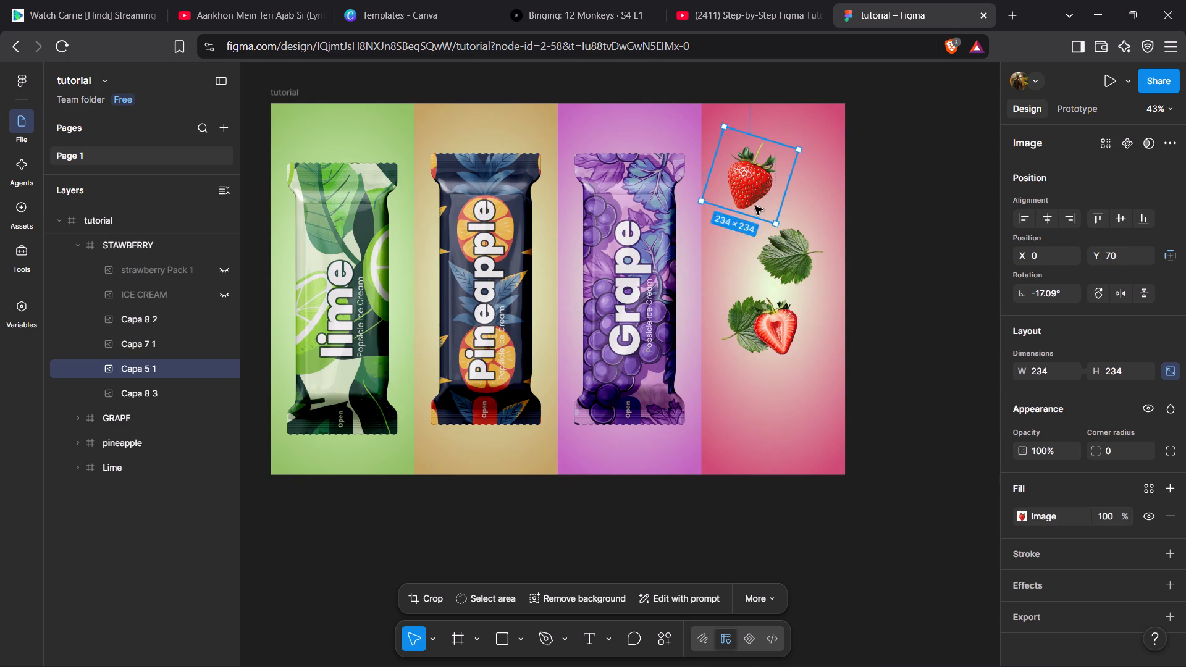
pyautogui.moveTo(755, 206); pyautogui.dragTo(765, 243)
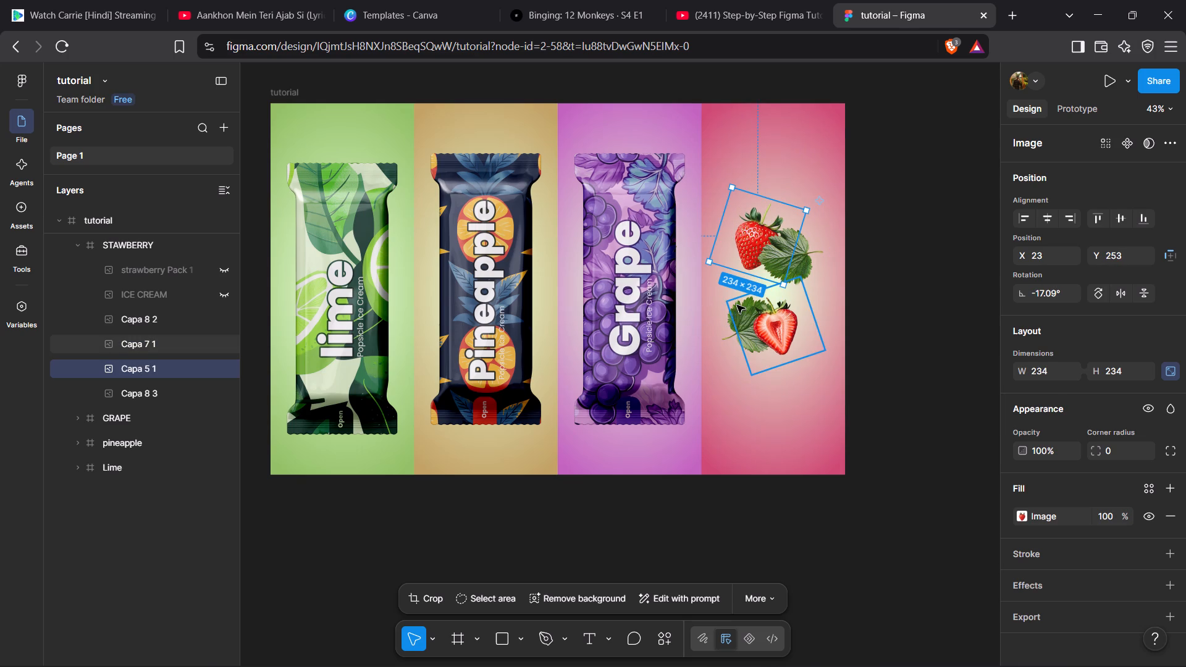
pyautogui.moveTo(722, 335); pyautogui.dragTo(731, 334)
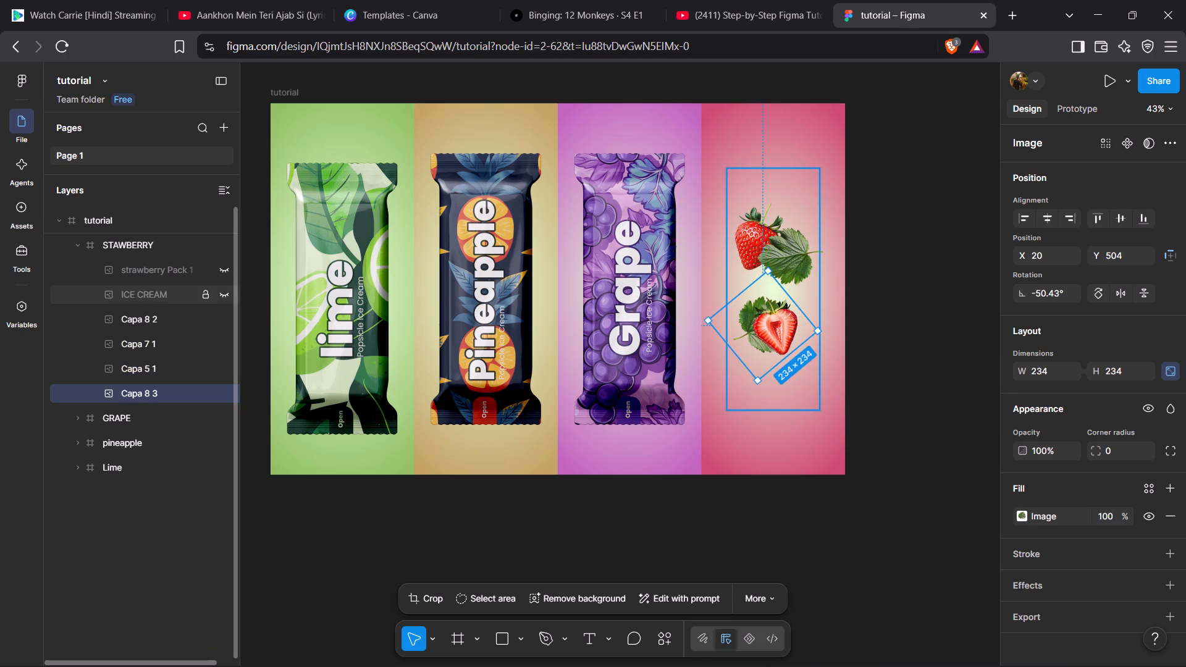
# Show the ICE CREAM and strawberry Pack 1 layers over the decoration, collapse the STAWBERRY frame, and deselect.
pyautogui.click(224, 295)
pyautogui.click(223, 269)
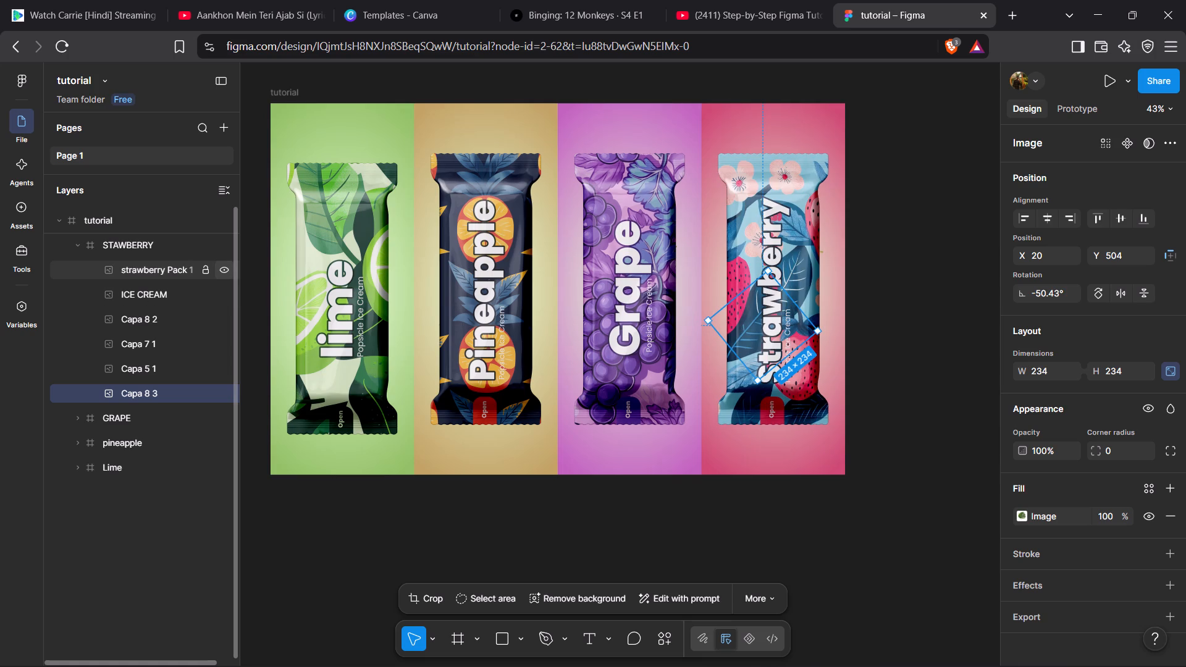
pyautogui.click(77, 245)
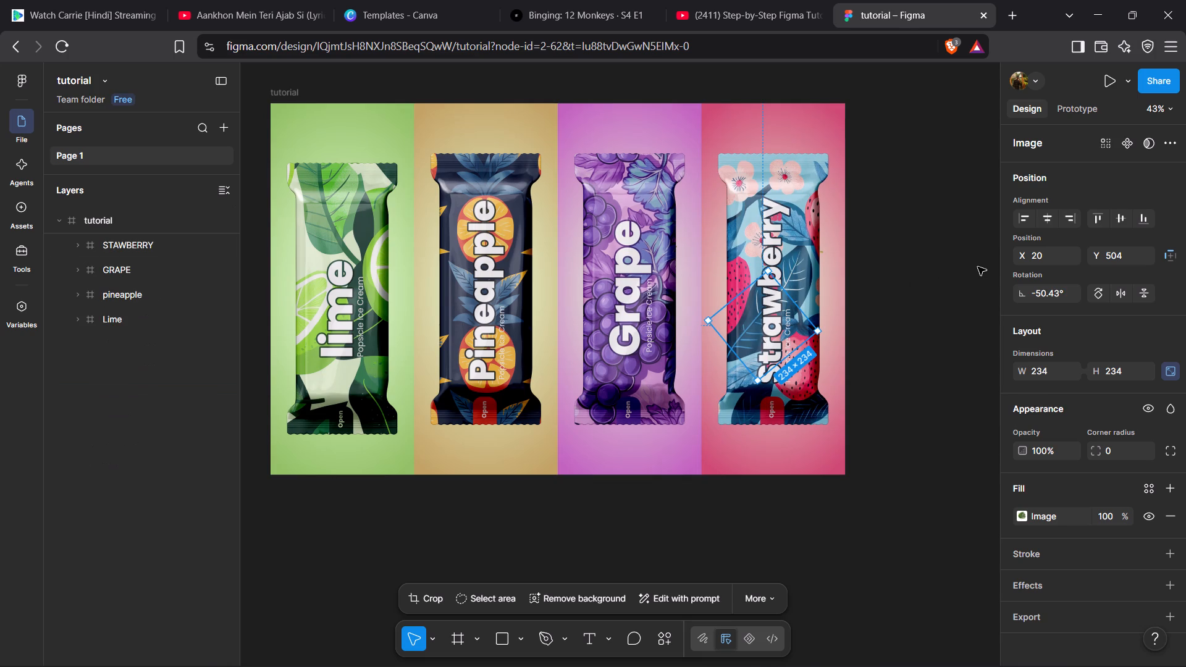
pyautogui.click(978, 267)
# Duplicate the whole tutorial frame and place the copy below and left of the original at X -891, Y 1324.
pyautogui.hscroll(1, 702, 320)
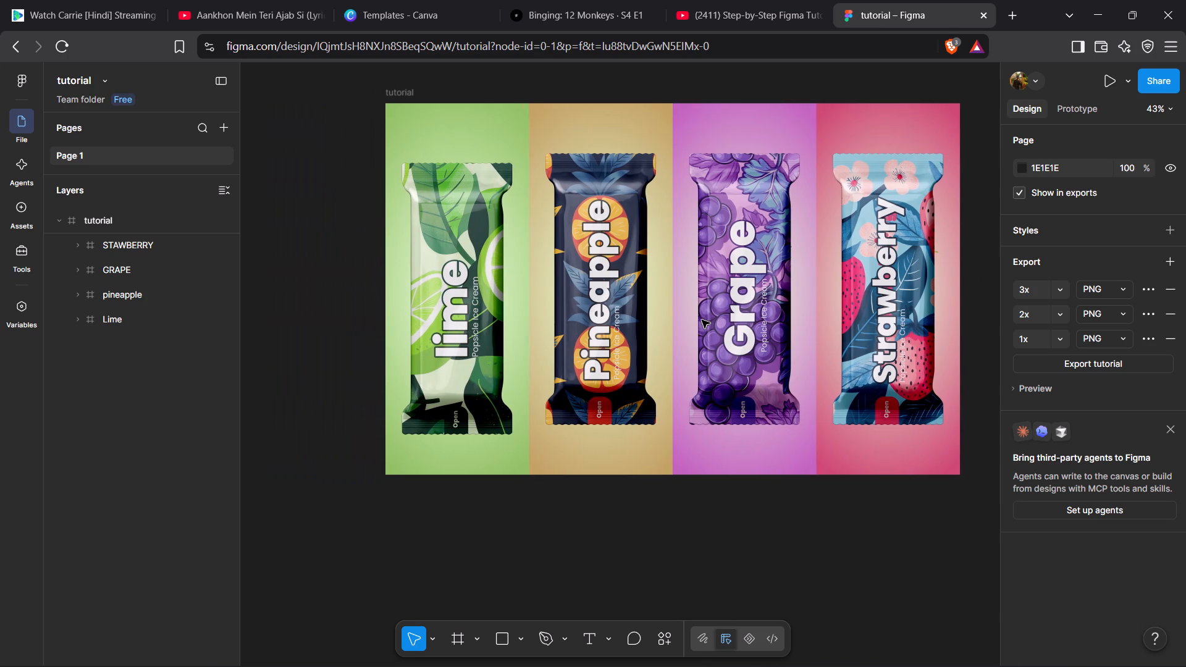
pyautogui.hscroll(1, 702, 320)
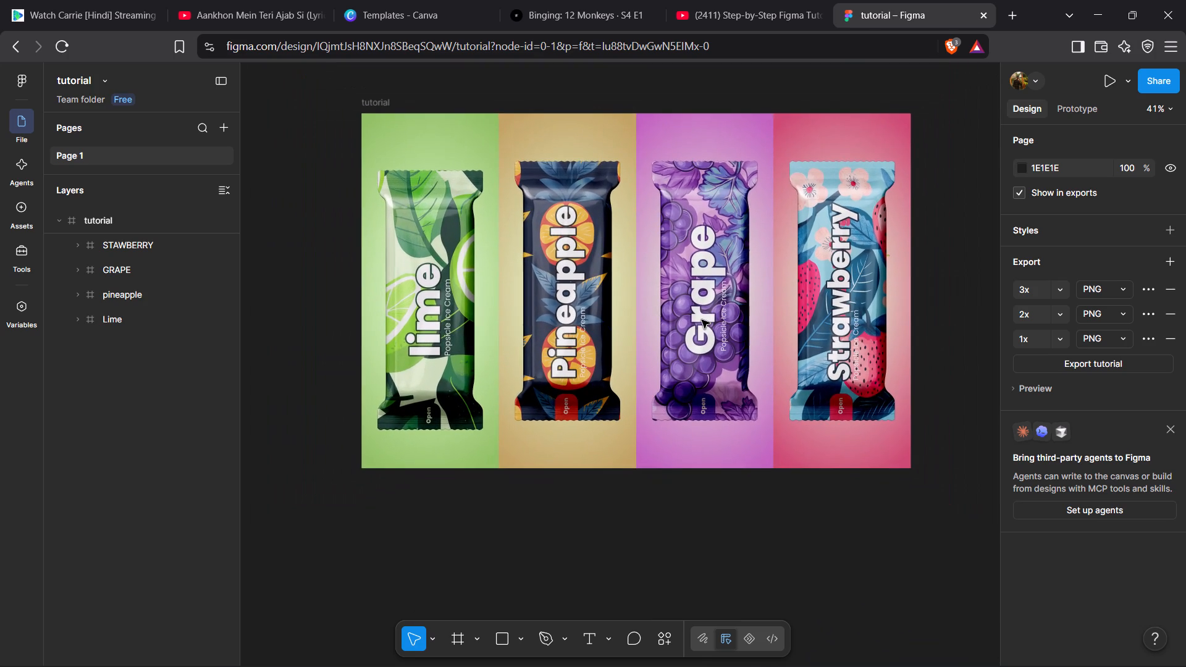
pyautogui.scroll(-2, 702, 320)
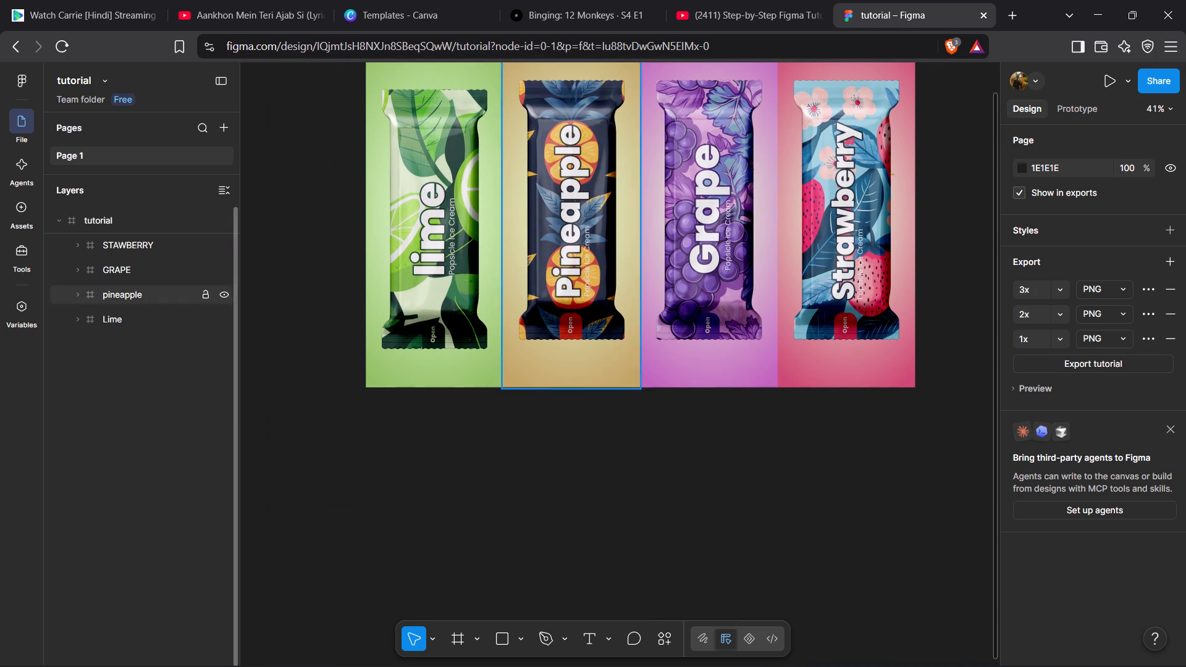
pyautogui.click(130, 224)
pyautogui.scroll(-1, 130, 224)
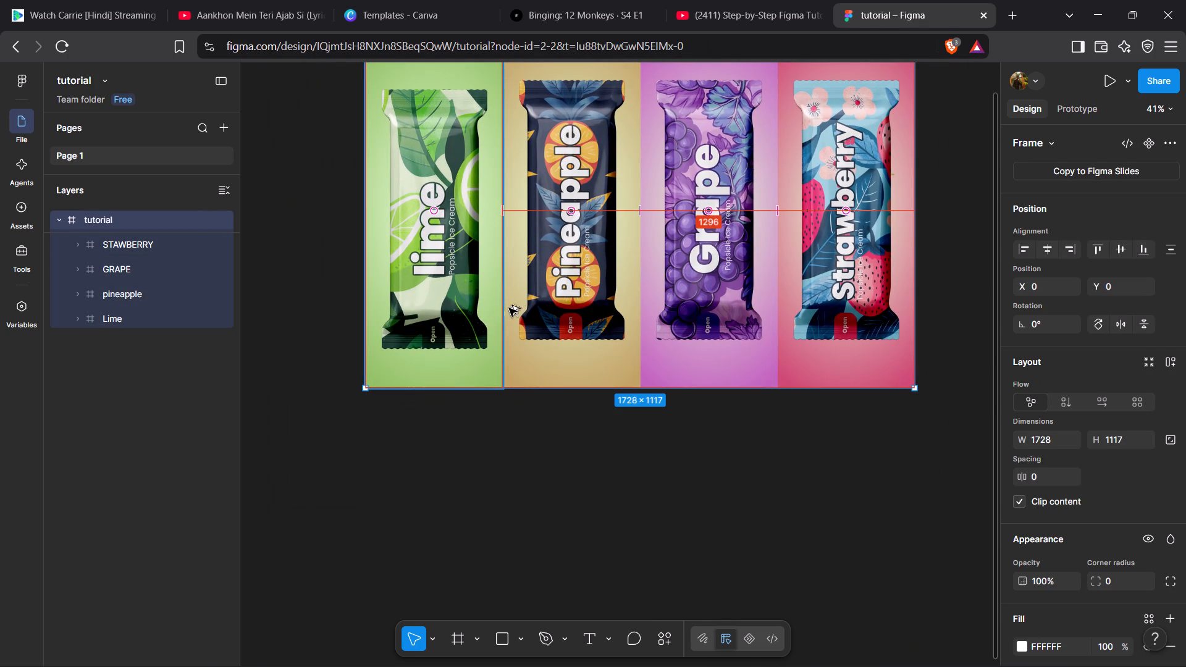
pyautogui.keyDown('alt'); pyautogui.moveTo(521, 305); pyautogui.dragTo(473, 618); pyautogui.keyUp('alt')
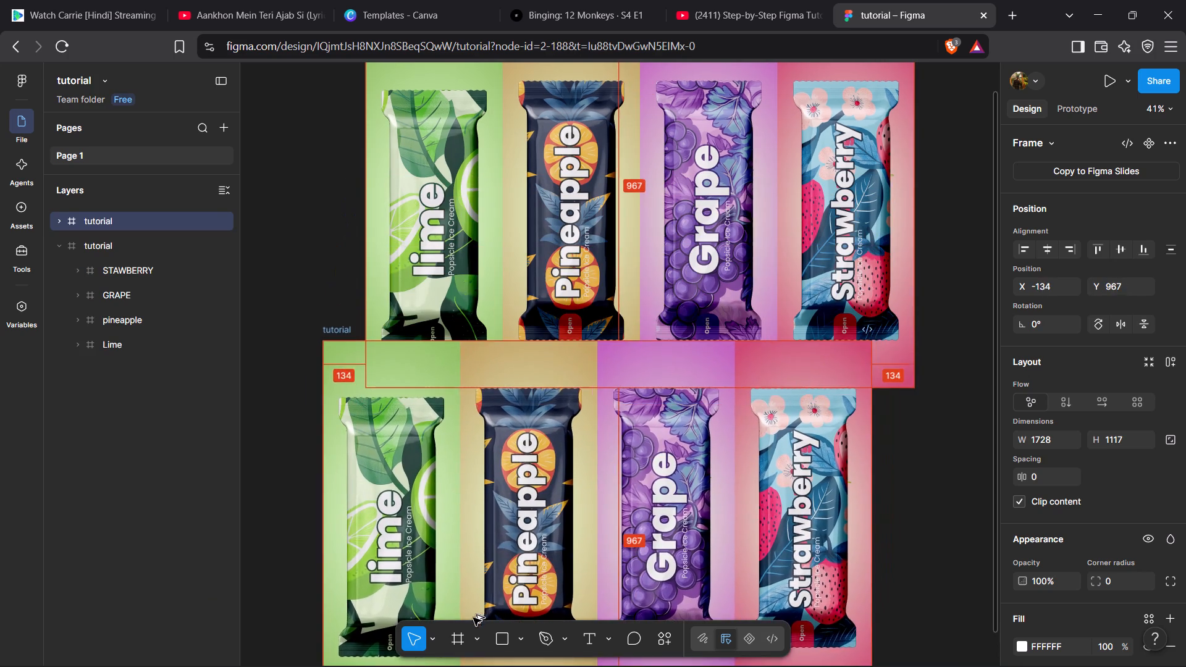
pyautogui.keyDown('alt'); pyautogui.moveTo(473, 618); pyautogui.dragTo(235, 507); pyautogui.keyUp('alt')
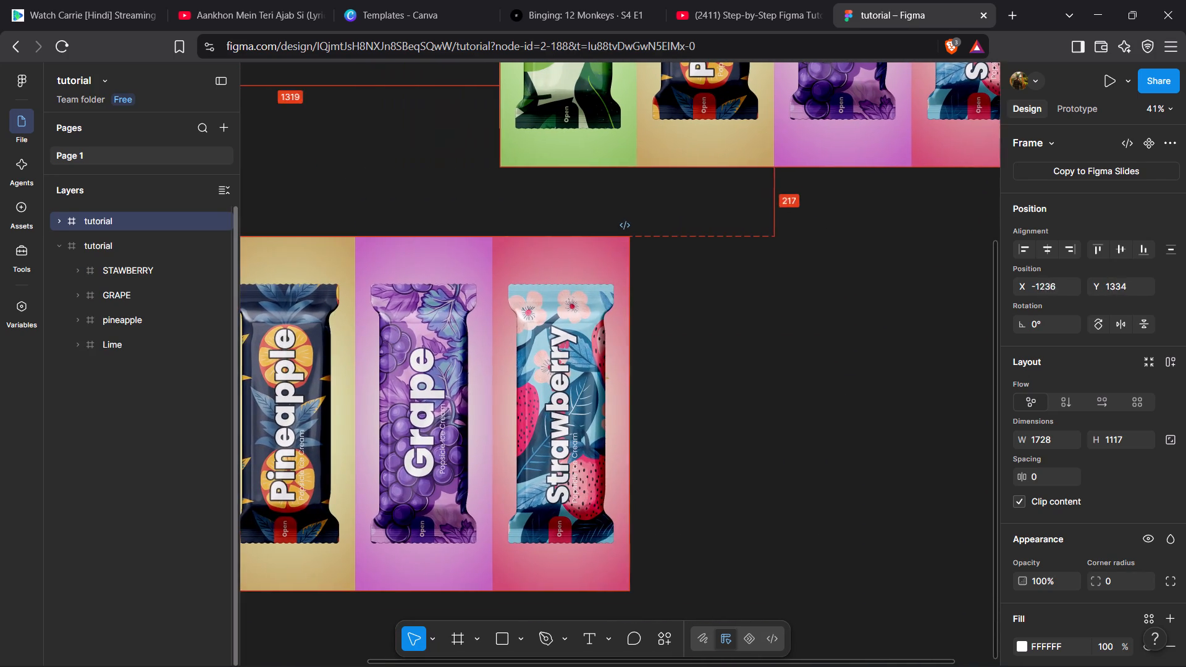
pyautogui.keyDown('alt'); pyautogui.moveTo(235, 507); pyautogui.dragTo(458, 503); pyautogui.keyUp('alt')
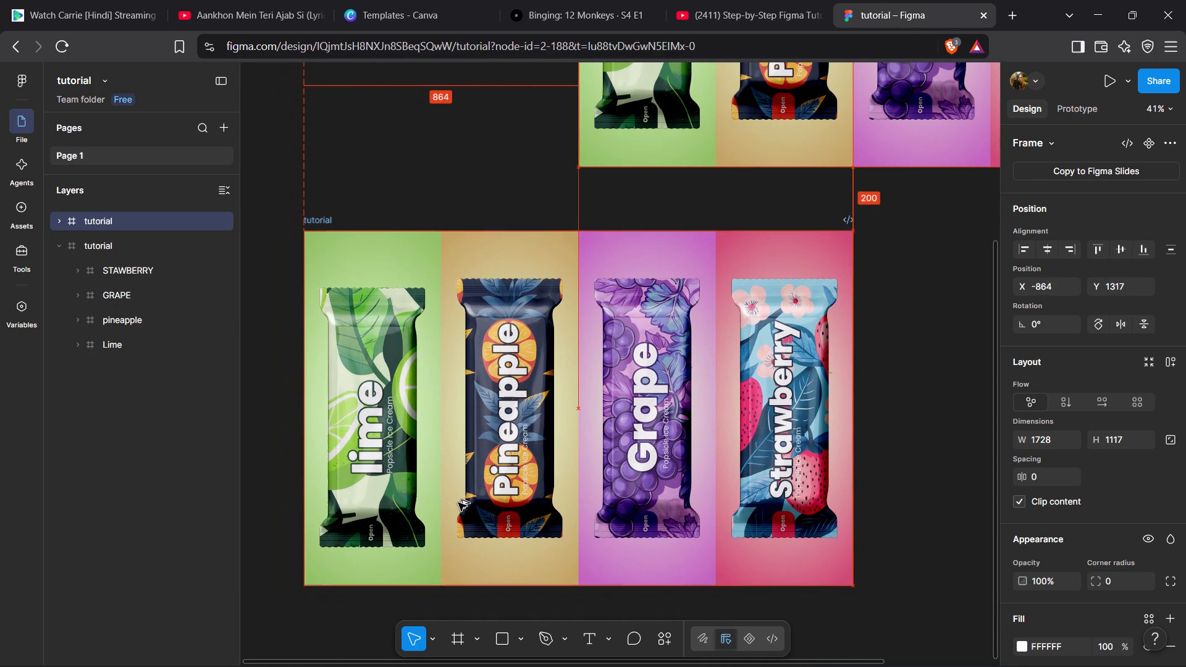
pyautogui.keyDown('alt'); pyautogui.moveTo(458, 503); pyautogui.dragTo(455, 503); pyautogui.keyUp('alt')
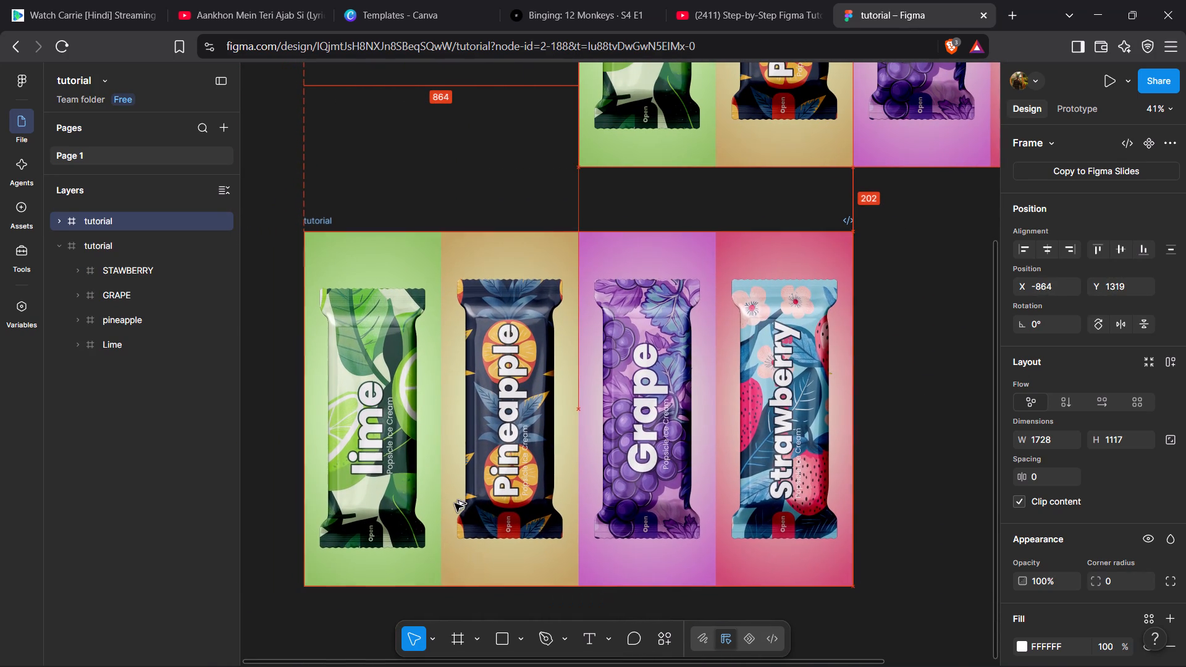
pyautogui.keyDown('alt'); pyautogui.moveTo(455, 503); pyautogui.dragTo(451, 504); pyautogui.keyUp('alt')
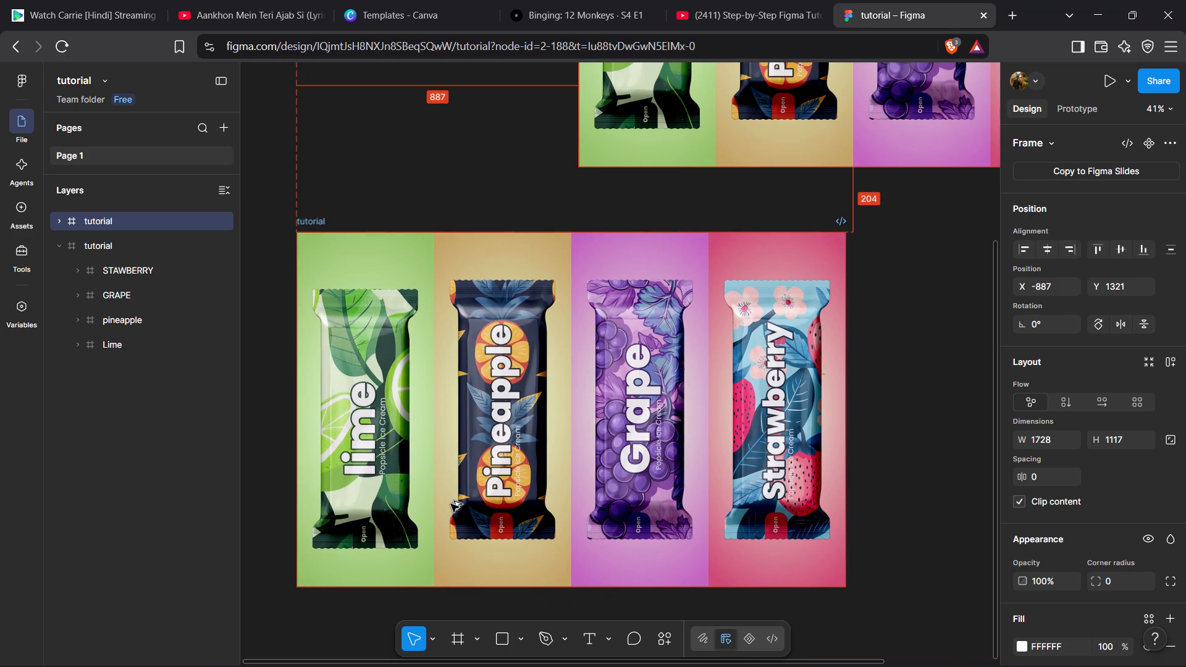
pyautogui.keyDown('alt'); pyautogui.moveTo(451, 504); pyautogui.dragTo(450, 505); pyautogui.keyUp('alt')
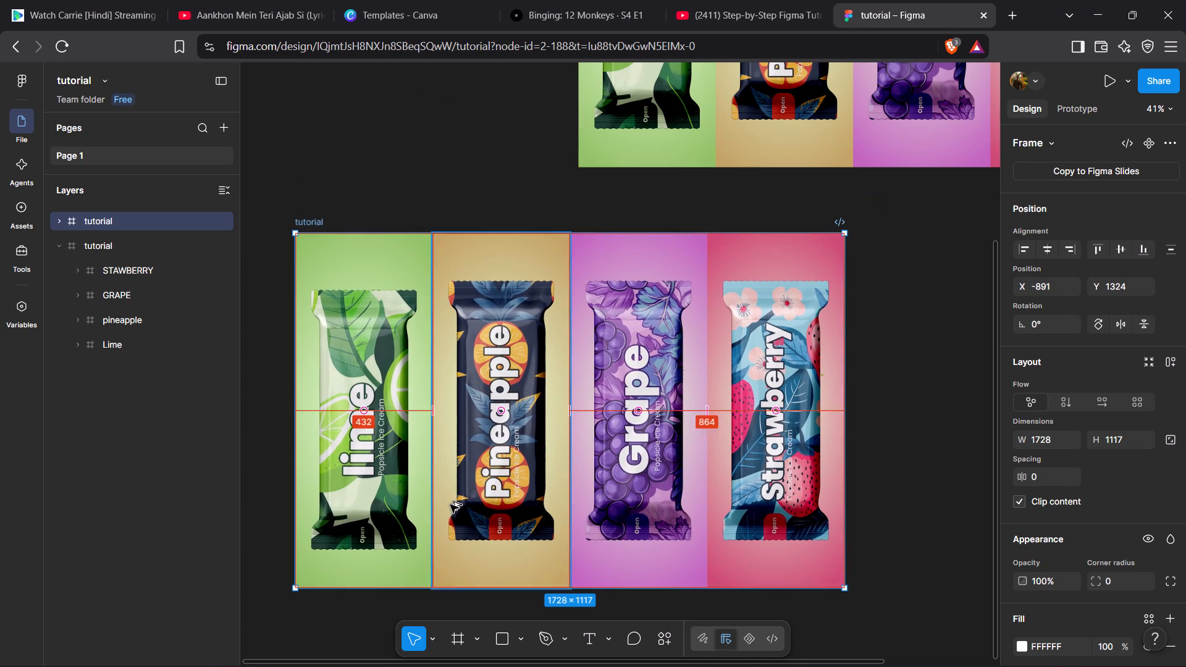
# Duplicate the copied tutorial frame and place the new copy beside it, level with it, at X 924, Y 1324.
pyautogui.hscroll(-4, 450, 505)
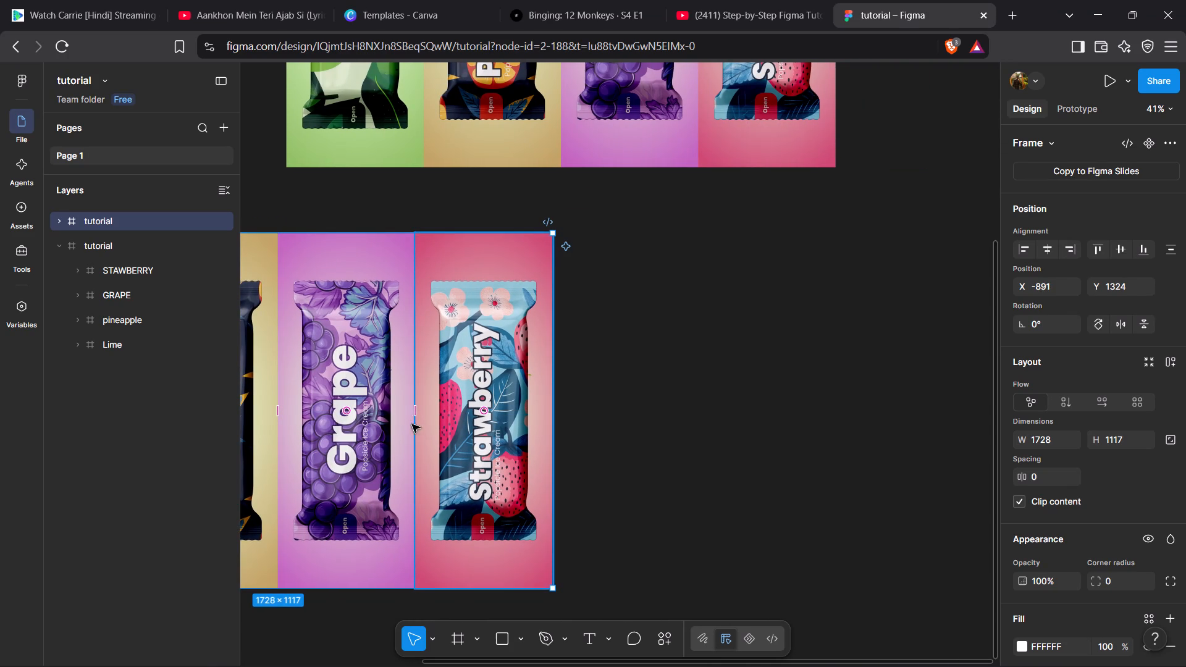
pyautogui.keyDown('alt'); pyautogui.moveTo(392, 419); pyautogui.dragTo(951, 434); pyautogui.keyUp('alt')
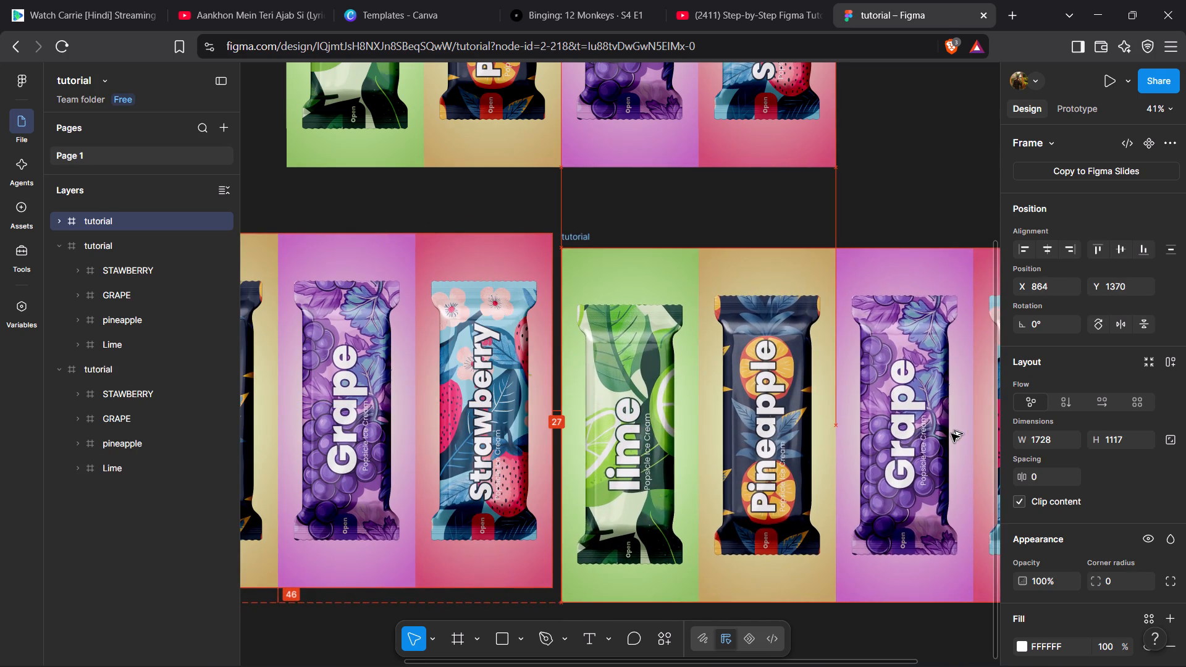
pyautogui.keyDown('alt'); pyautogui.moveTo(951, 434); pyautogui.dragTo(963, 423); pyautogui.keyUp('alt')
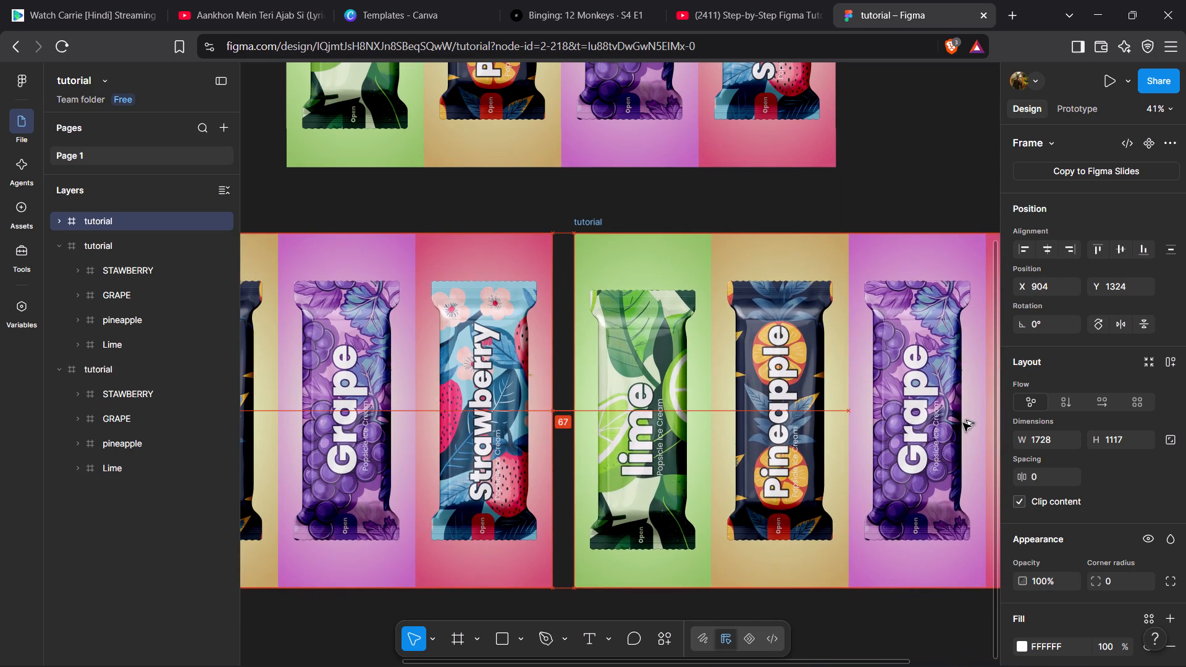
pyautogui.keyDown('alt'); pyautogui.moveTo(963, 423); pyautogui.dragTo(968, 423); pyautogui.keyUp('alt')
pyautogui.scroll(-1, 968, 423)
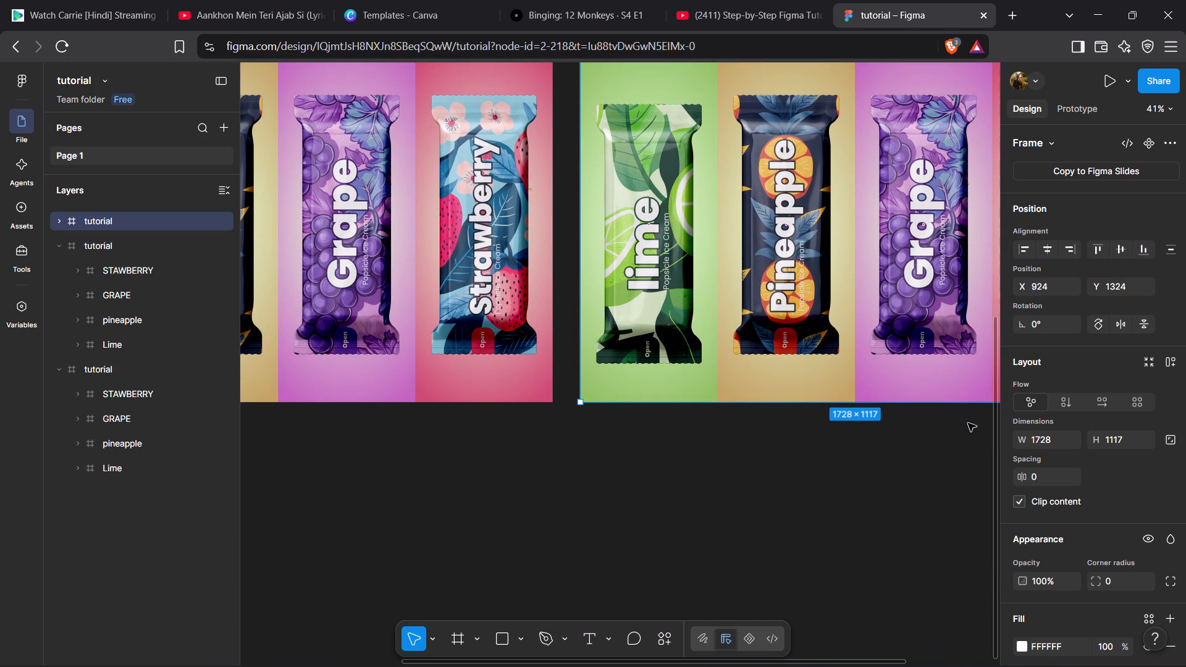
pyautogui.hscroll(-2, 968, 423)
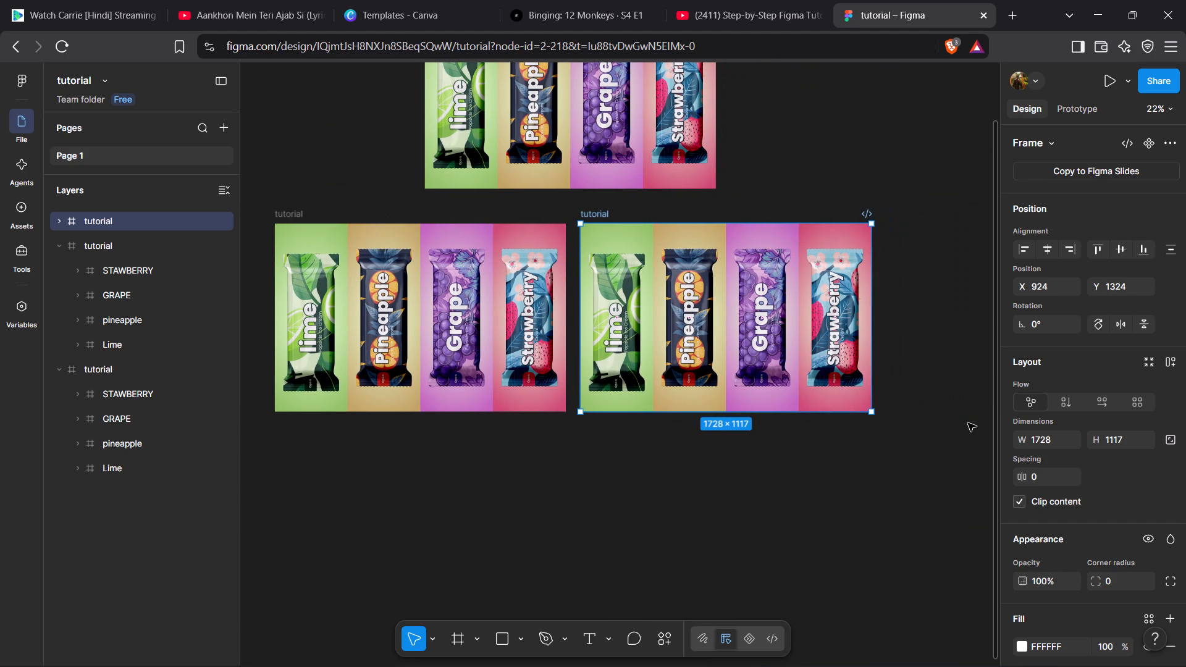
# Duplicate the two copied tutorial frames together and place the new pair directly below them, aligned in X, at Y 2567.
pyautogui.click(738, 526)
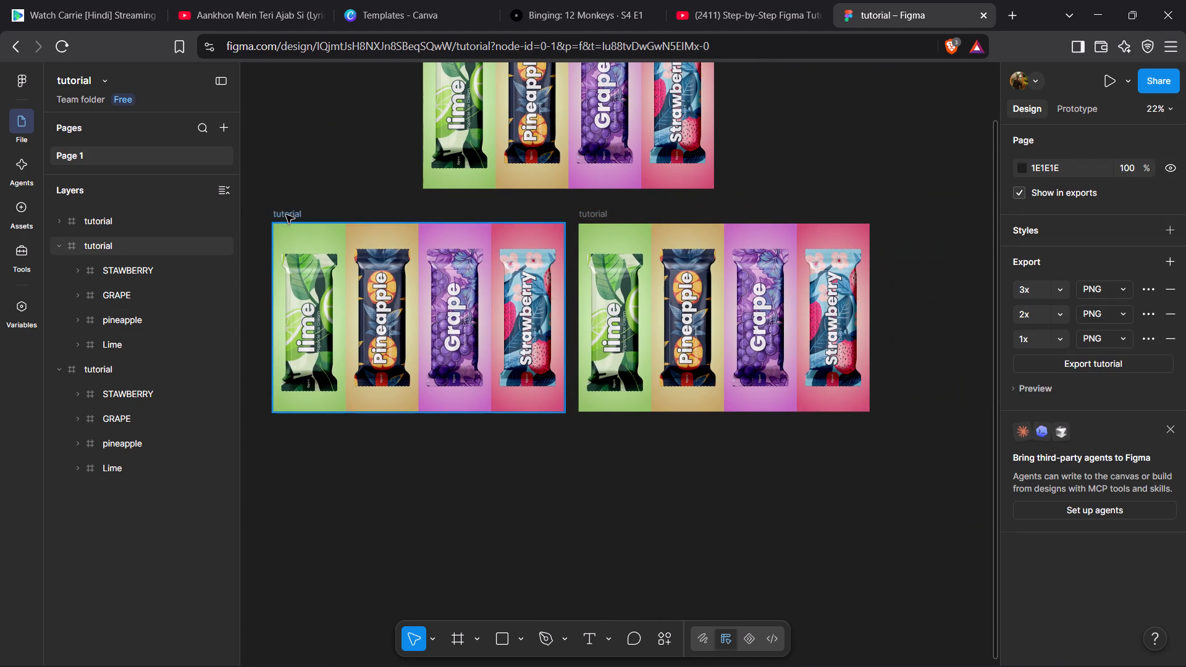
pyautogui.moveTo(261, 194); pyautogui.dragTo(636, 446)
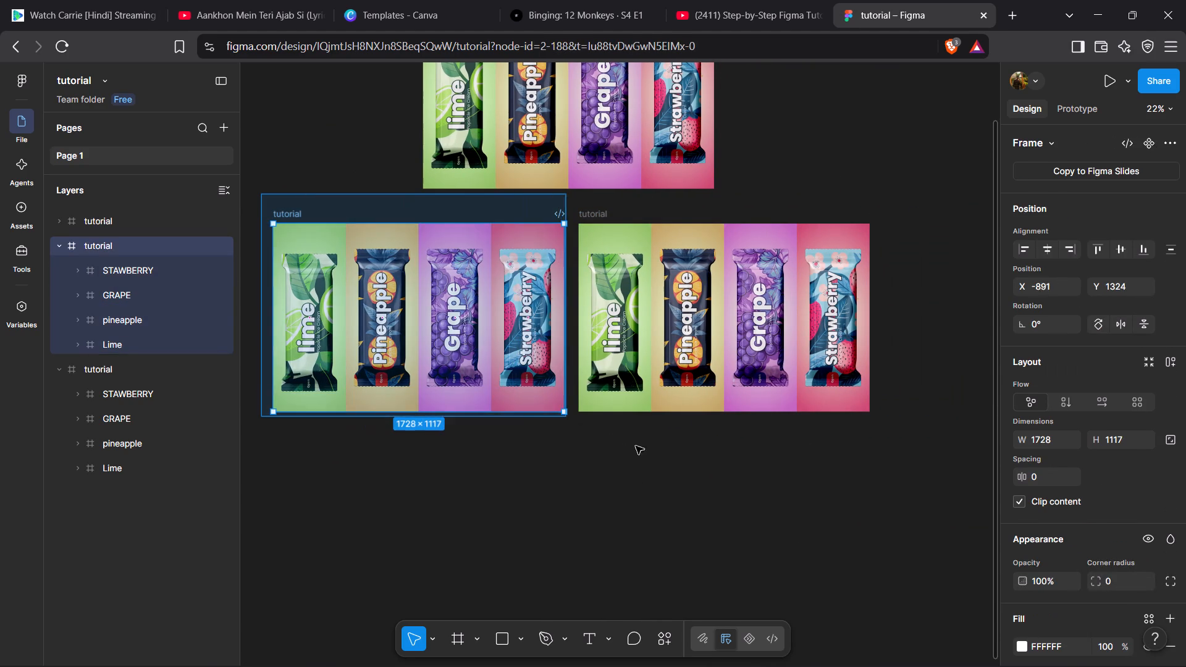
pyautogui.moveTo(636, 446); pyautogui.dragTo(909, 487)
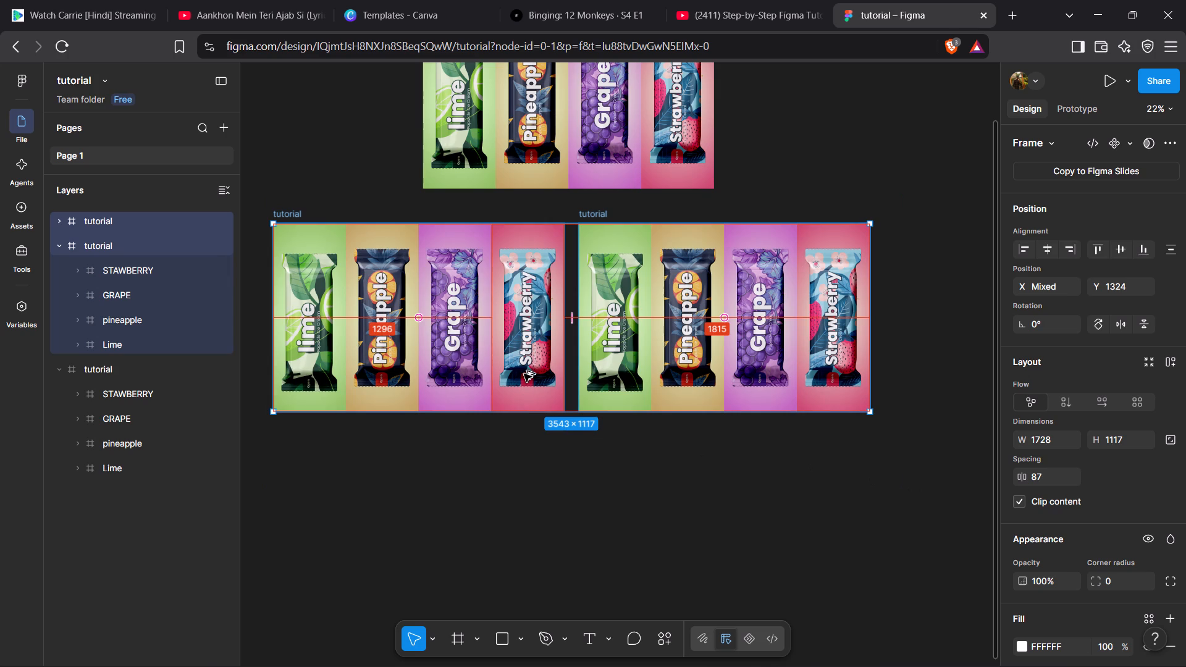
pyautogui.keyDown('alt'); pyautogui.moveTo(524, 374); pyautogui.dragTo(525, 567); pyautogui.keyUp('alt')
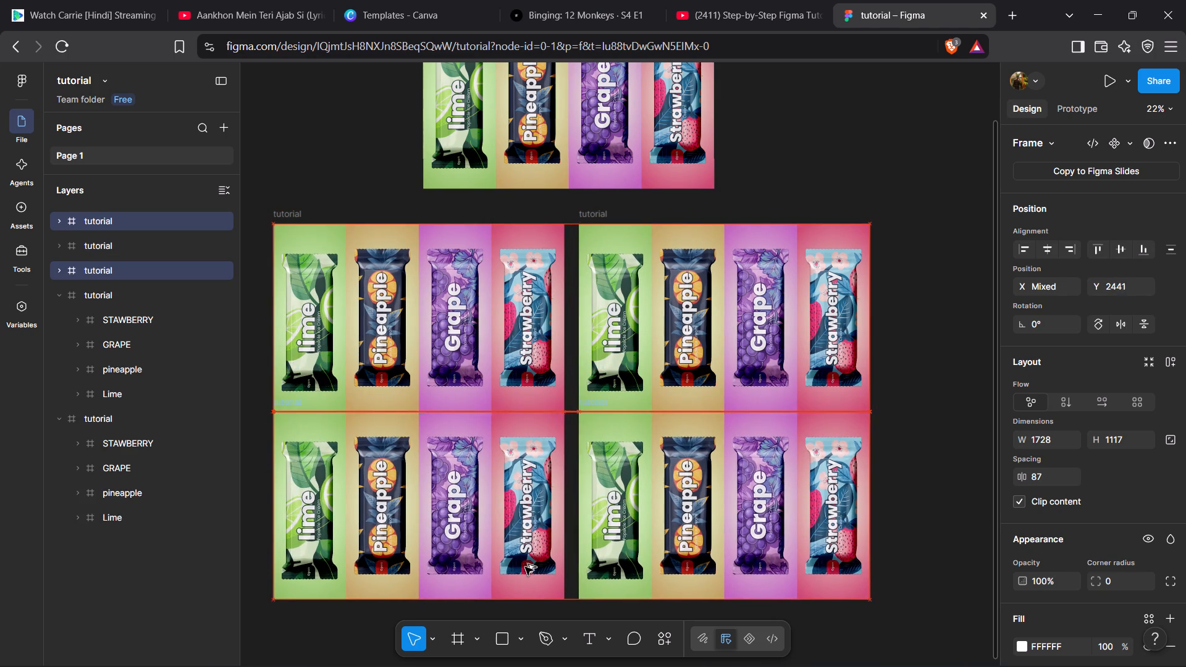
pyautogui.keyDown('alt'); pyautogui.moveTo(525, 567); pyautogui.dragTo(524, 572); pyautogui.keyUp('alt')
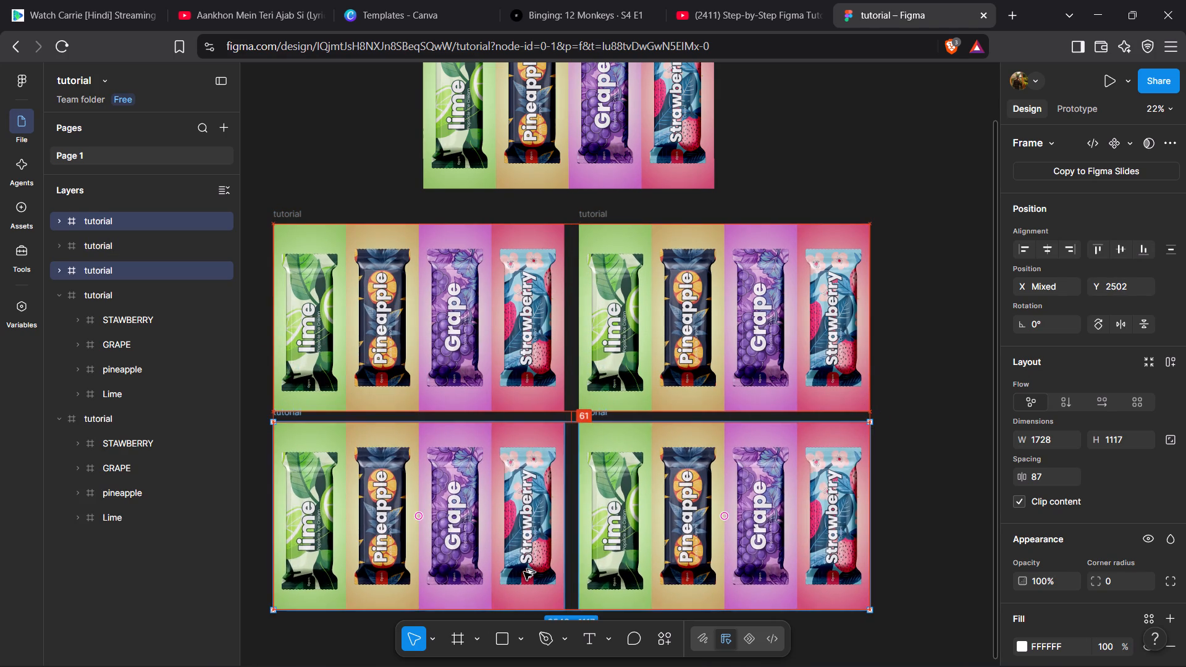
pyautogui.keyDown('alt'); pyautogui.moveTo(524, 572); pyautogui.dragTo(524, 583); pyautogui.keyUp('alt')
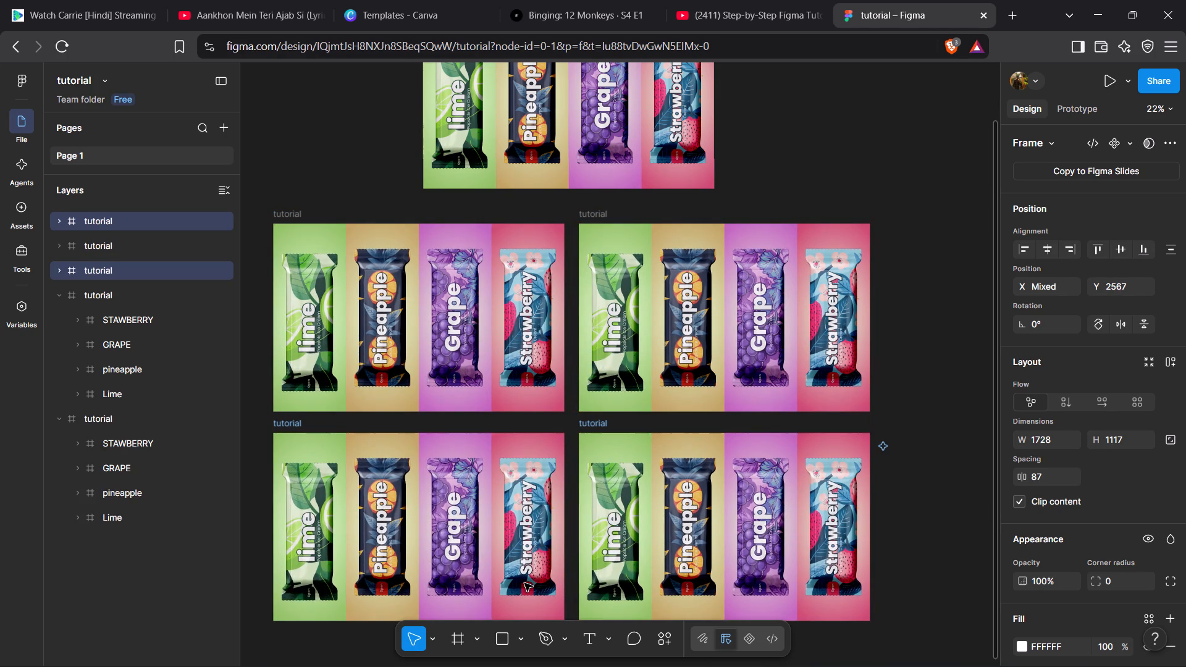
pyautogui.click(966, 381)
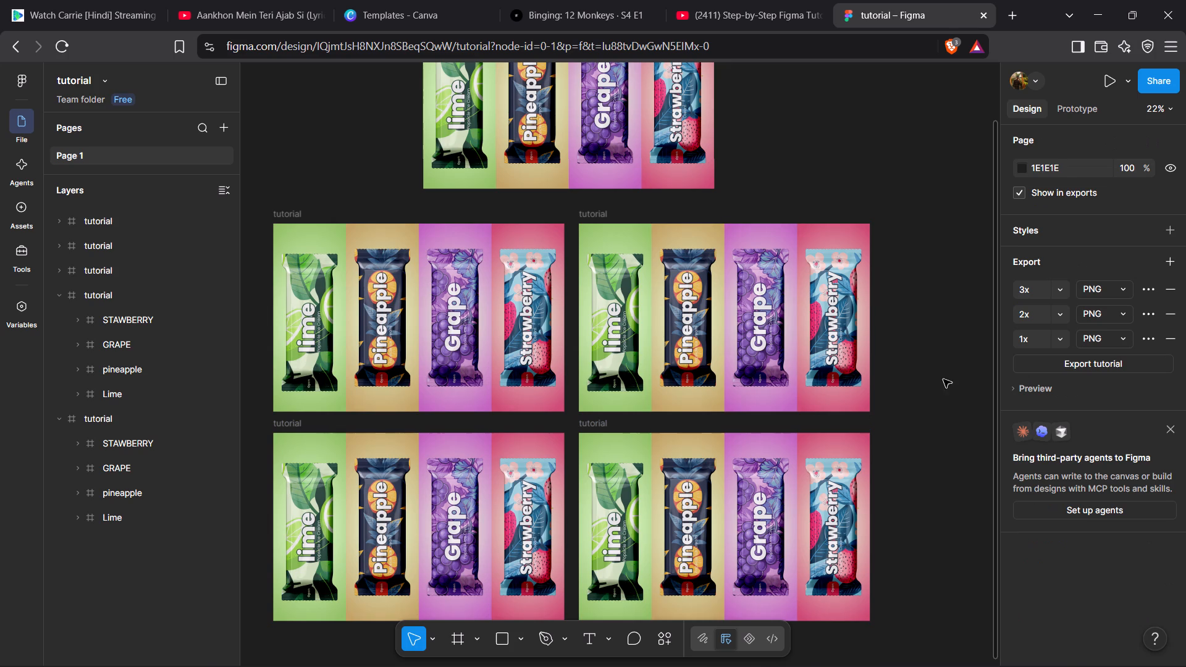
# Rename the frame copy at X -891, Y 1324 as LIME and the copy beside it as STAWBEERY.
pyautogui.hscroll(2, 646, 363)
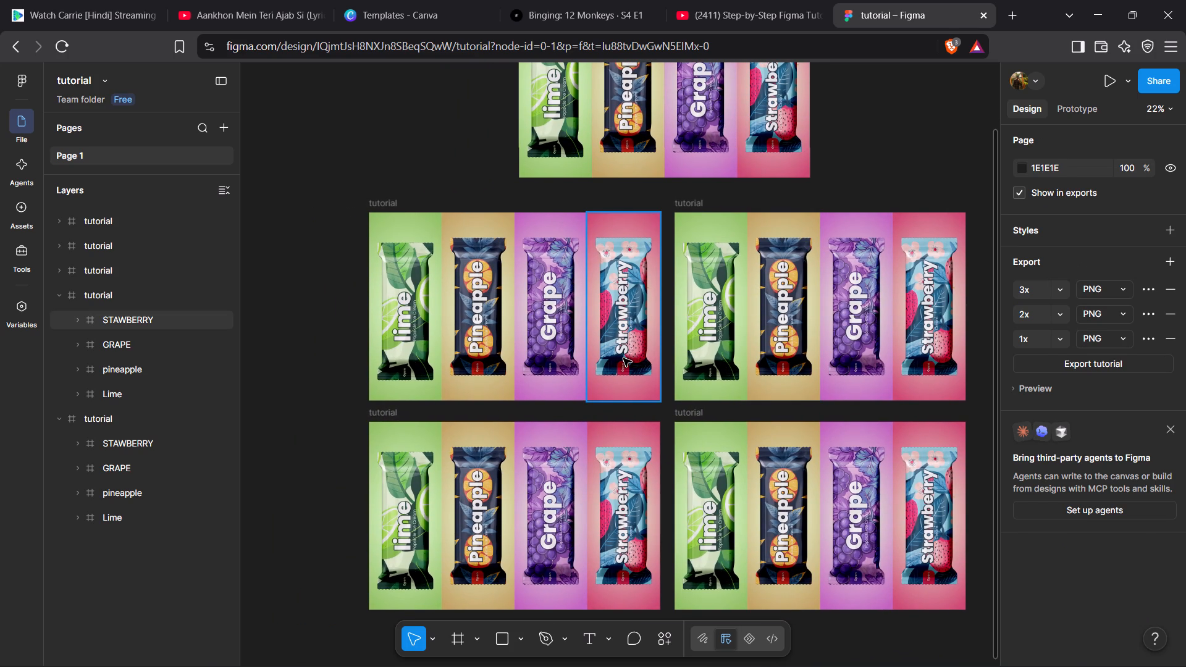
pyautogui.doubleClick(389, 205)
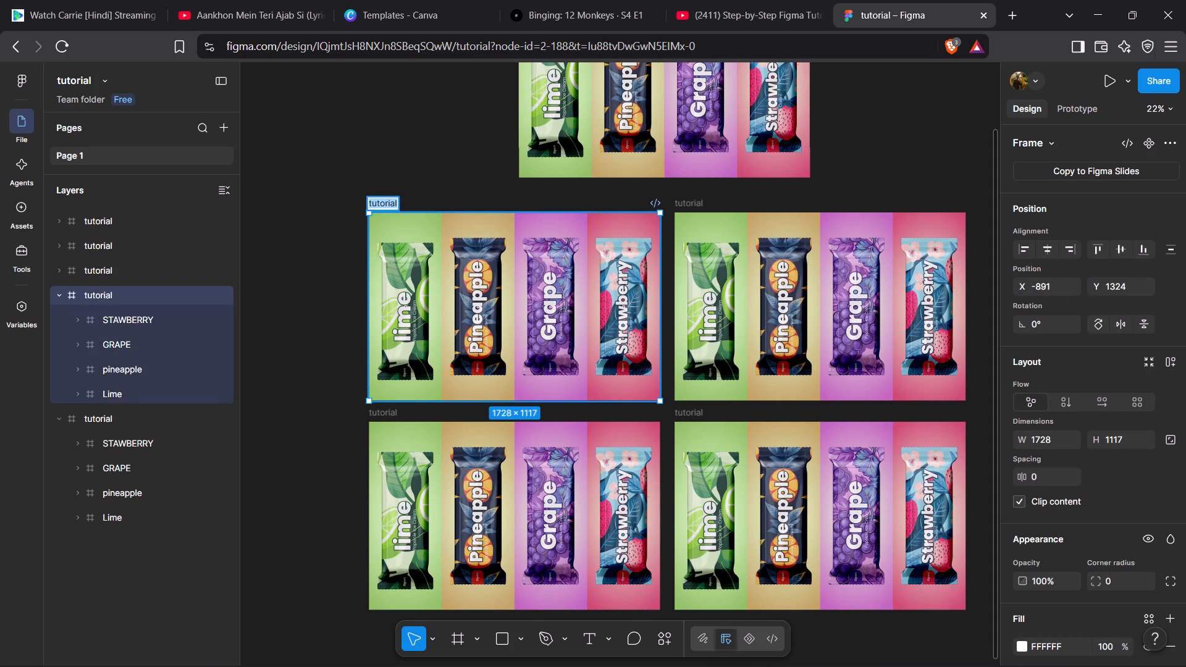
pyautogui.press('l')
pyautogui.write('IME')
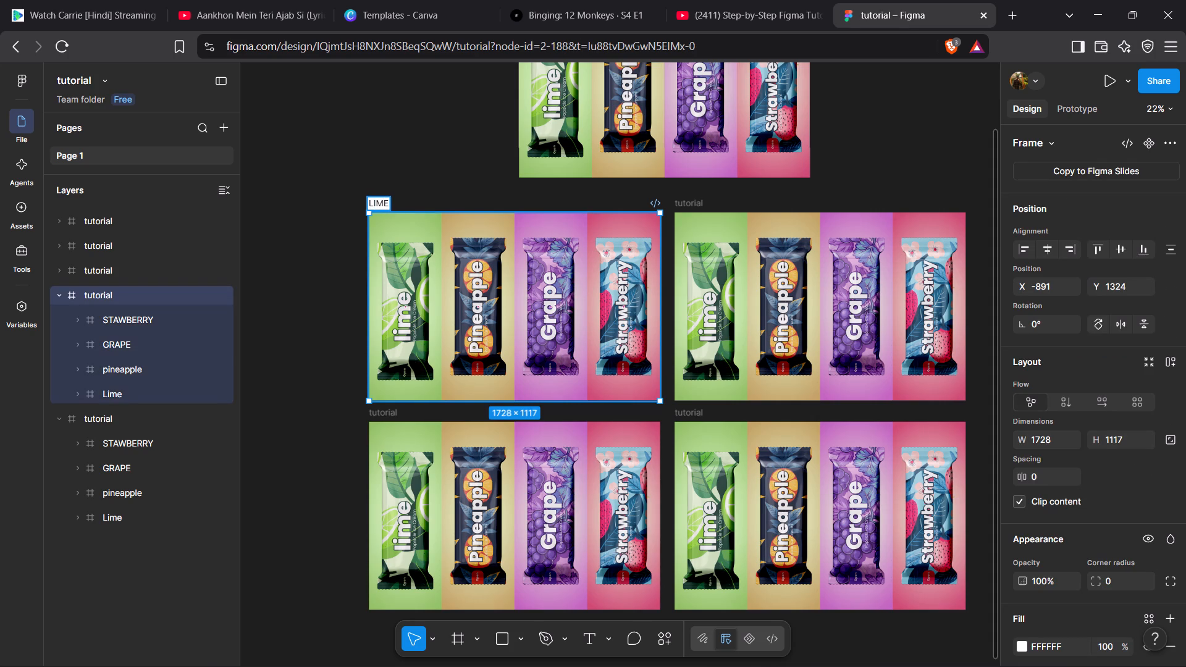
pyautogui.press('Return')
pyautogui.doubleClick(696, 204)
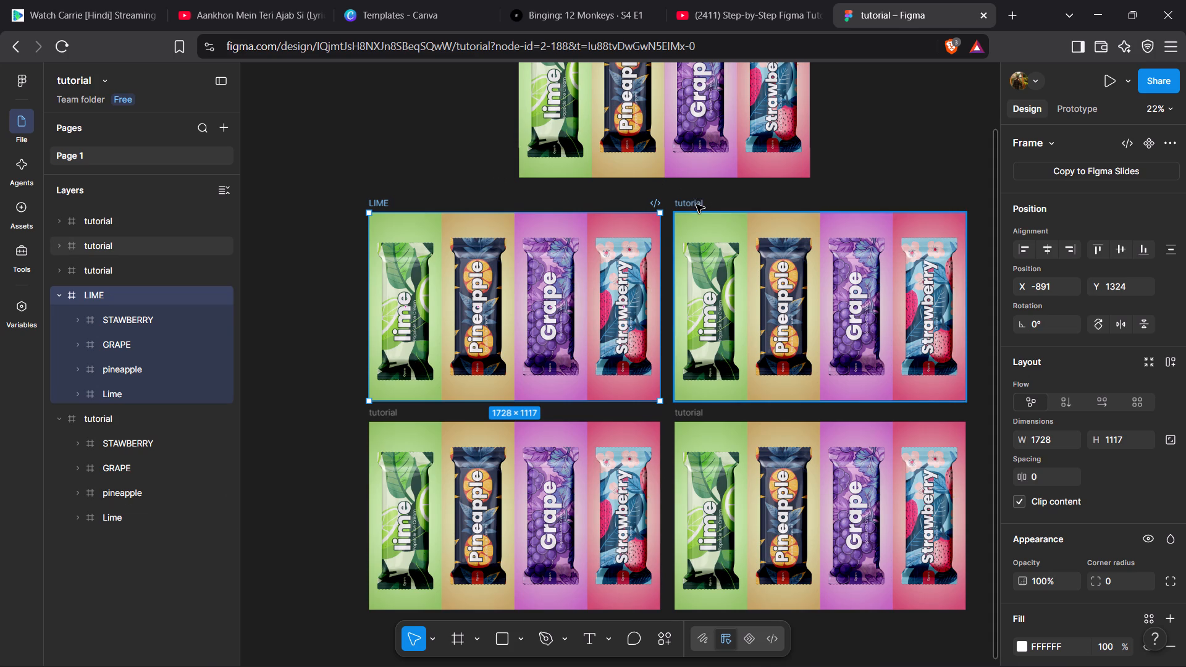
pyautogui.write('STAWBEERY')
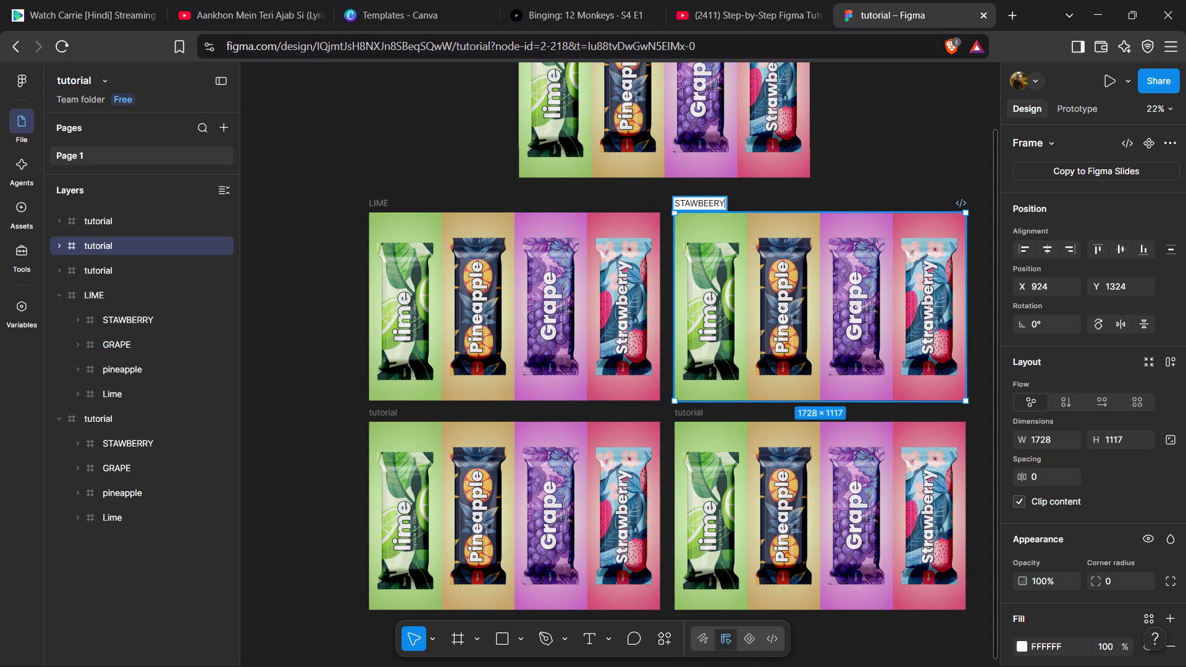
pyautogui.press('Return')
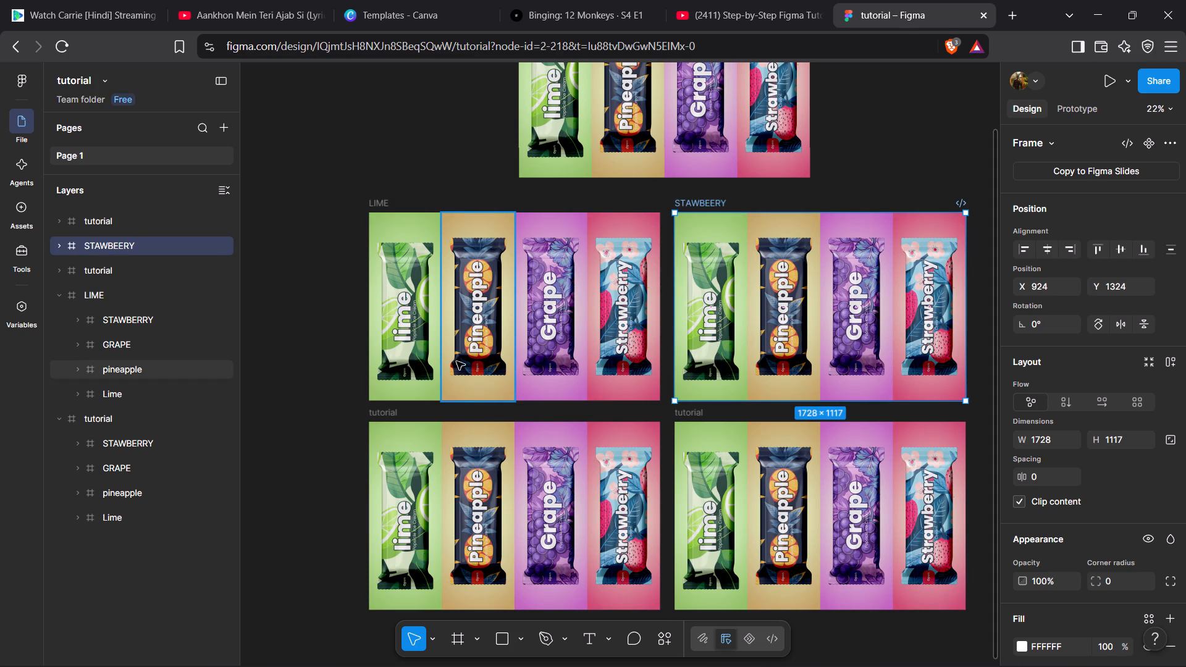
# Rename the lower frame copy at X -891, Y 2567 as PINE APPLE and the one beside it as GRAPES.
pyautogui.doubleClick(383, 409)
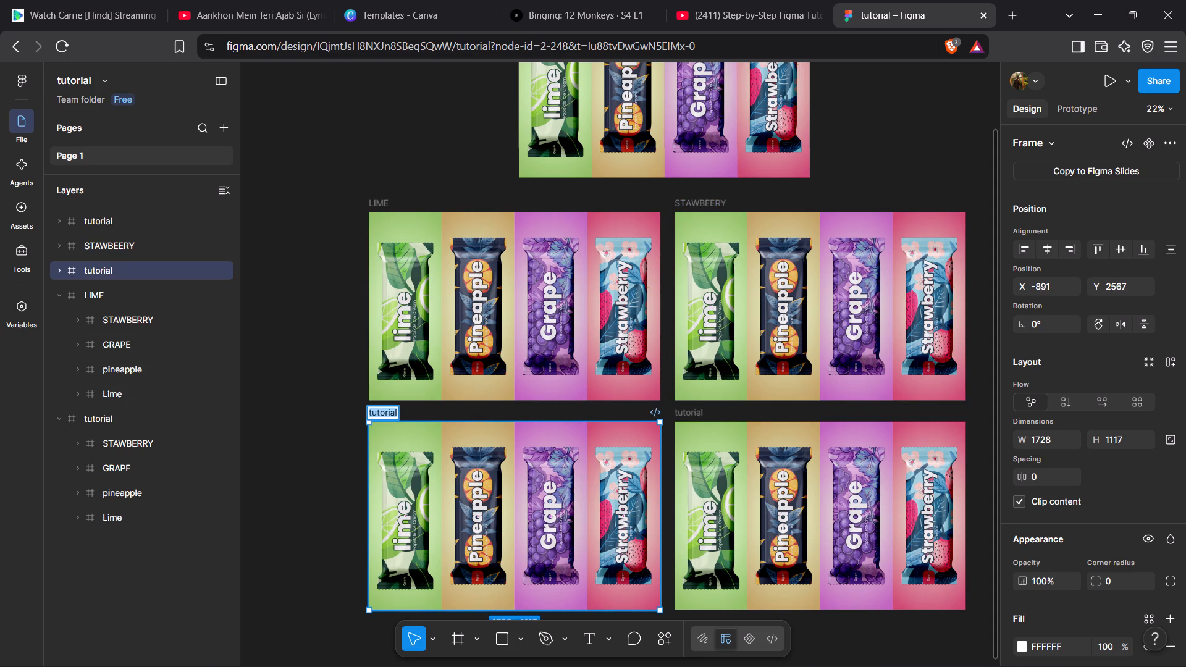
pyautogui.write('PINE APPLE')
pyautogui.press('Return')
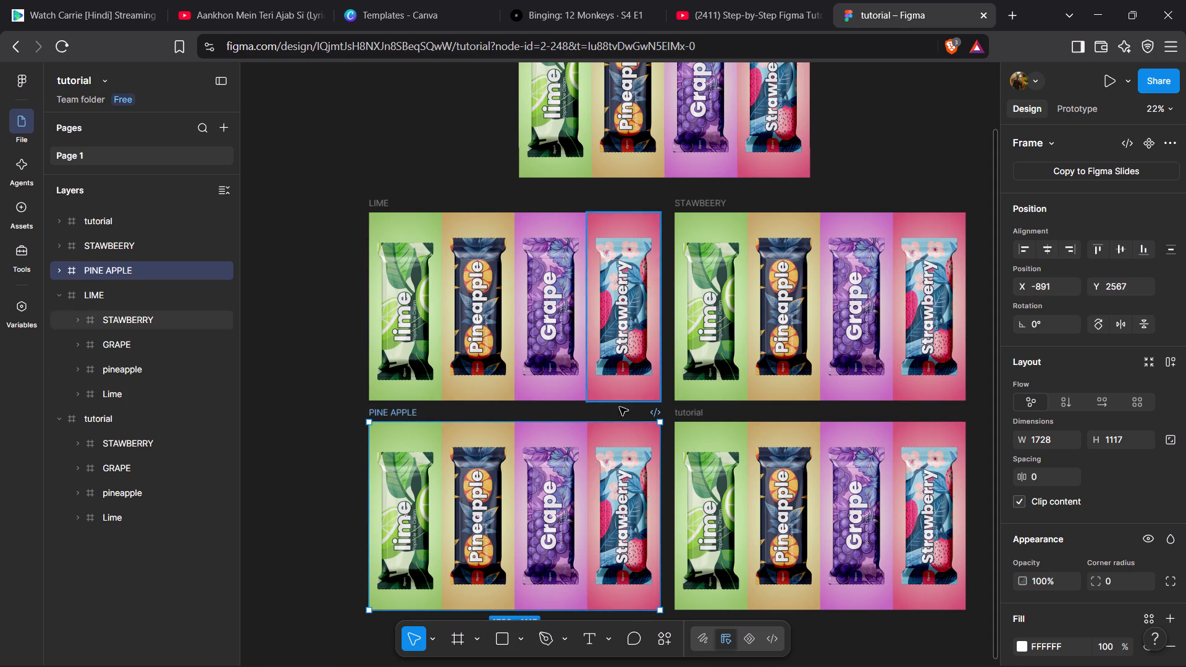
pyautogui.click(699, 414)
pyautogui.doubleClick(699, 414)
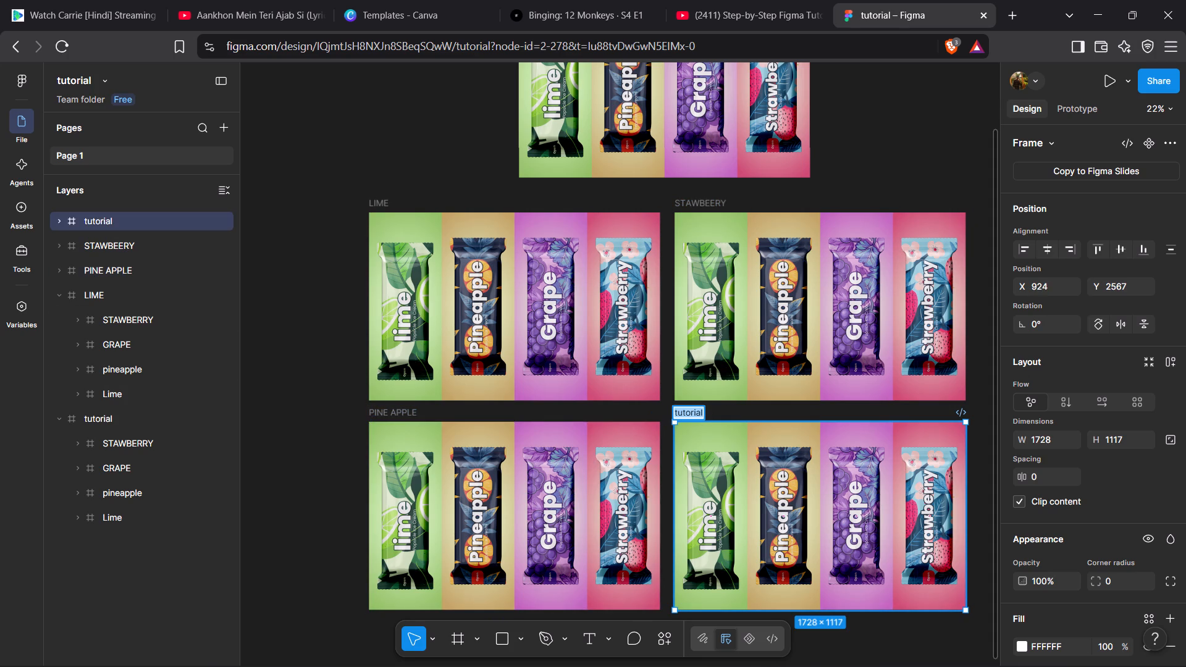
pyautogui.write('GRAPES')
pyautogui.press('Return')
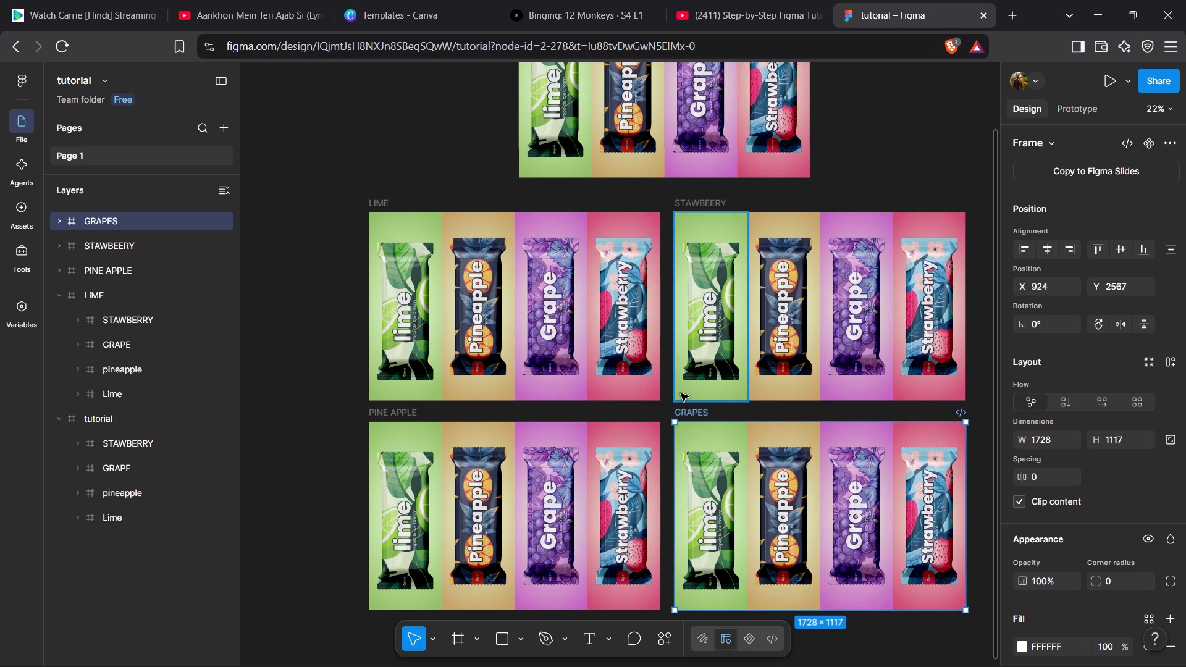
# Select together the lime, strawberry, pineapple and grape packs, each inside the frame copy named after its flavour.
pyautogui.scroll(-1, 548, 367)
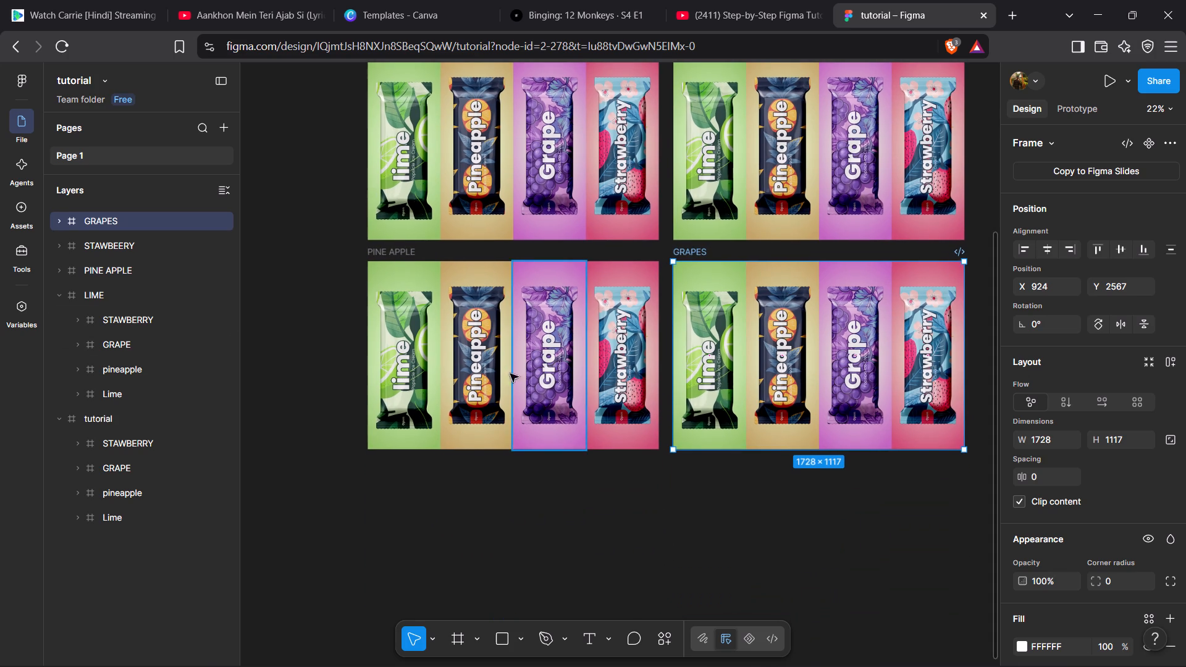
pyautogui.hscroll(-1, 507, 440)
pyautogui.click(533, 532)
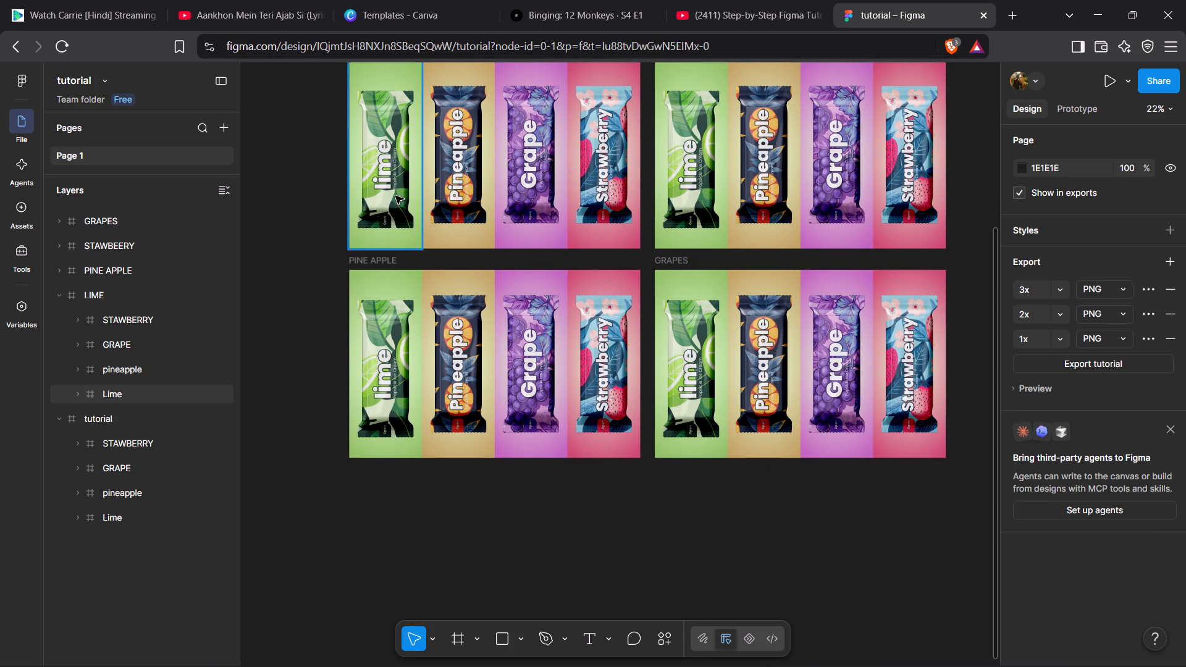
pyautogui.keyDown('shift'); pyautogui.doubleClick(392, 180); pyautogui.keyUp('shift')
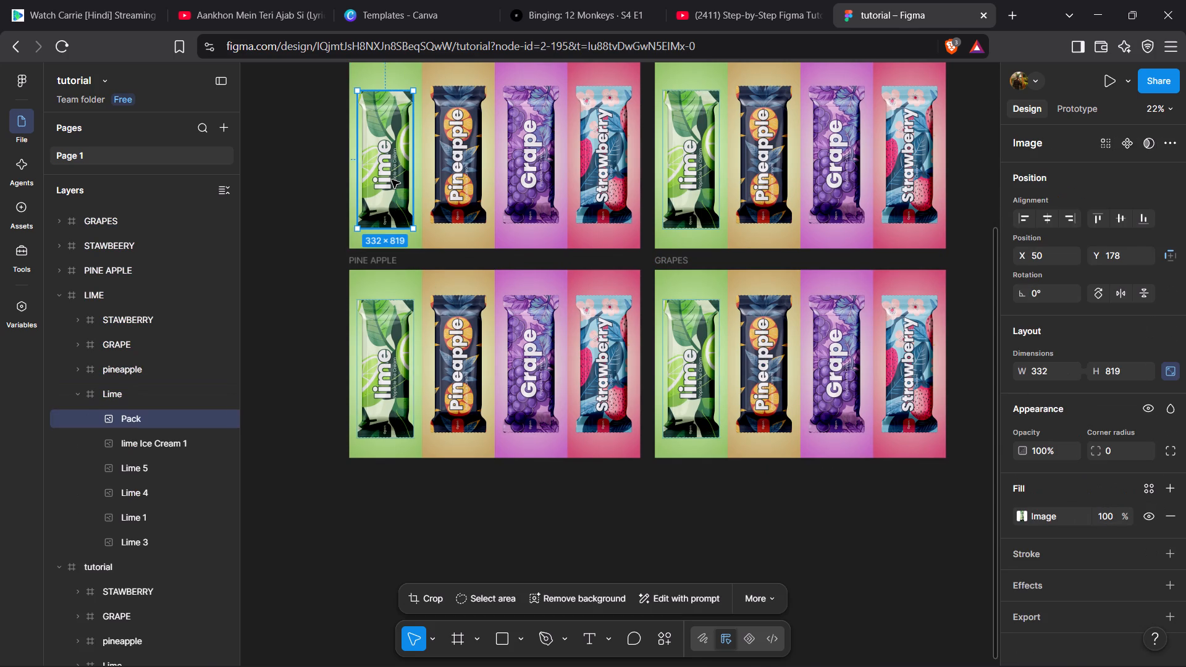
pyautogui.keyDown('shift'); pyautogui.doubleClick(920, 170); pyautogui.keyUp('shift')
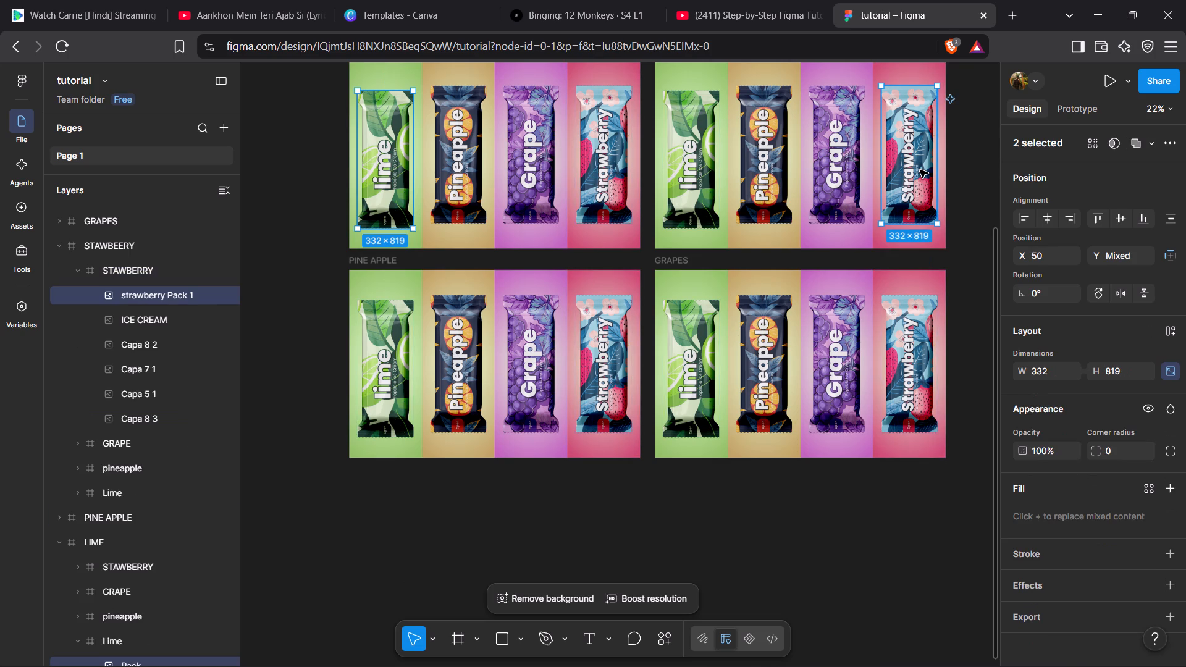
pyautogui.keyDown('shift'); pyautogui.doubleClick(450, 369); pyautogui.keyUp('shift')
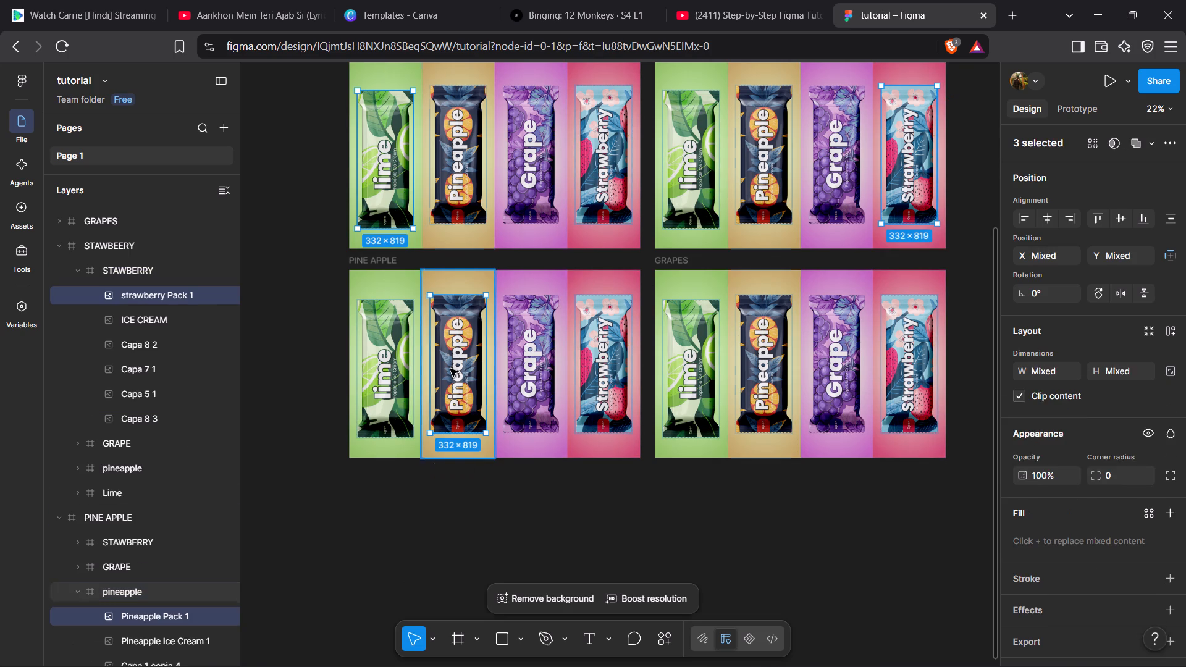
pyautogui.keyDown('shift'); pyautogui.doubleClick(833, 371); pyautogui.keyUp('shift')
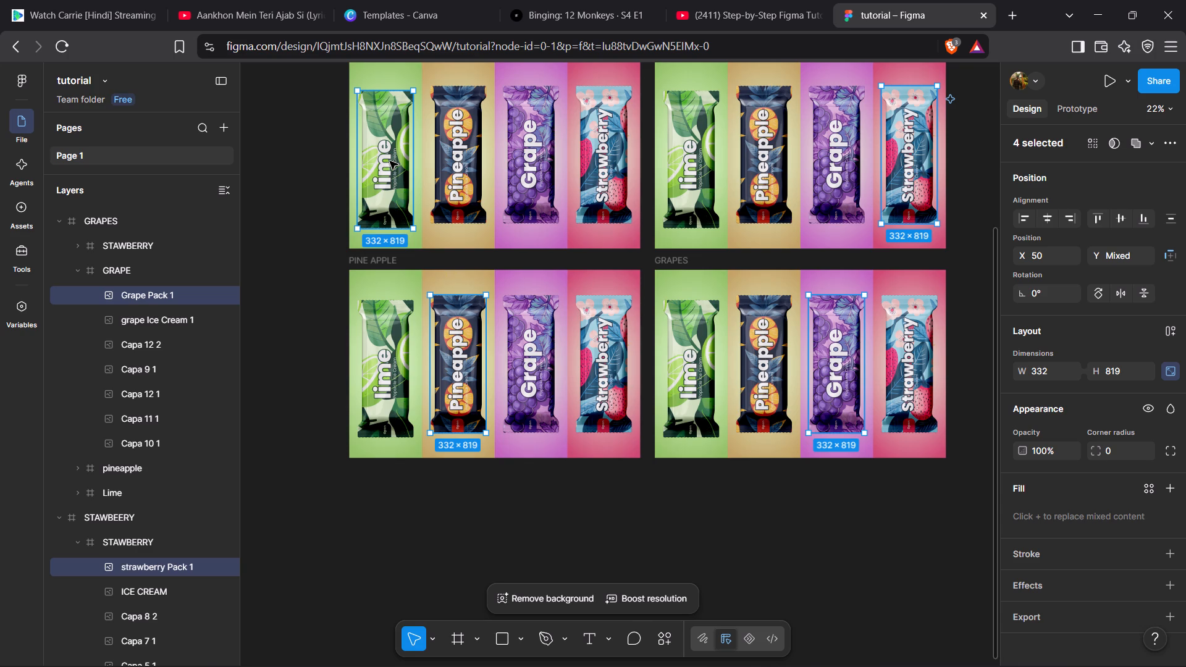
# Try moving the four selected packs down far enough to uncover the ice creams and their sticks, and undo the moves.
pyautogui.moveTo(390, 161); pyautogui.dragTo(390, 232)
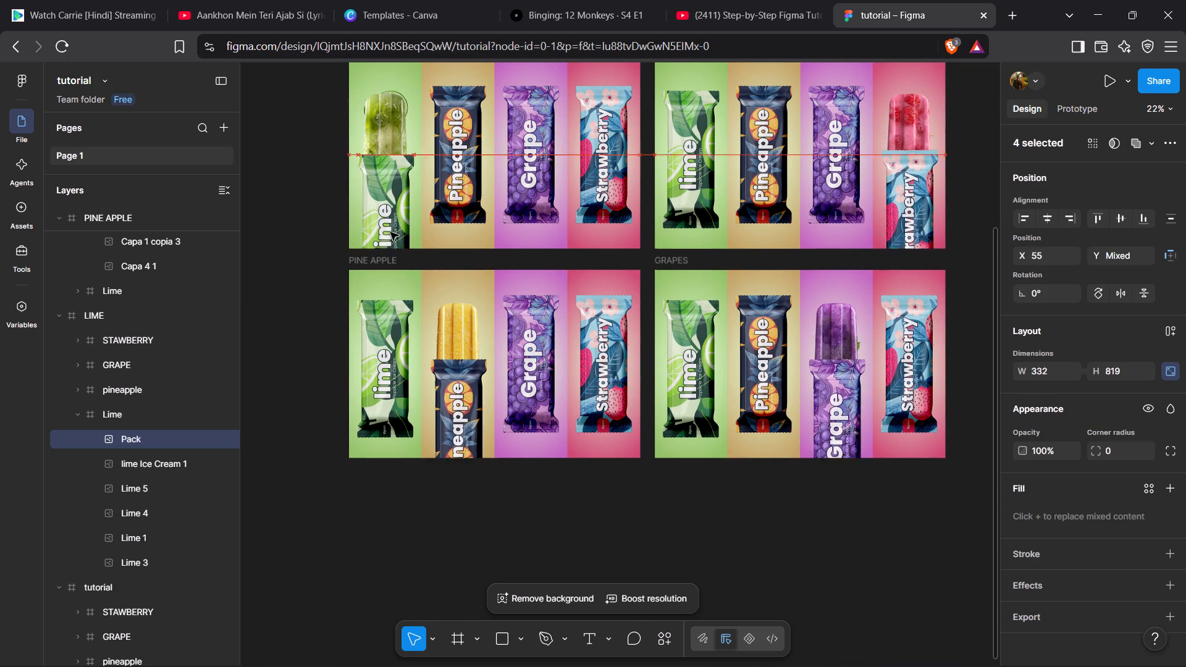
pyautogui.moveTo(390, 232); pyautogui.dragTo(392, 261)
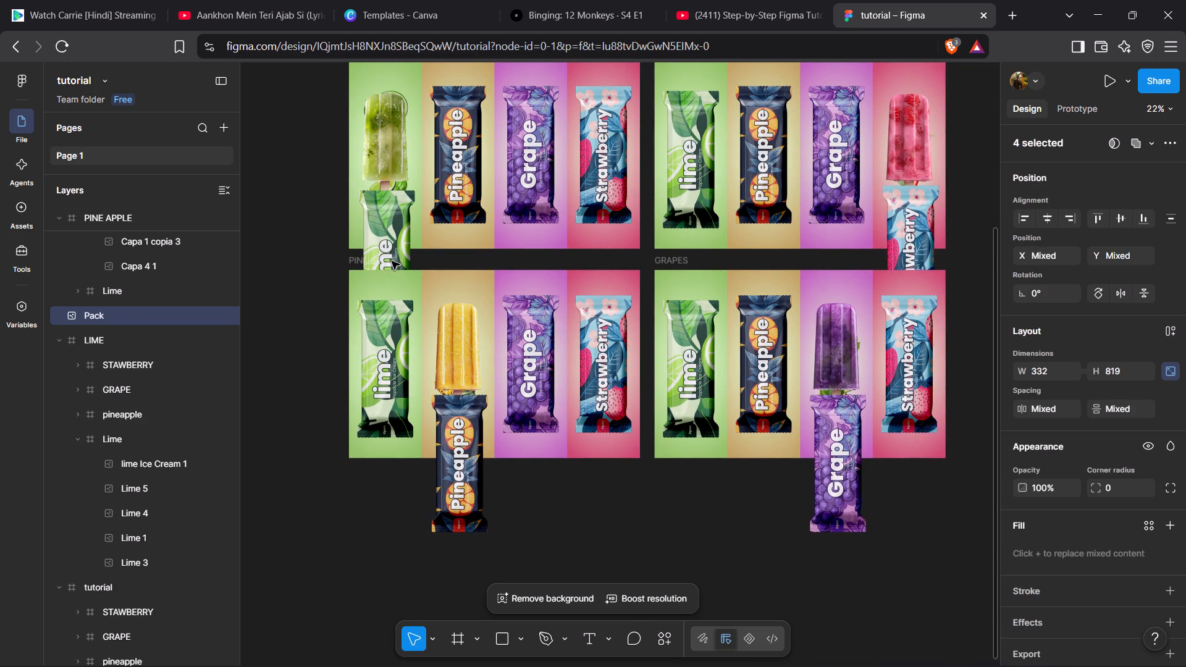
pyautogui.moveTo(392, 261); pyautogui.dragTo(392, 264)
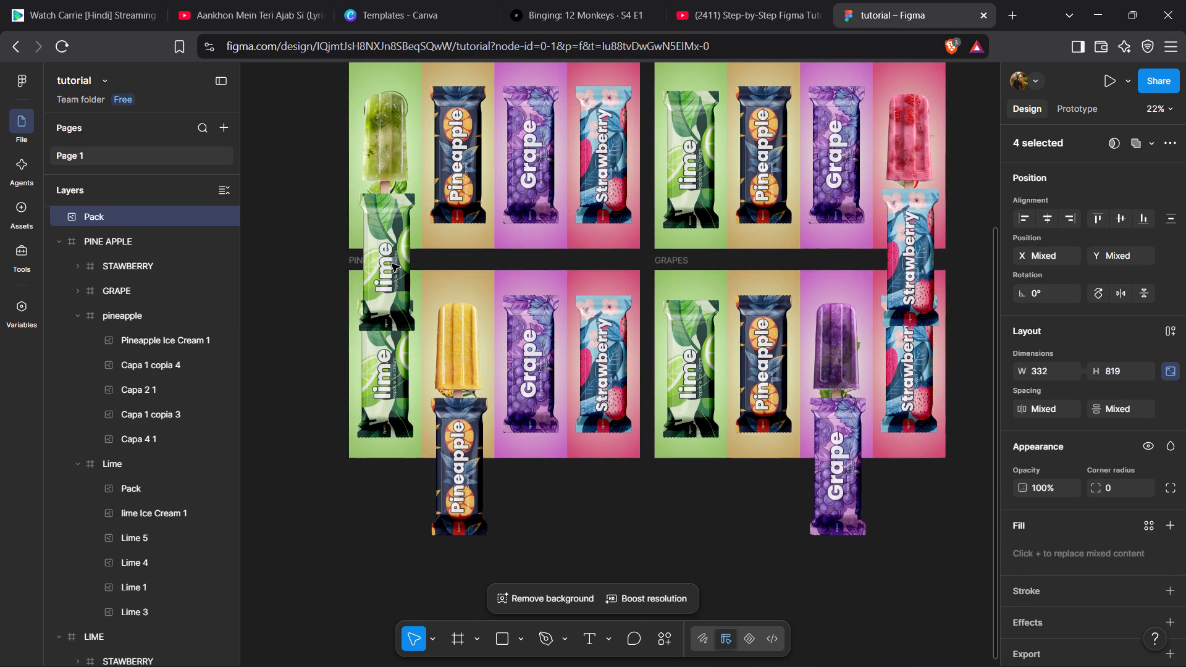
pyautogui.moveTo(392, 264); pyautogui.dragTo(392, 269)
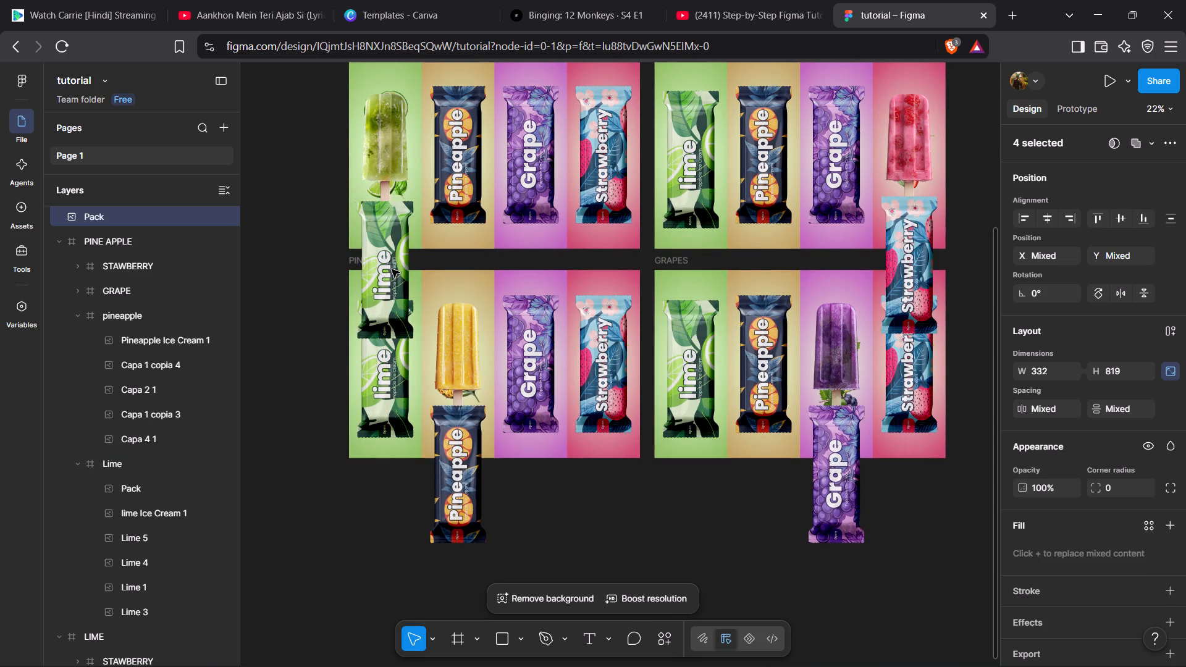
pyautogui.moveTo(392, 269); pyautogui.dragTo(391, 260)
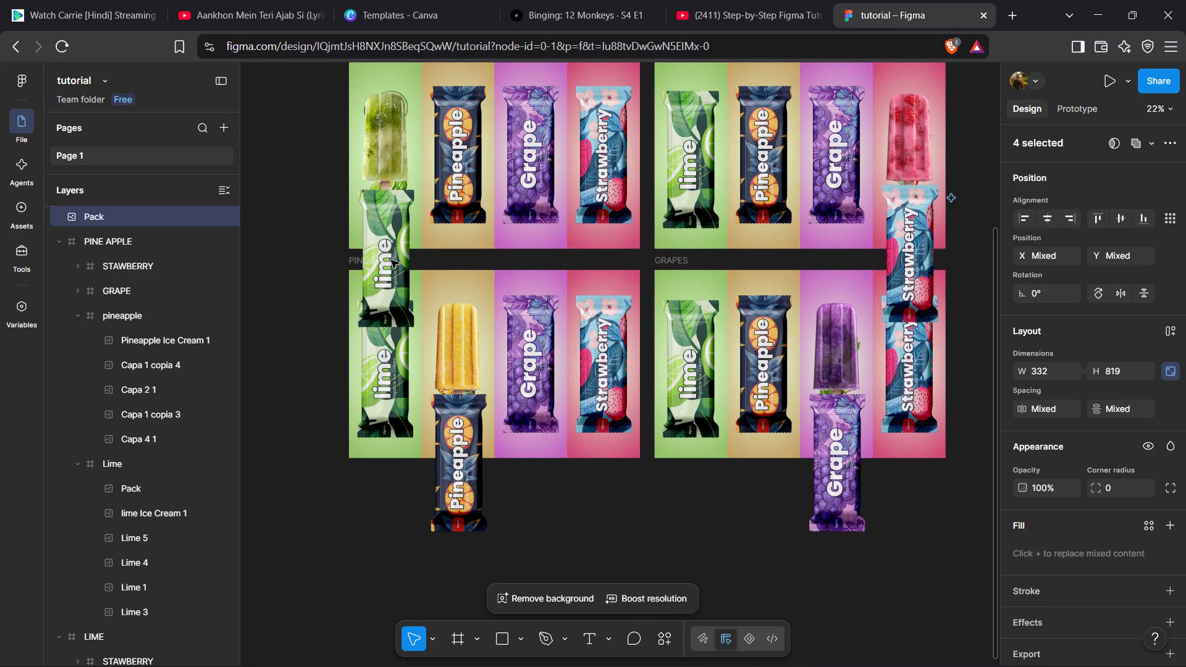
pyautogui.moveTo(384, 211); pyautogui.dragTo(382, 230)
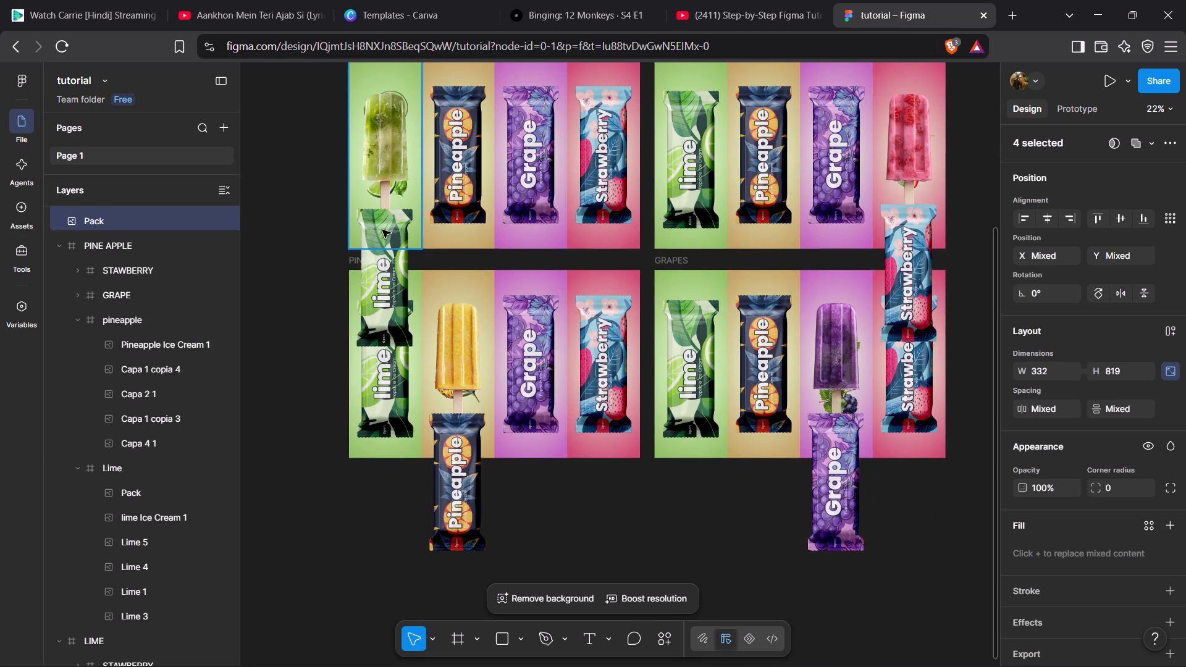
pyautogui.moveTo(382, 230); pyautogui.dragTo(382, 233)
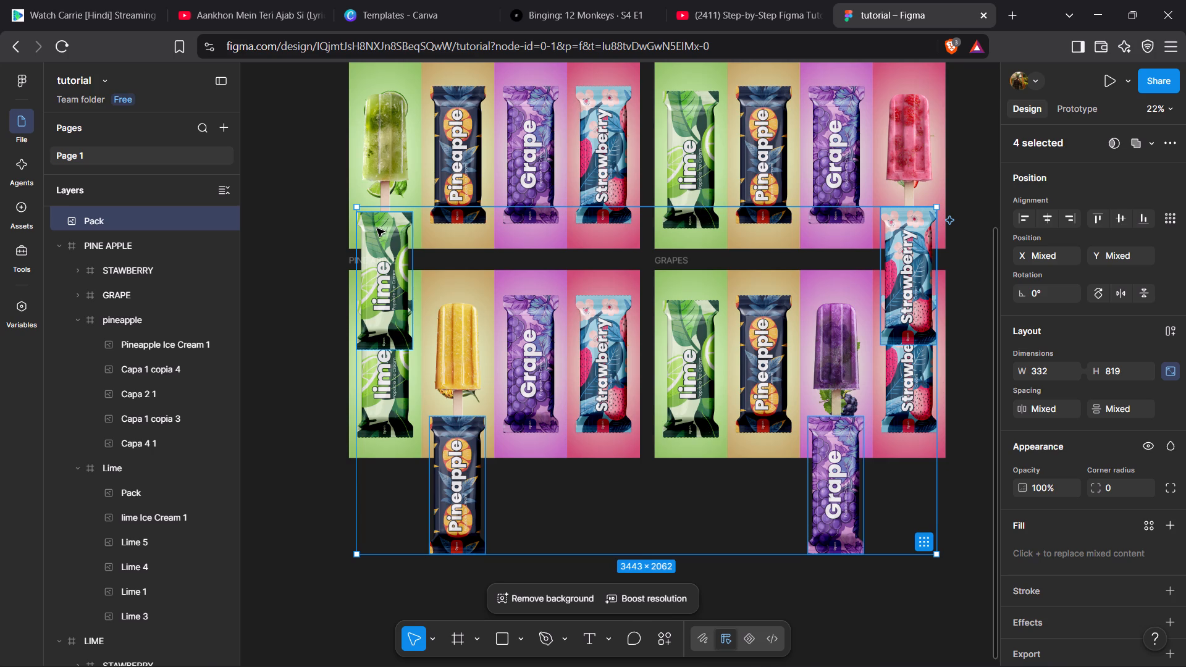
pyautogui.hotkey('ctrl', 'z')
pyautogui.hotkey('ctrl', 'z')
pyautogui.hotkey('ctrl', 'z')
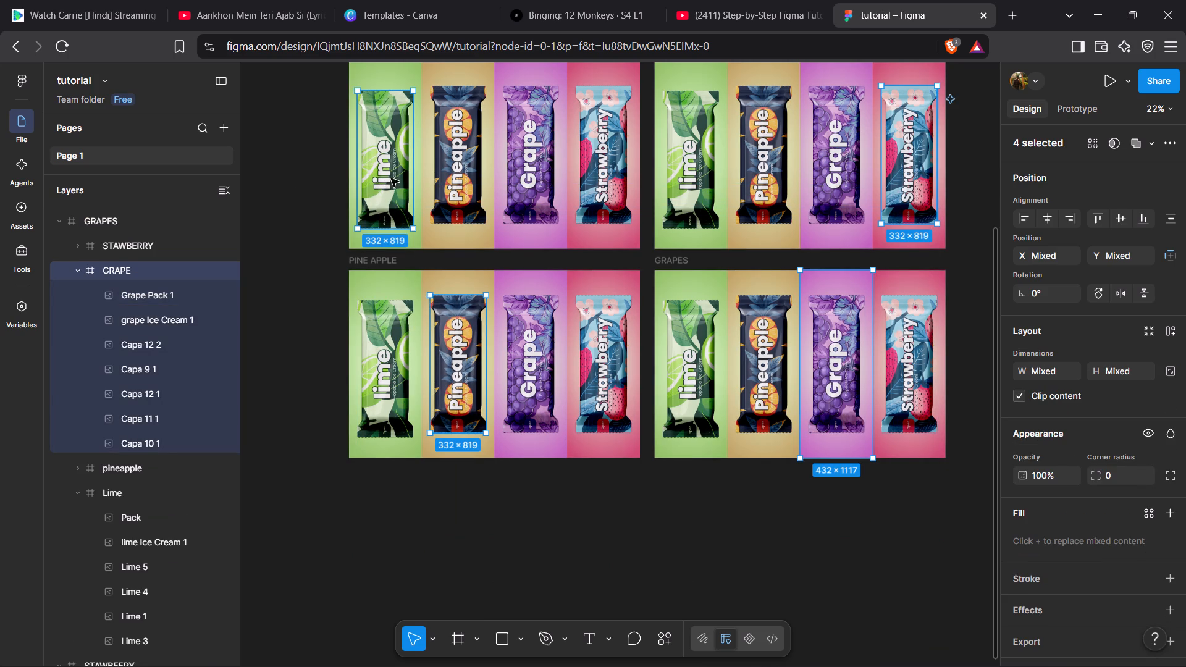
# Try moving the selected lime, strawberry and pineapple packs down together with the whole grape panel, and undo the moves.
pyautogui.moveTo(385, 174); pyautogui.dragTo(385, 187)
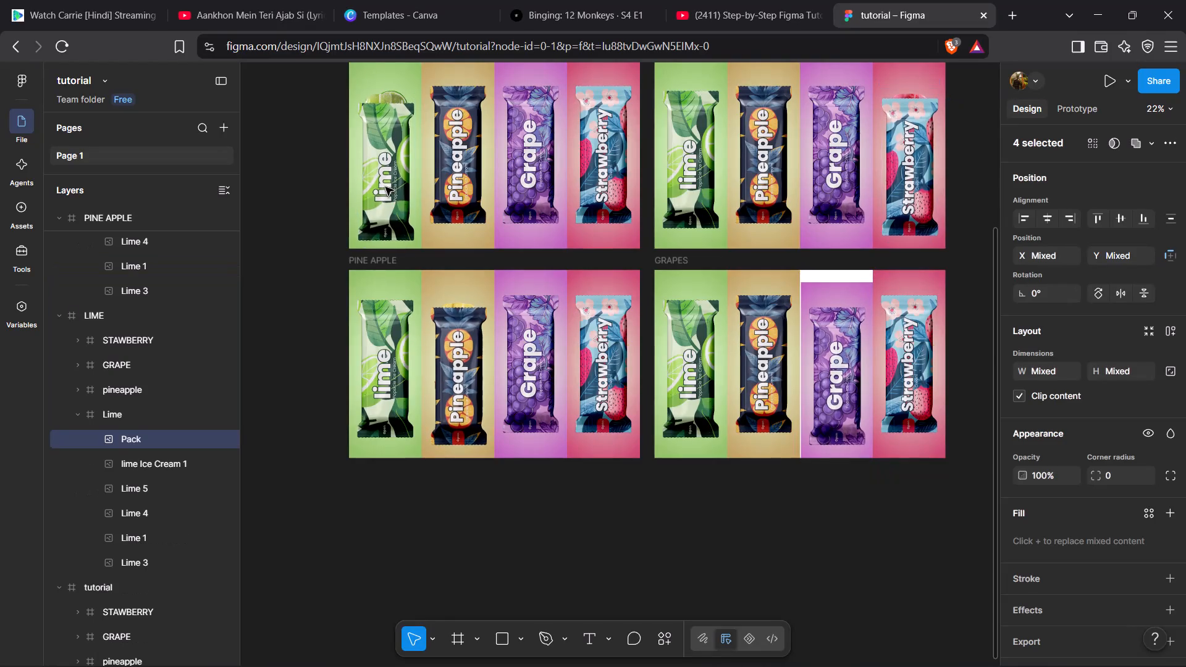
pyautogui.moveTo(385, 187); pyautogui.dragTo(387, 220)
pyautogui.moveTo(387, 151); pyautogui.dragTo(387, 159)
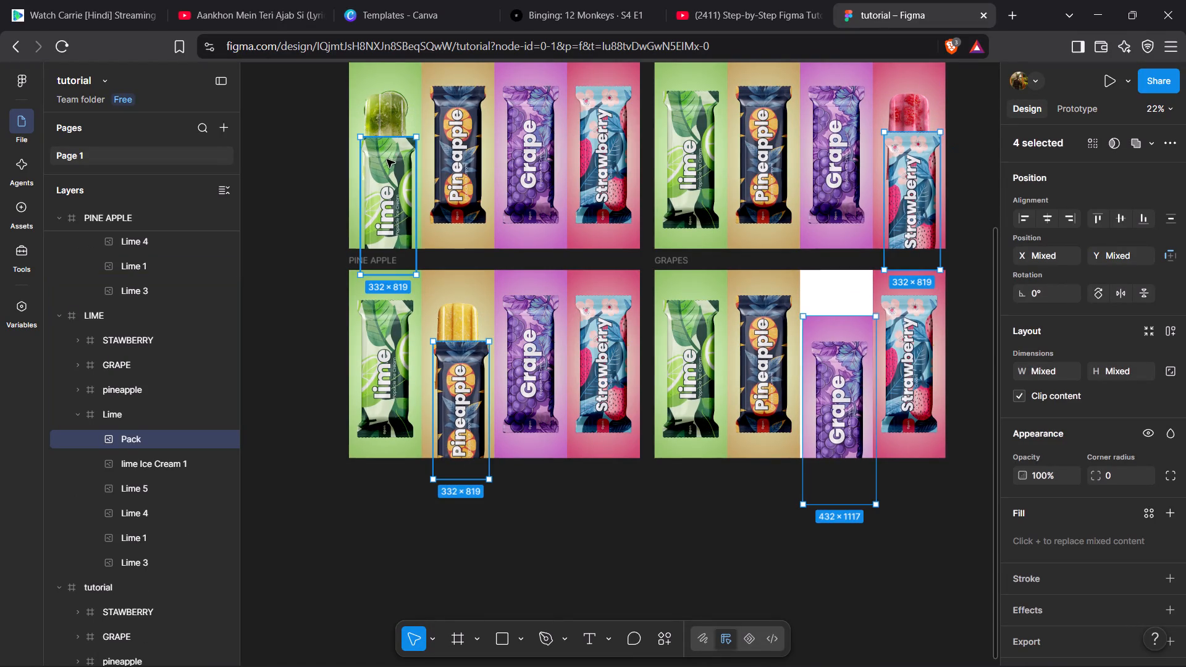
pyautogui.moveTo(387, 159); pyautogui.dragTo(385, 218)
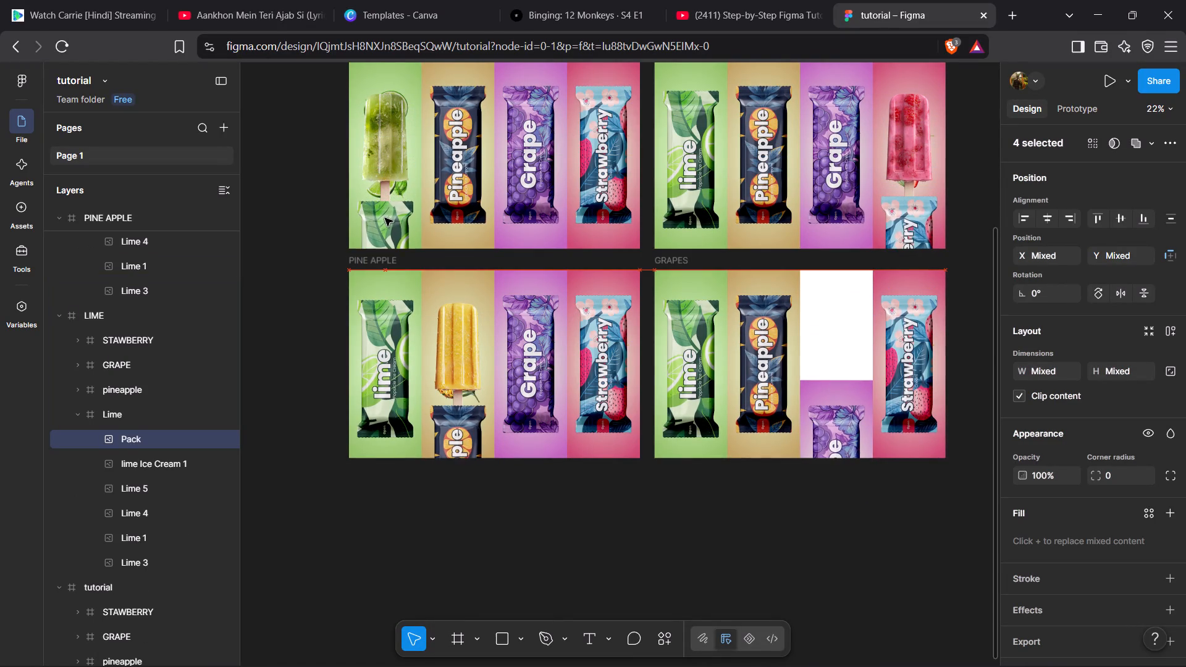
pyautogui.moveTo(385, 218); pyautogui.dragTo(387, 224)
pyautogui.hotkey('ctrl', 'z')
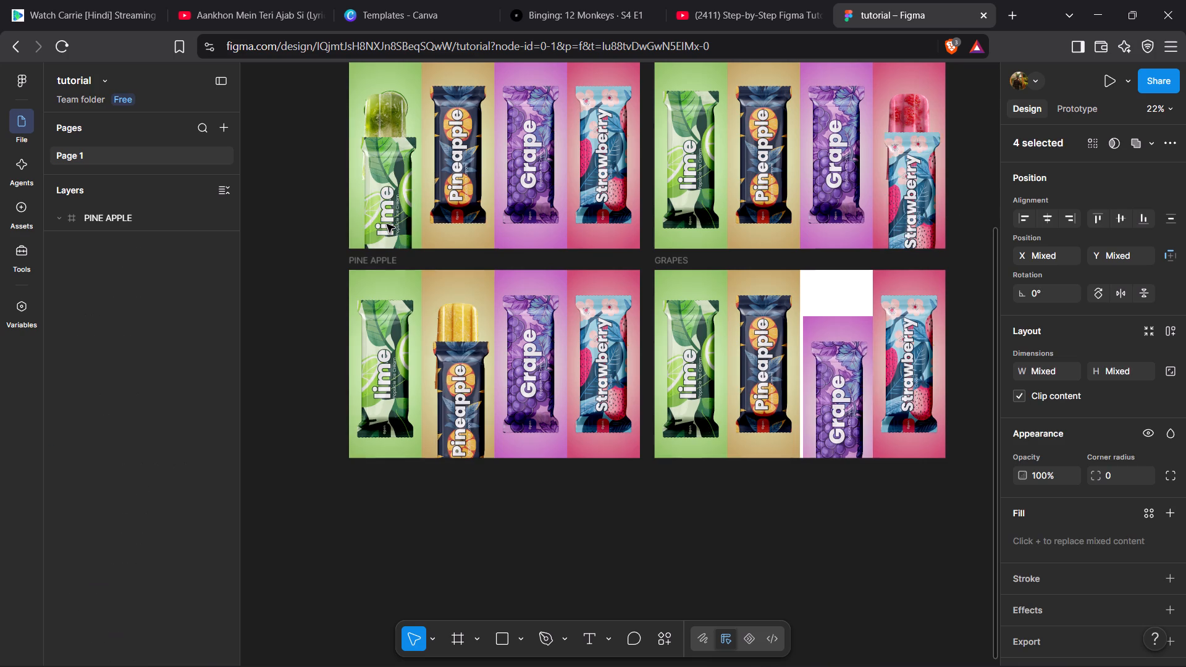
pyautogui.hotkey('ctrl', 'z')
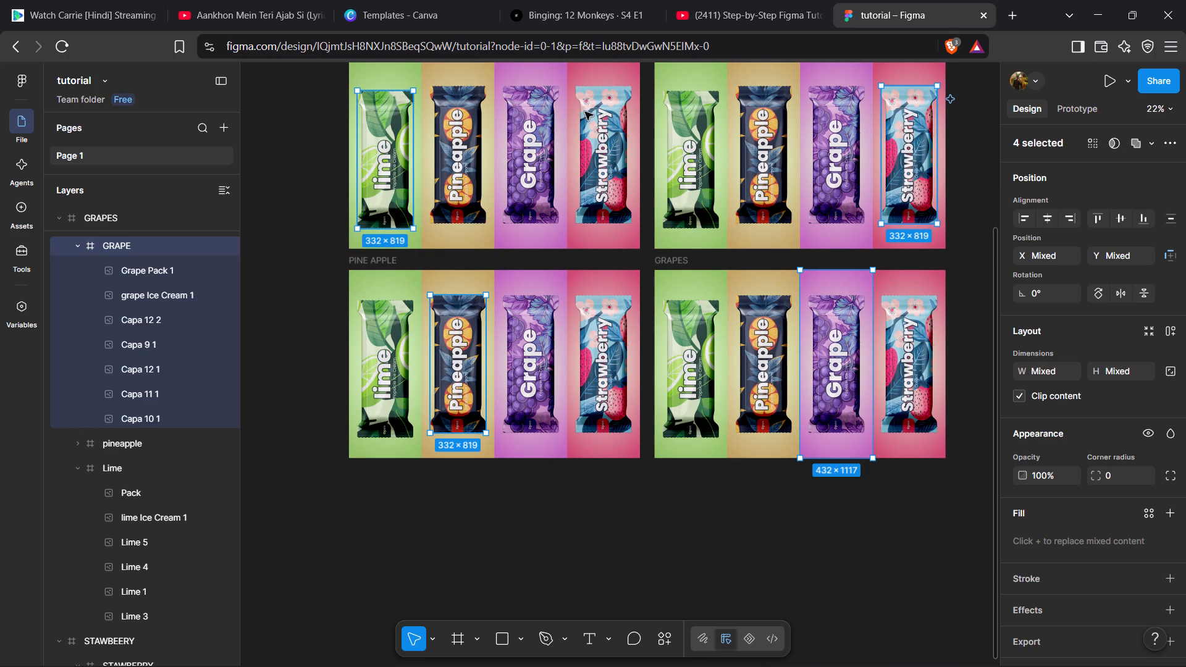
# Select the strawberry, grape, lime and pineapple packs in their flavour-named frames and move them down together to X 59, uncovering the ice creams and sticks.
pyautogui.doubleClick(845, 381)
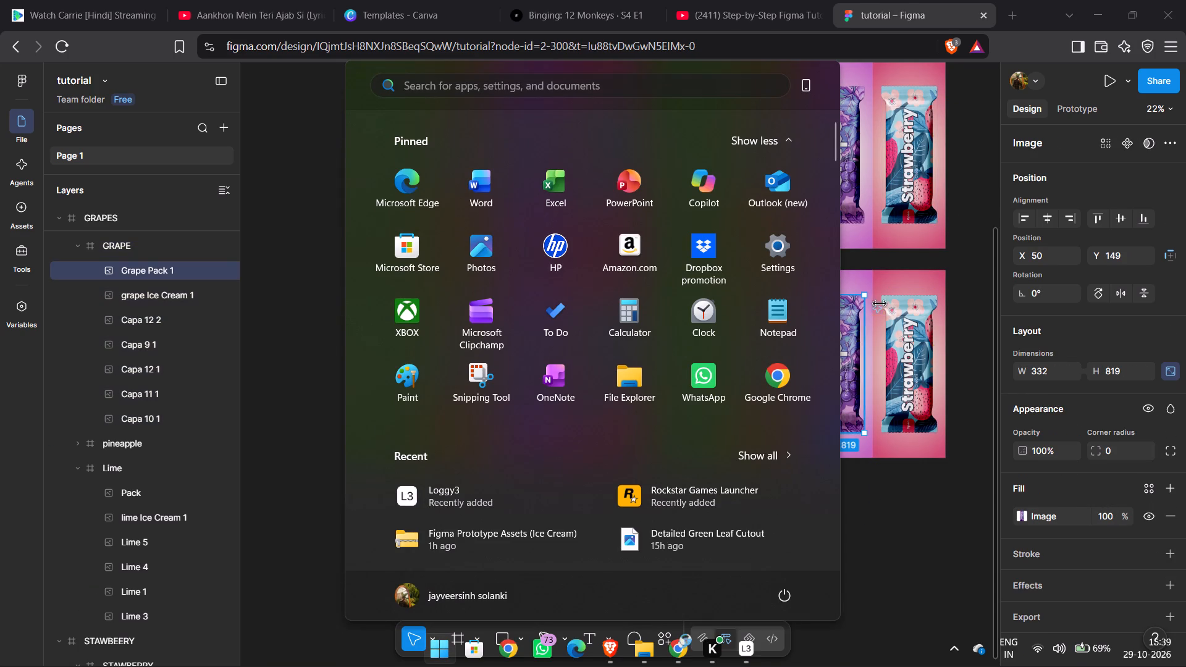
pyautogui.click(912, 158)
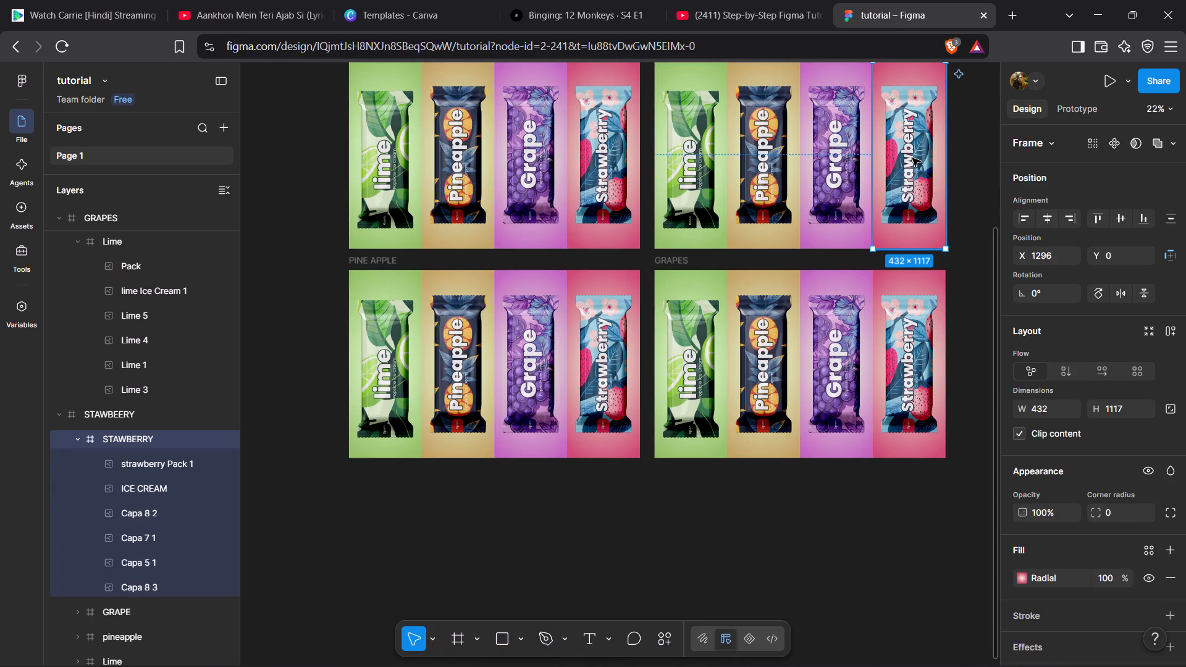
pyautogui.doubleClick(912, 158)
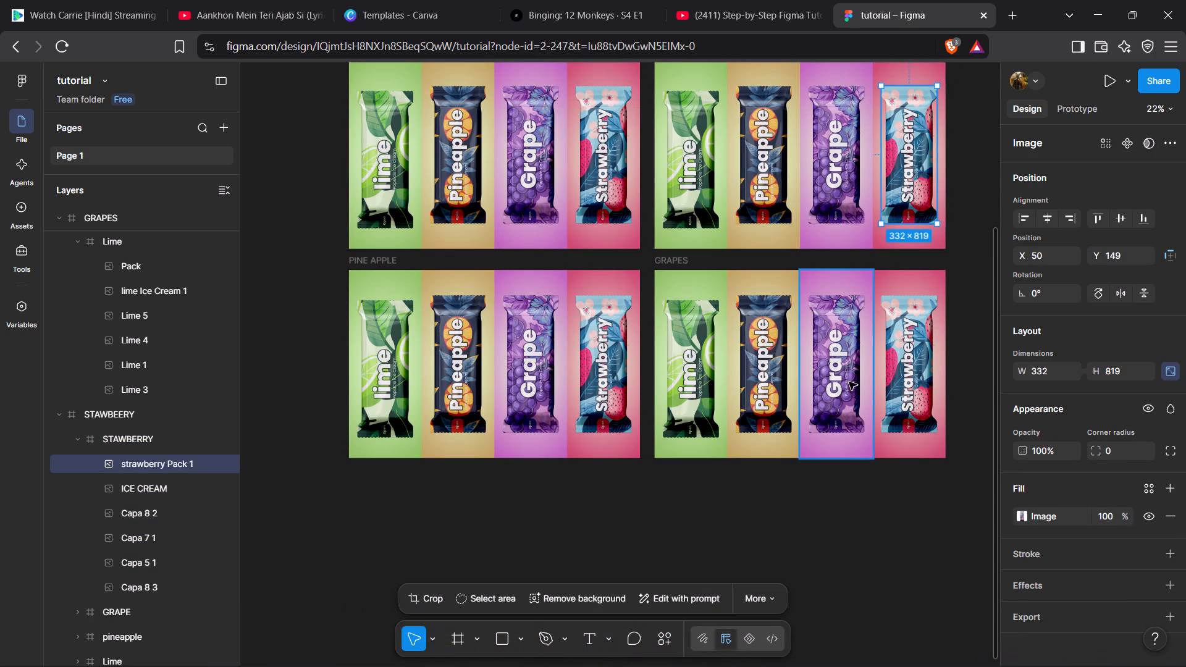
pyautogui.keyDown('shift'); pyautogui.doubleClick(849, 382); pyautogui.keyUp('shift')
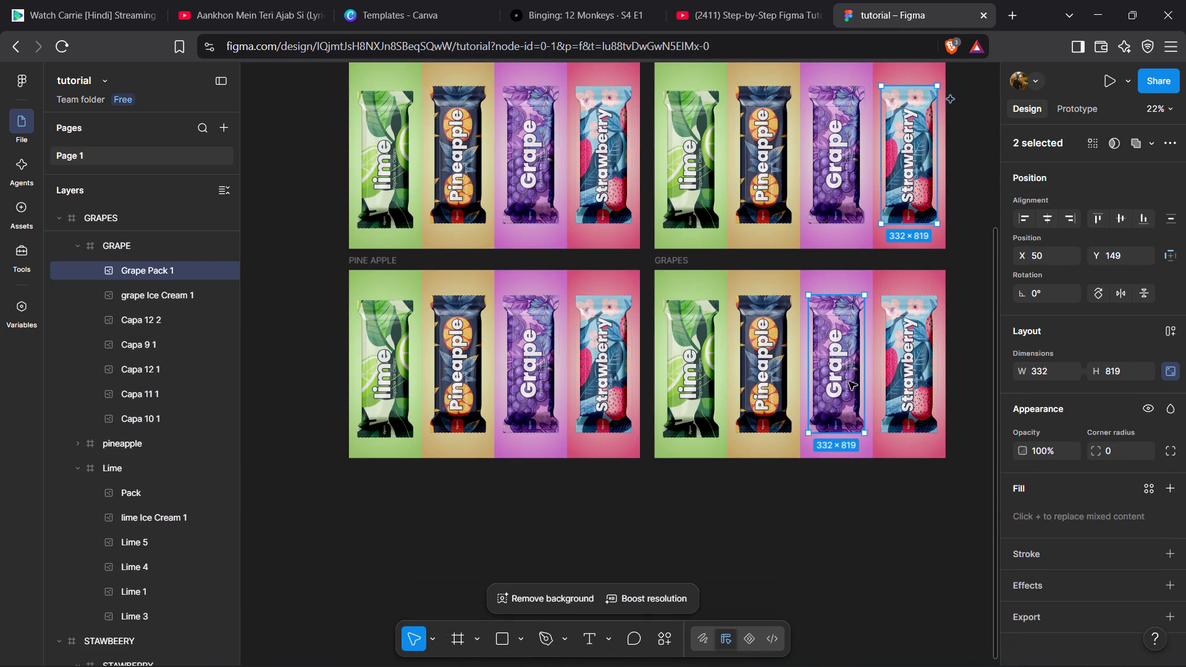
pyautogui.keyDown('shift'); pyautogui.doubleClick(380, 167); pyautogui.keyUp('shift')
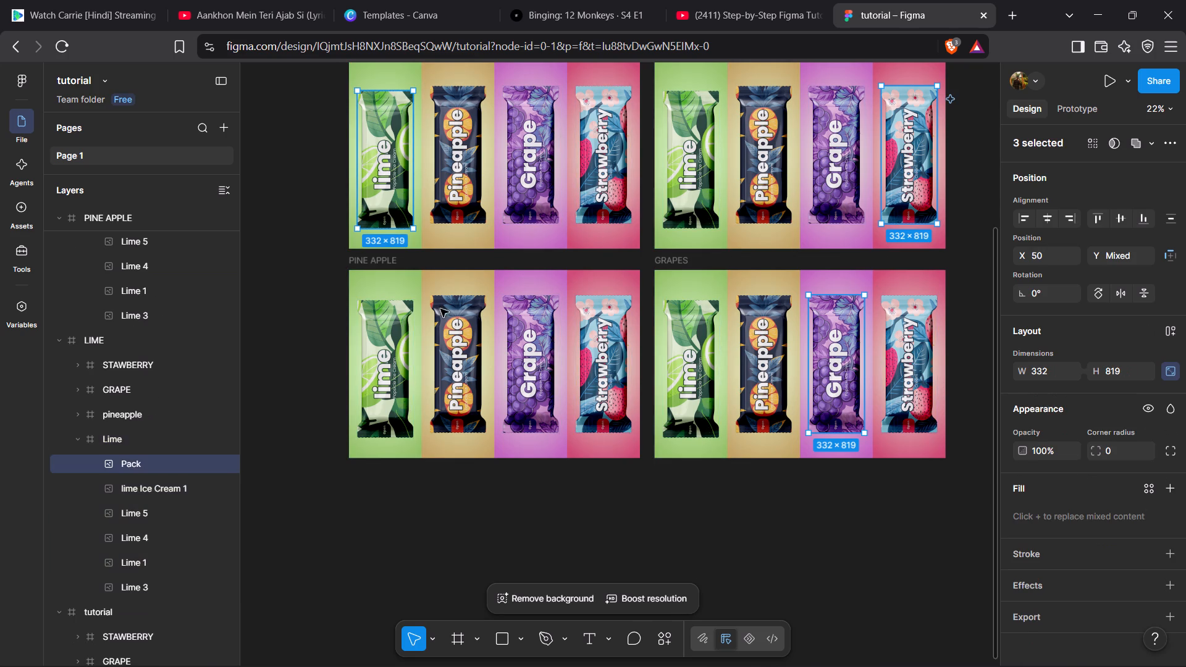
pyautogui.keyDown('shift'); pyautogui.doubleClick(451, 351); pyautogui.keyUp('shift')
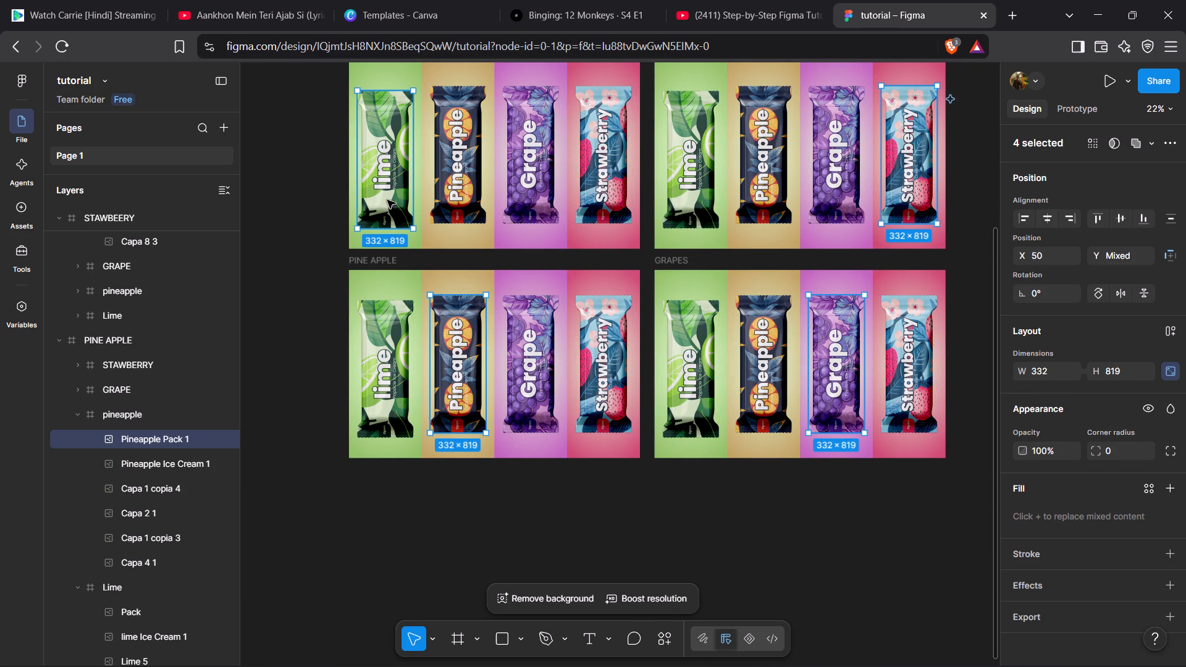
pyautogui.scroll(1, 387, 200)
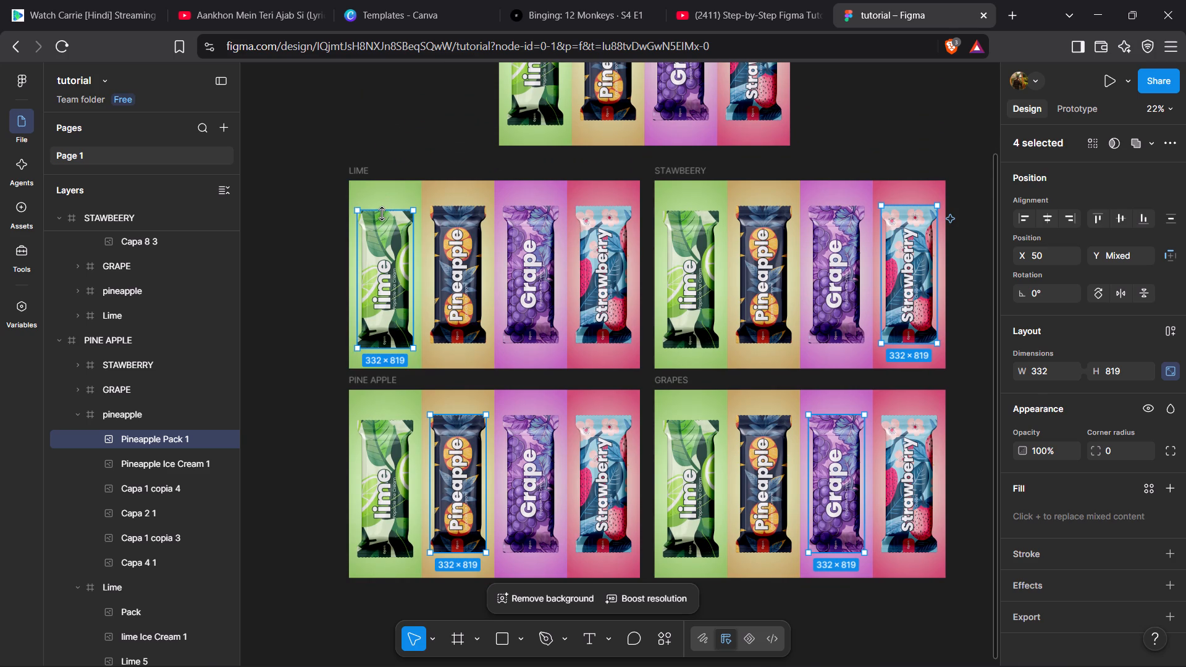
pyautogui.moveTo(385, 220); pyautogui.dragTo(384, 261)
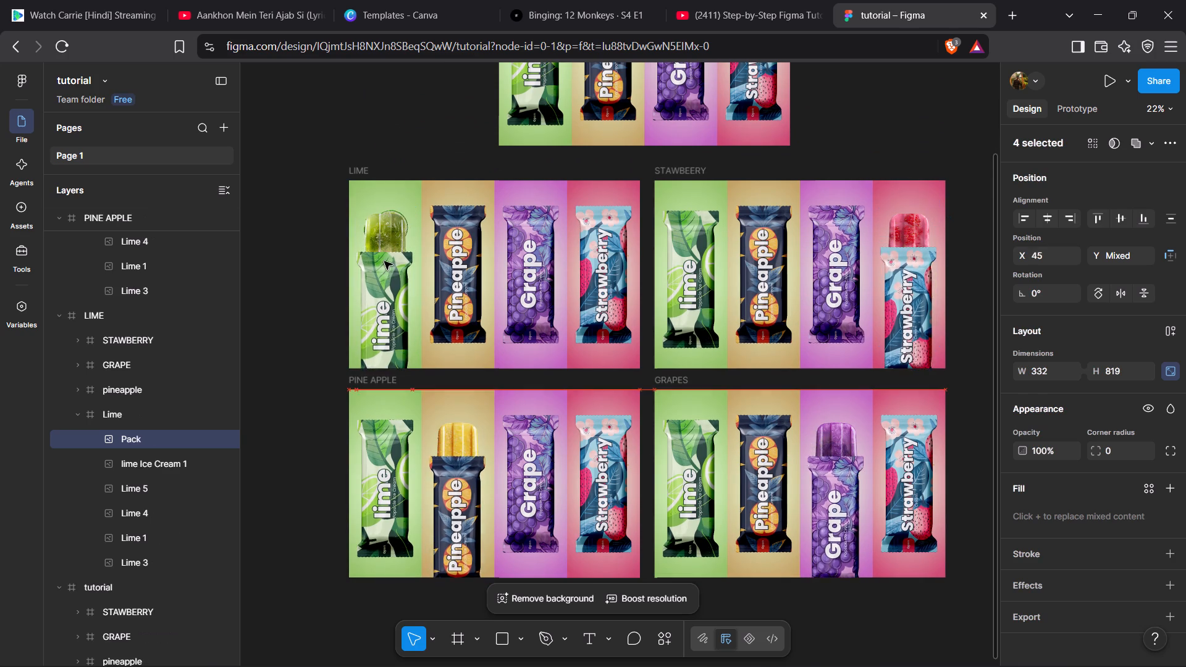
pyautogui.moveTo(384, 261); pyautogui.dragTo(386, 332)
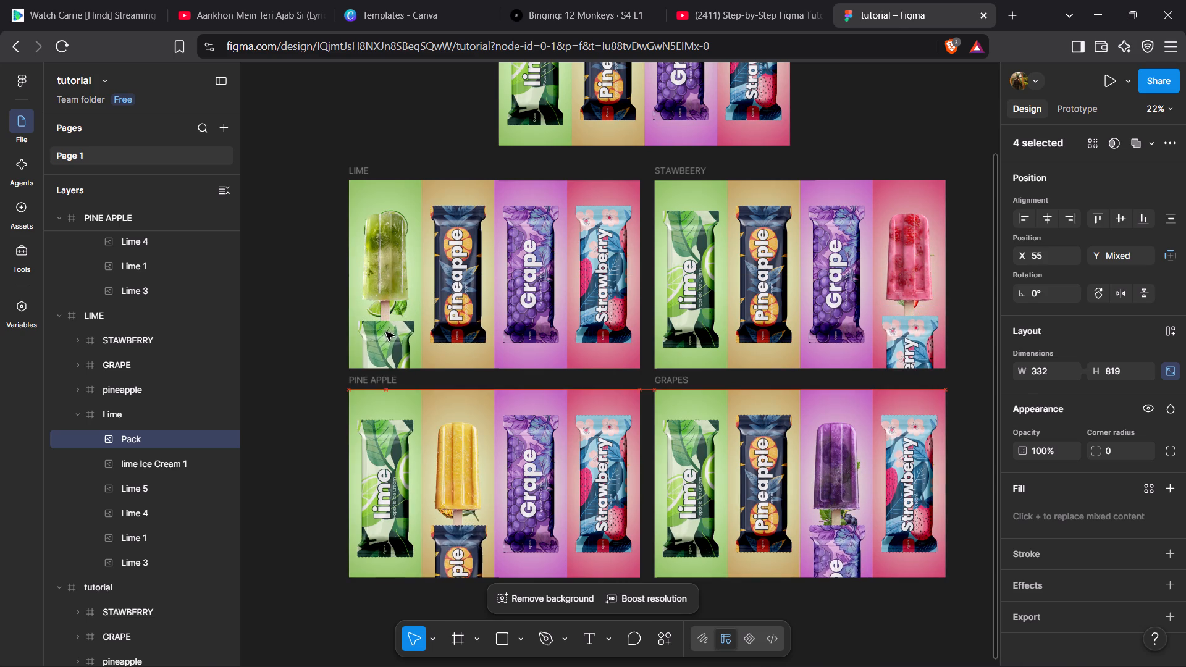
pyautogui.moveTo(386, 332); pyautogui.dragTo(386, 345)
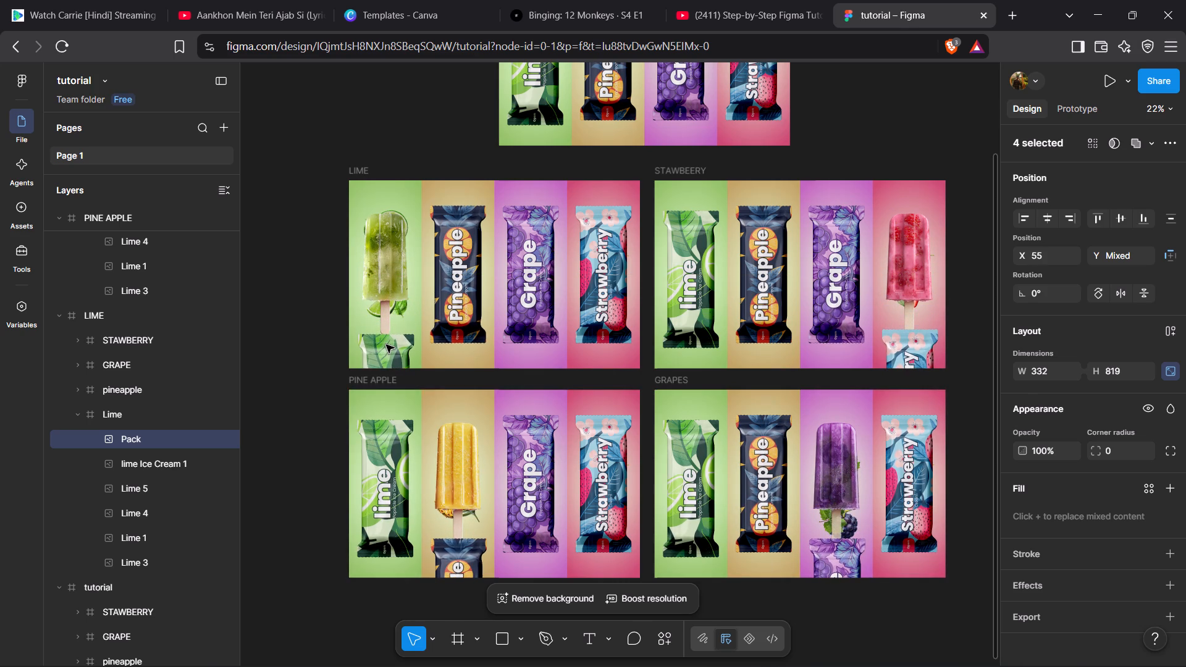
pyautogui.moveTo(386, 345); pyautogui.dragTo(388, 351)
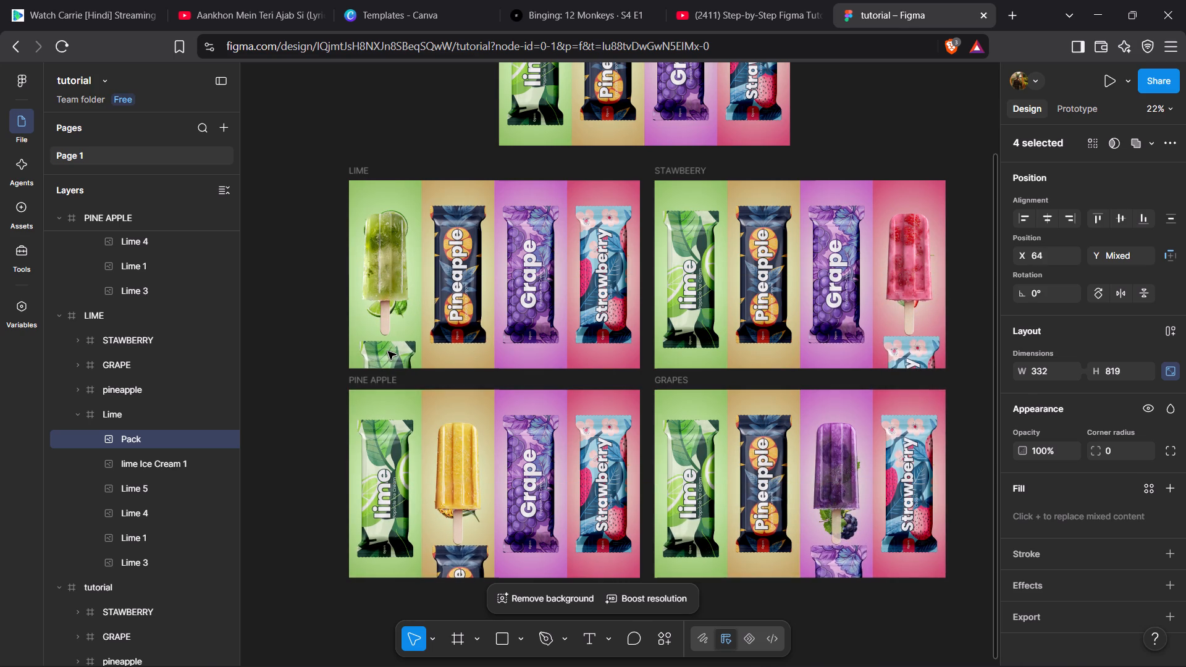
pyautogui.moveTo(388, 351); pyautogui.dragTo(386, 349)
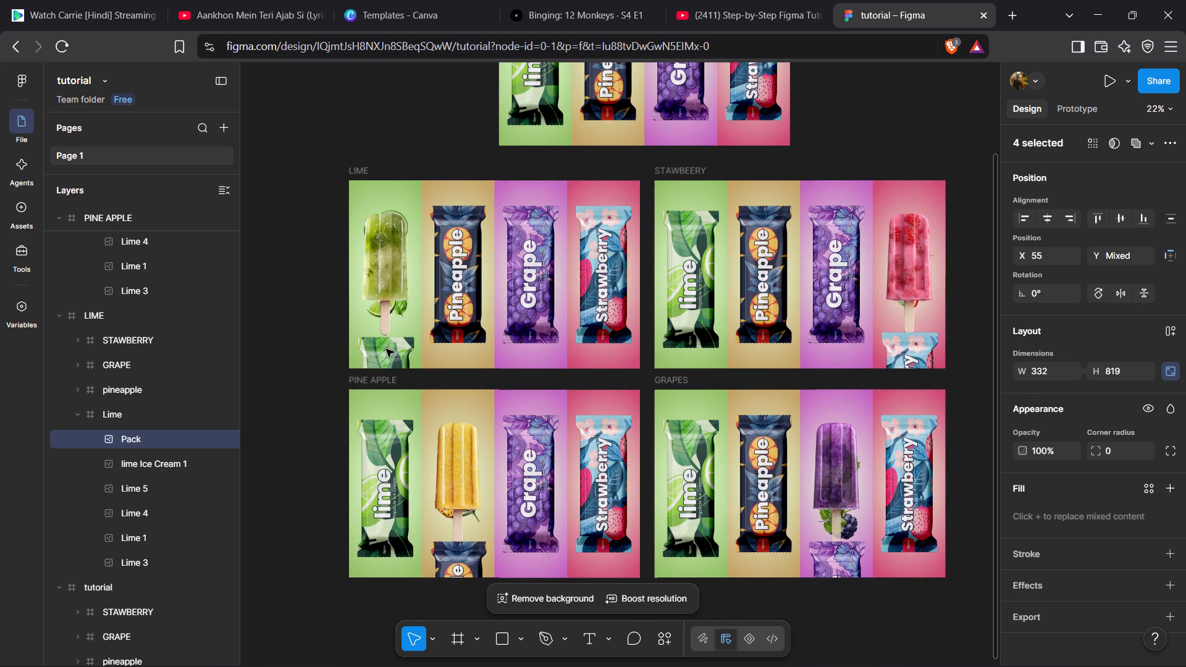
pyautogui.moveTo(386, 349); pyautogui.dragTo(387, 350)
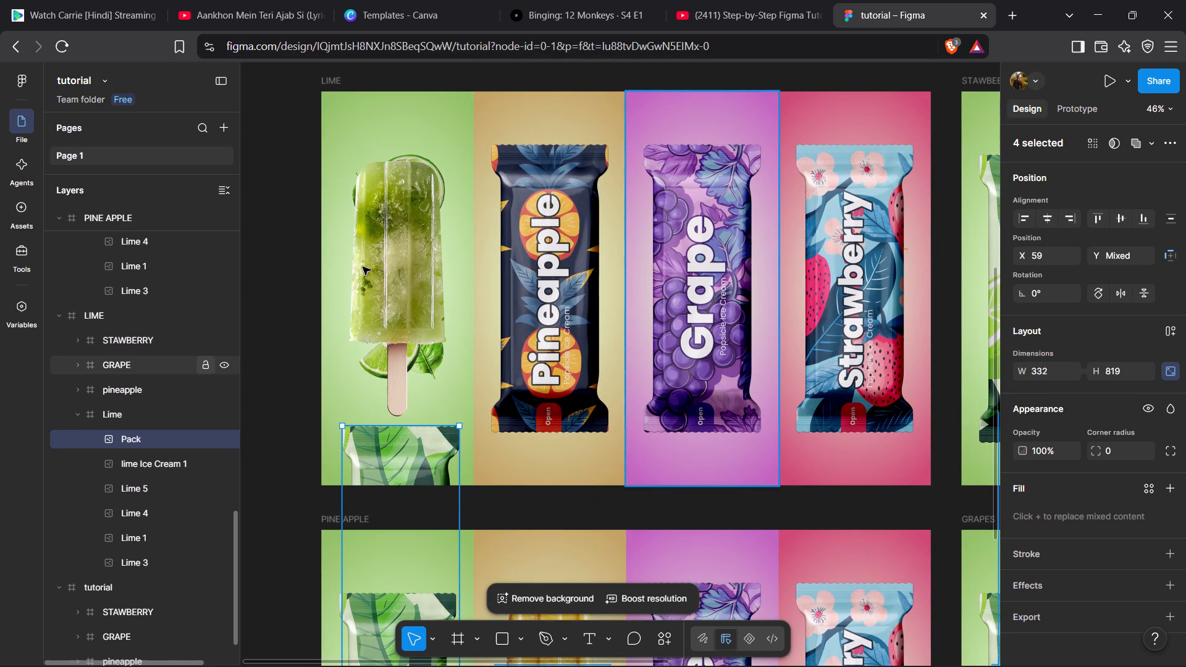
# Hide the lime ice cream image in the LIME frame.
pyautogui.click(390, 261)
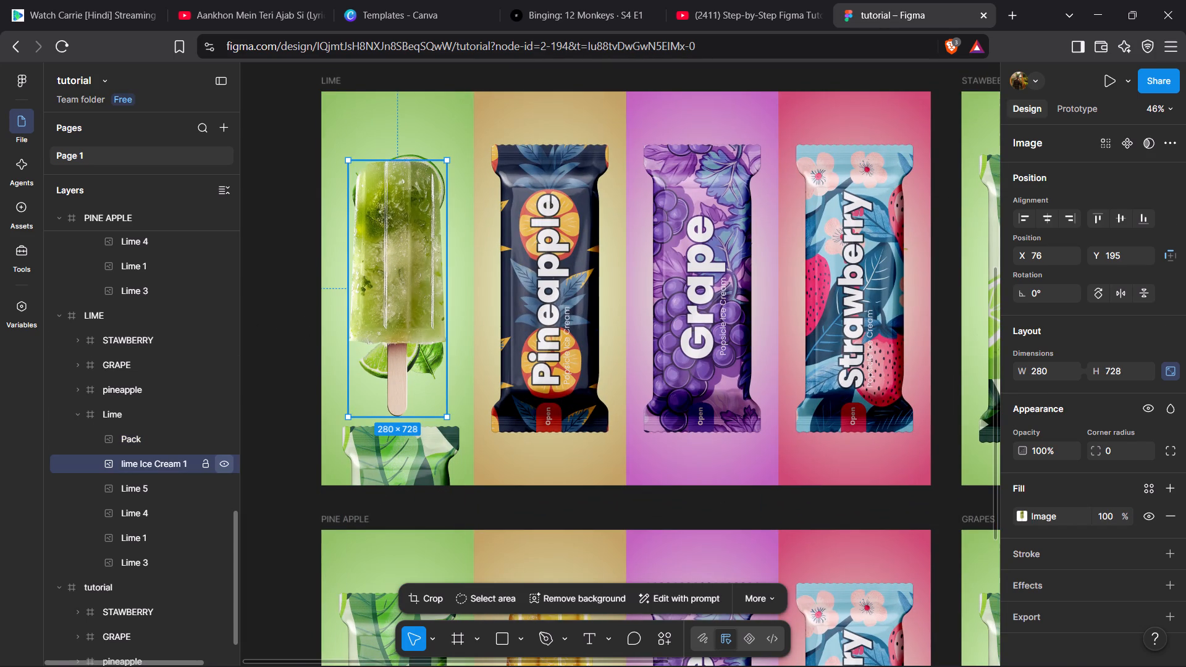
pyautogui.click(222, 461)
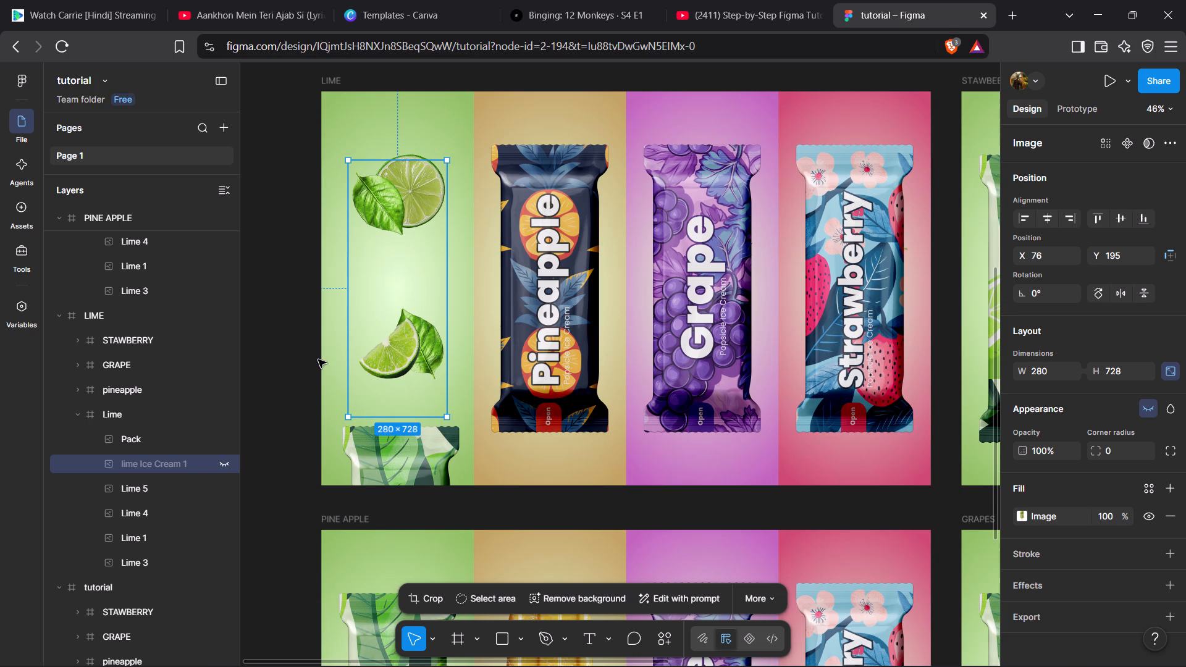
# Rotate the upper leaf in the LIME frame's lime panel to about 50.65° and move it to about X -89, Y -28.
pyautogui.click(388, 212)
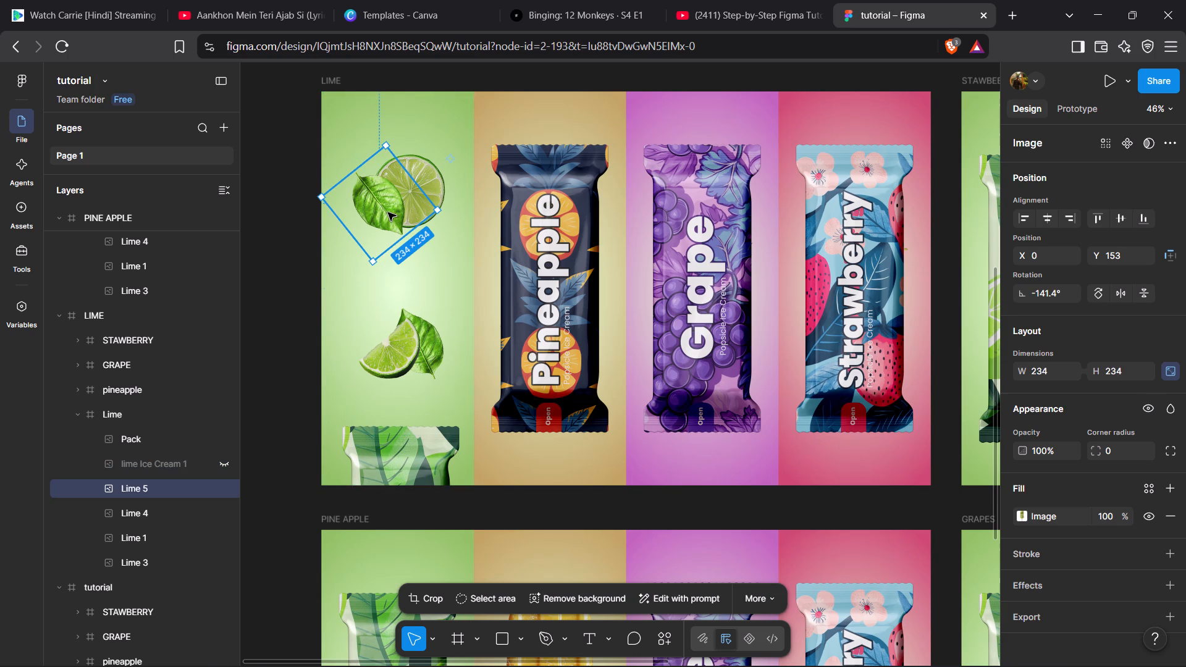
pyautogui.click(388, 212)
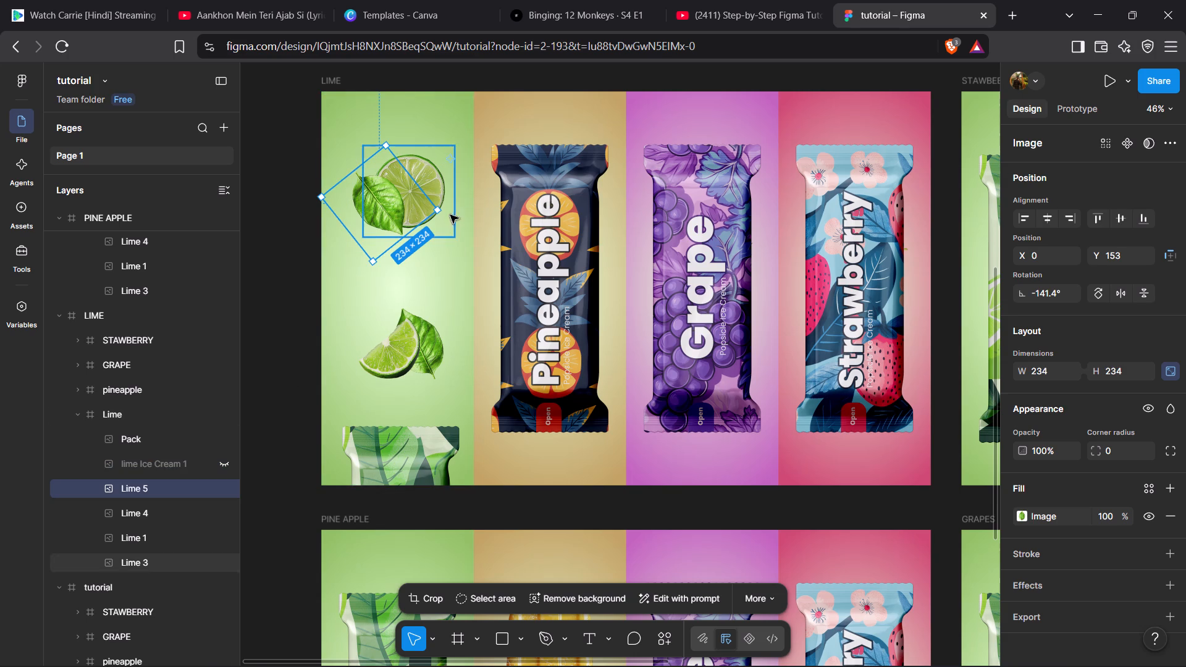
pyautogui.moveTo(443, 206); pyautogui.dragTo(315, 111)
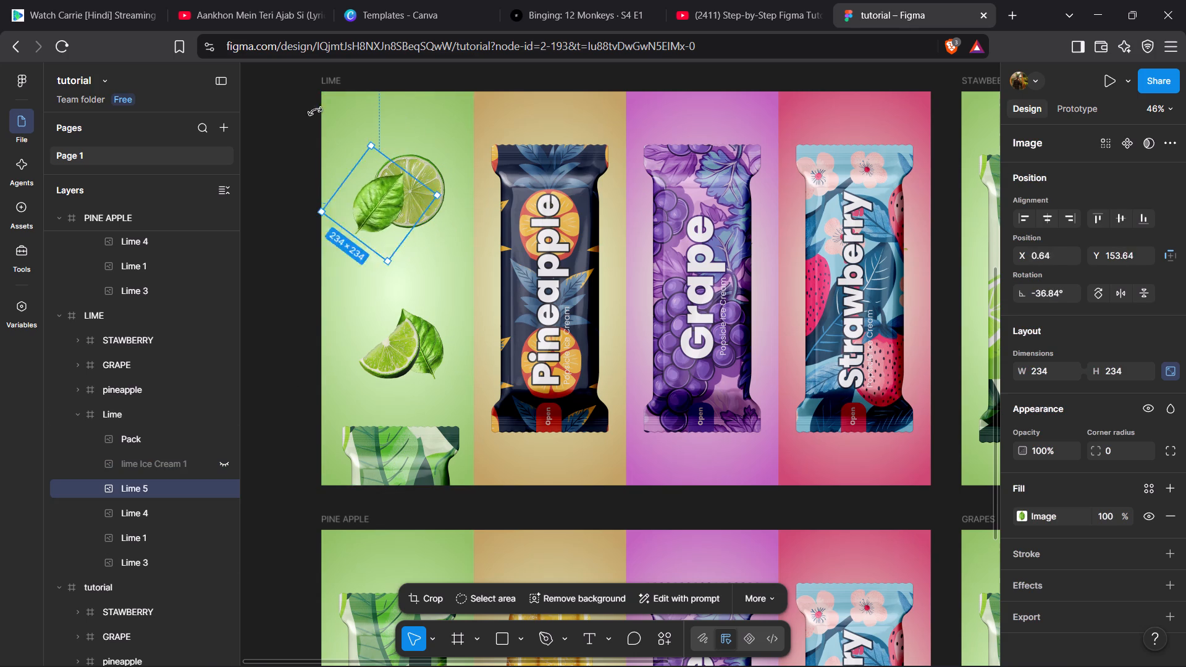
pyautogui.moveTo(315, 111); pyautogui.dragTo(248, 228)
pyautogui.moveTo(386, 211); pyautogui.dragTo(360, 186)
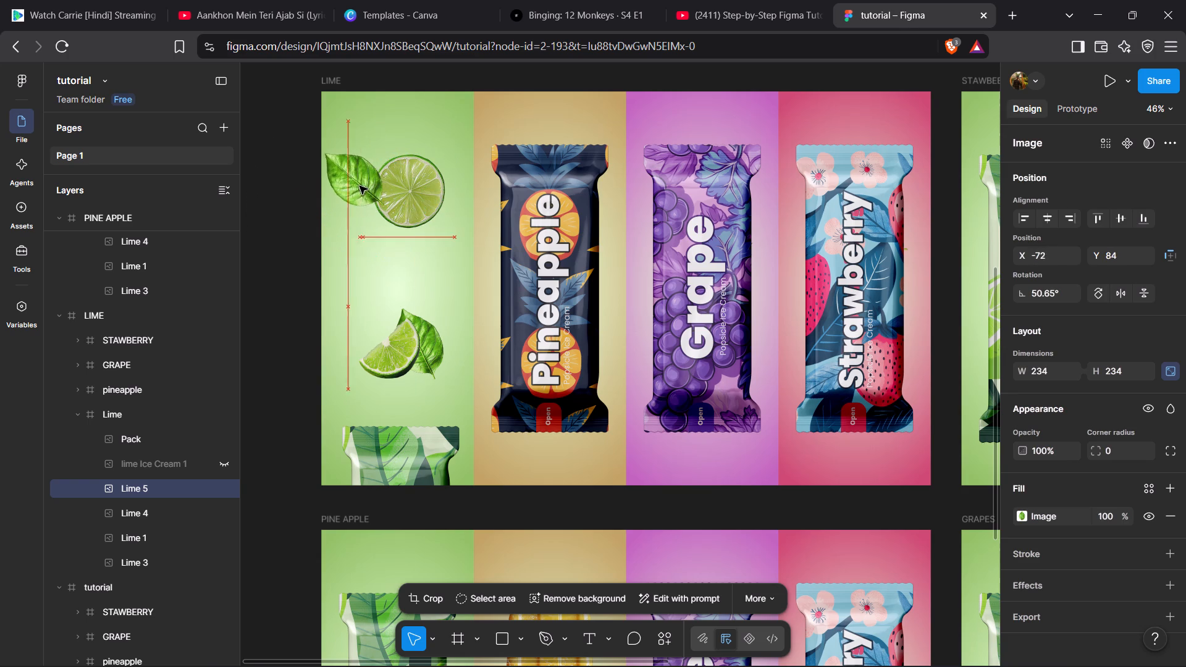
pyautogui.moveTo(360, 186); pyautogui.dragTo(363, 153)
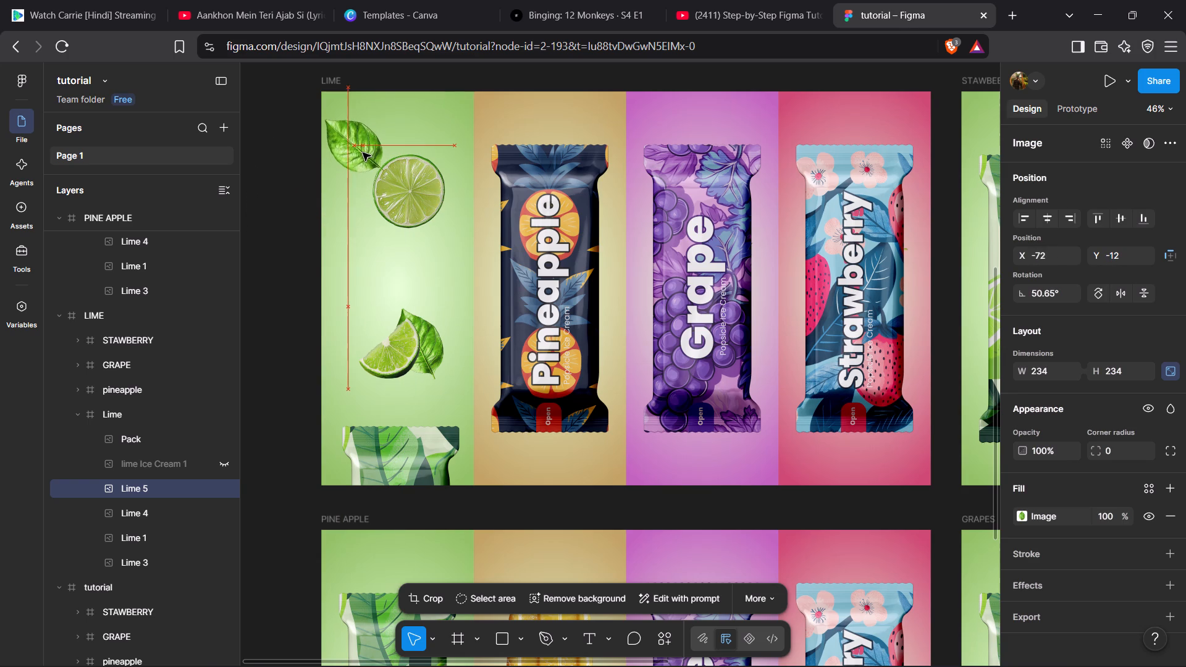
pyautogui.moveTo(363, 153); pyautogui.dragTo(361, 153)
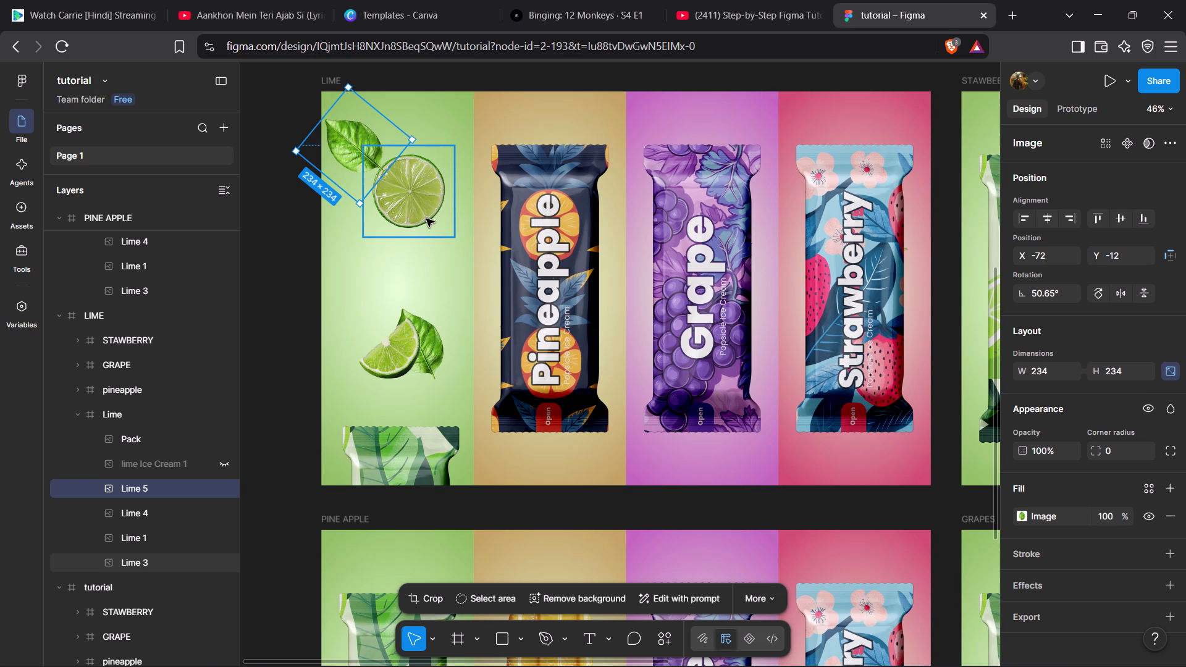
pyautogui.click(363, 153)
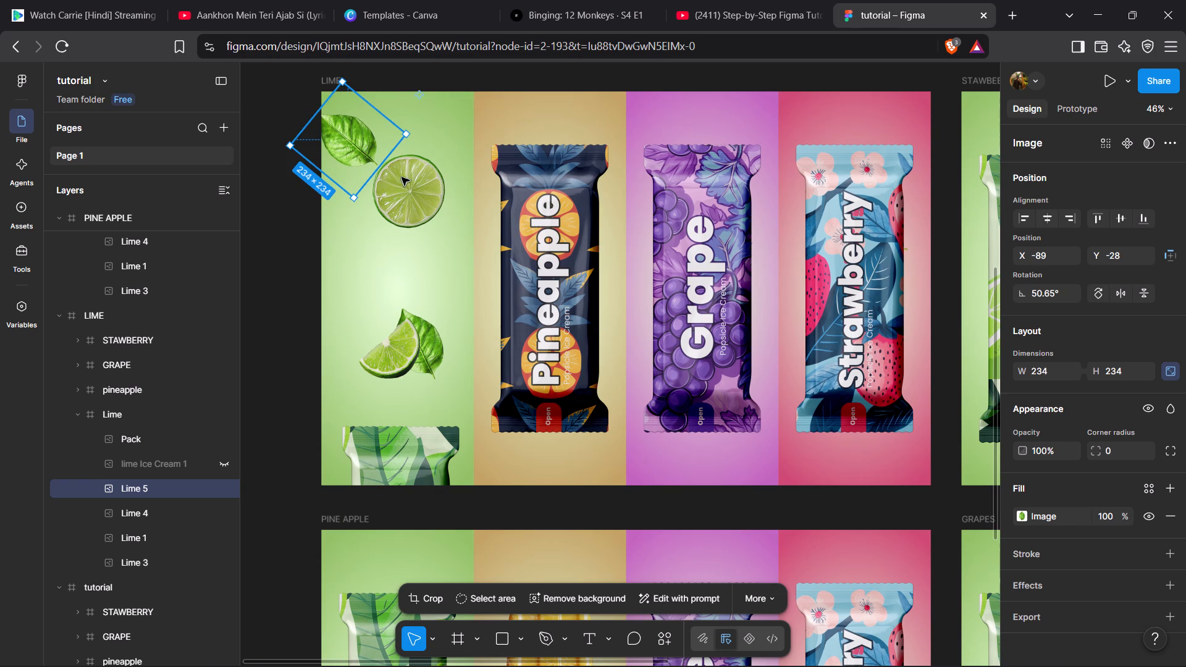
# Rotate the round lime slice in the same panel to about -169.54° and move it to about X 225, Y -28.
pyautogui.click(411, 184)
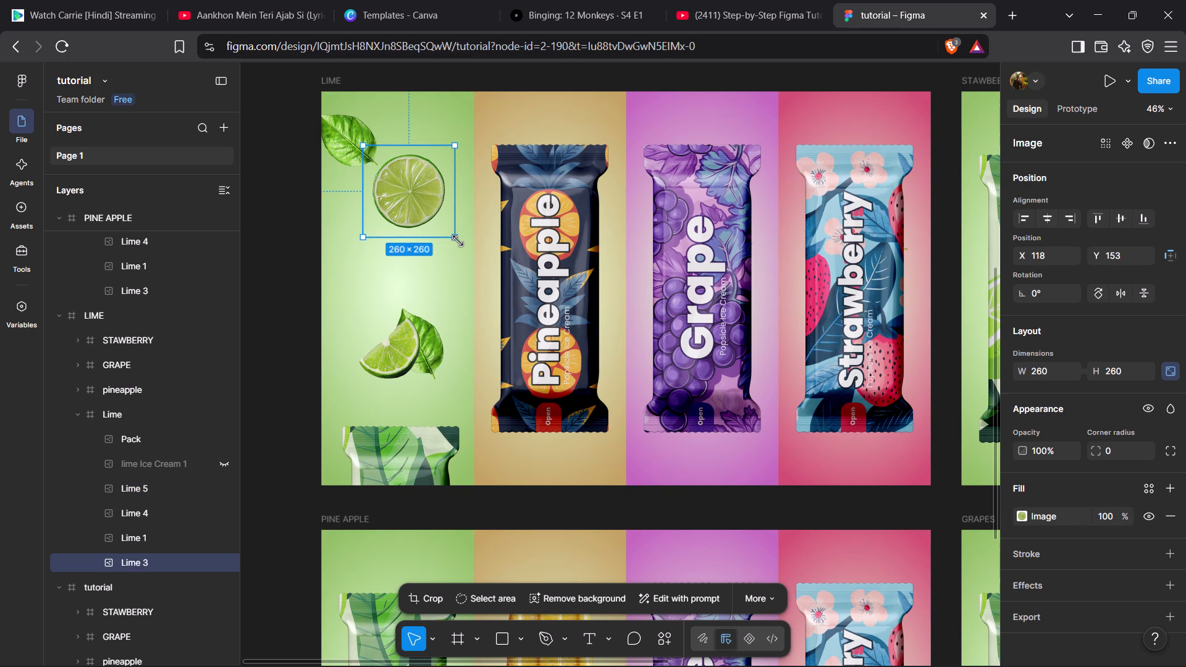
pyautogui.moveTo(459, 246); pyautogui.dragTo(309, 216)
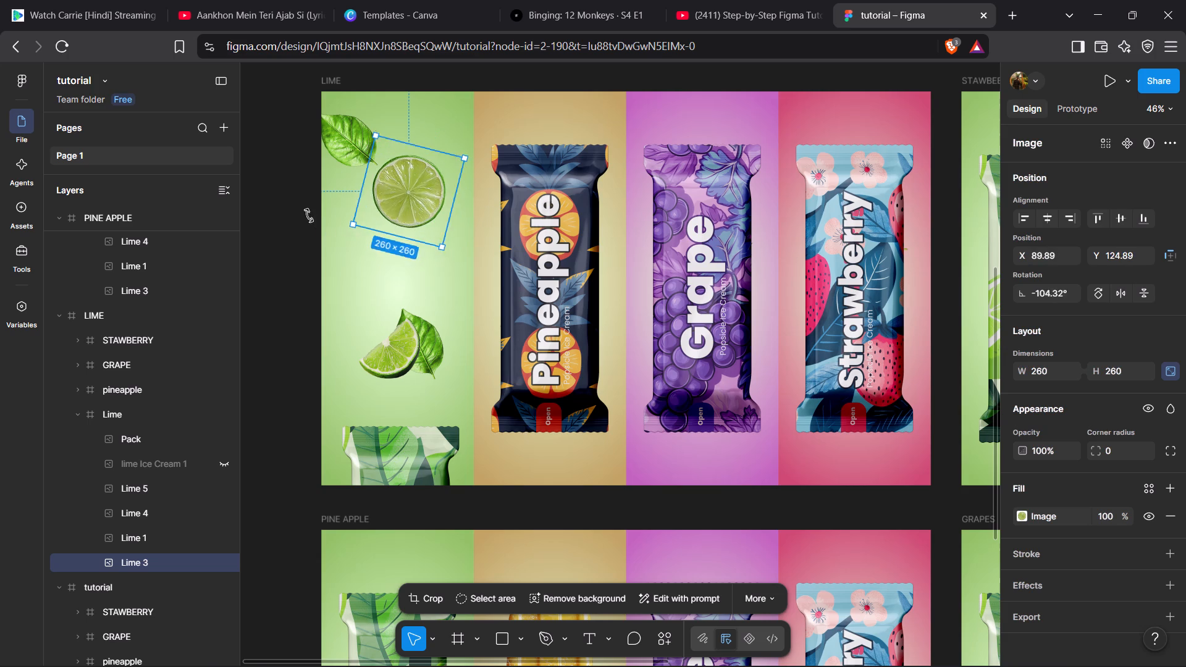
pyautogui.moveTo(309, 216); pyautogui.dragTo(322, 127)
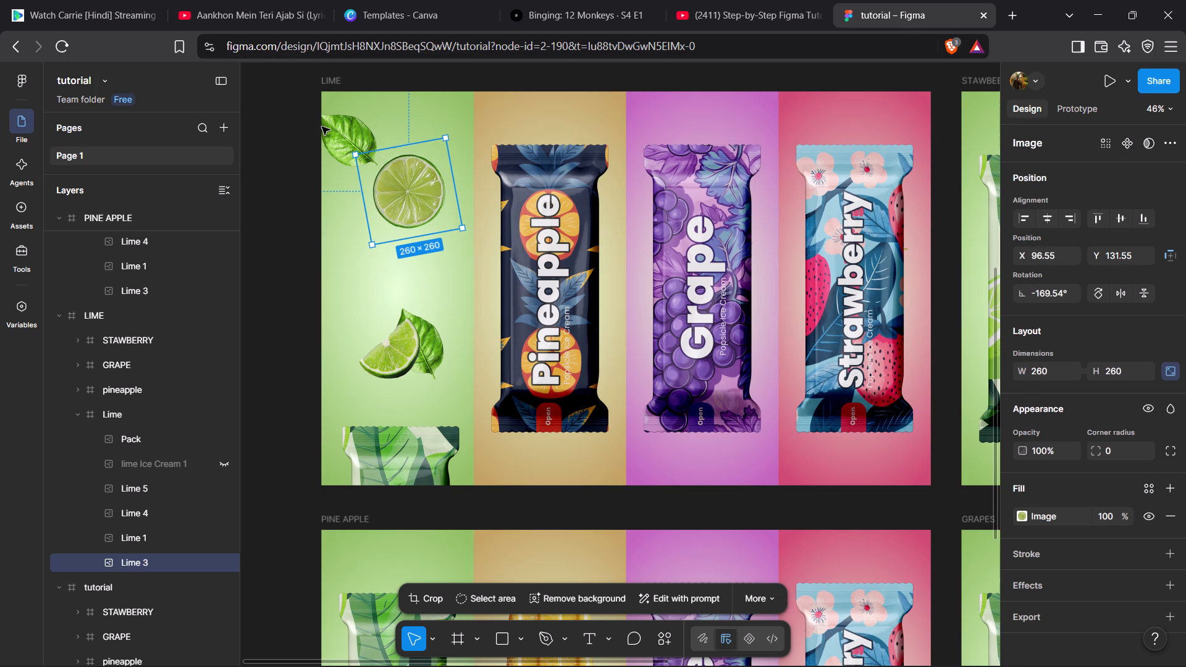
pyautogui.moveTo(406, 198); pyautogui.dragTo(428, 177)
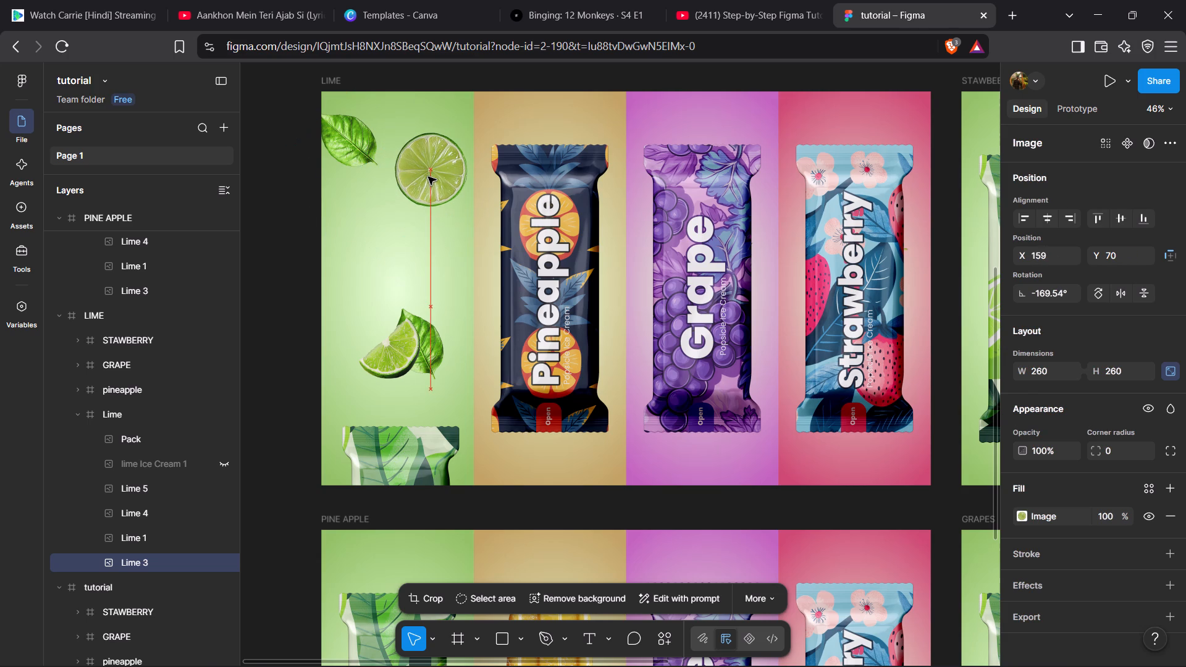
pyautogui.moveTo(428, 177); pyautogui.dragTo(450, 141)
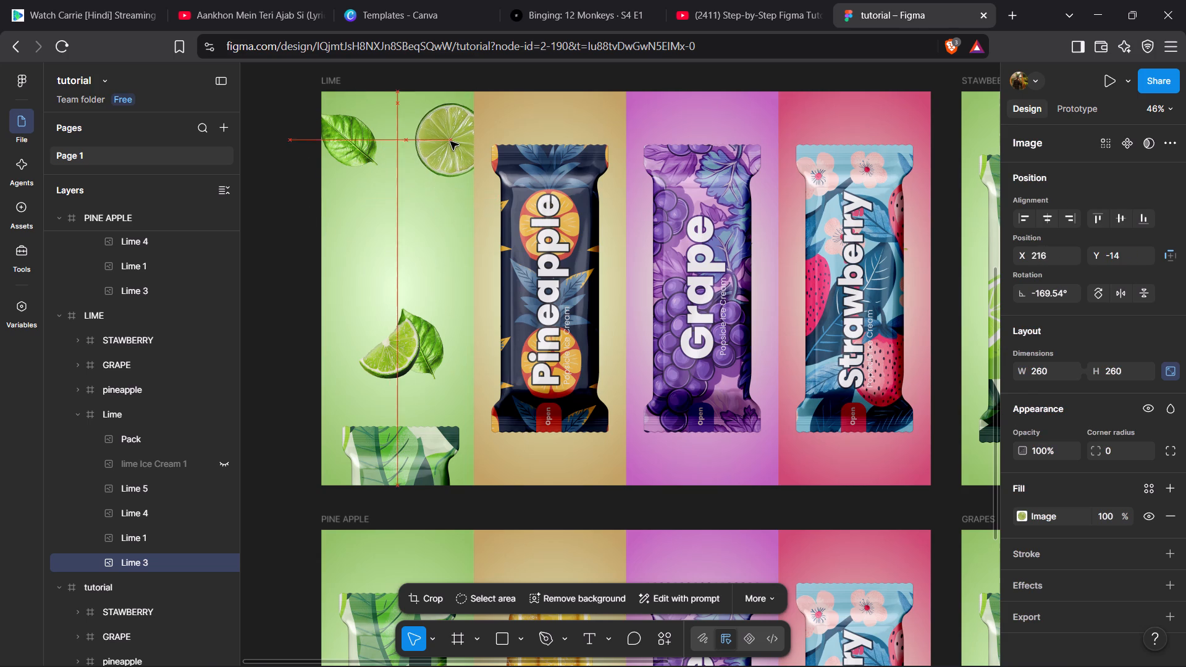
pyautogui.moveTo(450, 141); pyautogui.dragTo(450, 139)
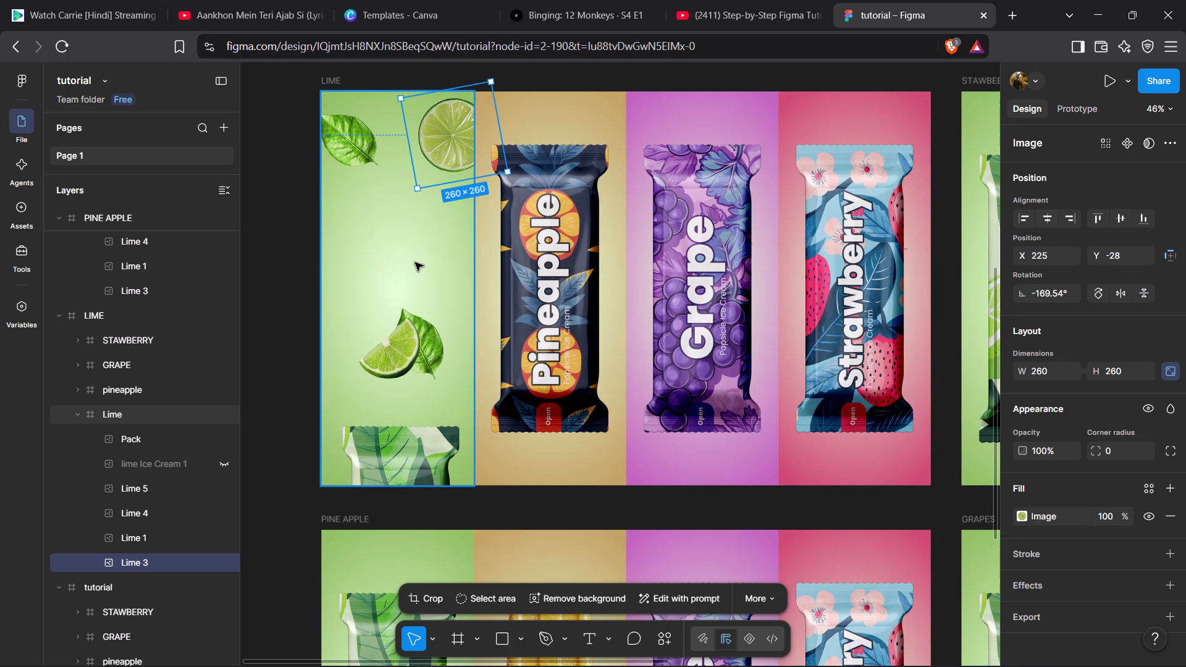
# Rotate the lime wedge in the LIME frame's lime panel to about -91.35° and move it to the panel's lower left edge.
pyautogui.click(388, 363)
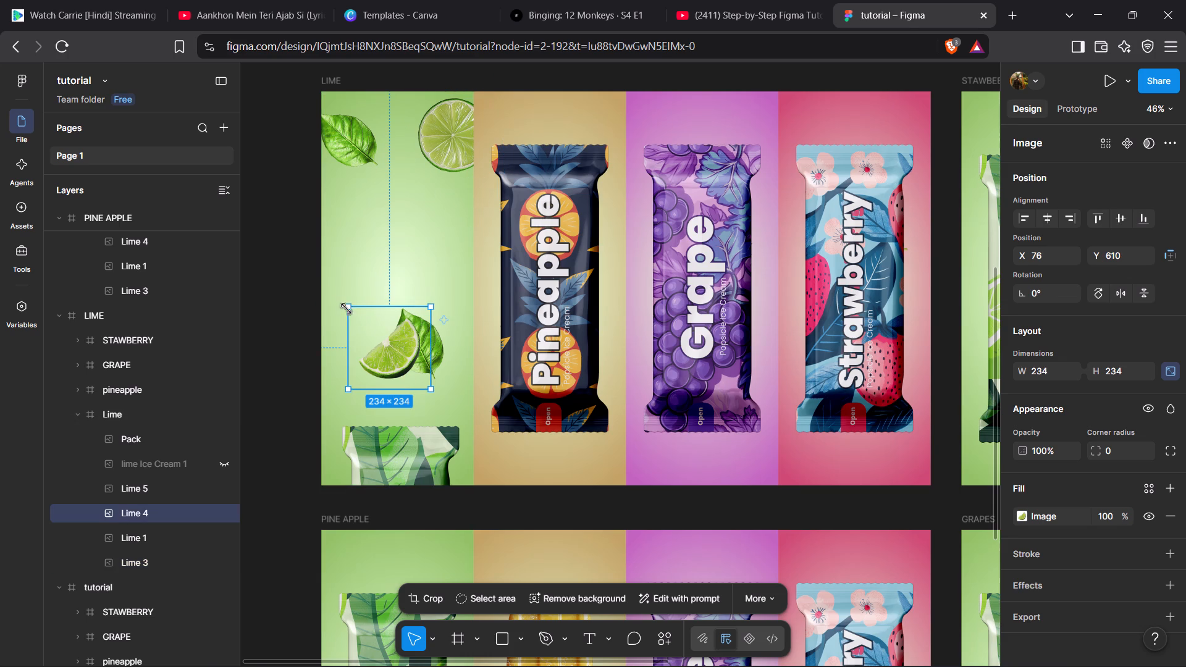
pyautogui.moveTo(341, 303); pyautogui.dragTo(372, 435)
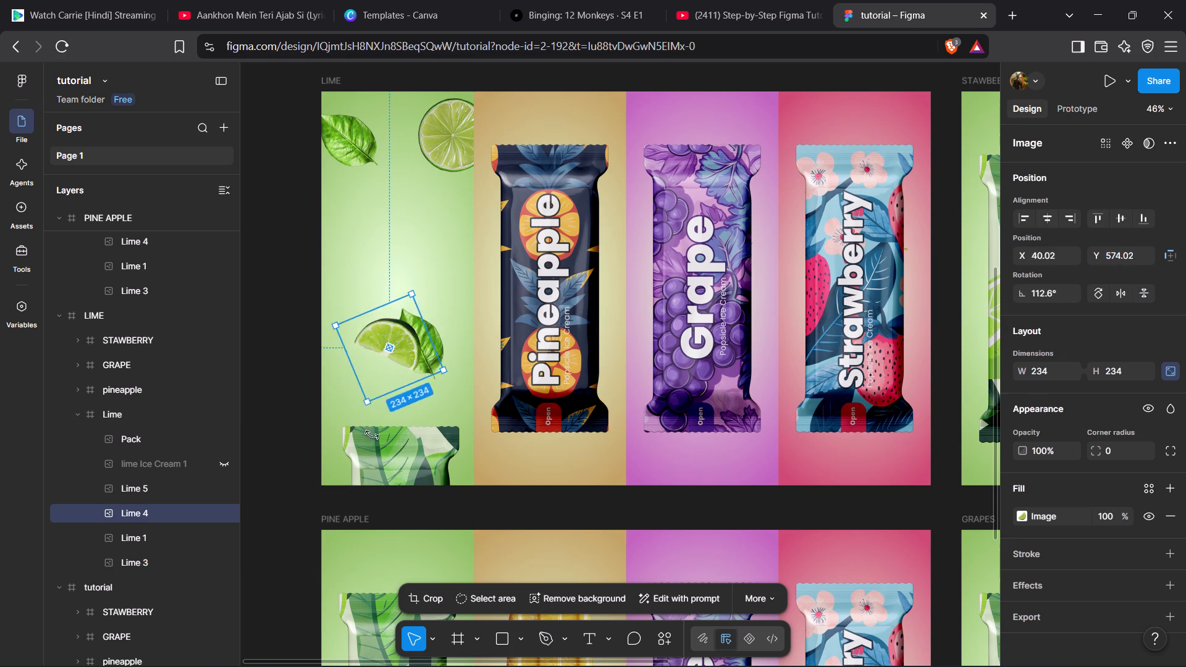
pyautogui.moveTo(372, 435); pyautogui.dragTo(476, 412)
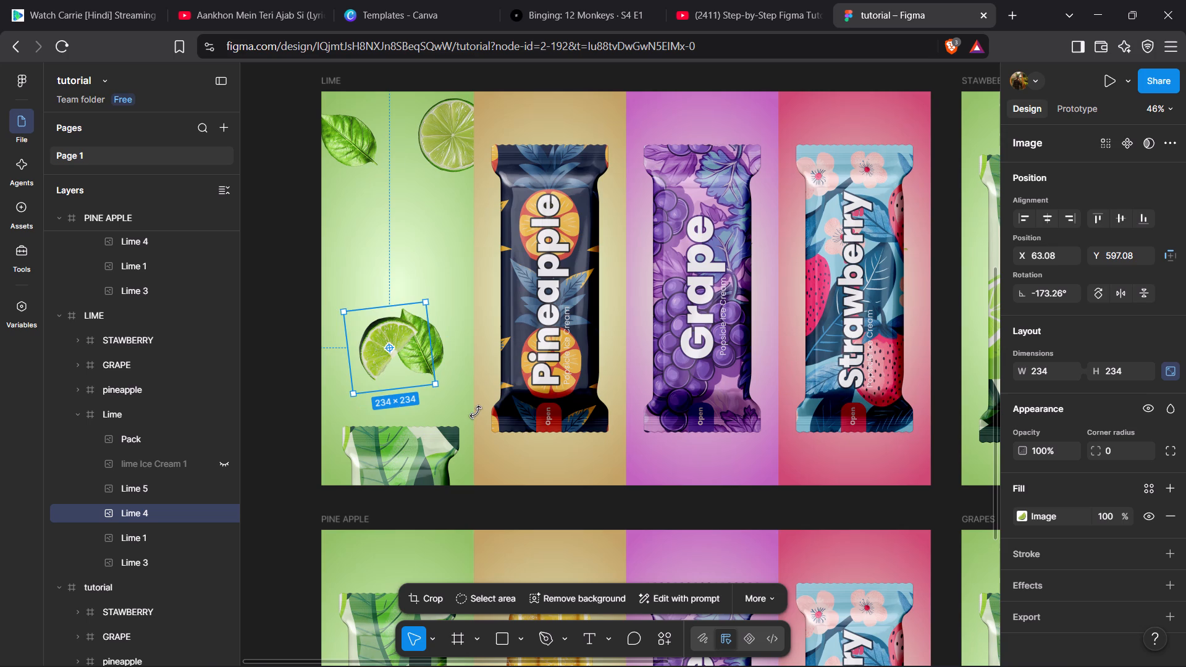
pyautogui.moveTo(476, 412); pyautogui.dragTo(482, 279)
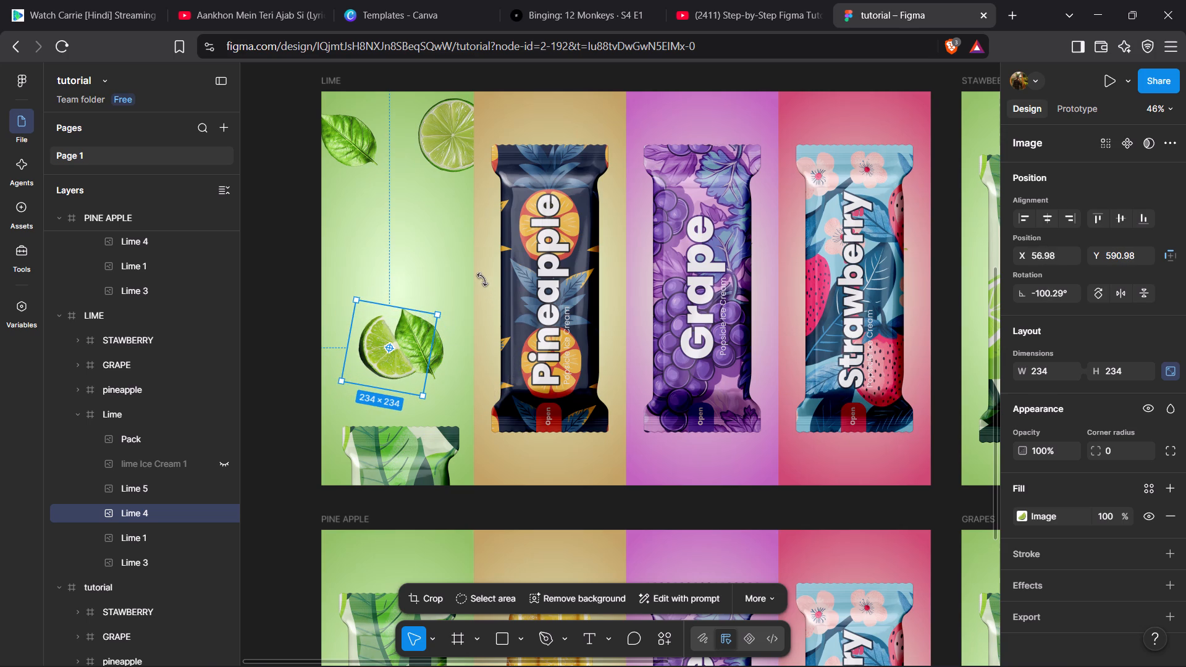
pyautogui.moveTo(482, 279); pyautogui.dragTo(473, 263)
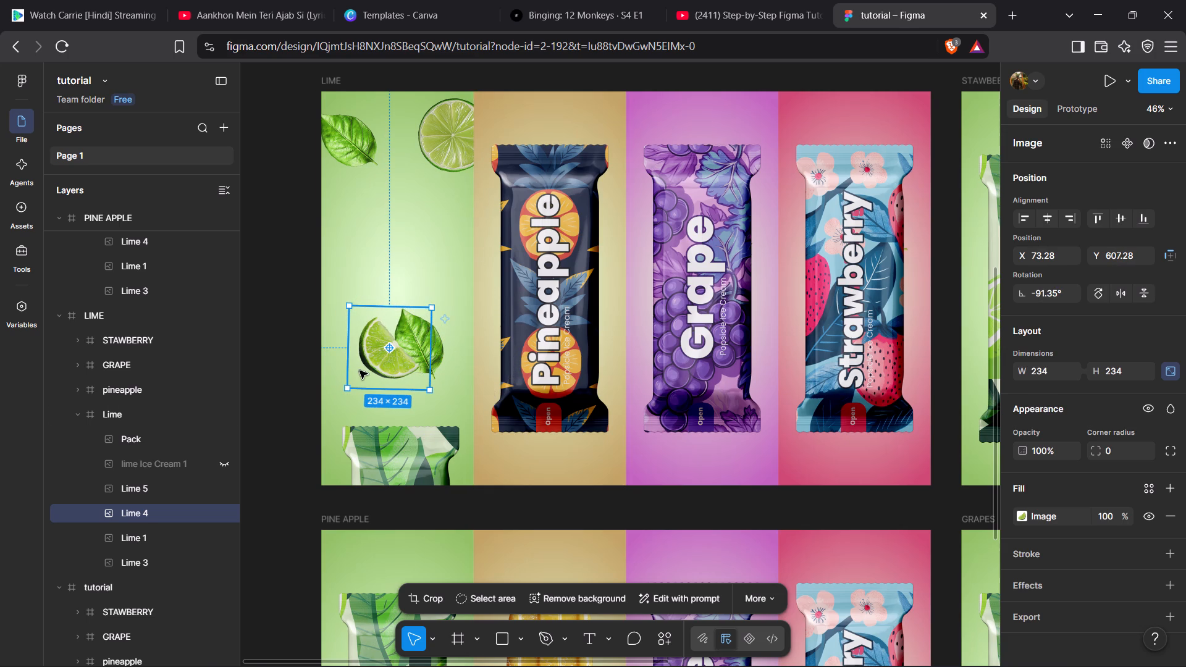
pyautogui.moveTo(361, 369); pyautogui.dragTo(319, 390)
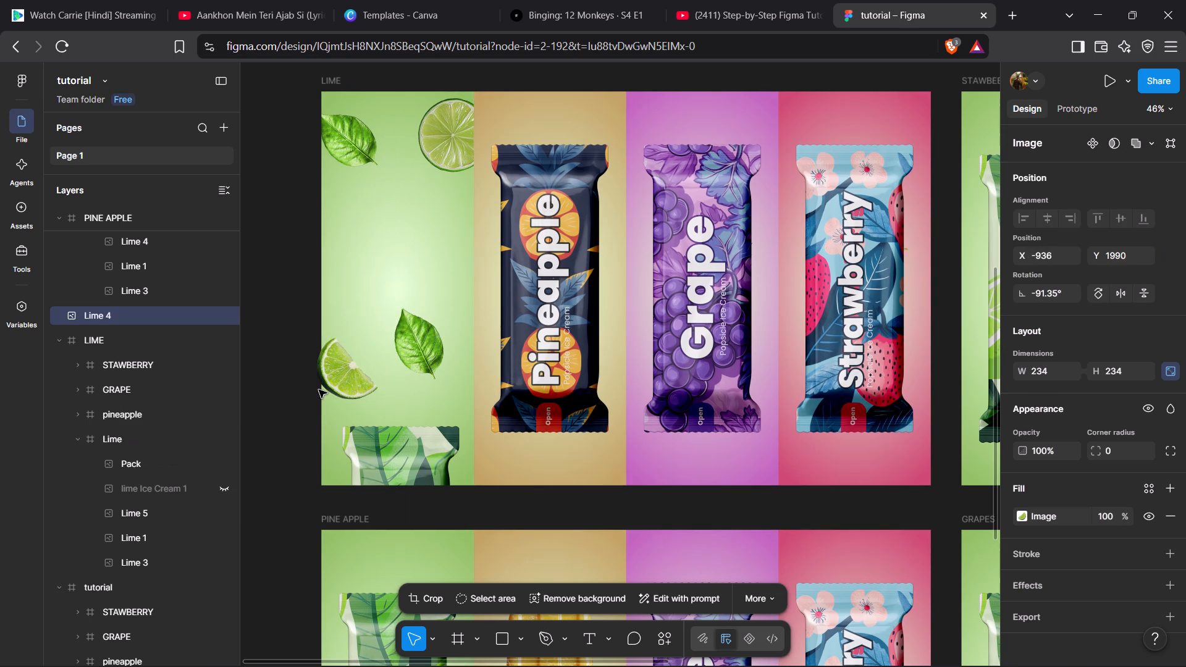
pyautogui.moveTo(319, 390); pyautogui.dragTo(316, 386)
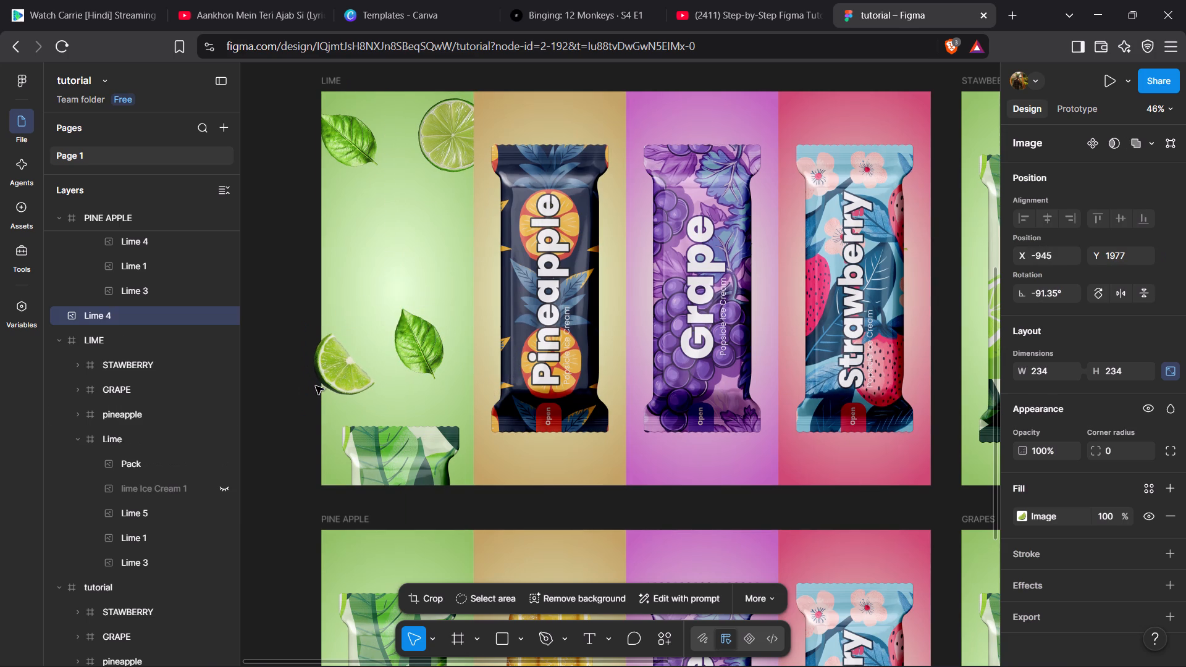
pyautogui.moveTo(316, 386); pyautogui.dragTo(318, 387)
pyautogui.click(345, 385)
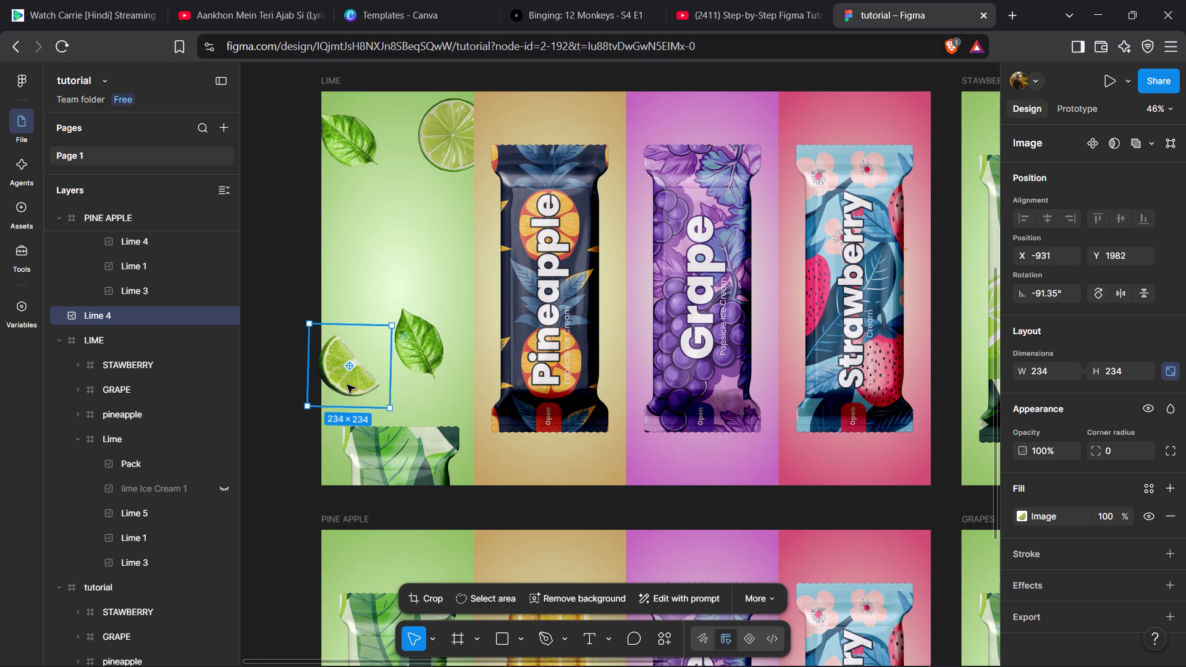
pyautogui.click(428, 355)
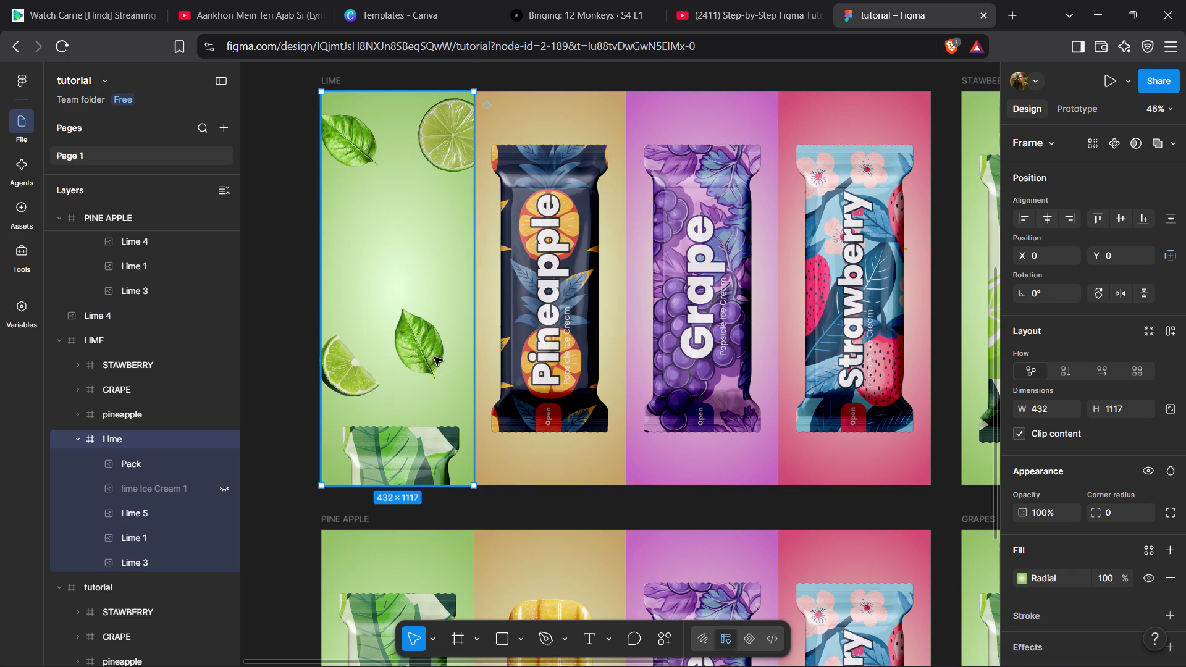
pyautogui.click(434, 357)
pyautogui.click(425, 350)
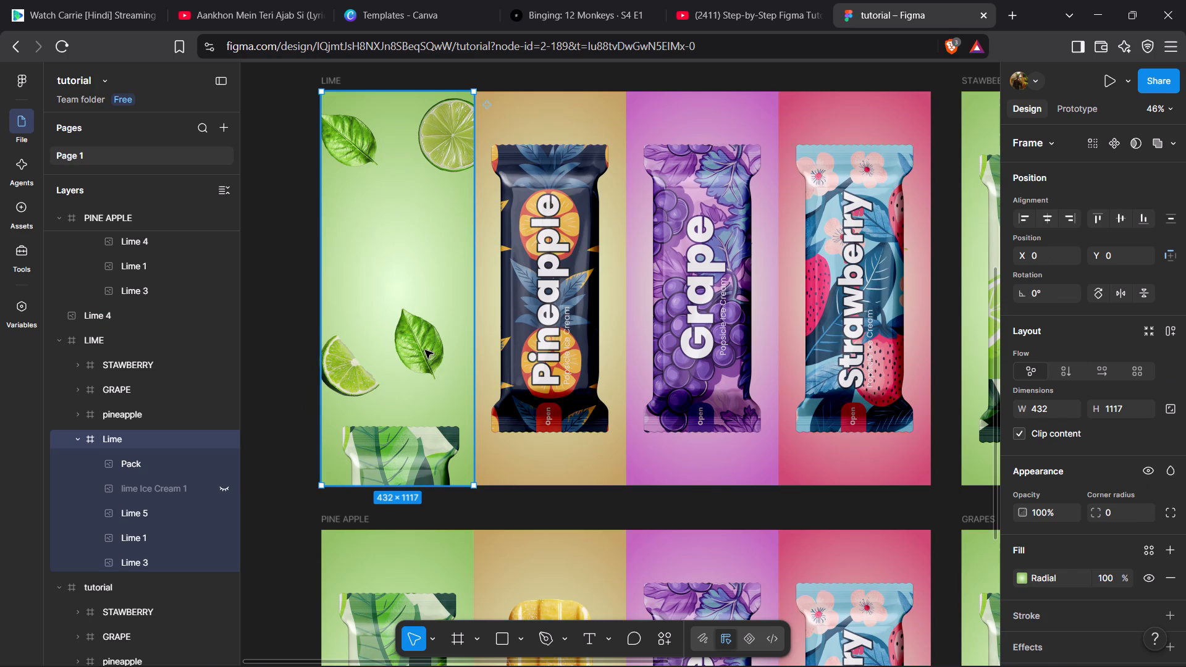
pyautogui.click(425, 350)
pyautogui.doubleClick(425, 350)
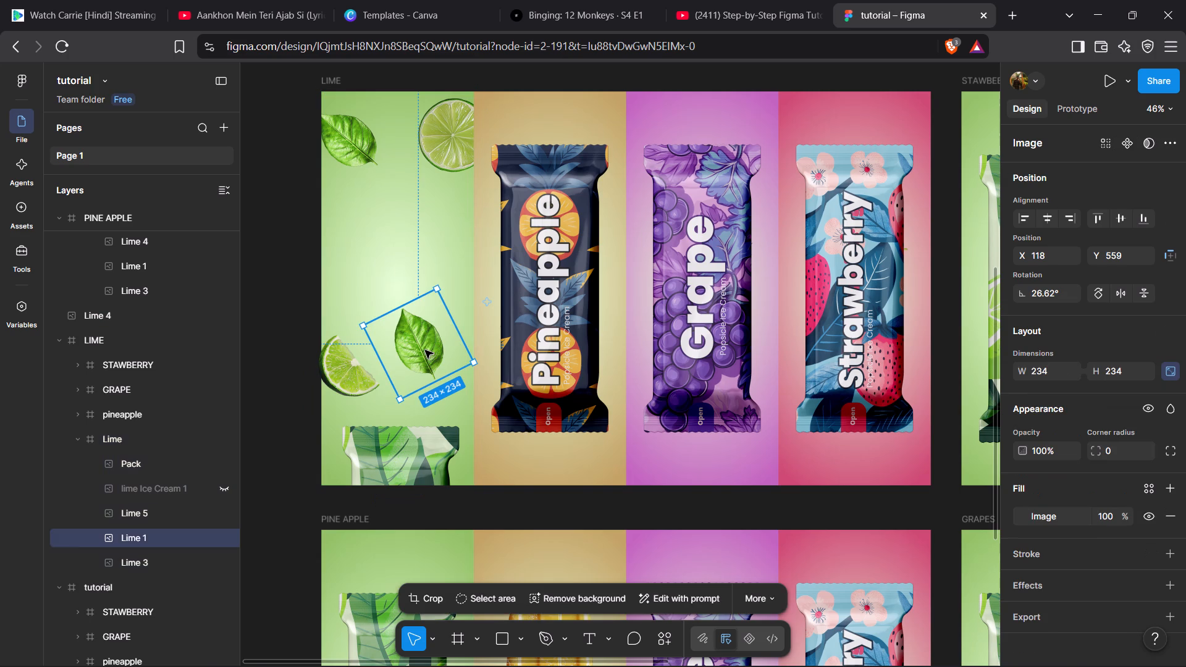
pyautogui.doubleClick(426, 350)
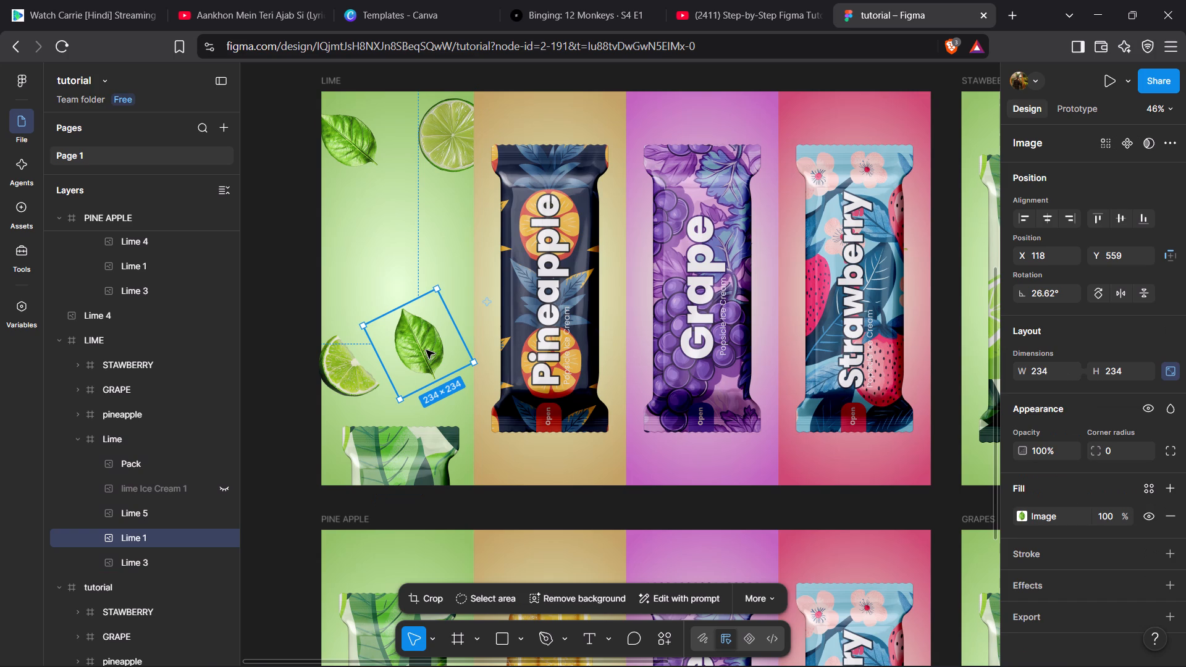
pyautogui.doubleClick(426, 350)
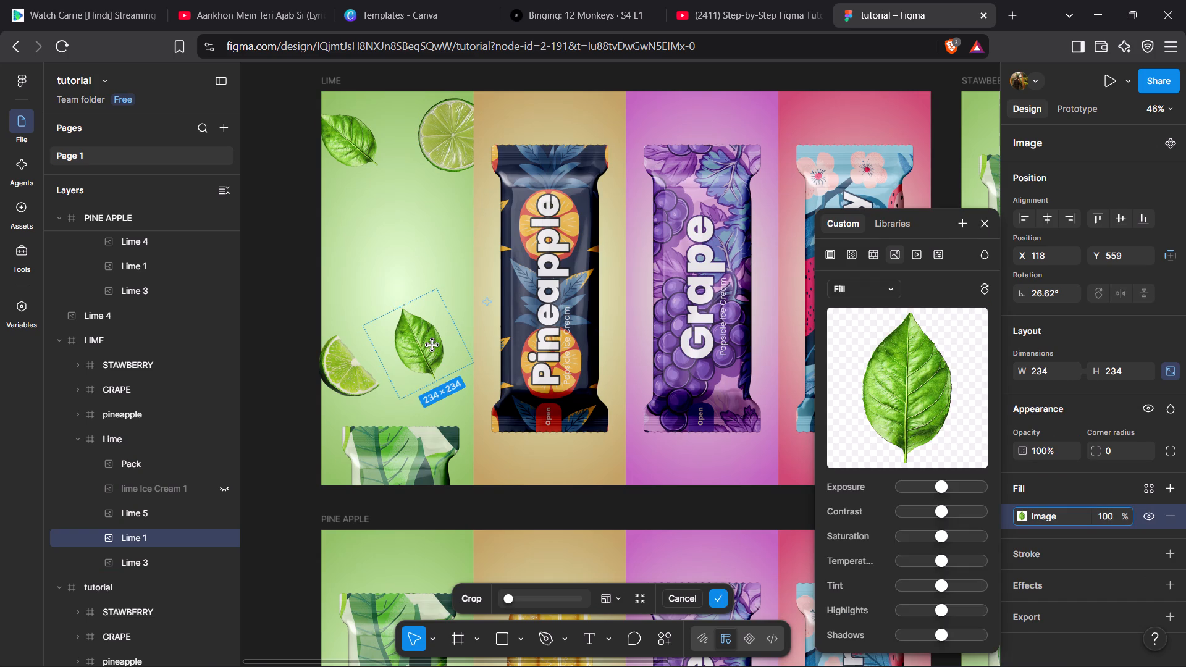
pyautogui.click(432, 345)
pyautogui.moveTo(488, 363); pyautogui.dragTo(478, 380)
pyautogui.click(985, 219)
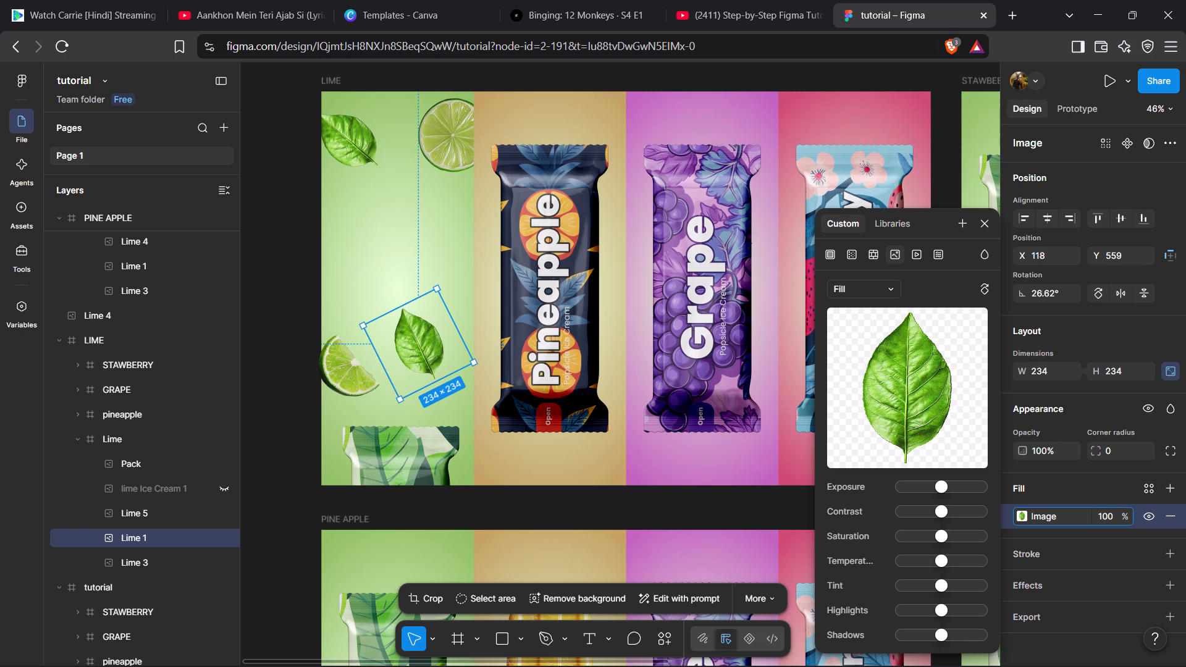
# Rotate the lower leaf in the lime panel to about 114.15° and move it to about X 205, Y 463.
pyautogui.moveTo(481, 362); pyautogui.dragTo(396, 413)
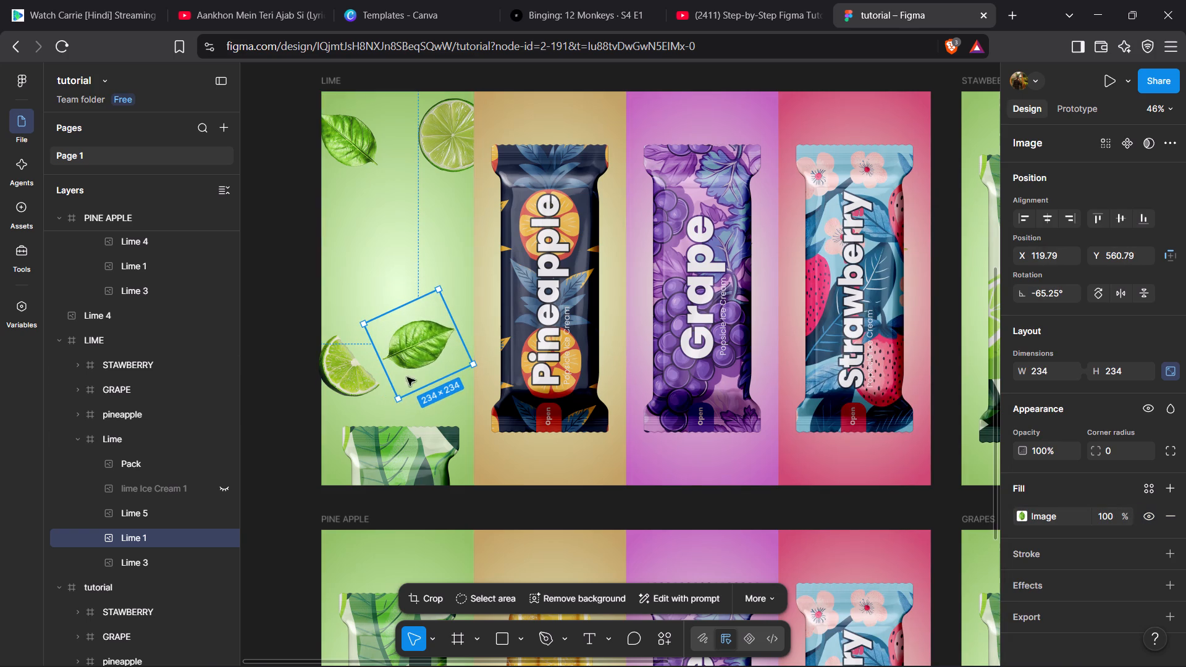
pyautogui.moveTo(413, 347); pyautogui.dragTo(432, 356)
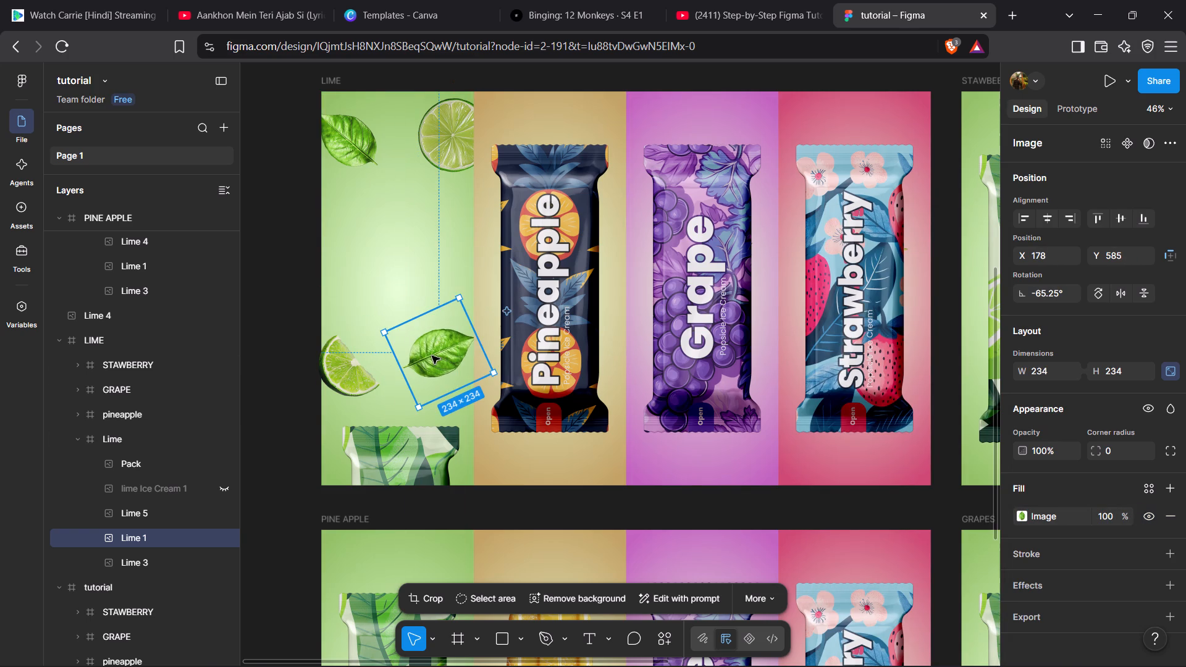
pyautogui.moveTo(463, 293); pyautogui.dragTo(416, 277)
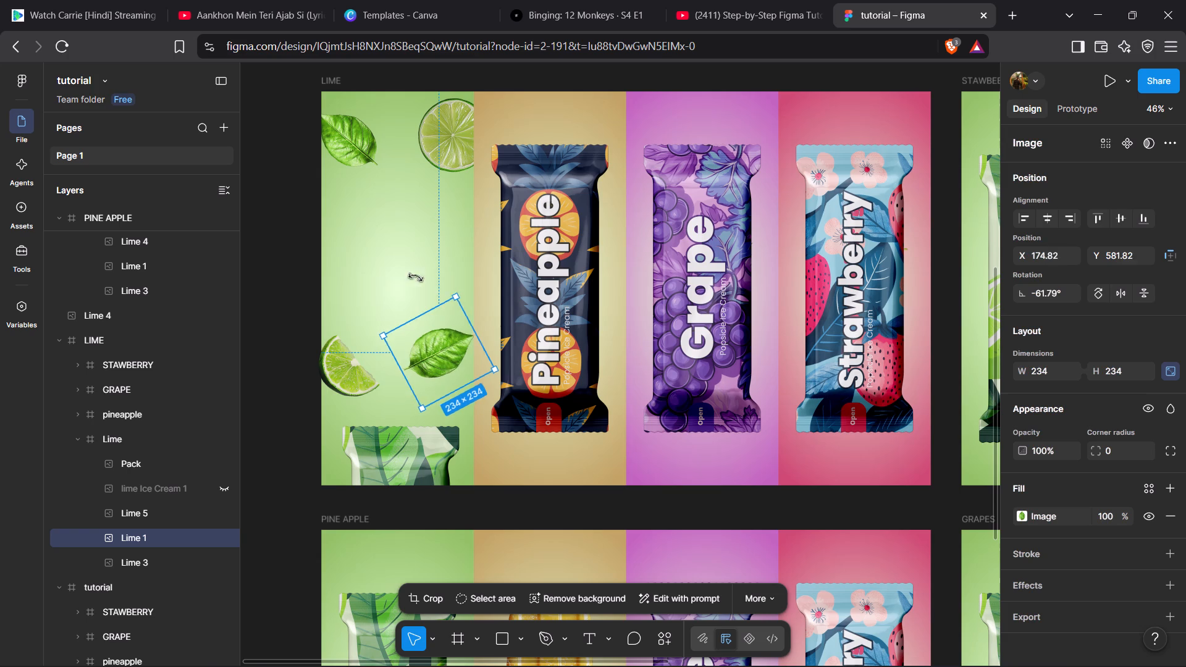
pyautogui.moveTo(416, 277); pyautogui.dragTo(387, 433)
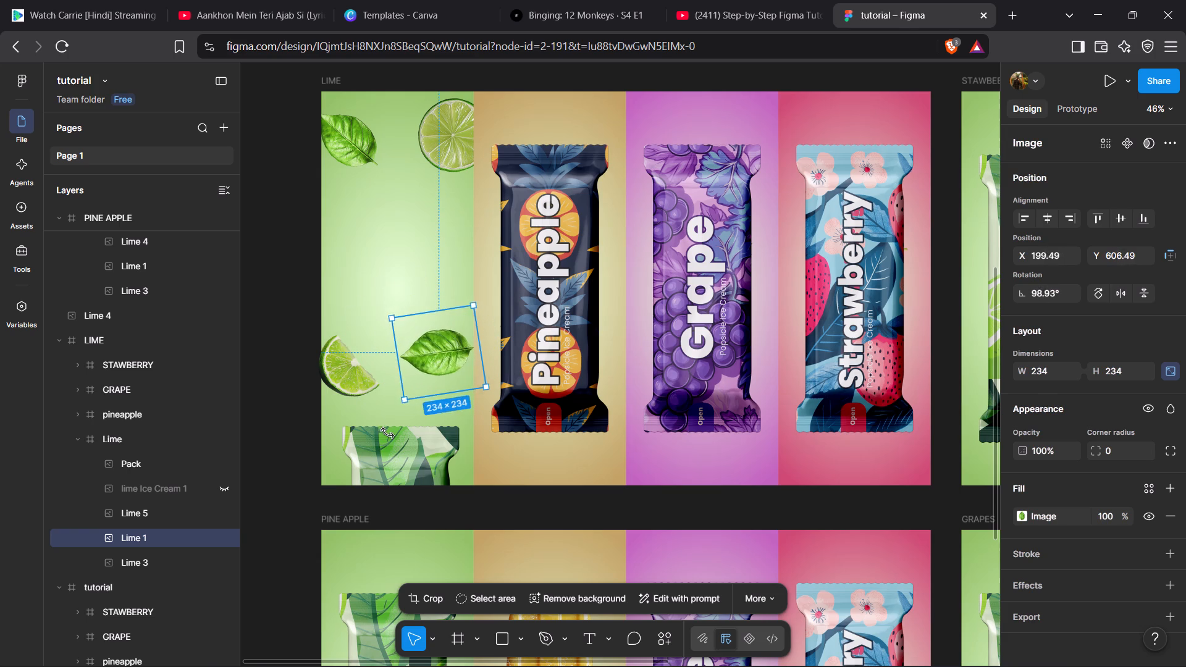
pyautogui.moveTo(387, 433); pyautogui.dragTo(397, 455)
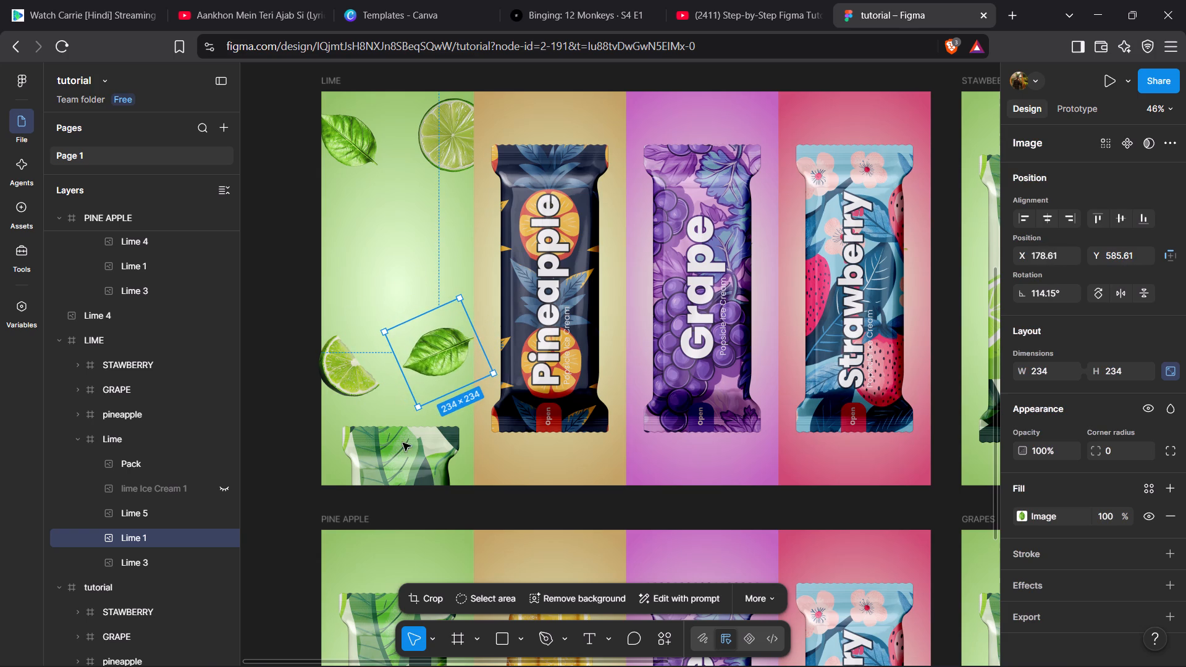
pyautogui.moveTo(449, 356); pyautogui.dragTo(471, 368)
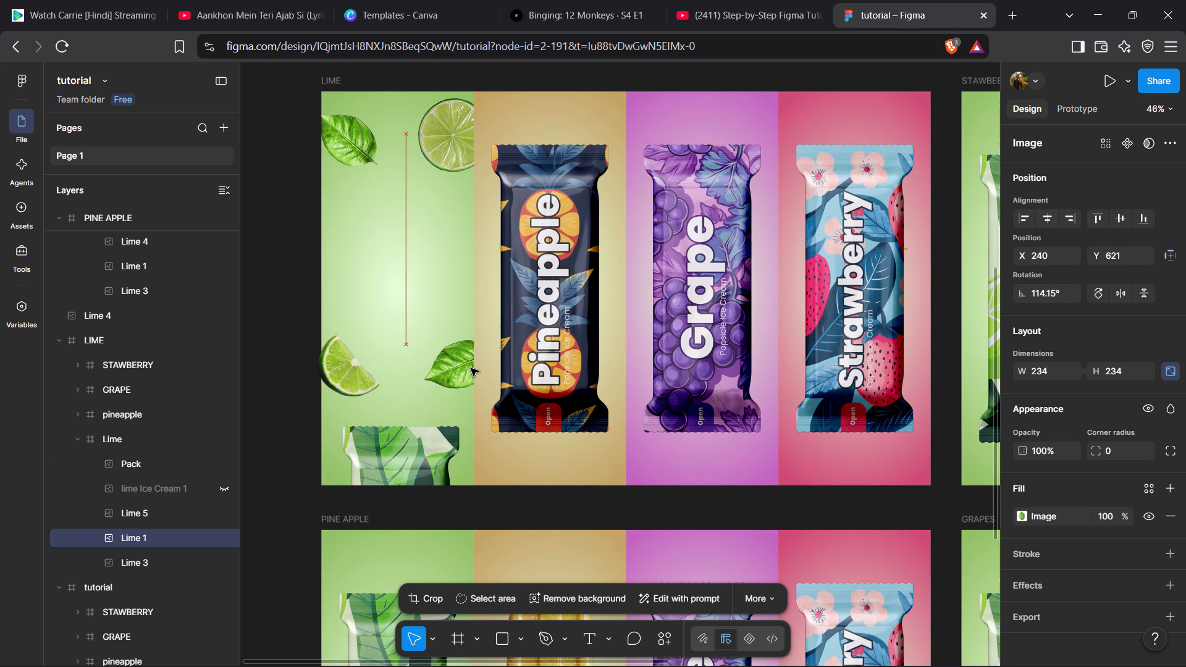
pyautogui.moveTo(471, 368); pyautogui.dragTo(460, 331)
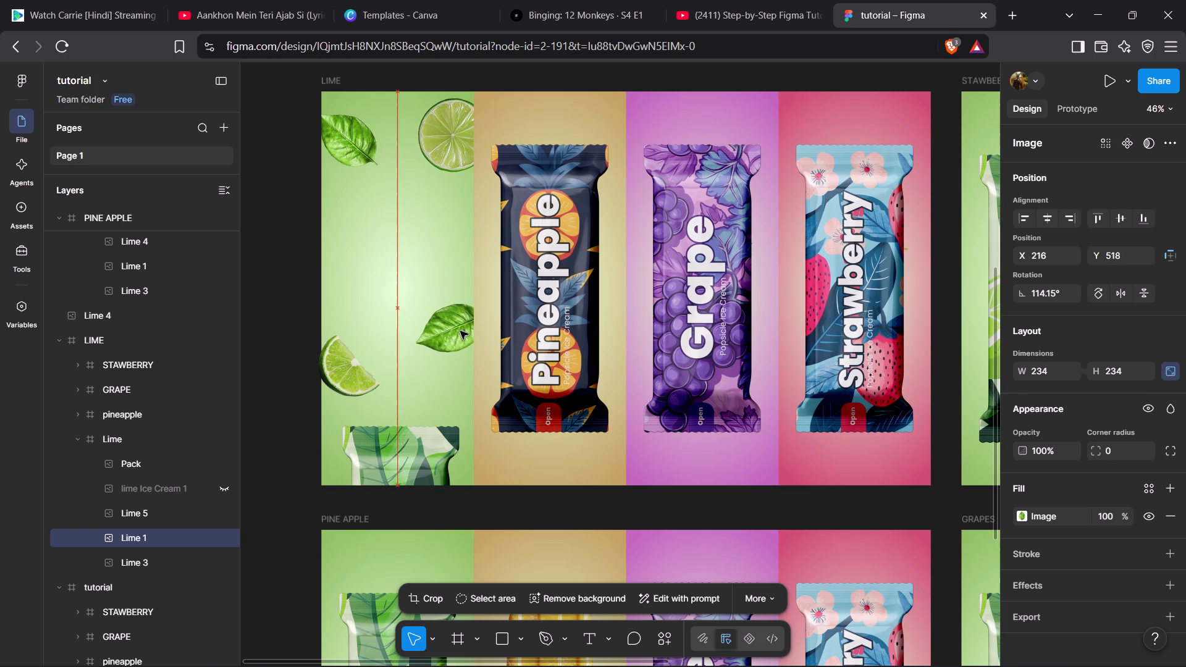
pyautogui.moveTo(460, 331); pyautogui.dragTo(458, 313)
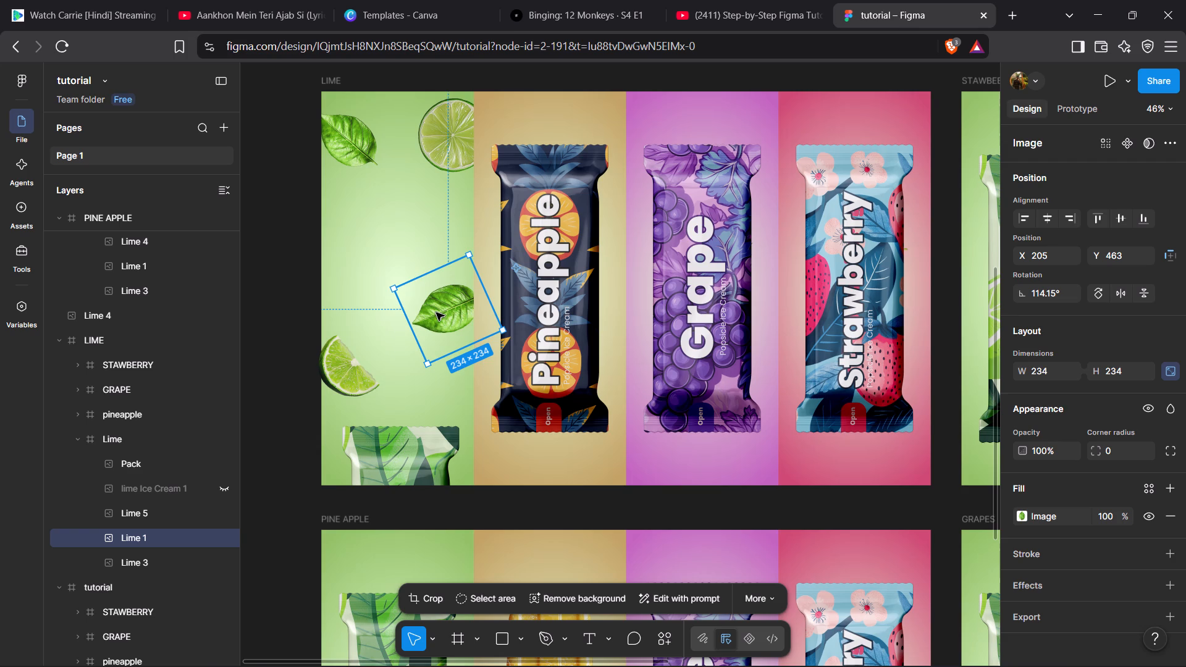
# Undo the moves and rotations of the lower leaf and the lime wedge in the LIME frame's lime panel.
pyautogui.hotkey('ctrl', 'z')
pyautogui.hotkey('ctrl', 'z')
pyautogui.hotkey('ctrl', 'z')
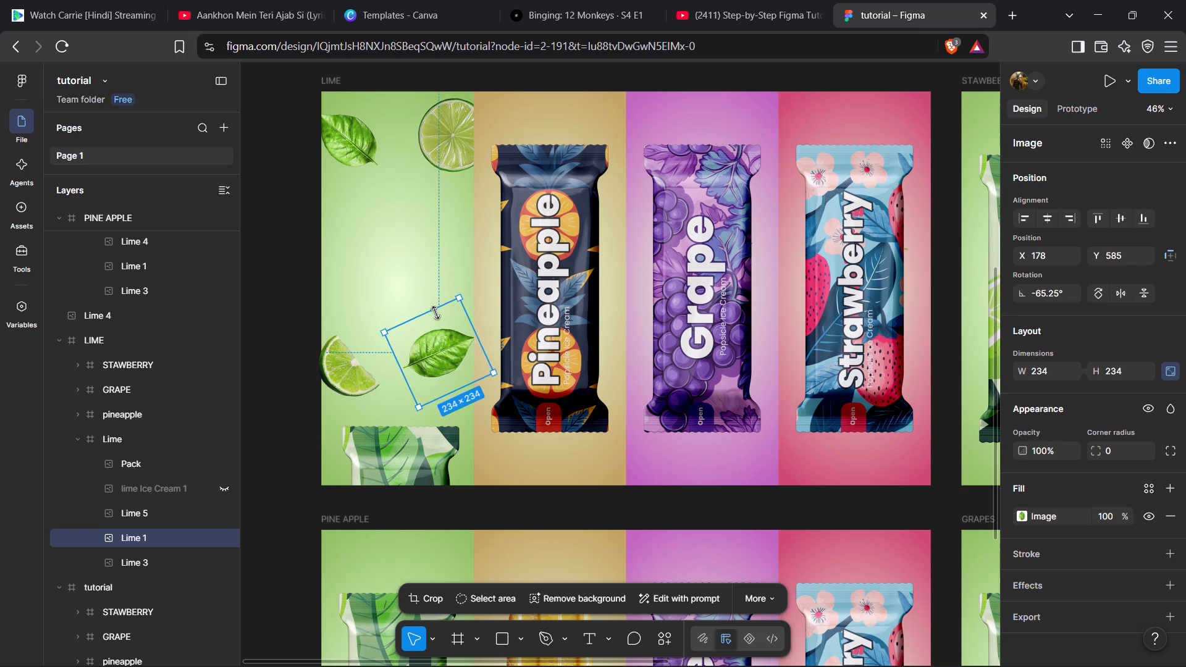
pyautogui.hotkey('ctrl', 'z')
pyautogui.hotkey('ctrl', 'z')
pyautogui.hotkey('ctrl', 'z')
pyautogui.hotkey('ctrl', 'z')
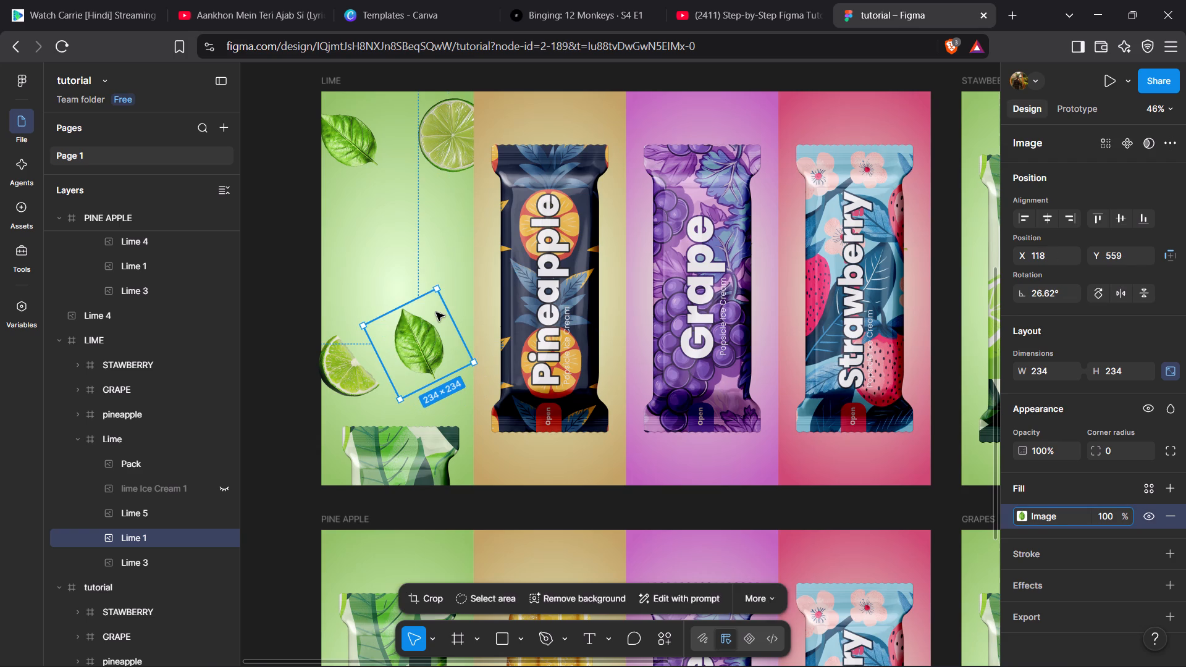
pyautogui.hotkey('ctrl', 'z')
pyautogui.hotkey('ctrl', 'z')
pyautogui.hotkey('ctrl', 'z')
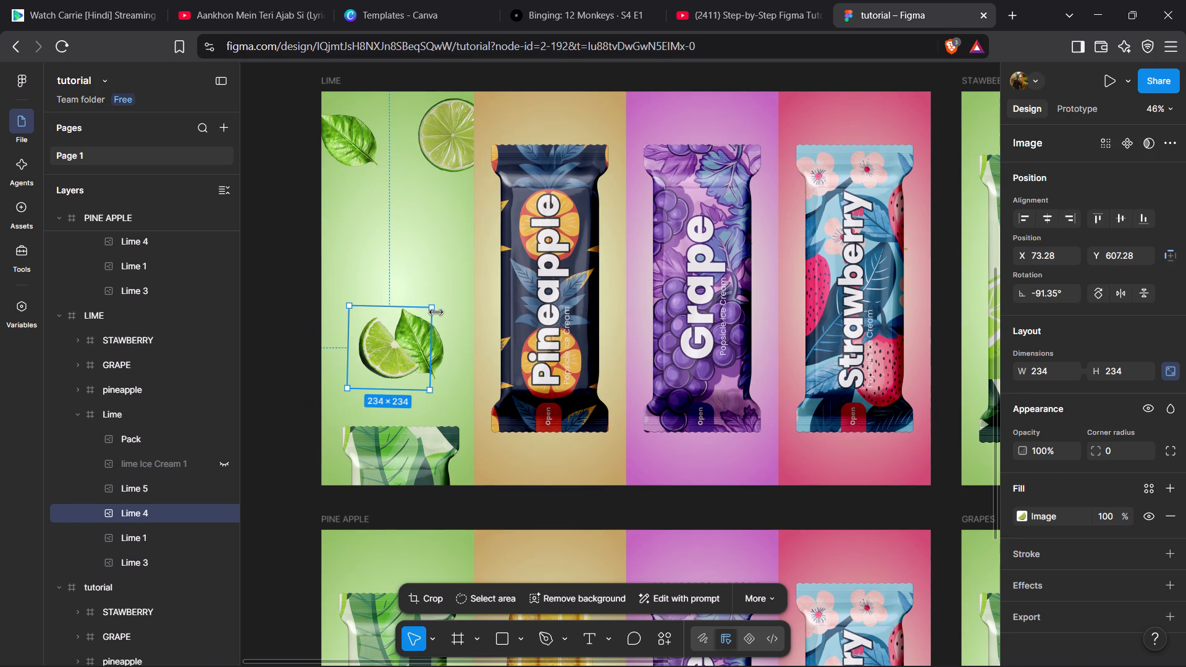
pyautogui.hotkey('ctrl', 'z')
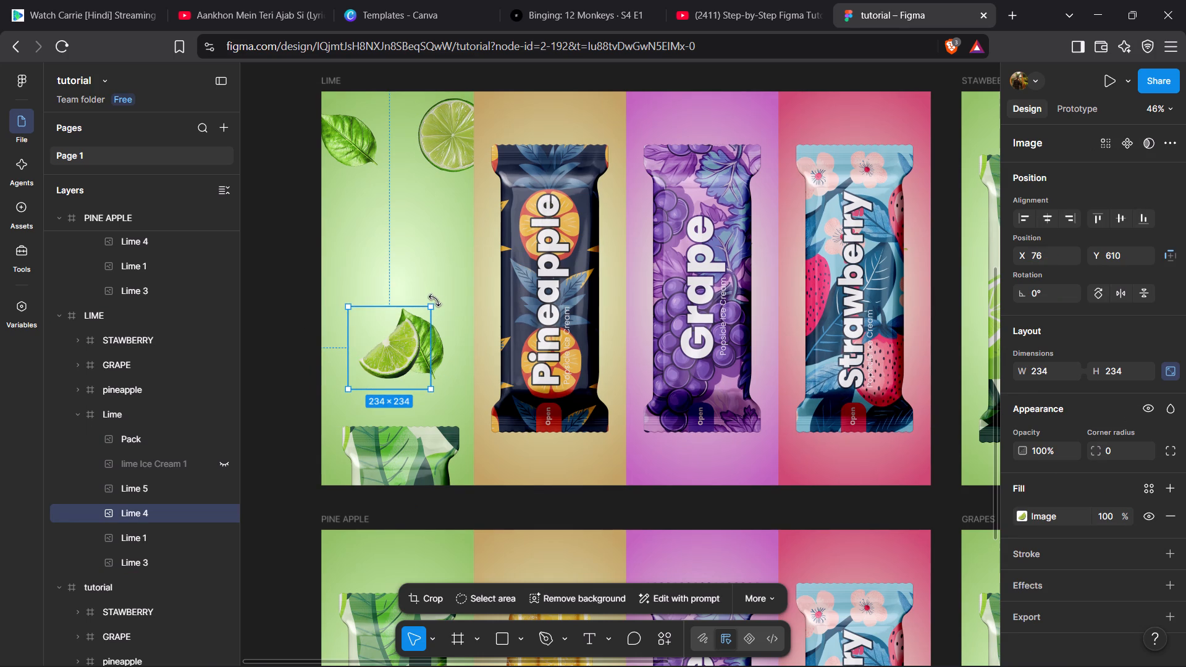
# Rotate the lime wedge in the lime panel to about -92.42° and move it partly past the panel's left edge, above the pack.
pyautogui.moveTo(435, 300); pyautogui.dragTo(286, 331)
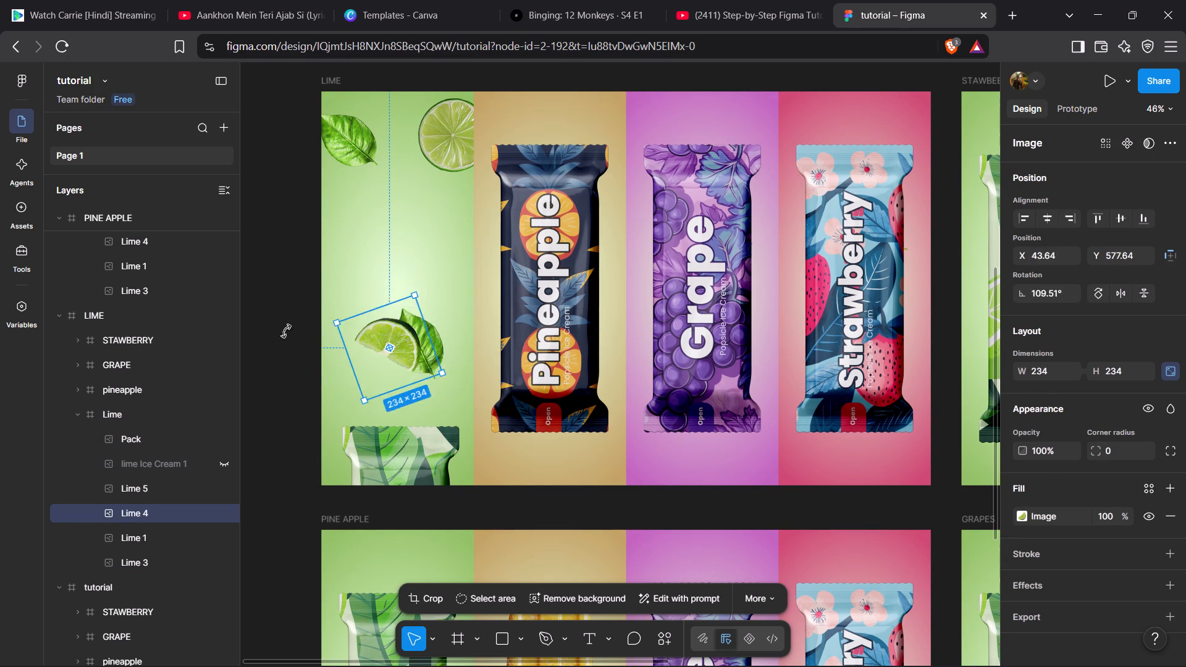
pyautogui.moveTo(286, 331); pyautogui.dragTo(441, 394)
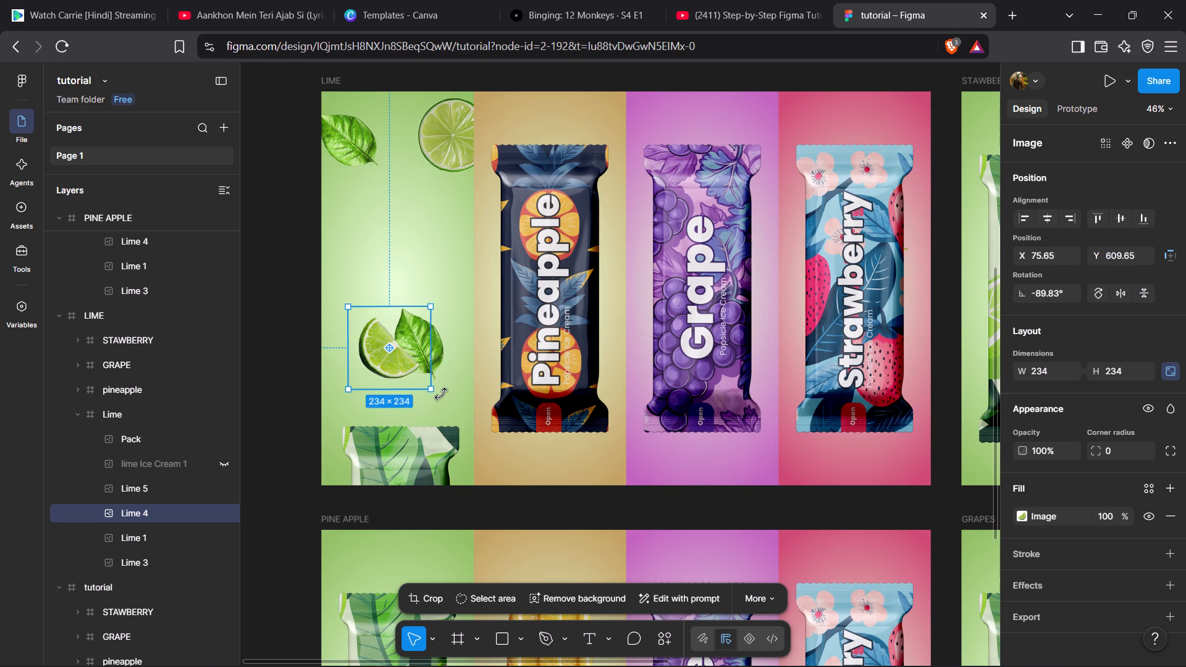
pyautogui.moveTo(441, 394); pyautogui.dragTo(441, 401)
pyautogui.moveTo(372, 369); pyautogui.dragTo(356, 377)
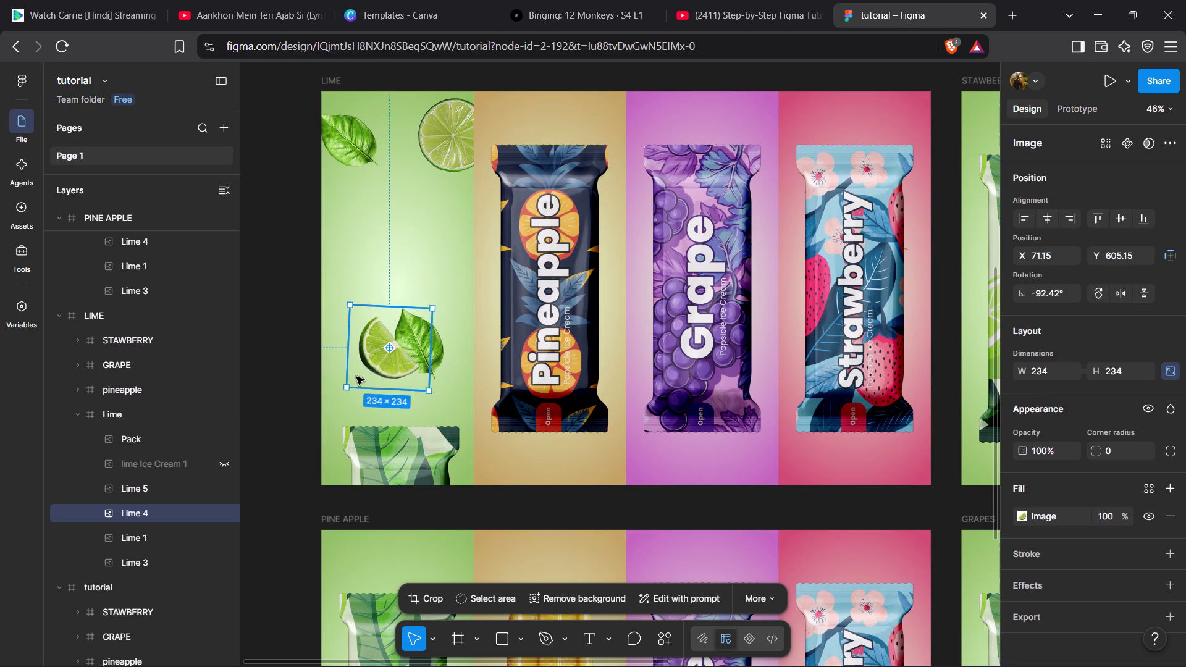
pyautogui.moveTo(356, 377); pyautogui.dragTo(326, 393)
# Rotate the lower leaf in the LIME frame's lime panel to about 137.64° and move it to X 240, Y 508.
pyautogui.click(425, 335)
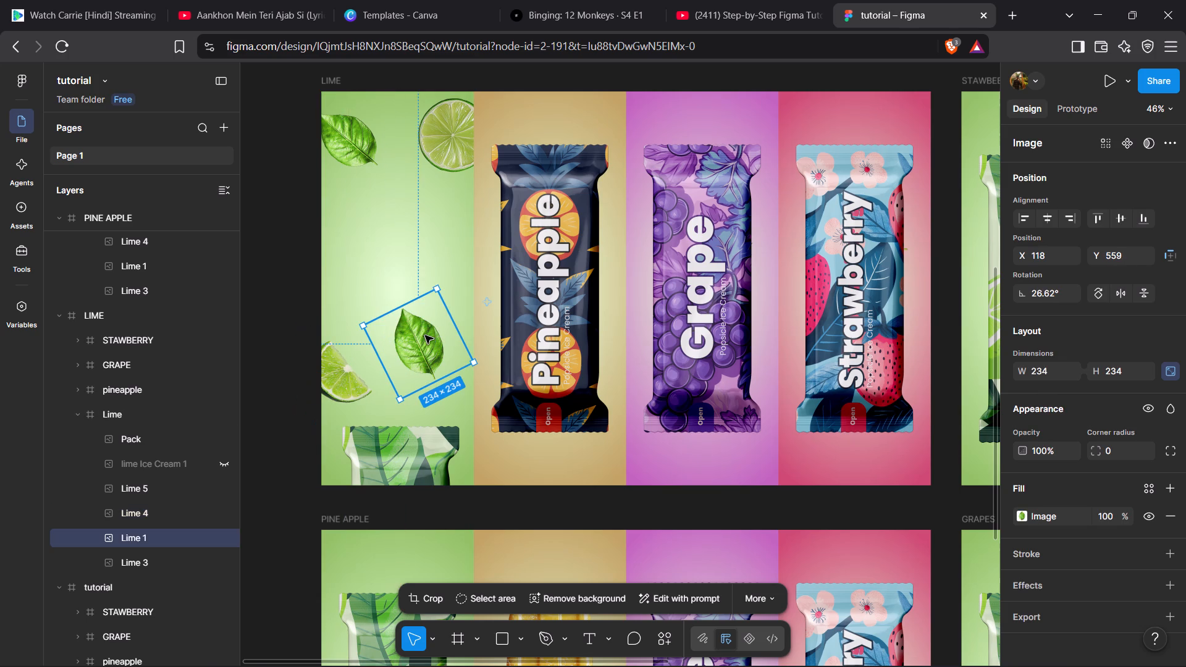
pyautogui.moveTo(436, 279); pyautogui.dragTo(477, 302)
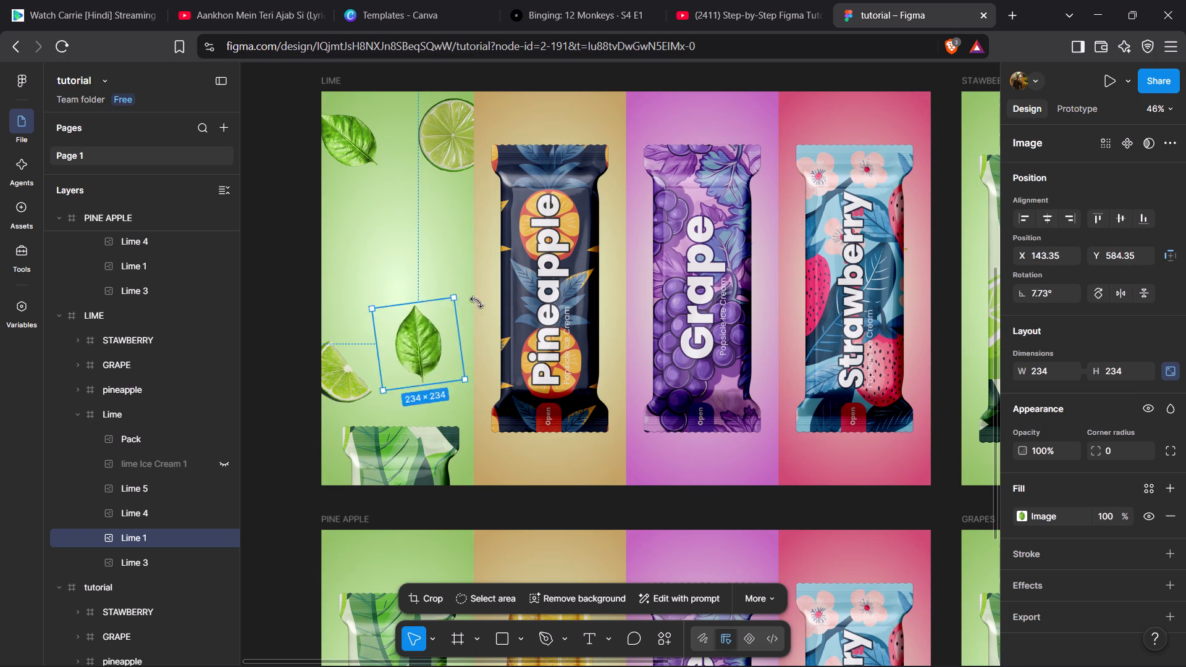
pyautogui.moveTo(477, 302); pyautogui.dragTo(354, 382)
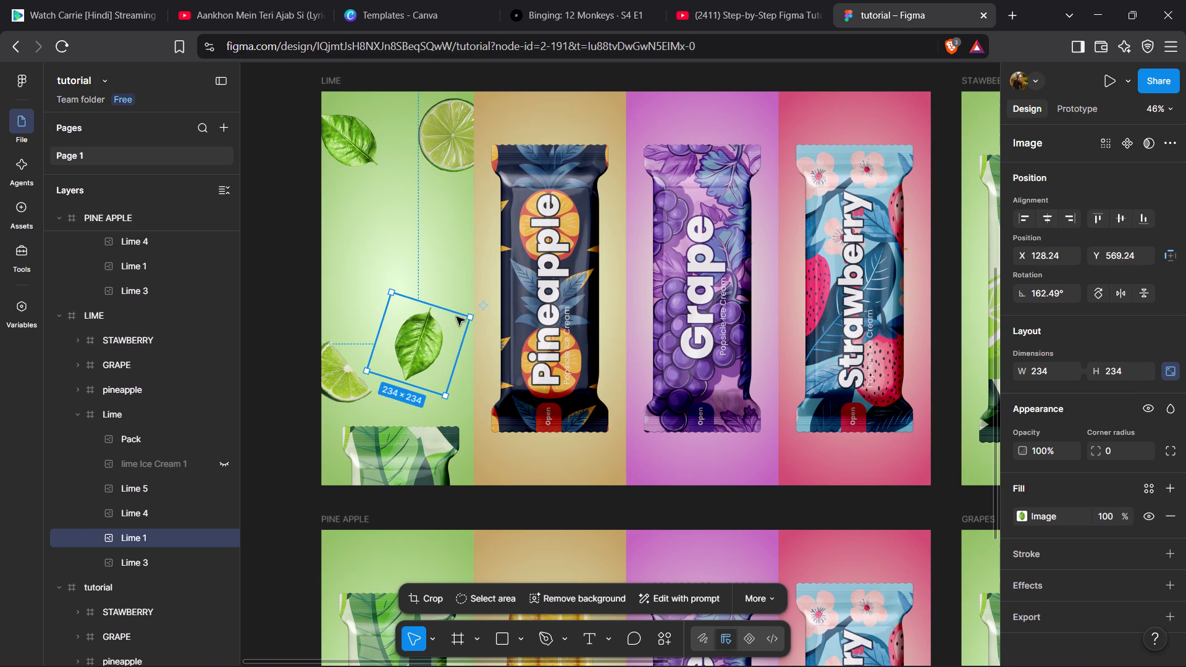
pyautogui.moveTo(475, 312); pyautogui.dragTo(485, 324)
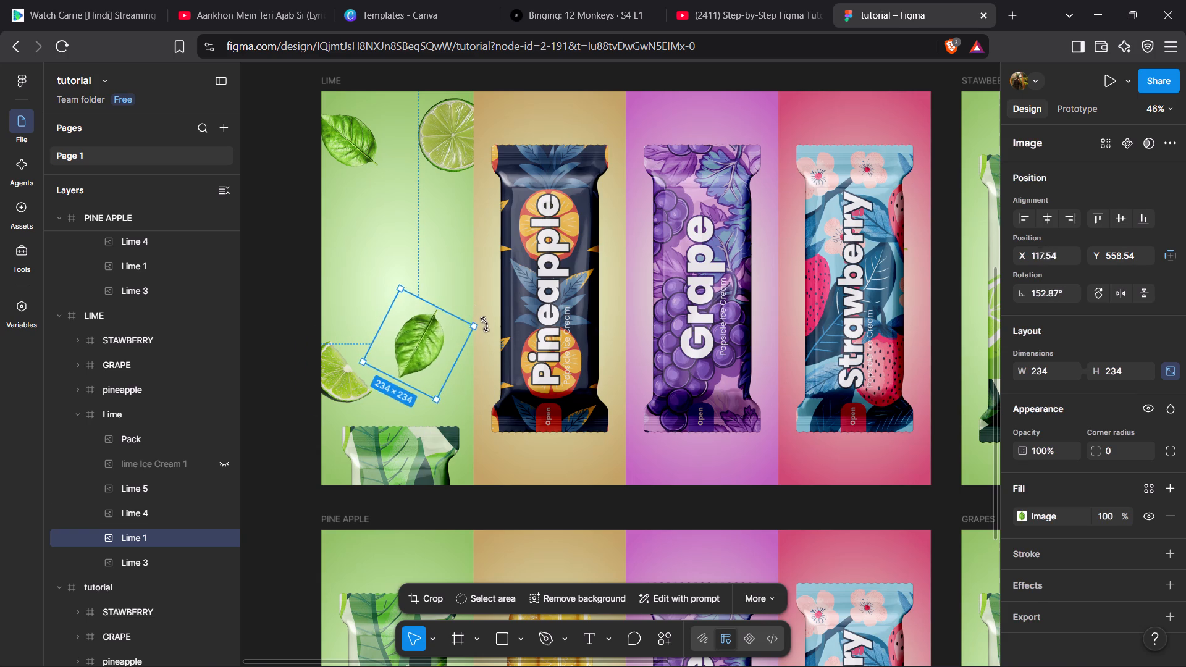
pyautogui.moveTo(485, 324); pyautogui.dragTo(490, 338)
pyautogui.moveTo(415, 346); pyautogui.dragTo(470, 325)
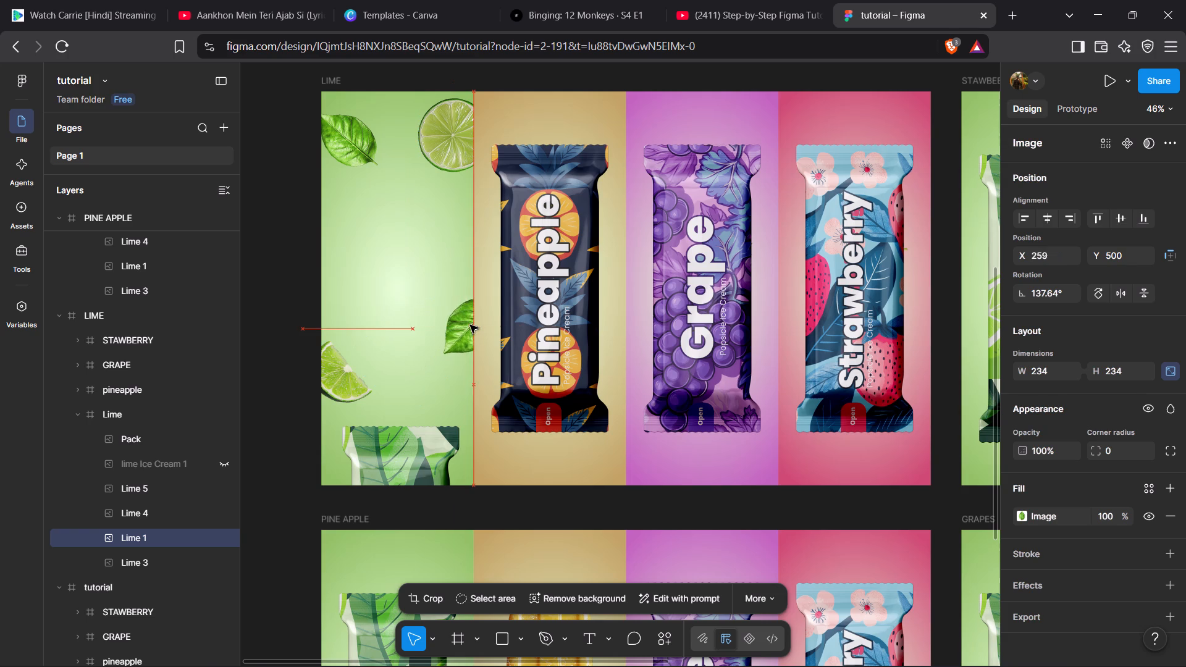
pyautogui.moveTo(470, 325); pyautogui.dragTo(460, 330)
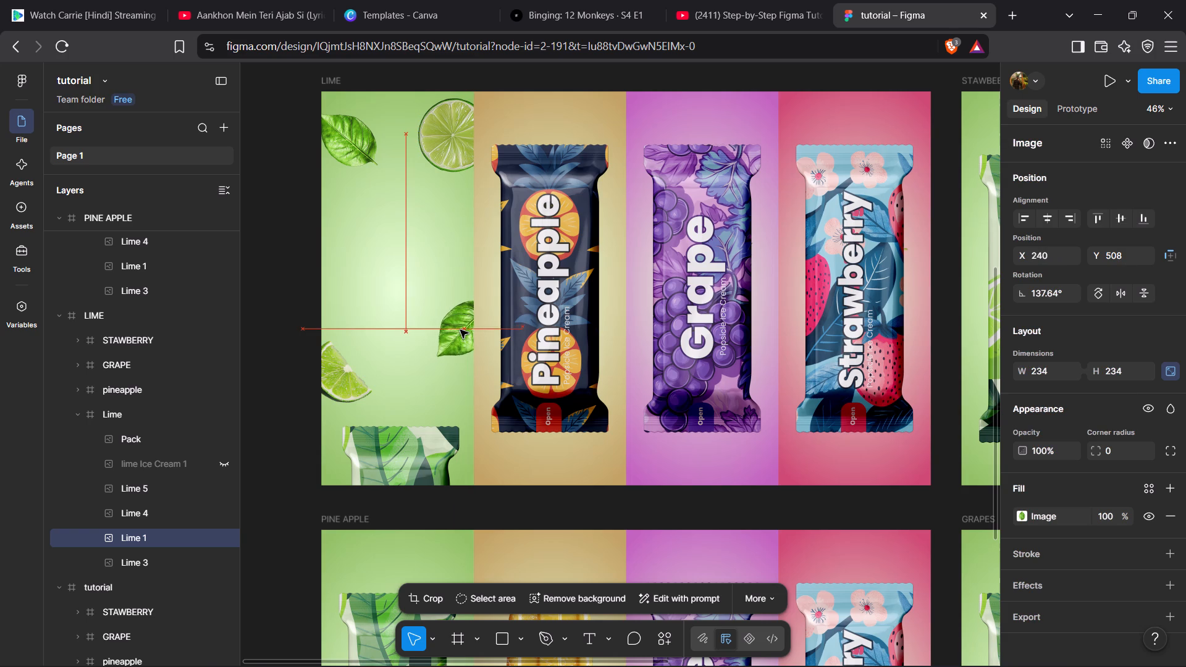
pyautogui.moveTo(460, 330); pyautogui.dragTo(461, 330)
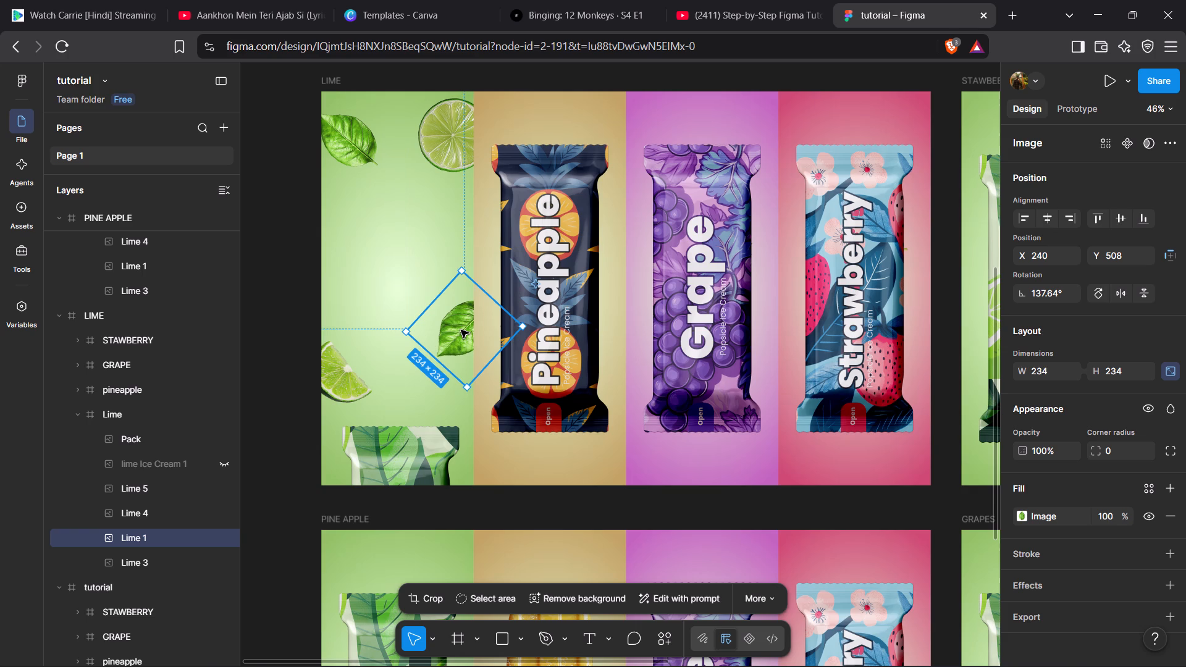
# Hide the ICE CREAM image in the strawberry panel of the STAWBEERY frame.
pyautogui.hscroll(-9, 461, 330)
pyautogui.hscroll(-1, 330, 344)
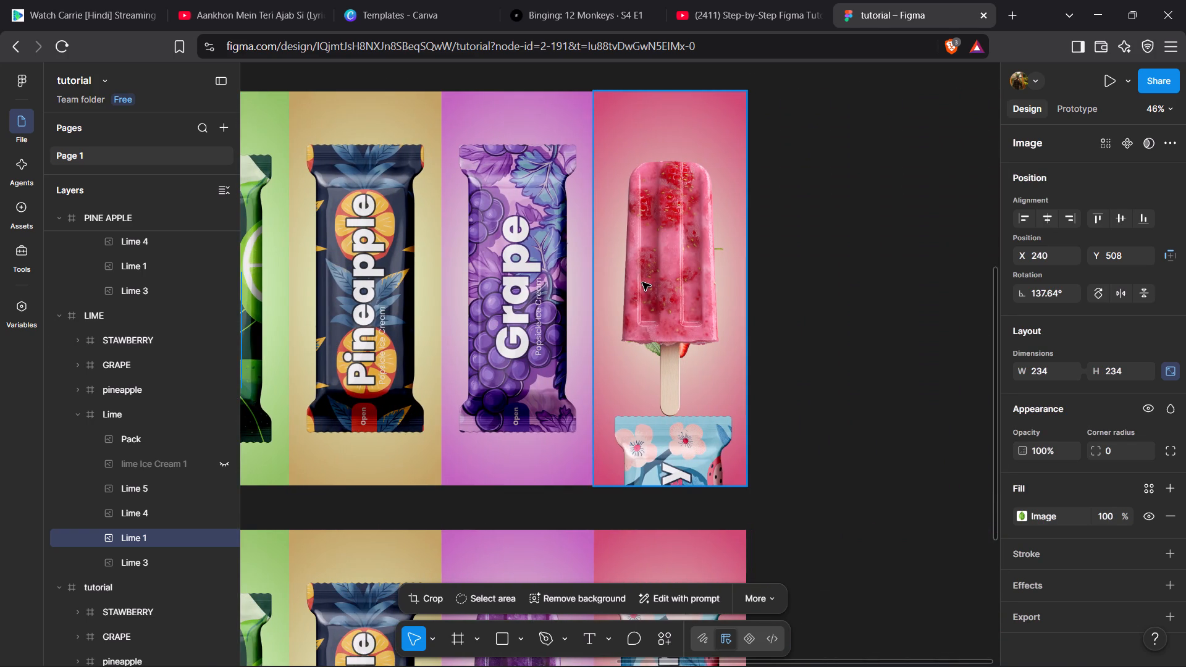
pyautogui.click(642, 282)
pyautogui.doubleClick(642, 282)
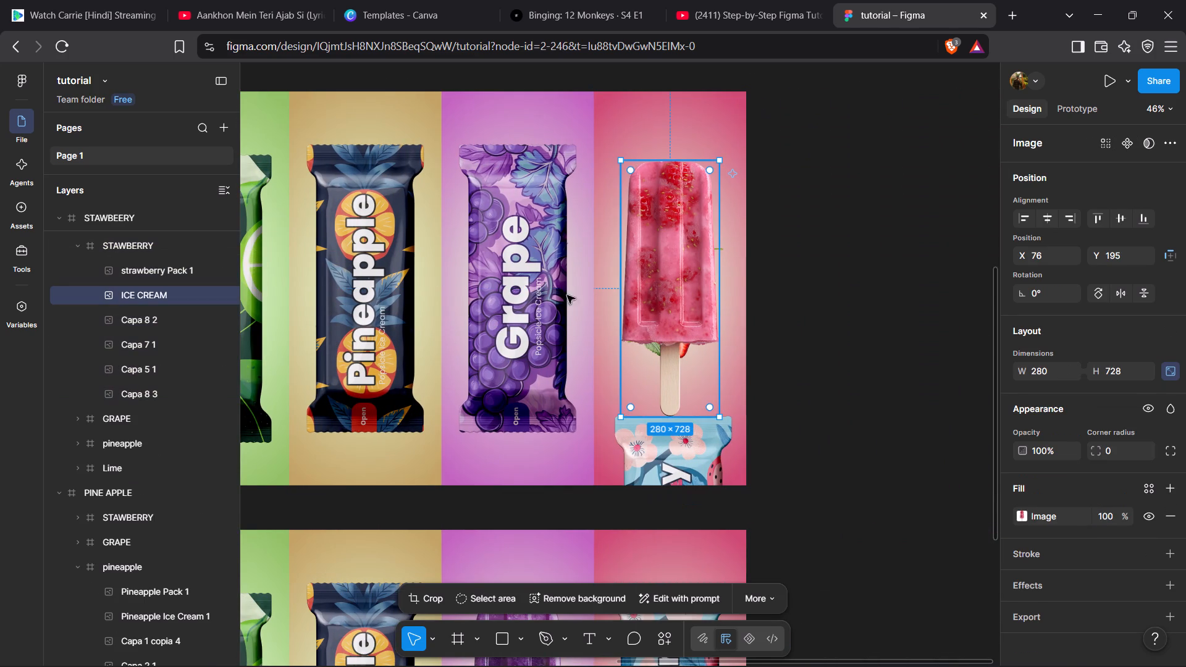
pyautogui.click(224, 298)
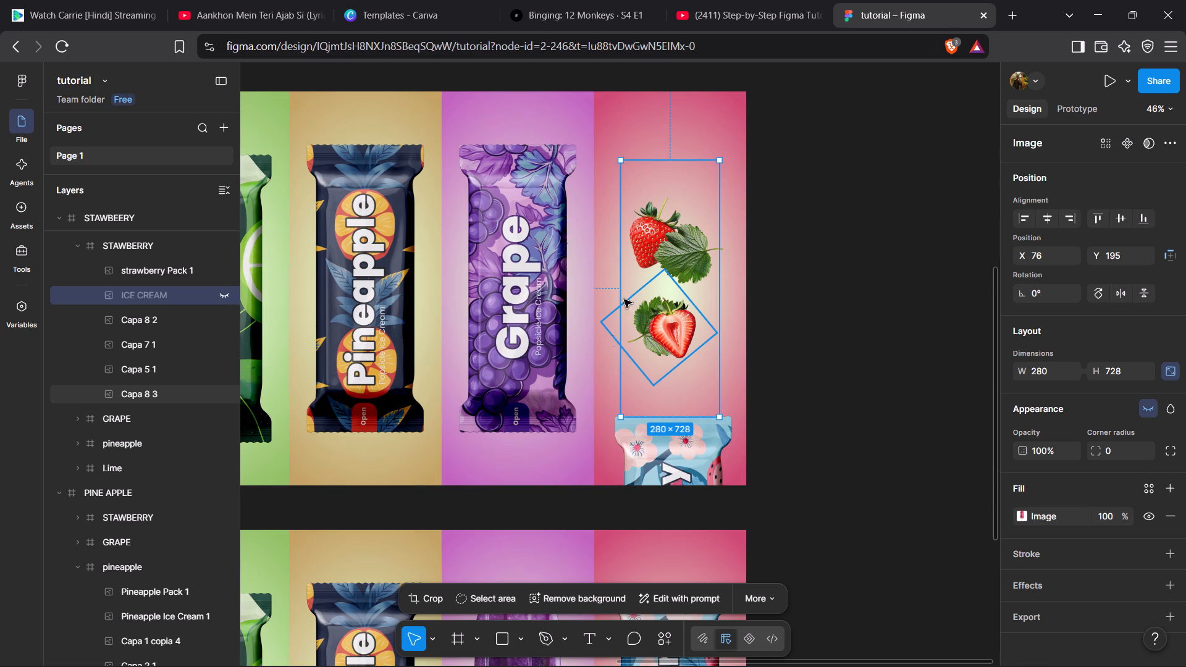
# Rotate the upper leaf in the strawberry panel to about -95.87° and move it to X 225, Y 47, partly past the panel's right edge.
pyautogui.click(696, 259)
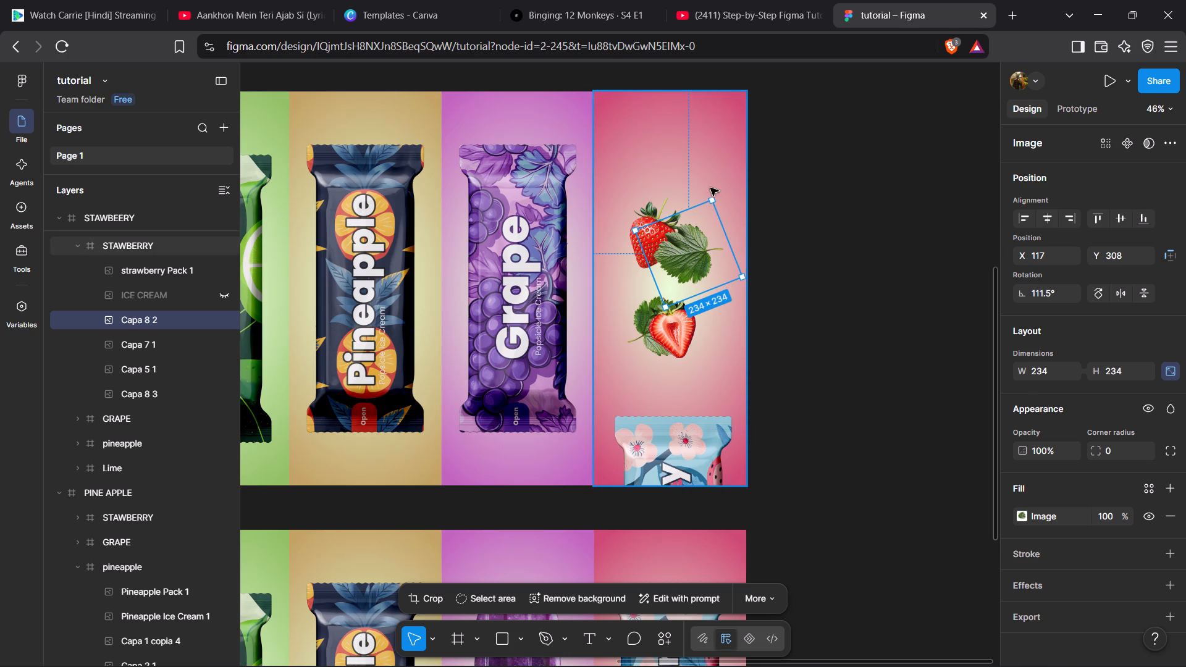
pyautogui.moveTo(714, 188); pyautogui.dragTo(759, 259)
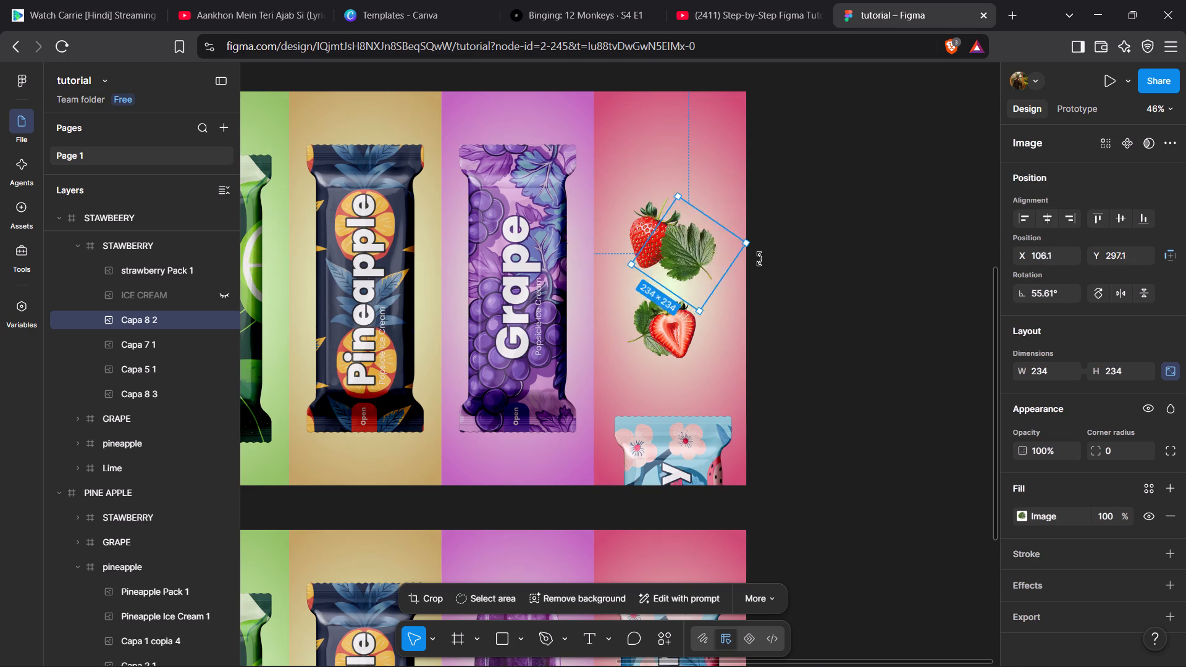
pyautogui.moveTo(759, 259); pyautogui.dragTo(649, 289)
pyautogui.moveTo(698, 267); pyautogui.dragTo(720, 171)
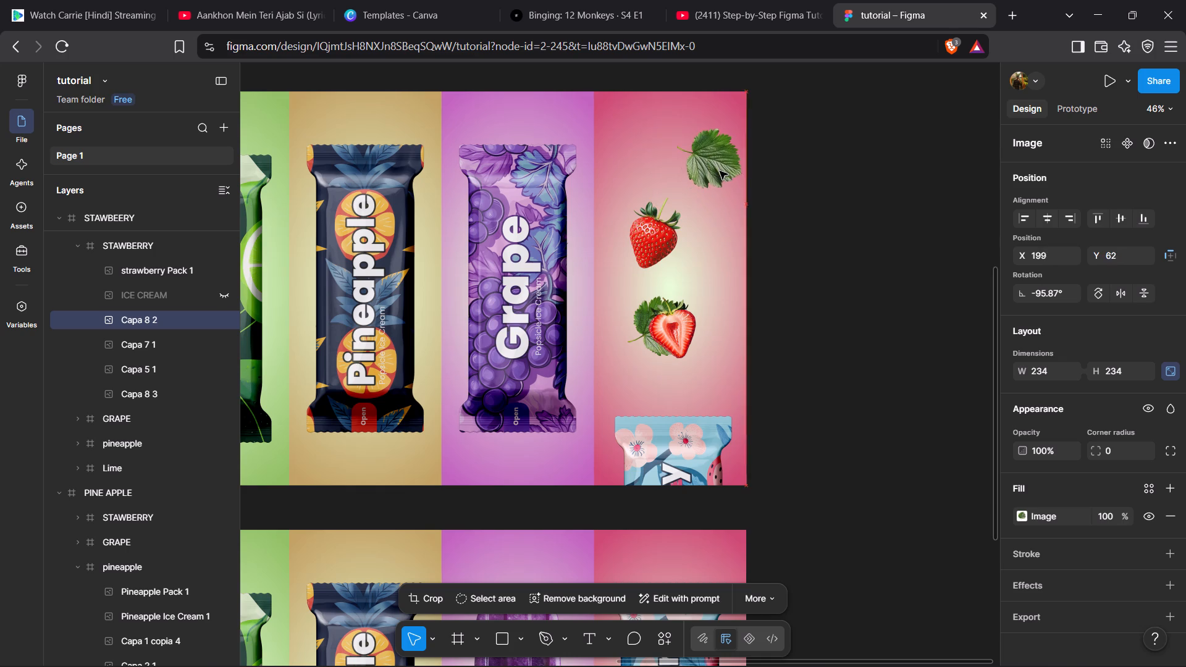
pyautogui.moveTo(720, 171); pyautogui.dragTo(729, 167)
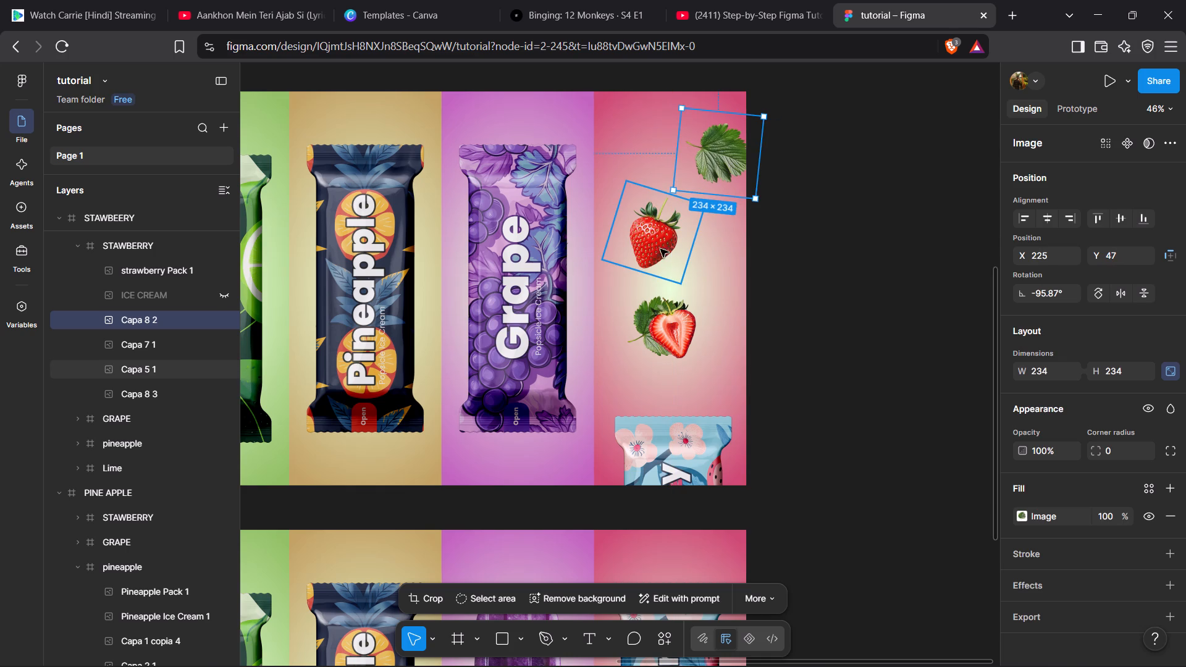
# Move the whole strawberry to the strawberry panel's upper left edge, about X -98, Y 31, rotated to about -30.07°.
pyautogui.click(655, 250)
pyautogui.click(683, 289)
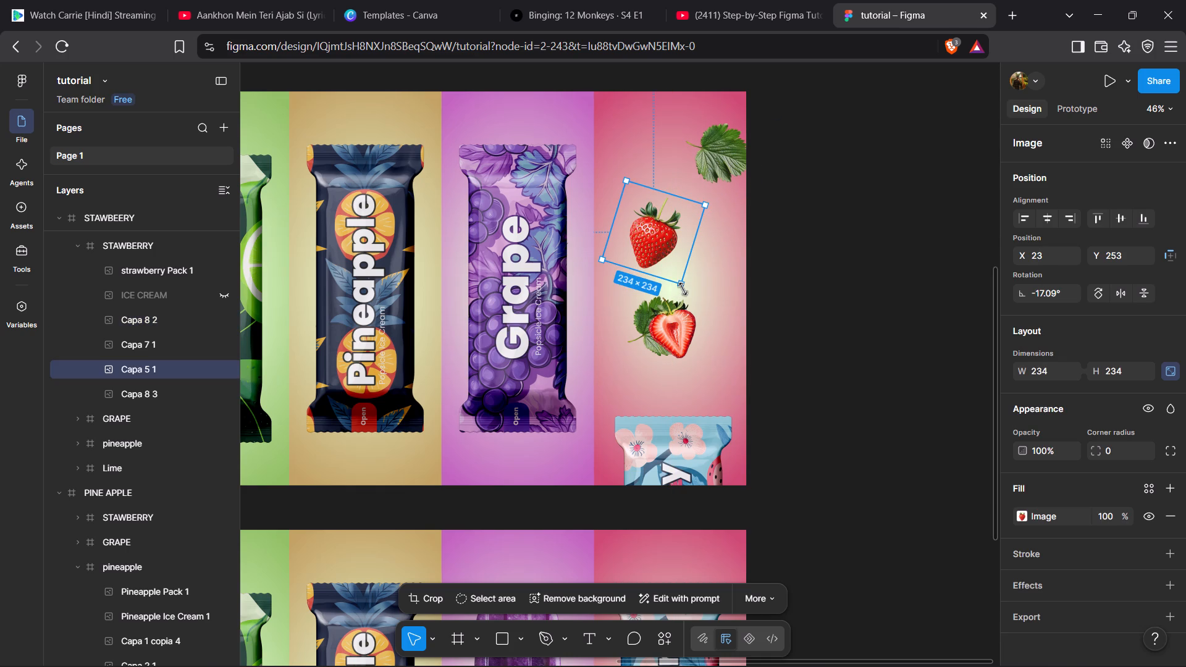
pyautogui.moveTo(679, 292); pyautogui.dragTo(698, 286)
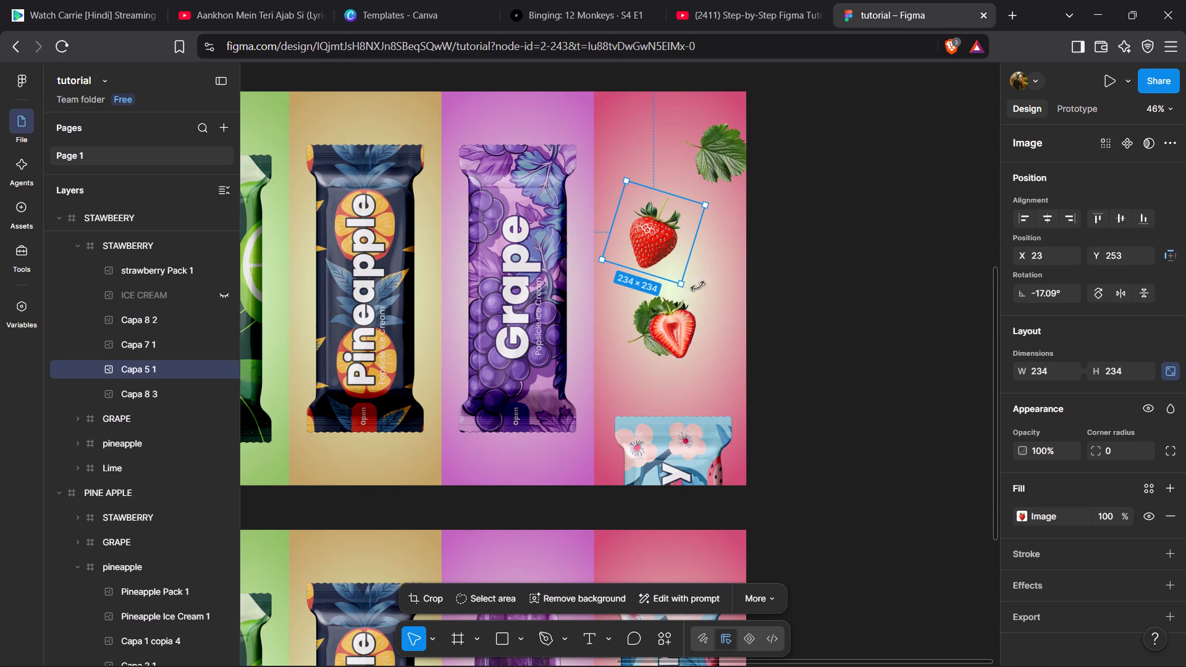
pyautogui.moveTo(698, 286); pyautogui.dragTo(594, 269)
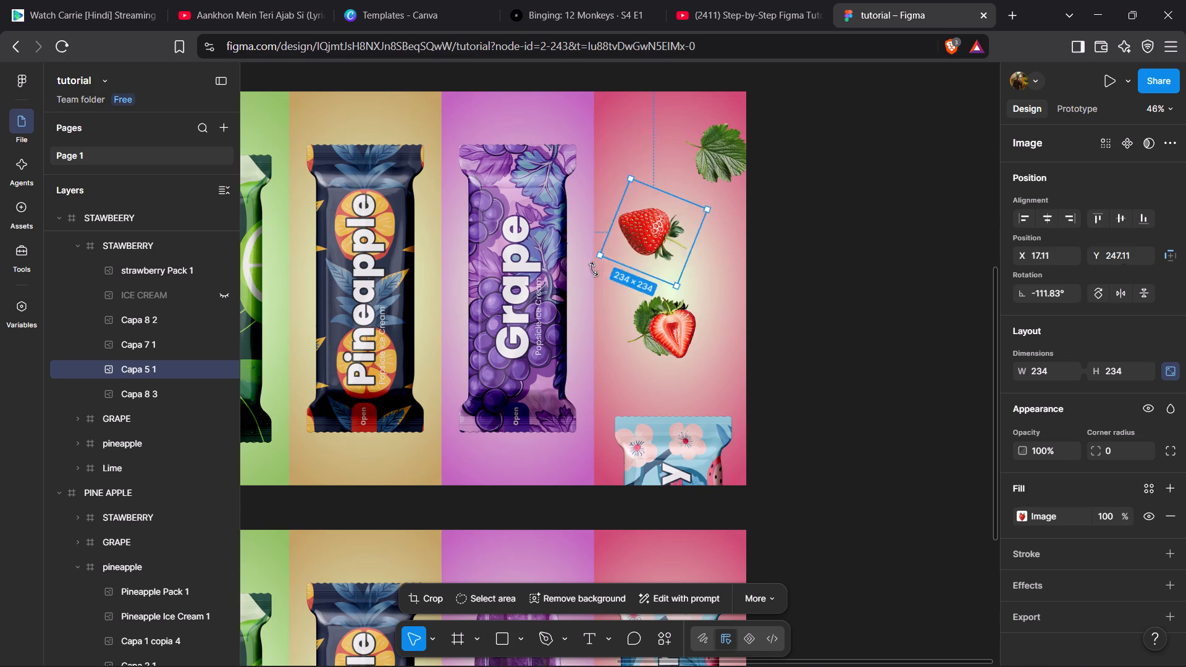
pyautogui.moveTo(594, 269); pyautogui.dragTo(634, 309)
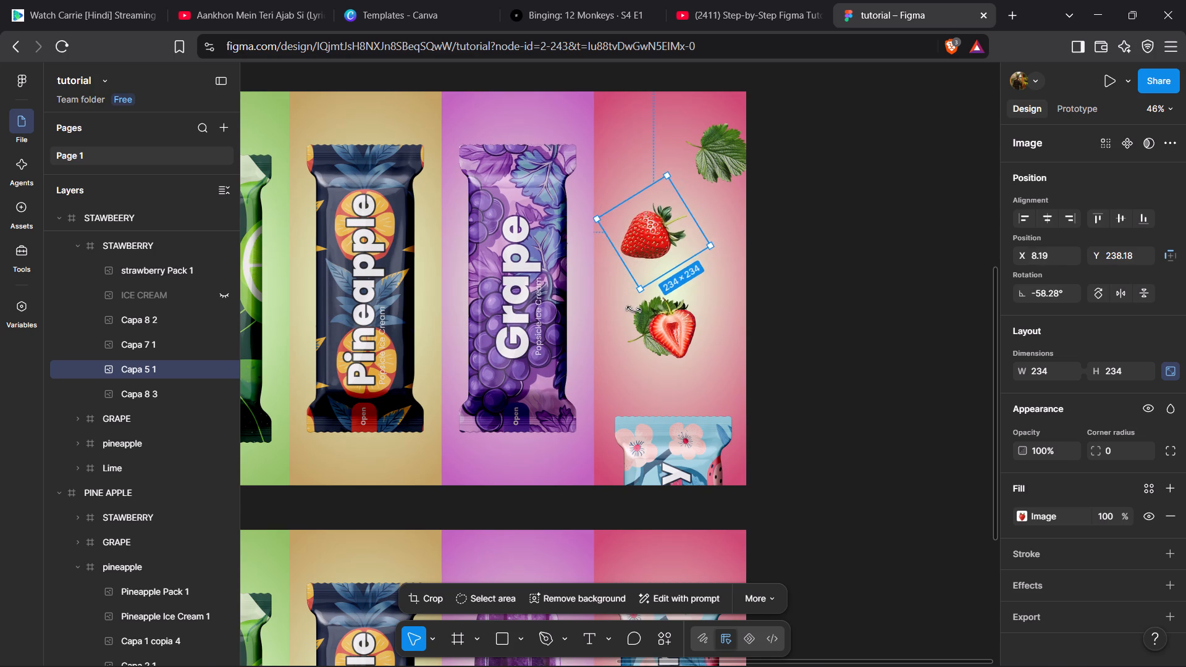
pyautogui.moveTo(634, 309); pyautogui.dragTo(634, 309)
pyautogui.moveTo(649, 229); pyautogui.dragTo(616, 167)
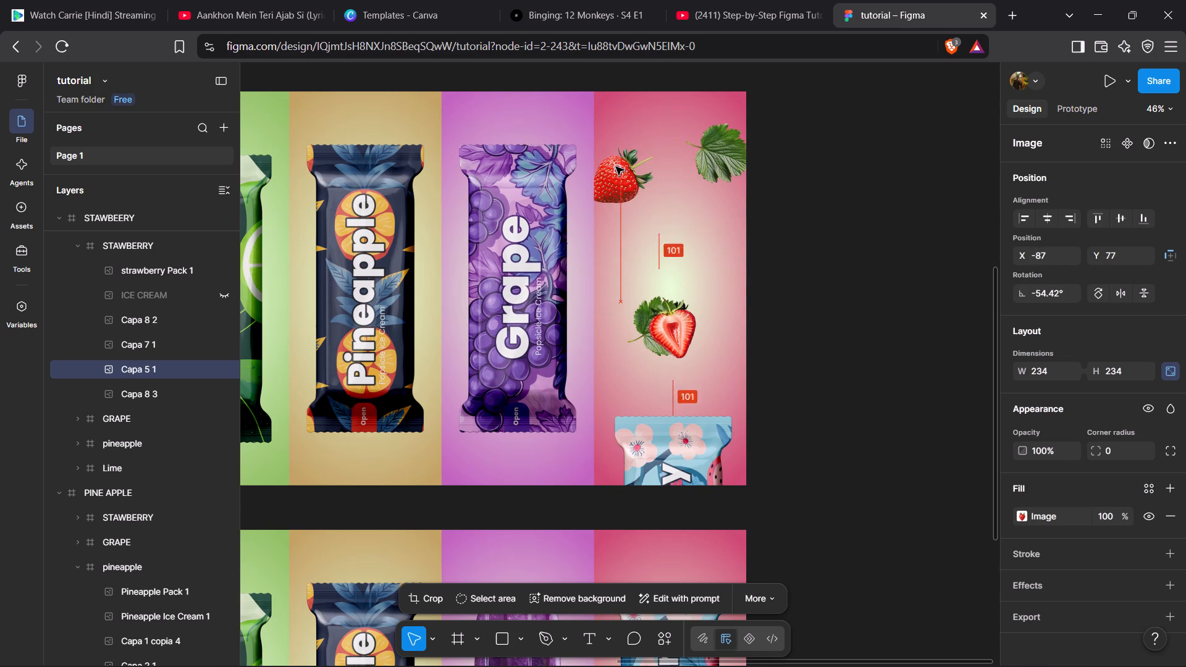
pyautogui.moveTo(616, 167); pyautogui.dragTo(612, 155)
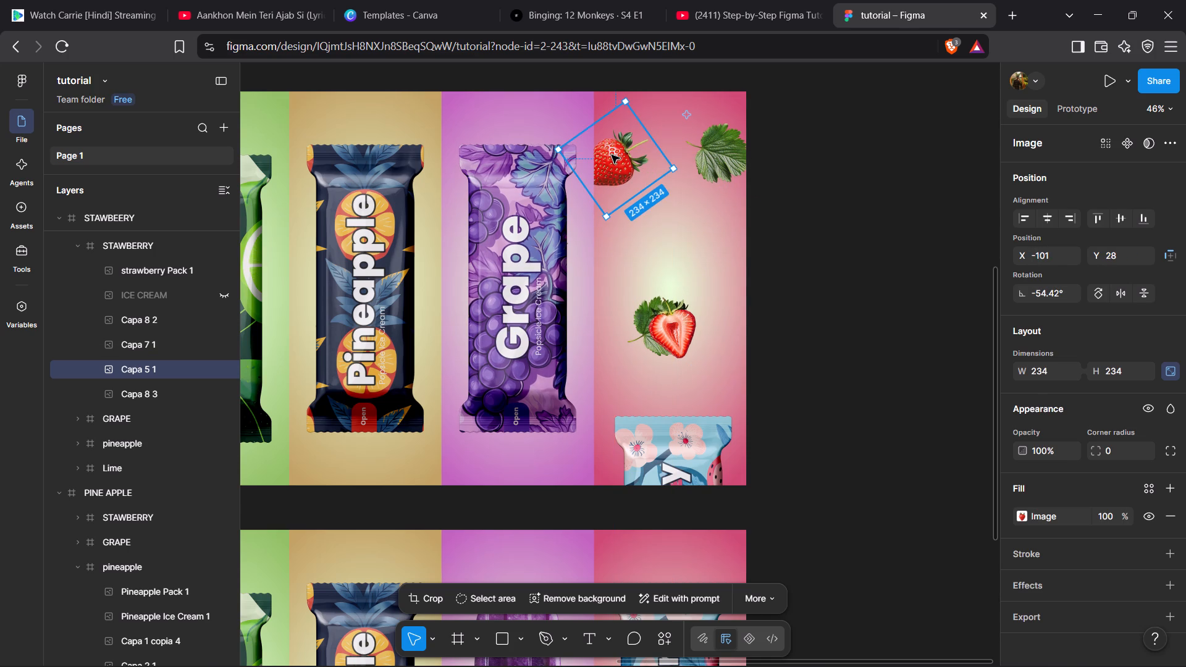
pyautogui.moveTo(679, 172); pyautogui.dragTo(684, 143)
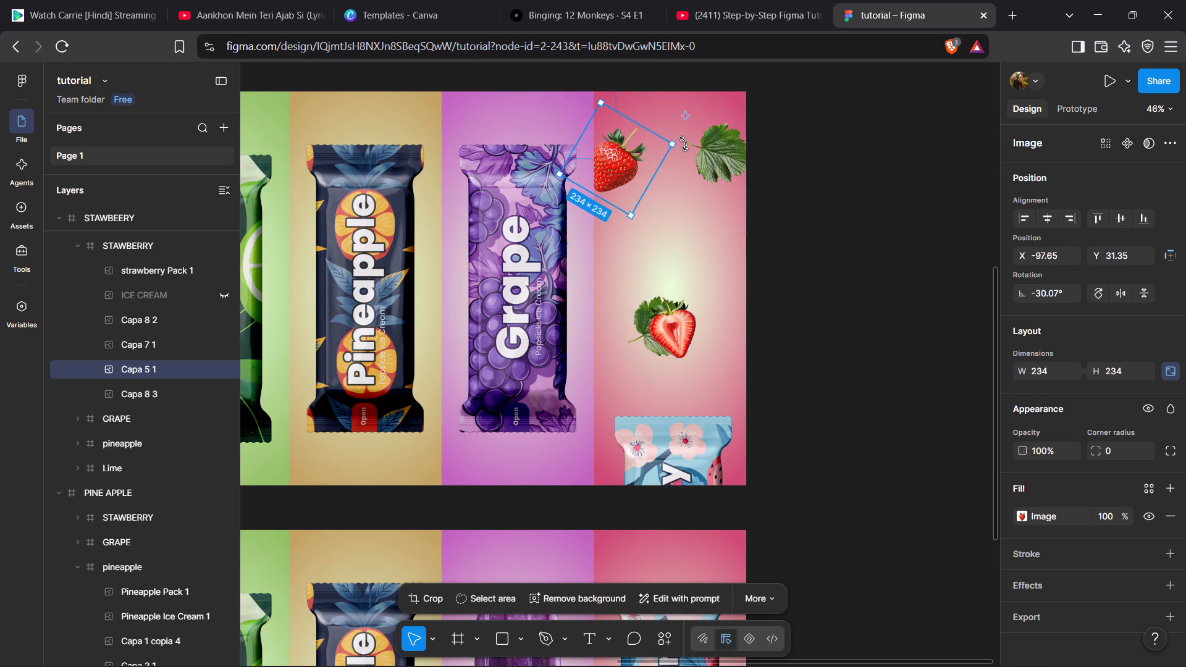
# Move the halved strawberry to the panel's right edge above the pack, about X 196, Y 587, rotated to about 53°.
pyautogui.click(679, 317)
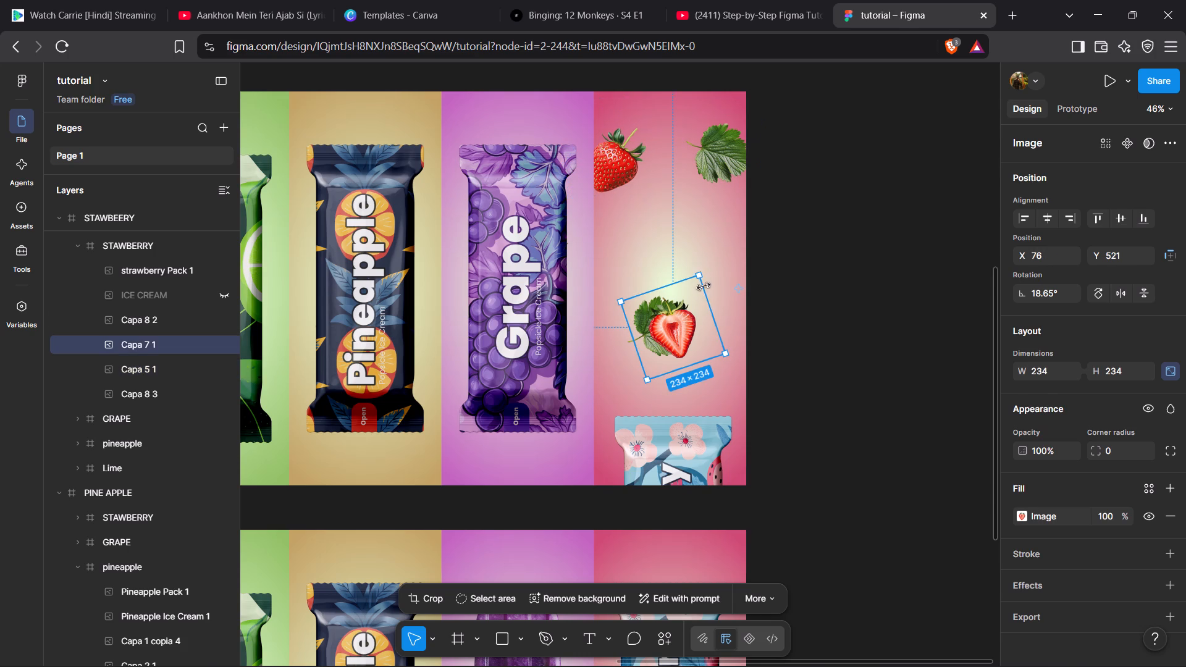
pyautogui.moveTo(700, 266); pyautogui.dragTo(743, 341)
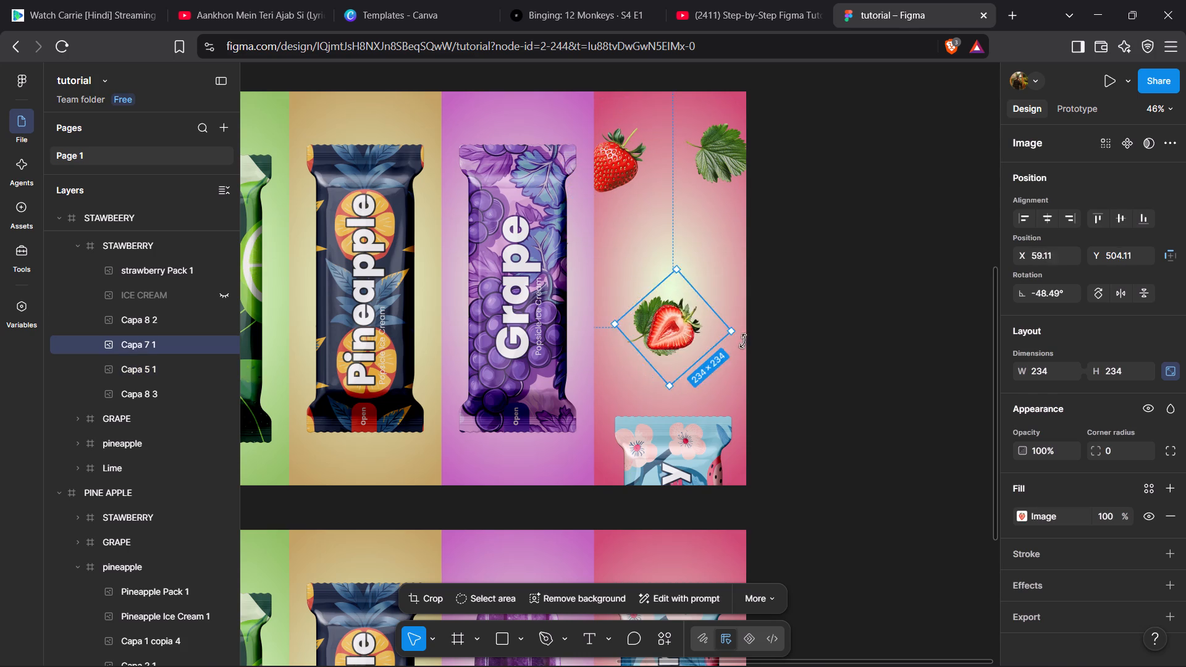
pyautogui.moveTo(743, 341); pyautogui.dragTo(580, 296)
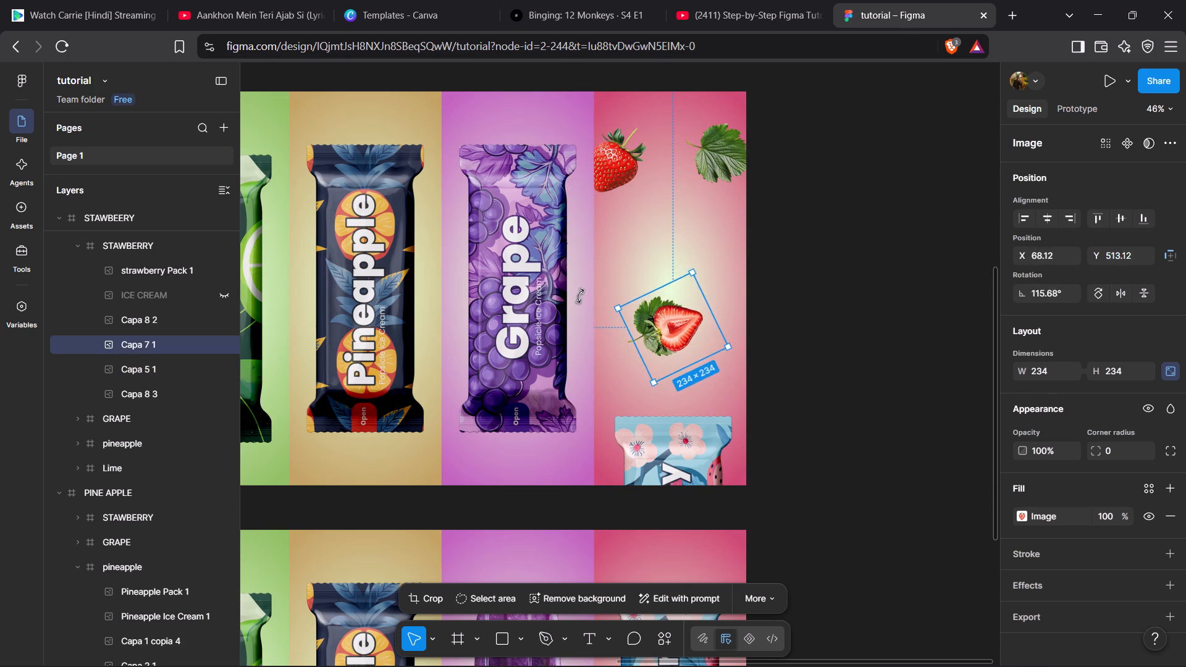
pyautogui.moveTo(580, 296); pyautogui.dragTo(602, 216)
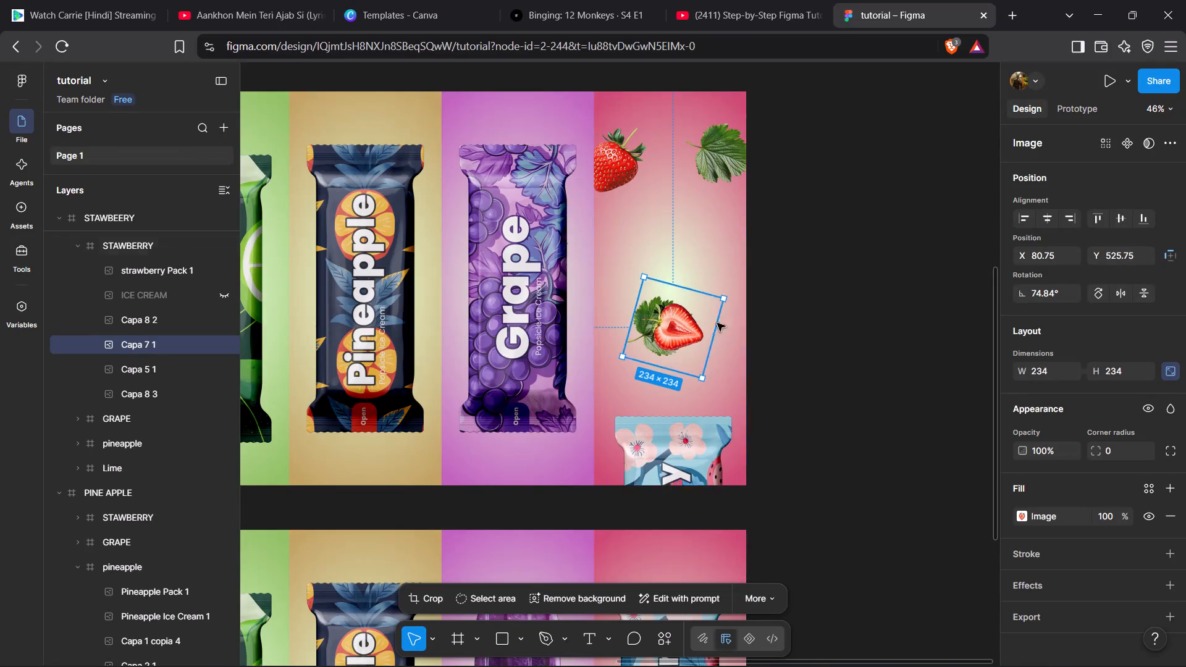
pyautogui.moveTo(696, 351); pyautogui.dragTo(736, 378)
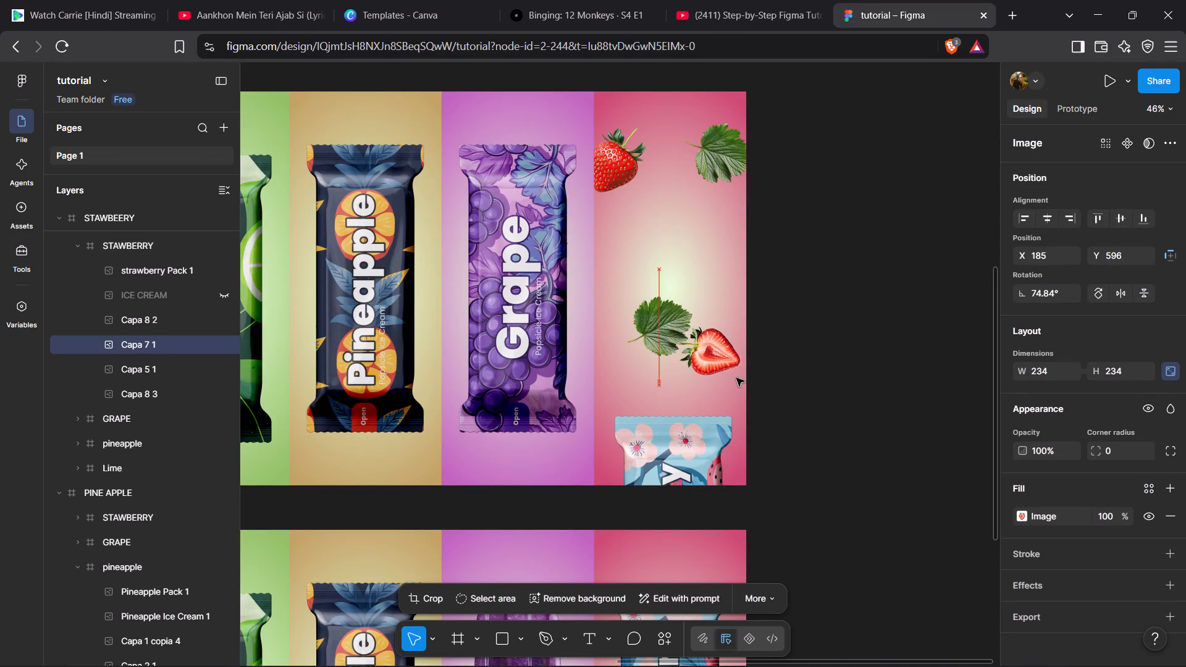
pyautogui.moveTo(736, 378); pyautogui.dragTo(744, 379)
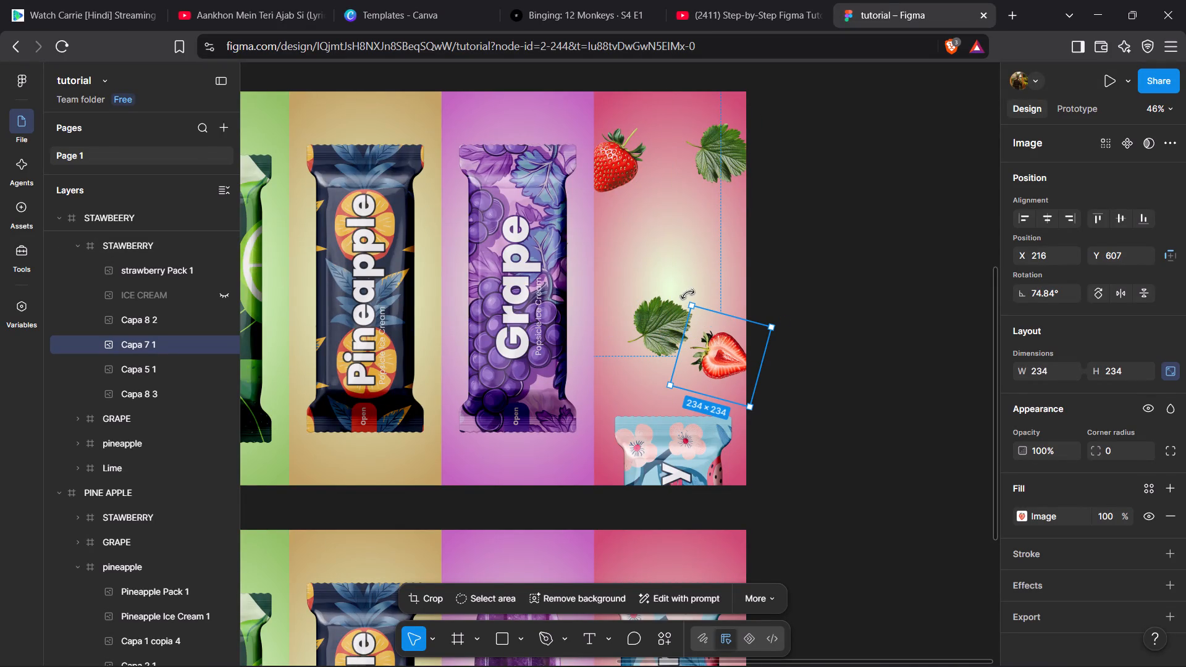
pyautogui.moveTo(688, 295); pyautogui.dragTo(713, 277)
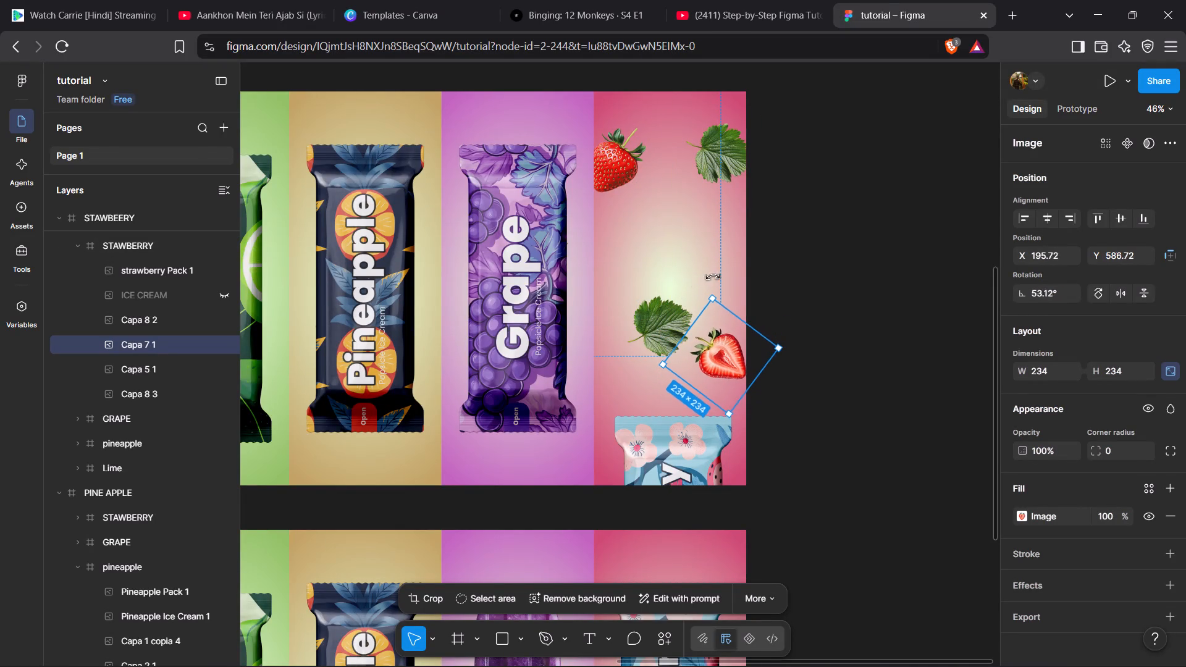
pyautogui.moveTo(713, 277); pyautogui.dragTo(712, 277)
# Rotate the remaining lower leaf in the strawberry panel to -29.3° and move it past the panel's left edge to X -115, Y 471.
pyautogui.click(662, 314)
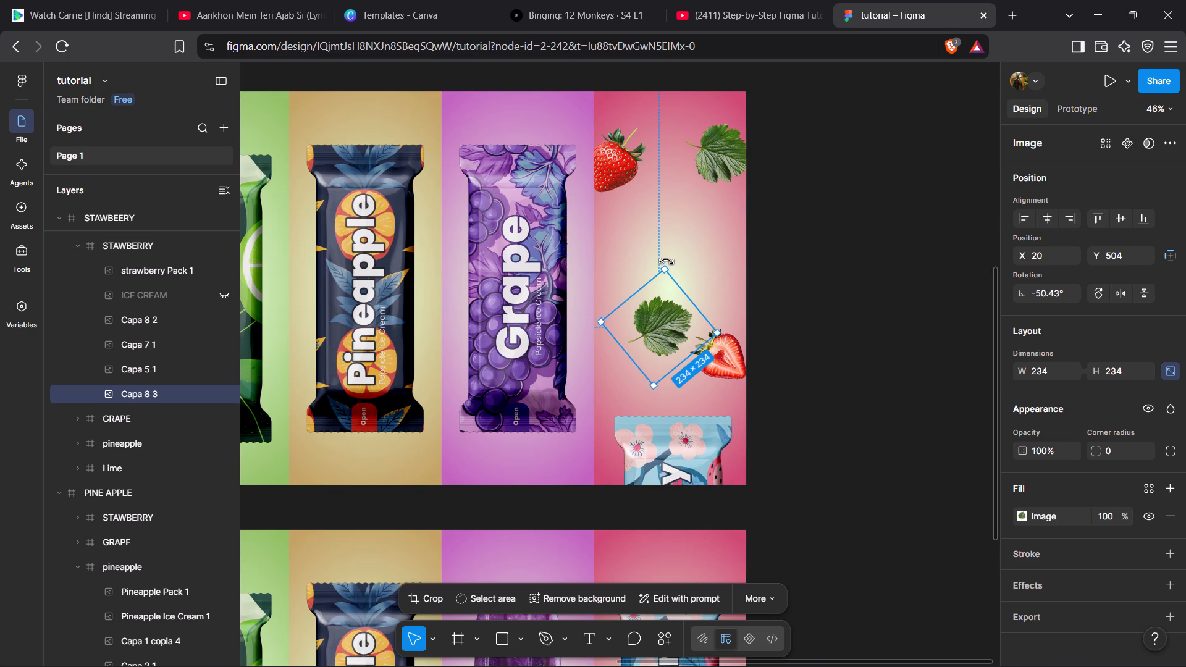
pyautogui.moveTo(667, 261); pyautogui.dragTo(686, 411)
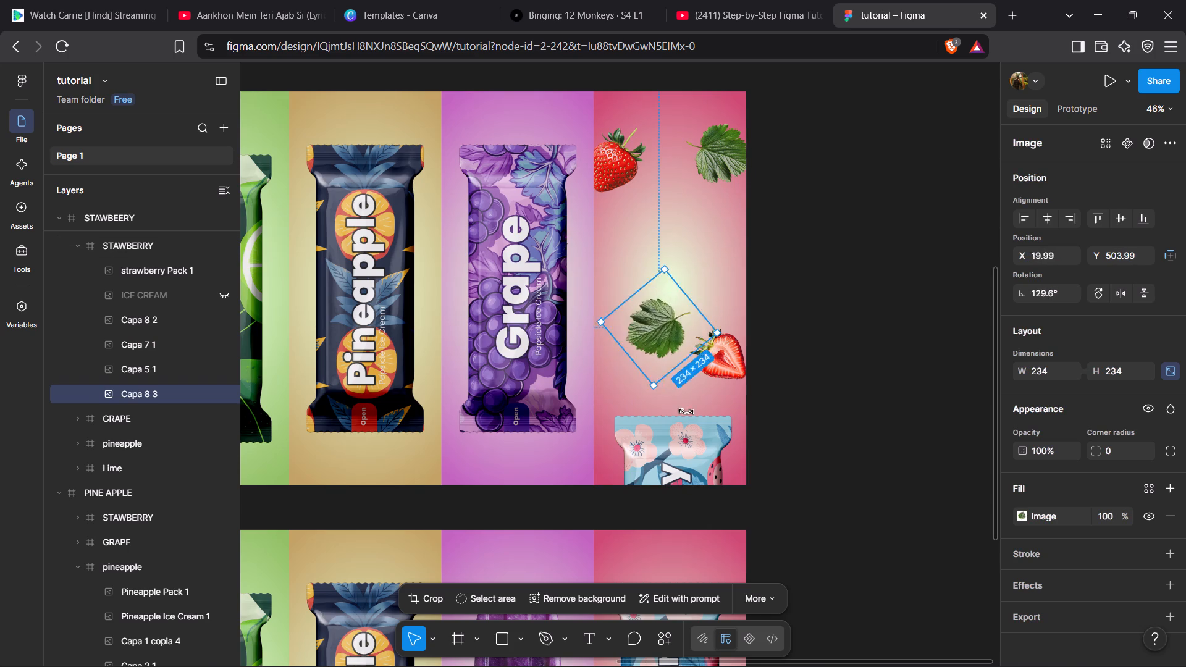
pyautogui.moveTo(686, 411); pyautogui.dragTo(694, 257)
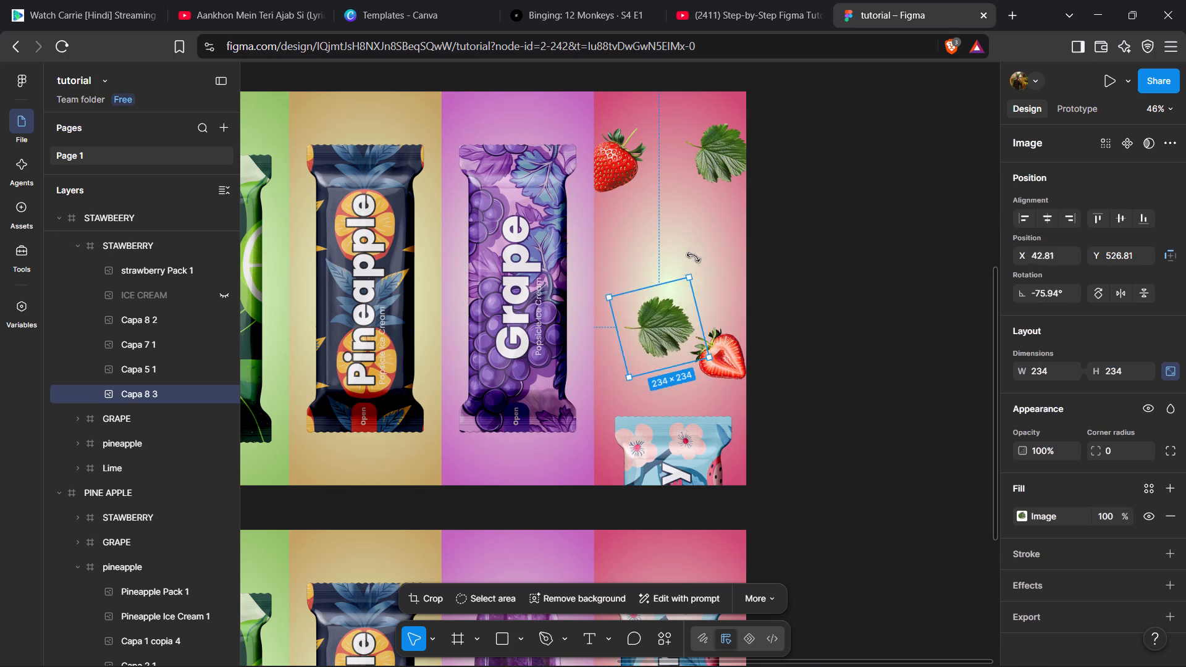
pyautogui.moveTo(694, 257); pyautogui.dragTo(639, 250)
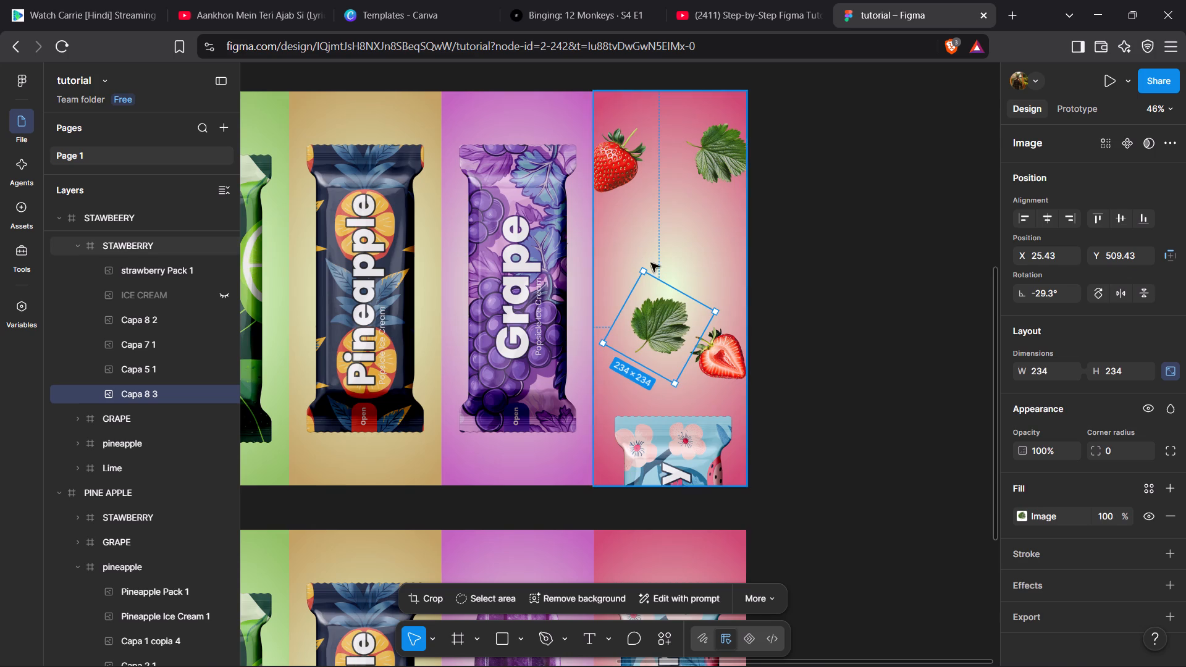
pyautogui.moveTo(667, 329); pyautogui.dragTo(621, 348)
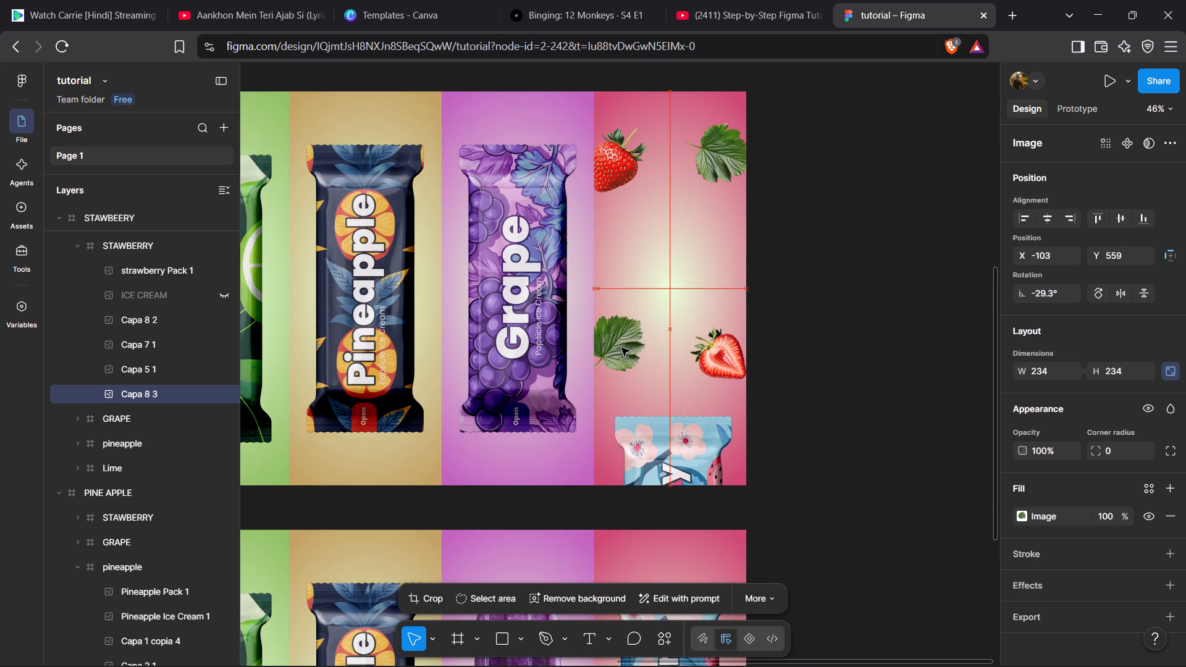
pyautogui.moveTo(621, 348); pyautogui.dragTo(617, 313)
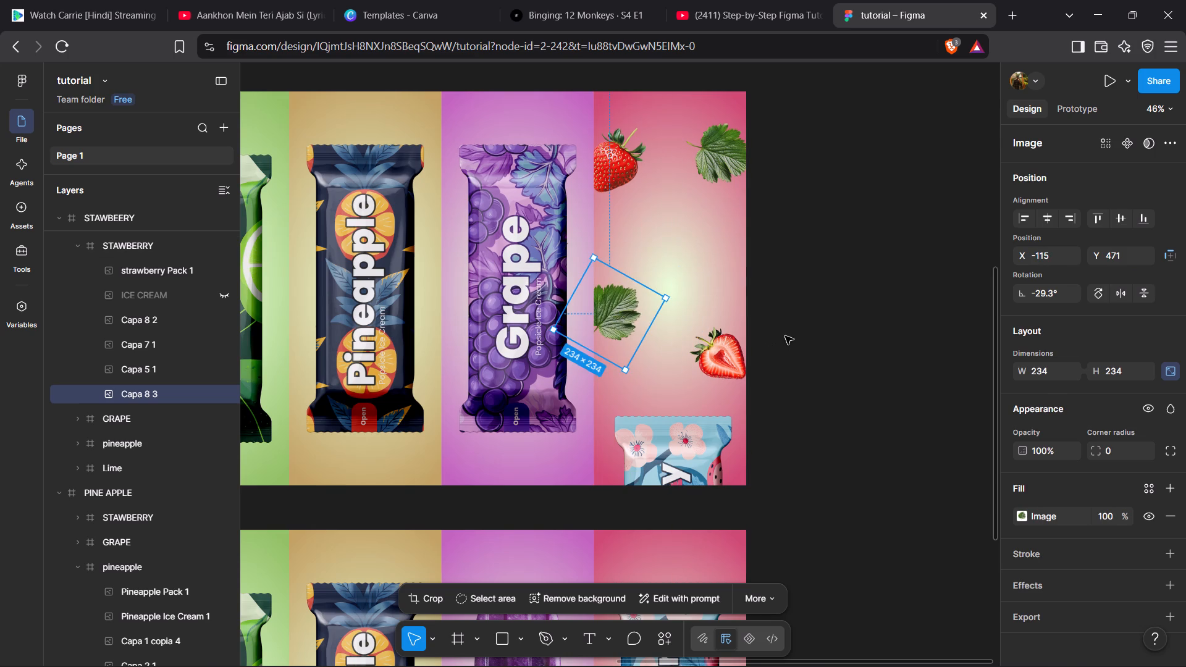
pyautogui.click(785, 336)
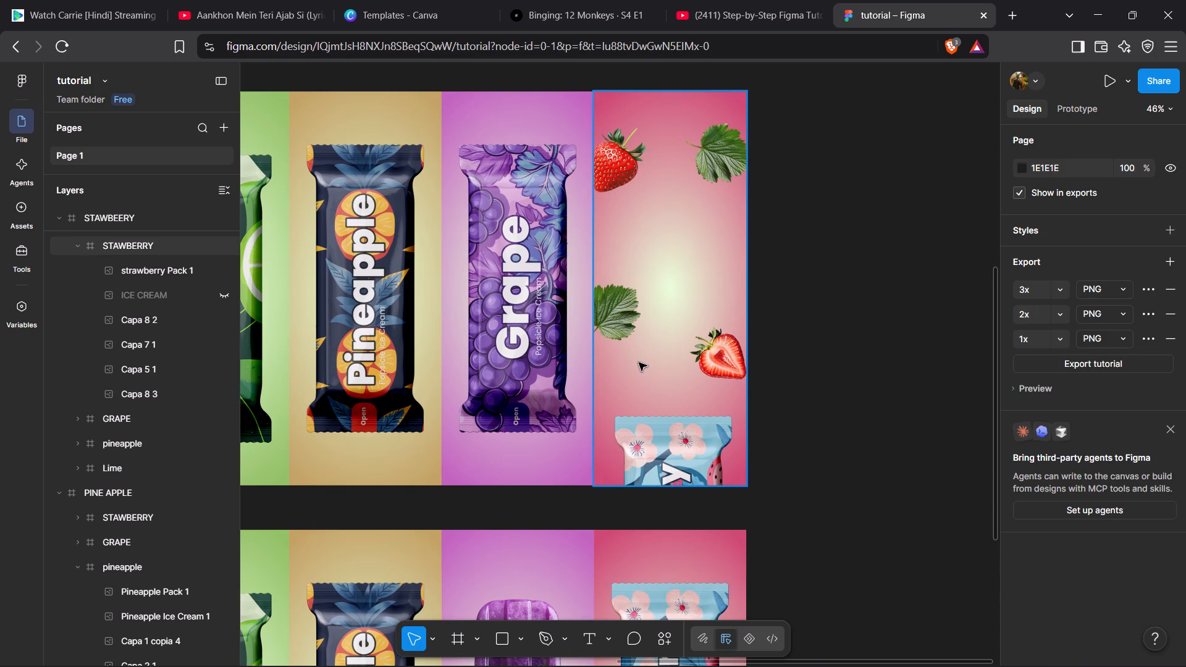
# Hide the pineapple ice cream in the pineapple panel of the PINE APPLE frame.
pyautogui.hscroll(9, 639, 363)
pyautogui.hscroll(-4, 639, 363)
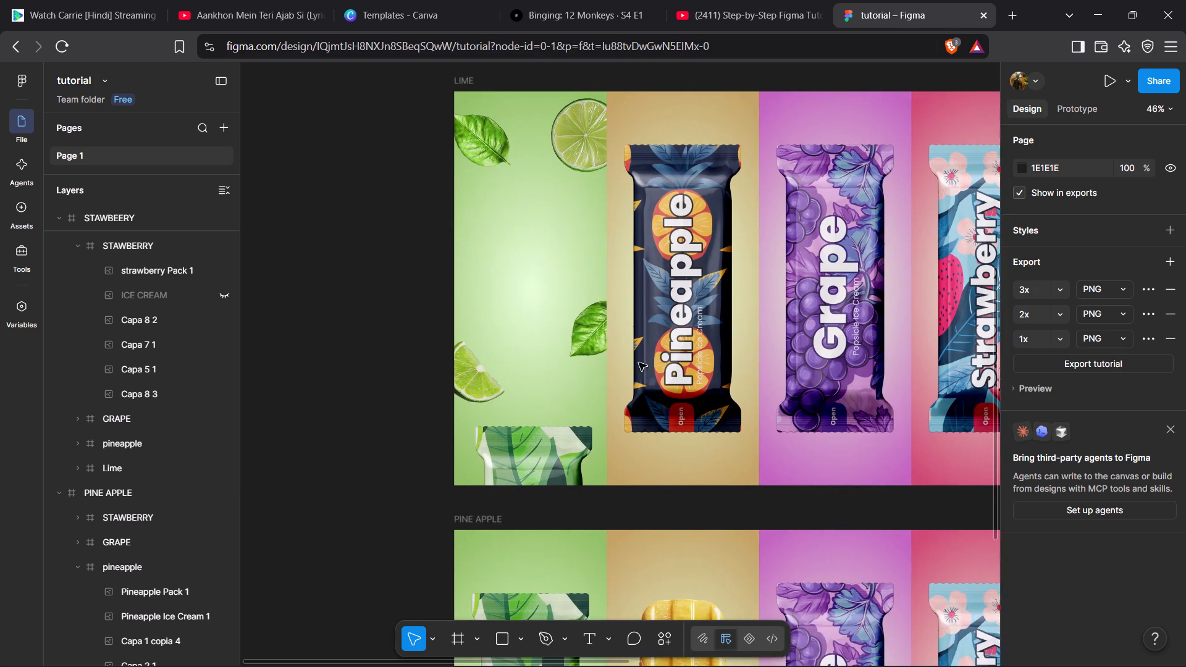
pyautogui.hscroll(-1, 639, 363)
pyautogui.scroll(-2, 639, 363)
pyautogui.hscroll(-6, 639, 363)
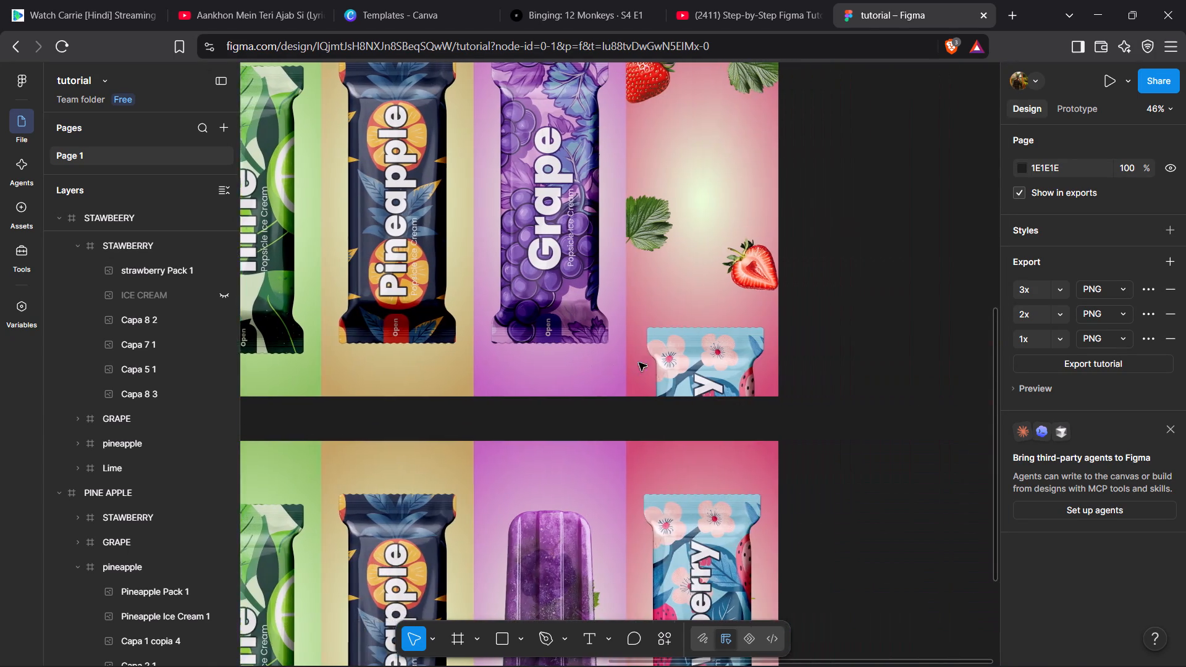
pyautogui.hscroll(4, 639, 363)
pyautogui.scroll(-2, 639, 363)
pyautogui.hscroll(2, 639, 363)
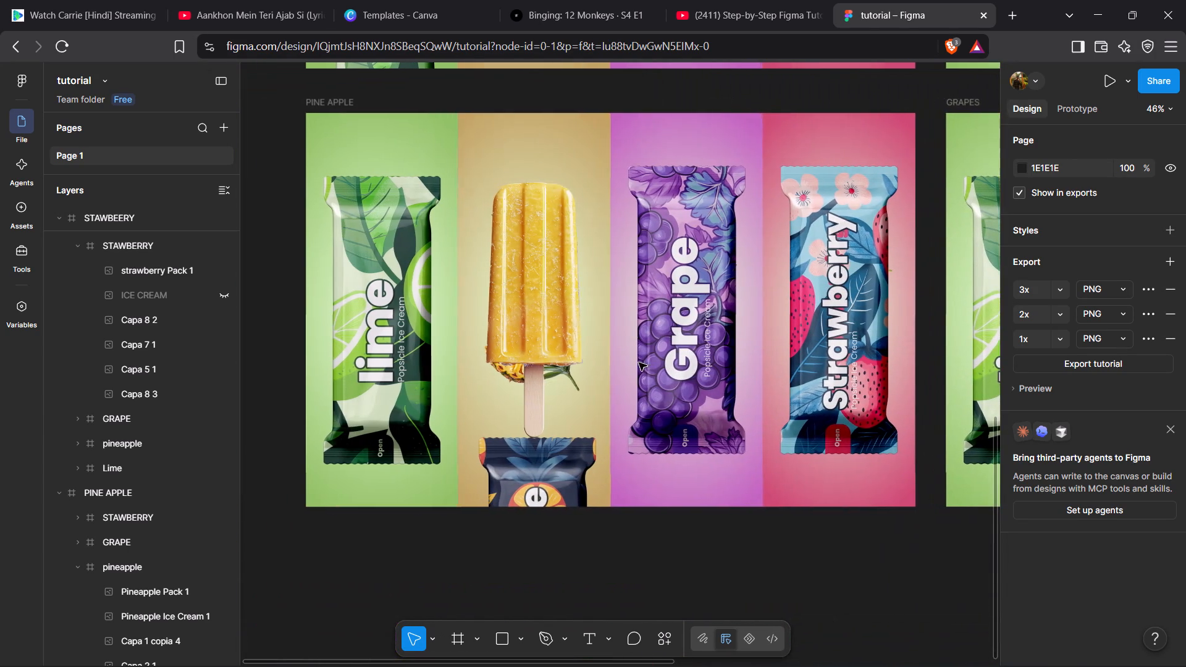
pyautogui.doubleClick(518, 316)
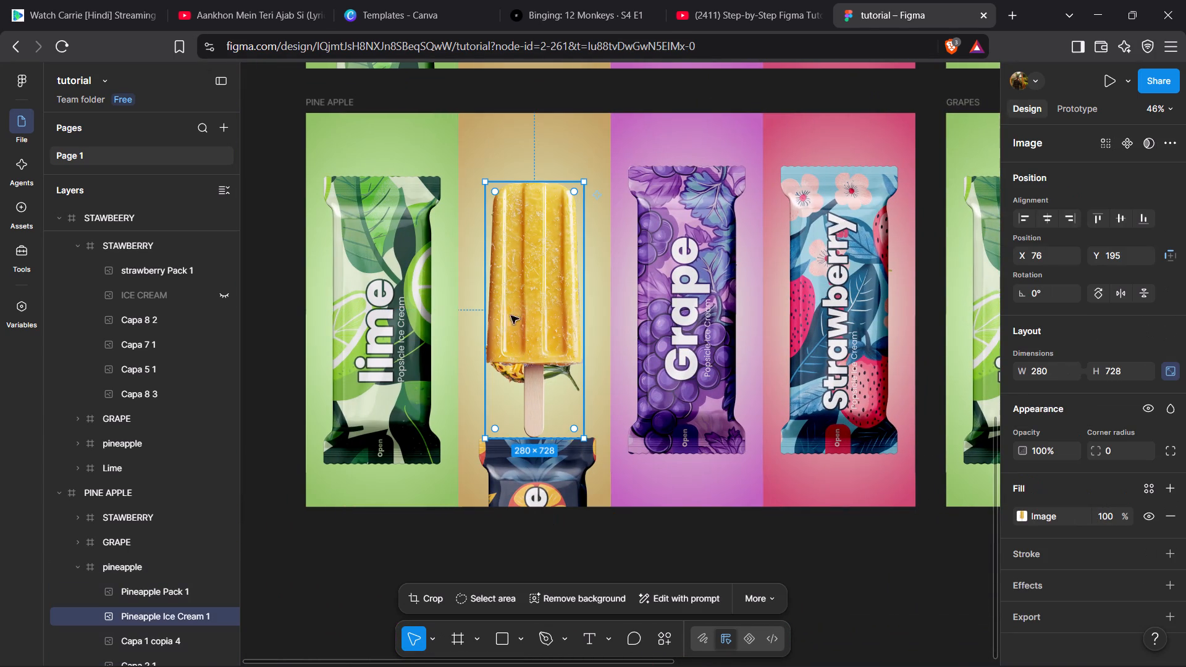
pyautogui.scroll(-1, 175, 570)
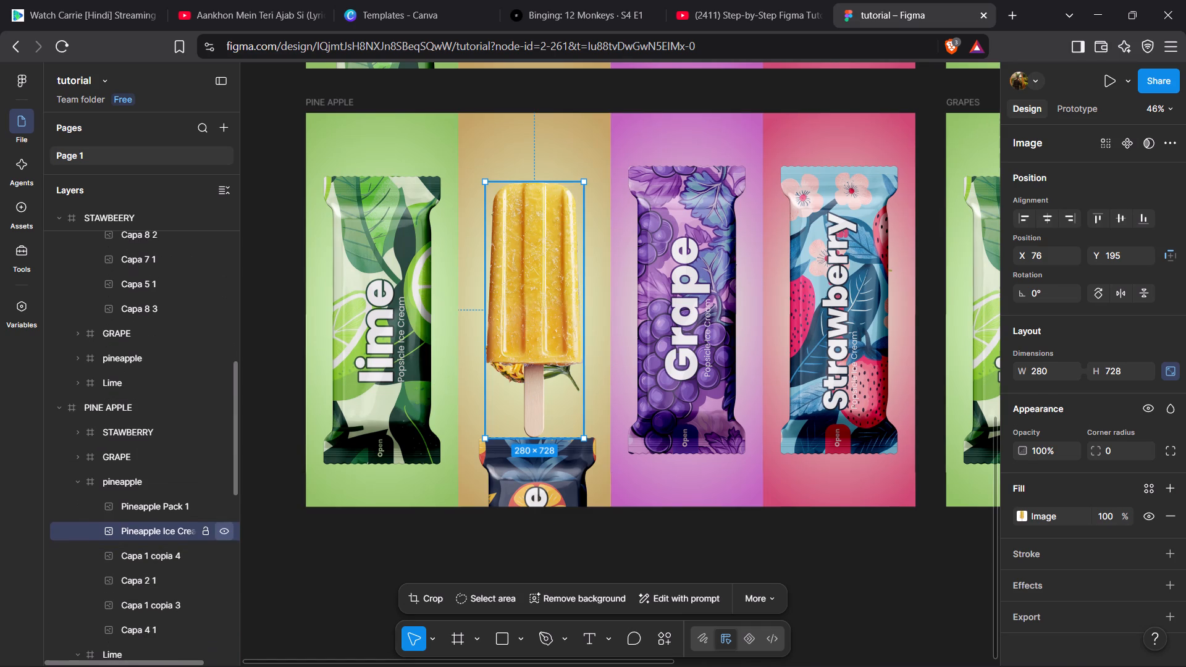
pyautogui.click(226, 534)
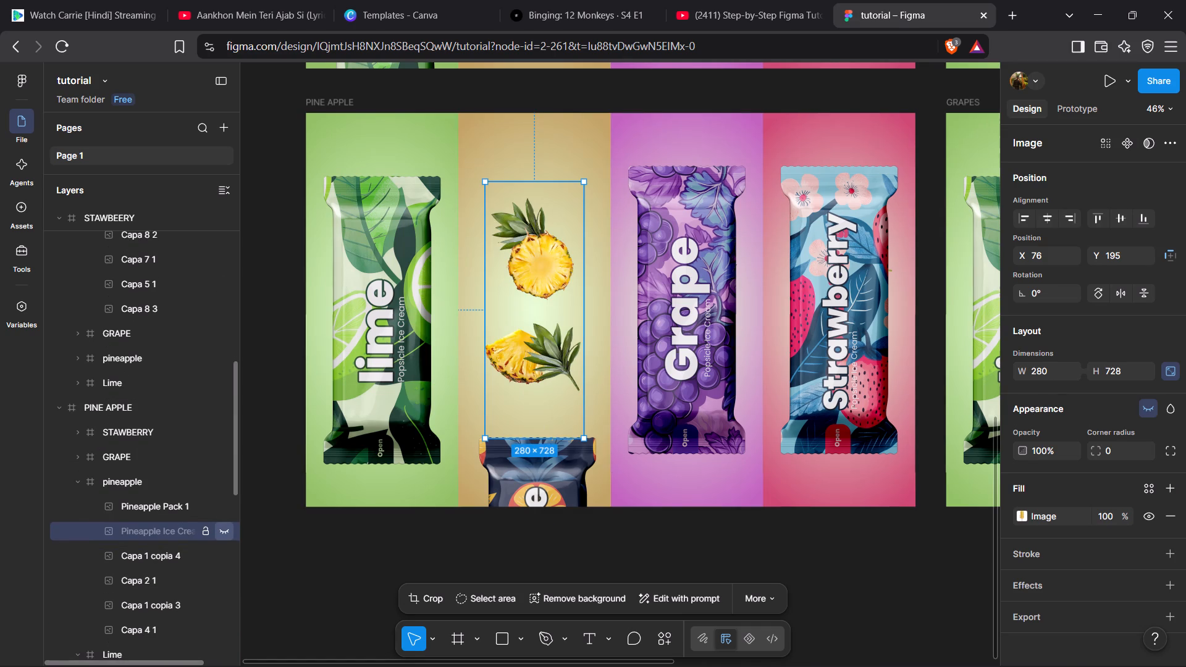
# Rotate the round pineapple slice to 110.28° and move it to the pineapple panel's upper right edge, about X 213, Y -24.
pyautogui.click(557, 246)
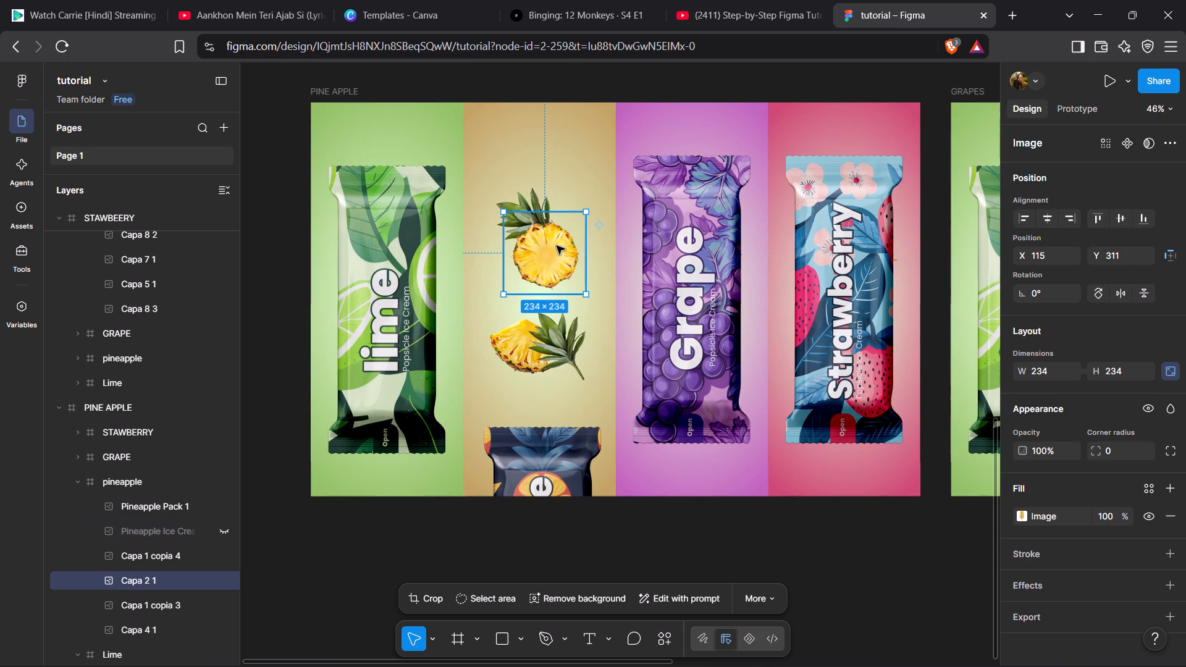
pyautogui.moveTo(590, 204); pyautogui.dragTo(406, 250)
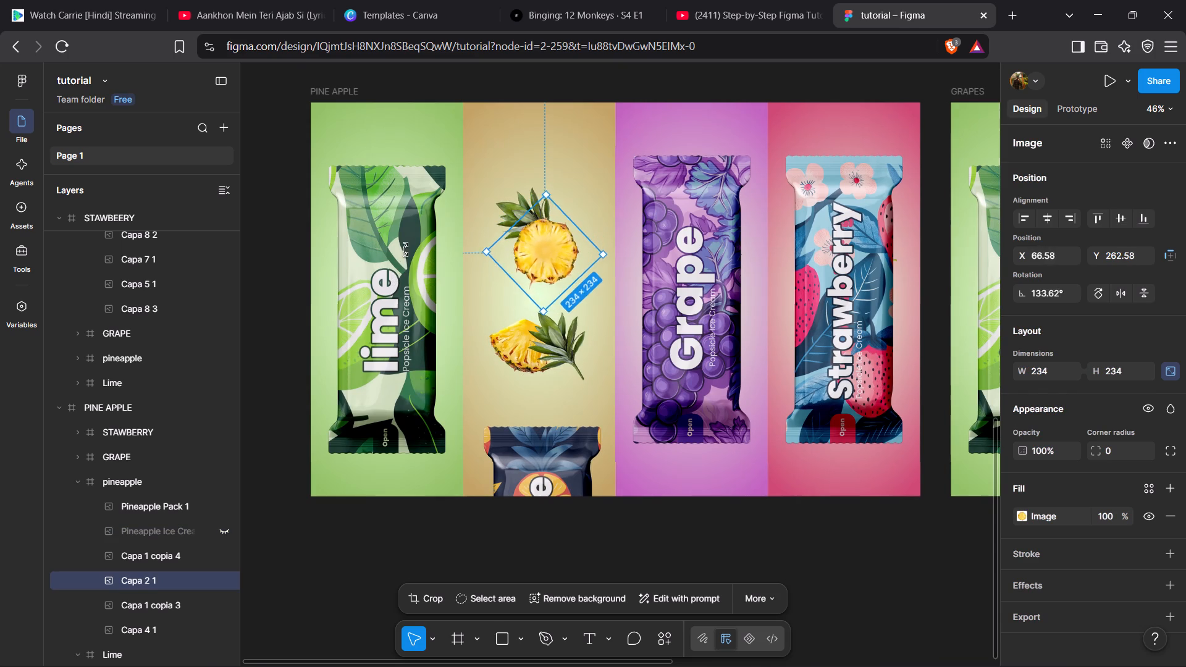
pyautogui.moveTo(406, 250); pyautogui.dragTo(434, 207)
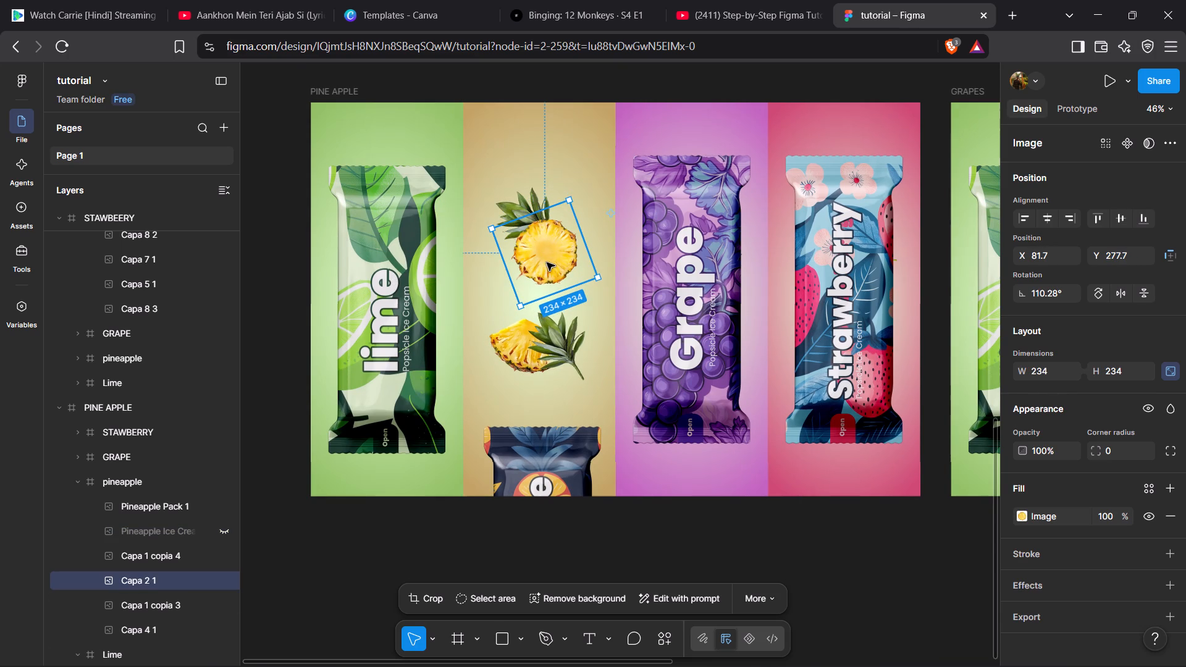
pyautogui.moveTo(547, 262); pyautogui.dragTo(591, 162)
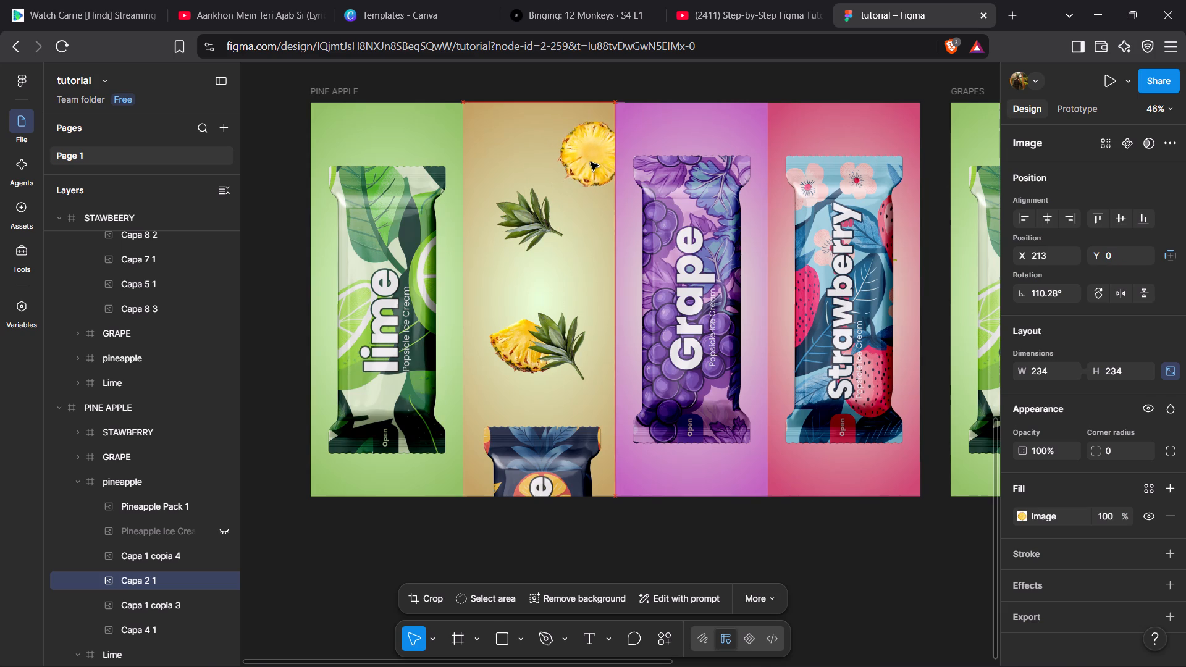
pyautogui.moveTo(591, 162); pyautogui.dragTo(592, 156)
# Rotate the upper leaf in the pineapple panel to 37.53° and move it past the panel's upper left edge to X -141, Y -17.
pyautogui.click(536, 212)
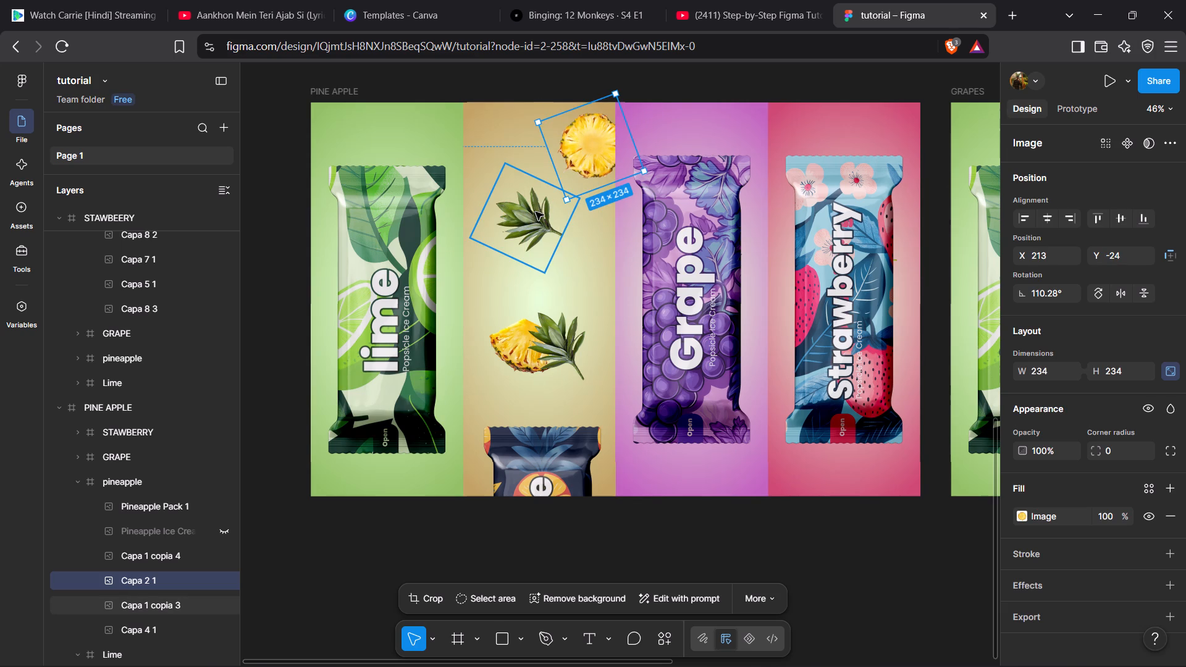
pyautogui.moveTo(503, 153); pyautogui.dragTo(491, 155)
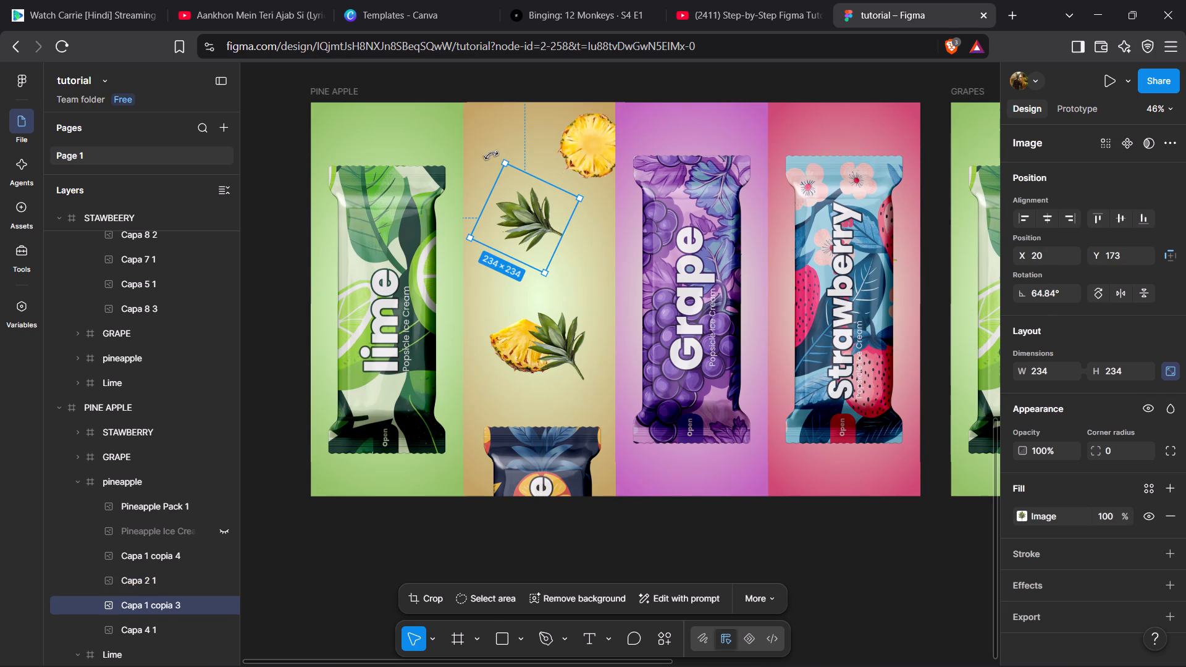
pyautogui.moveTo(491, 155); pyautogui.dragTo(595, 235)
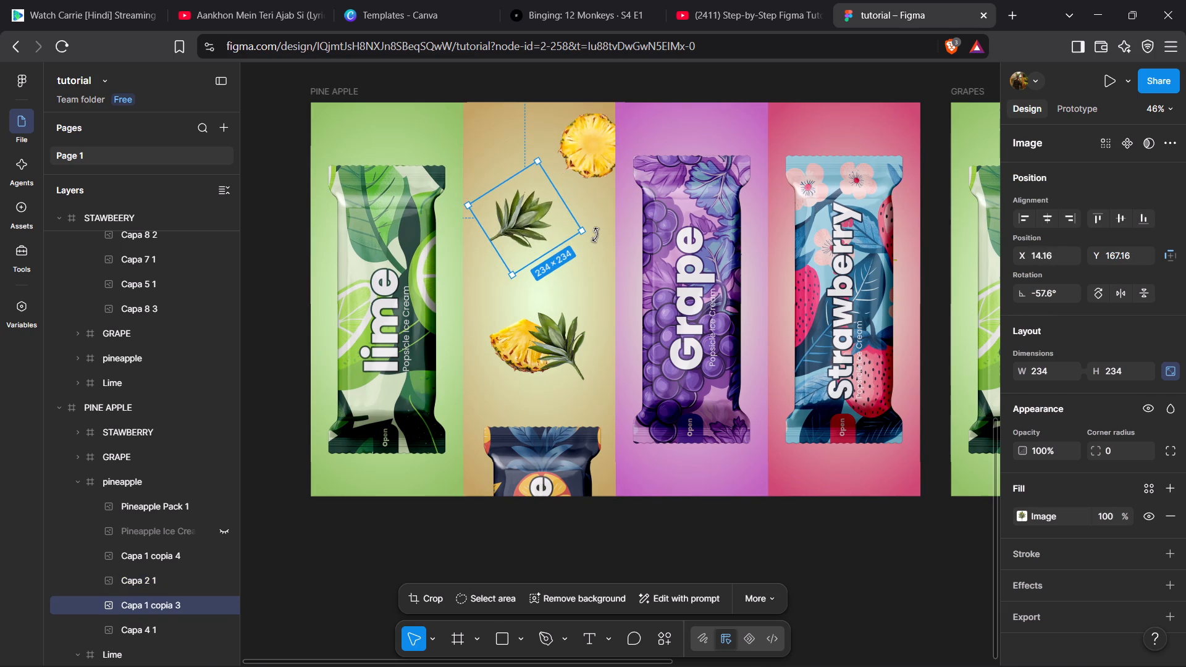
pyautogui.moveTo(595, 235); pyautogui.dragTo(533, 166)
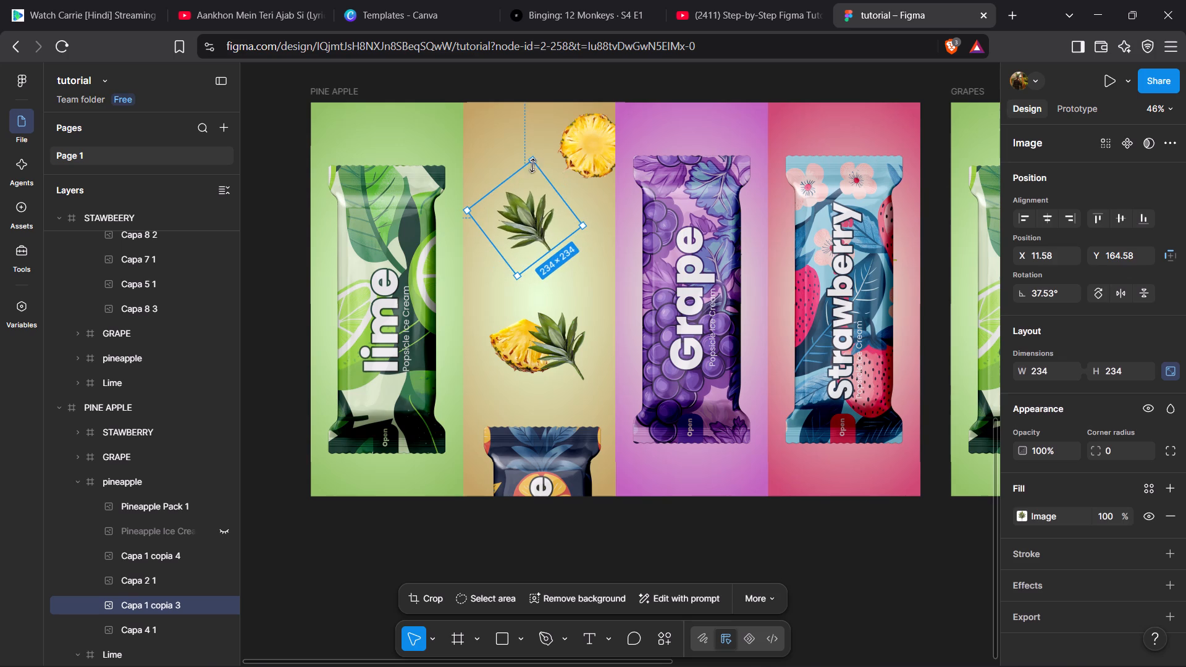
pyautogui.moveTo(529, 208); pyautogui.dragTo(485, 156)
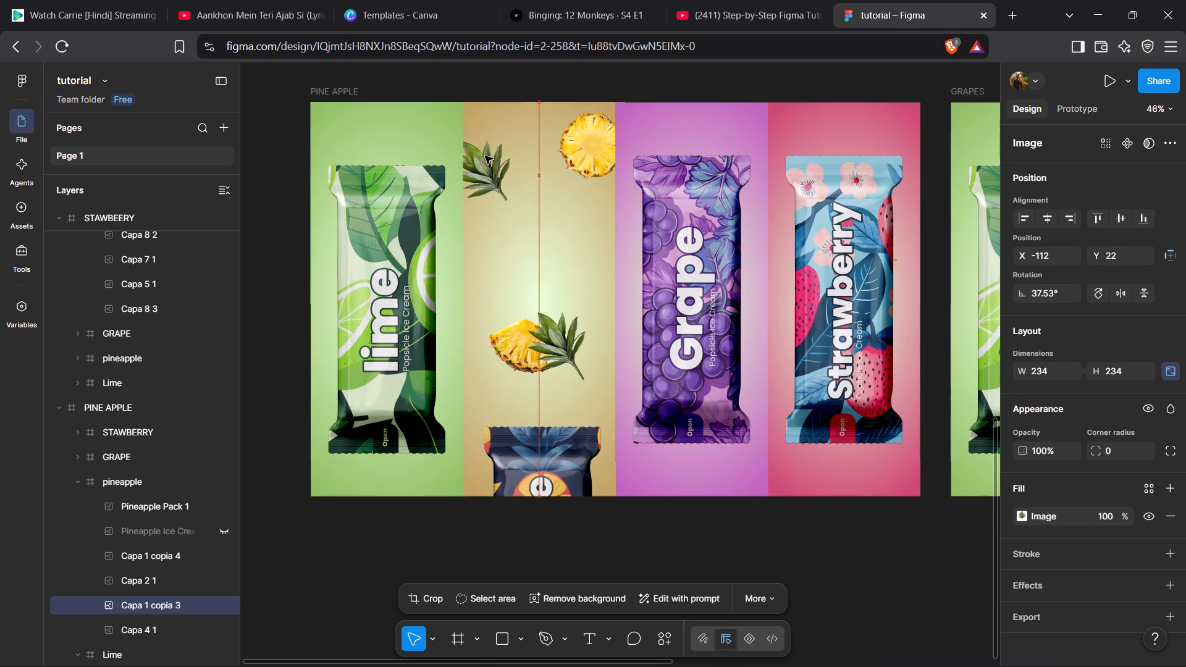
pyautogui.moveTo(485, 156); pyautogui.dragTo(484, 153)
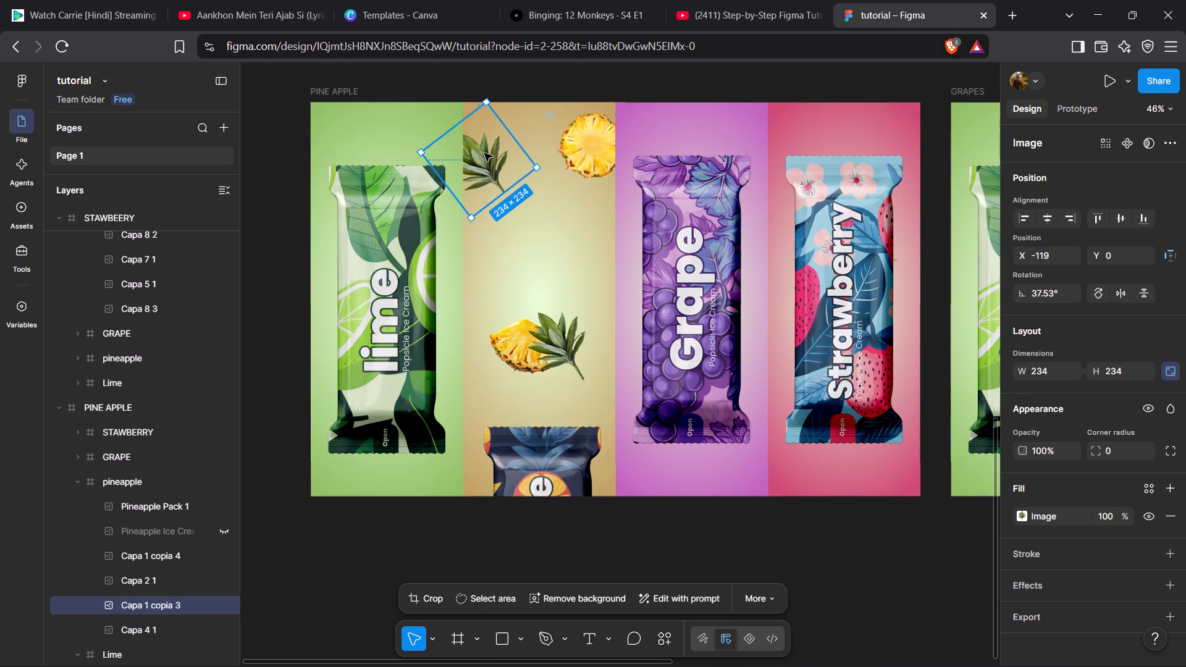
pyautogui.moveTo(484, 157); pyautogui.dragTo(478, 153)
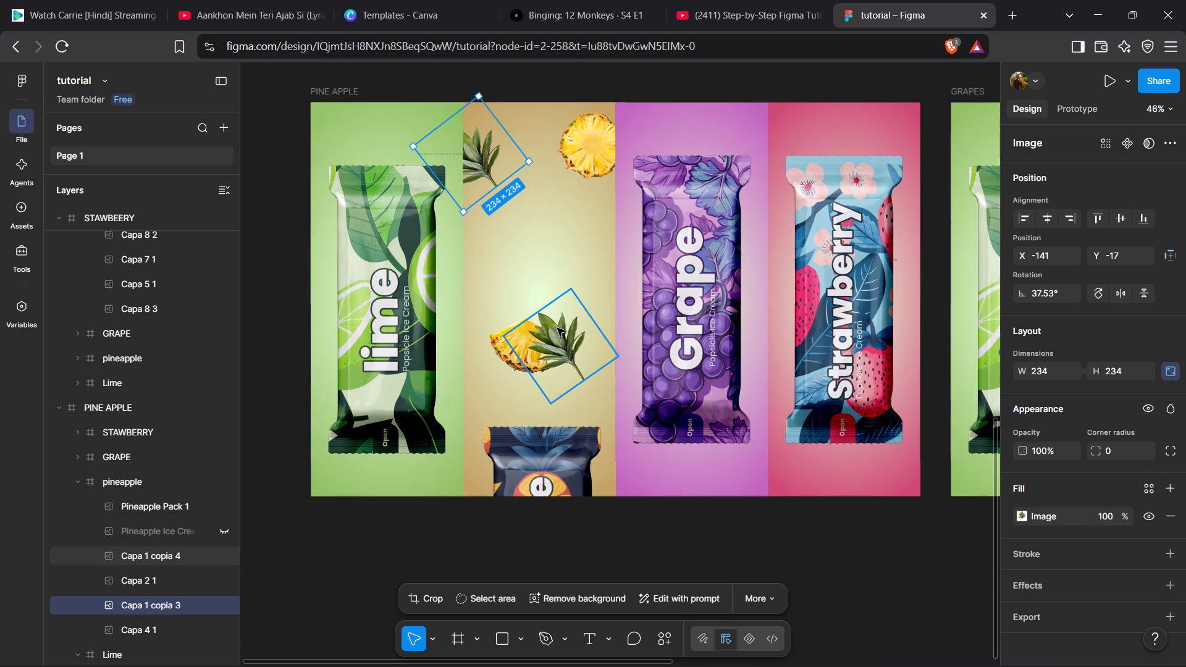
# Rotate the lower leaf in the pineapple panel to about -140.31° and move it partly past the panel's right edge, just above the pack.
pyautogui.click(557, 328)
pyautogui.moveTo(565, 280); pyautogui.dragTo(562, 427)
pyautogui.moveTo(563, 370); pyautogui.dragTo(599, 384)
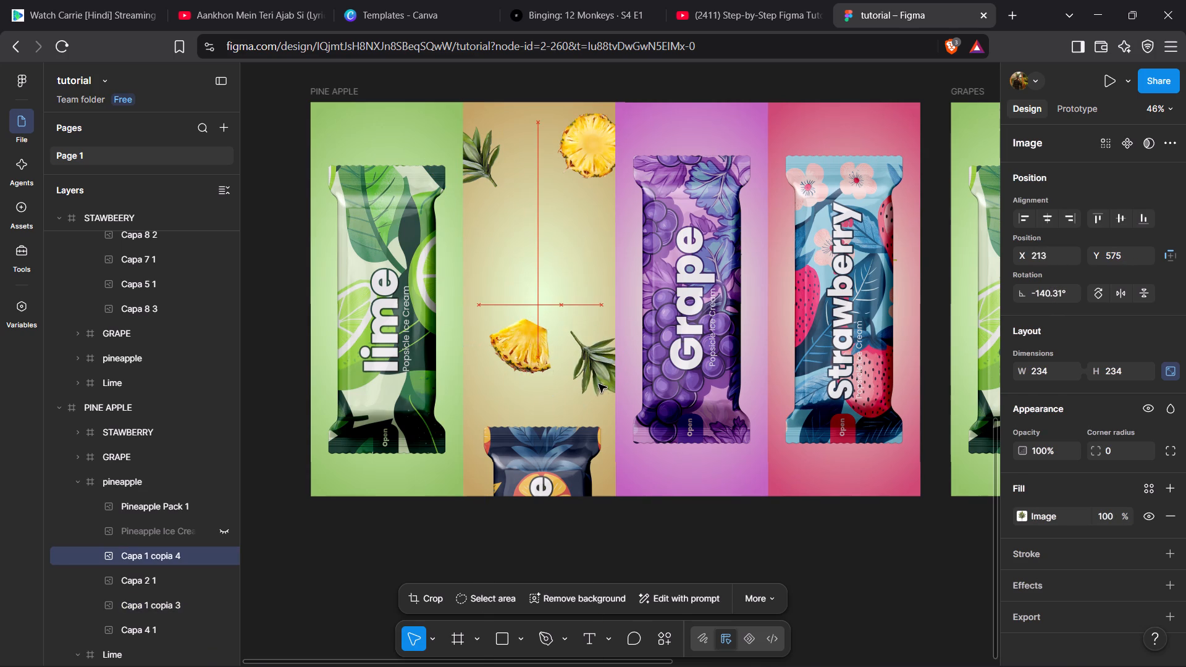
pyautogui.moveTo(599, 384); pyautogui.dragTo(608, 414)
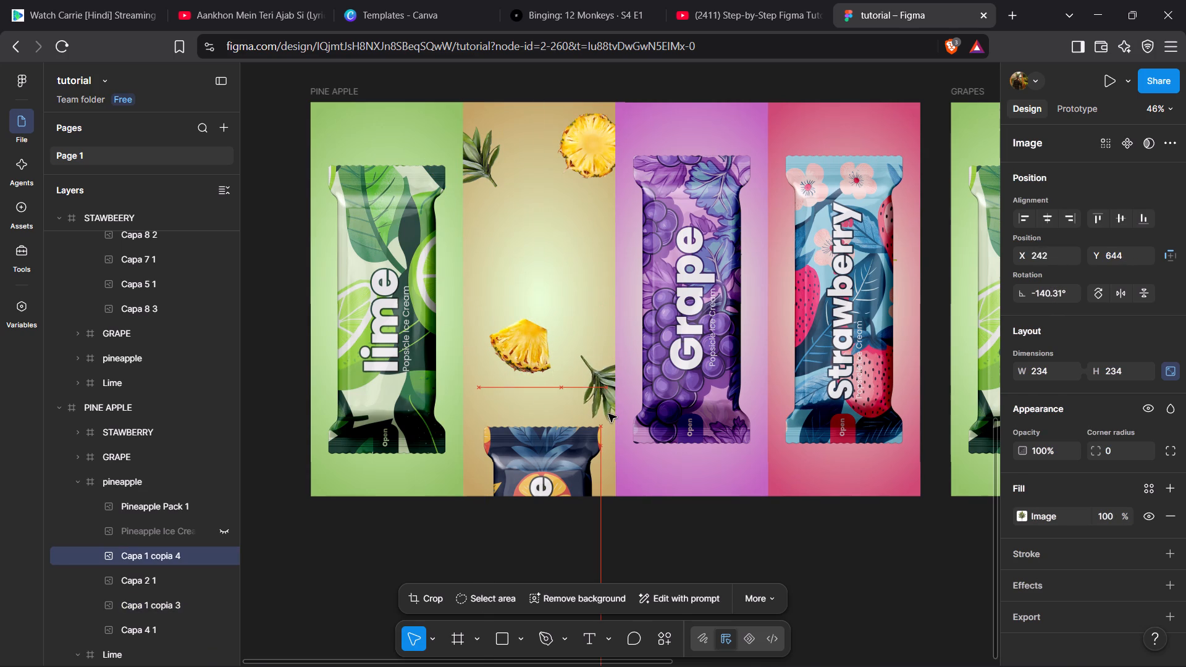
pyautogui.moveTo(608, 414); pyautogui.dragTo(606, 405)
# Rotate the pineapple wedge to 161.27° and move it partly past the pineapple panel's left edge to X -72, Y 526.
pyautogui.click(520, 346)
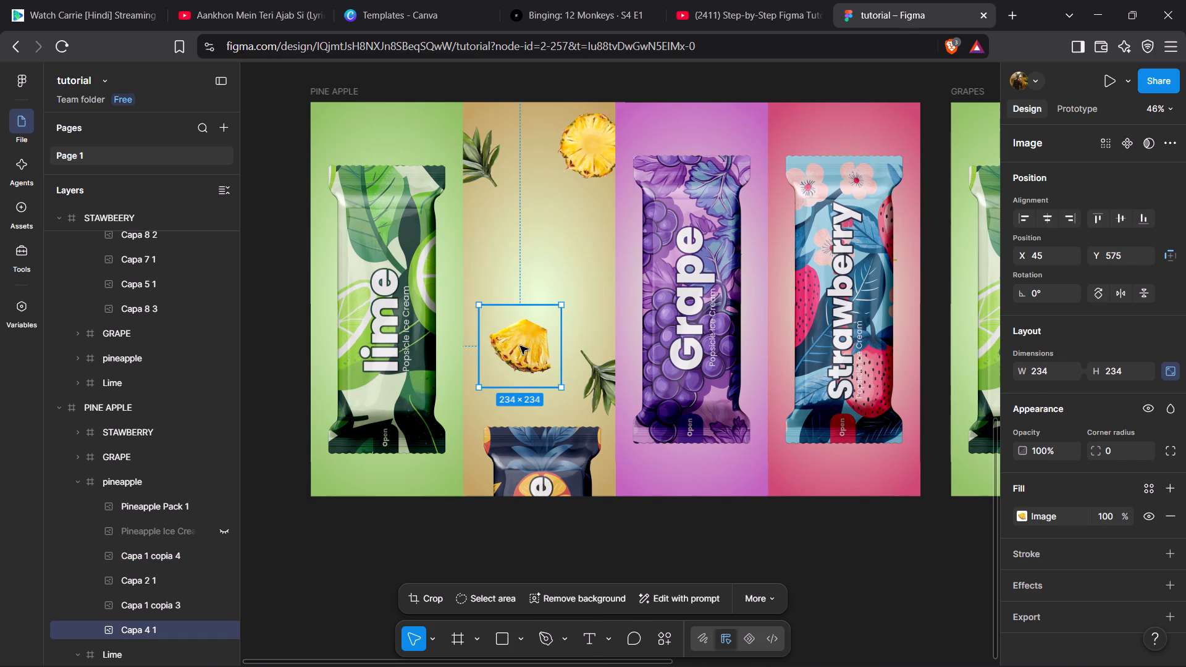
pyautogui.moveTo(569, 298); pyautogui.dragTo(480, 261)
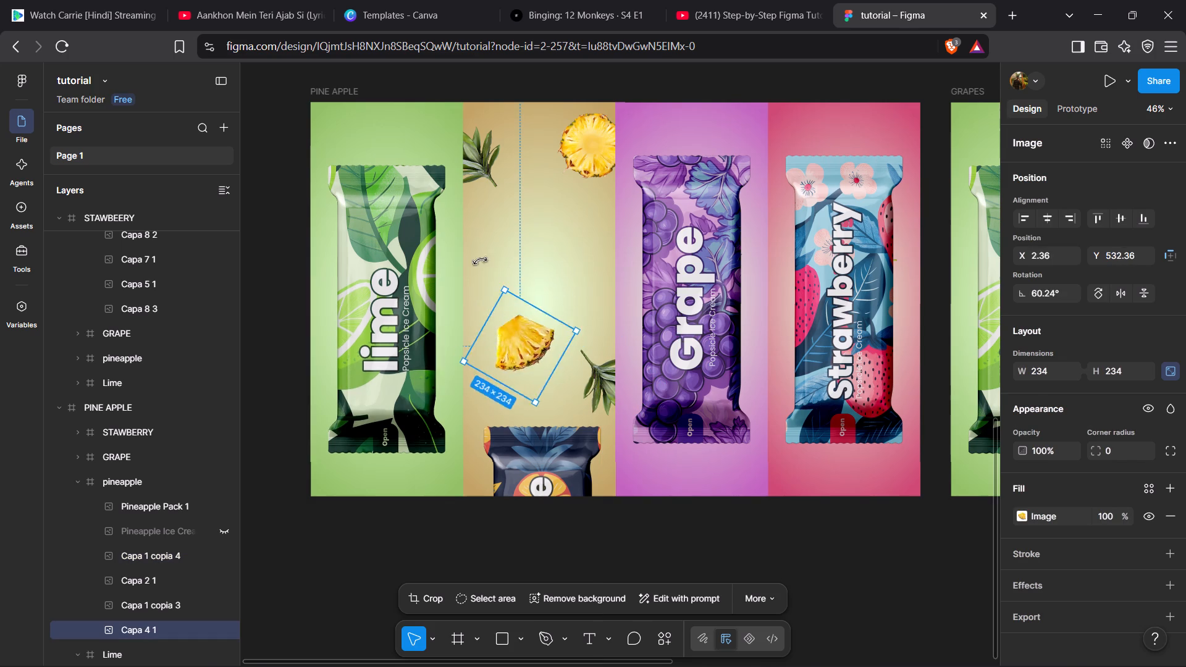
pyautogui.moveTo(480, 261); pyautogui.dragTo(442, 384)
pyautogui.moveTo(511, 351); pyautogui.dragTo(481, 380)
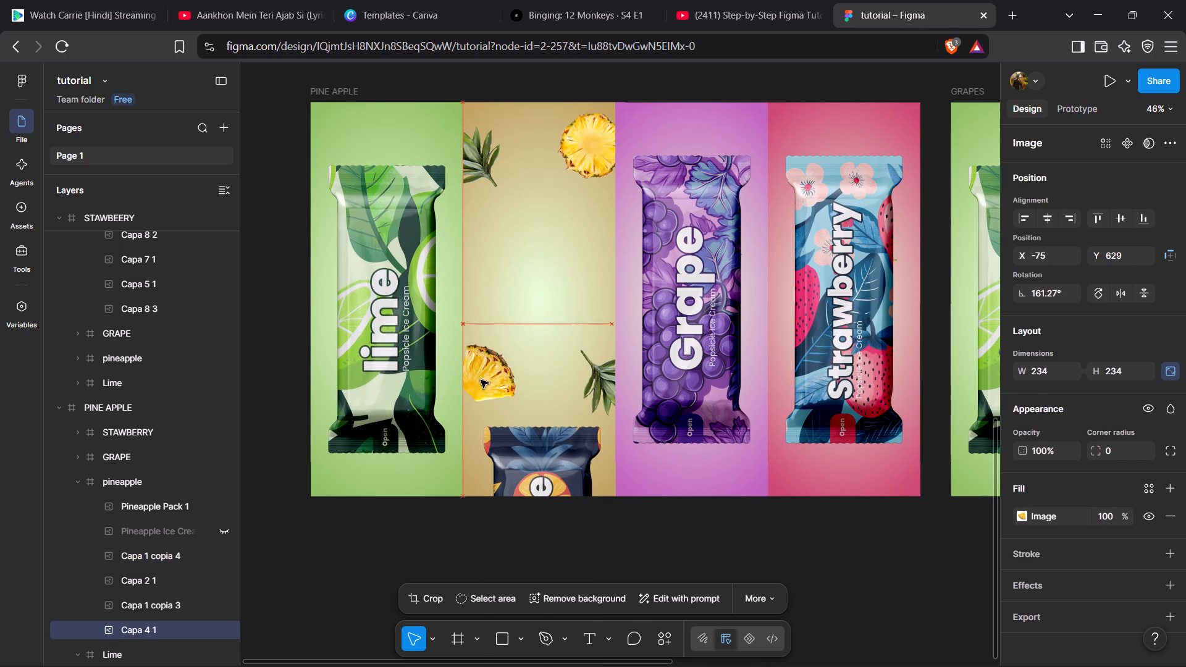
pyautogui.moveTo(481, 380); pyautogui.dragTo(479, 346)
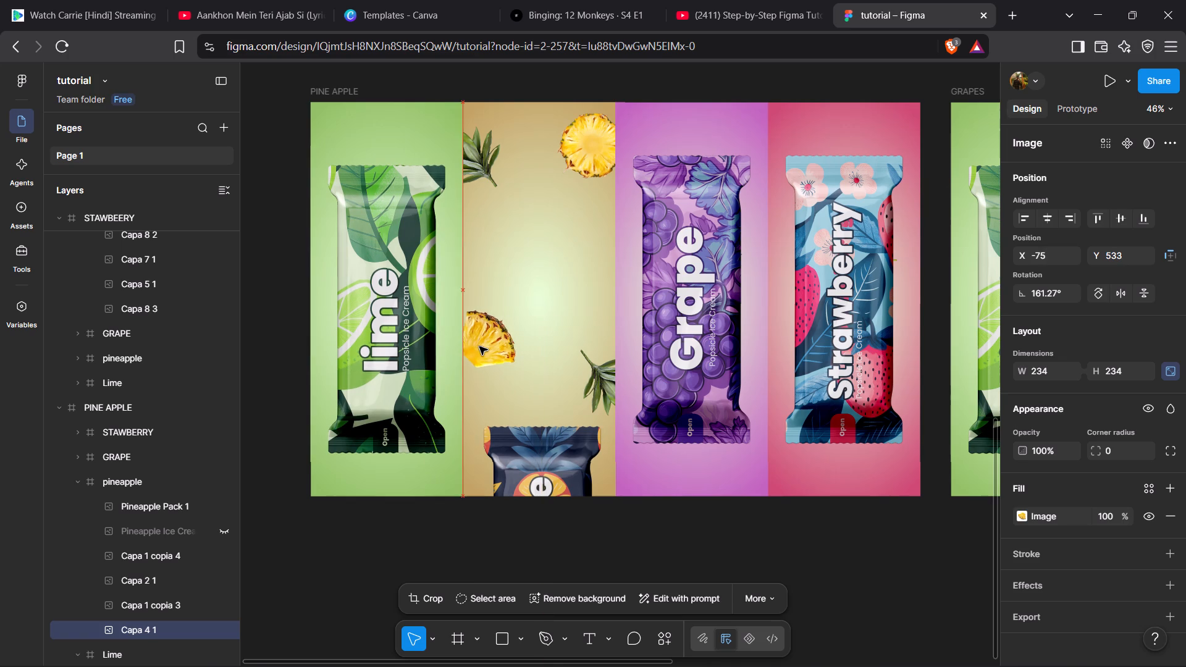
pyautogui.moveTo(479, 346); pyautogui.dragTo(483, 345)
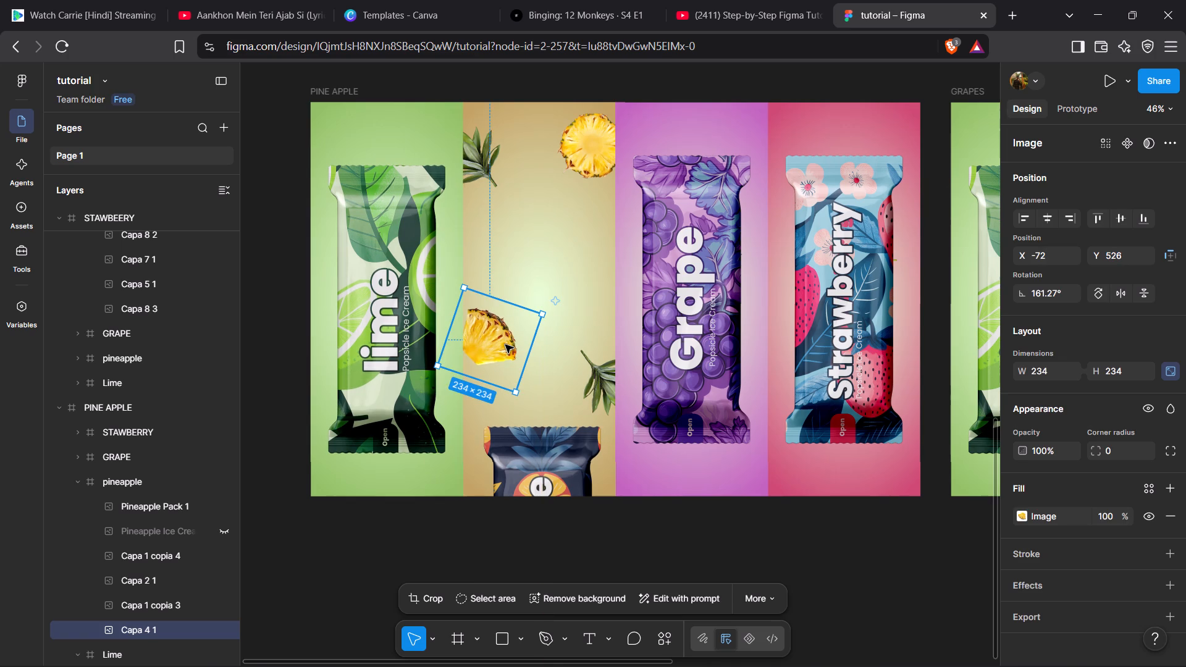
pyautogui.click(572, 333)
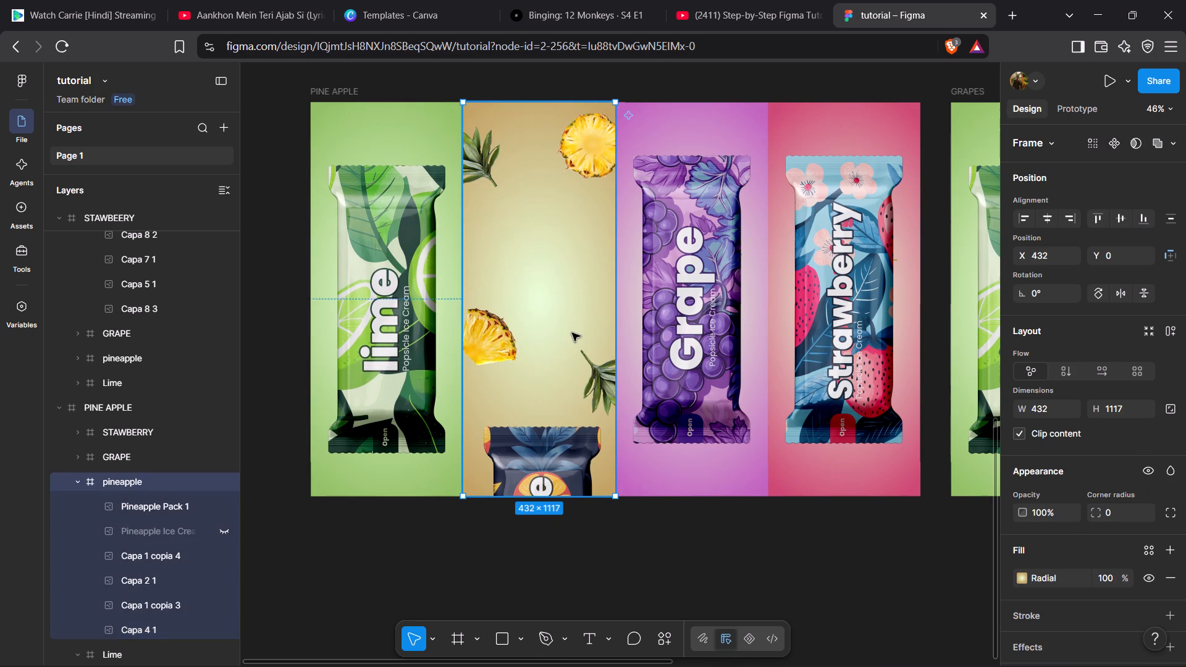
# Hide the grape ice cream in the grape panel of the GRAPES frame.
pyautogui.hscroll(-7, 636, 516)
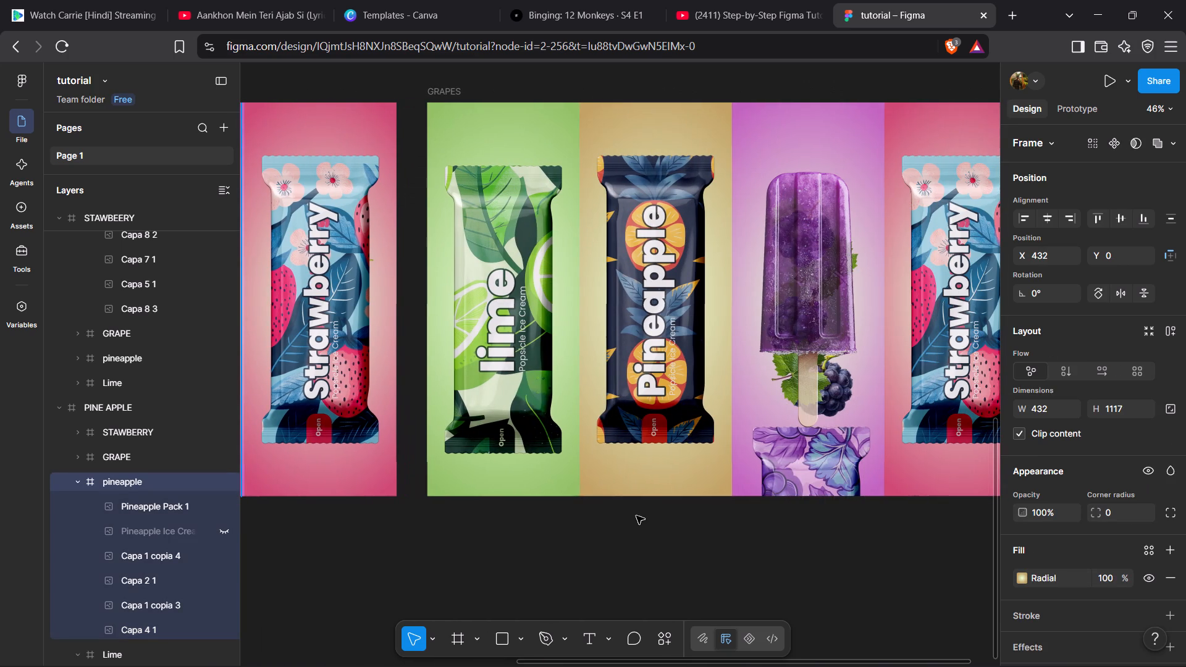
pyautogui.doubleClick(809, 291)
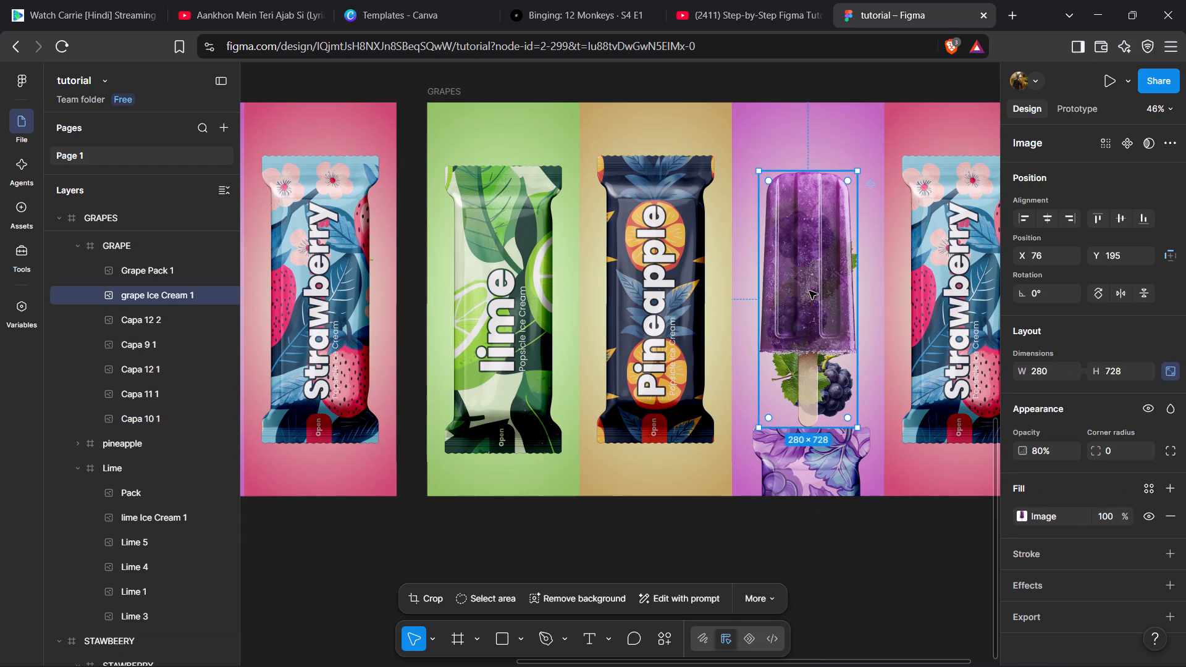
pyautogui.click(219, 296)
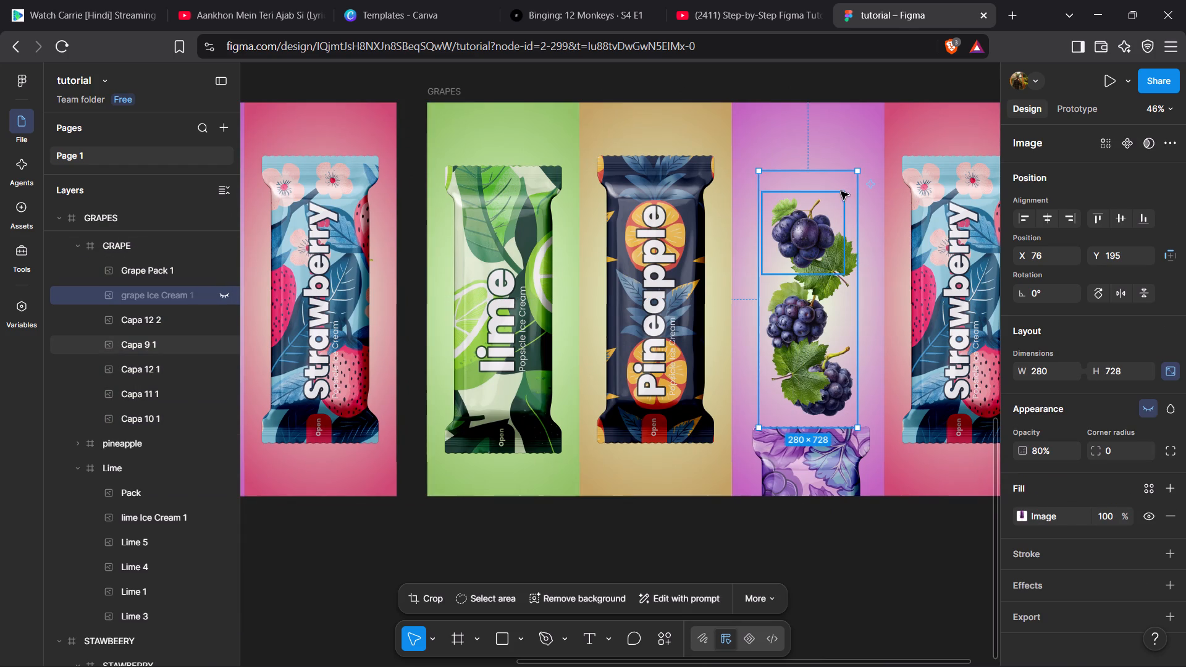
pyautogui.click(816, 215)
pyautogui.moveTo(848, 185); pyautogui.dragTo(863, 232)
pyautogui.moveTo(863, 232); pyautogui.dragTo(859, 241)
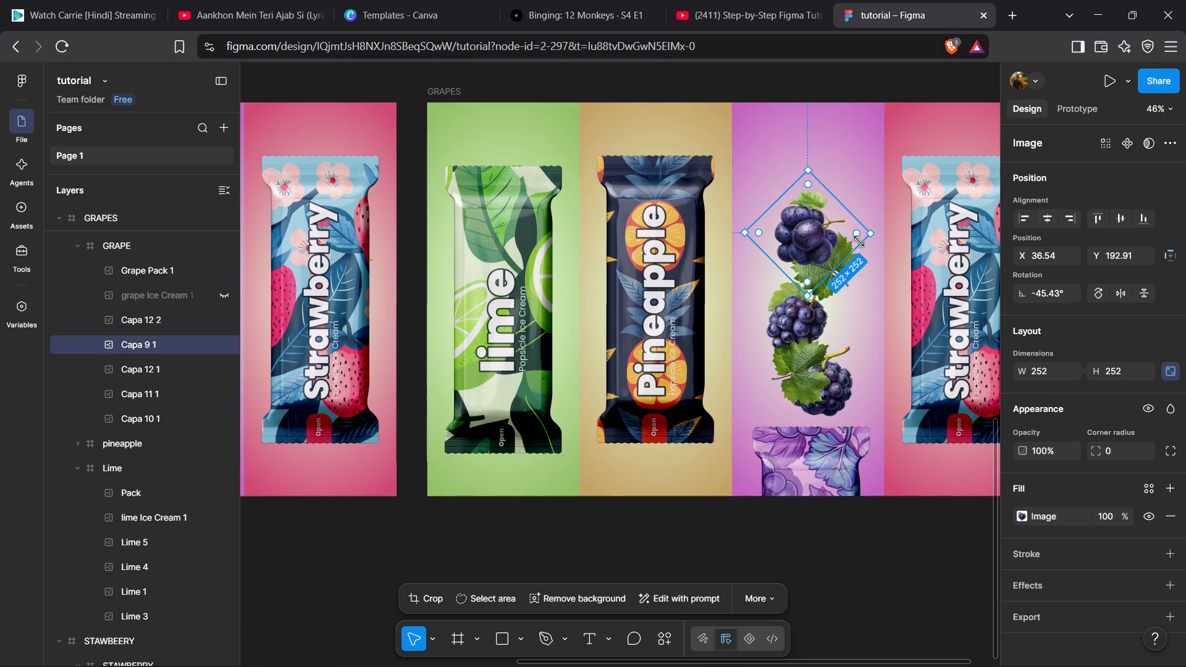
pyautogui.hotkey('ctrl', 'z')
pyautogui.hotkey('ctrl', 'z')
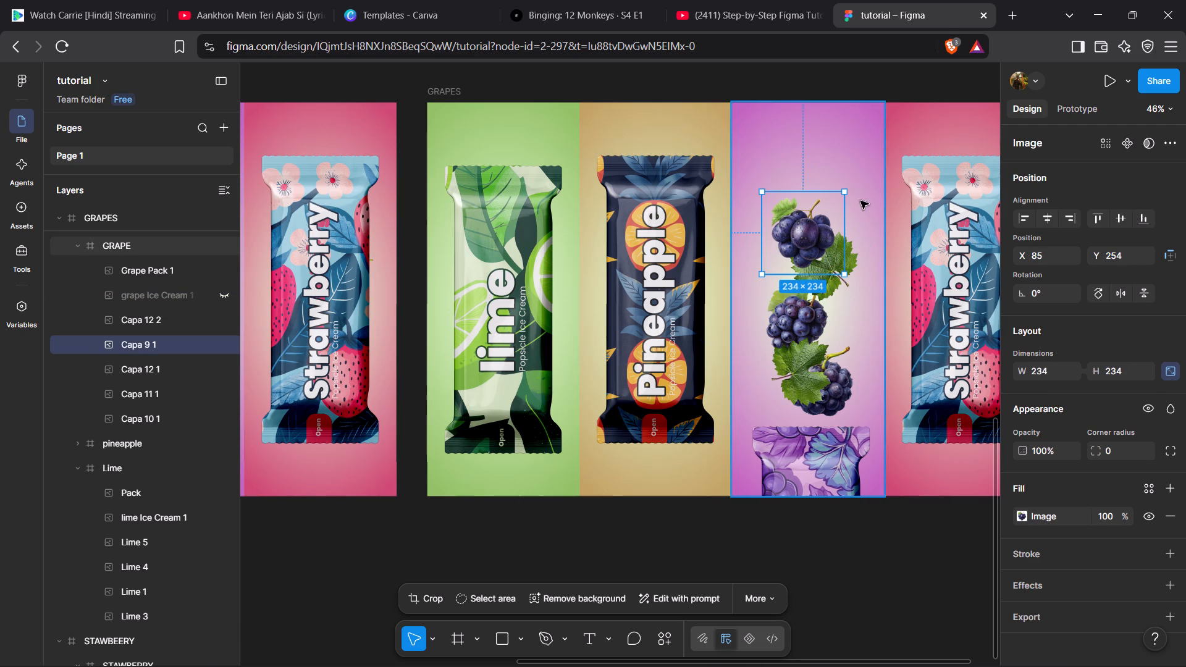
# Rotate the top grape bunch to about 127.97° and move it to the grape panel's upper right corner, about X 202, Y -65.
pyautogui.moveTo(850, 182); pyautogui.dragTo(742, 233)
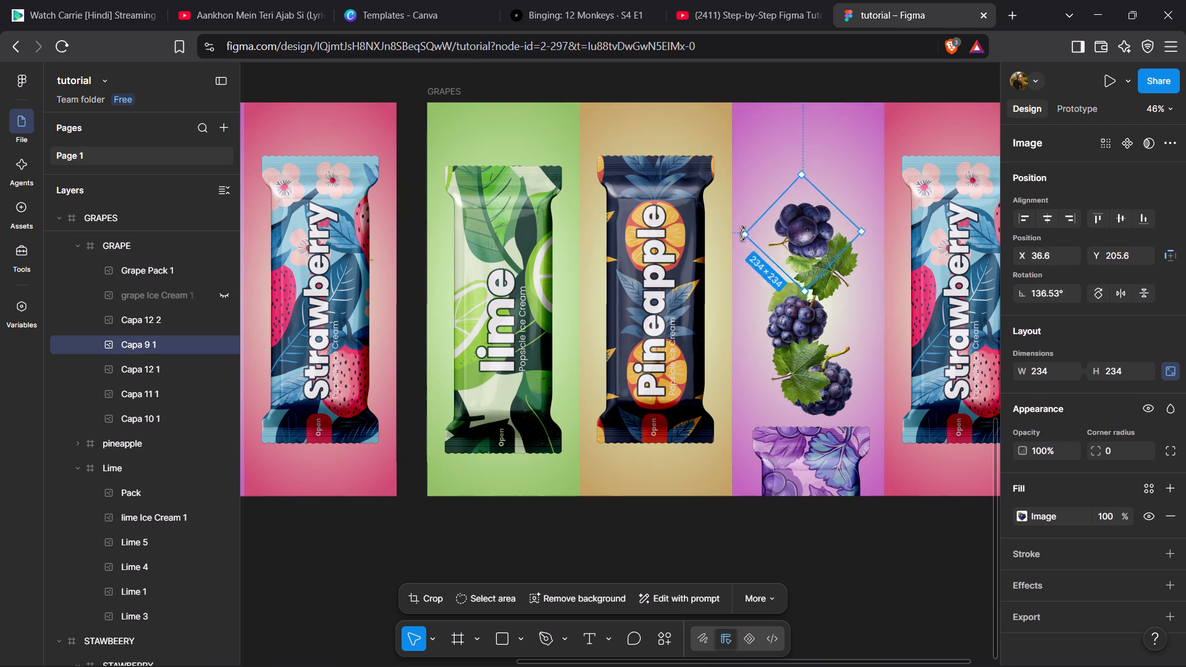
pyautogui.moveTo(742, 233); pyautogui.dragTo(740, 228)
pyautogui.moveTo(803, 225); pyautogui.dragTo(818, 162)
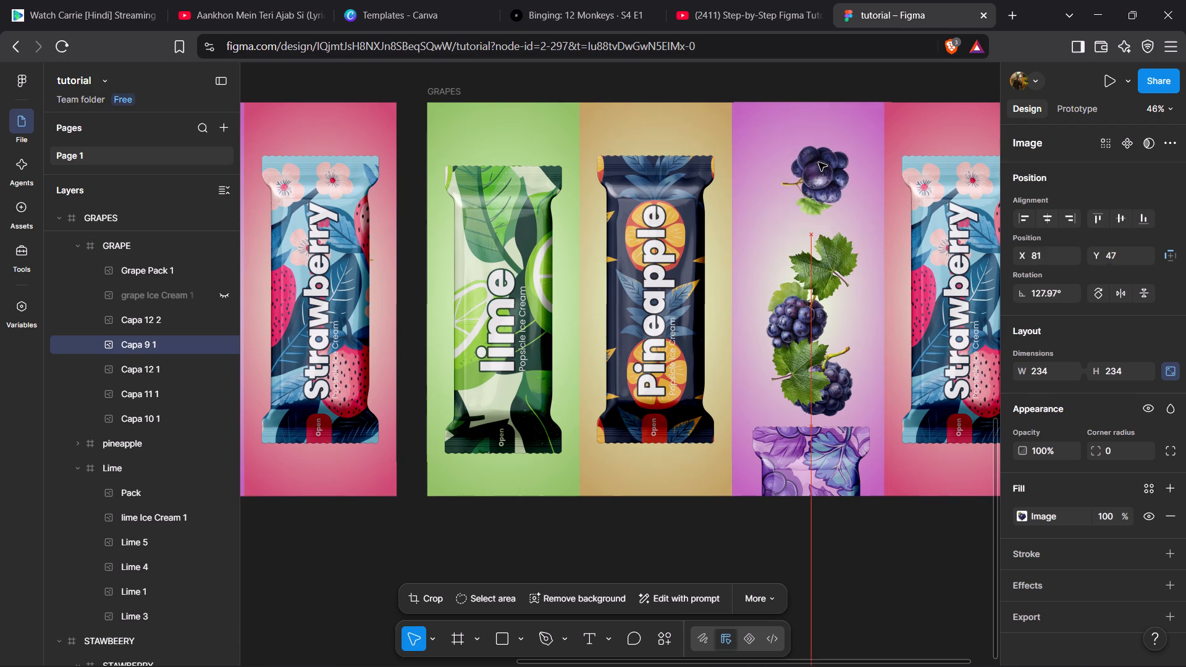
pyautogui.moveTo(818, 162); pyautogui.dragTo(859, 129)
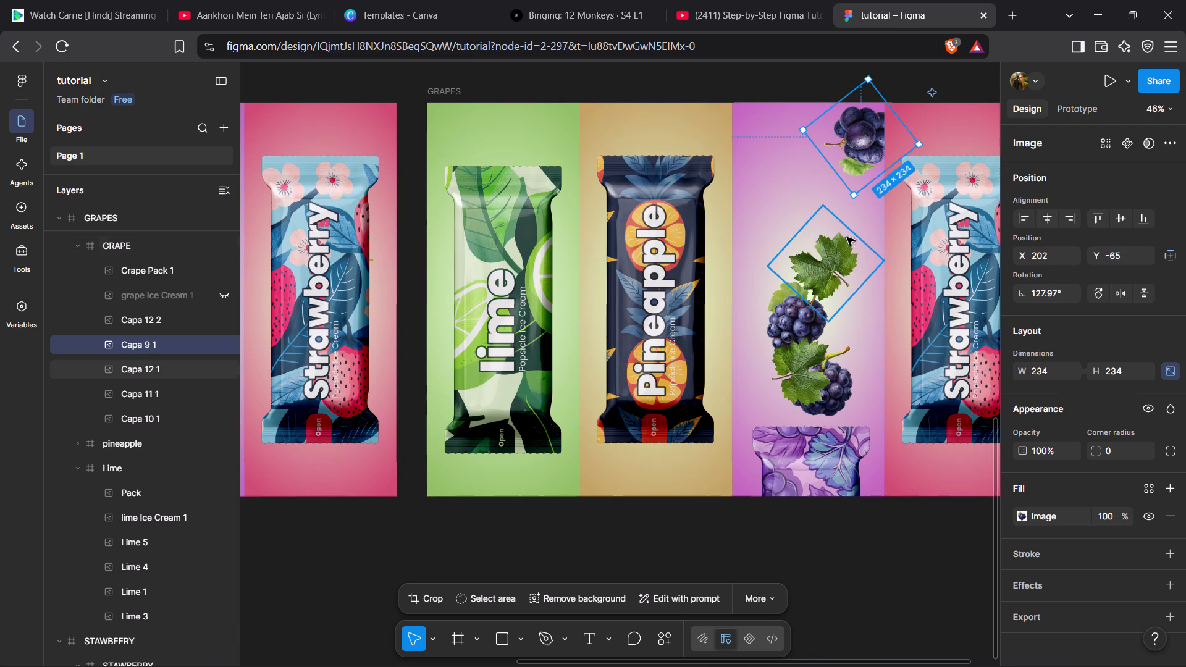
# Rotate the upper leaf in the grape panel to -38.16° and move it partly past the panel's right edge to X 207, Y 294.
pyautogui.click(827, 264)
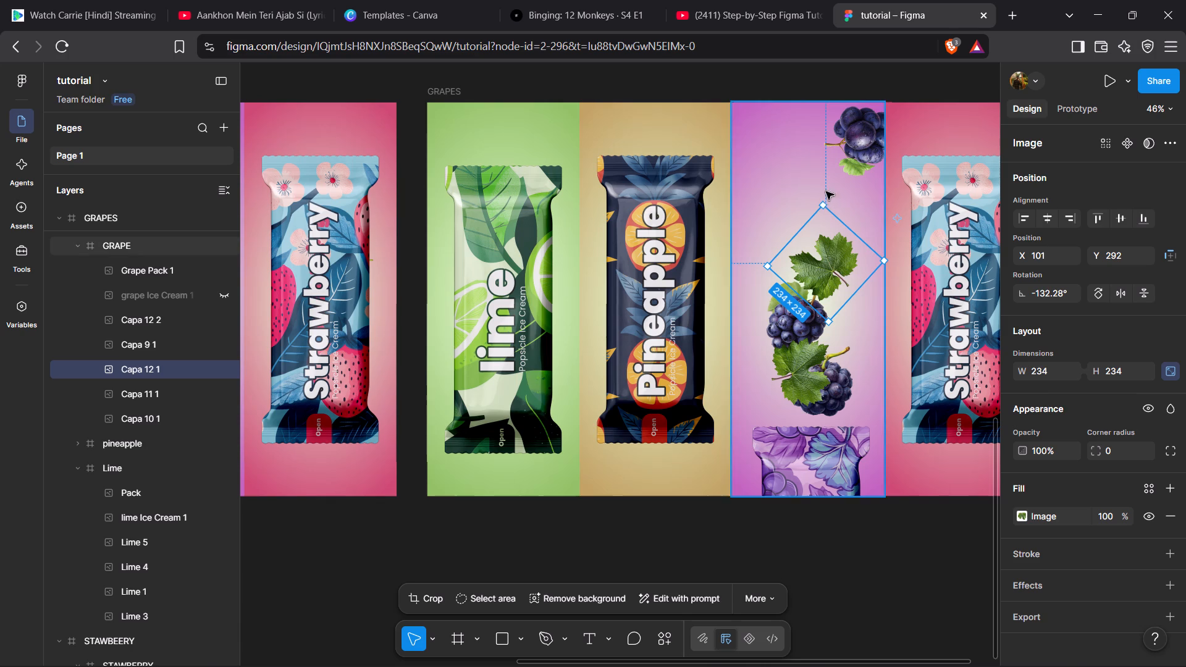
pyautogui.moveTo(823, 195); pyautogui.dragTo(902, 294)
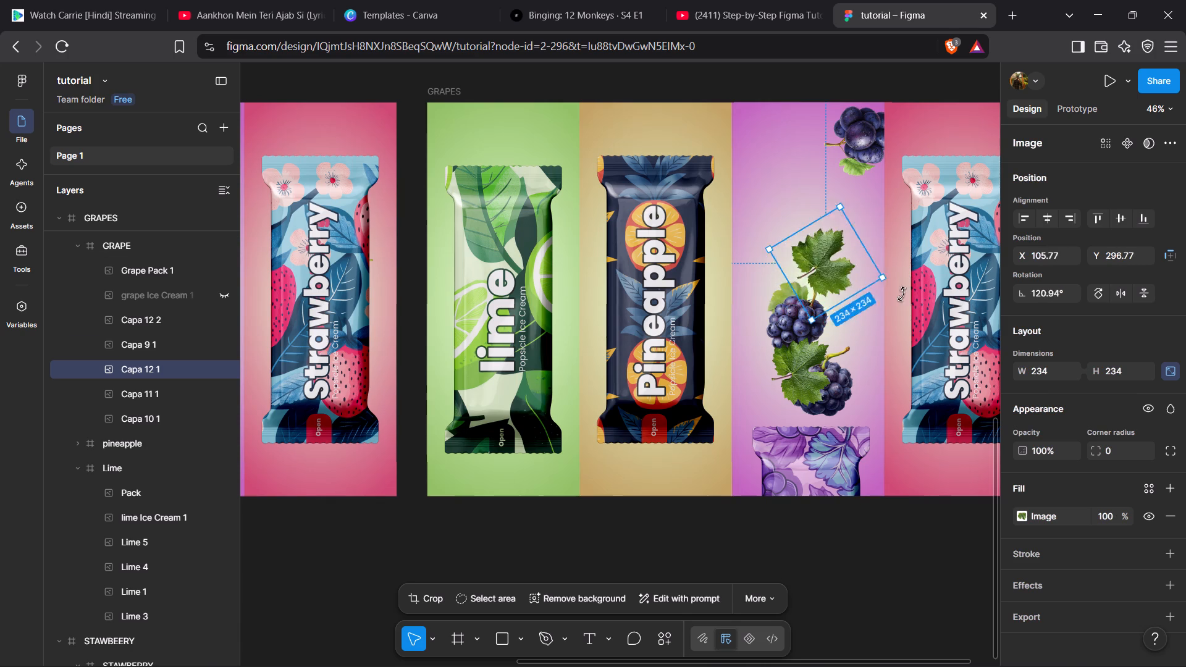
pyautogui.moveTo(902, 294); pyautogui.dragTo(764, 271)
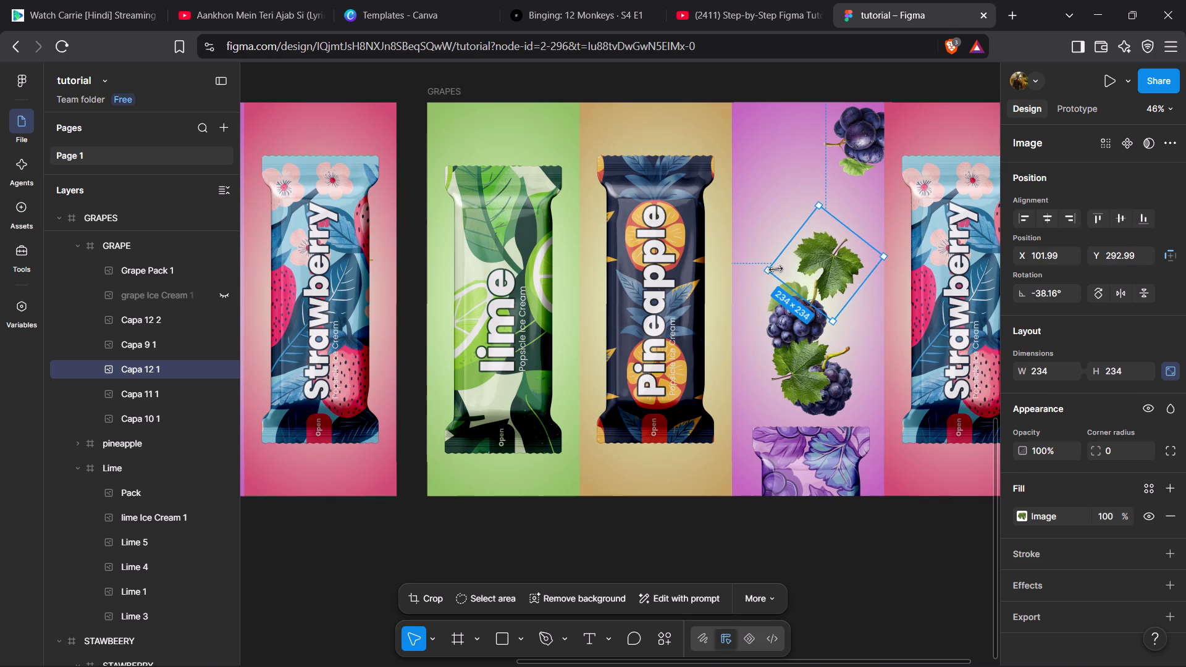
pyautogui.moveTo(830, 268); pyautogui.dragTo(868, 266)
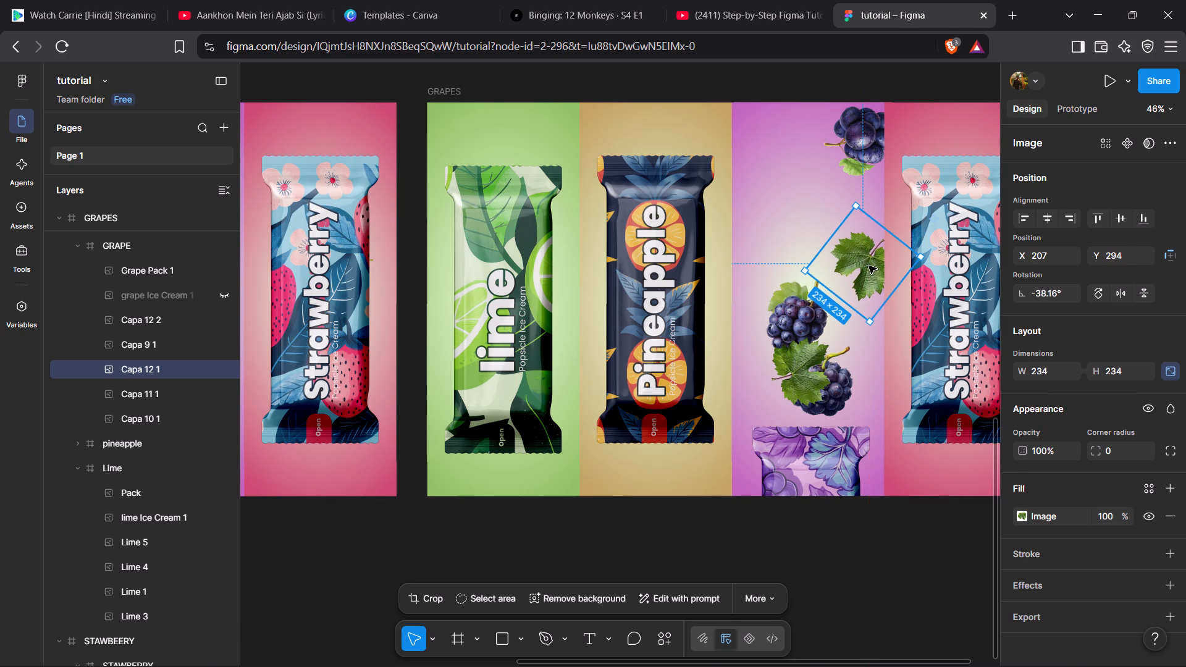
# Move the middle grape bunch partly past the grape panel's left edge, slightly above the upper leaf's level, and rotate it so its leaf points down.
pyautogui.click(784, 316)
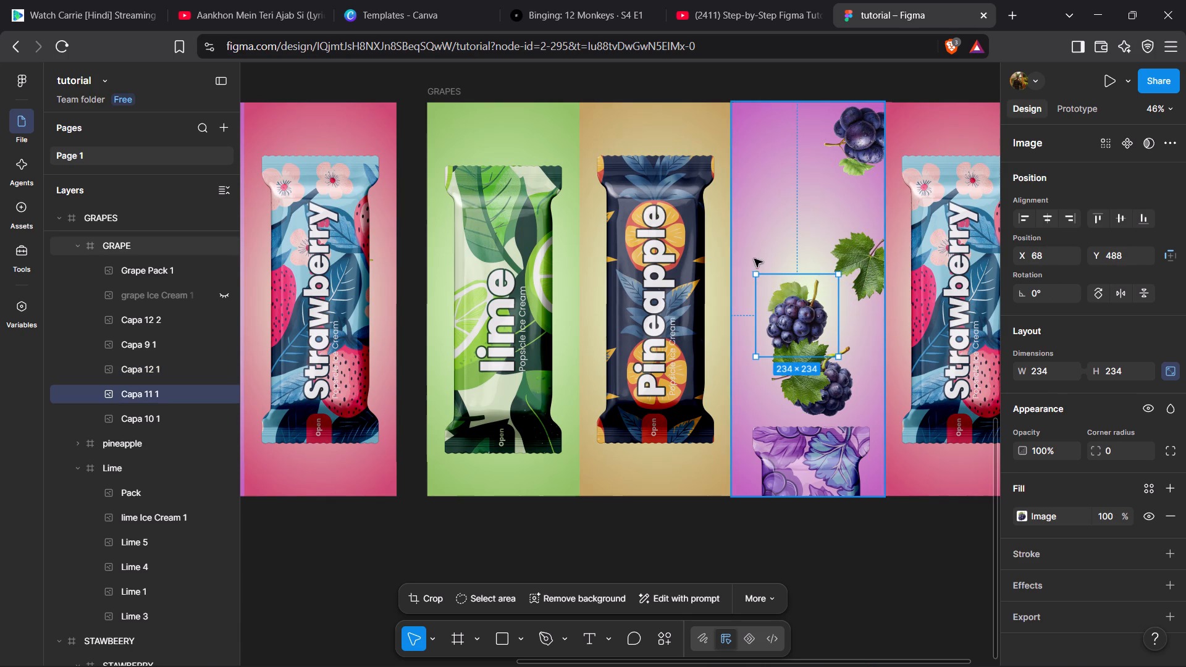
pyautogui.moveTo(752, 267); pyautogui.dragTo(775, 407)
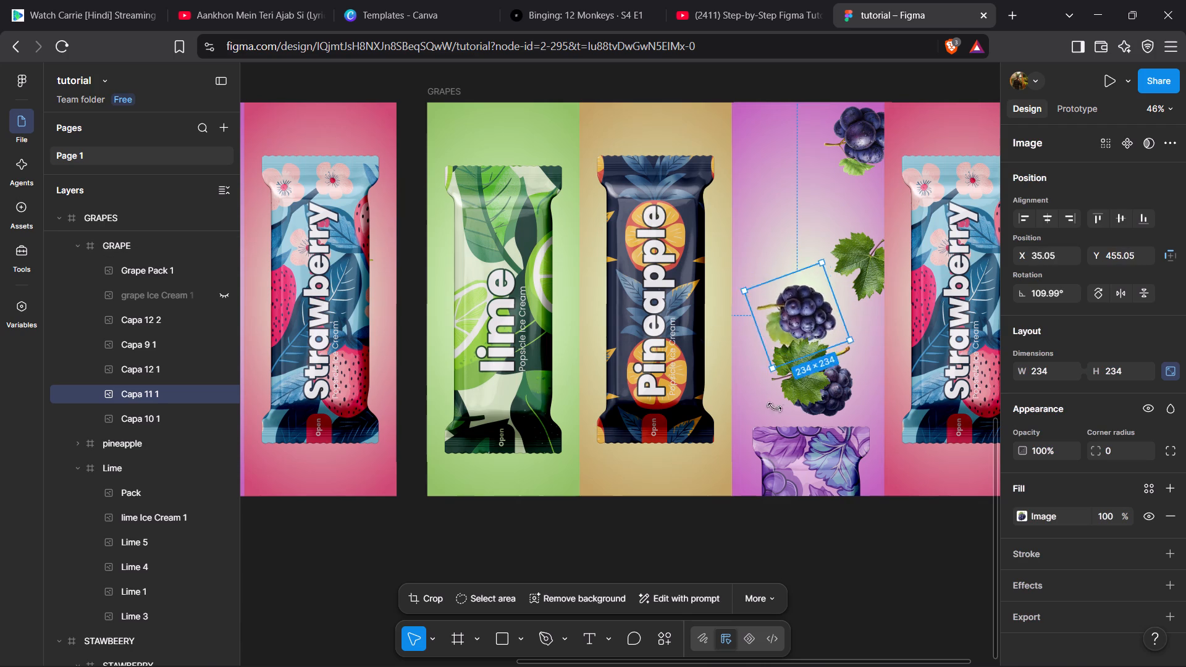
pyautogui.moveTo(775, 407); pyautogui.dragTo(839, 414)
pyautogui.moveTo(796, 298); pyautogui.dragTo(755, 216)
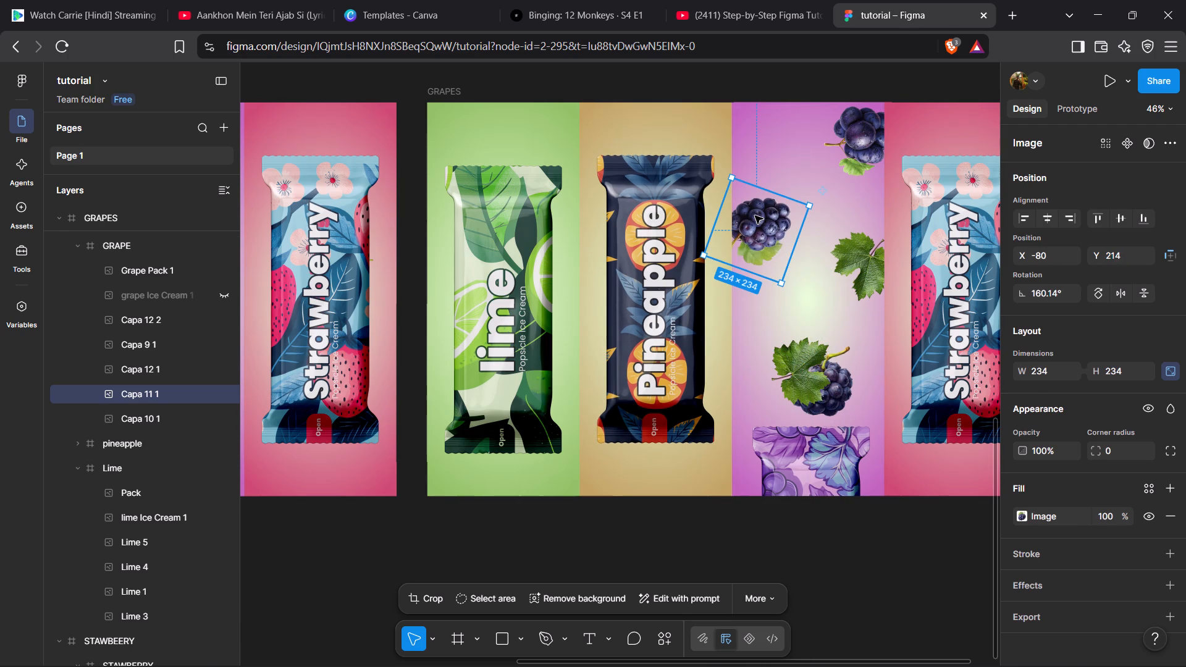
pyautogui.moveTo(816, 204); pyautogui.dragTo(792, 167)
# Rotate the lower leaf in the grape panel to 65.1° and move it partly past the panel's left edge to X -99, Y 580.
pyautogui.click(799, 363)
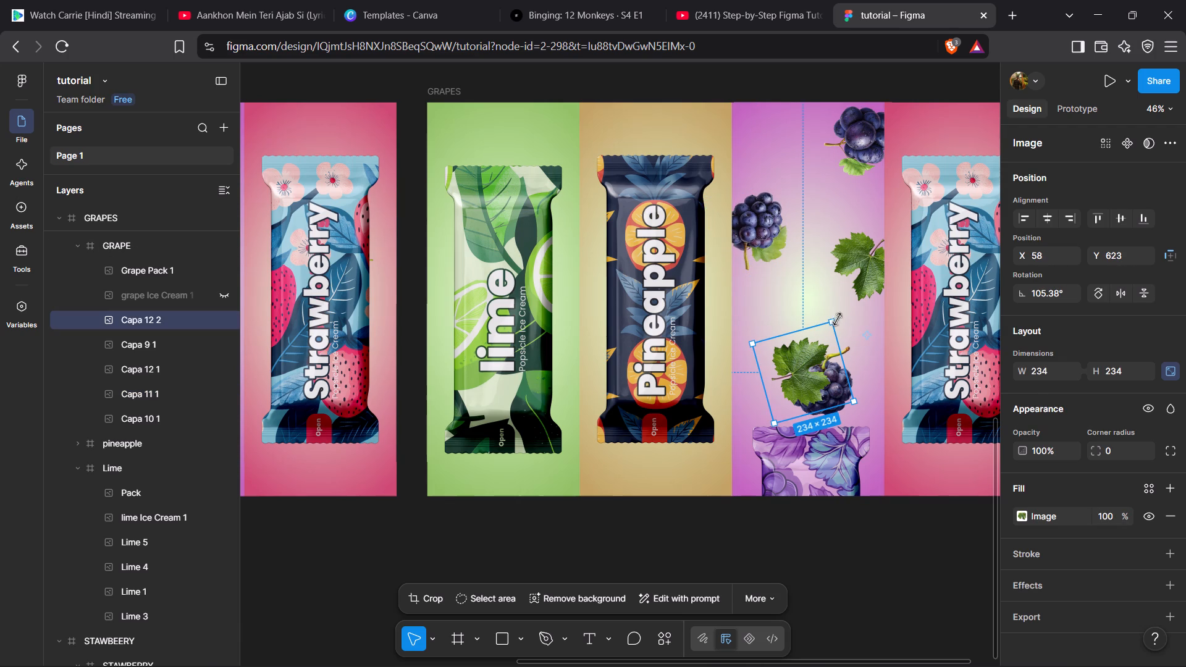
pyautogui.moveTo(836, 316); pyautogui.dragTo(746, 388)
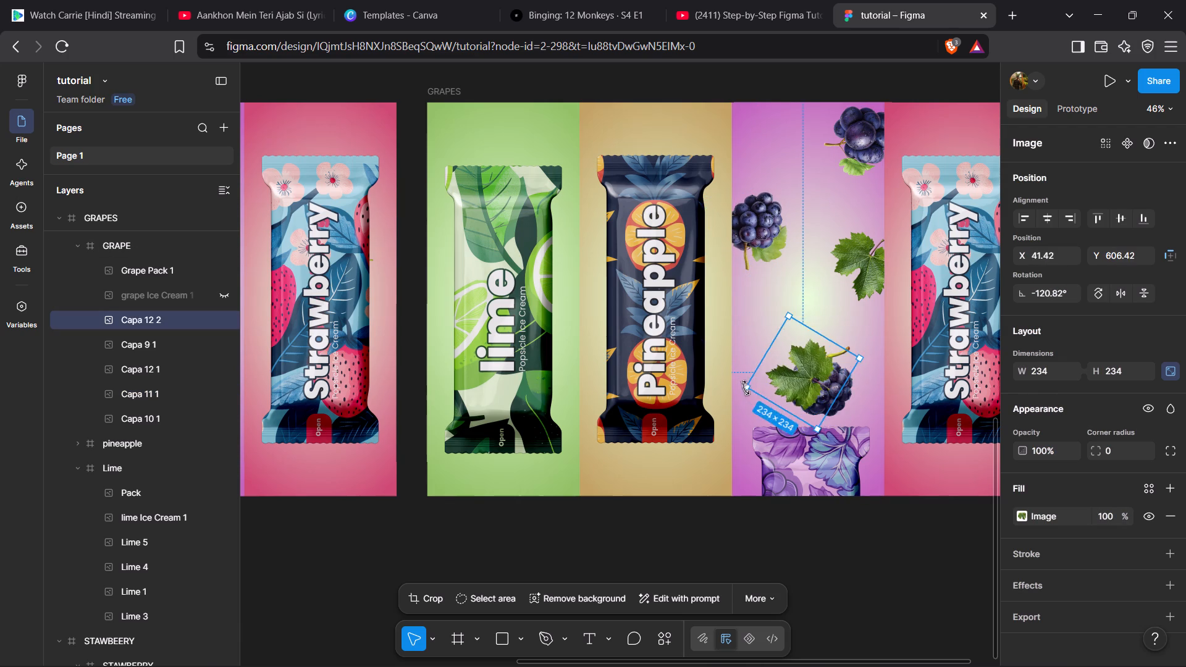
pyautogui.moveTo(746, 388); pyautogui.dragTo(767, 407)
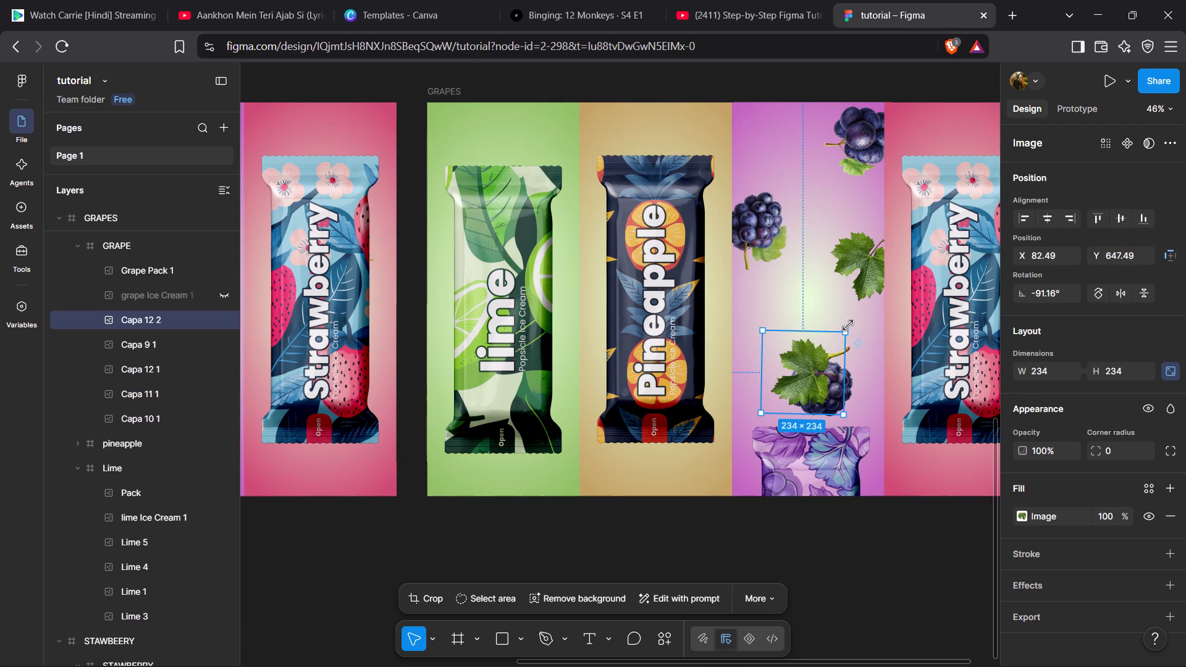
pyautogui.moveTo(849, 323); pyautogui.dragTo(731, 373)
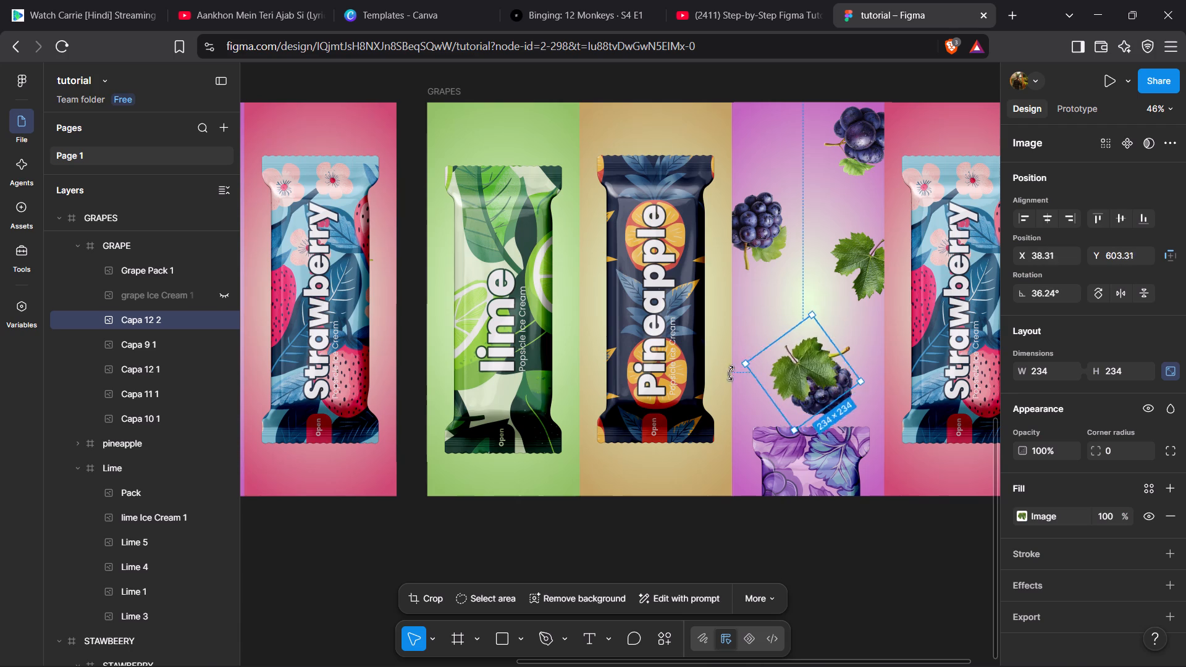
pyautogui.moveTo(731, 373); pyautogui.dragTo(733, 403)
pyautogui.moveTo(804, 368); pyautogui.dragTo(753, 359)
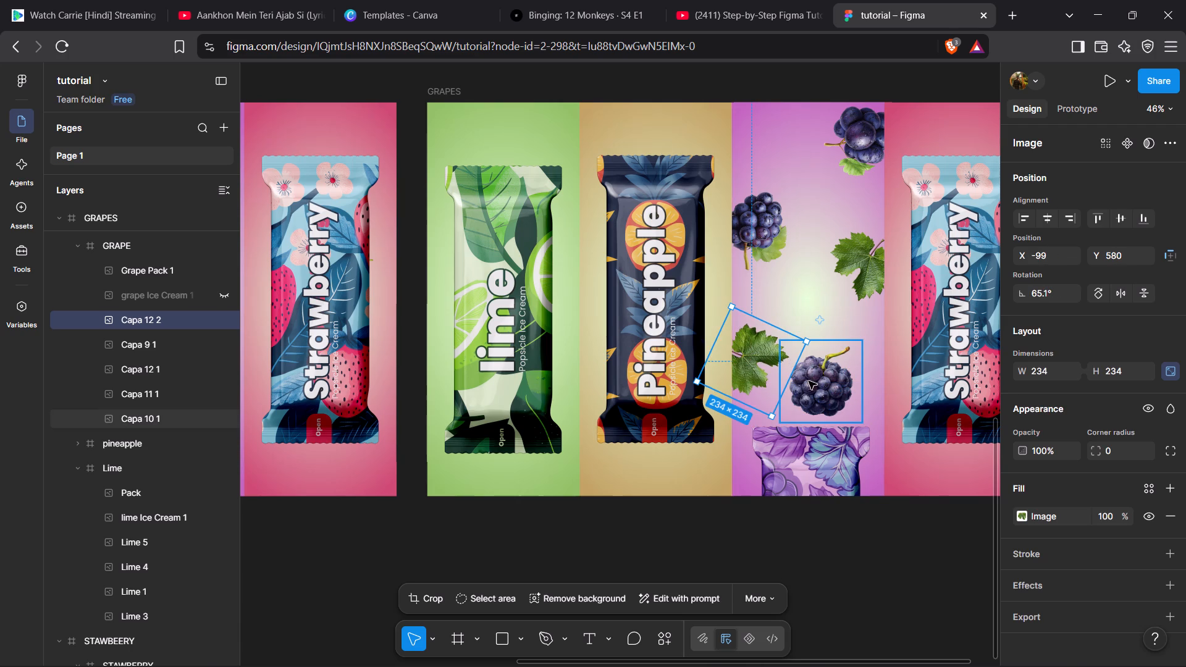
# Rotate the bottom grape bunch to -142.34° and move it partly past the grape panel's right edge to X 247, Y 674.
pyautogui.click(811, 380)
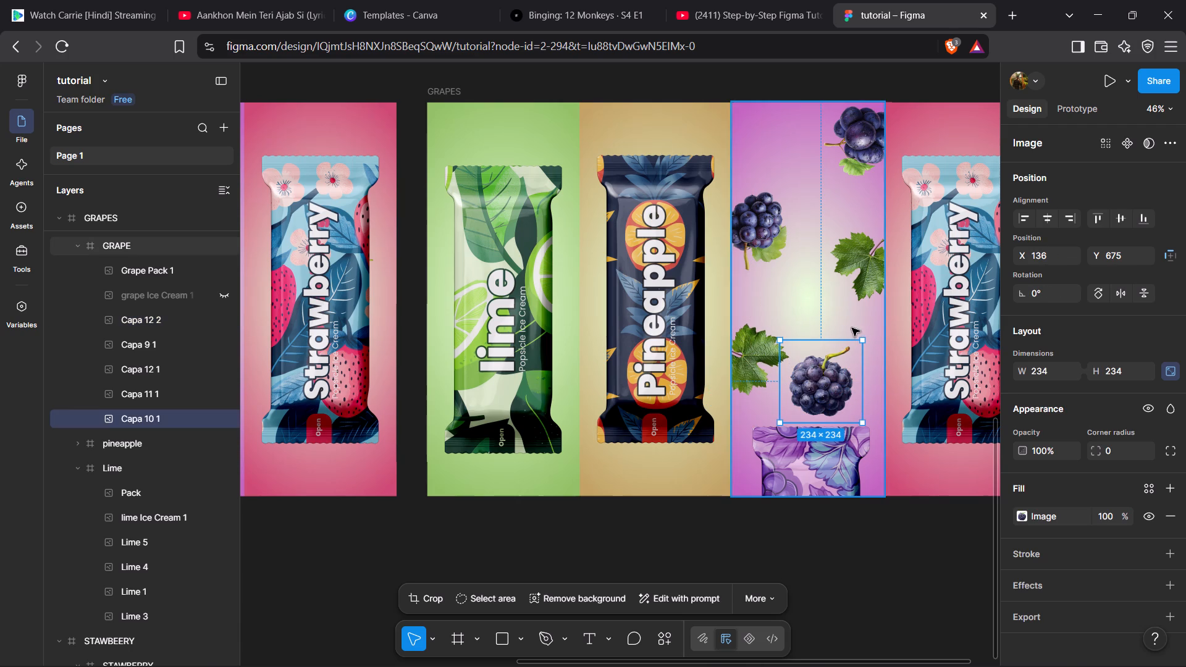
pyautogui.moveTo(779, 332); pyautogui.dragTo(896, 380)
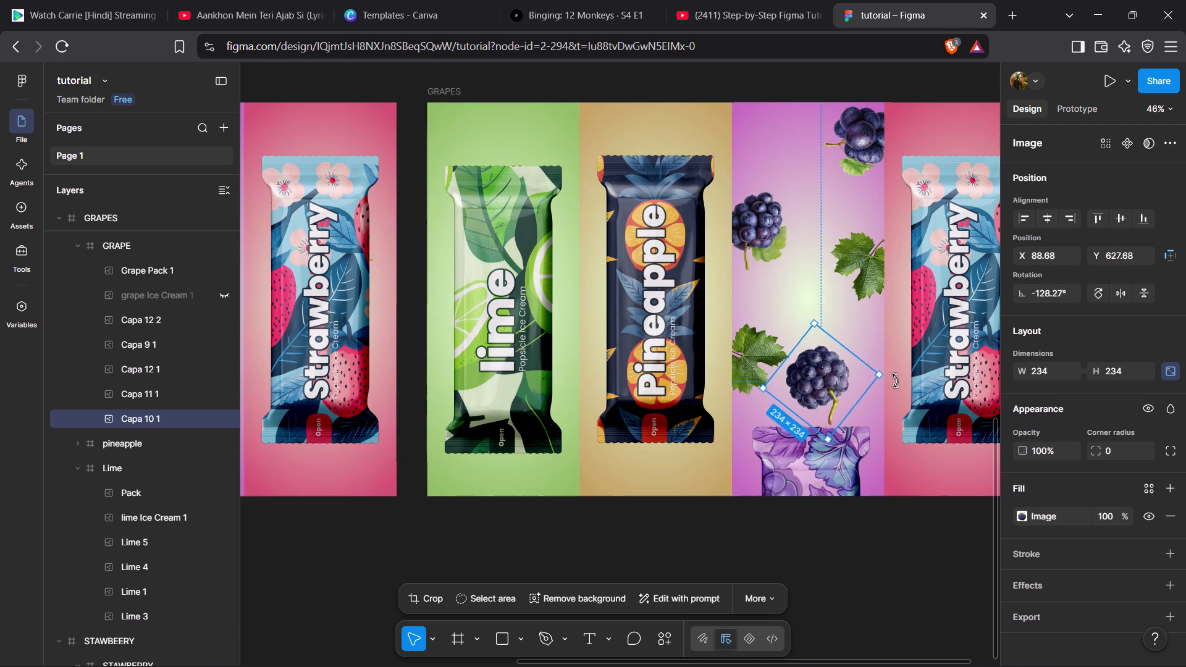
pyautogui.moveTo(896, 380); pyautogui.dragTo(892, 396)
pyautogui.moveTo(811, 380); pyautogui.dragTo(865, 396)
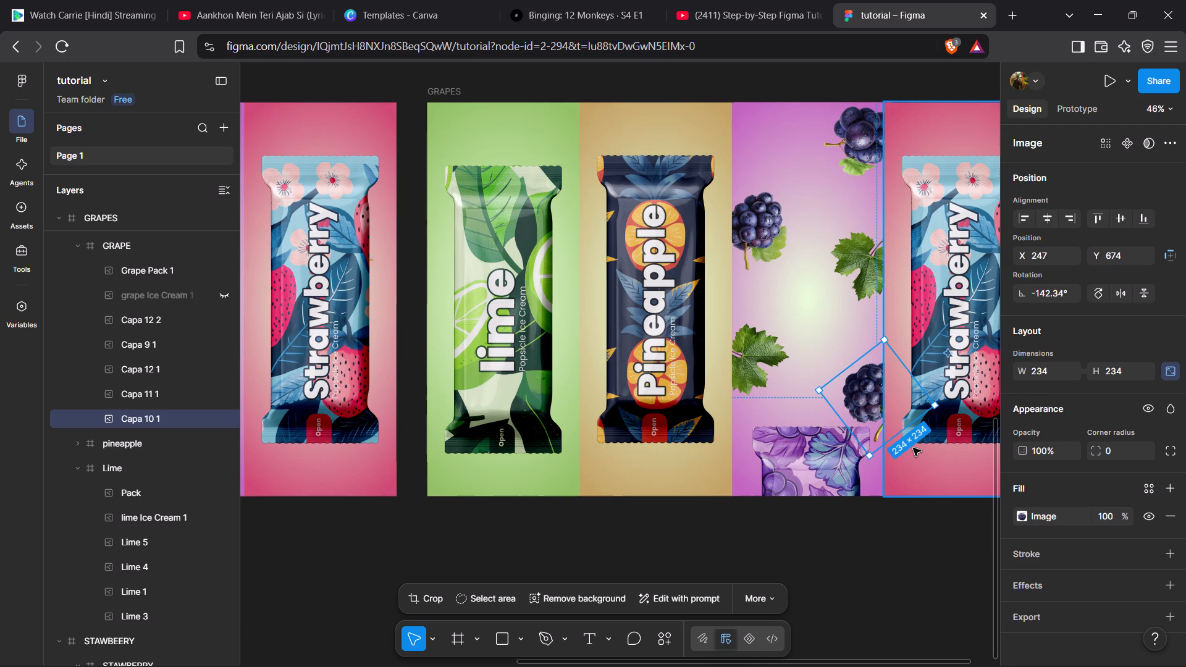
pyautogui.click(902, 556)
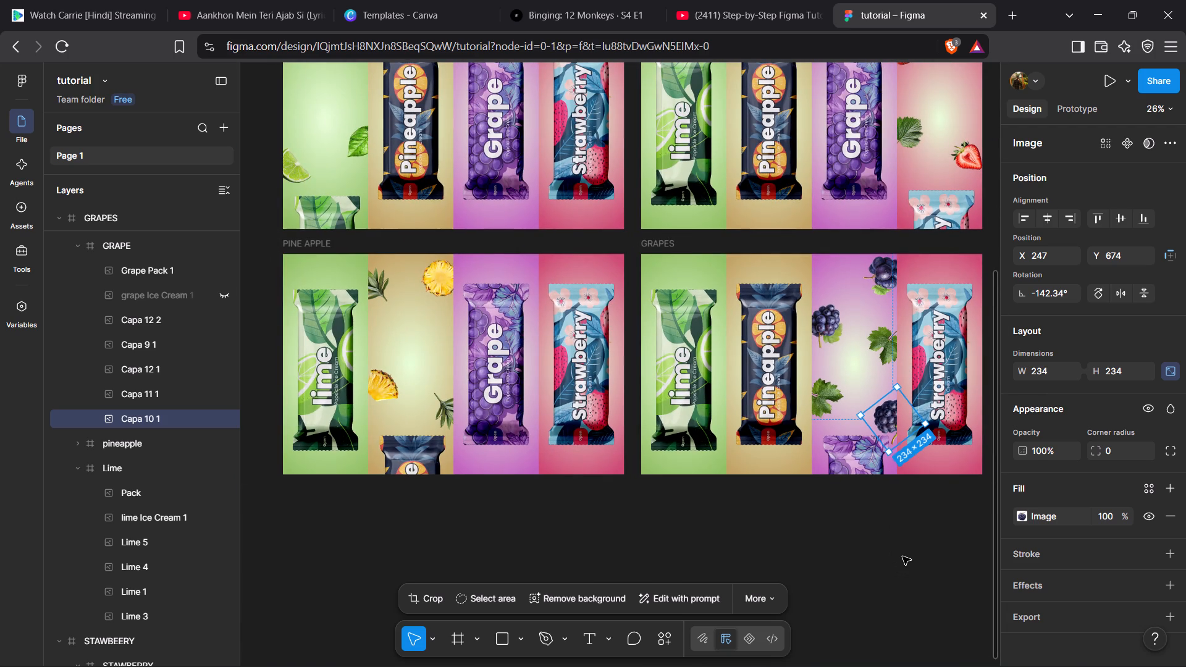
# Make the hidden ice cream visible in the matching flavour panel of each of the LIME, STAWBEERY, PINE APPLE and GRAPES frames.
pyautogui.scroll(1, 775, 453)
pyautogui.hscroll(1, 775, 453)
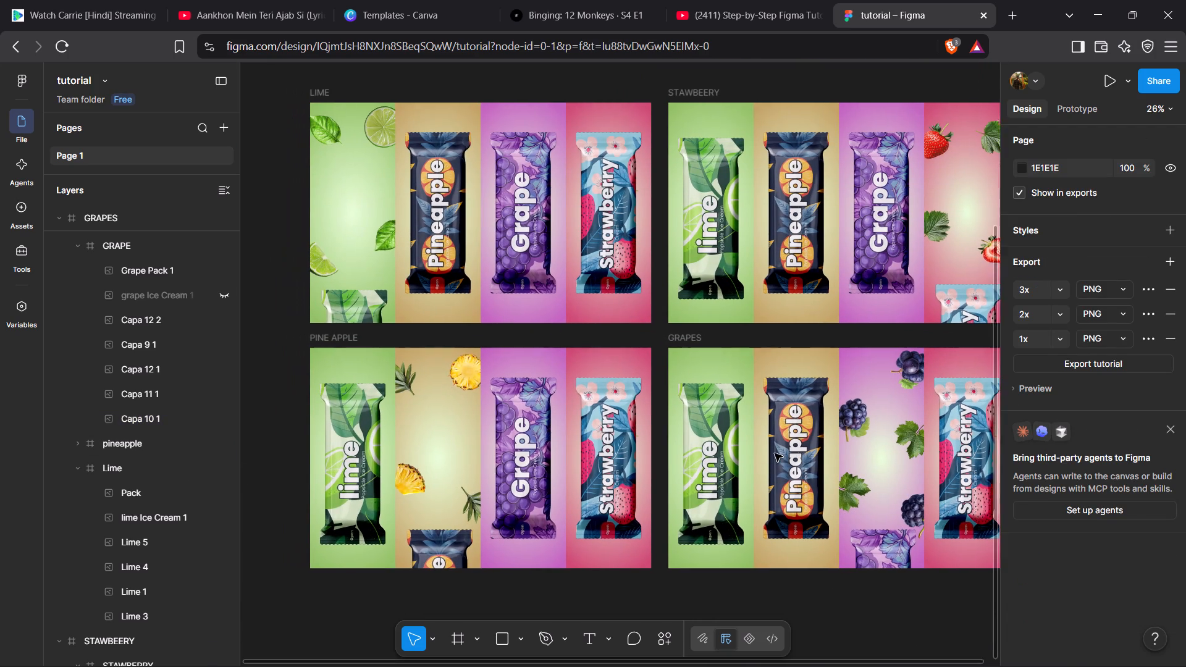
pyautogui.hscroll(1, 775, 453)
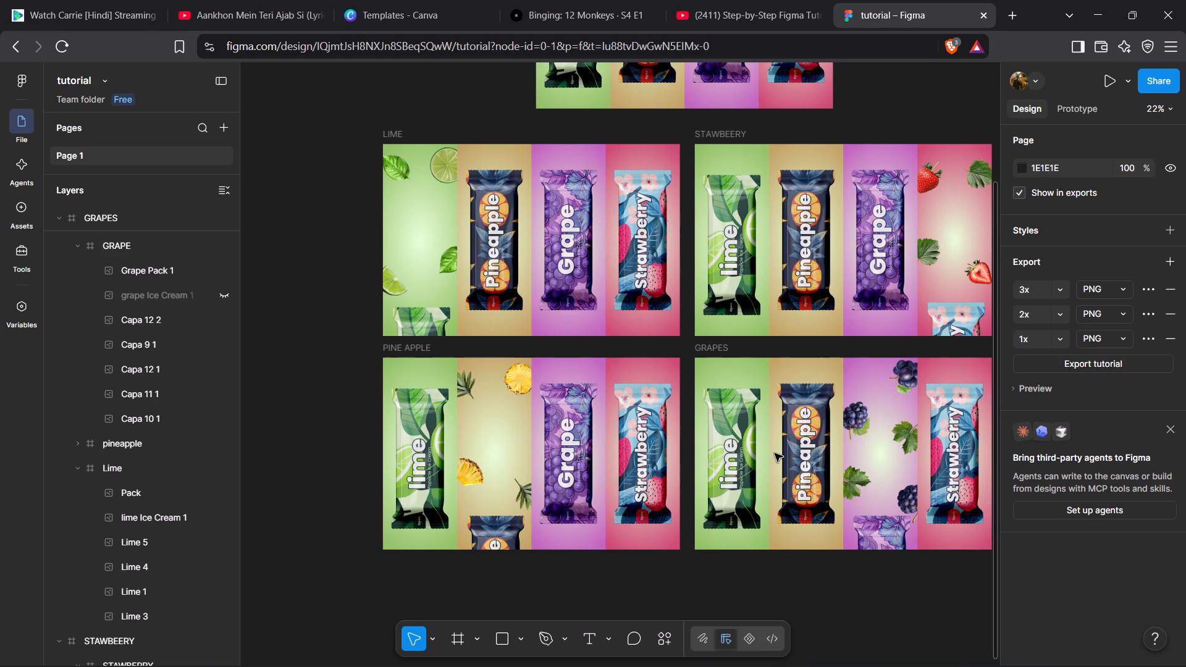
pyautogui.click(414, 246)
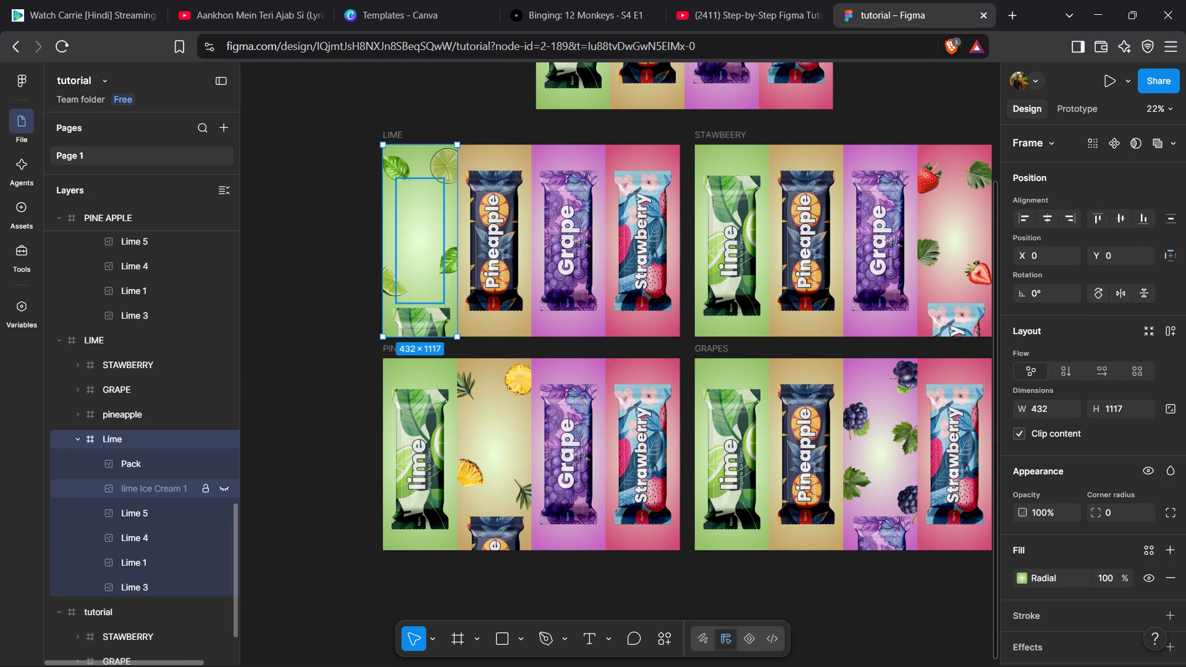
pyautogui.click(225, 487)
pyautogui.hscroll(3, 225, 480)
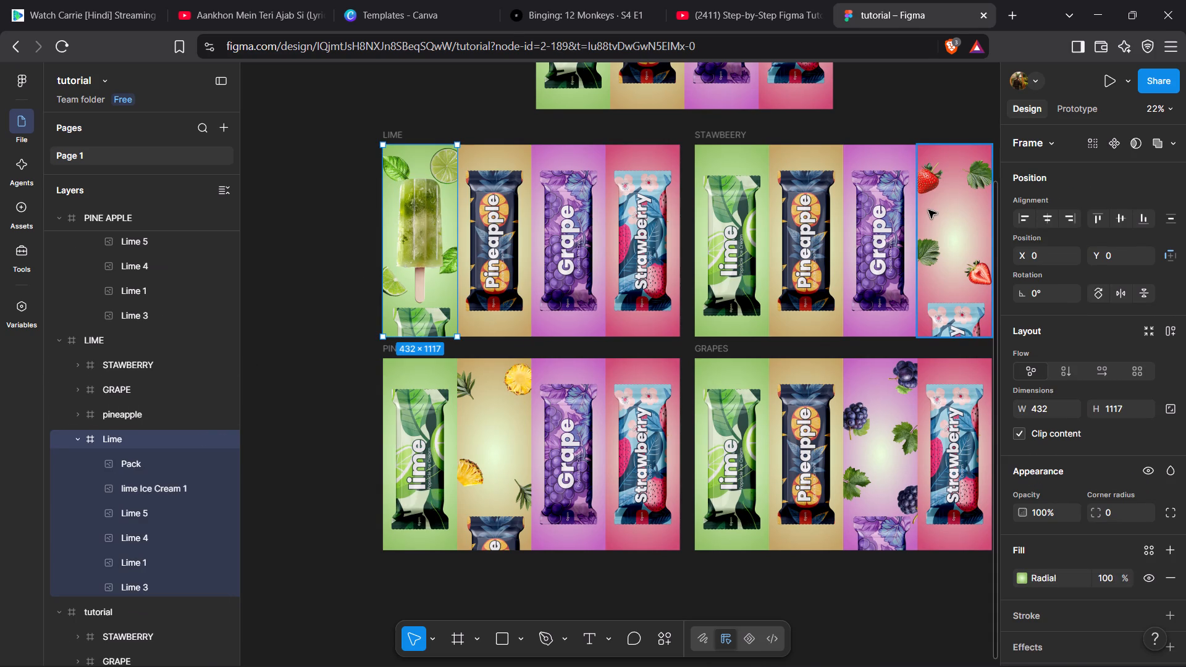
pyautogui.click(952, 224)
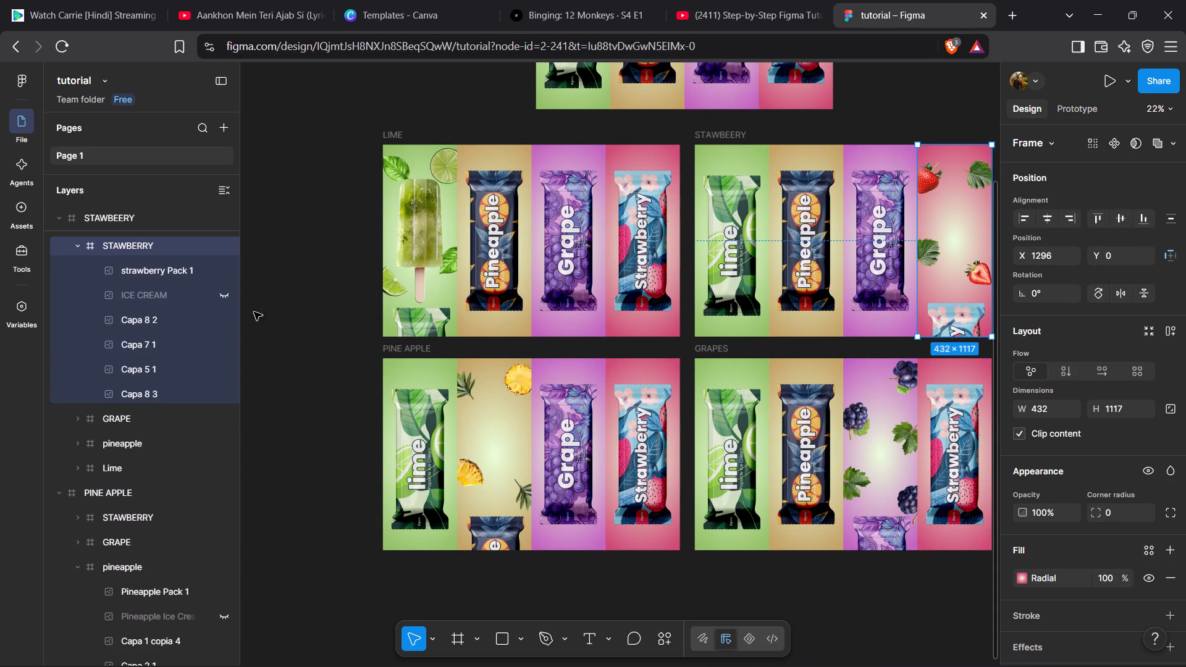
pyautogui.click(219, 294)
pyautogui.hscroll(3, 259, 311)
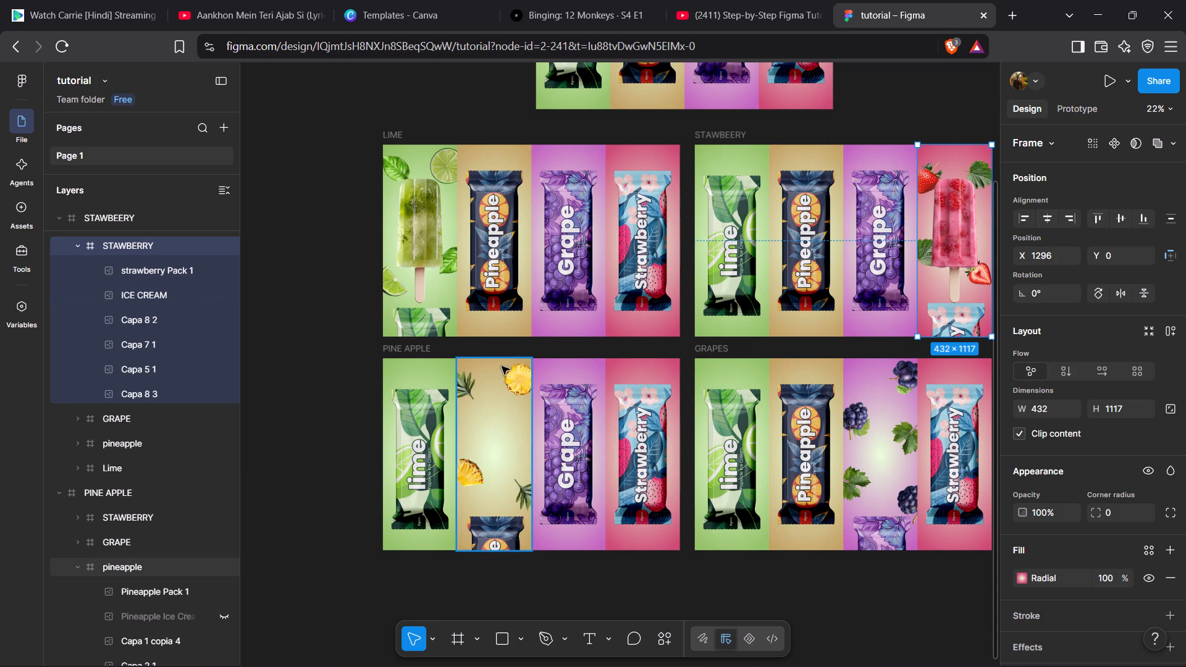
pyautogui.click(479, 443)
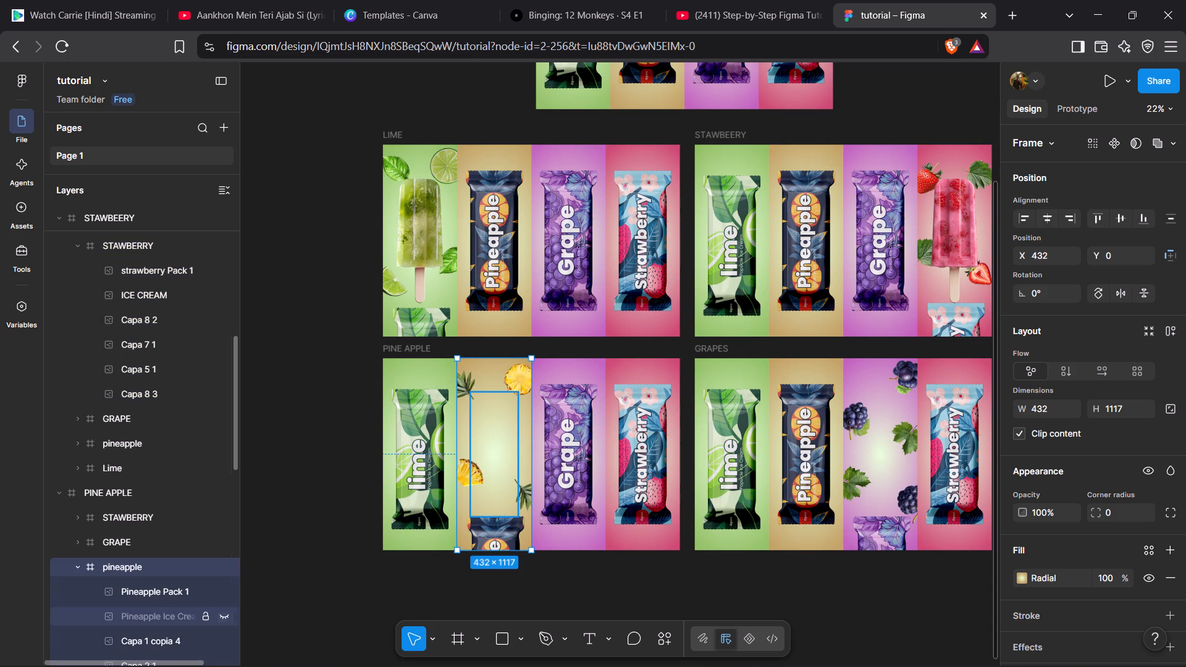
pyautogui.click(220, 616)
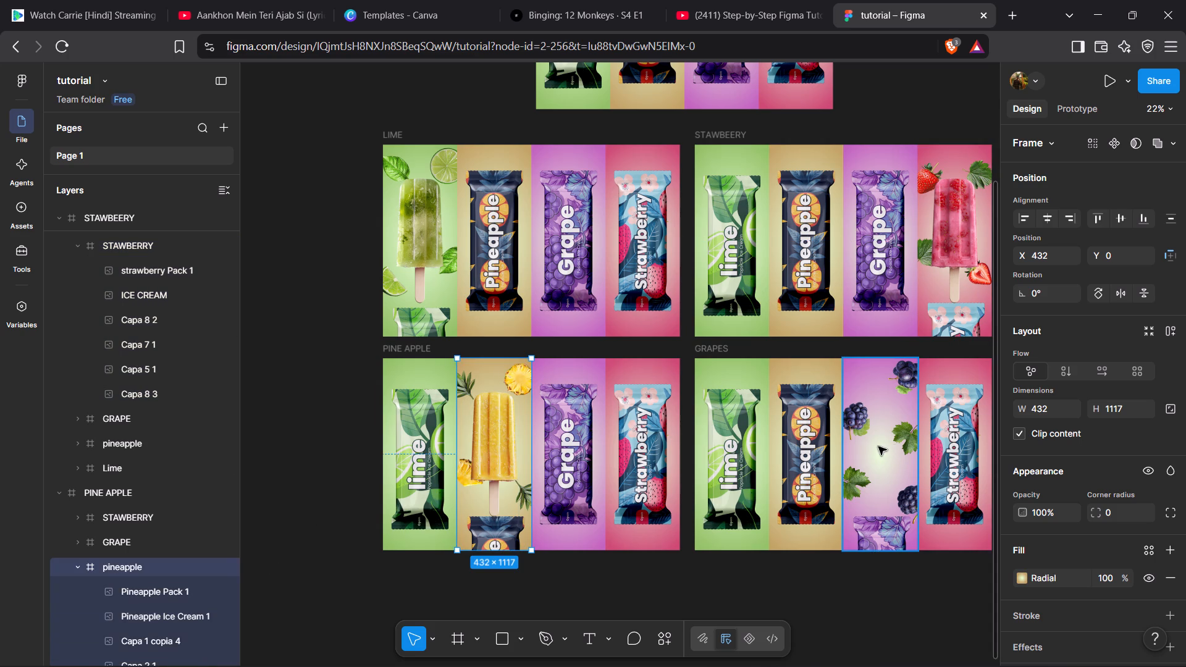
pyautogui.click(878, 447)
pyautogui.click(219, 295)
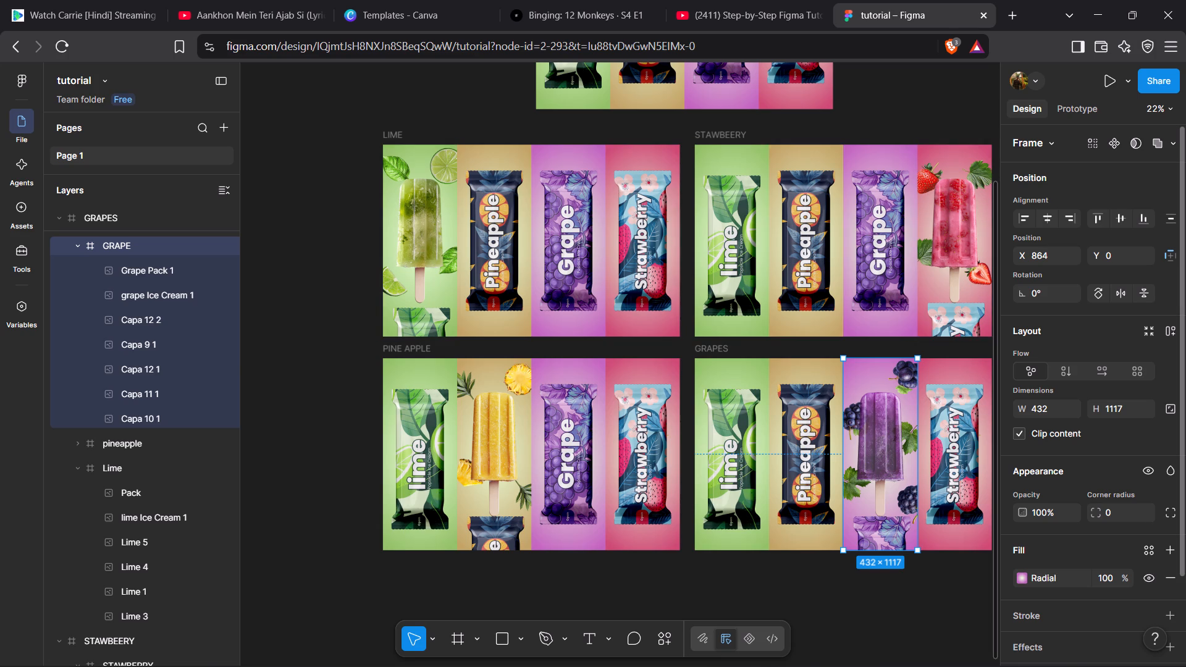
# Add a prototype interaction from the lime panel of the tutorial frame that navigates to the LIME frame, with the While hovering trigger.
pyautogui.click(1080, 110)
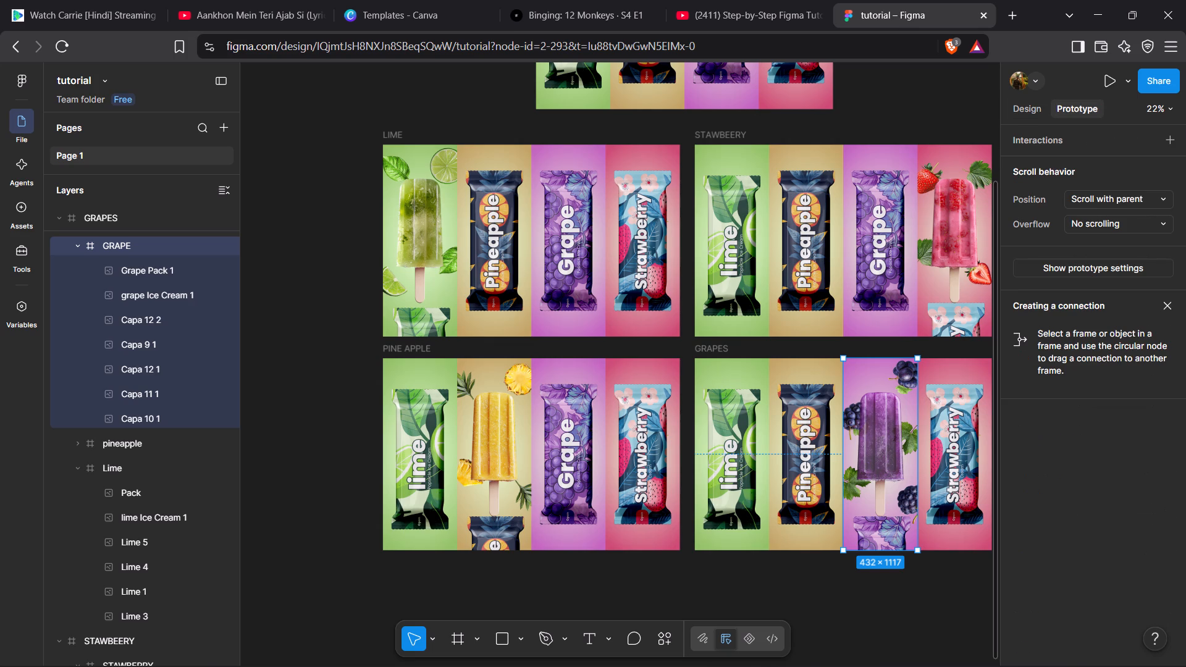
pyautogui.hscroll(-1, 845, 233)
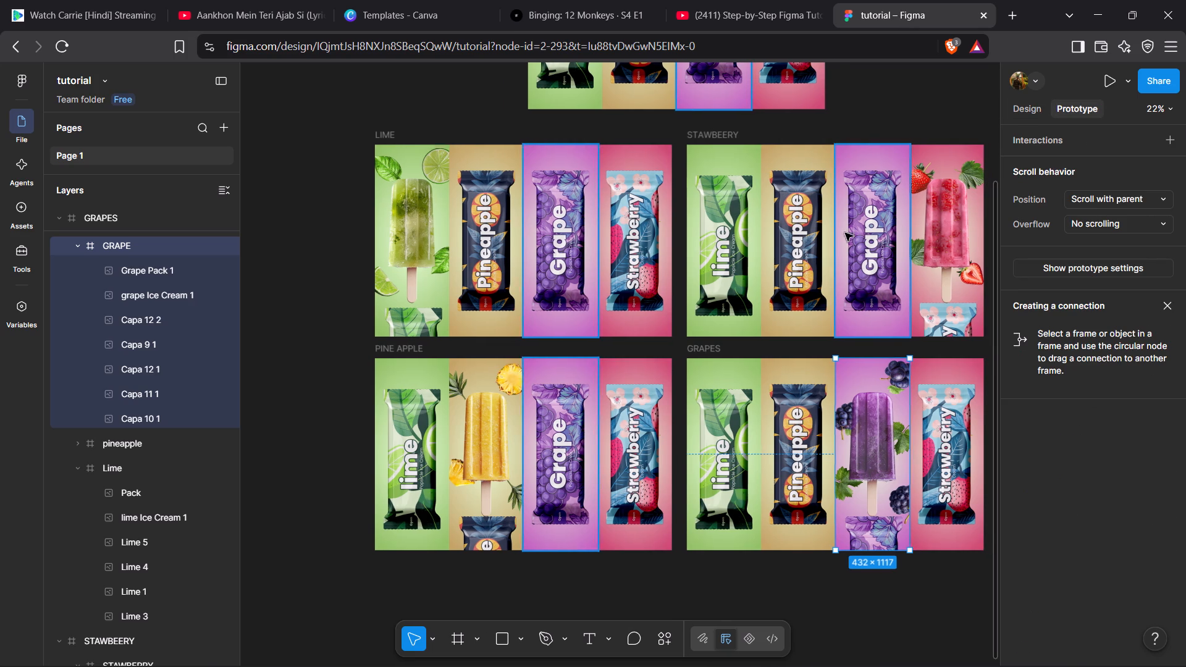
pyautogui.hscroll(-1, 845, 233)
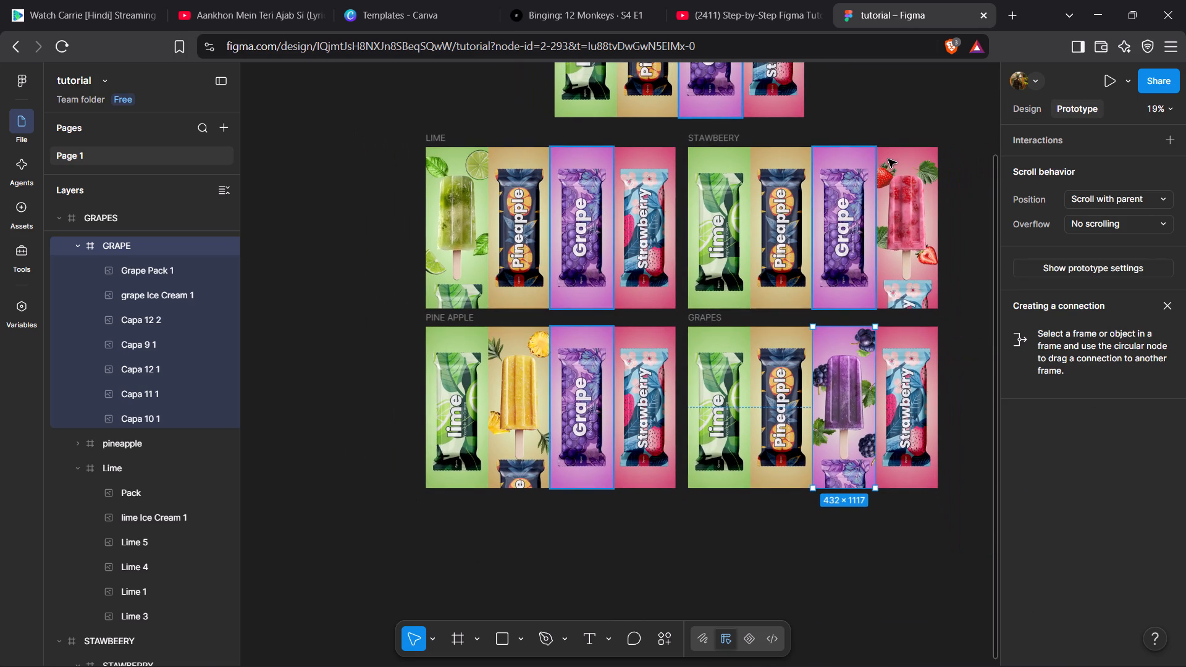
pyautogui.click(906, 84)
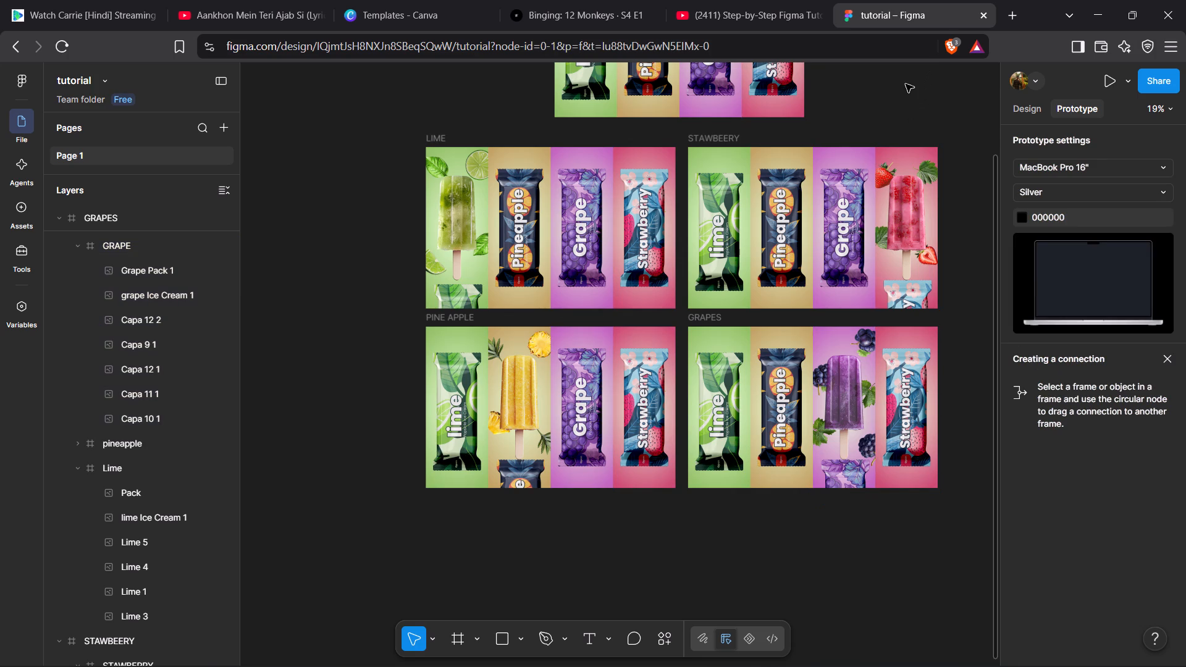
pyautogui.scroll(1, 709, 156)
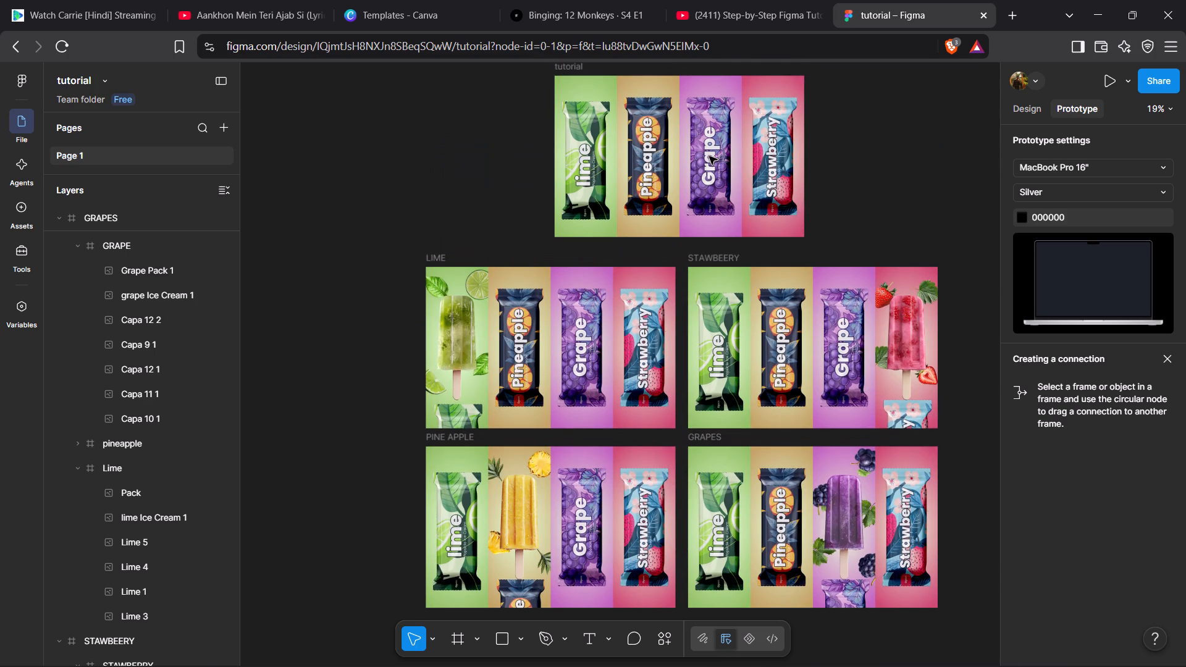
pyautogui.click(495, 193)
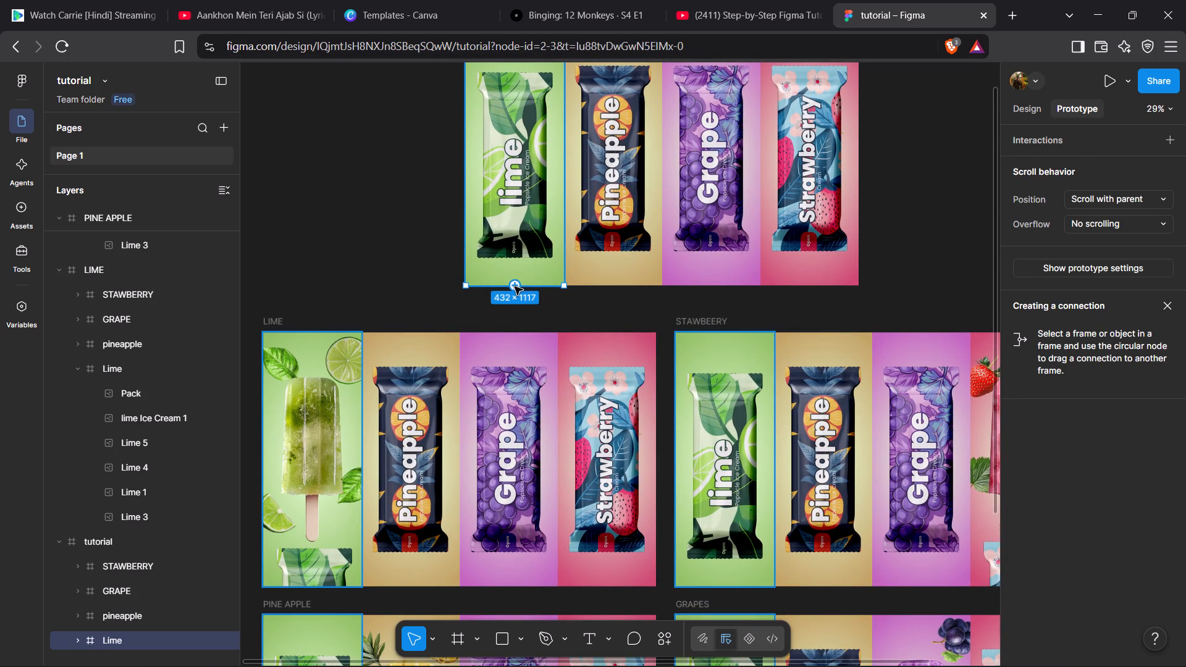
pyautogui.moveTo(515, 287); pyautogui.dragTo(459, 324)
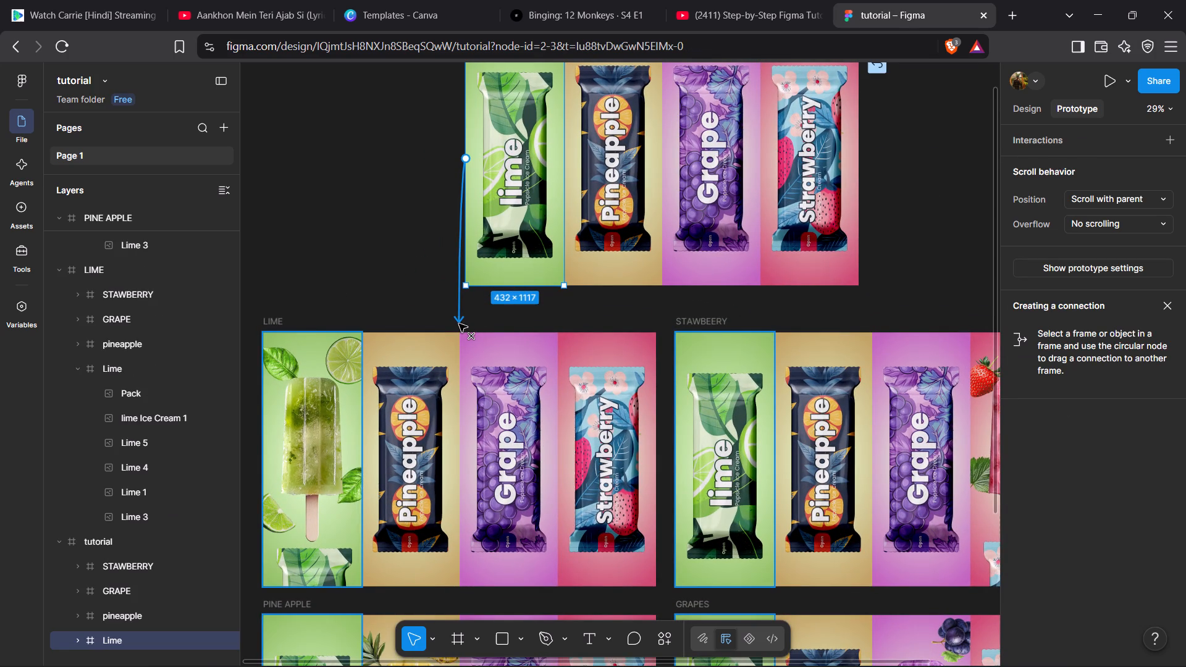
pyautogui.moveTo(459, 324); pyautogui.dragTo(461, 335)
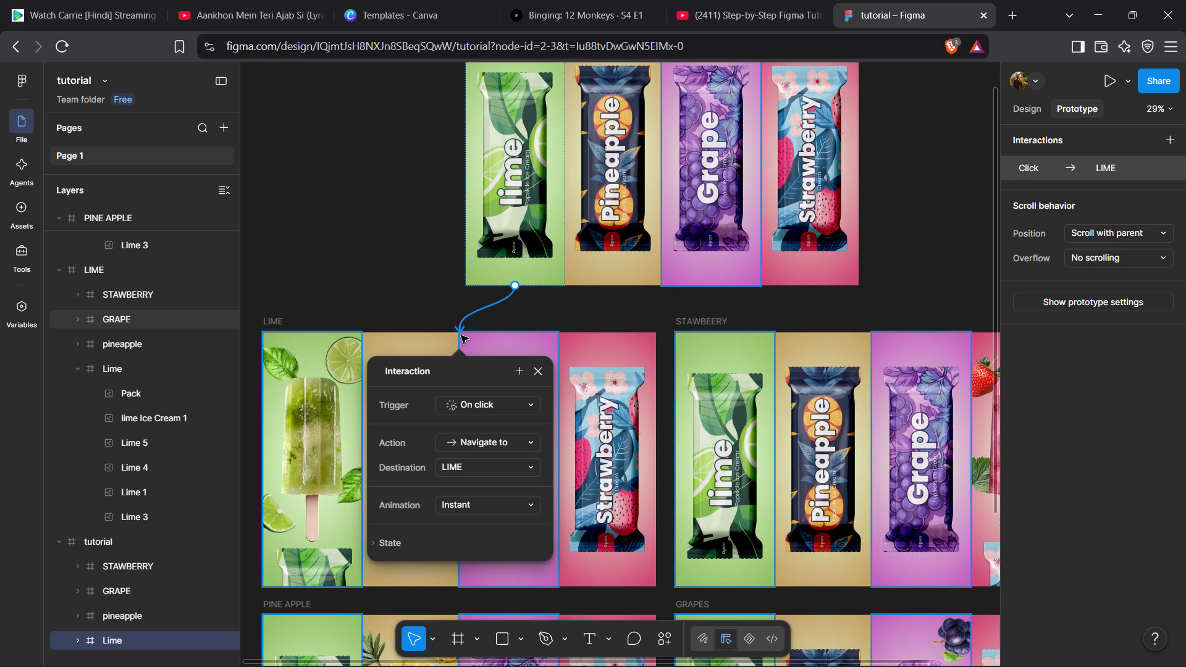
pyautogui.click(485, 411)
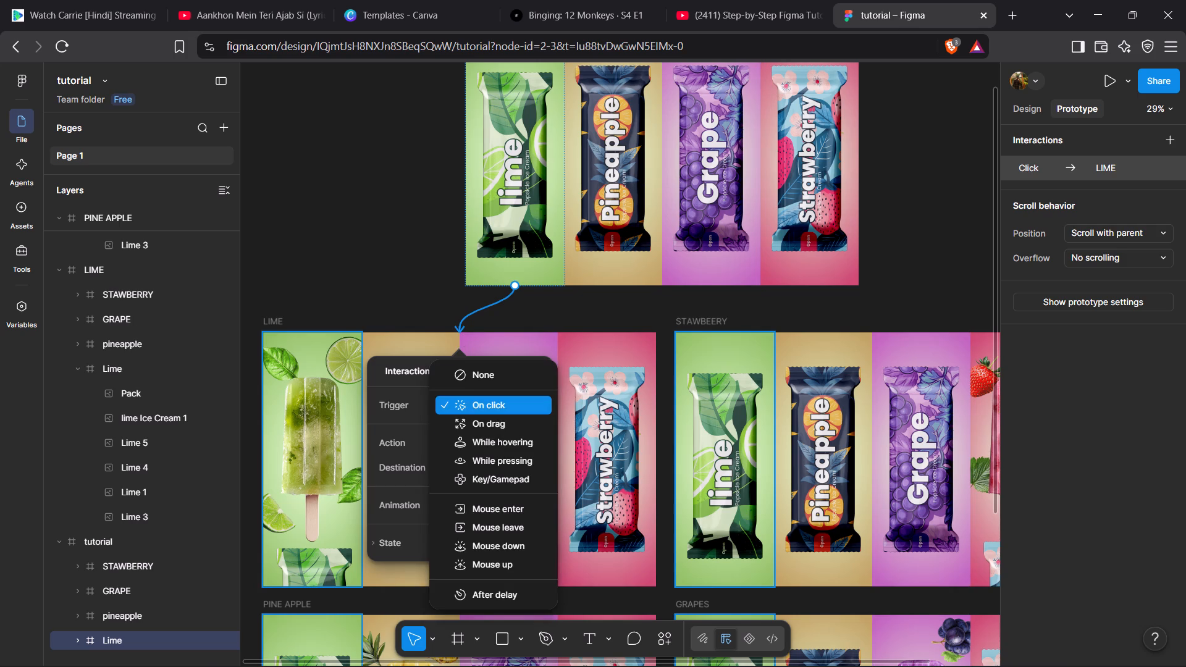
pyautogui.click(490, 446)
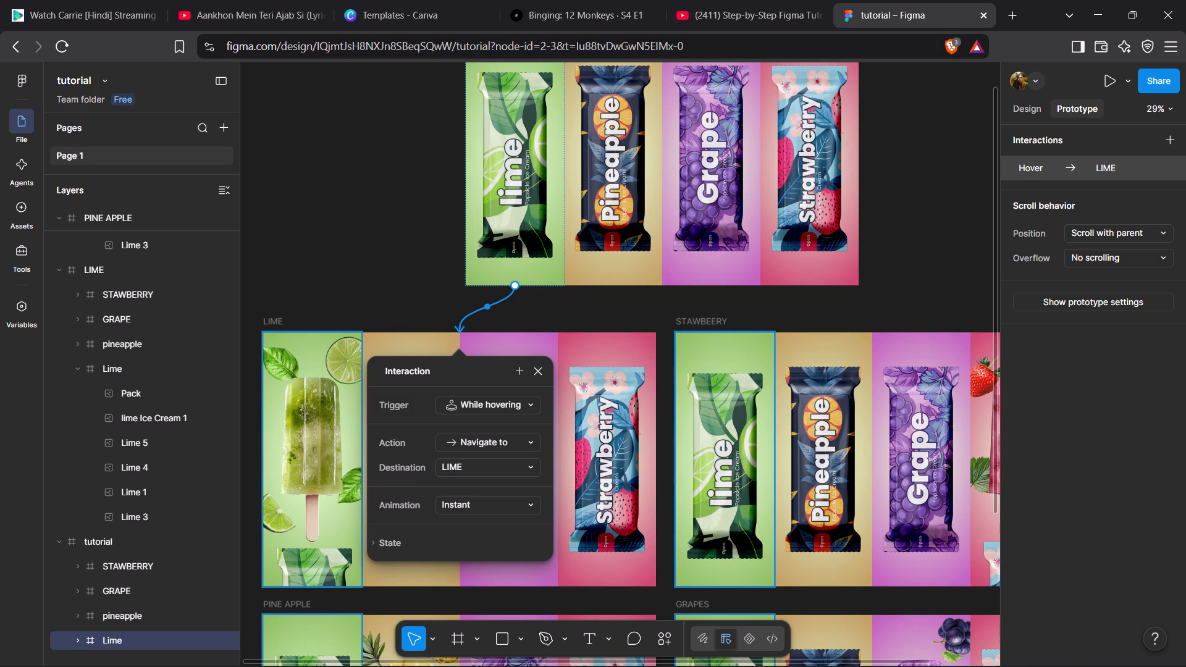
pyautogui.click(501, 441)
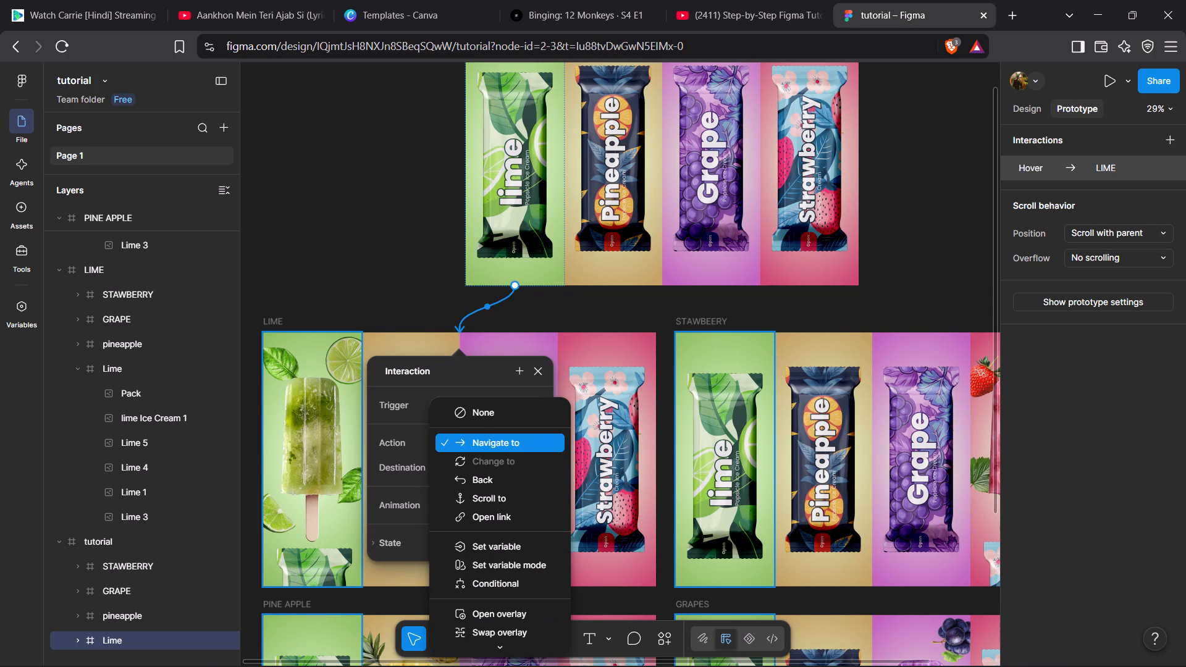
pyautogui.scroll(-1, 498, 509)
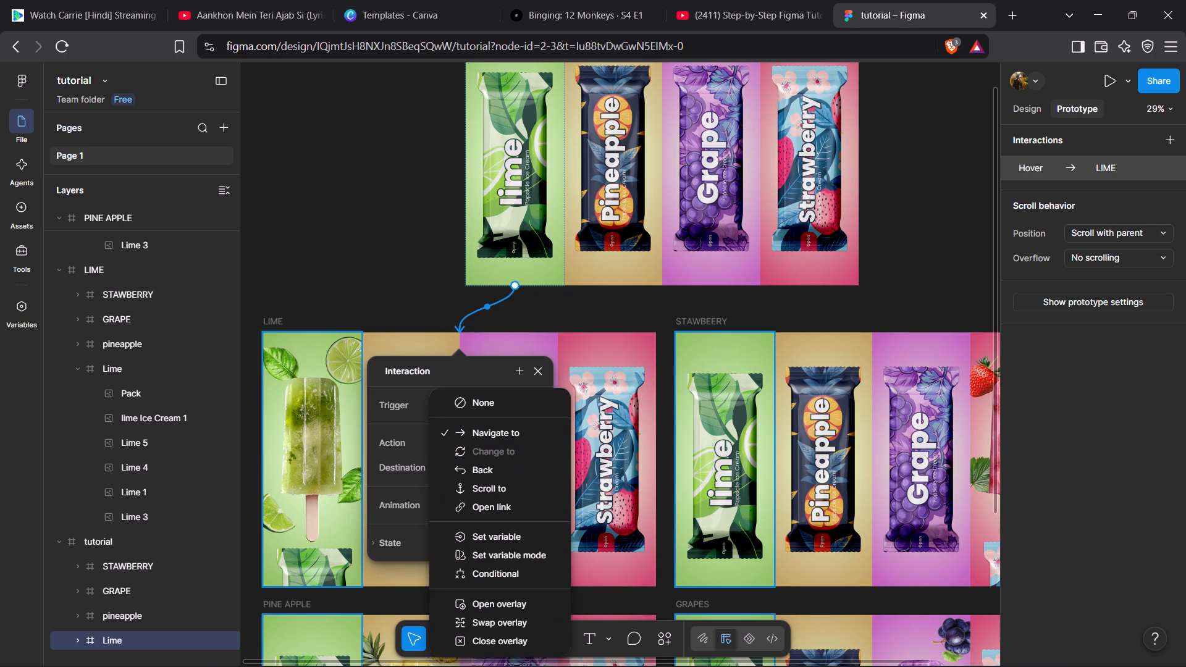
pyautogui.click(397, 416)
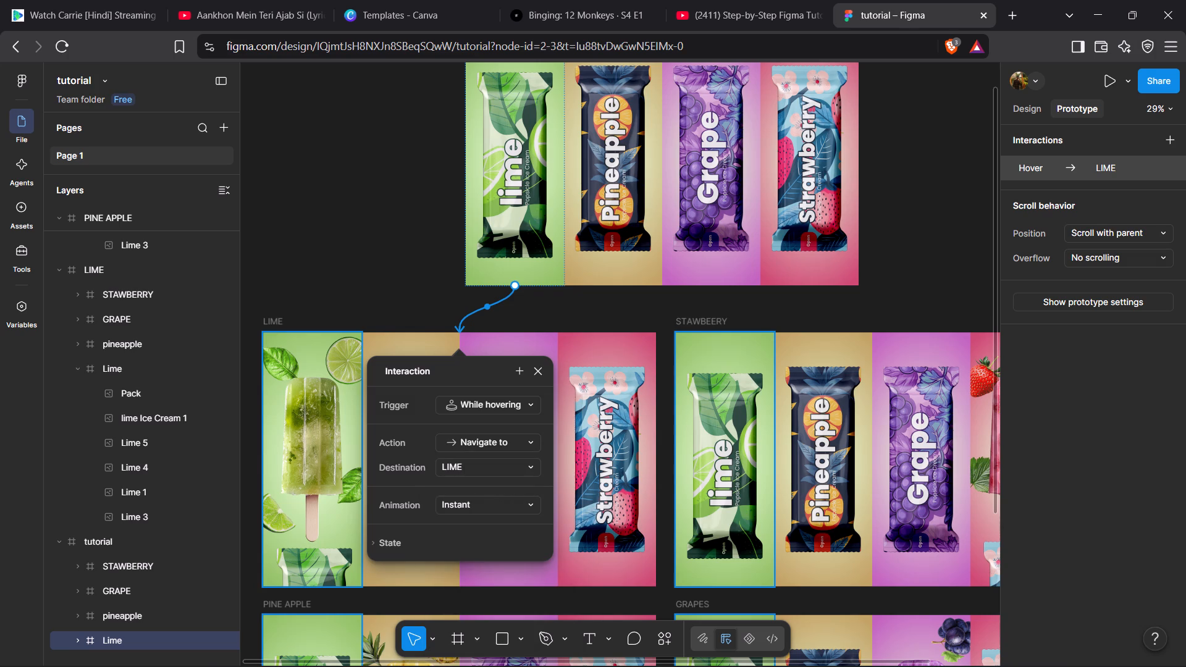
# Set the lime panel interaction's animation to Smart animate with Ease in and out back easing.
pyautogui.click(474, 501)
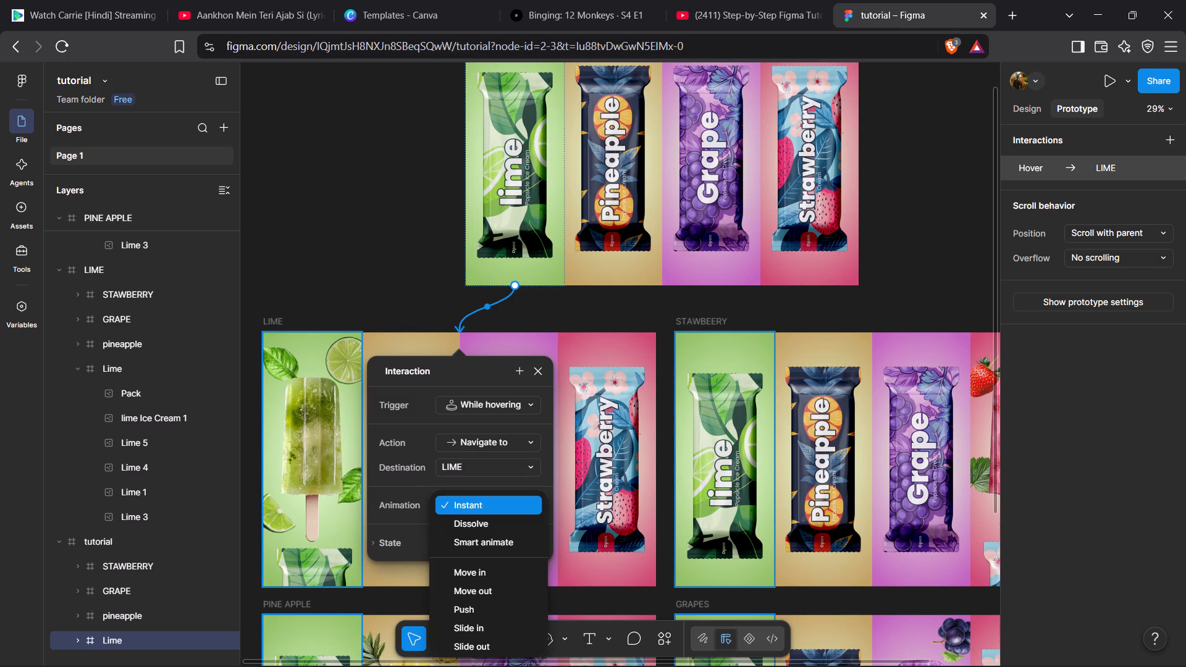
pyautogui.scroll(-2, 479, 575)
pyautogui.scroll(1, 479, 575)
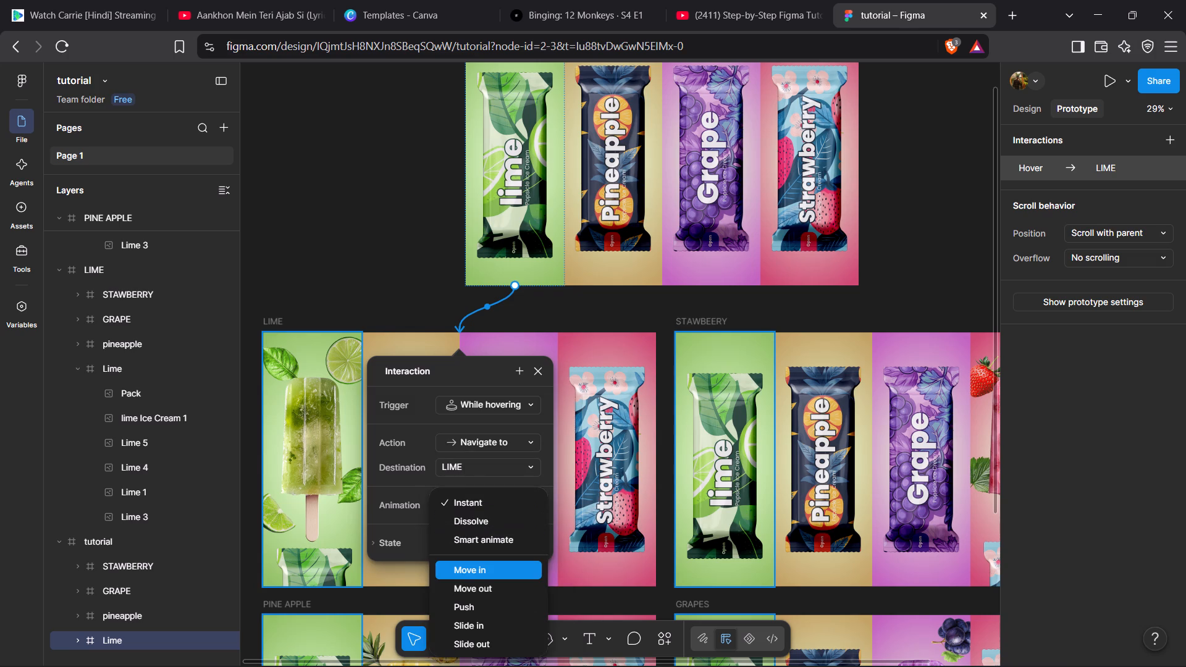
pyautogui.scroll(1, 479, 575)
pyautogui.click(487, 534)
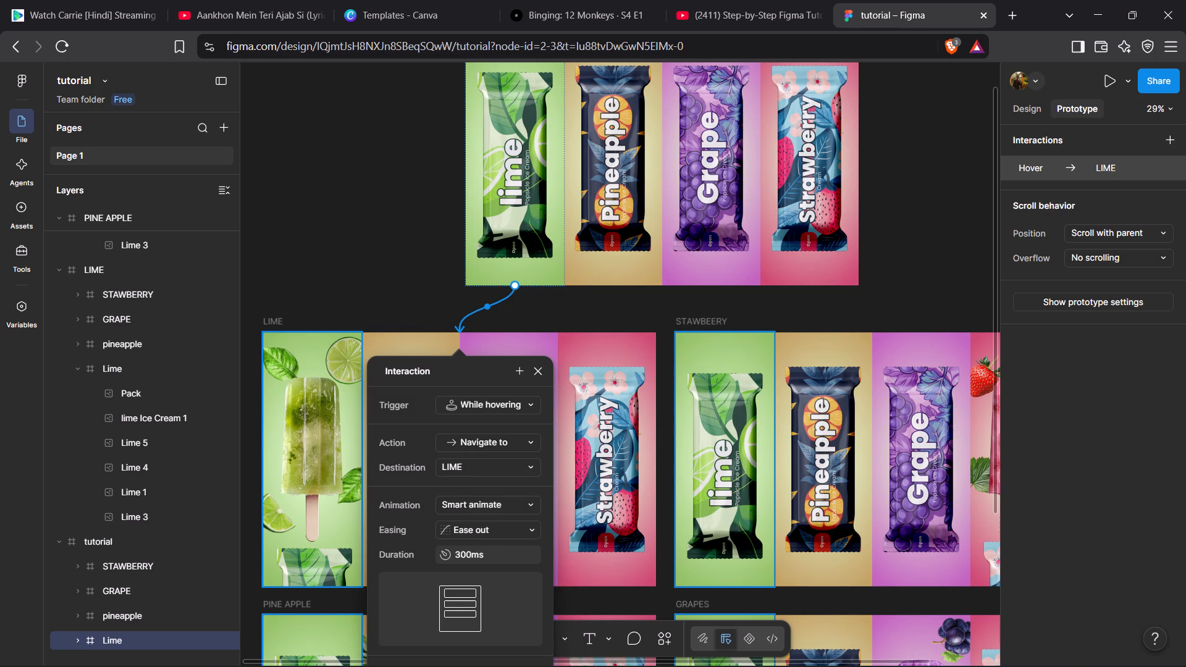
pyautogui.click(507, 527)
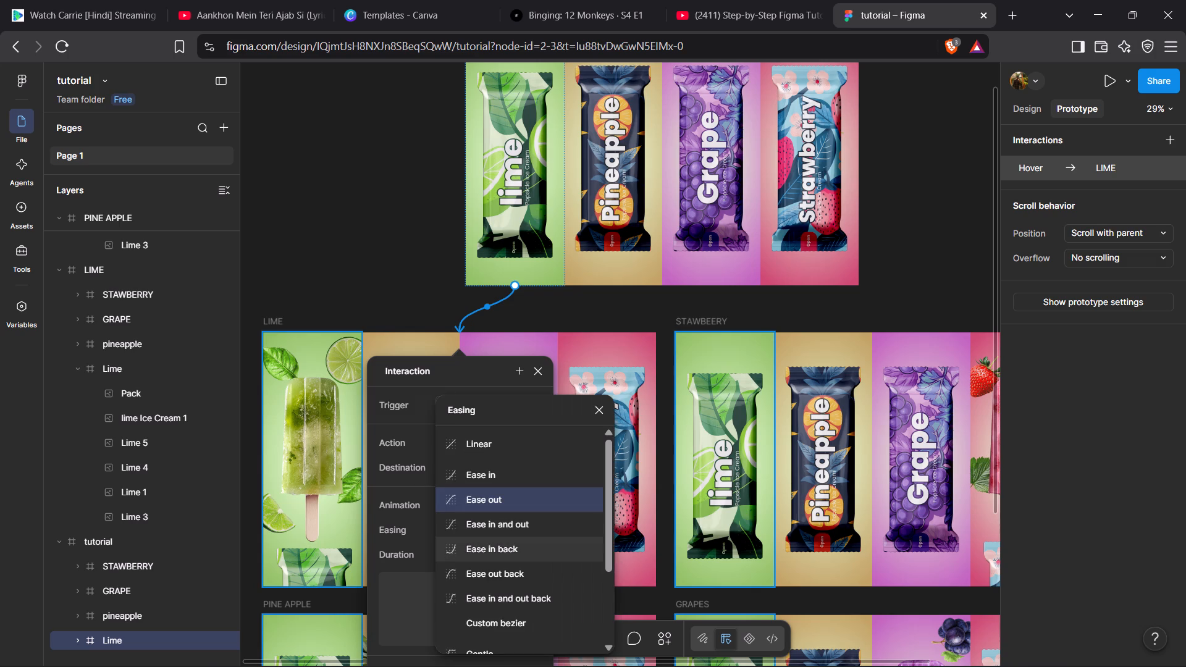
pyautogui.click(518, 597)
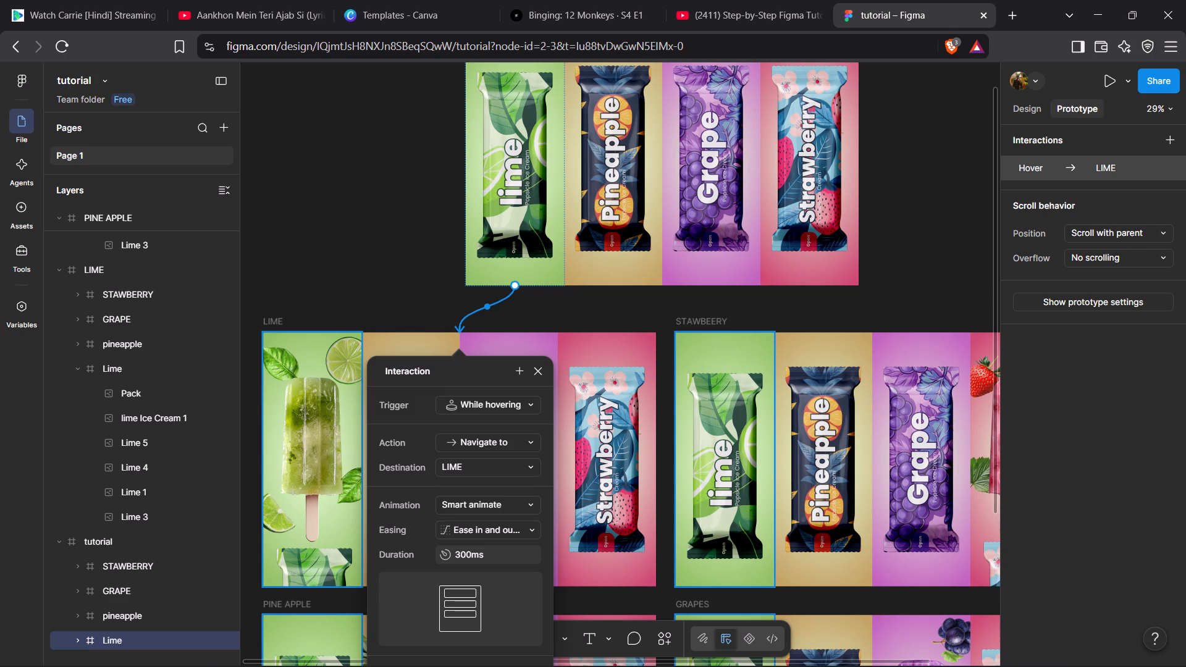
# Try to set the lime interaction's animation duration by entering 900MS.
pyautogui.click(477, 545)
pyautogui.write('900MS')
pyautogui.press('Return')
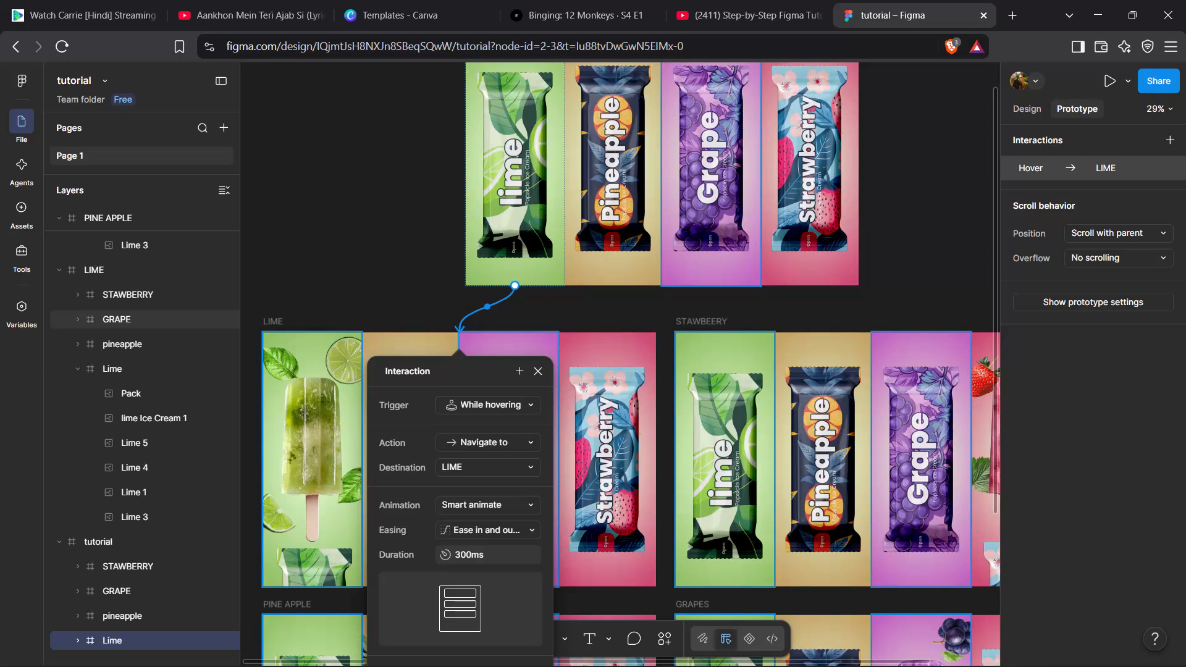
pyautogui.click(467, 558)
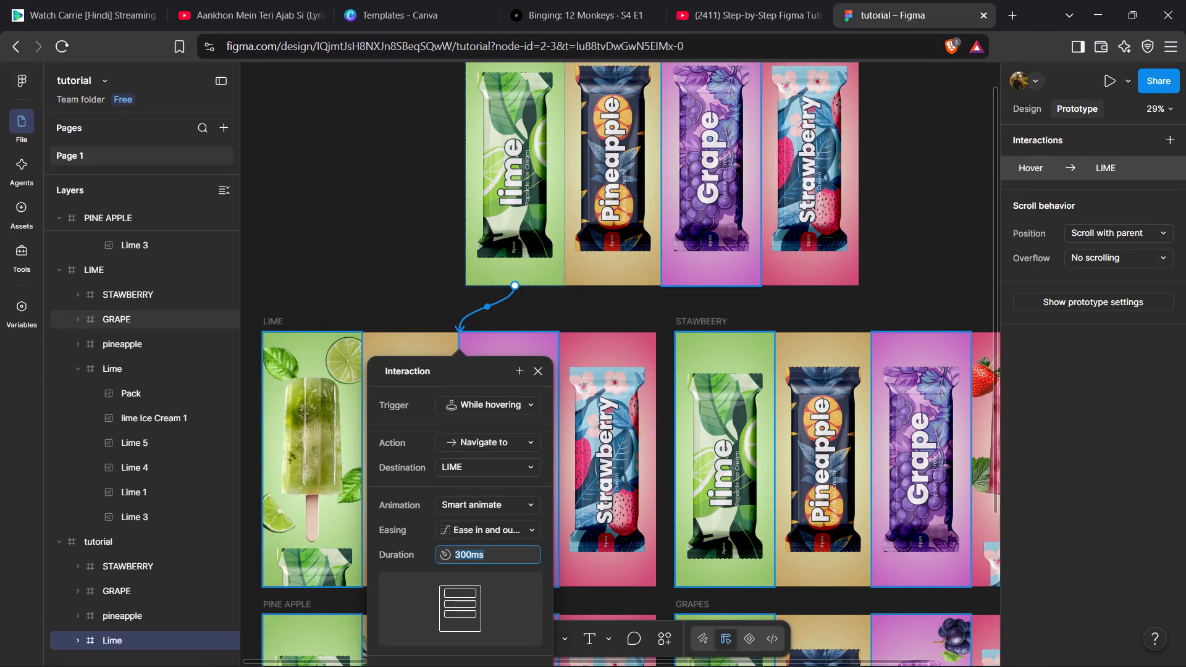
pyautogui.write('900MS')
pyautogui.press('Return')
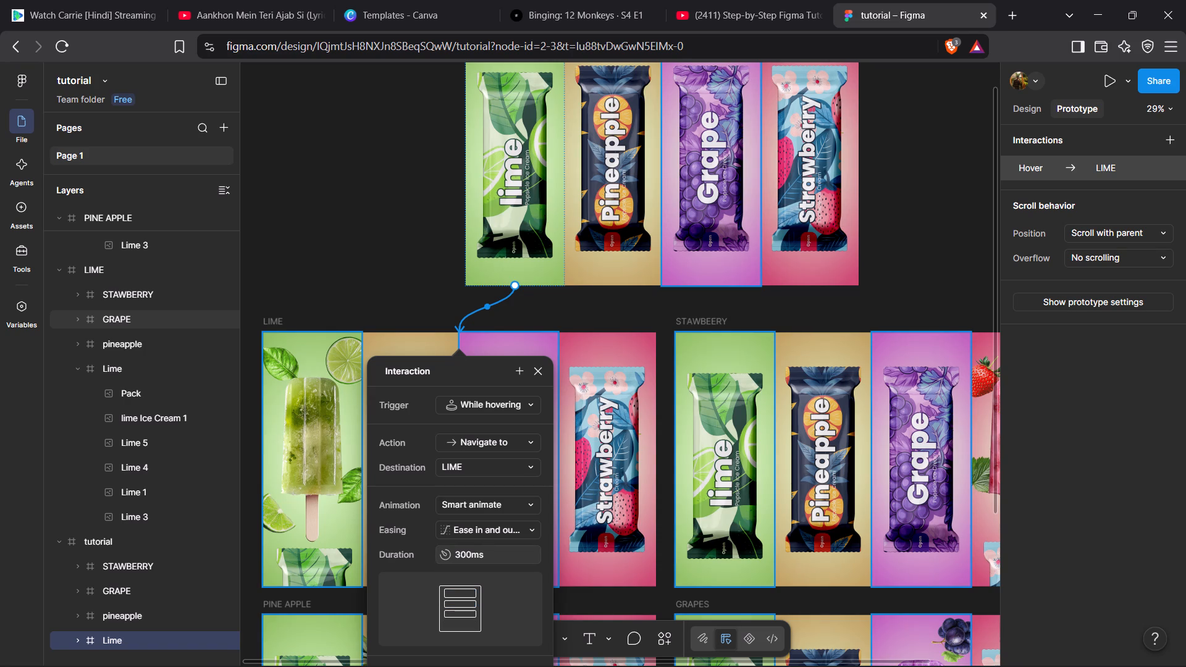
# Set the lime interaction's animation duration to 900 ms.
pyautogui.click(460, 555)
pyautogui.write('900')
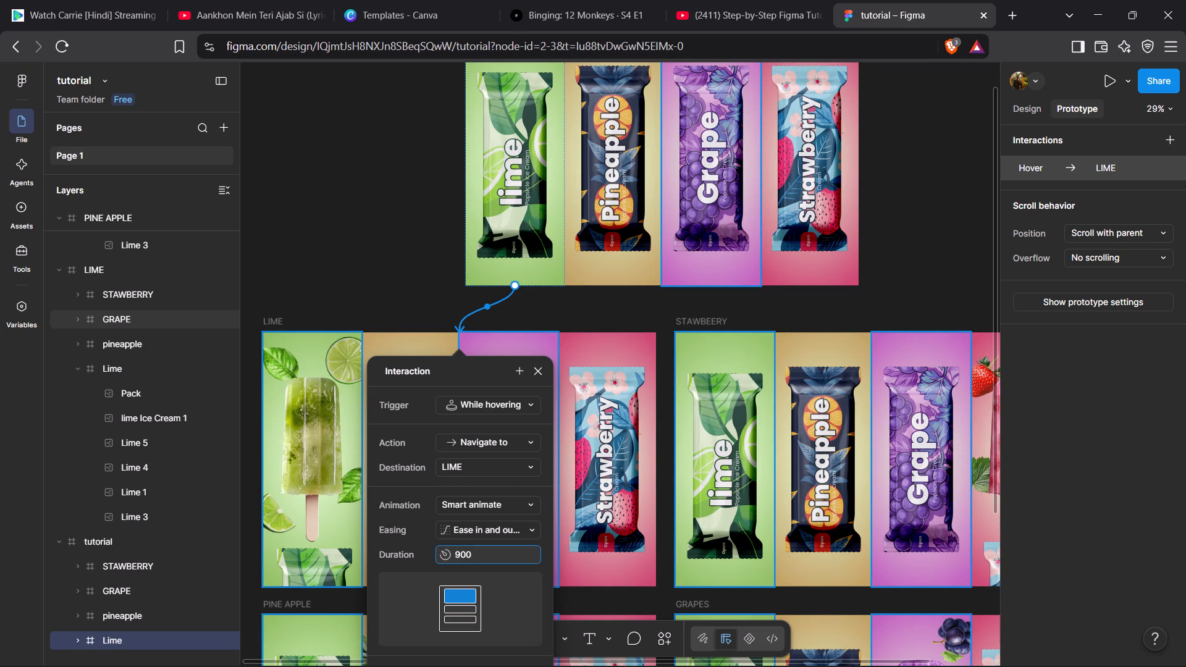
pyautogui.click(497, 609)
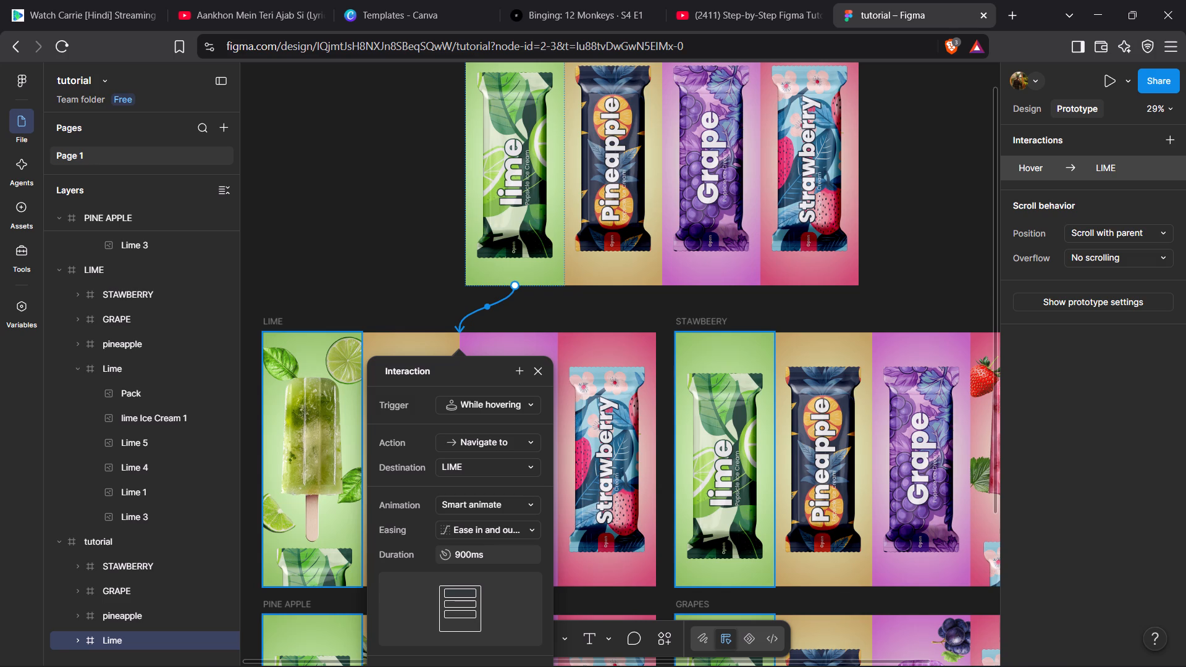
# Add a prototype interaction from the tutorial frame's pineapple panel that navigates to the PINE APPLE frame, with the While hovering trigger.
pyautogui.click(628, 269)
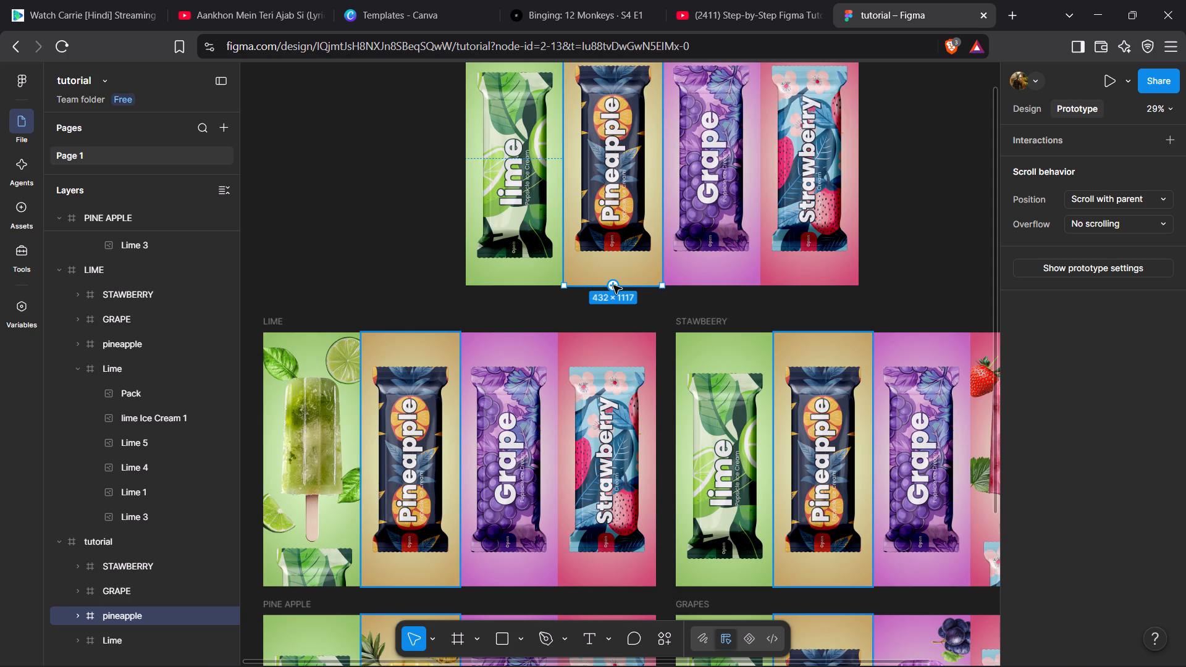
pyautogui.scroll(-1, 613, 285)
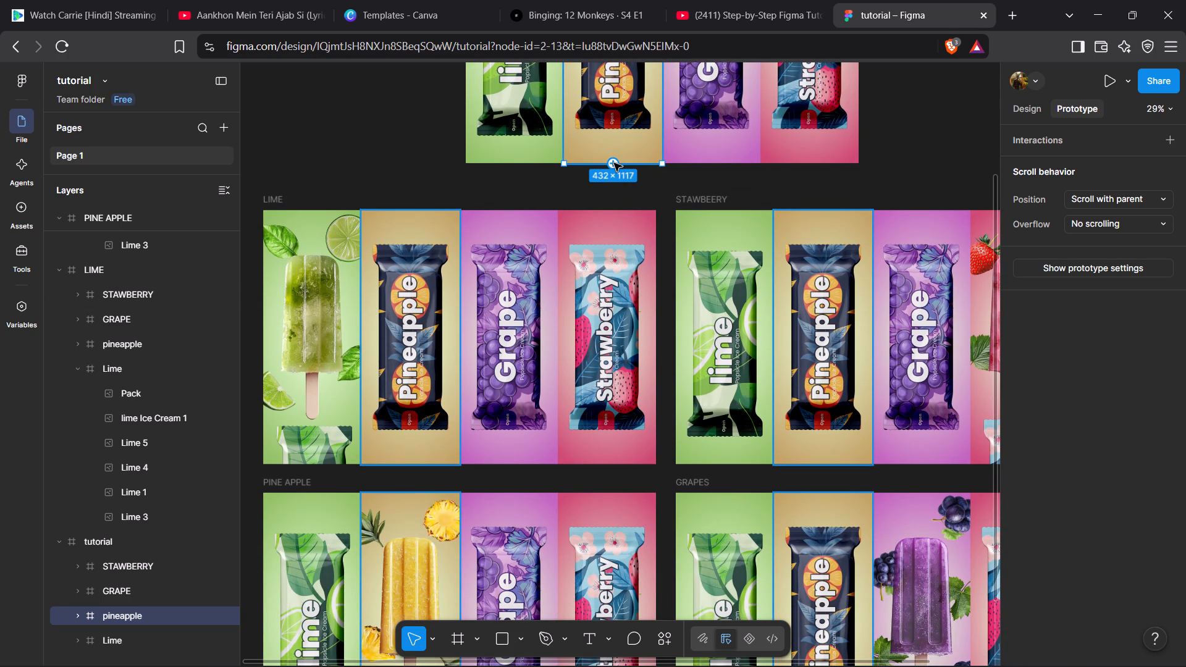
pyautogui.moveTo(614, 164); pyautogui.dragTo(462, 475)
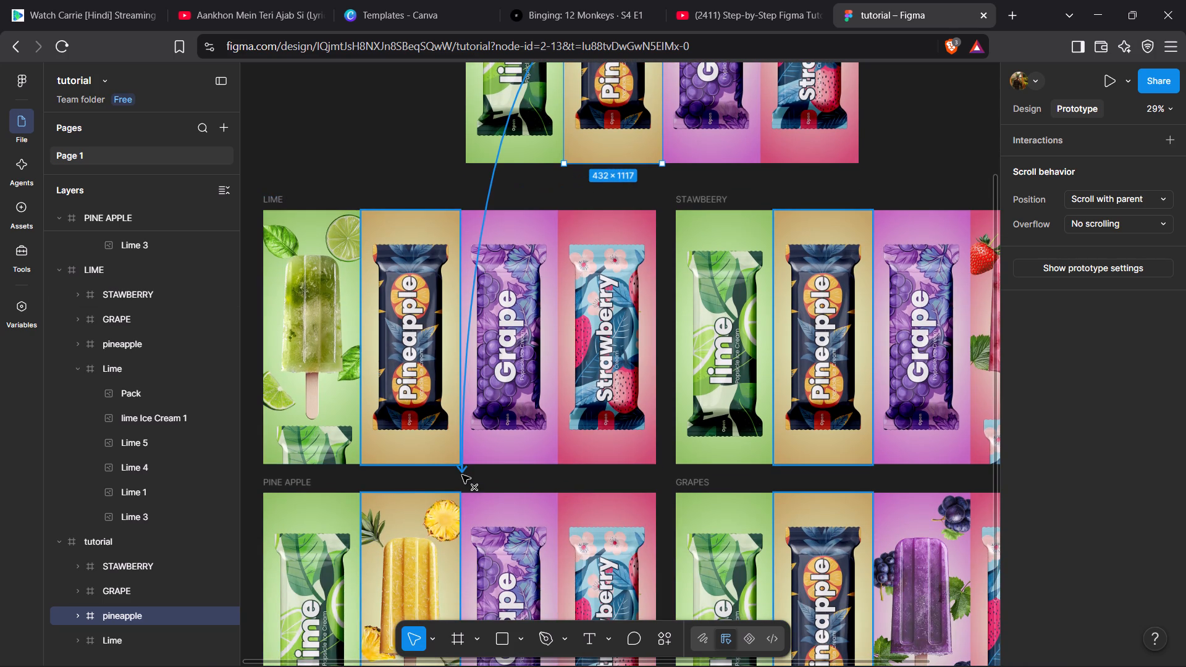
pyautogui.moveTo(462, 475); pyautogui.dragTo(460, 496)
pyautogui.scroll(-1, 460, 496)
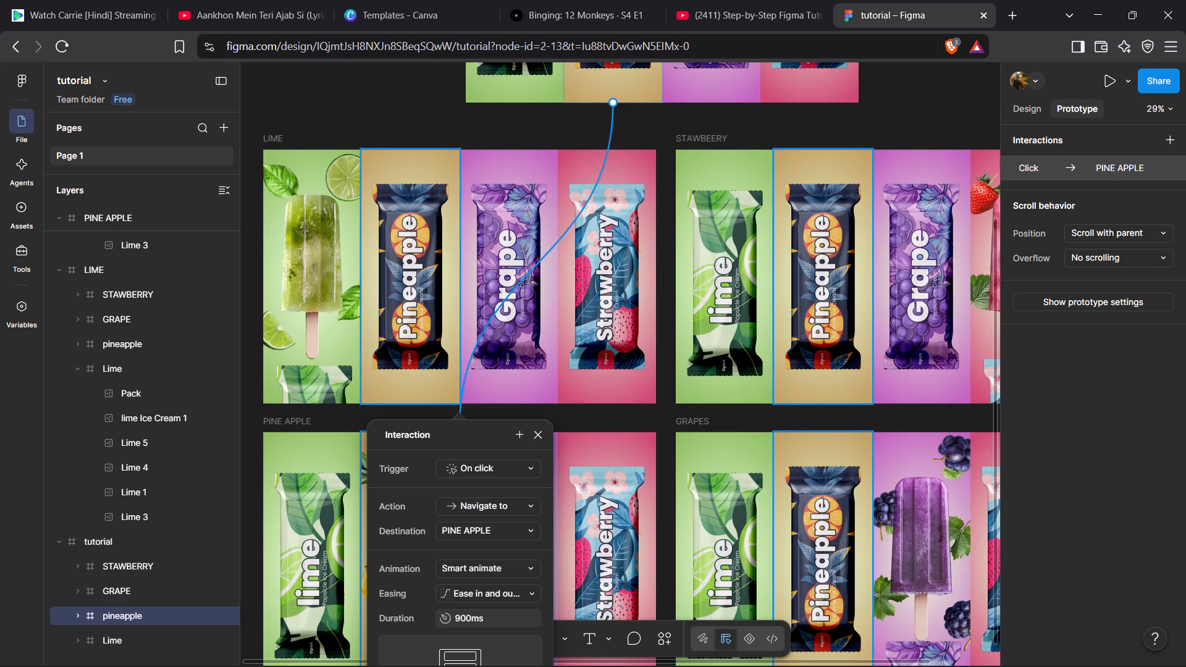
pyautogui.click(497, 459)
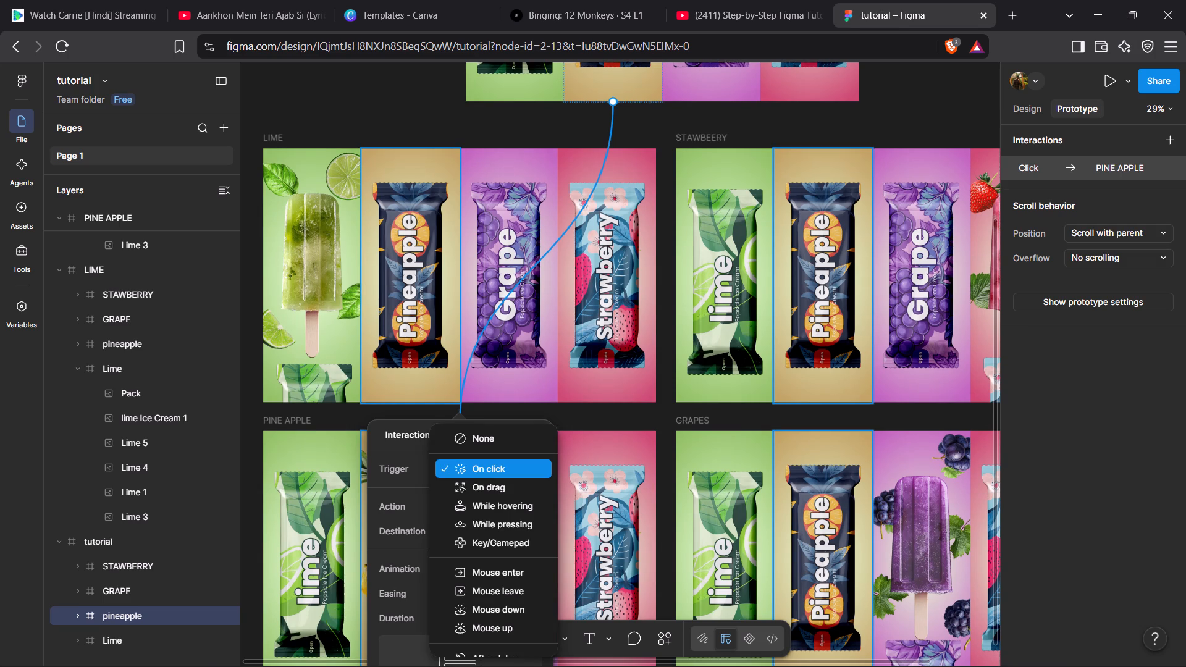
pyautogui.click(498, 501)
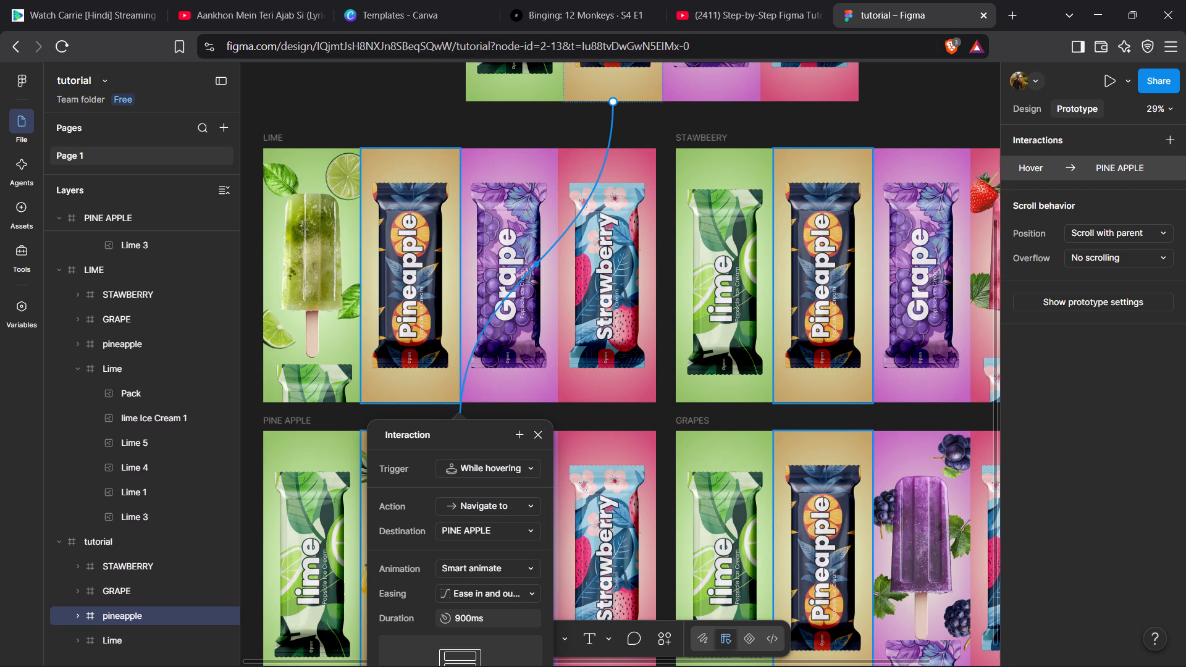
# Add a prototype interaction from the tutorial frame's grape panel that navigates to the GRAPES frame, with the While hovering trigger.
pyautogui.hscroll(-3, 498, 501)
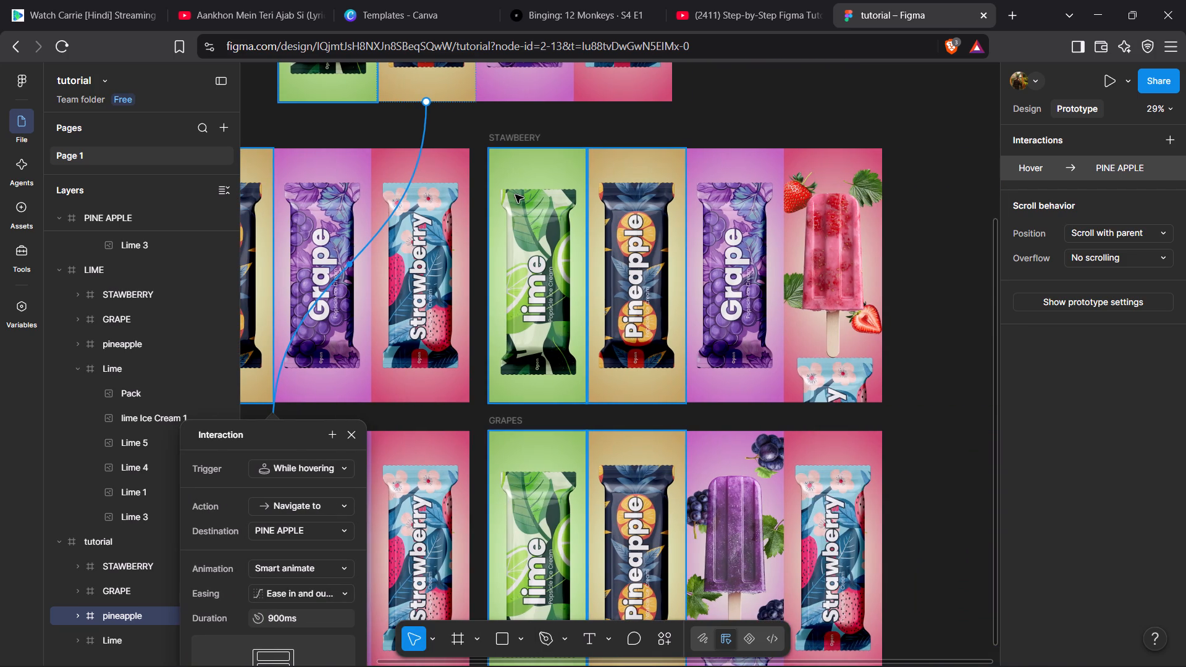
pyautogui.click(527, 87)
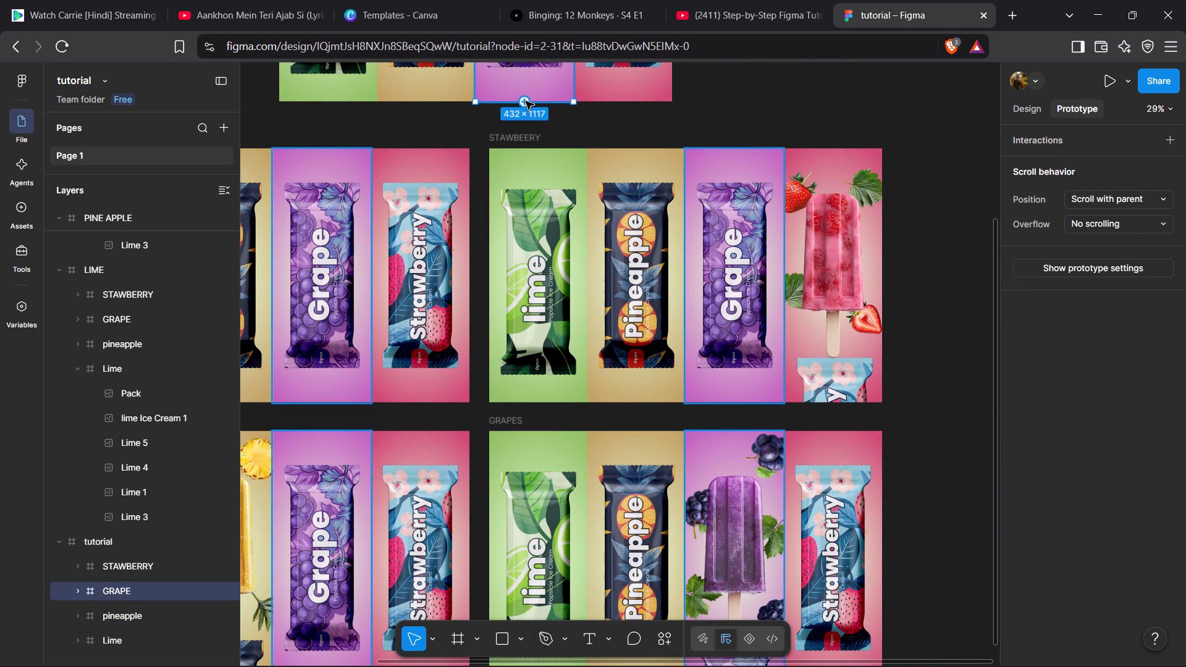
pyautogui.moveTo(526, 102); pyautogui.dragTo(658, 331)
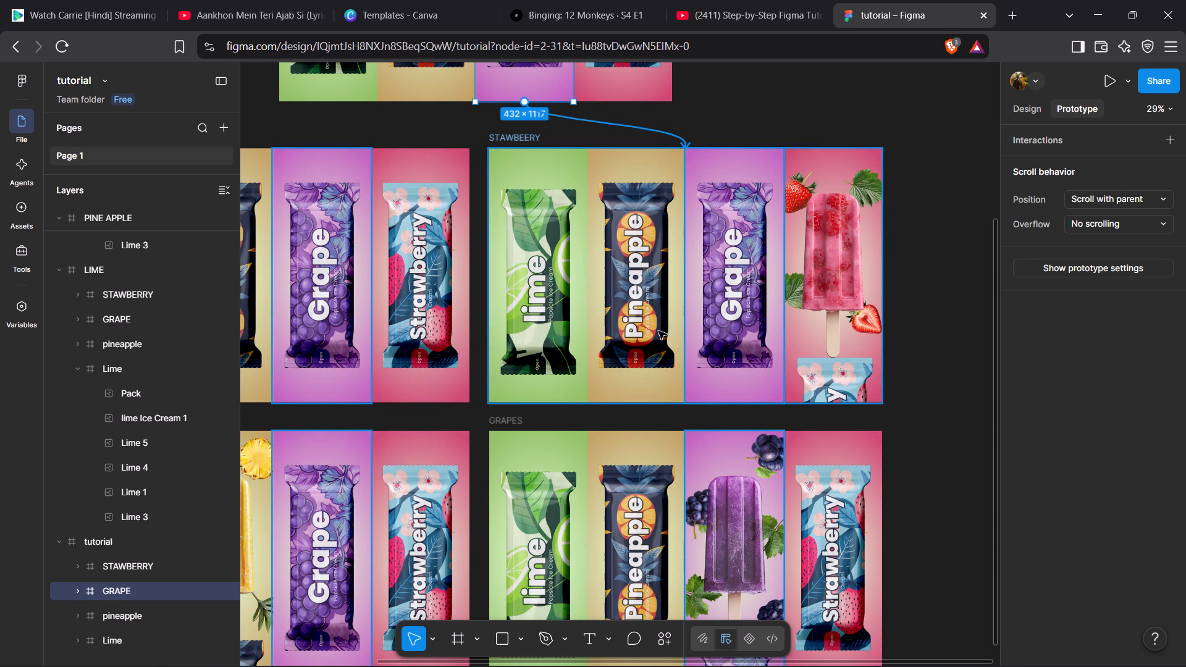
pyautogui.moveTo(658, 331); pyautogui.dragTo(680, 427)
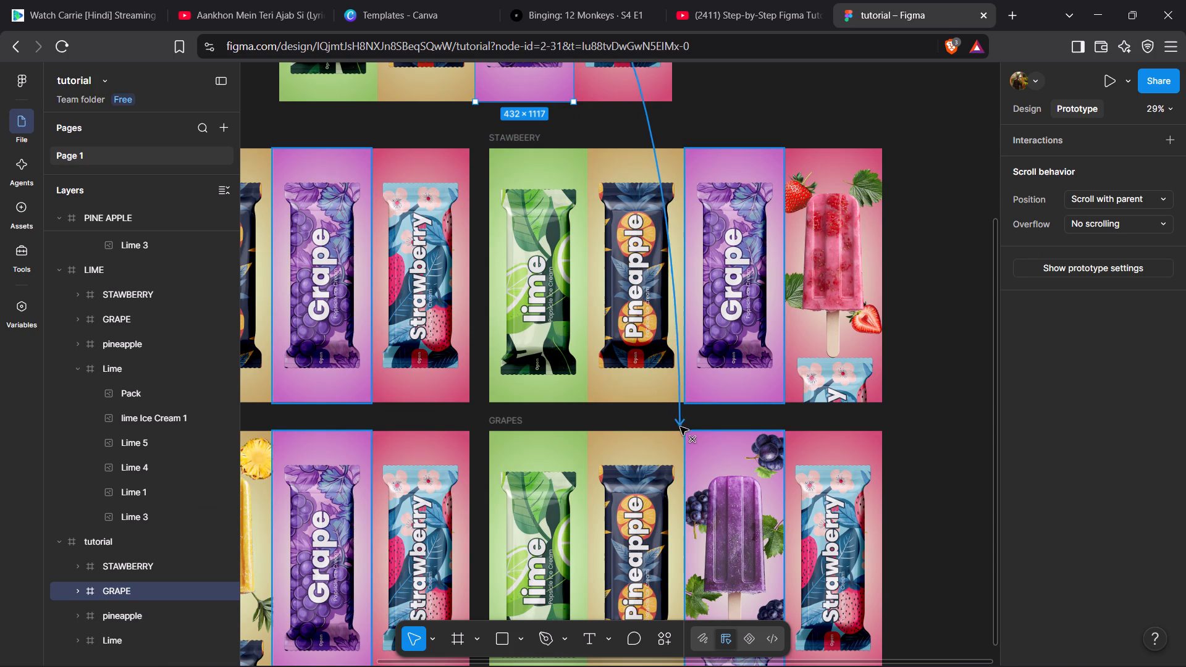
pyautogui.moveTo(680, 427); pyautogui.dragTo(684, 434)
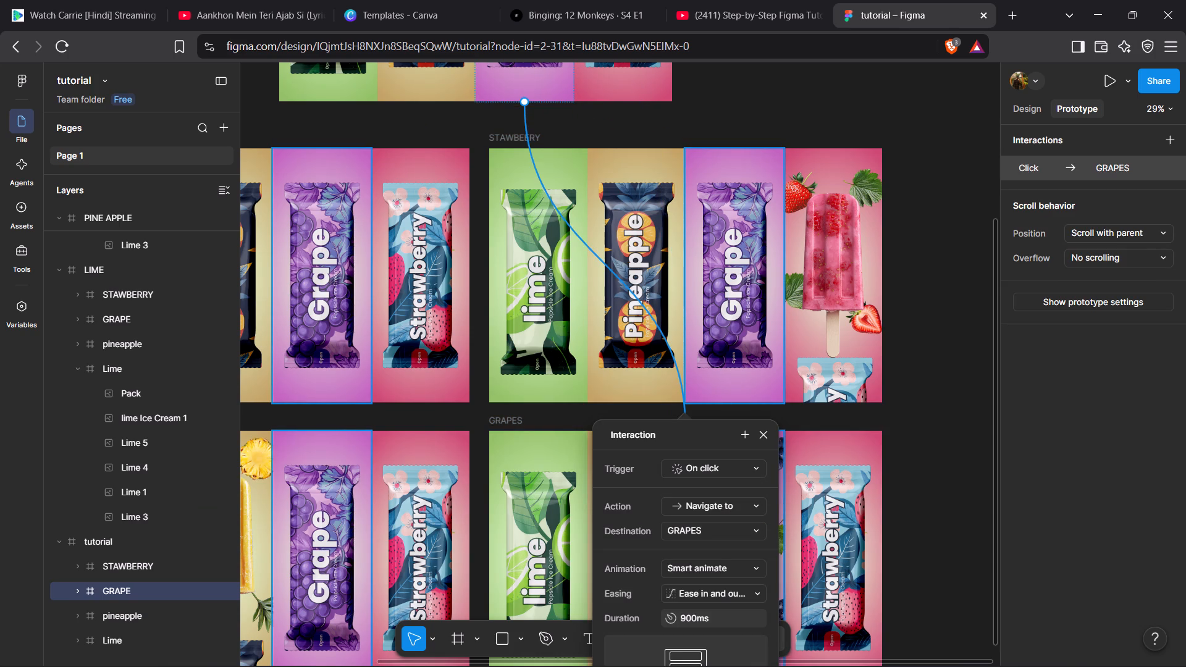
pyautogui.click(709, 471)
pyautogui.click(705, 504)
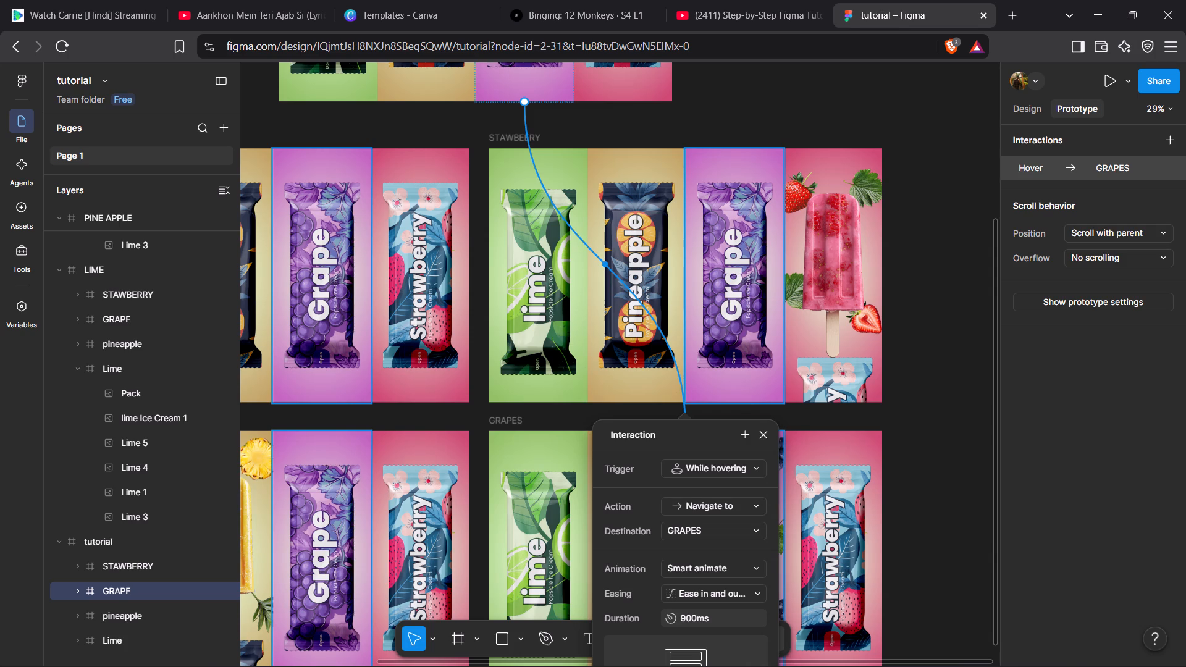
# Add a prototype interaction from the tutorial frame's strawberry panel that navigates to the STAWBEERY frame, with the While hovering trigger.
pyautogui.click(626, 77)
pyautogui.moveTo(626, 101); pyautogui.dragTo(684, 149)
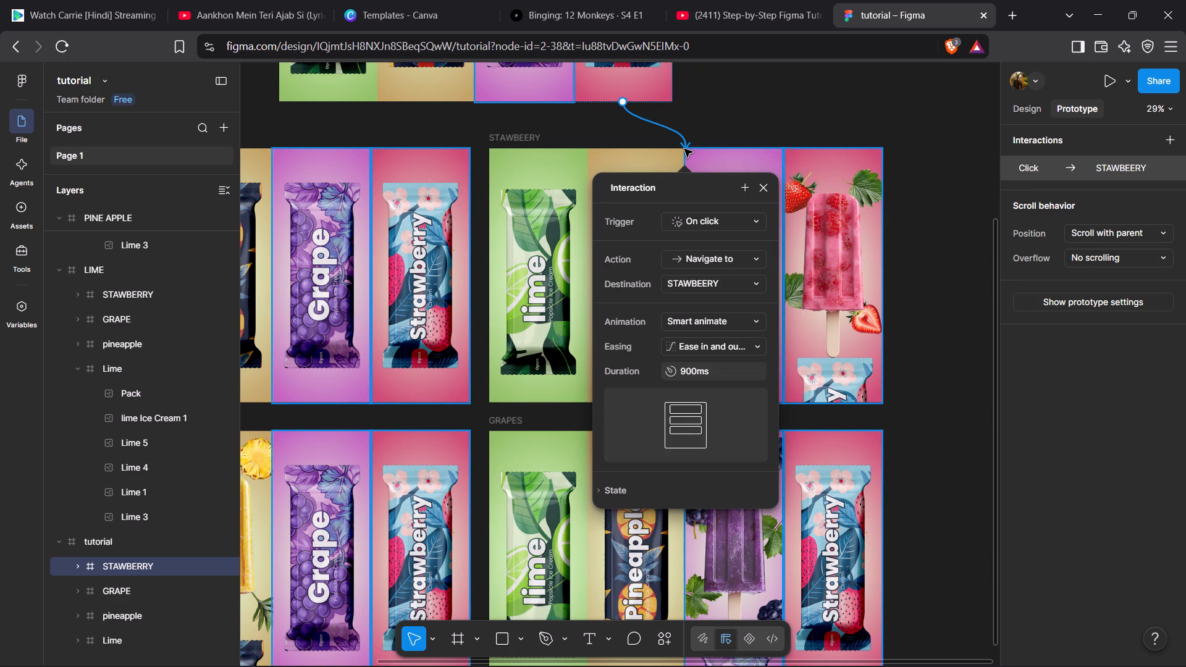
pyautogui.click(704, 224)
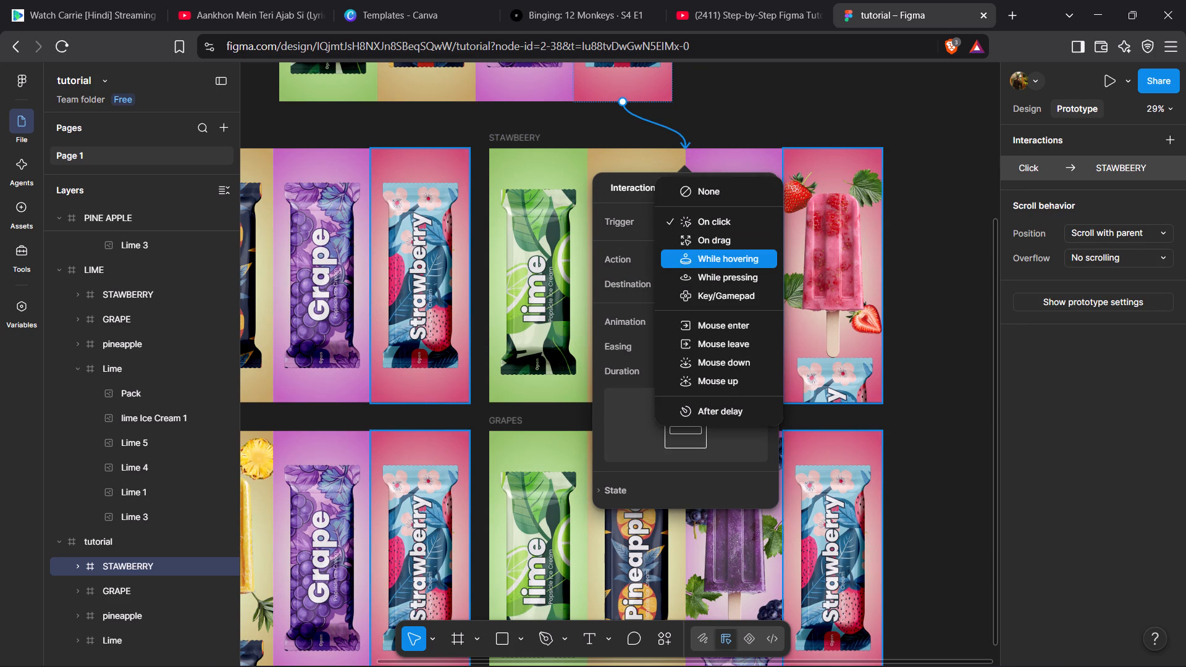
pyautogui.click(704, 258)
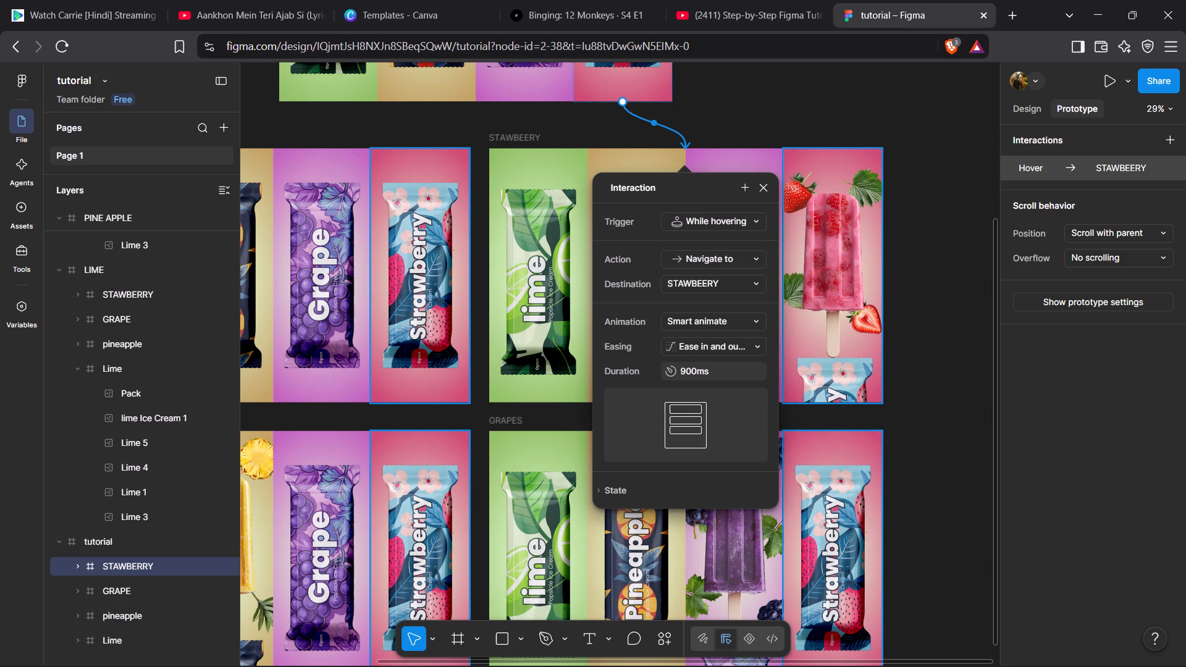
pyautogui.click(948, 166)
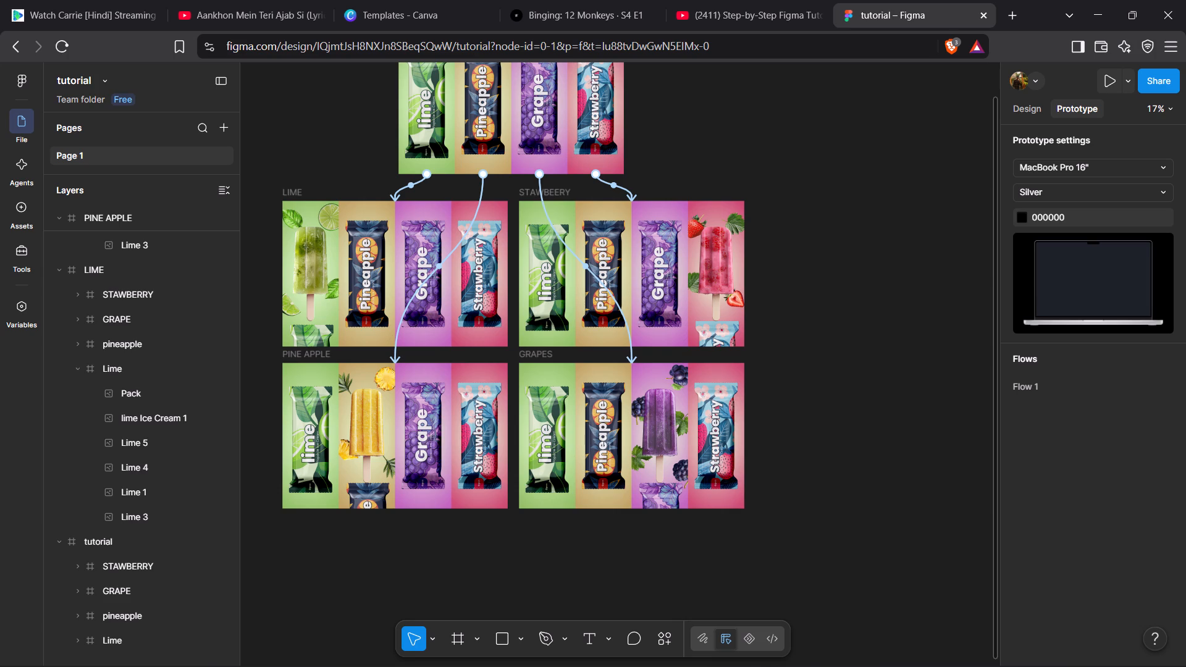
# Open the popsicle prototype in the Preview window.
pyautogui.click(1130, 81)
pyautogui.click(1091, 130)
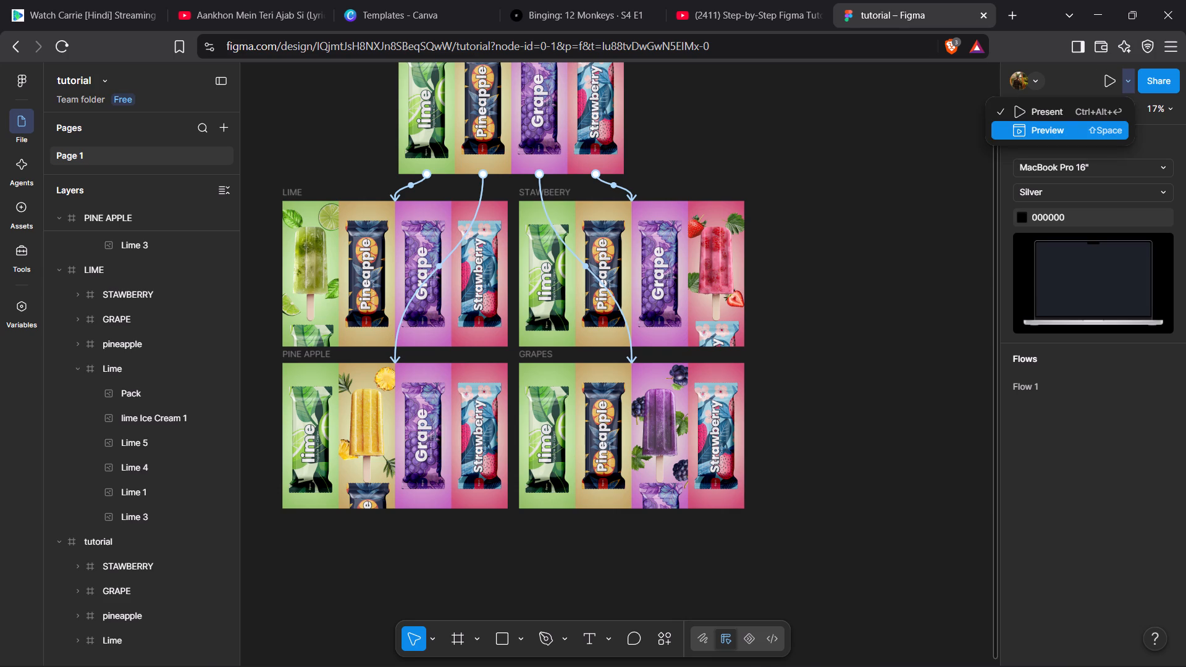
pyautogui.click(1122, 78)
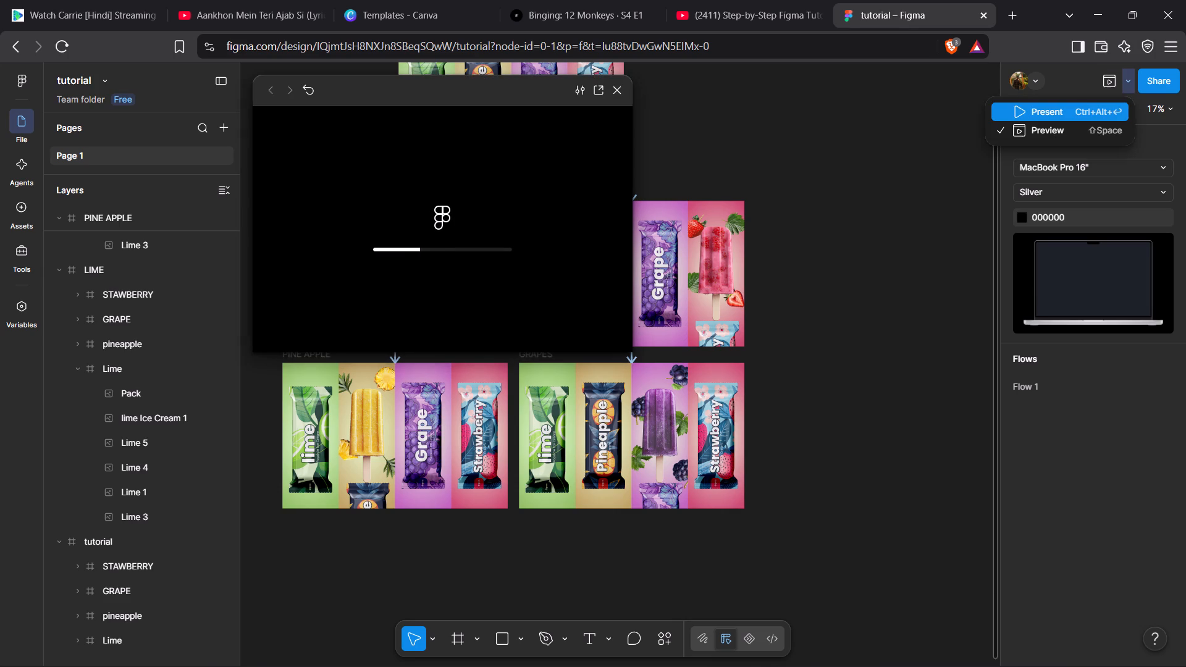
pyautogui.click(1072, 122)
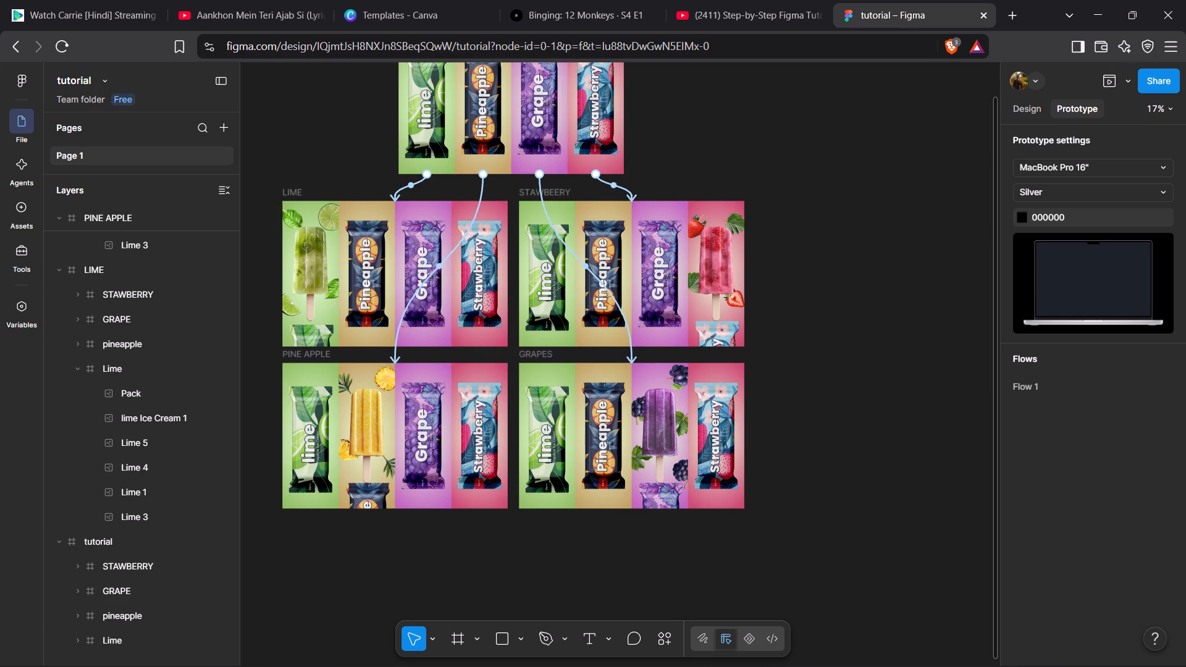
pyautogui.click(1108, 81)
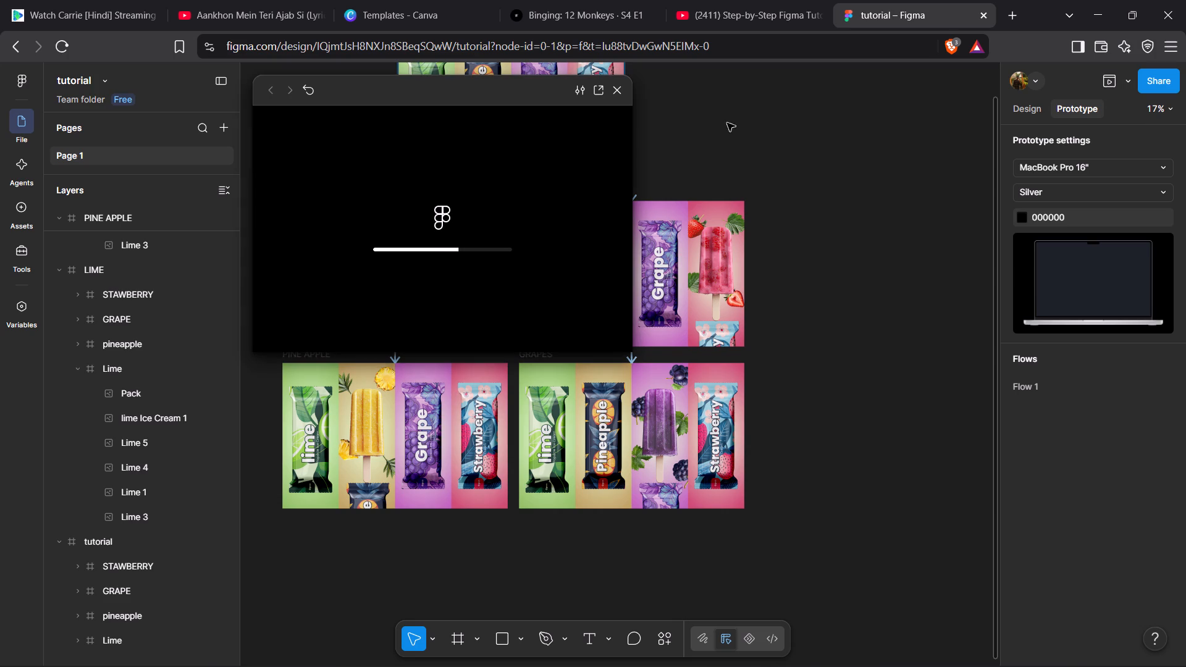
# View the prototype in its own browser tab, check the flavour panels' hover animations, and close that tab.
pyautogui.click(599, 86)
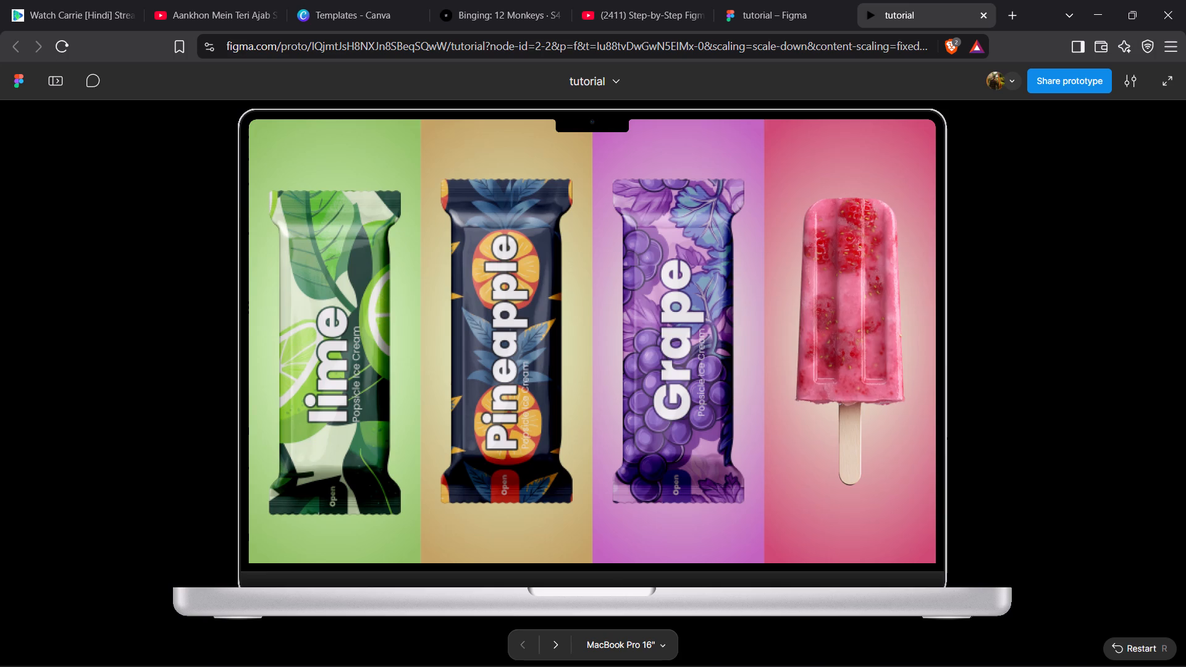
pyautogui.hscroll(-1, 384, 351)
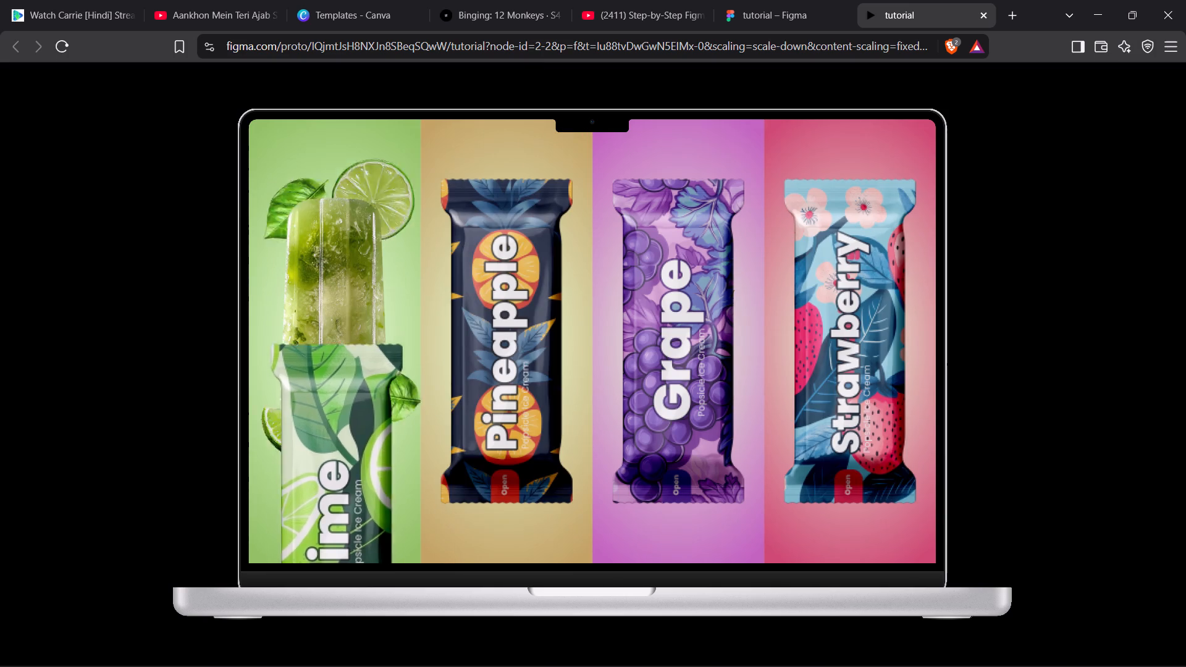
pyautogui.hscroll(-1, 339, 360)
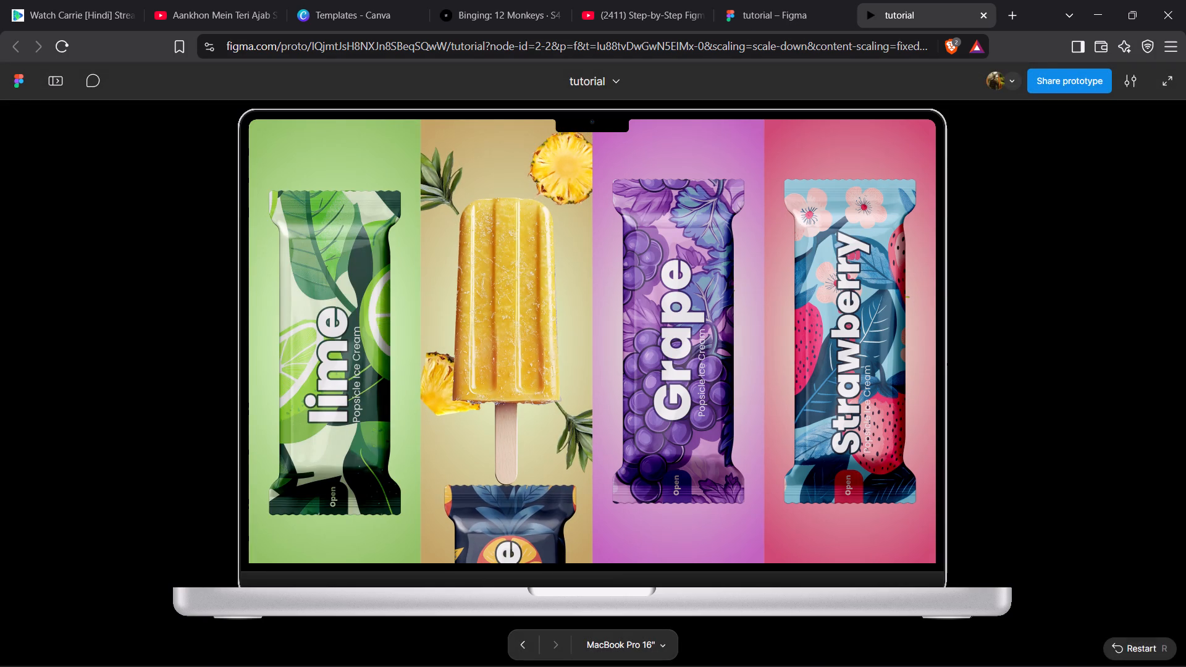
pyautogui.click(982, 14)
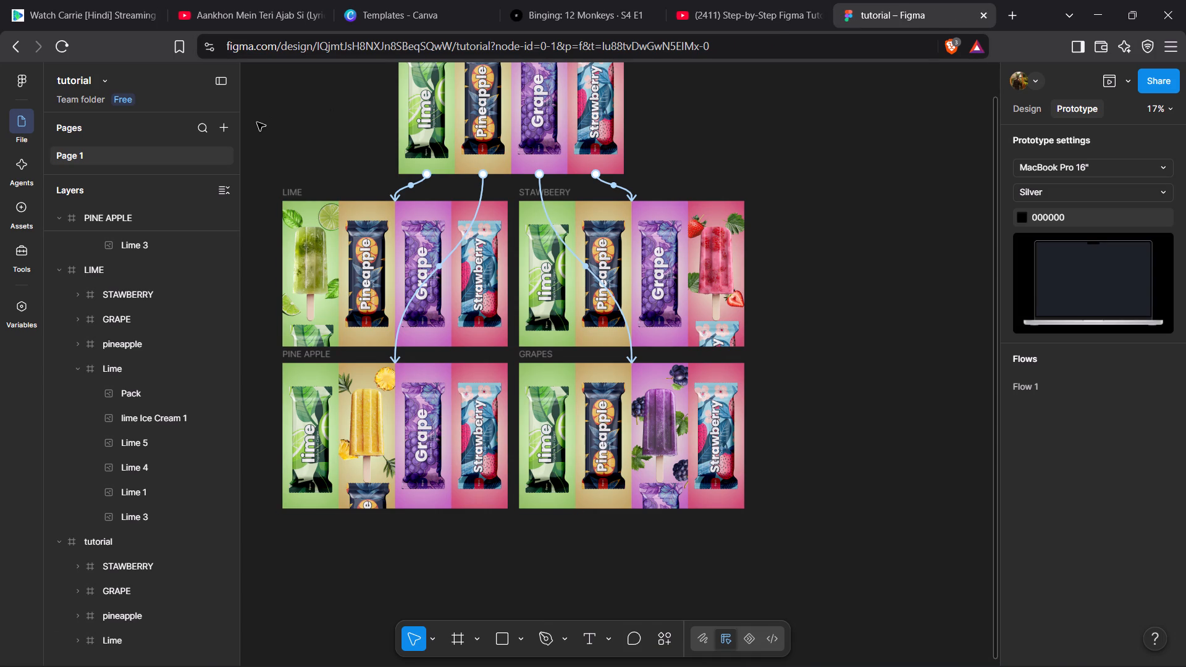
# Rename the design file as ICE CREAM.
pyautogui.doubleClick(80, 77)
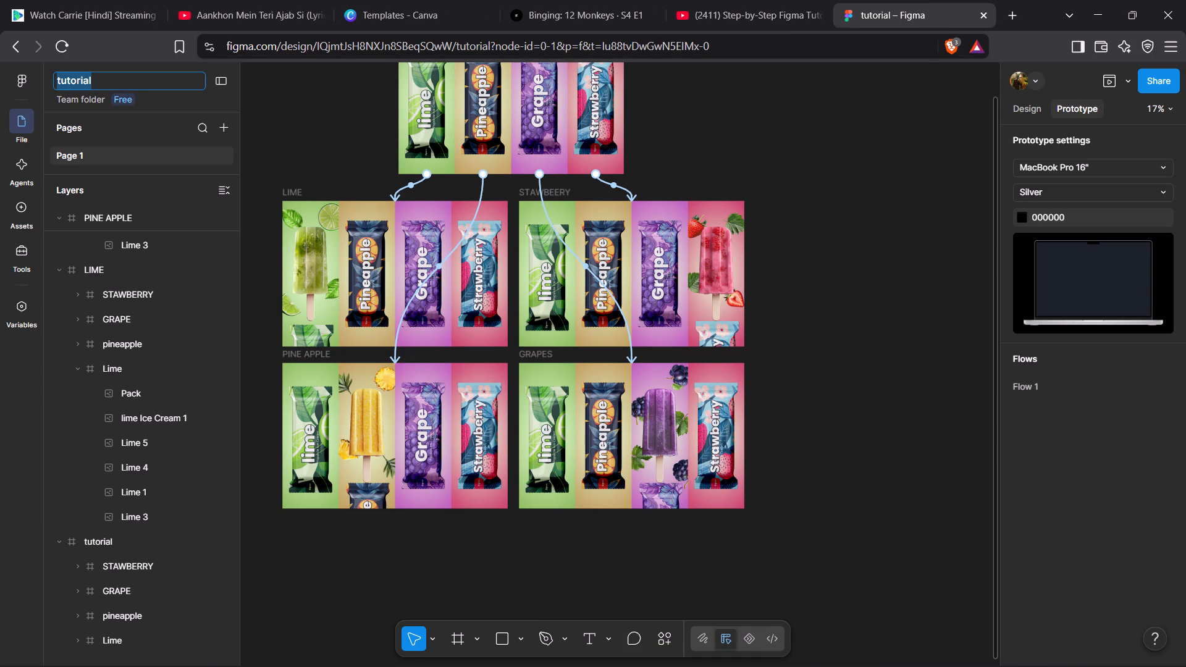
pyautogui.write('ICE CRA')
pyautogui.press('BackSpace')
pyautogui.write('EAM')
pyautogui.press('Return')
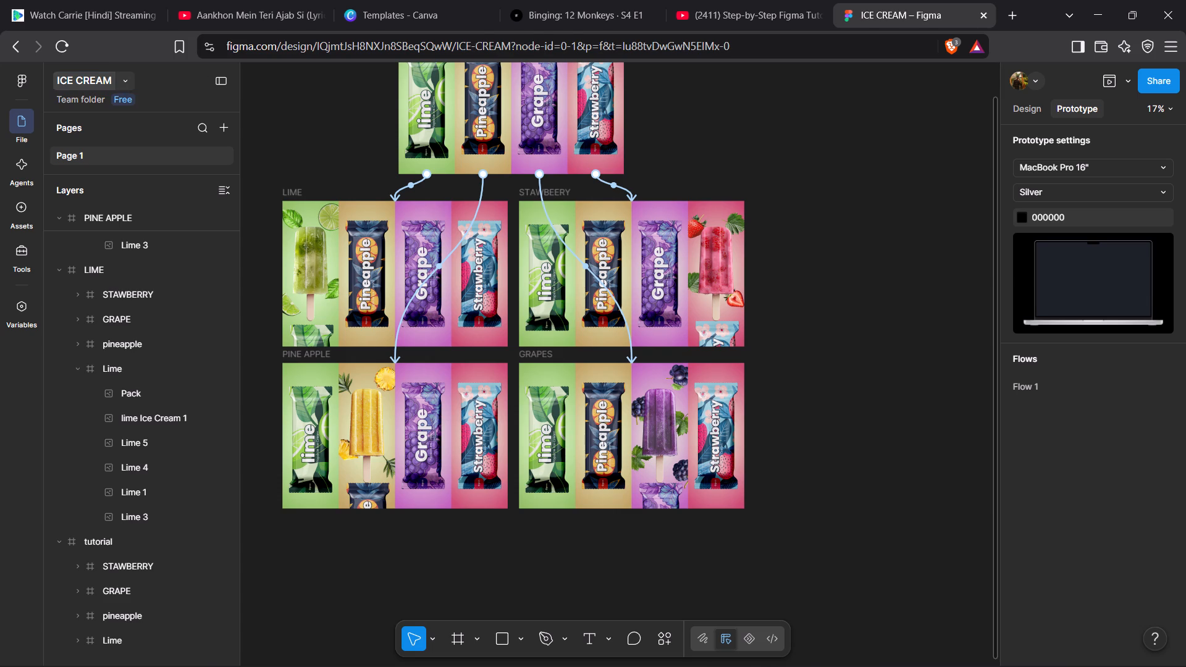